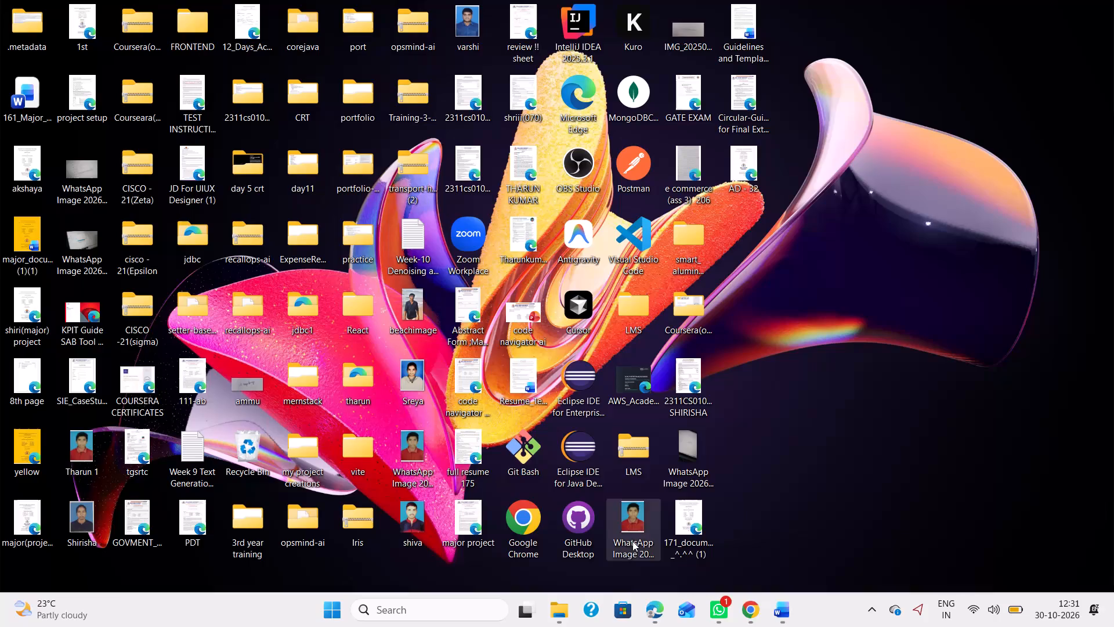
Switch to the Word project report and set the 4.2 Development Methodology heading's font size to 14.
{"action": "left_click", "coordinate": [780, 615]}
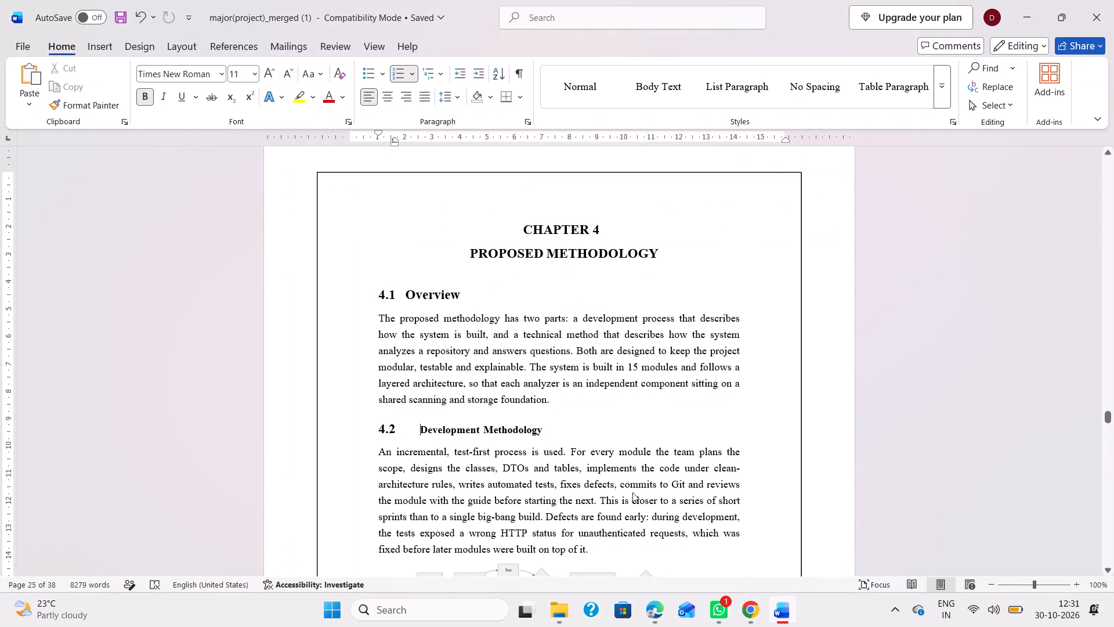
{"action": "scroll", "coordinate": [589, 275], "scroll_direction": "down", "scroll_amount": 7}
{"action": "scroll", "coordinate": [582, 452], "scroll_direction": "up", "scroll_amount": 3}
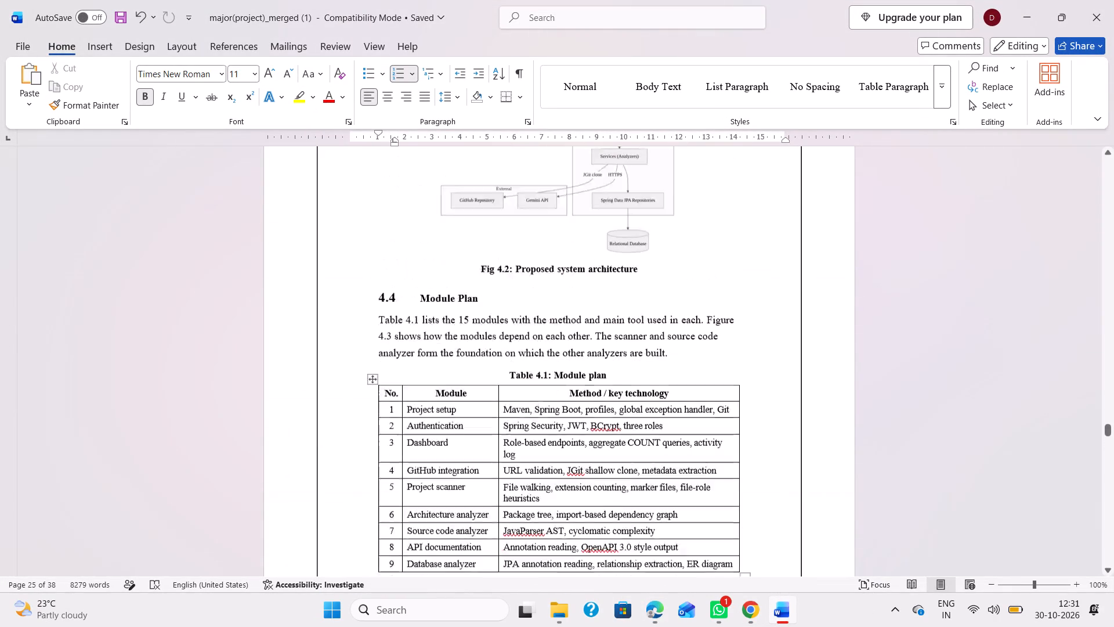
{"action": "scroll", "coordinate": [582, 452], "scroll_direction": "up", "scroll_amount": 5}
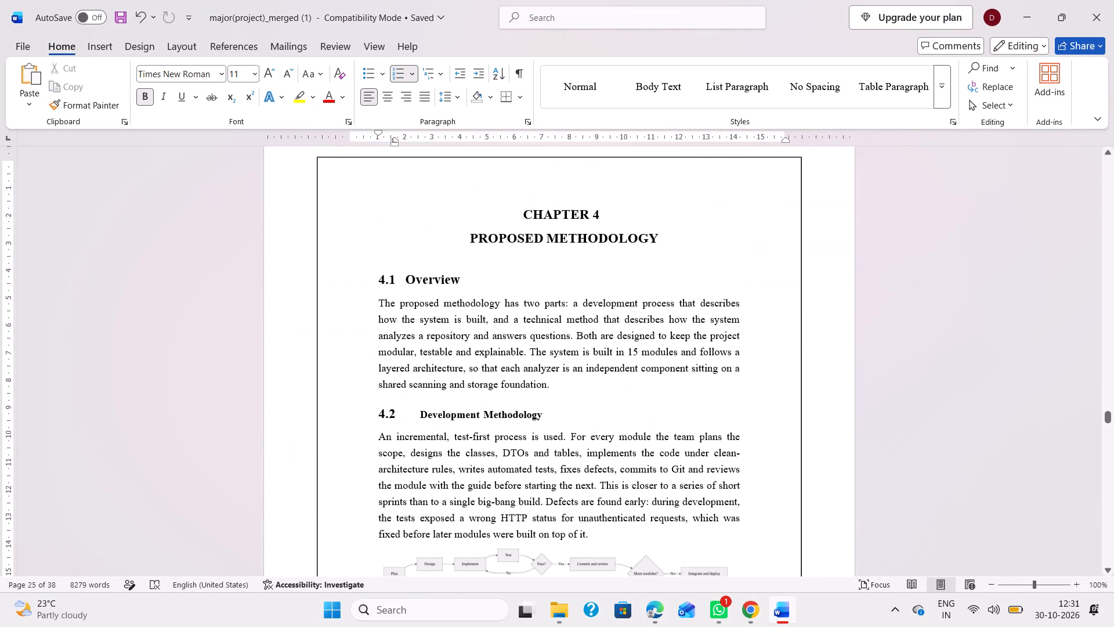
{"action": "left_click_drag", "start_coordinate": [550, 421], "coordinate": [402, 412]}
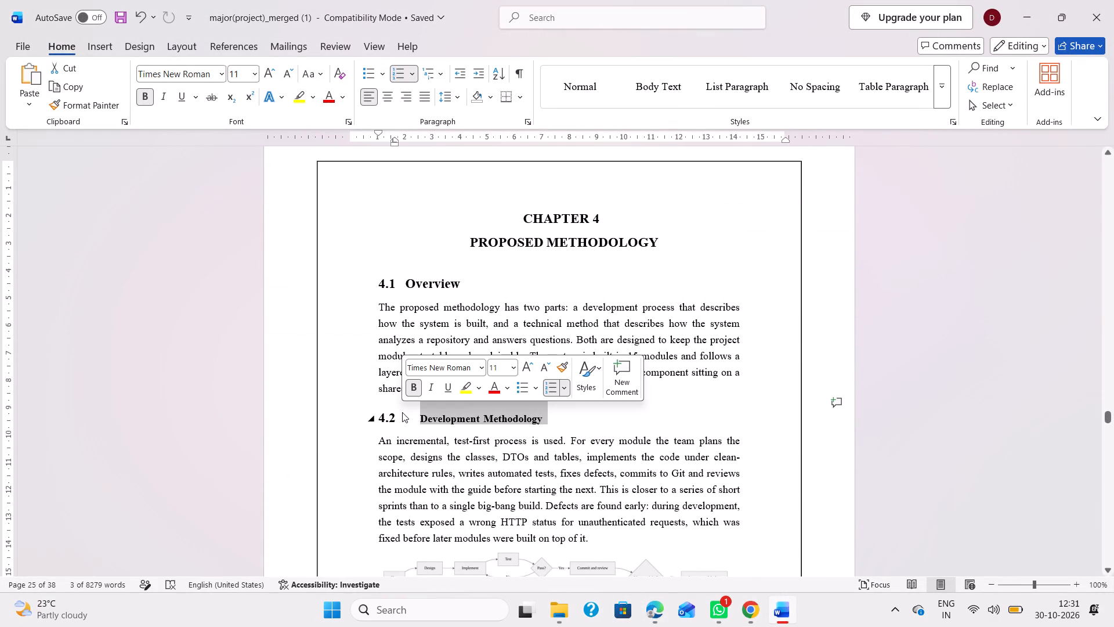
{"action": "left_click", "coordinate": [238, 69]}
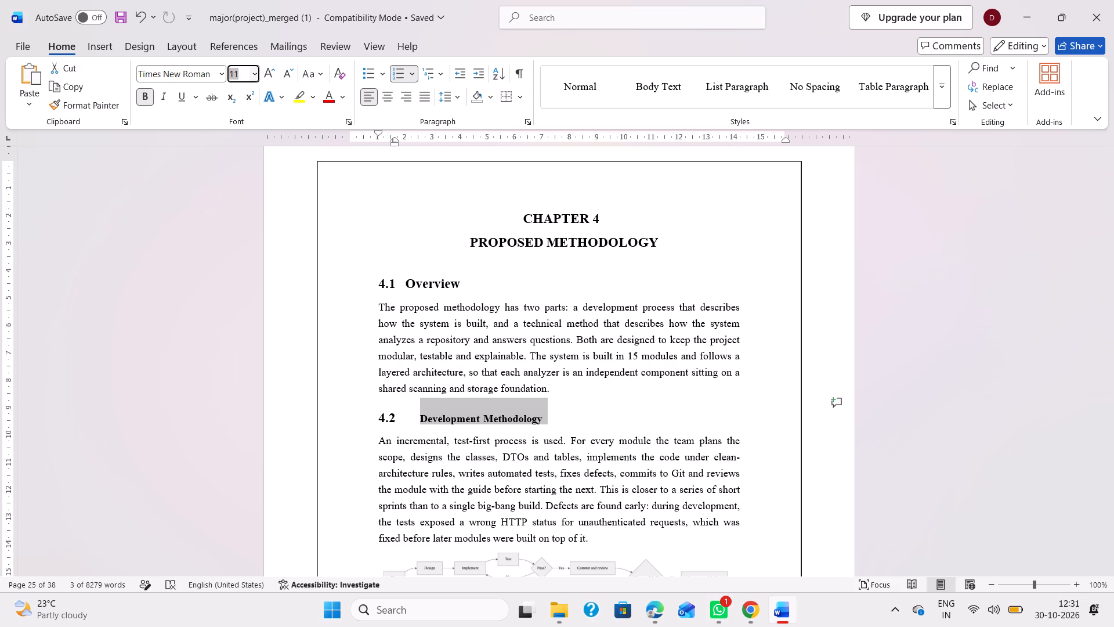
{"action": "type", "text": "14"}
{"action": "key", "text": "Return"}
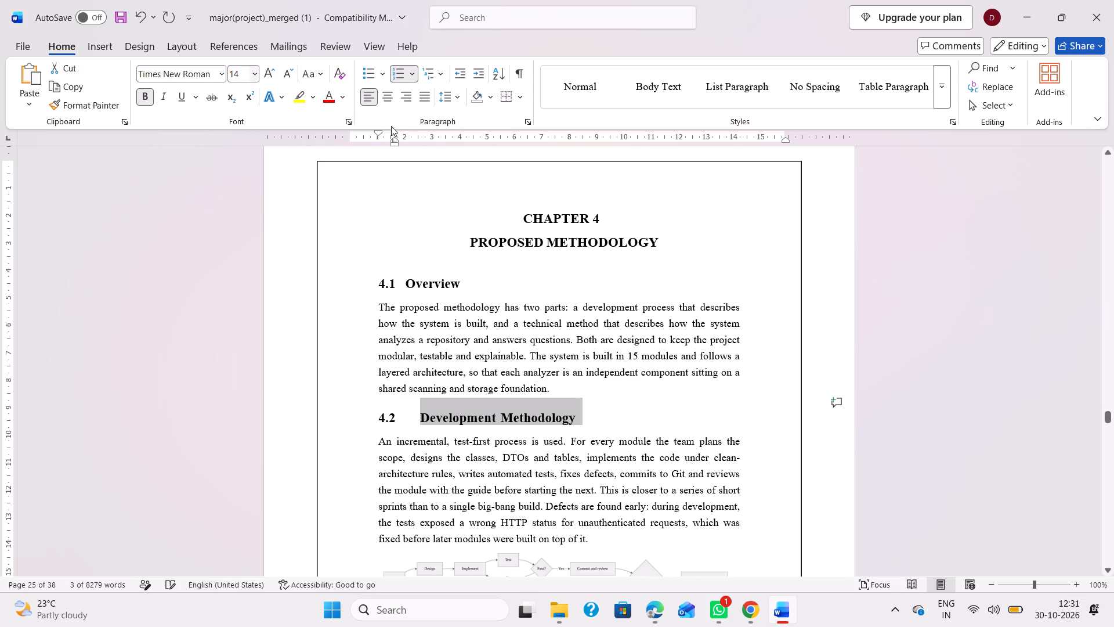
Set a tab stop at about 2 cm so the 4.2 heading text sits closer to its number.
{"action": "left_click_drag", "start_coordinate": [394, 145], "coordinate": [377, 143]}
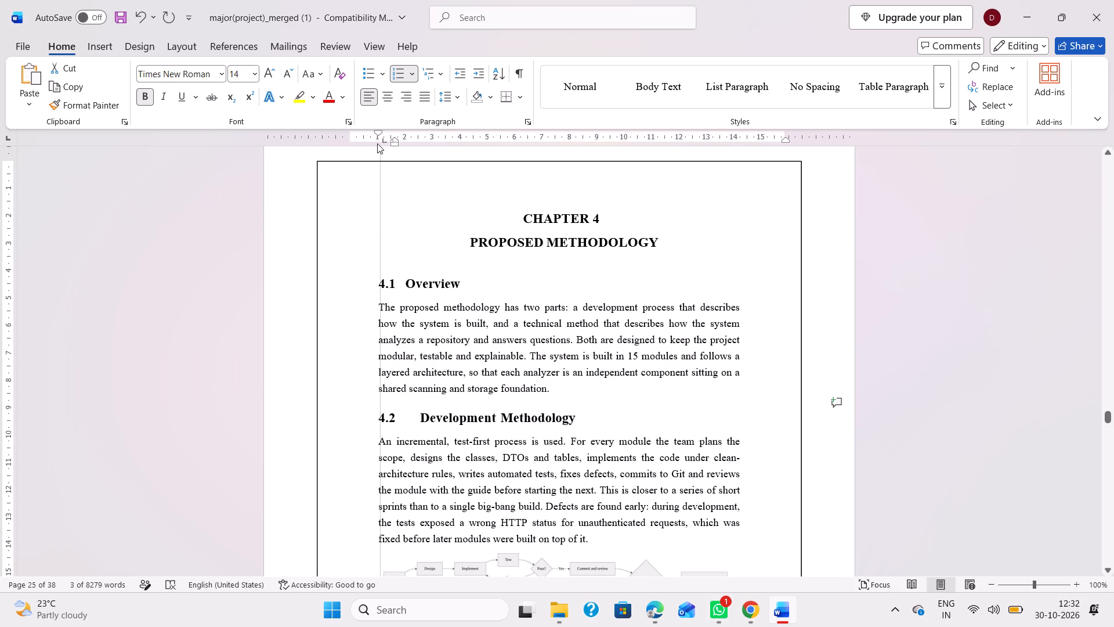
{"action": "left_click_drag", "start_coordinate": [377, 143], "coordinate": [377, 142]}
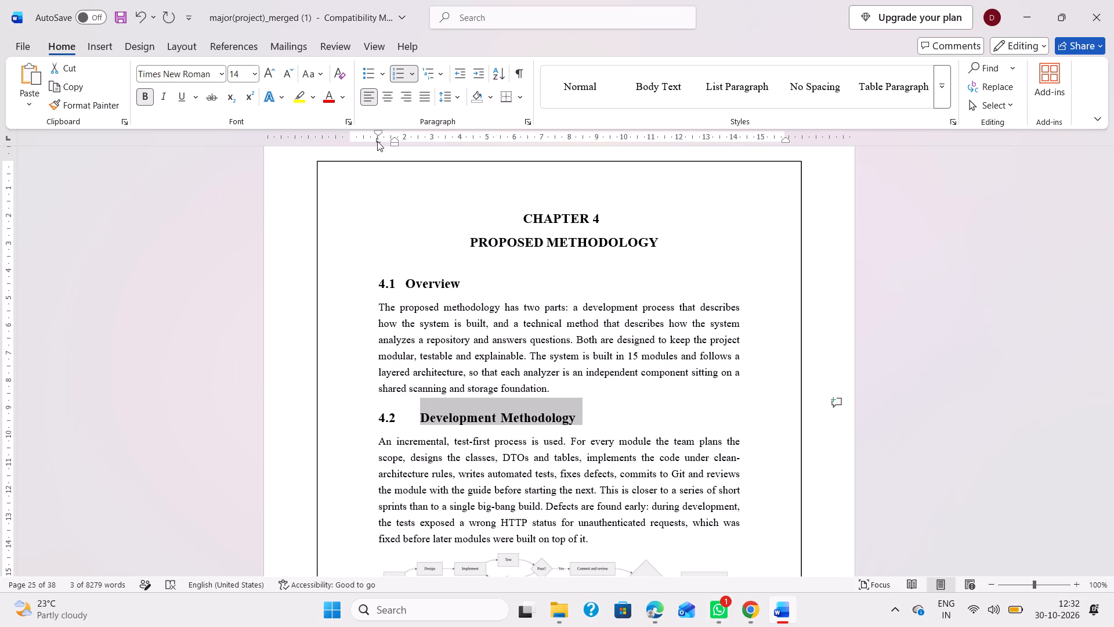
{"action": "left_click_drag", "start_coordinate": [377, 141], "coordinate": [404, 143]}
{"action": "left_click", "coordinate": [465, 330]}
Set a tab stop at about 2 cm for the 4.3 Proposed System Architecture heading, narrowing the gap after its number.
{"action": "scroll", "coordinate": [465, 330], "scroll_direction": "down", "scroll_amount": 1}
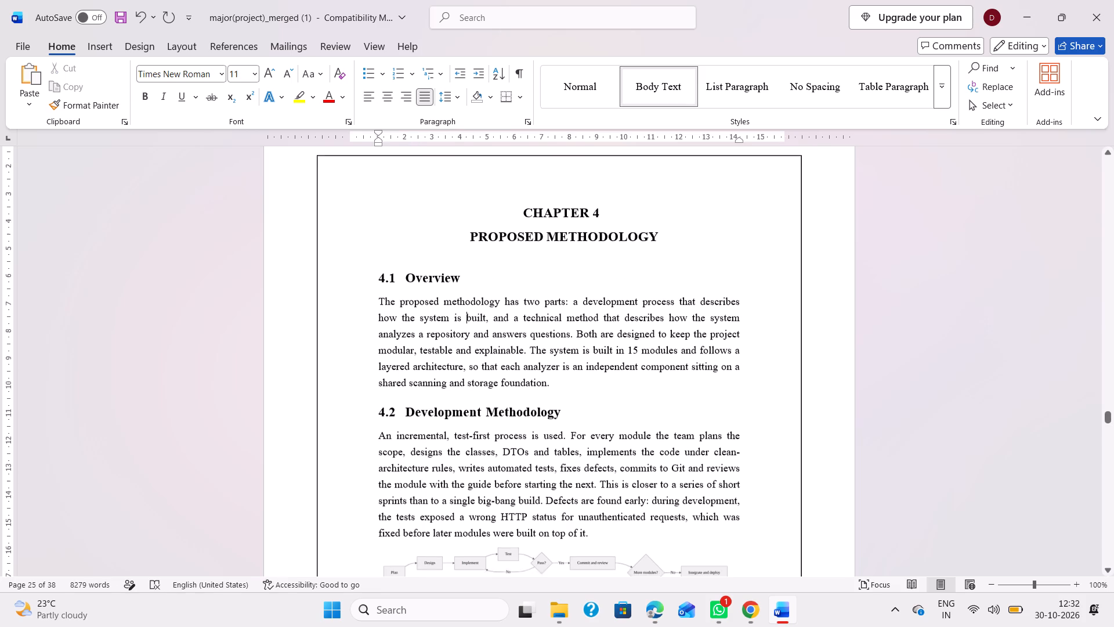
{"action": "scroll", "coordinate": [465, 330], "scroll_direction": "down", "scroll_amount": 3}
{"action": "left_click", "coordinate": [418, 233]}
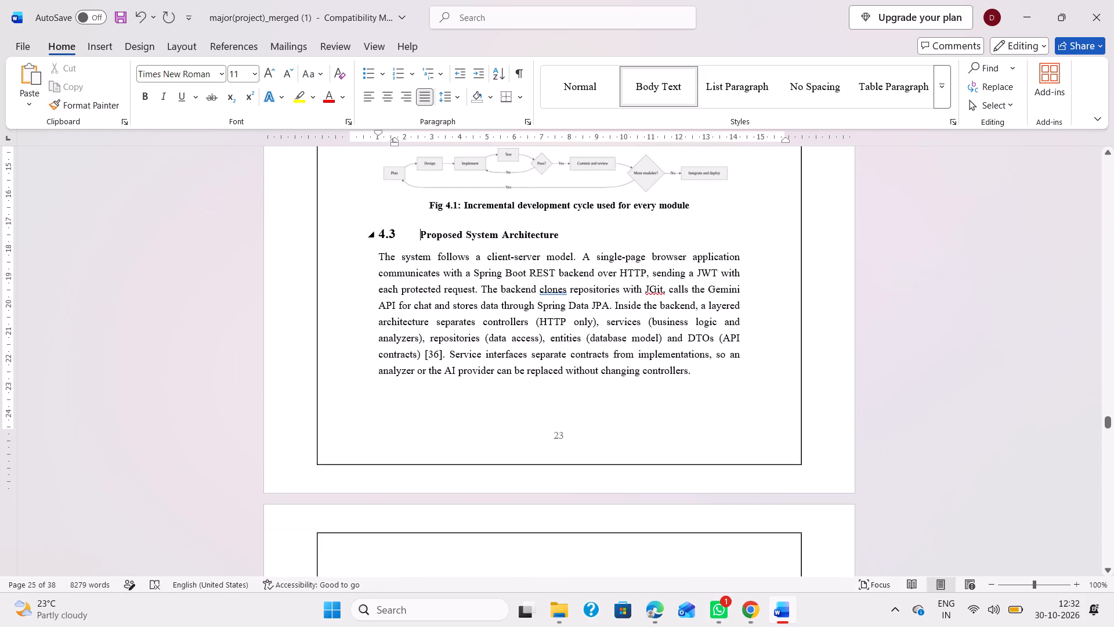
{"action": "left_click_drag", "start_coordinate": [570, 234], "coordinate": [432, 225]}
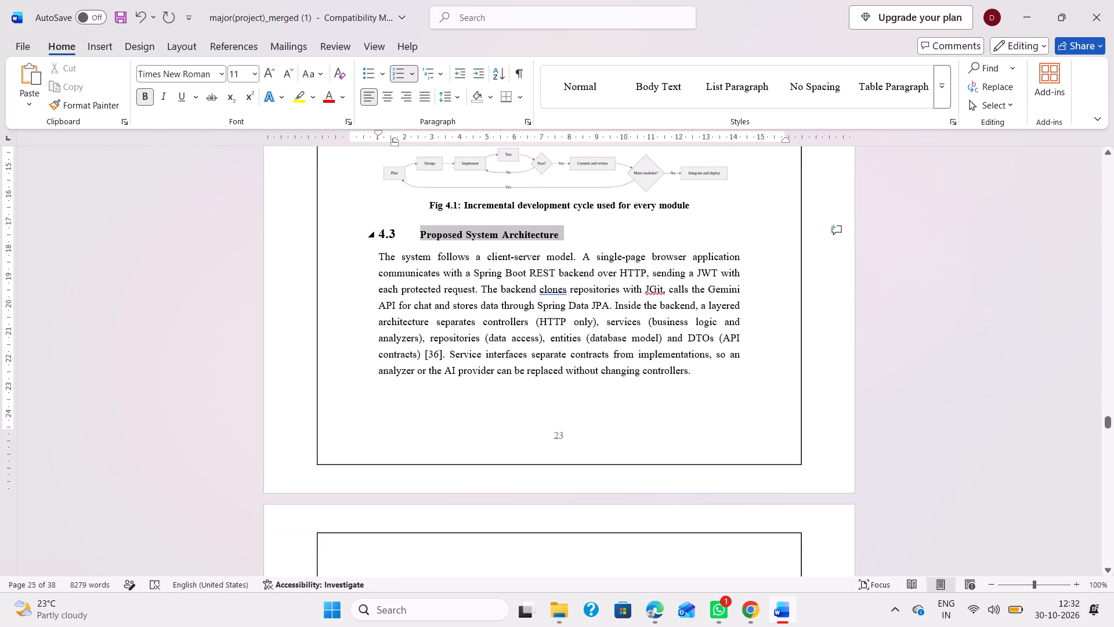
{"action": "left_click_drag", "start_coordinate": [432, 225], "coordinate": [417, 225]}
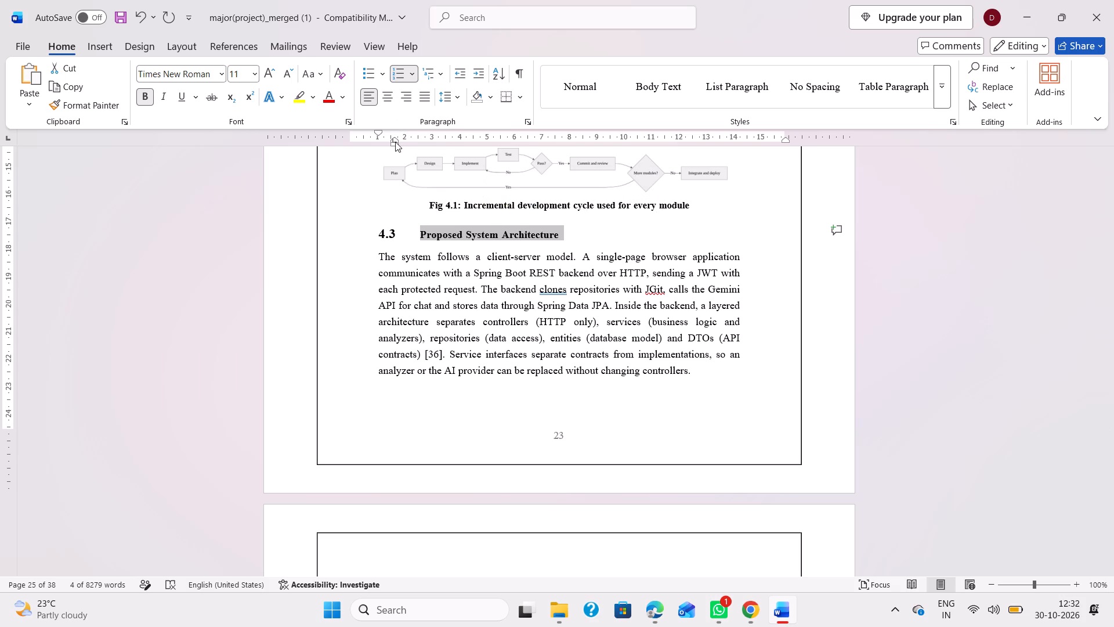
{"action": "left_click_drag", "start_coordinate": [394, 140], "coordinate": [372, 139]}
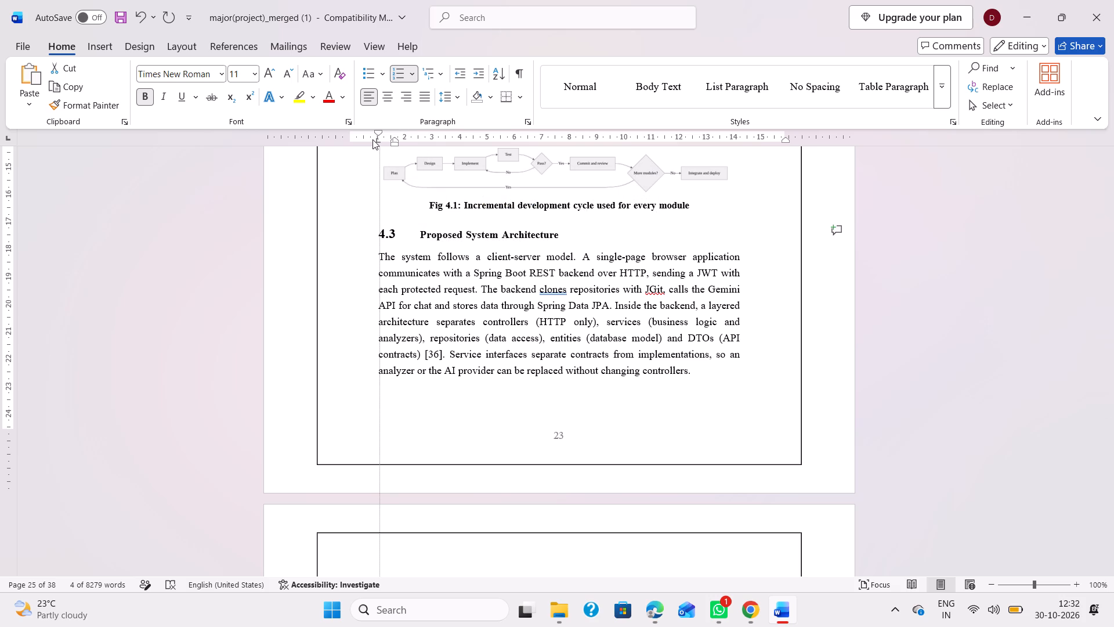
{"action": "left_click_drag", "start_coordinate": [372, 139], "coordinate": [407, 142]}
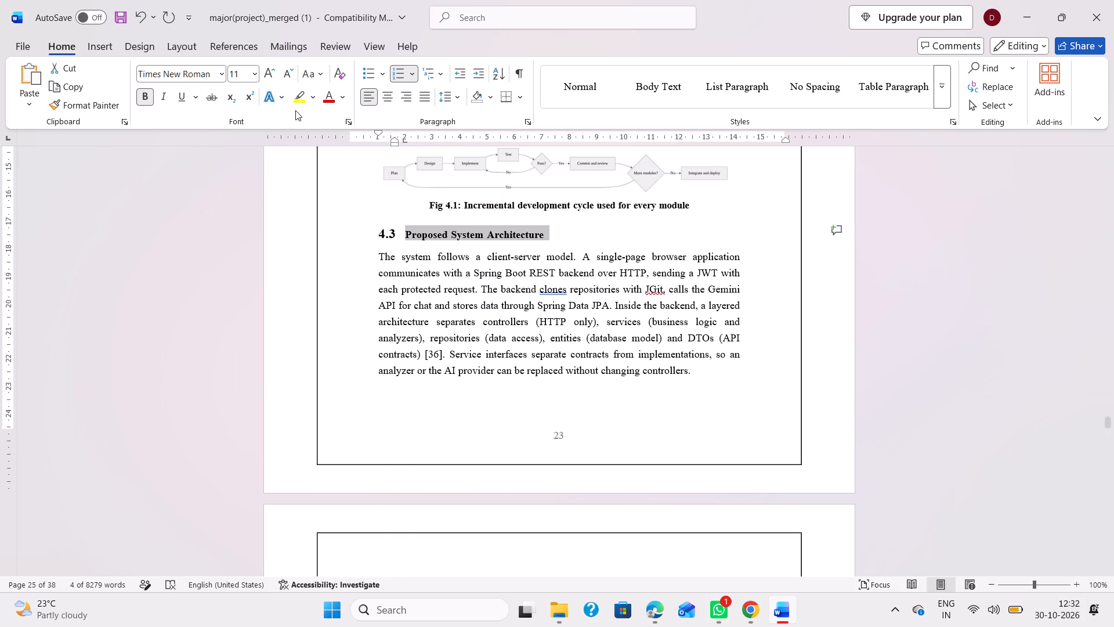
Set the 4.3 Proposed System Architecture heading text to font size 14.
{"action": "left_click", "coordinate": [243, 73]}
{"action": "type", "text": "14"}
{"action": "key", "text": "Return"}
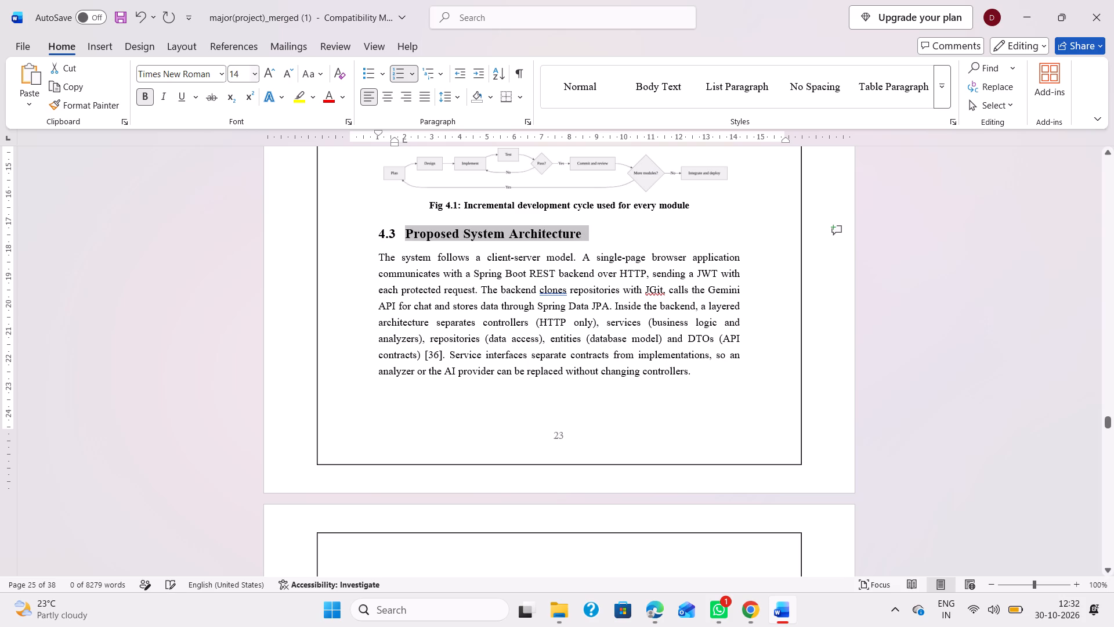
{"action": "left_click", "coordinate": [462, 337]}
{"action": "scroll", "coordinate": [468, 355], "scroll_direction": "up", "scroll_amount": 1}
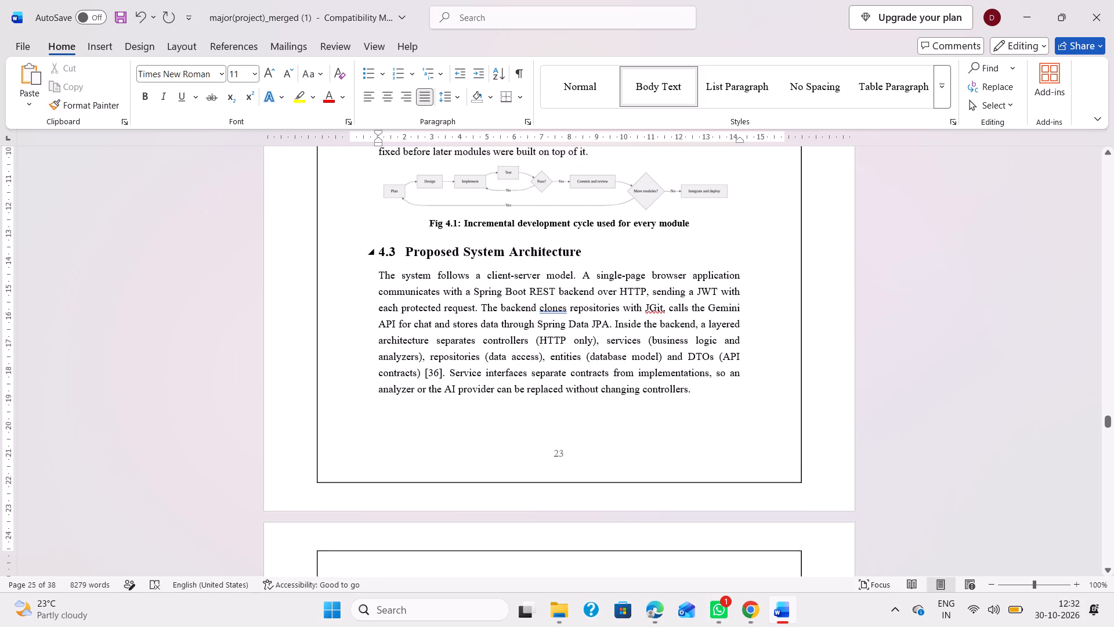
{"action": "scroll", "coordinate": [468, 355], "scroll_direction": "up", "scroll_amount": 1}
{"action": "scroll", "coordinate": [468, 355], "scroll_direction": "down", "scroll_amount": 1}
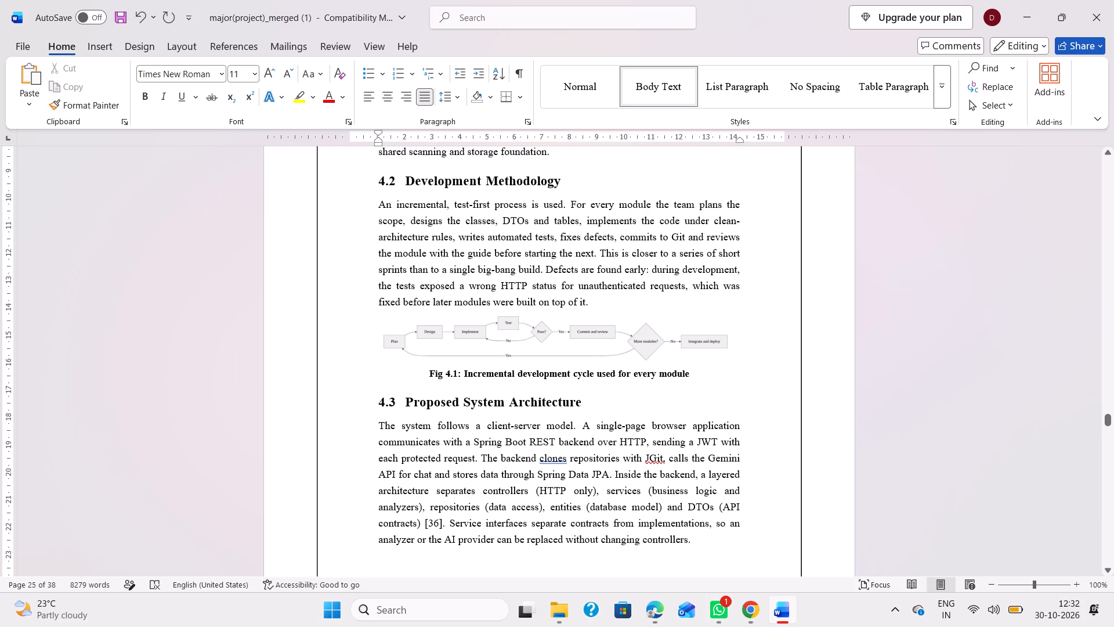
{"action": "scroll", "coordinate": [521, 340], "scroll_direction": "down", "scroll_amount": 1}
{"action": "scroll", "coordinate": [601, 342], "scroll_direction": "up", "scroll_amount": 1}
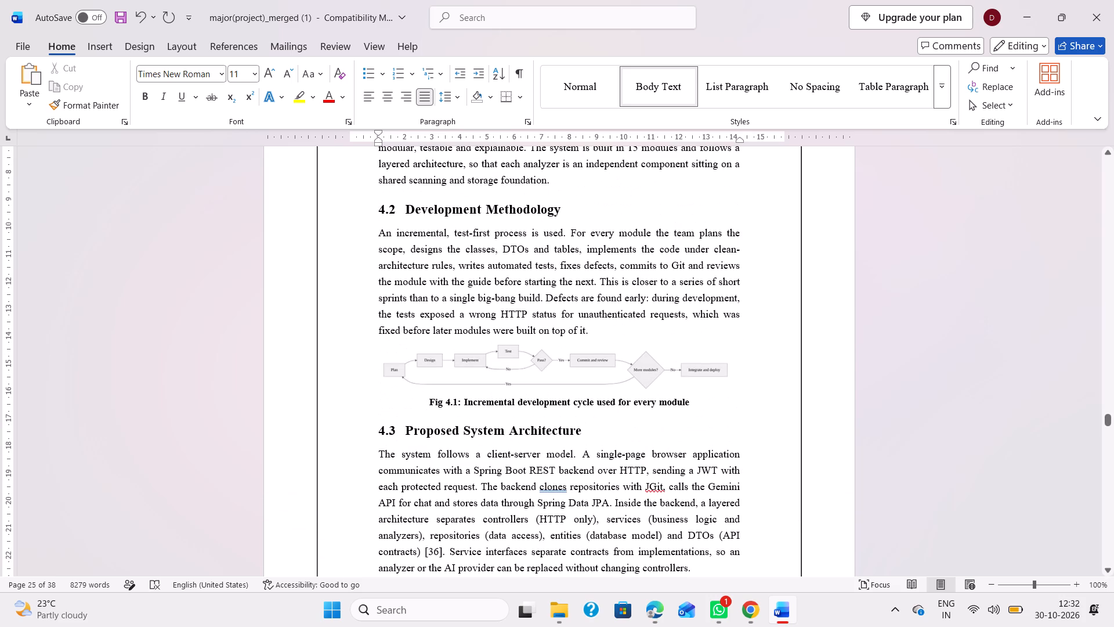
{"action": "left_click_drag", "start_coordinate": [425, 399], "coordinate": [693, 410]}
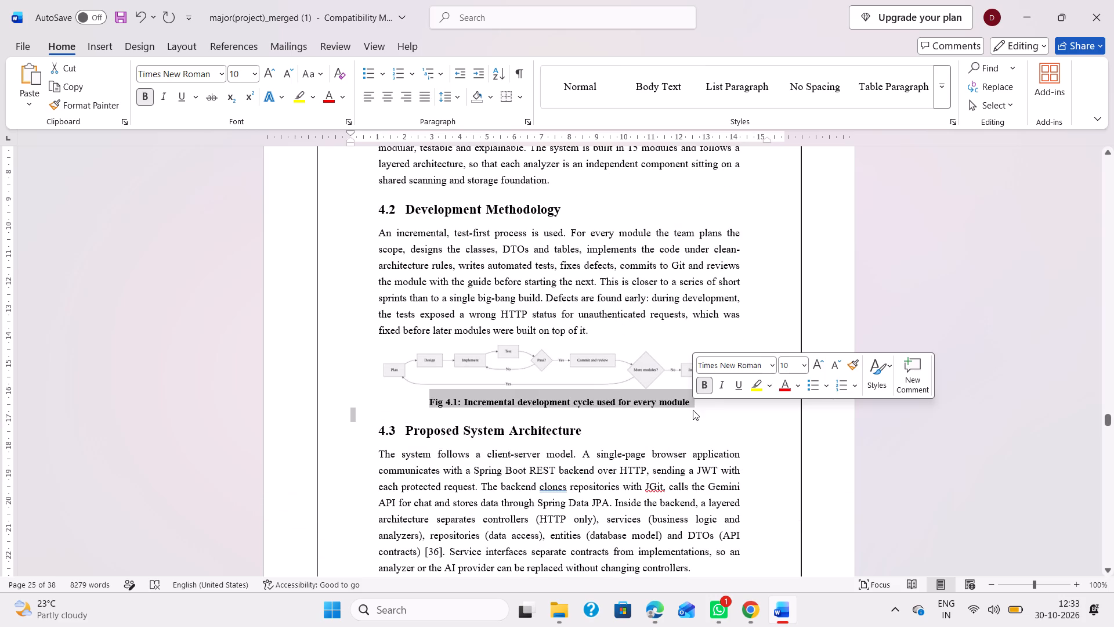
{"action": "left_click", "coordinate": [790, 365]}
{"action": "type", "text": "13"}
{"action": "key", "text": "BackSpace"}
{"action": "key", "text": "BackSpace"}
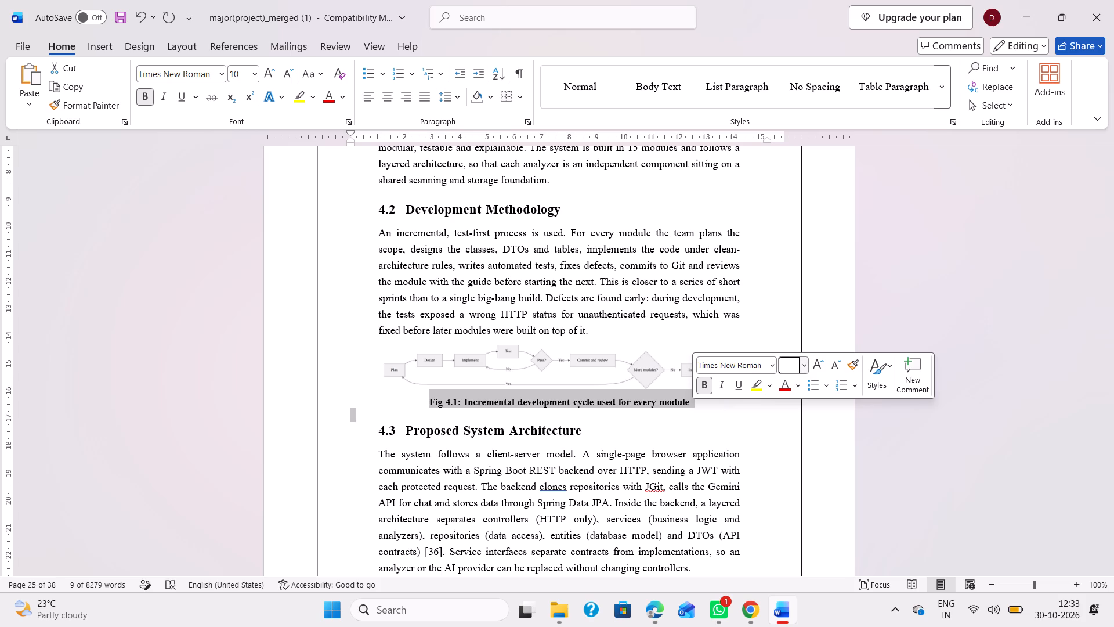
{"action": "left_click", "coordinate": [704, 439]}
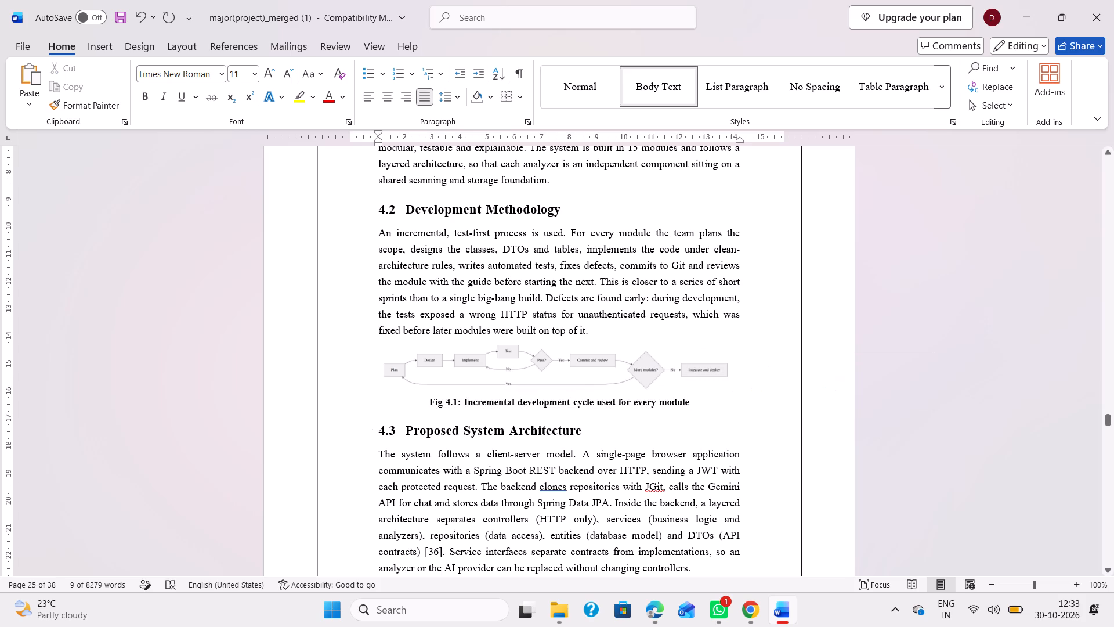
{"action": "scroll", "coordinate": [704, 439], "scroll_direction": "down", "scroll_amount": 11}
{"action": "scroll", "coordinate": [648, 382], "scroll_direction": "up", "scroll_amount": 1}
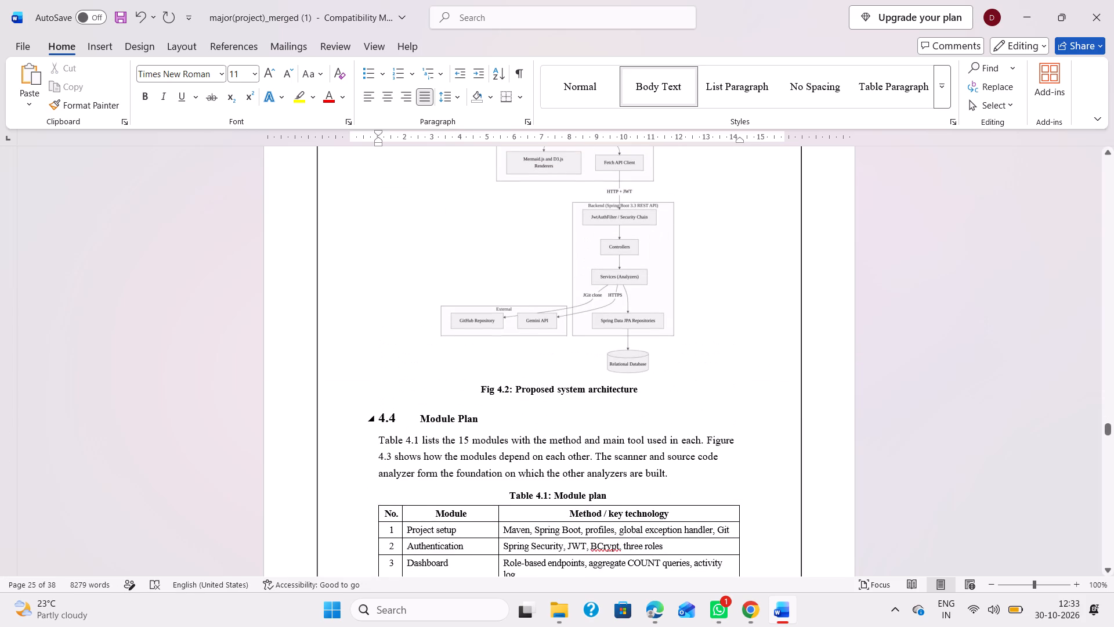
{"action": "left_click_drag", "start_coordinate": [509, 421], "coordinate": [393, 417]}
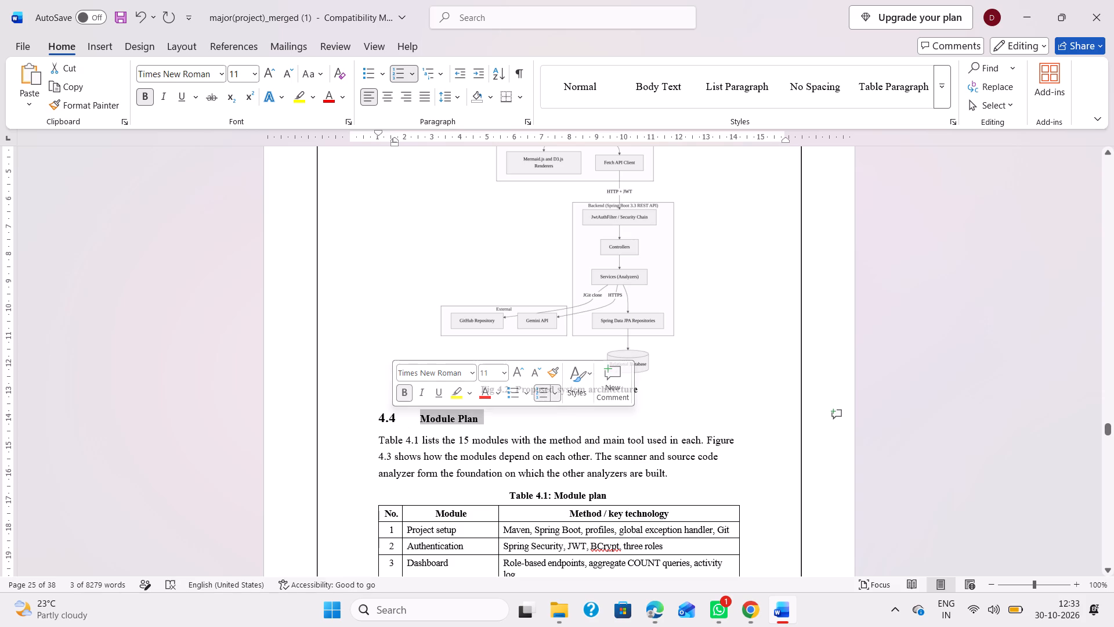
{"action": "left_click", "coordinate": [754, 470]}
Review the heading formatting from section 3.9 Comparison of Existing Tools through section 4.3 Proposed System Architecture.
{"action": "scroll", "coordinate": [754, 470], "scroll_direction": "up", "scroll_amount": 9}
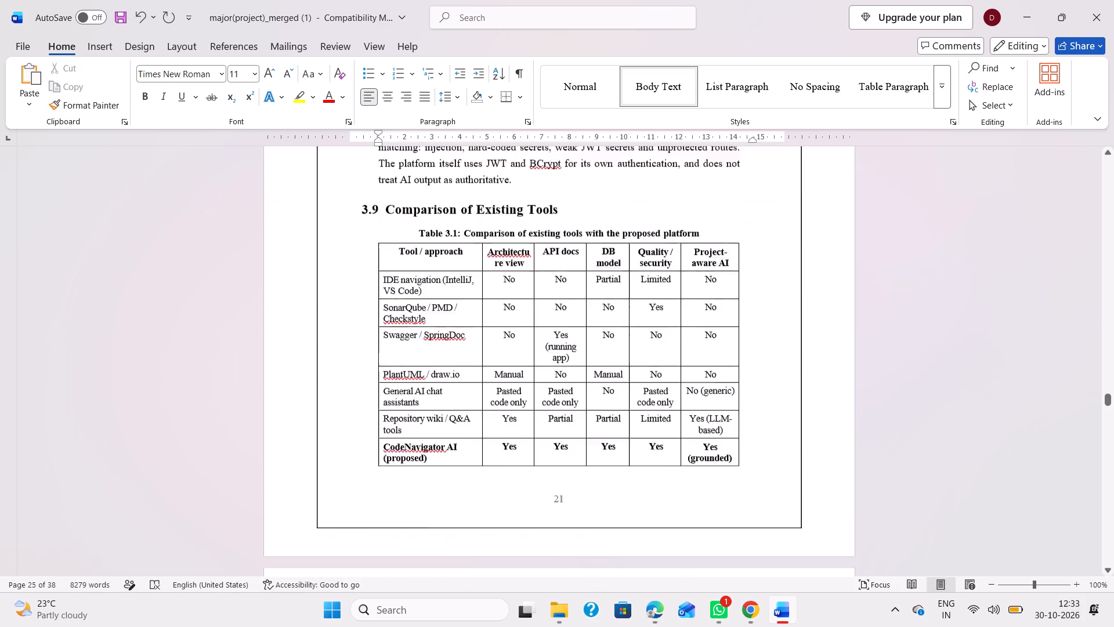
{"action": "scroll", "coordinate": [754, 470], "scroll_direction": "up", "scroll_amount": 3}
{"action": "scroll", "coordinate": [754, 470], "scroll_direction": "down", "scroll_amount": 5}
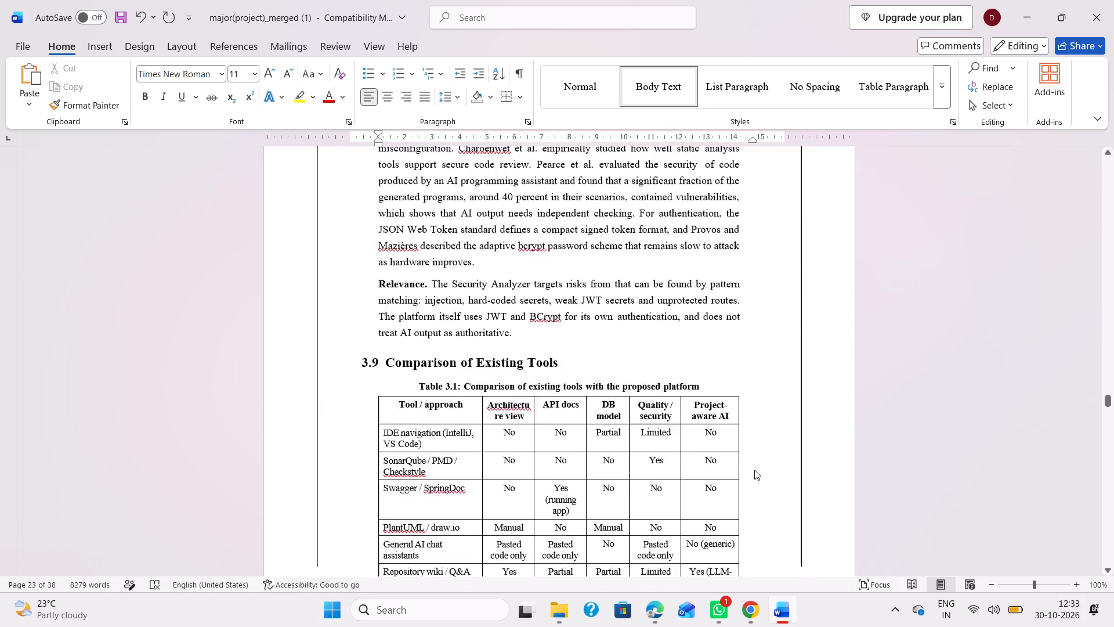
{"action": "scroll", "coordinate": [754, 470], "scroll_direction": "down", "scroll_amount": 5}
{"action": "scroll", "coordinate": [681, 388], "scroll_direction": "up", "scroll_amount": 1}
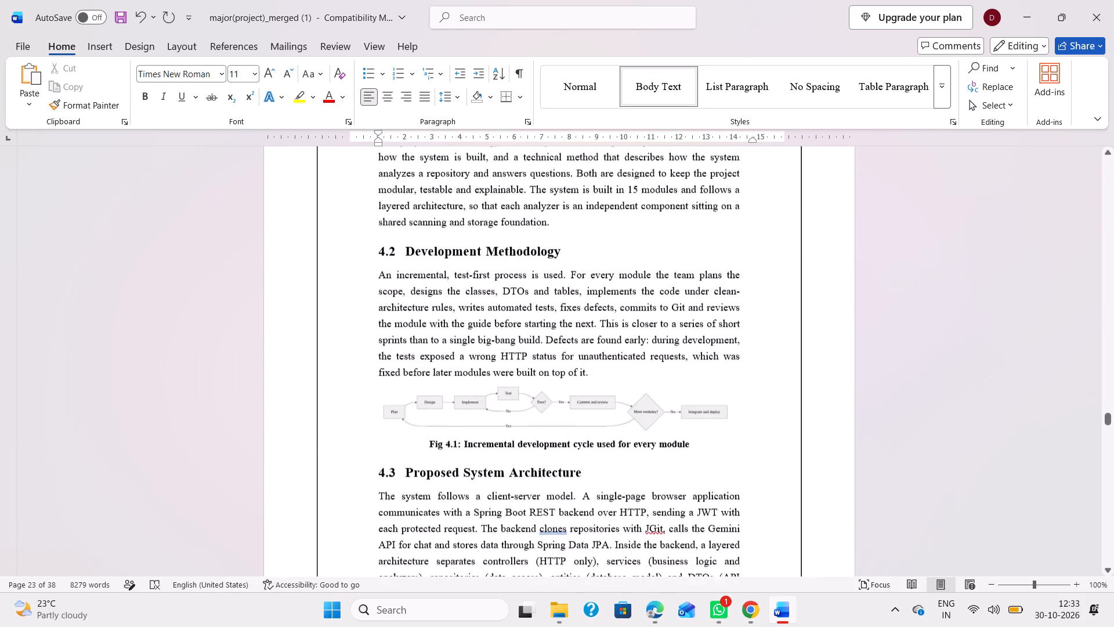
{"action": "scroll", "coordinate": [681, 388], "scroll_direction": "down", "scroll_amount": 4}
{"action": "scroll", "coordinate": [630, 325], "scroll_direction": "up", "scroll_amount": 1}
{"action": "scroll", "coordinate": [630, 325], "scroll_direction": "down", "scroll_amount": 3}
{"action": "scroll", "coordinate": [630, 325], "scroll_direction": "up", "scroll_amount": 4}
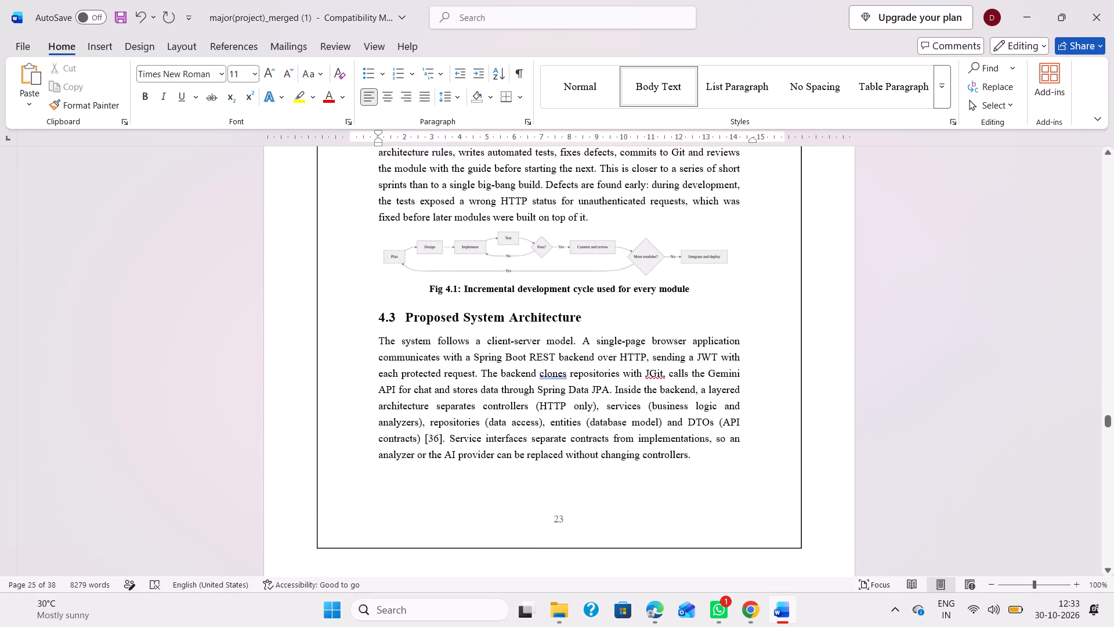
Delete the citation [36] and the space before it after "DTOs (API contracts)" in the section 4.3 paragraph.
{"action": "left_click", "coordinate": [441, 444]}
{"action": "key", "text": "BackSpace"}
{"action": "key", "text": "BackSpace"}
{"action": "key", "text": "BackSpace"}
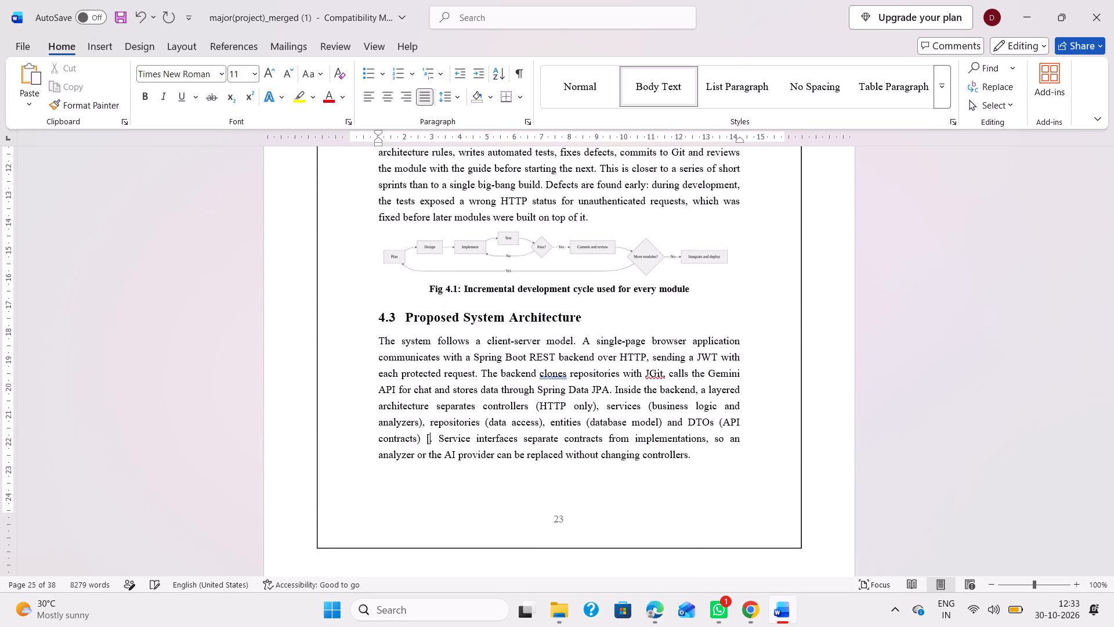
{"action": "key", "text": "BackSpace"}
{"action": "key", "text": "BackSpace"}
Set the 4.4 Module Plan heading text to font size 14.
{"action": "scroll", "coordinate": [441, 444], "scroll_direction": "down", "scroll_amount": 2}
{"action": "scroll", "coordinate": [537, 354], "scroll_direction": "down", "scroll_amount": 1}
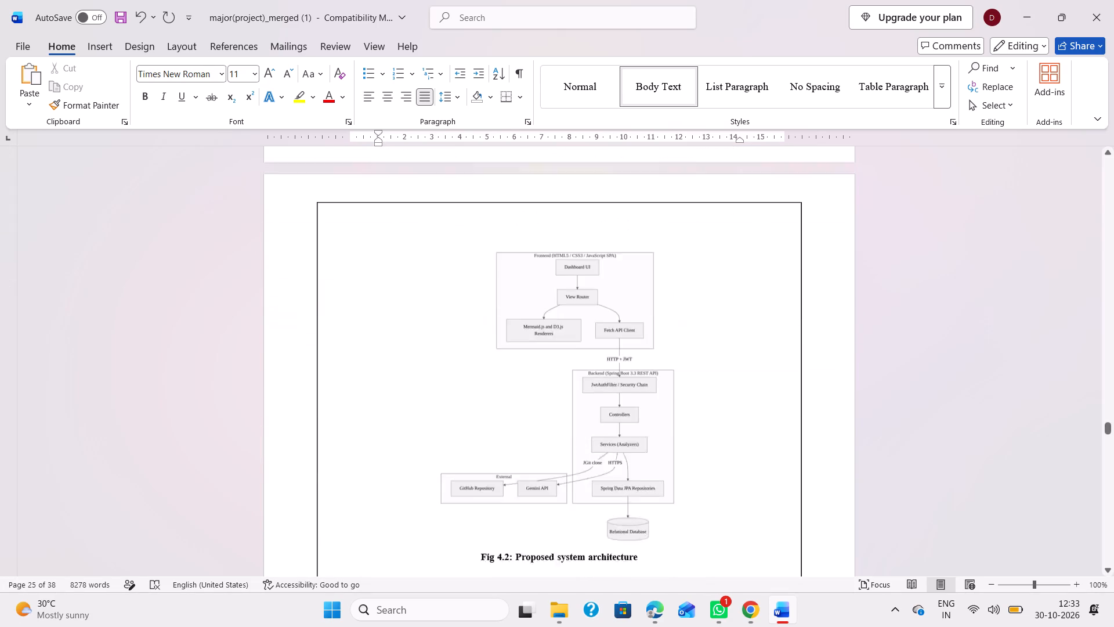
{"action": "scroll", "coordinate": [537, 354], "scroll_direction": "down", "scroll_amount": 1}
{"action": "left_click_drag", "start_coordinate": [486, 405], "coordinate": [399, 399]}
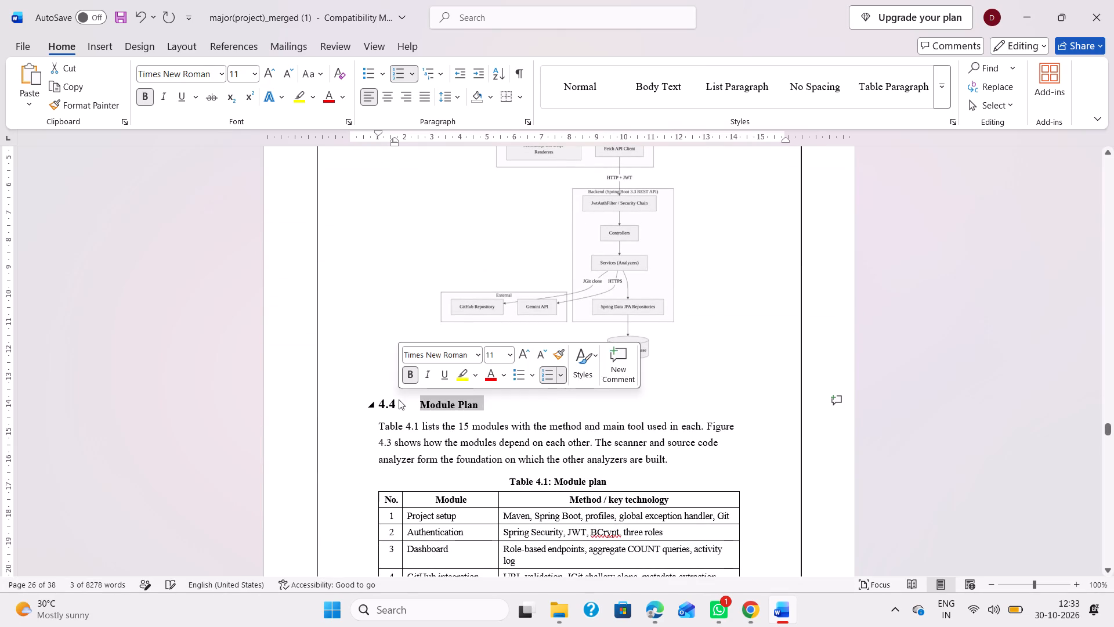
{"action": "left_click", "coordinate": [237, 76]}
{"action": "type", "text": "14"}
{"action": "key", "text": "Return"}
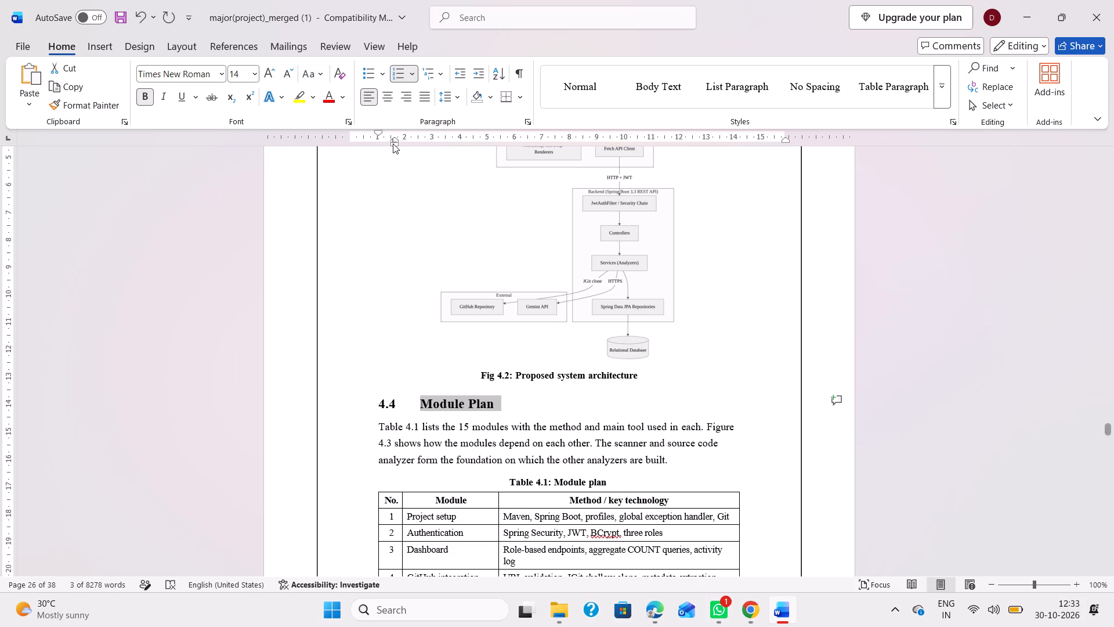
Set a tab stop at about 2 cm so the 4.4 Module Plan heading text sits closer to its number.
{"action": "left_click_drag", "start_coordinate": [393, 141], "coordinate": [410, 141]}
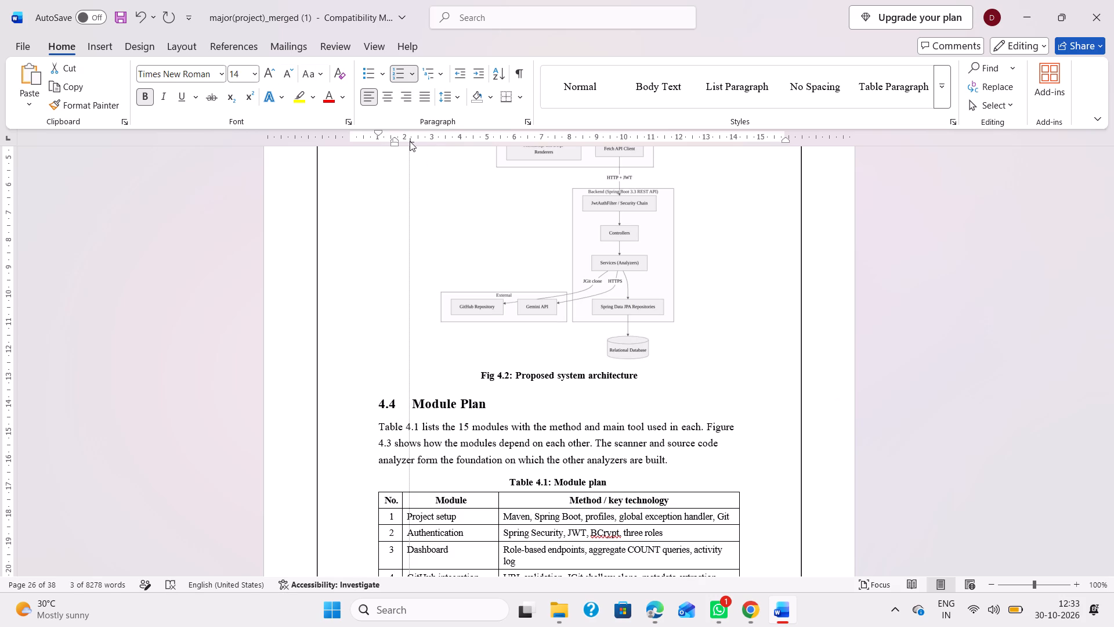
{"action": "left_click_drag", "start_coordinate": [410, 141], "coordinate": [406, 141]}
Set the 4.5 Methodology of the Analysis Pipeline heading text to font size 14.
{"action": "scroll", "coordinate": [451, 375], "scroll_direction": "down", "scroll_amount": 3}
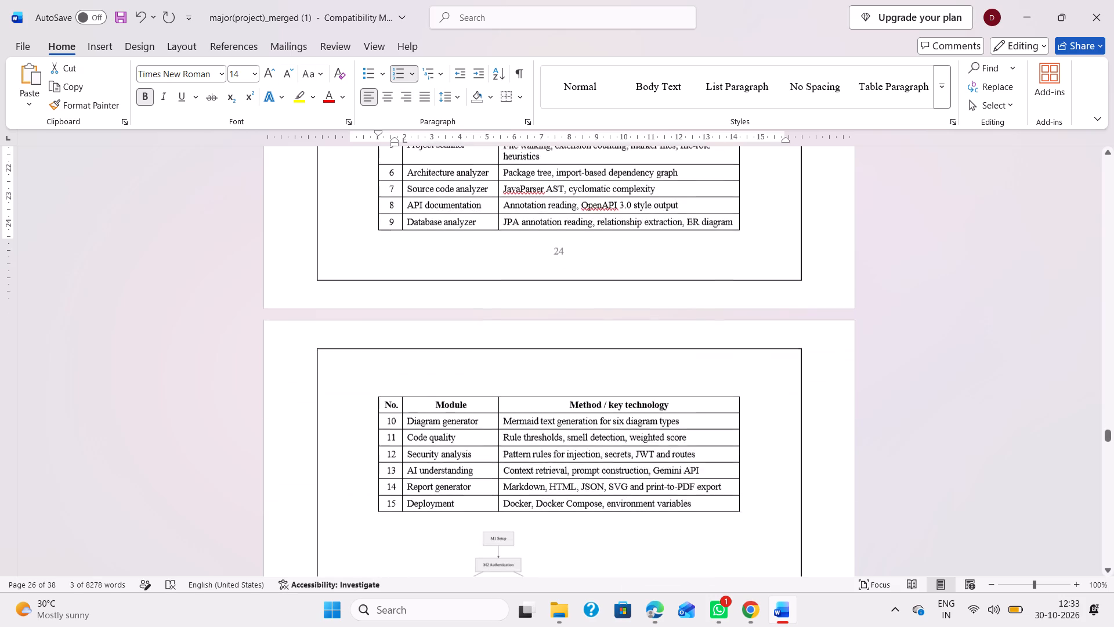
{"action": "scroll", "coordinate": [462, 435], "scroll_direction": "down", "scroll_amount": 1}
{"action": "scroll", "coordinate": [537, 421], "scroll_direction": "down", "scroll_amount": 1}
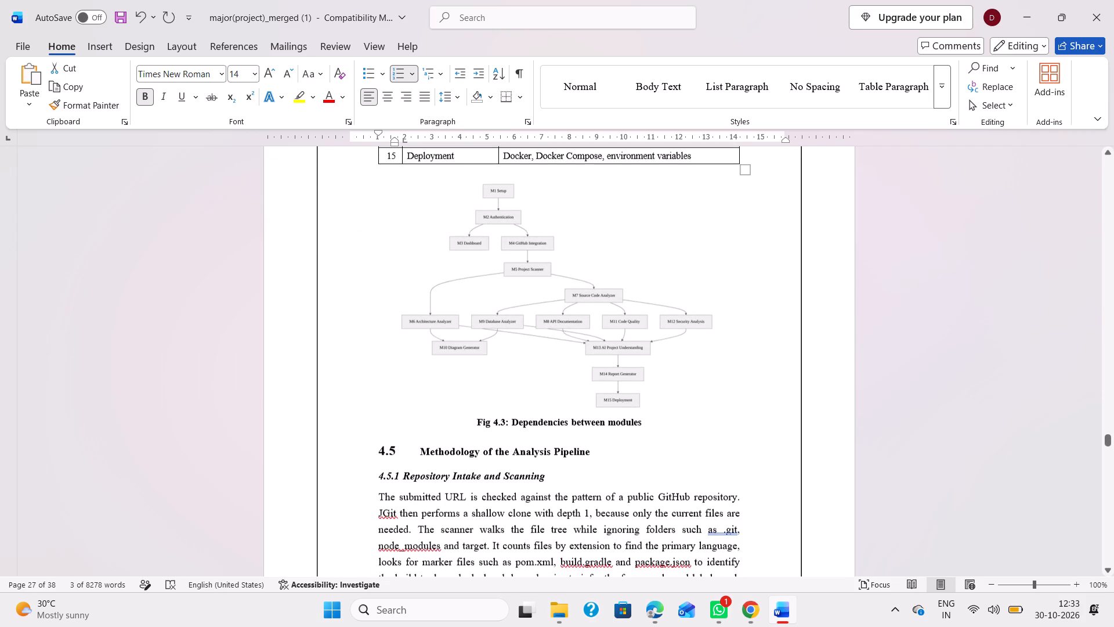
{"action": "left_click", "coordinate": [560, 471]}
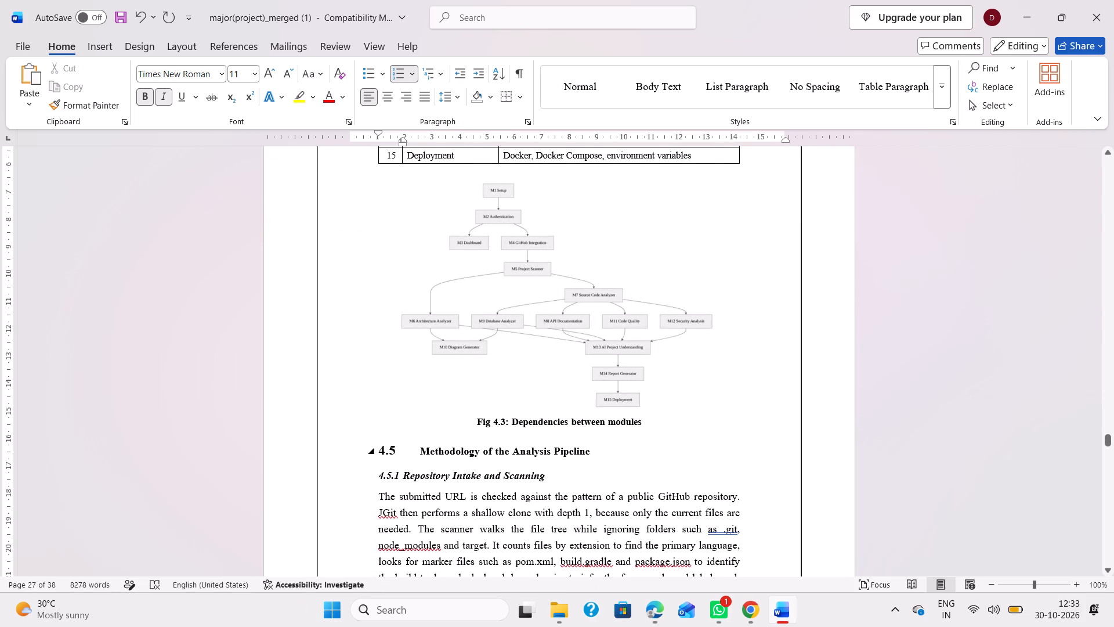
{"action": "left_click_drag", "start_coordinate": [593, 454], "coordinate": [417, 448]}
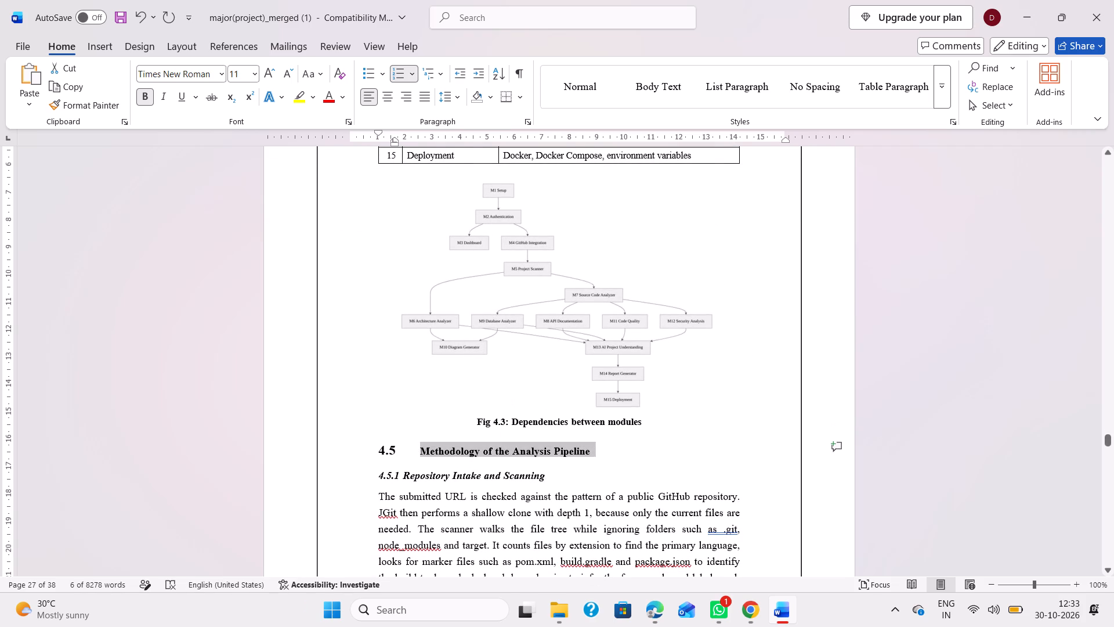
{"action": "left_click", "coordinate": [237, 71]}
{"action": "type", "text": "14"}
{"action": "key", "text": "Return"}
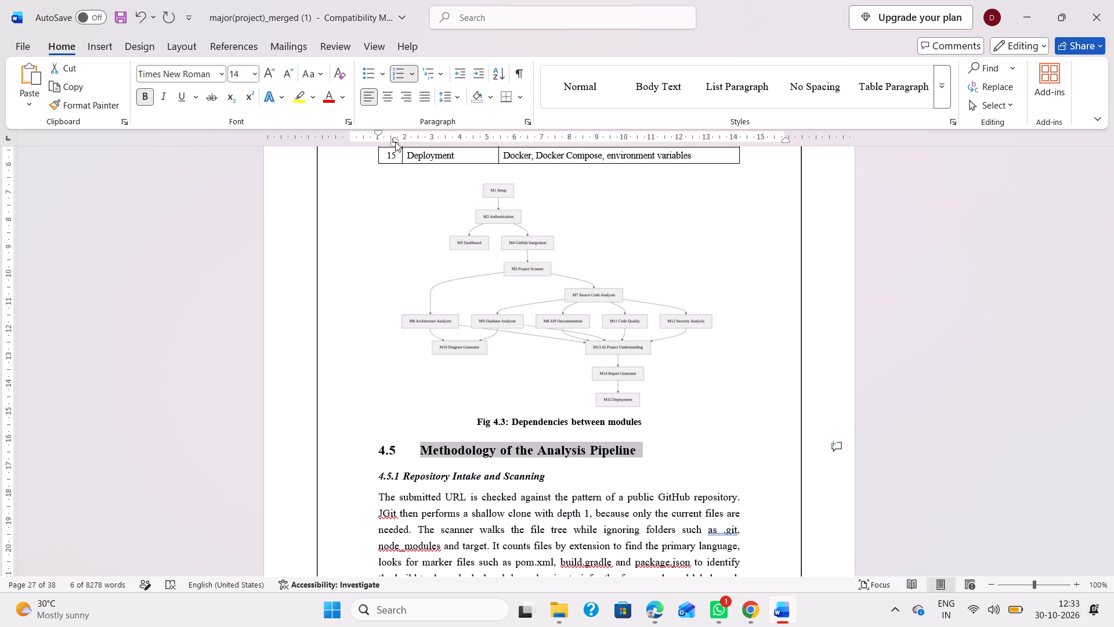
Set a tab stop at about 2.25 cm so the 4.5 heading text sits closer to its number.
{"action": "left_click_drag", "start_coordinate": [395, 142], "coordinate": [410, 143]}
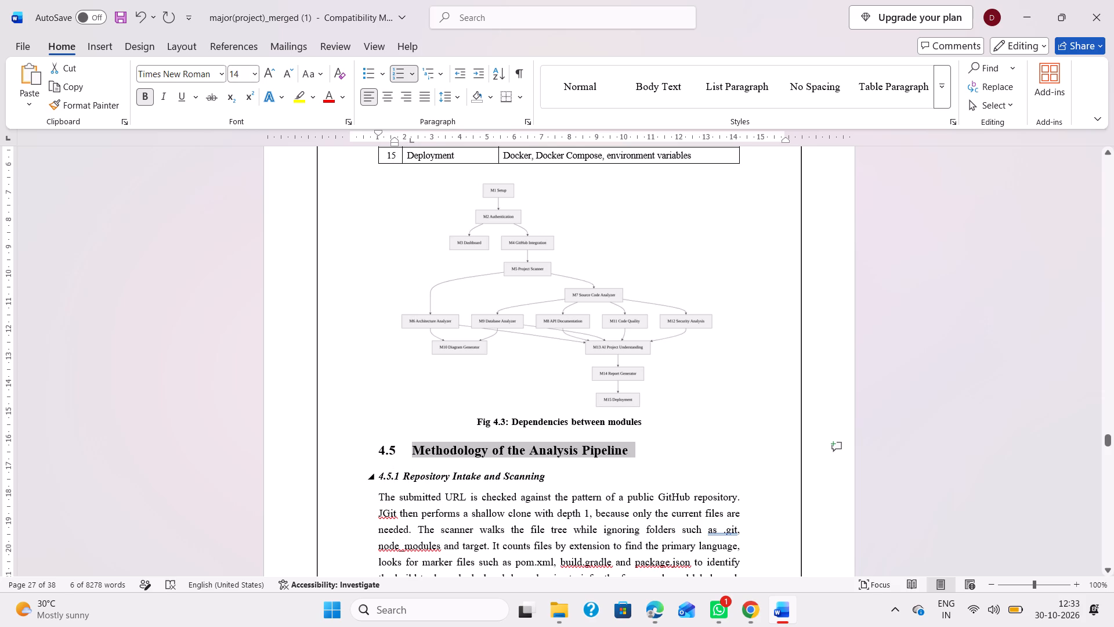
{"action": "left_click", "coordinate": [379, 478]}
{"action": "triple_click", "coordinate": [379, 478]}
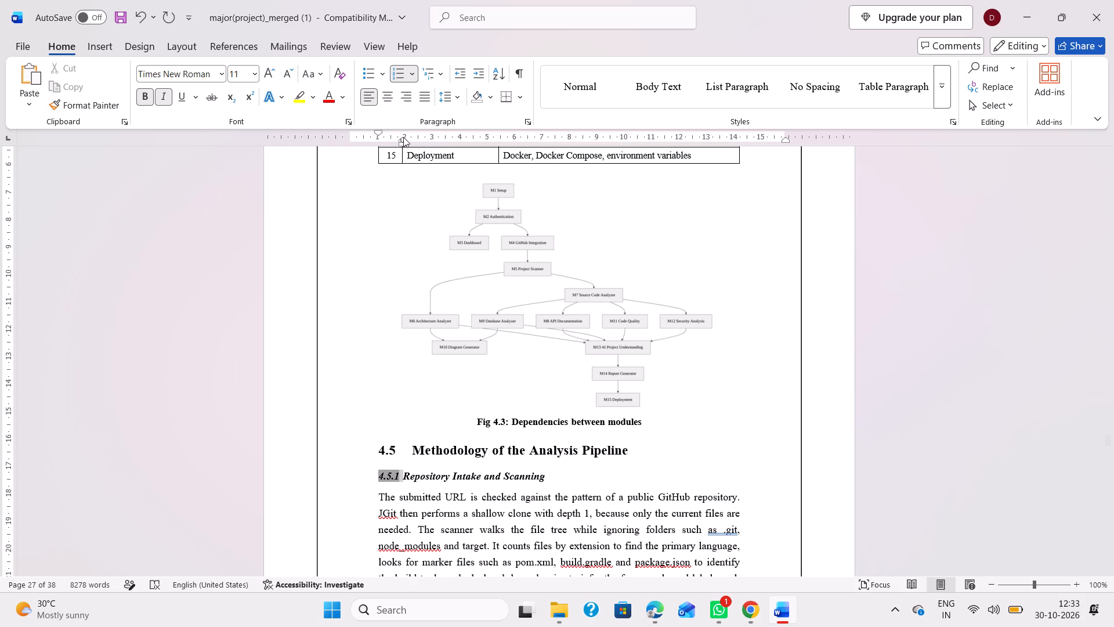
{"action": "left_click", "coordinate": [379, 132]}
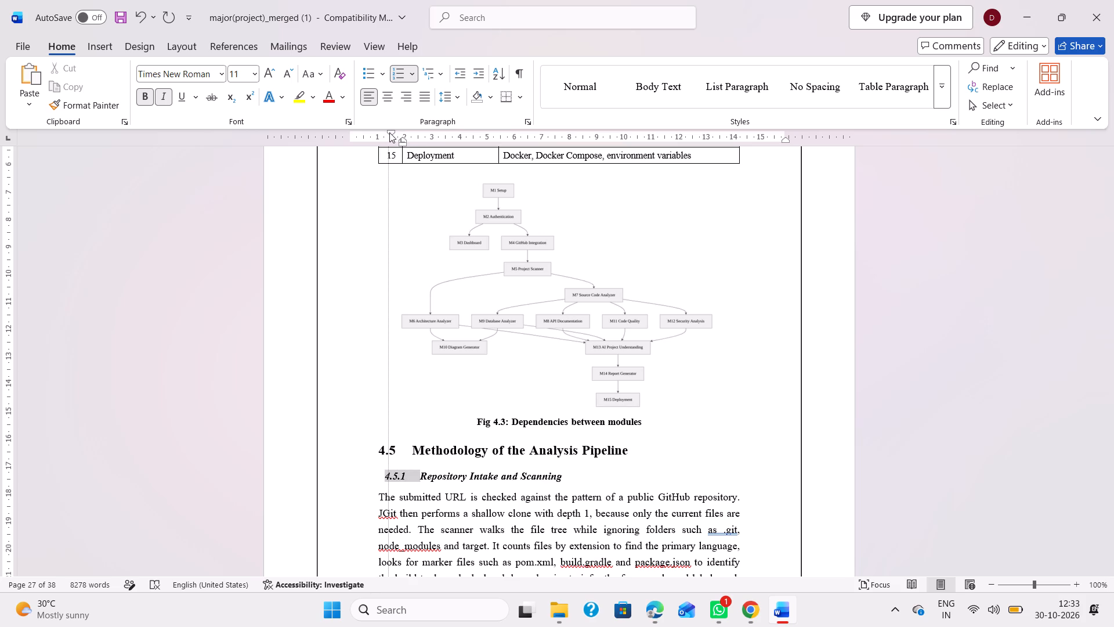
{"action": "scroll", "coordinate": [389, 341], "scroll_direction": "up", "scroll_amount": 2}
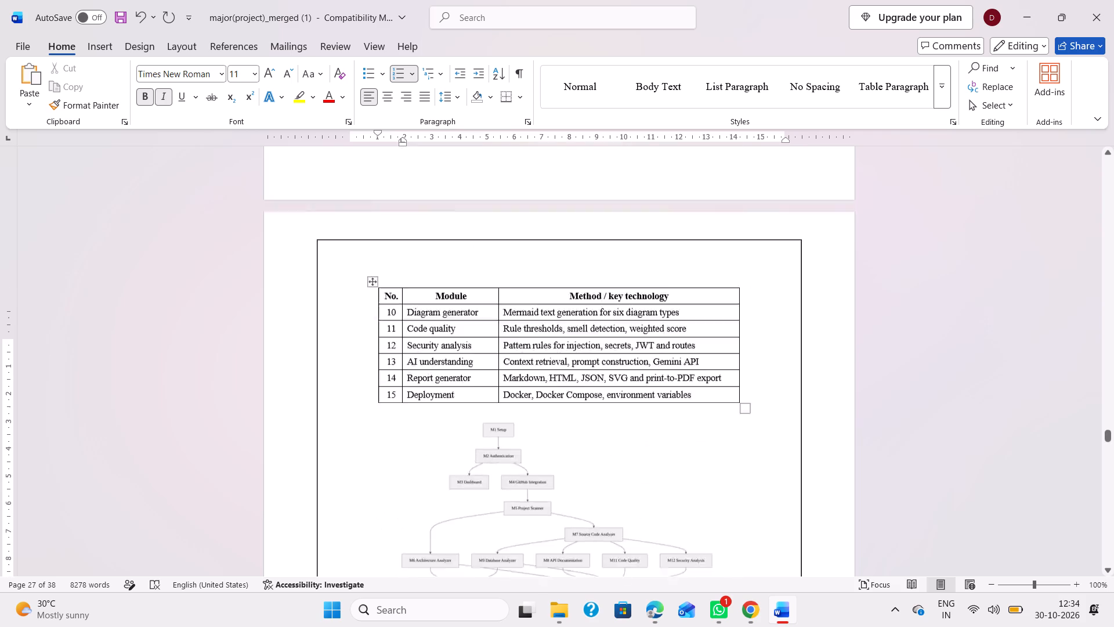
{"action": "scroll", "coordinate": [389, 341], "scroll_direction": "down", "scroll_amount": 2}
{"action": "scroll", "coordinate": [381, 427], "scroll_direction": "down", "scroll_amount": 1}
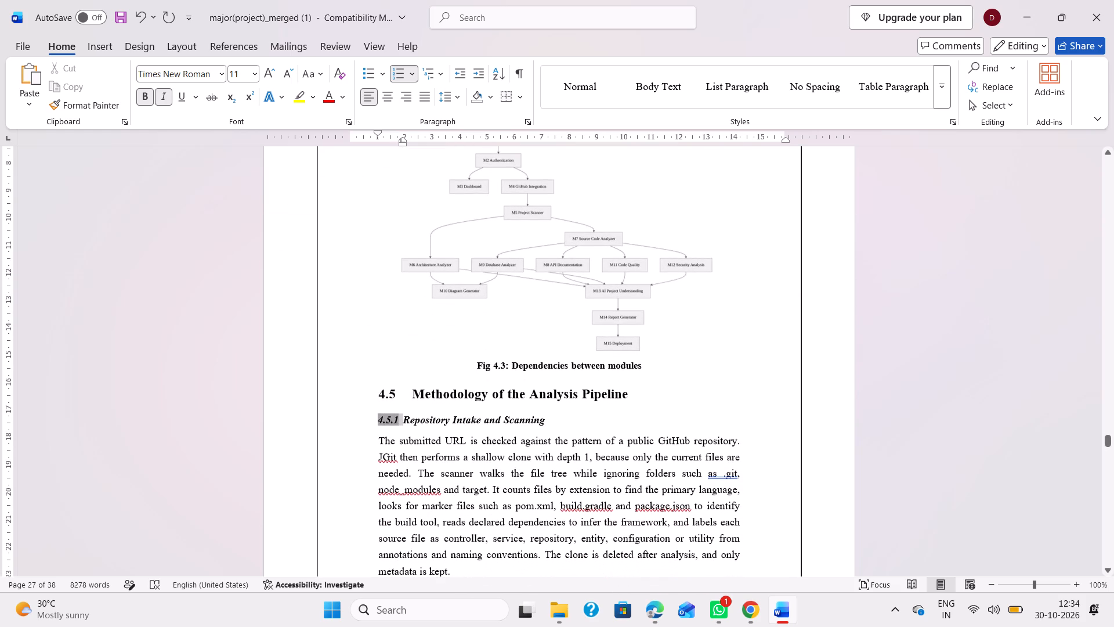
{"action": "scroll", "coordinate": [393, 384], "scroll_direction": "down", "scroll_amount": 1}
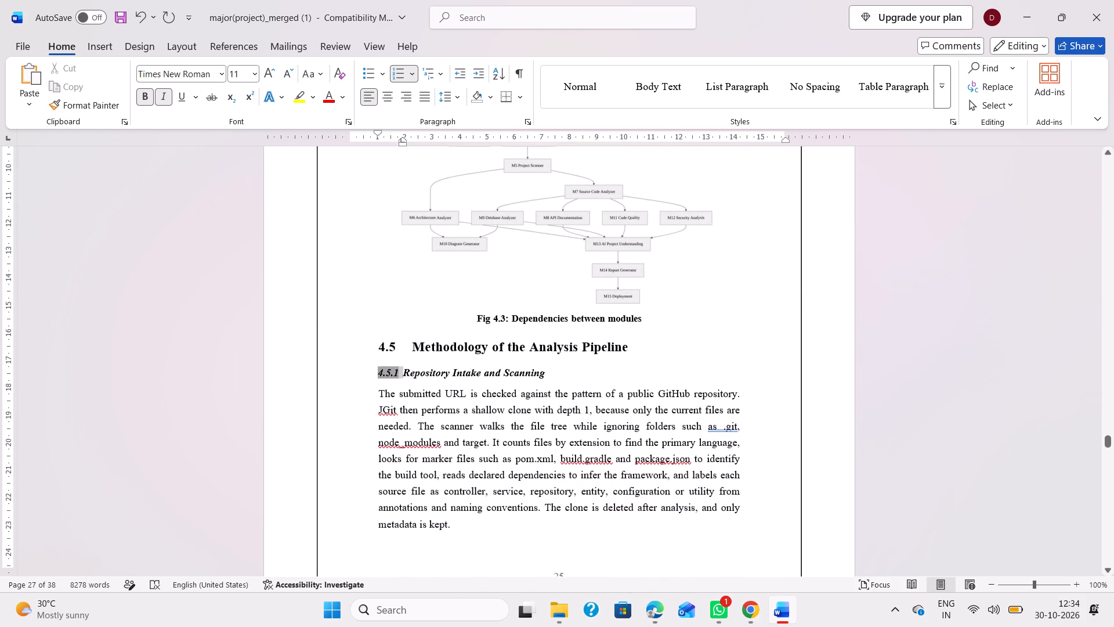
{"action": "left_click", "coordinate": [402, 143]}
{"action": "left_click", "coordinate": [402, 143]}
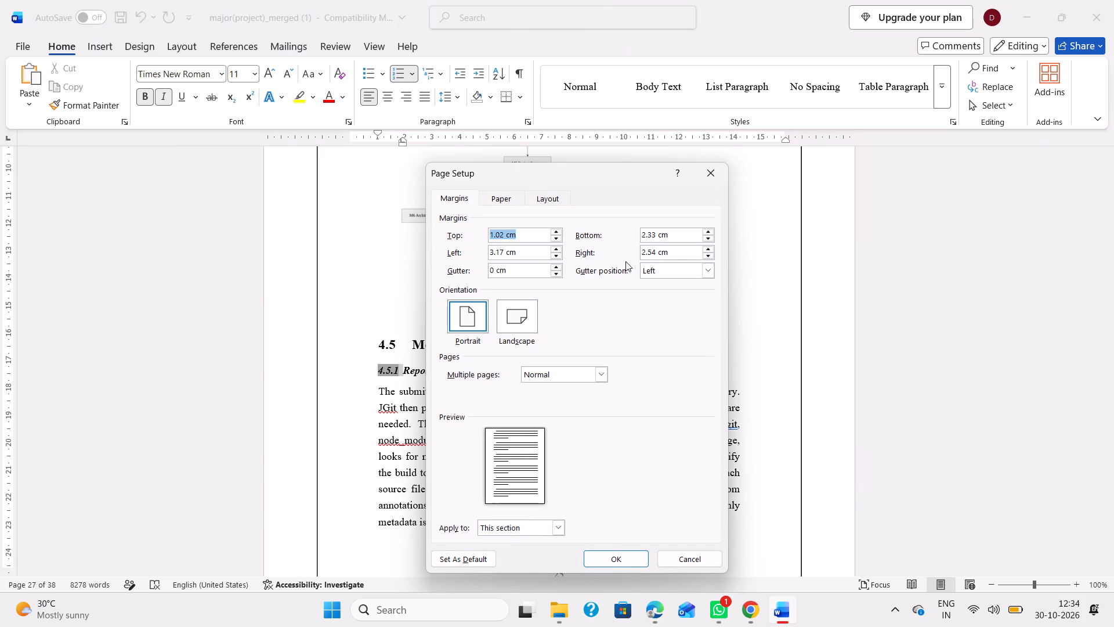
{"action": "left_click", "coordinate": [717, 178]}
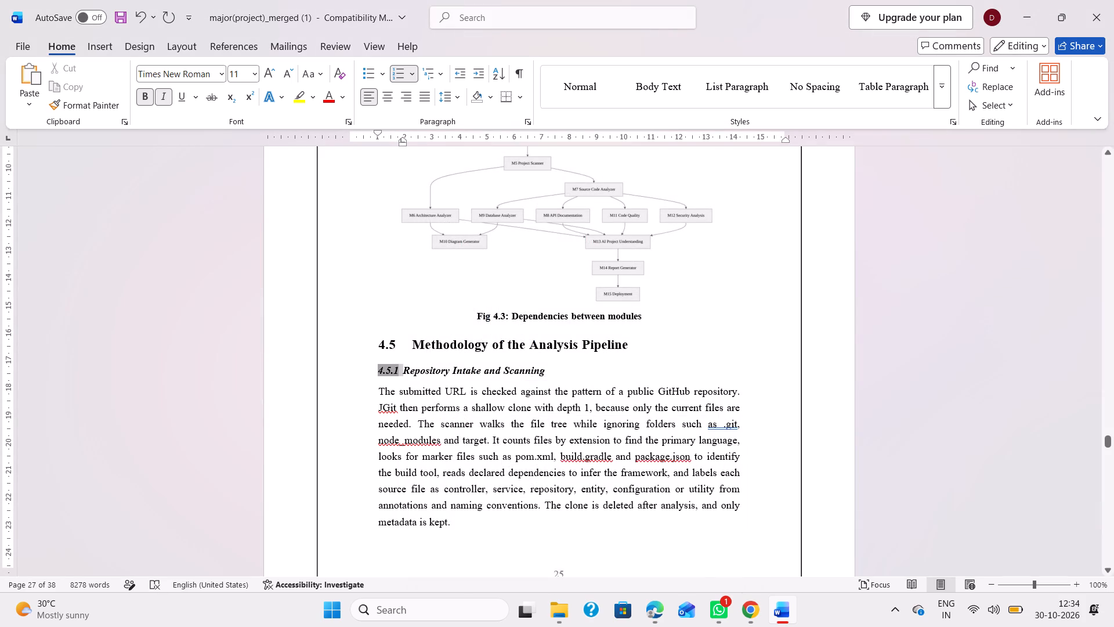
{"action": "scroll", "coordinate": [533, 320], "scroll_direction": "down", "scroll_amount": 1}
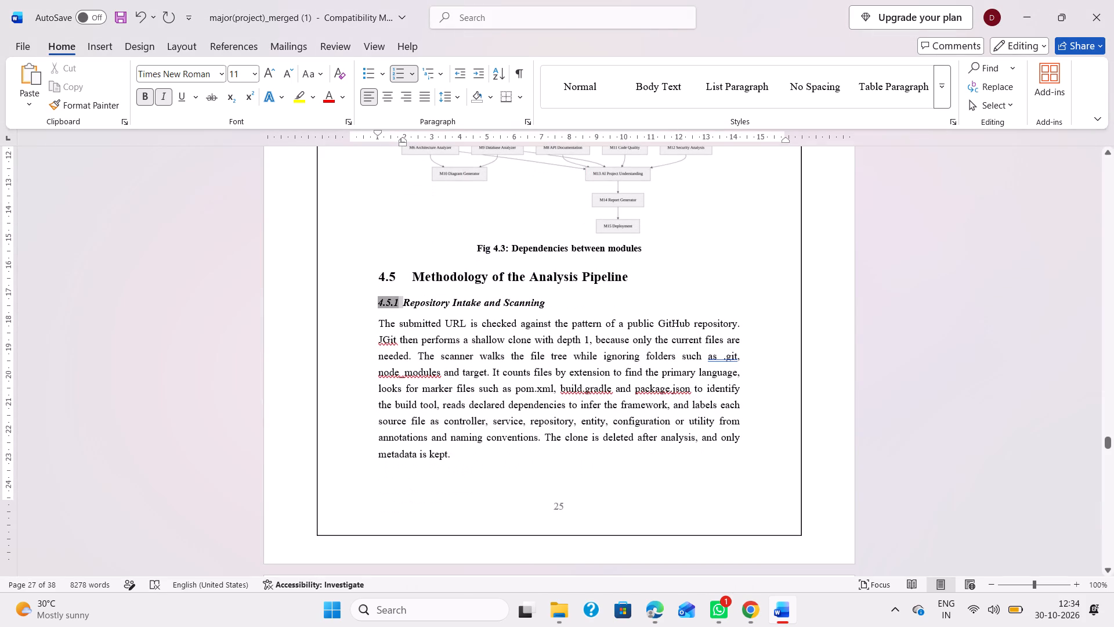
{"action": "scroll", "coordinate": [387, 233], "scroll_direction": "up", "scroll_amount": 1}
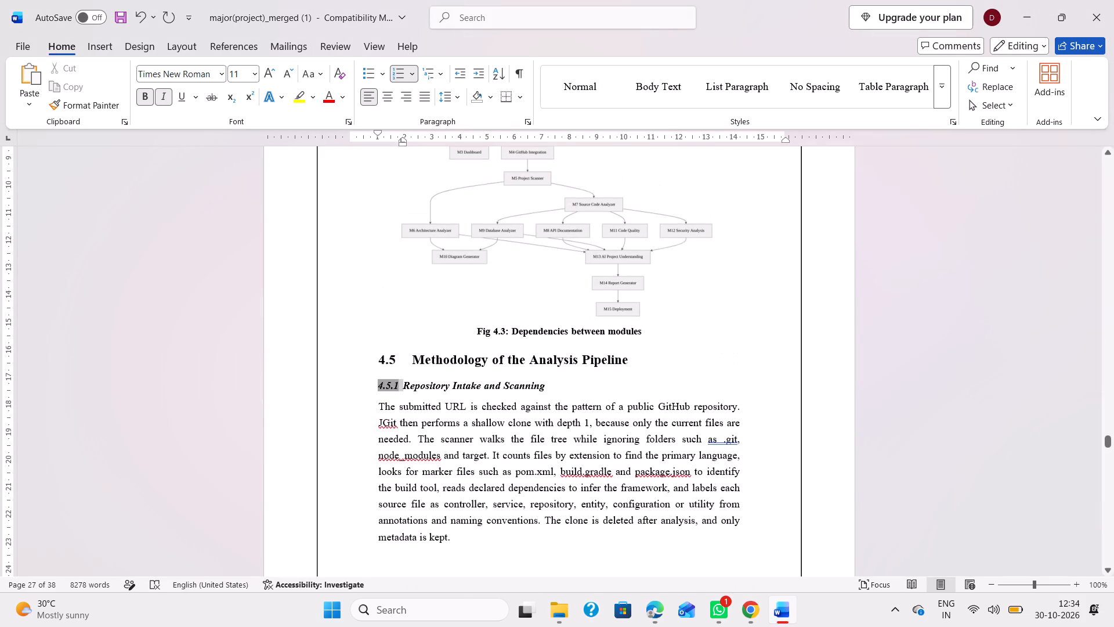
Move the 4.5 heading's first-line indent to about 0.5 cm and remove its custom tab stop.
{"action": "left_click", "coordinate": [382, 361]}
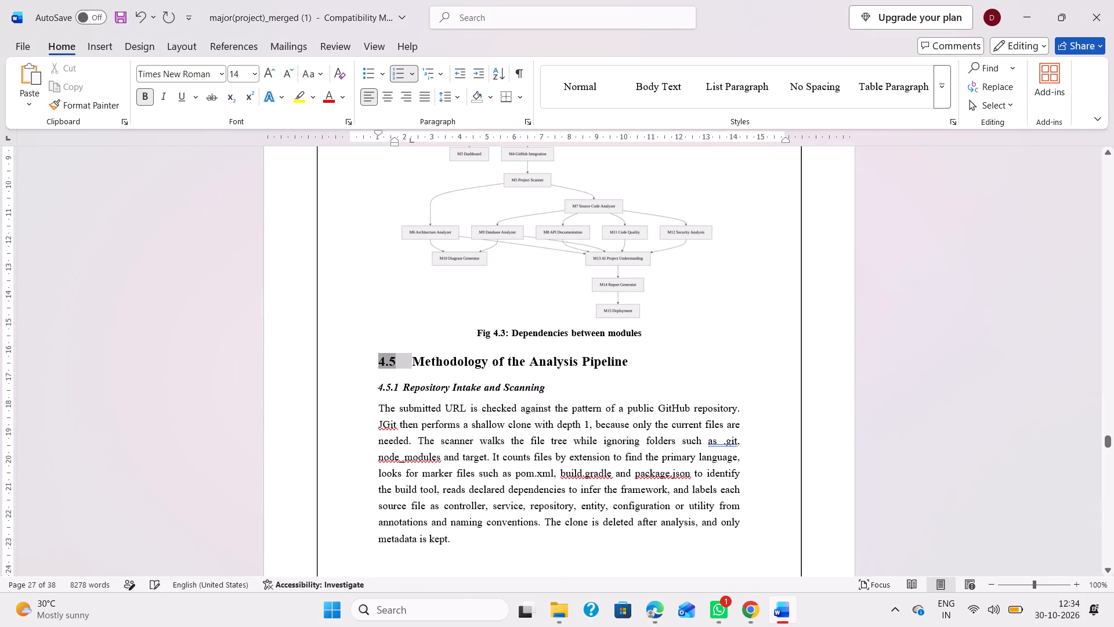
{"action": "left_click_drag", "start_coordinate": [378, 133], "coordinate": [359, 138]}
{"action": "left_click", "coordinate": [395, 358]}
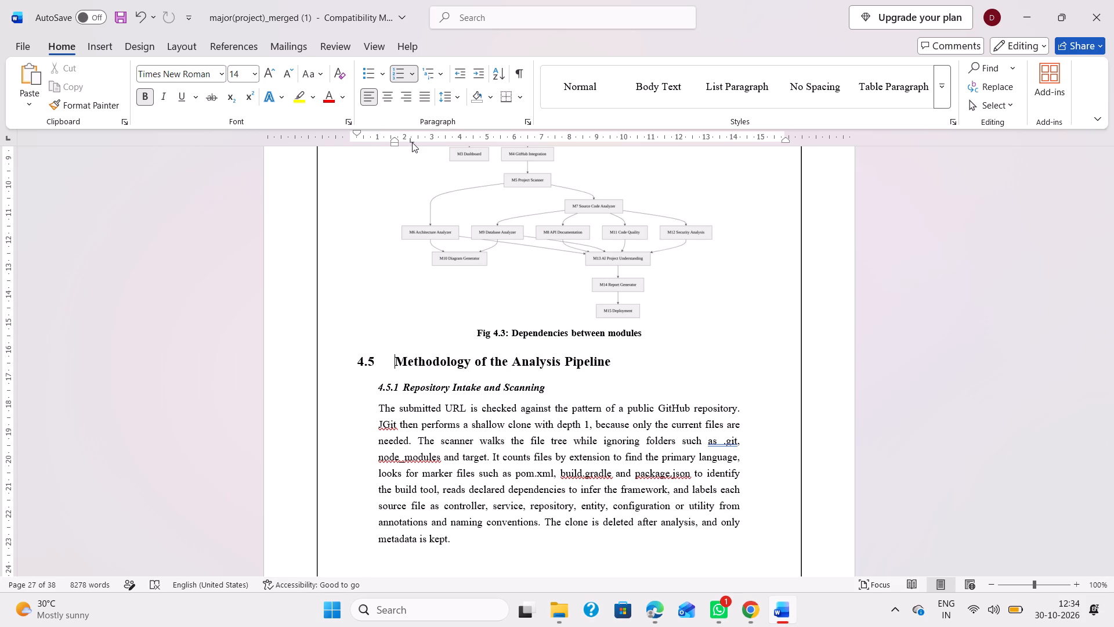
{"action": "left_click_drag", "start_coordinate": [412, 142], "coordinate": [386, 146]}
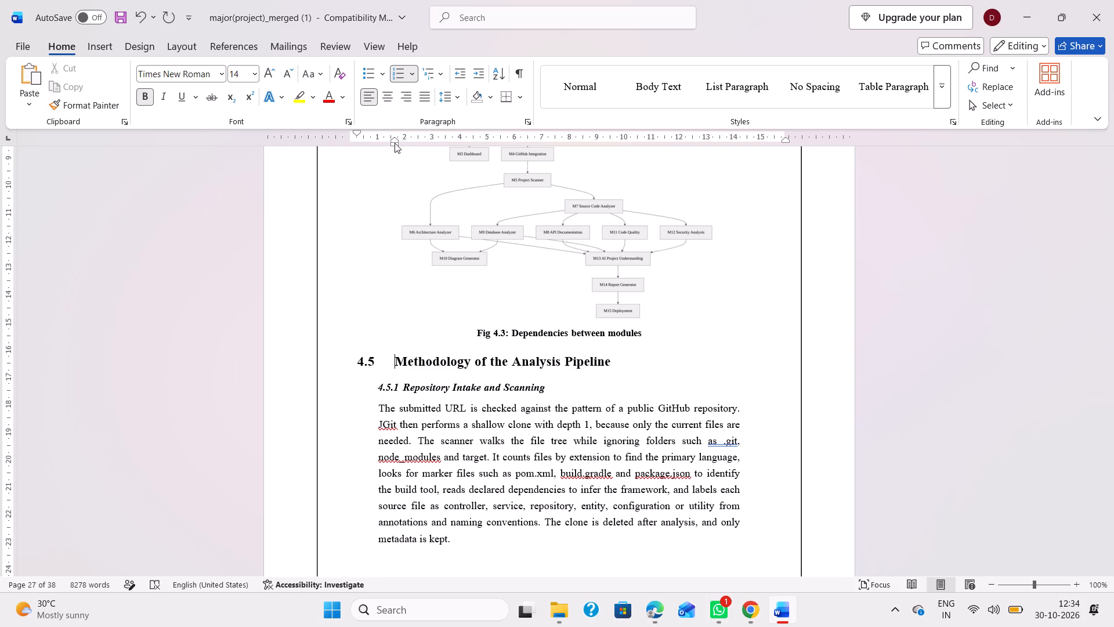
{"action": "left_click", "coordinate": [395, 143]}
{"action": "left_click_drag", "start_coordinate": [358, 133], "coordinate": [364, 134]}
{"action": "left_click", "coordinate": [487, 410]}
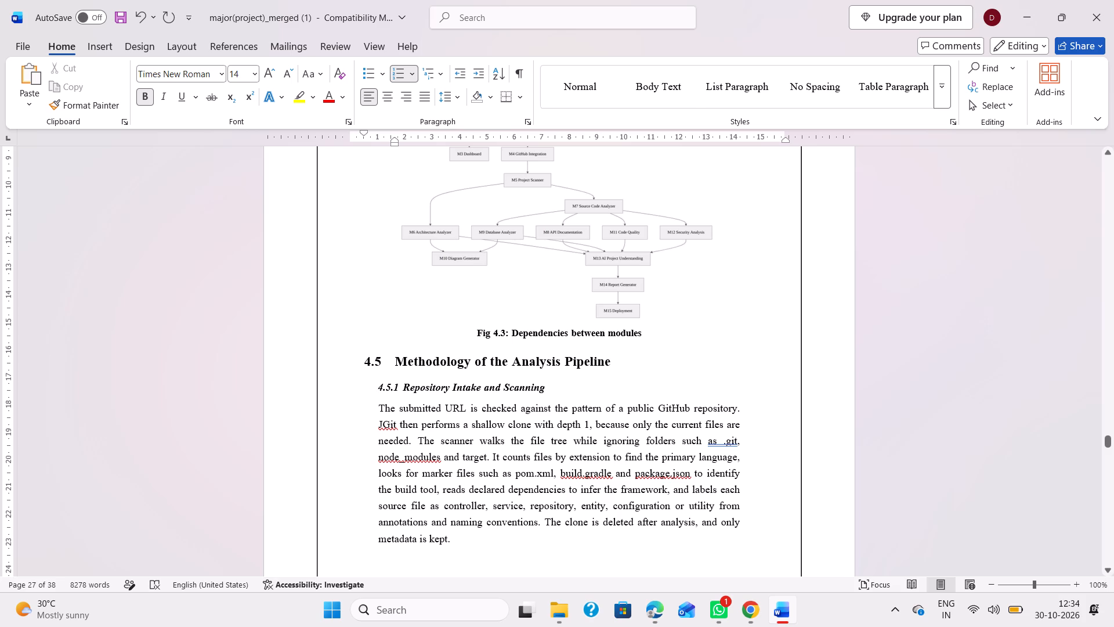
Review the heading formatting from section 4.4 Module Plan through subsection 4.5.6 Asynchronous Execution.
{"action": "scroll", "coordinate": [487, 410], "scroll_direction": "up", "scroll_amount": 3}
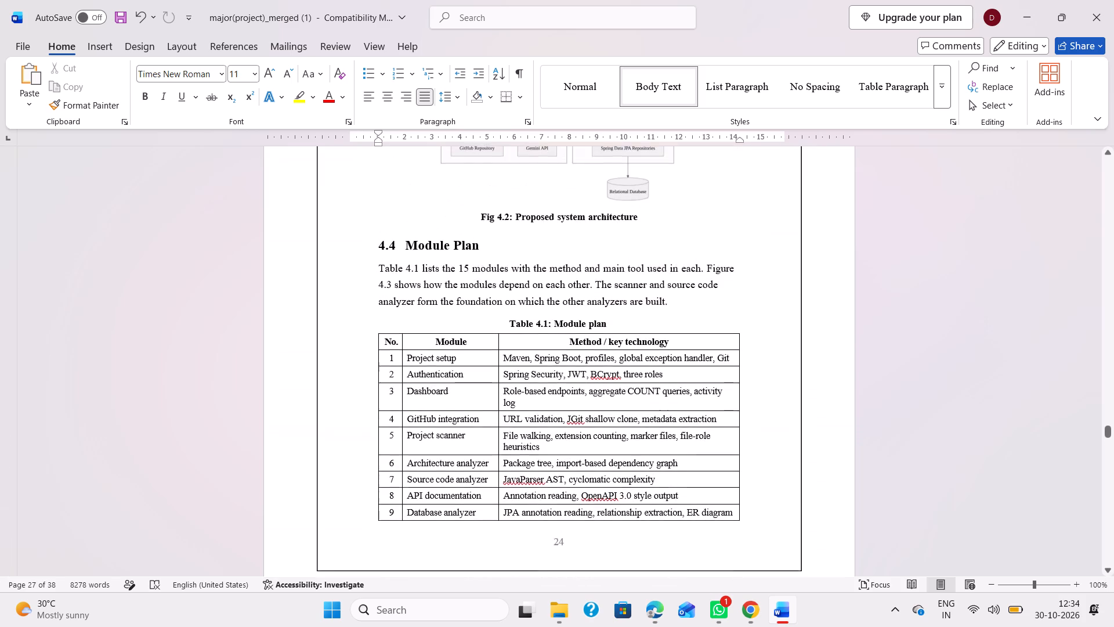
{"action": "scroll", "coordinate": [487, 410], "scroll_direction": "down", "scroll_amount": 9}
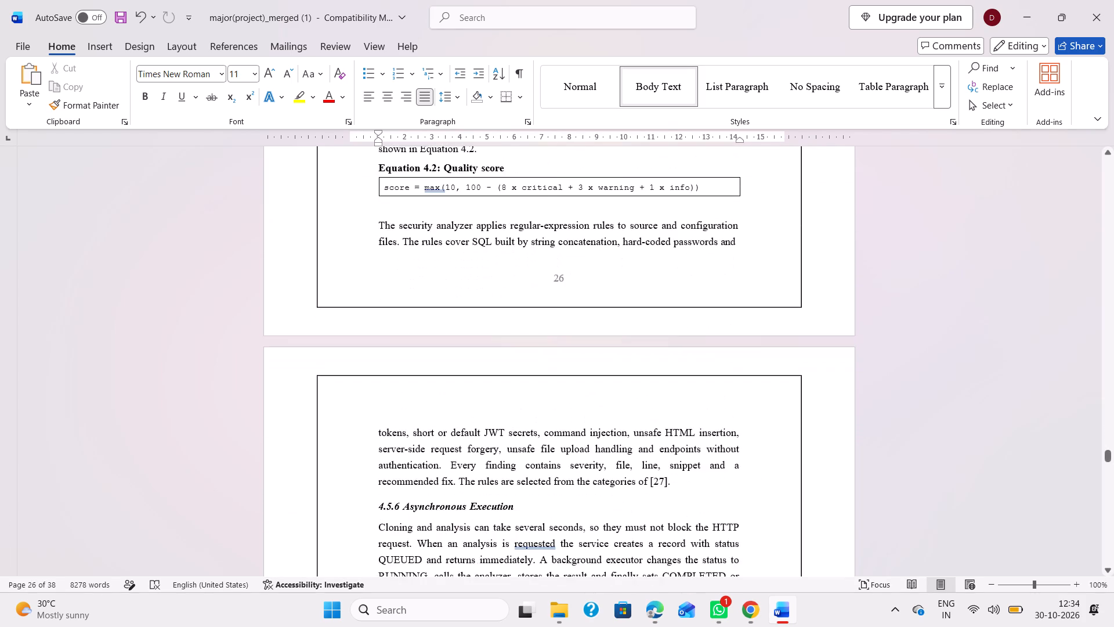
{"action": "scroll", "coordinate": [487, 410], "scroll_direction": "up", "scroll_amount": 4}
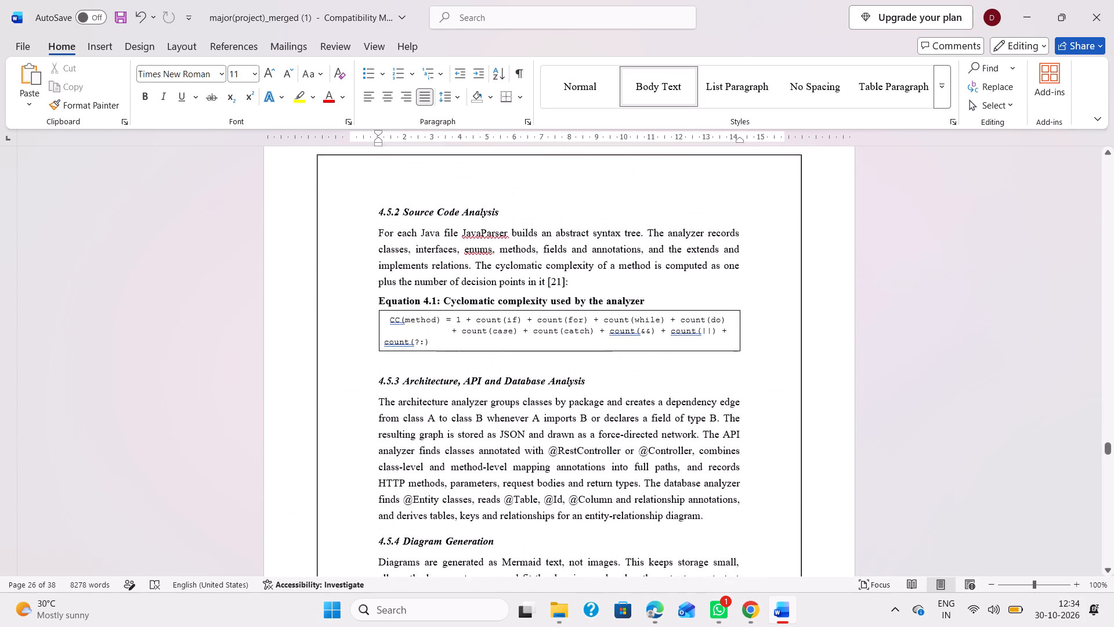
{"action": "scroll", "coordinate": [487, 410], "scroll_direction": "up", "scroll_amount": 3}
{"action": "scroll", "coordinate": [487, 410], "scroll_direction": "down", "scroll_amount": 4}
{"action": "scroll", "coordinate": [487, 410], "scroll_direction": "up", "scroll_amount": 1}
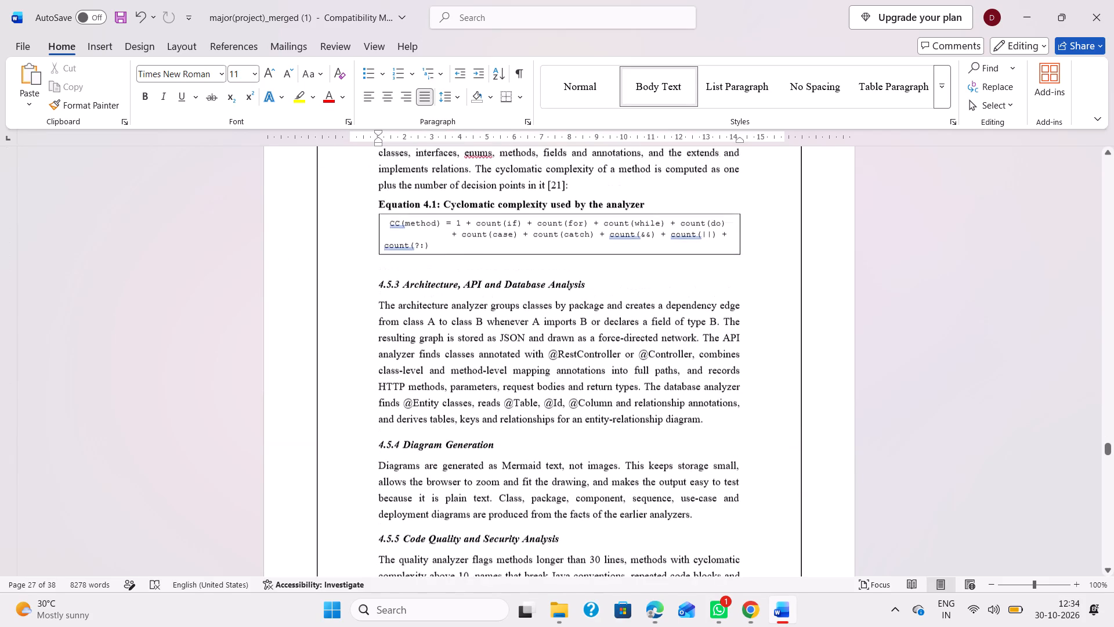
{"action": "scroll", "coordinate": [487, 410], "scroll_direction": "up", "scroll_amount": 1}
{"action": "scroll", "coordinate": [488, 465], "scroll_direction": "up", "scroll_amount": 1}
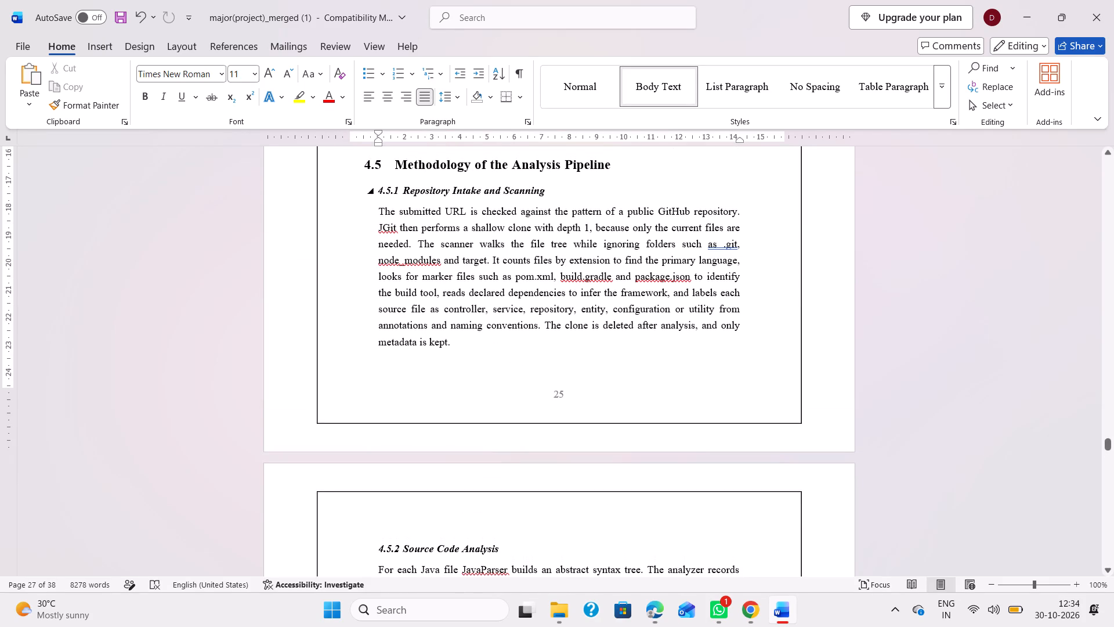
Remove the italics from the 4.5.1 Repository Intake and Scanning heading text and from the section 4.5 subsection numbers.
{"action": "left_click_drag", "start_coordinate": [558, 193], "coordinate": [388, 192]}
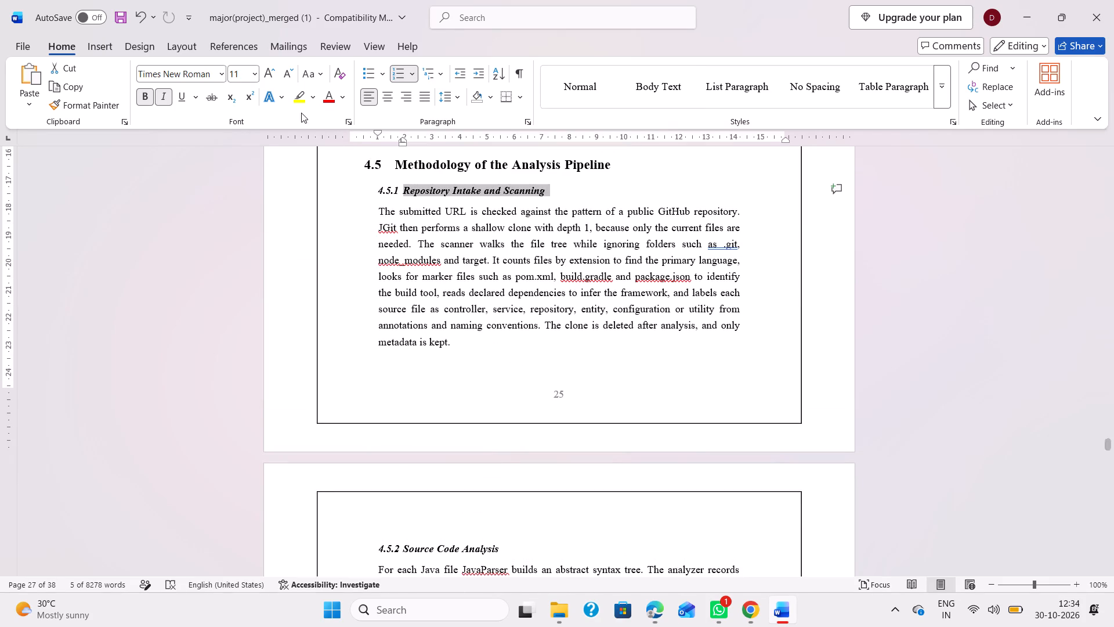
{"action": "left_click", "coordinate": [171, 101]}
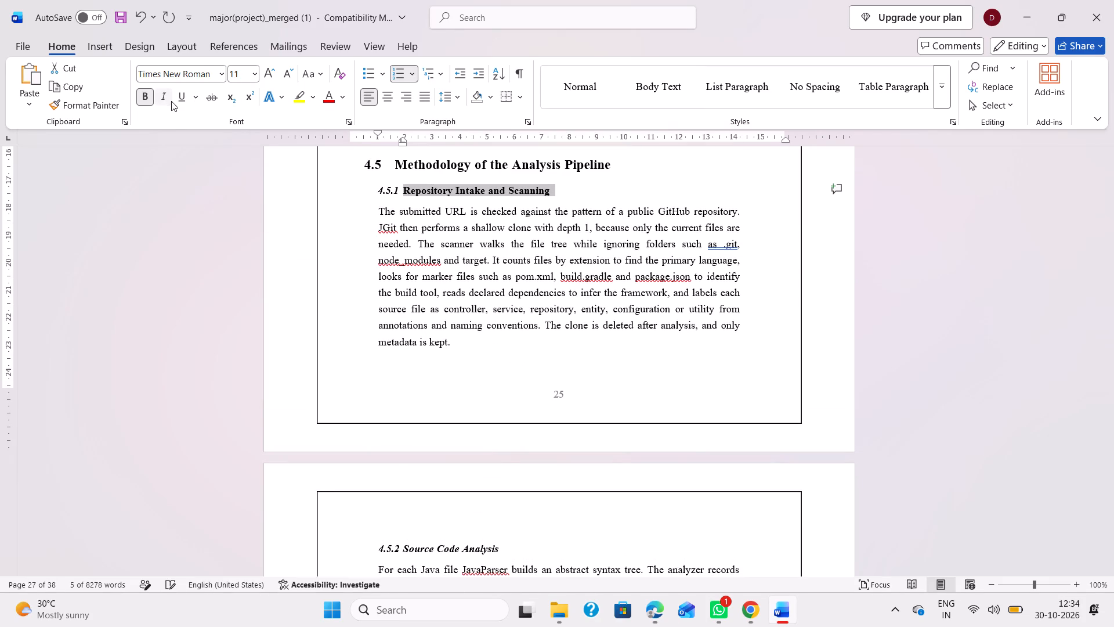
{"action": "left_click", "coordinate": [384, 188]}
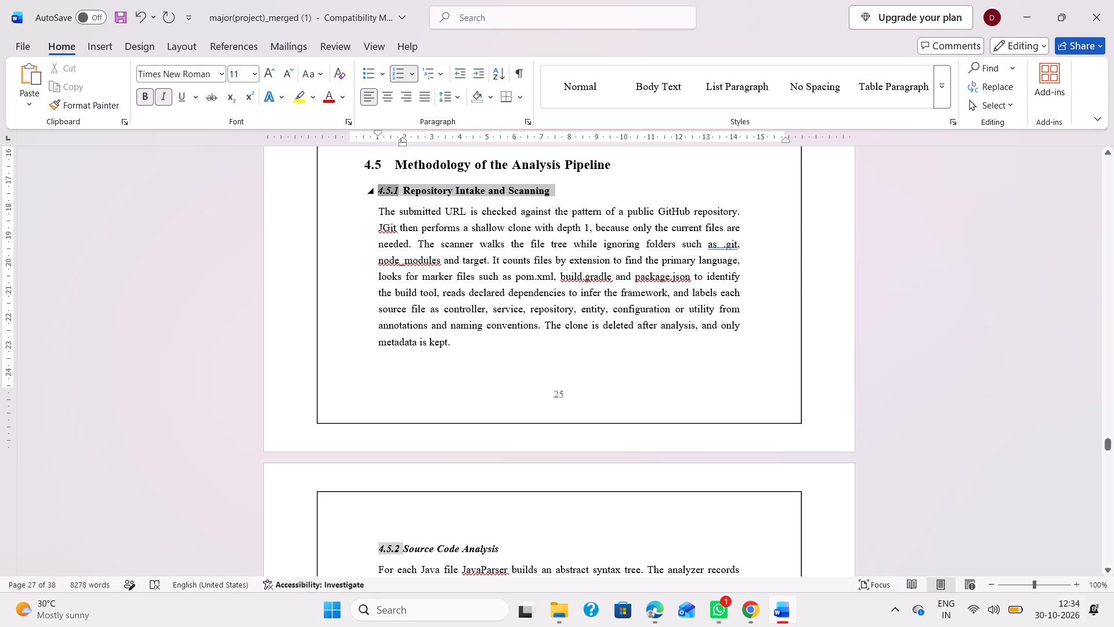
{"action": "left_click", "coordinate": [168, 100]}
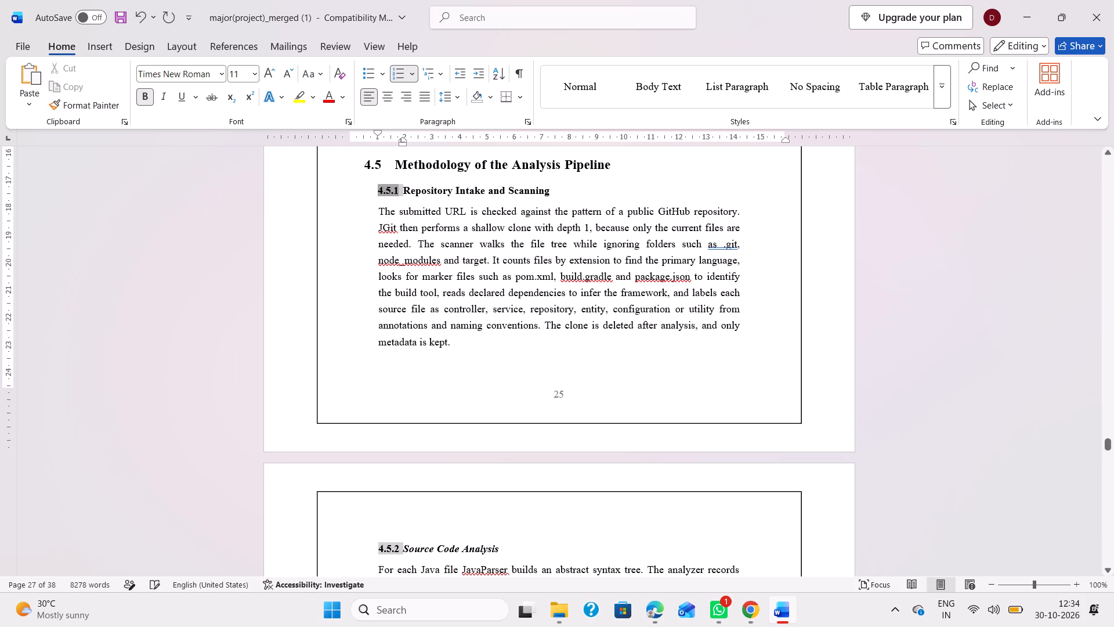
Remove the italics from the 4.5.2 Source Code Analysis heading text.
{"action": "scroll", "coordinate": [471, 379], "scroll_direction": "down", "scroll_amount": 2}
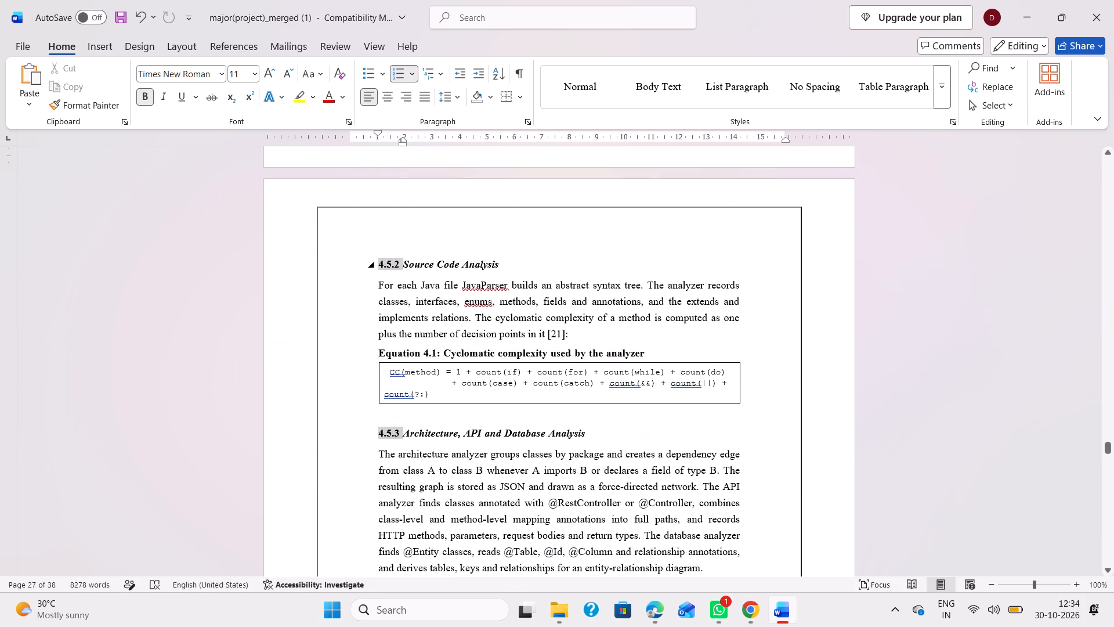
{"action": "left_click_drag", "start_coordinate": [513, 261], "coordinate": [410, 260]}
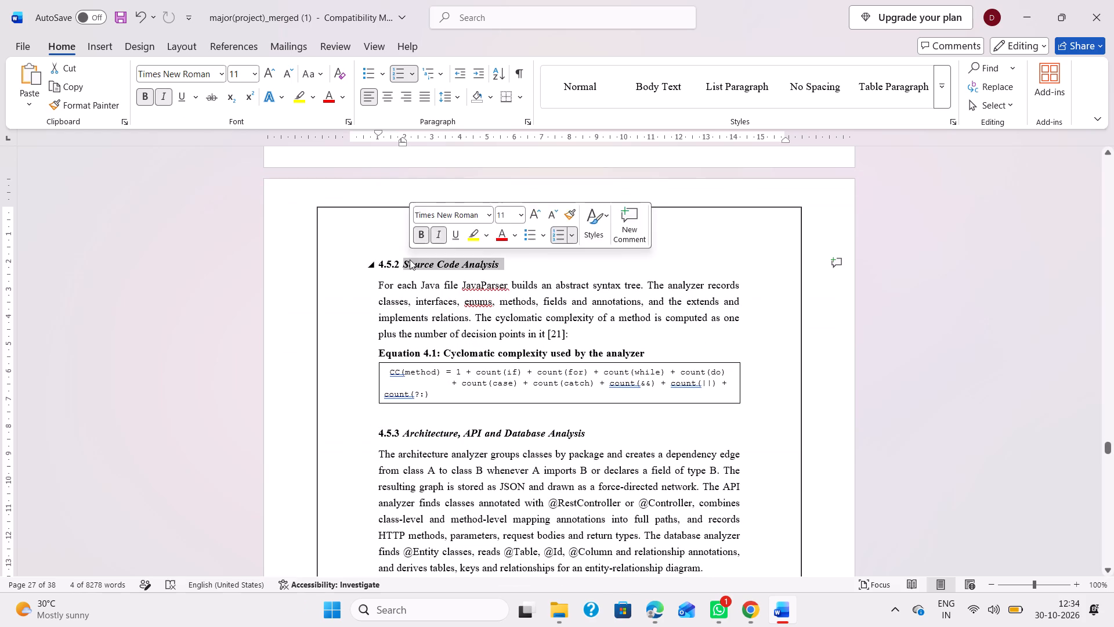
{"action": "left_click", "coordinate": [164, 105]}
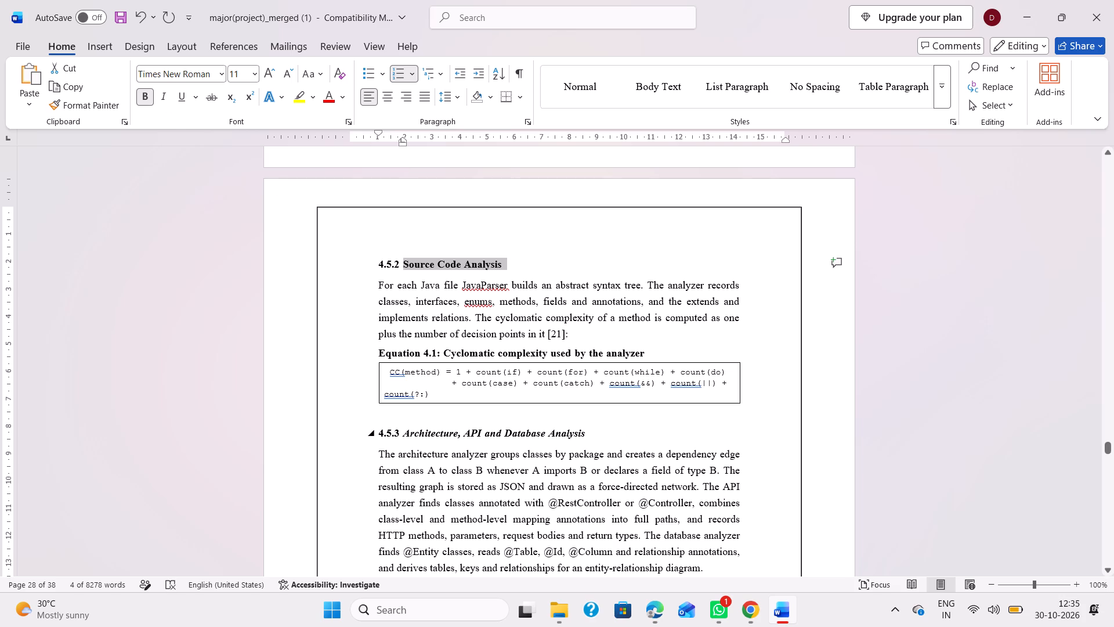
Remove the italics from the 4.5.3 Architecture, API and Database Analysis and 4.5.4 Diagram Generation heading texts.
{"action": "left_click_drag", "start_coordinate": [599, 433], "coordinate": [422, 425]}
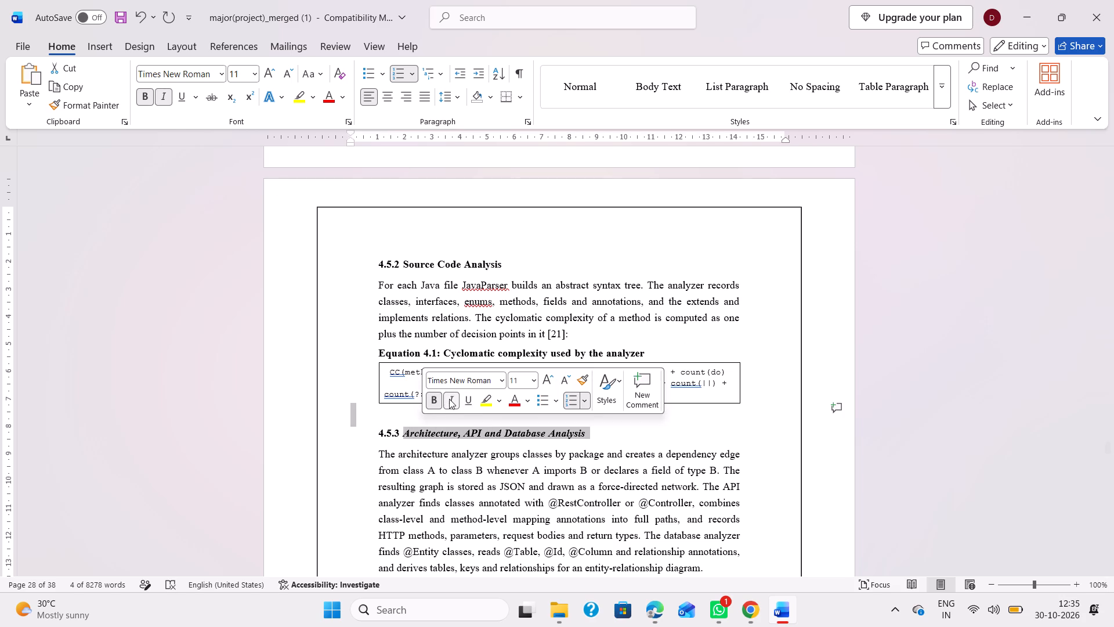
{"action": "left_click", "coordinate": [449, 399]}
{"action": "scroll", "coordinate": [449, 399], "scroll_direction": "down", "scroll_amount": 3}
{"action": "scroll", "coordinate": [440, 493], "scroll_direction": "down", "scroll_amount": 2}
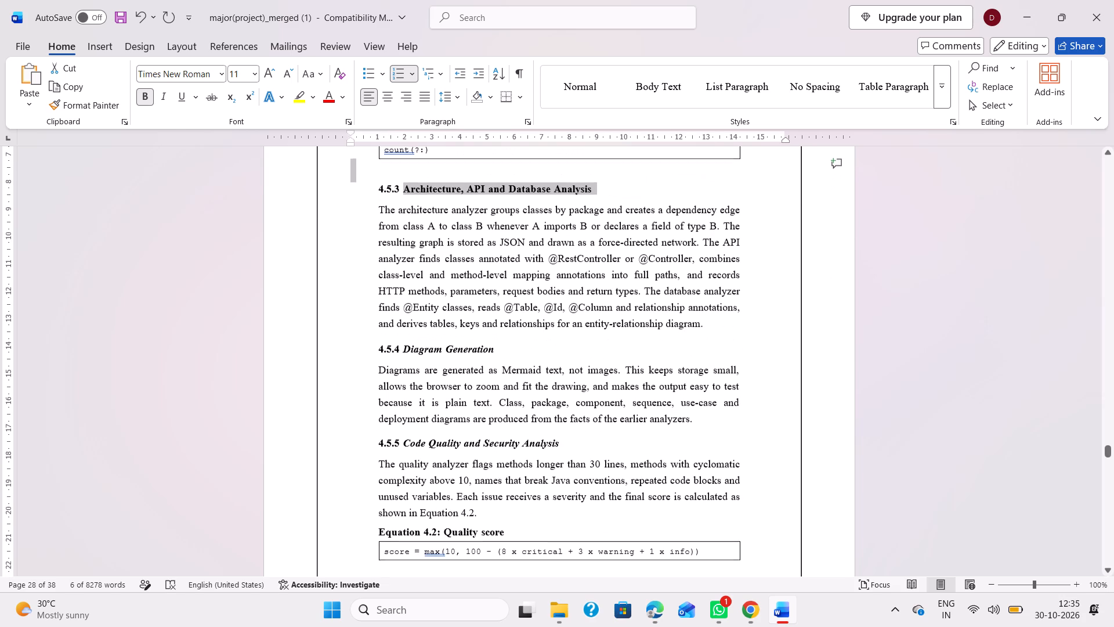
{"action": "left_click_drag", "start_coordinate": [499, 350], "coordinate": [448, 352]}
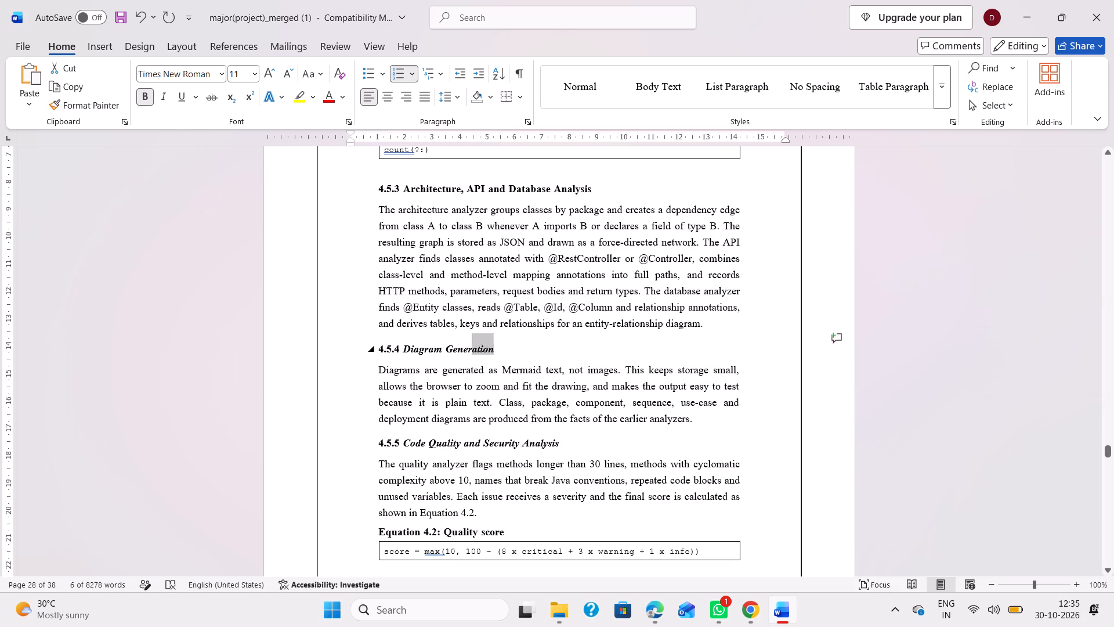
{"action": "left_click_drag", "start_coordinate": [448, 352], "coordinate": [404, 353]}
{"action": "left_click", "coordinate": [435, 327]}
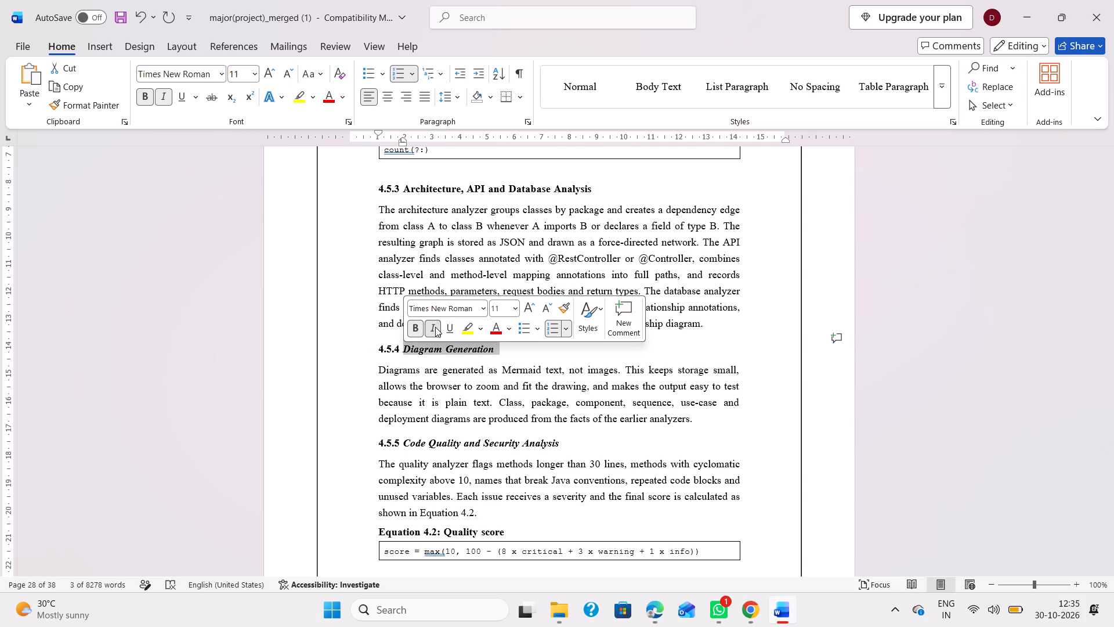
Remove the italics from the 4.5.5 Code Quality and Security Analysis and 4.5.6 Asynchronous Execution heading texts.
{"action": "scroll", "coordinate": [476, 418], "scroll_direction": "down", "scroll_amount": 1}
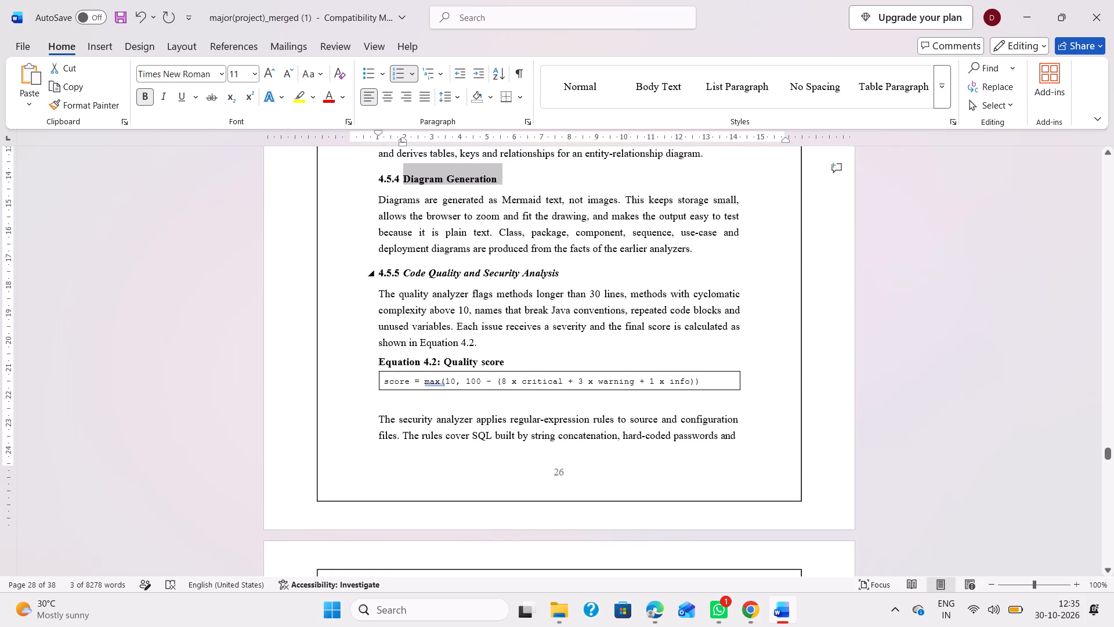
{"action": "left_click_drag", "start_coordinate": [577, 276], "coordinate": [409, 272]}
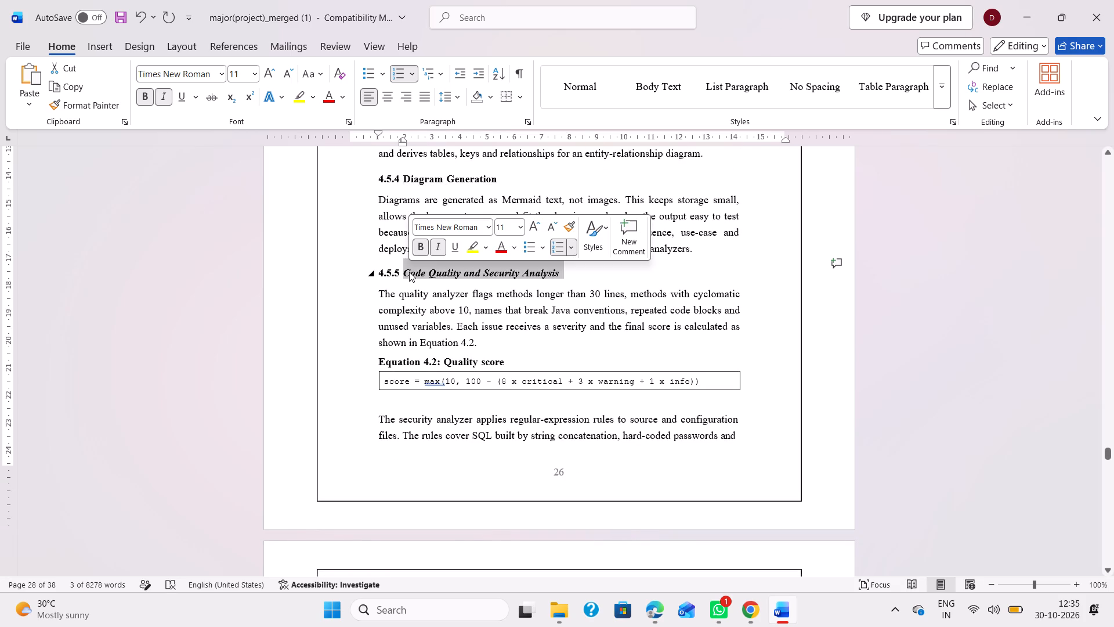
{"action": "left_click", "coordinate": [437, 250]}
{"action": "scroll", "coordinate": [479, 398], "scroll_direction": "down", "scroll_amount": 3}
{"action": "scroll", "coordinate": [486, 343], "scroll_direction": "down", "scroll_amount": 1}
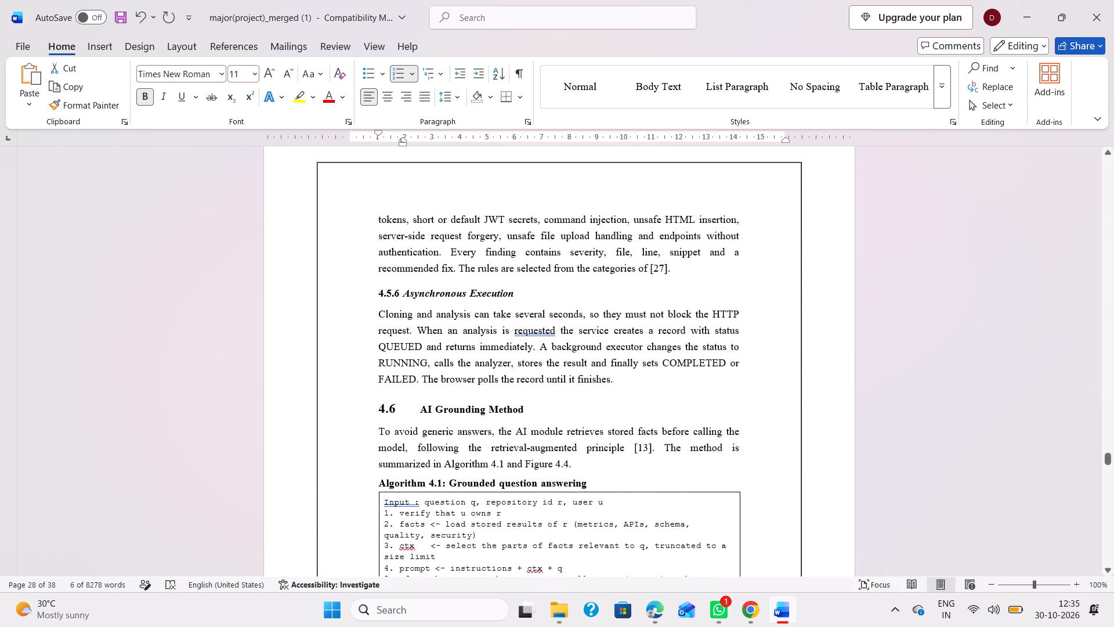
{"action": "left_click_drag", "start_coordinate": [531, 290], "coordinate": [398, 286]}
{"action": "left_click", "coordinate": [417, 271]}
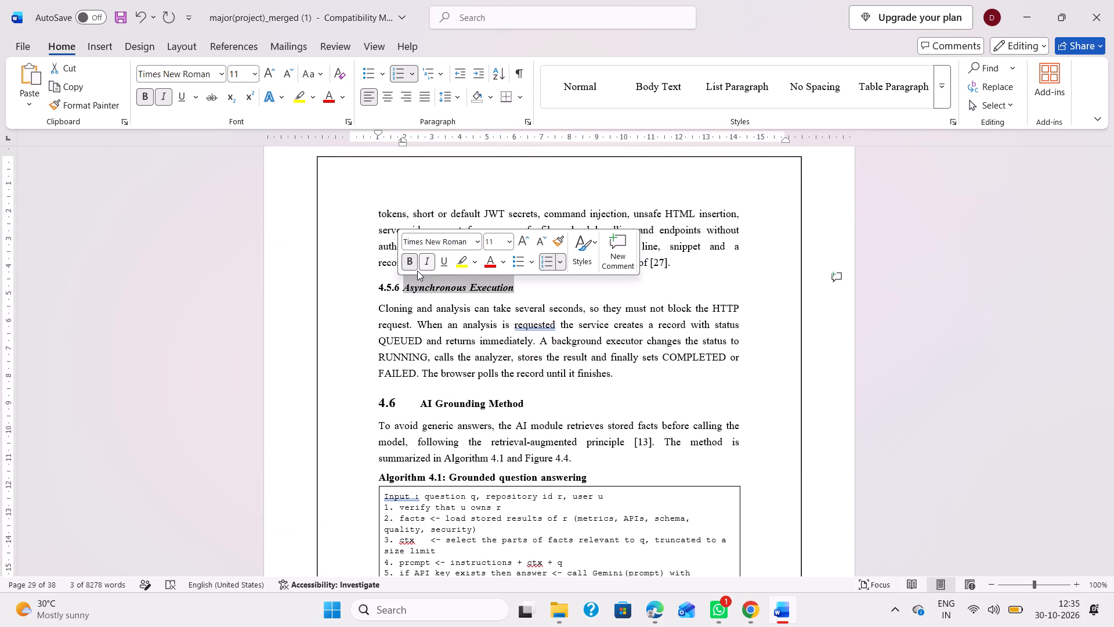
{"action": "left_click", "coordinate": [424, 265]}
Set the 4.6 AI Grounding Method heading text to size 14 and place a tab stop at about 2 cm to tighten its number spacing.
{"action": "left_click_drag", "start_coordinate": [530, 406], "coordinate": [415, 407]}
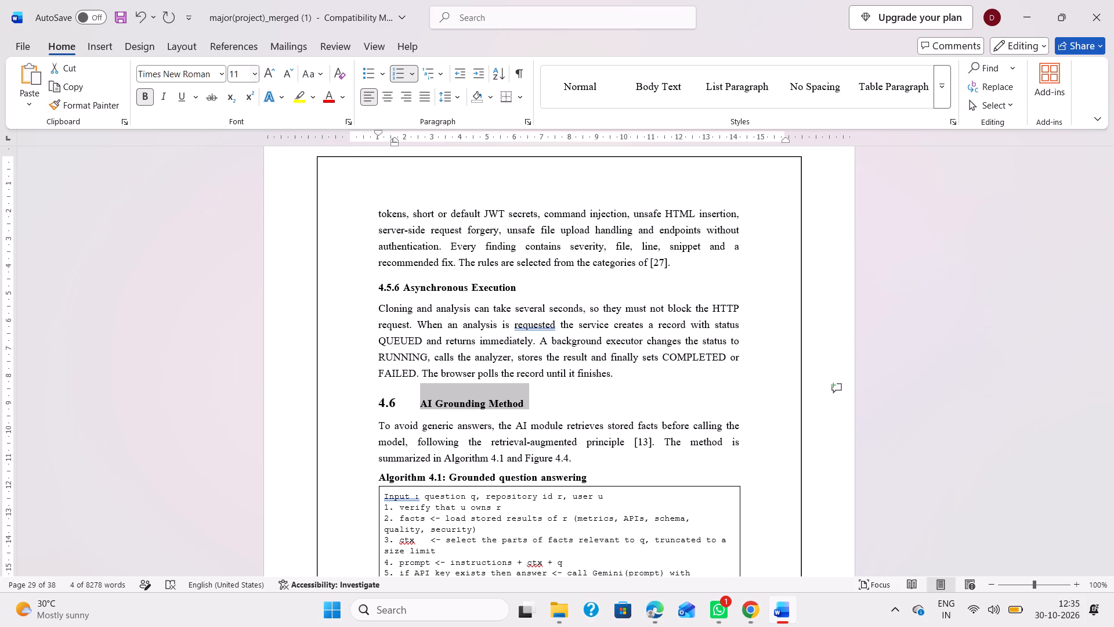
{"action": "left_click", "coordinate": [236, 75]}
{"action": "type", "text": "14"}
{"action": "key", "text": "Return"}
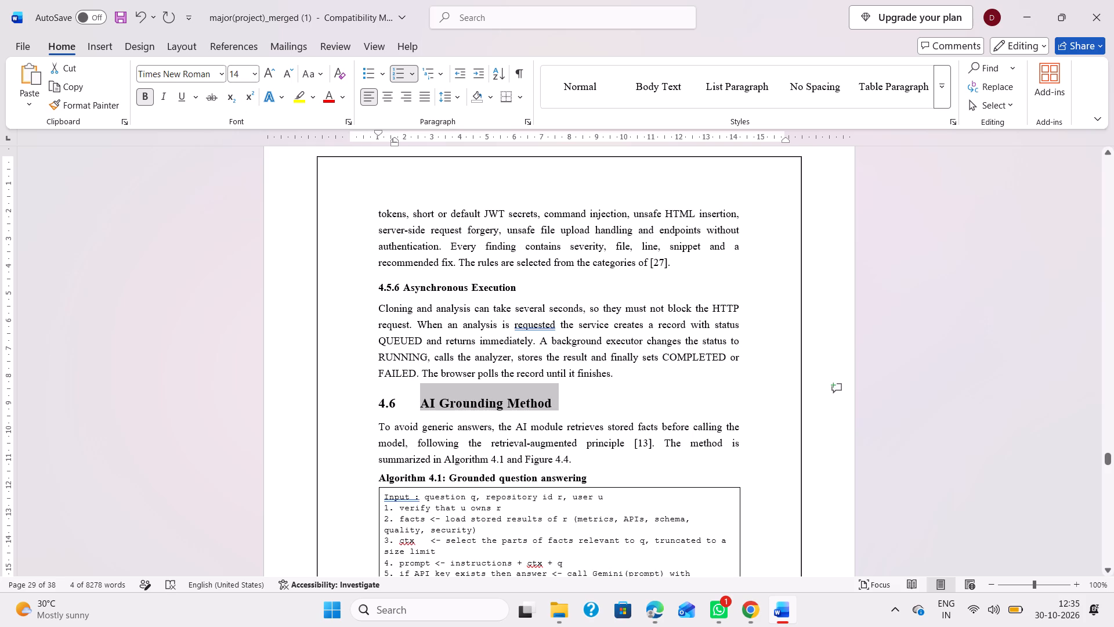
{"action": "left_click", "coordinate": [425, 400]}
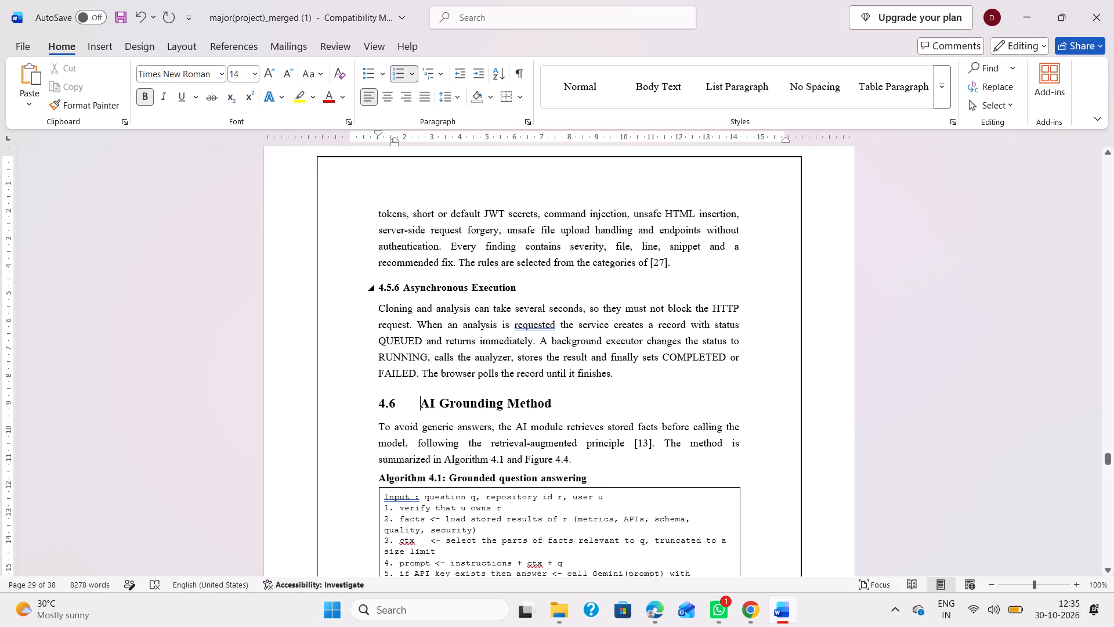
{"action": "left_click_drag", "start_coordinate": [393, 140], "coordinate": [378, 138]}
{"action": "left_click_drag", "start_coordinate": [378, 138], "coordinate": [403, 142]}
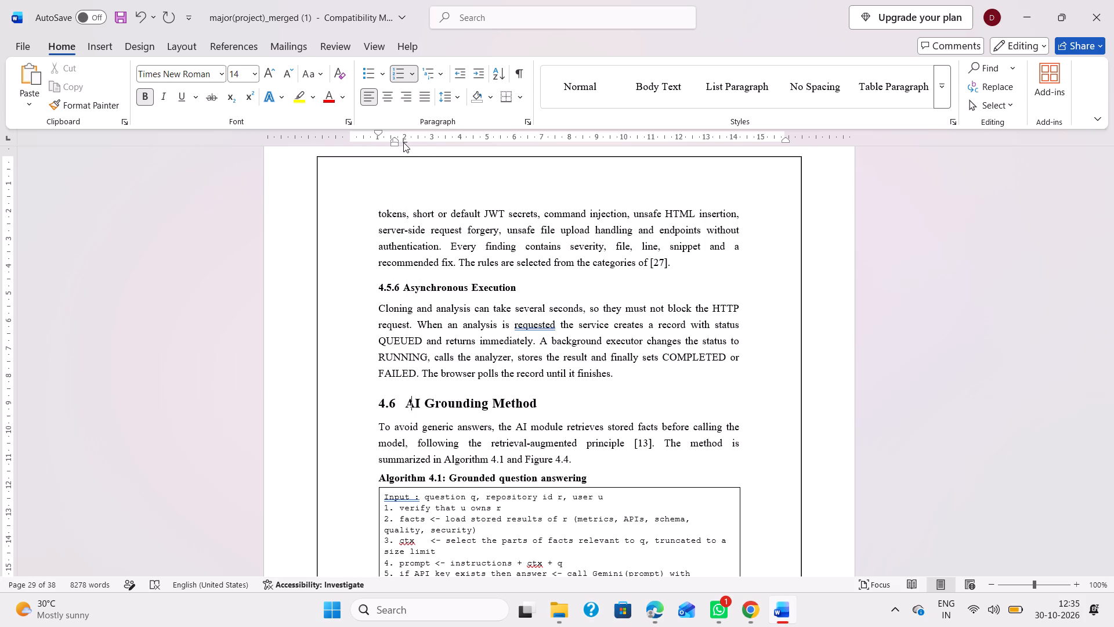
Set the 4.7 Data Design Methodology heading text to size 14 and place a tab stop at about 2 cm to tighten its number spacing.
{"action": "scroll", "coordinate": [477, 456], "scroll_direction": "down", "scroll_amount": 2}
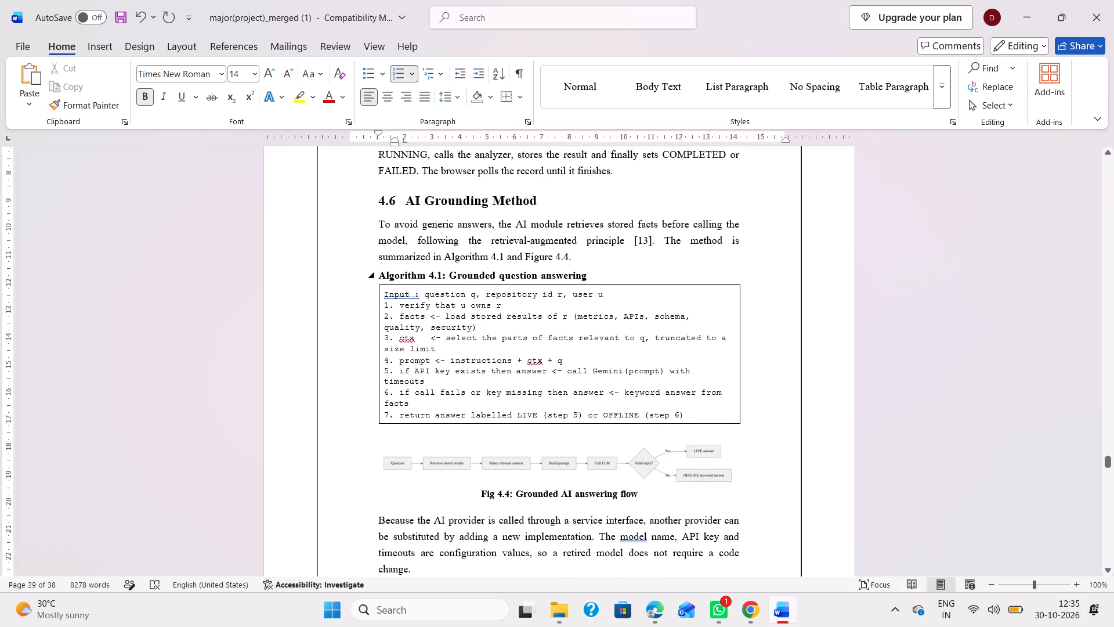
{"action": "scroll", "coordinate": [594, 281], "scroll_direction": "down", "scroll_amount": 2}
{"action": "scroll", "coordinate": [539, 327], "scroll_direction": "down", "scroll_amount": 2}
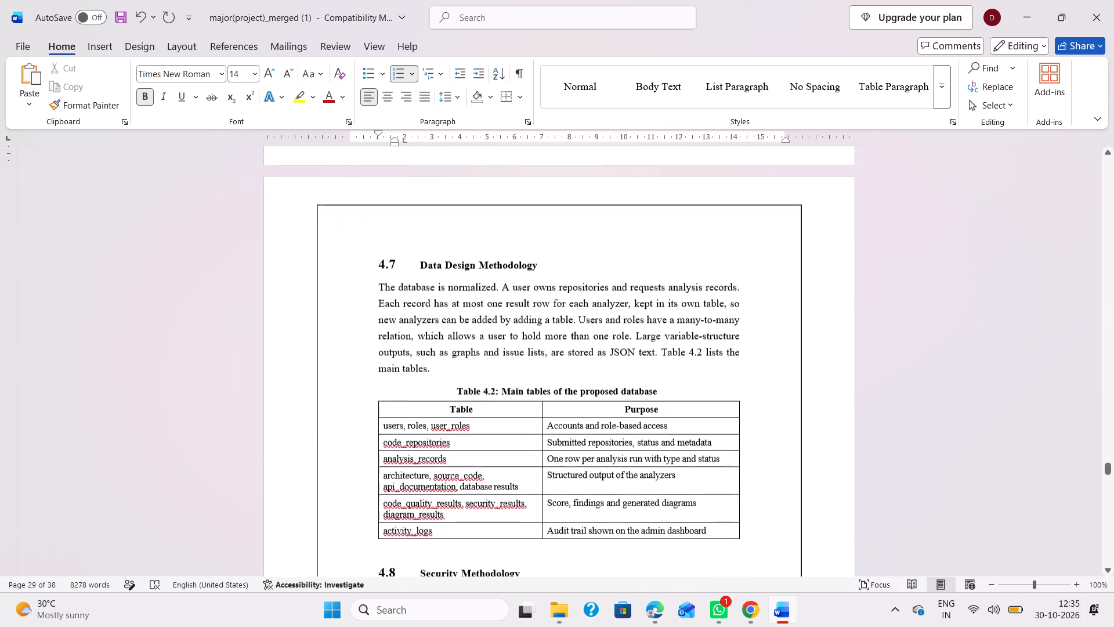
{"action": "left_click_drag", "start_coordinate": [546, 266], "coordinate": [410, 261]}
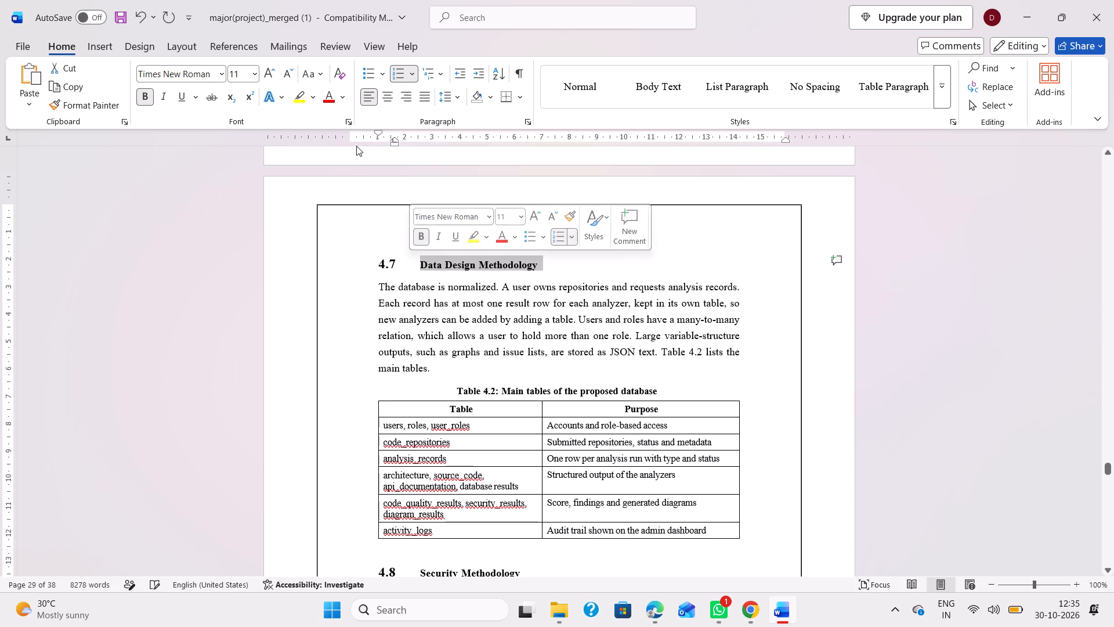
{"action": "left_click", "coordinate": [237, 75]}
{"action": "type", "text": "14"}
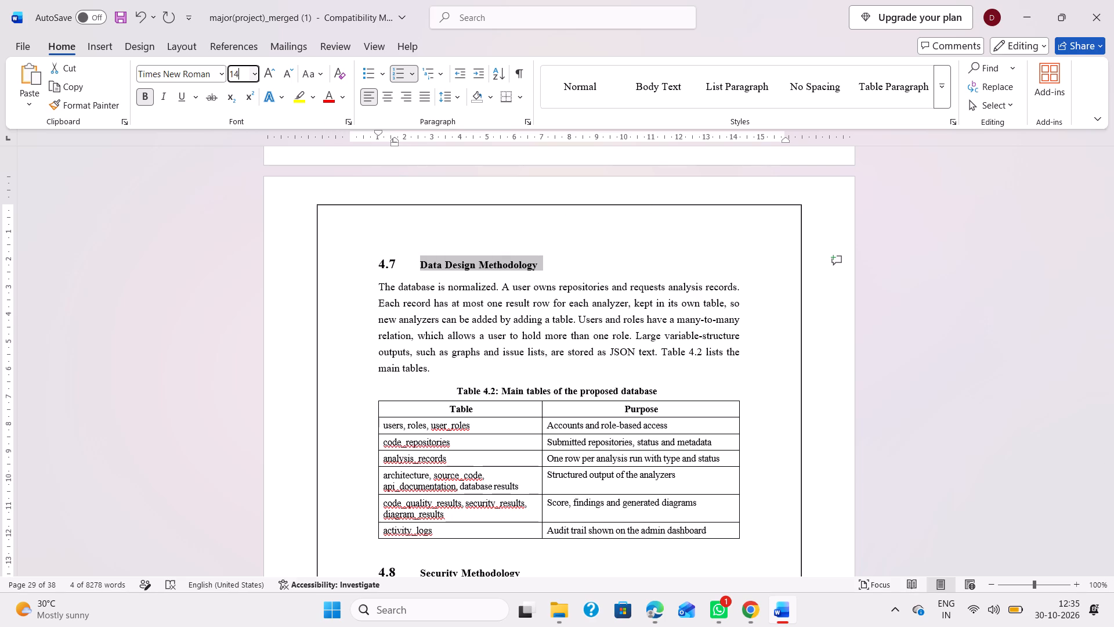
{"action": "key", "text": "Return"}
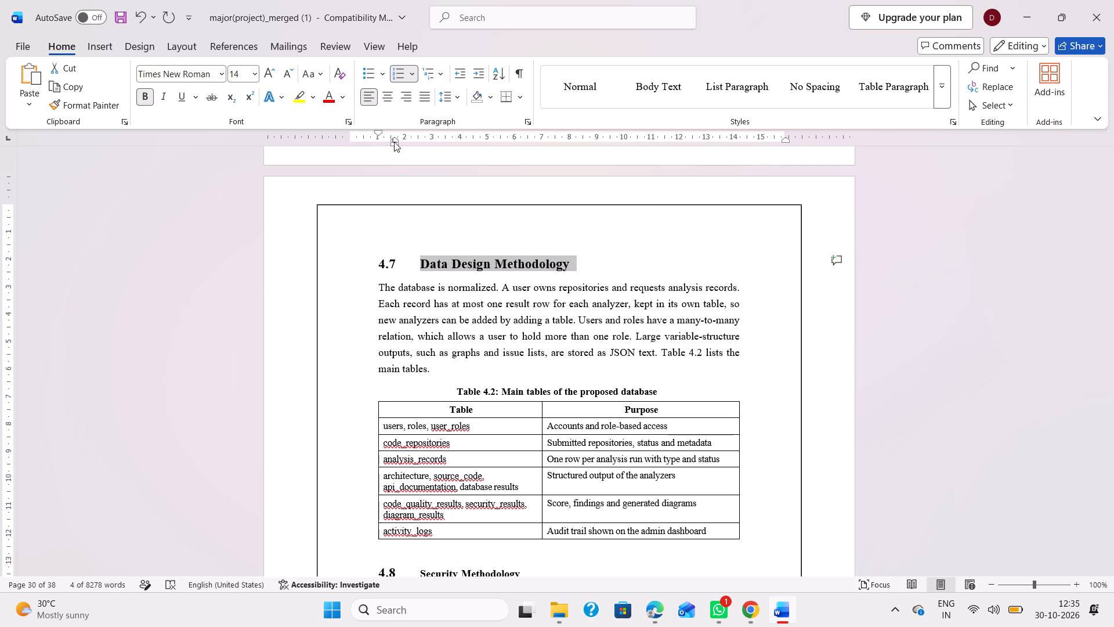
{"action": "left_click_drag", "start_coordinate": [394, 142], "coordinate": [405, 146]}
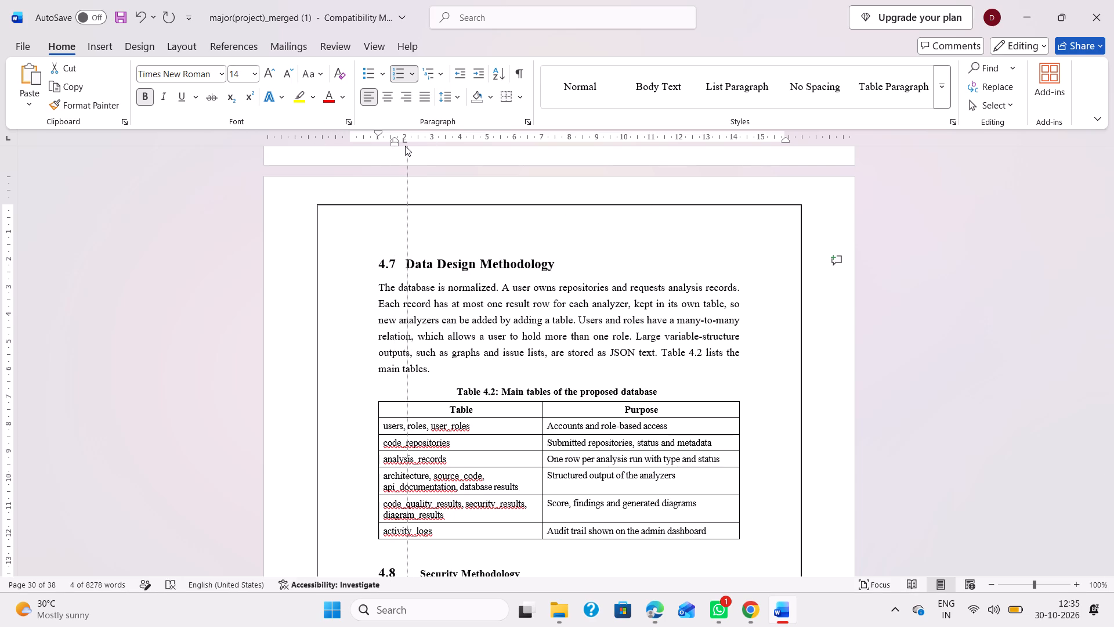
{"action": "left_click_drag", "start_coordinate": [405, 146], "coordinate": [406, 146]}
Set the 4.8 Security Methodology heading text to size 14.
{"action": "scroll", "coordinate": [443, 382], "scroll_direction": "down", "scroll_amount": 2}
{"action": "scroll", "coordinate": [515, 352], "scroll_direction": "down", "scroll_amount": 1}
{"action": "left_click_drag", "start_coordinate": [528, 316], "coordinate": [406, 312]}
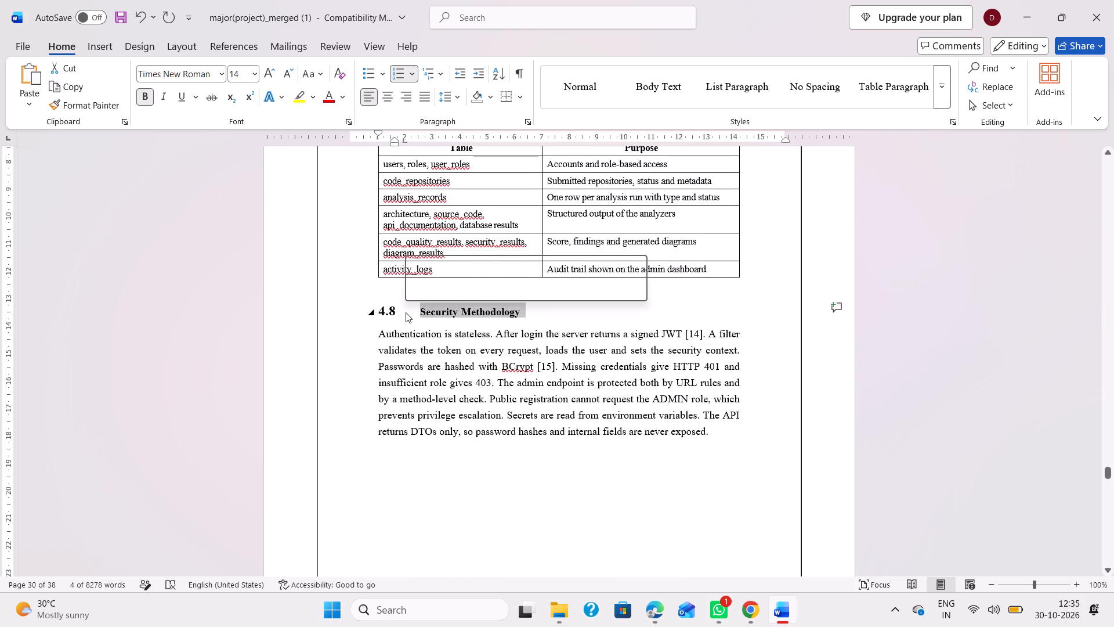
{"action": "left_click", "coordinate": [236, 70]}
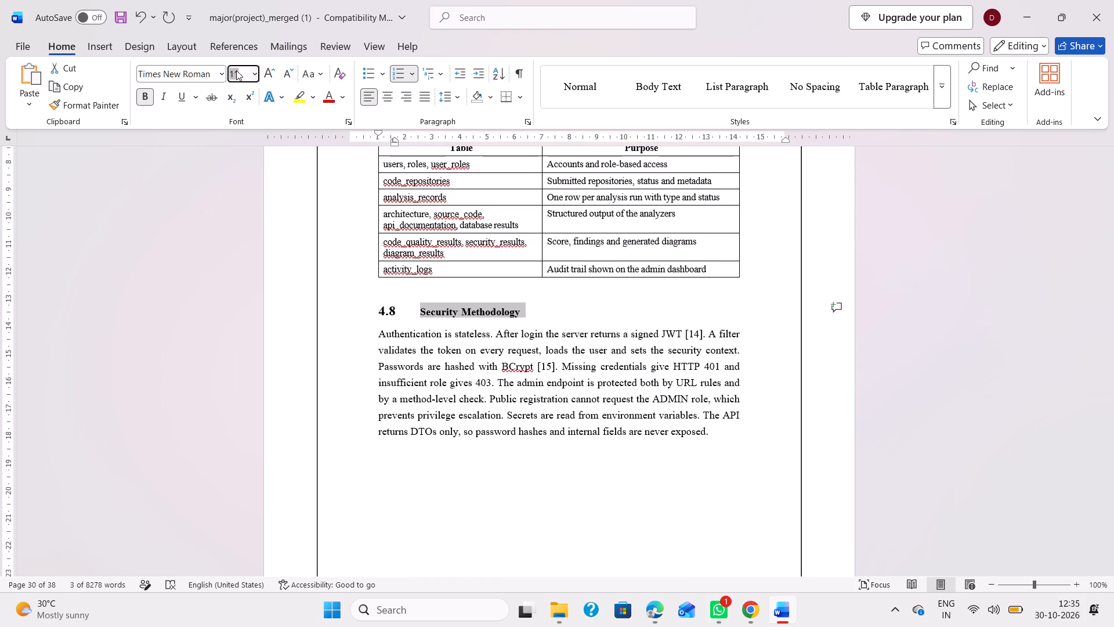
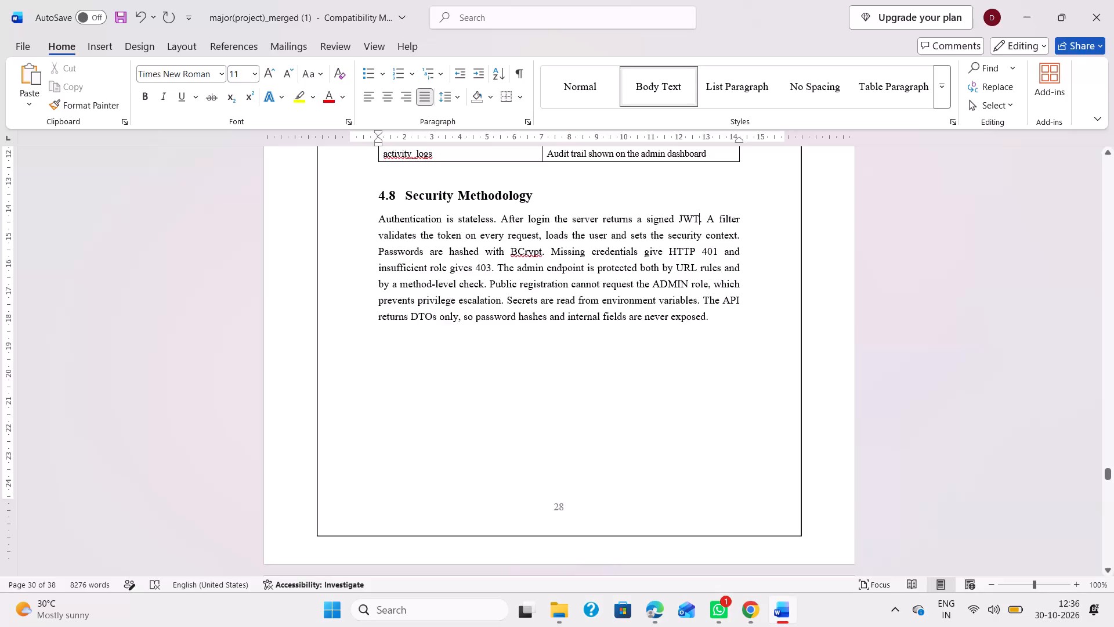
Set the 4.9 Testing Strategy heading text to size 14.
{"action": "scroll", "coordinate": [552, 376], "scroll_direction": "down", "scroll_amount": 3}
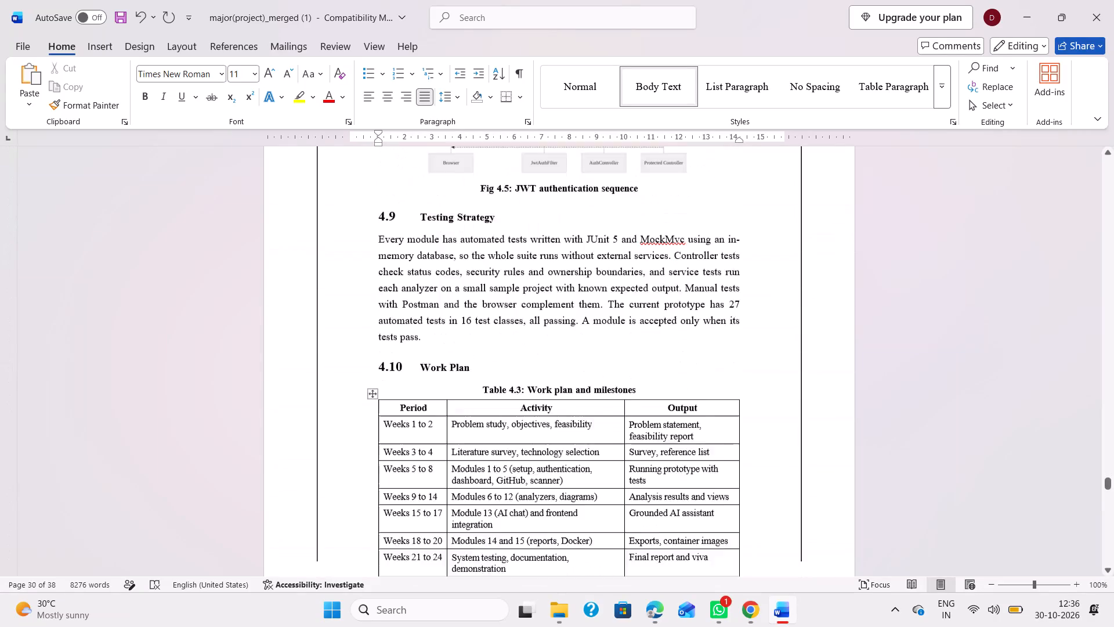
{"action": "scroll", "coordinate": [525, 306], "scroll_direction": "up", "scroll_amount": 1}
{"action": "left_click_drag", "start_coordinate": [507, 273], "coordinate": [491, 274]}
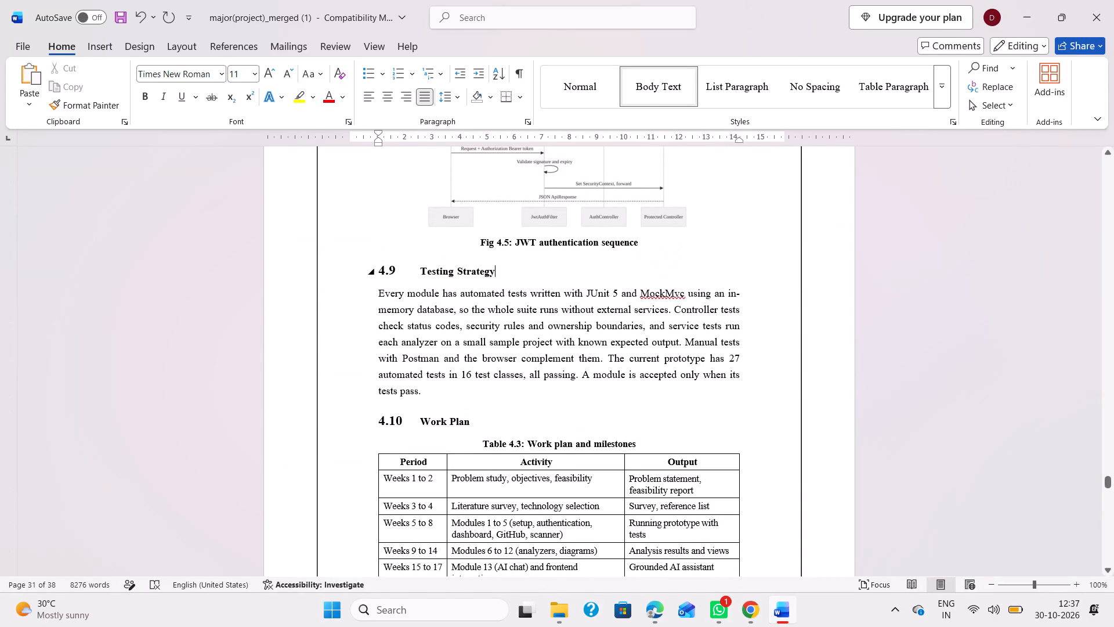
{"action": "left_click_drag", "start_coordinate": [491, 274], "coordinate": [411, 277]}
{"action": "left_click_drag", "start_coordinate": [509, 269], "coordinate": [502, 272]}
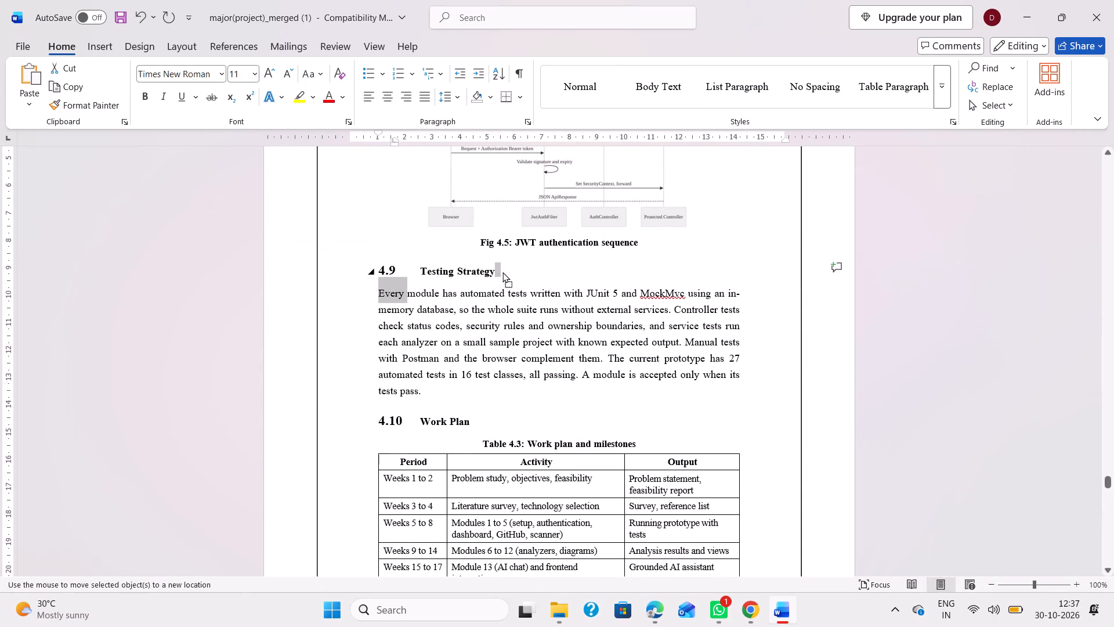
{"action": "left_click_drag", "start_coordinate": [502, 272], "coordinate": [500, 272]}
{"action": "left_click_drag", "start_coordinate": [500, 272], "coordinate": [416, 275]}
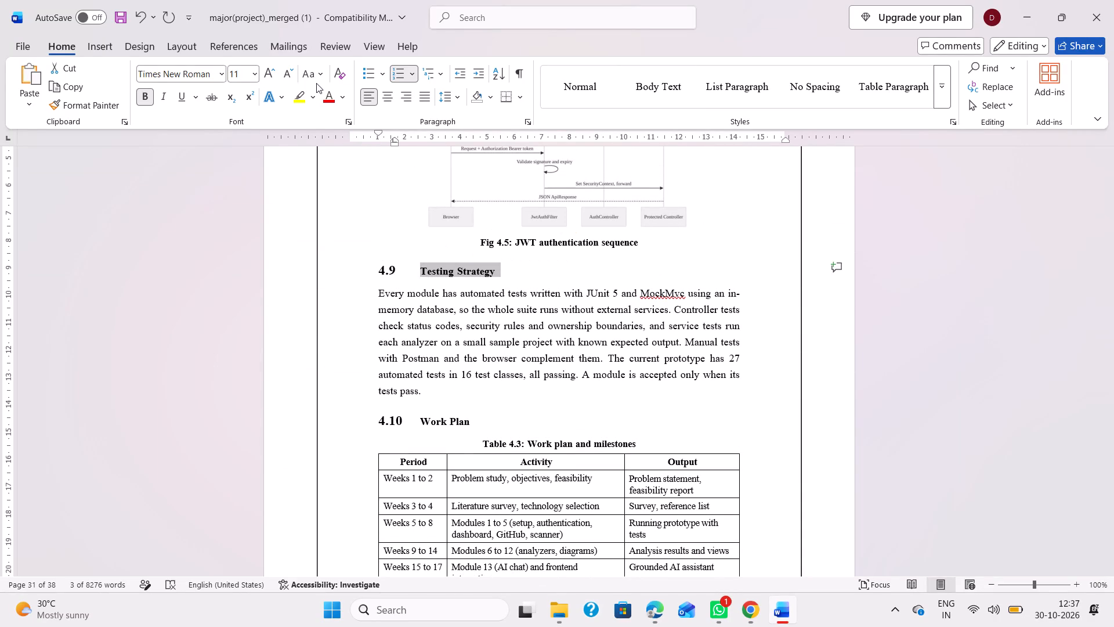
{"action": "left_click", "coordinate": [240, 66]}
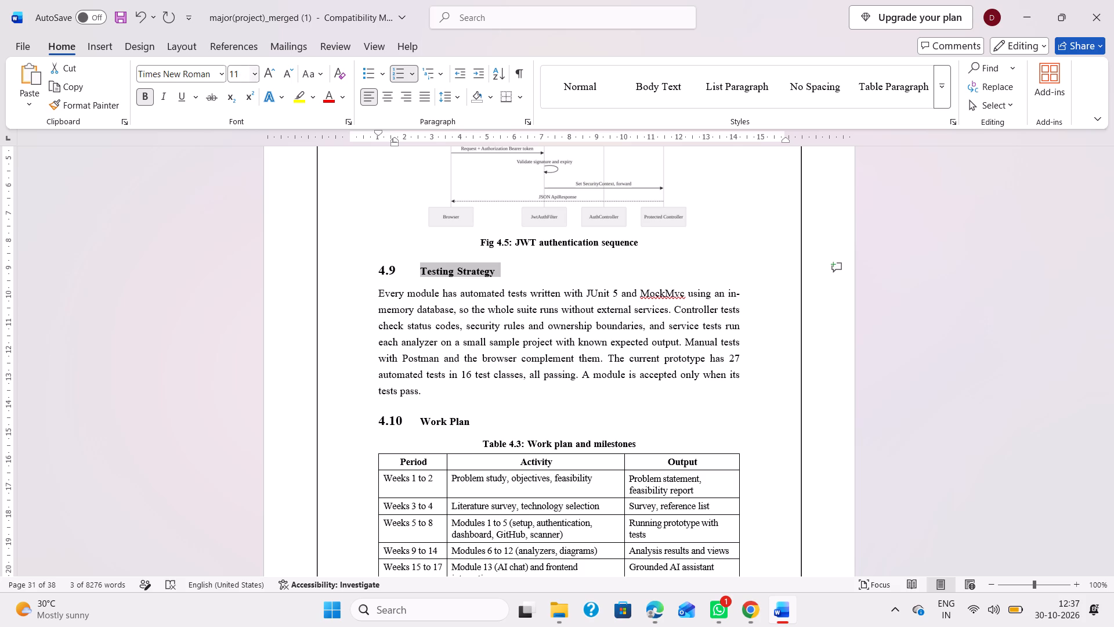
{"action": "left_click", "coordinate": [241, 72]}
{"action": "type", "text": "14"}
{"action": "key", "text": "Return"}
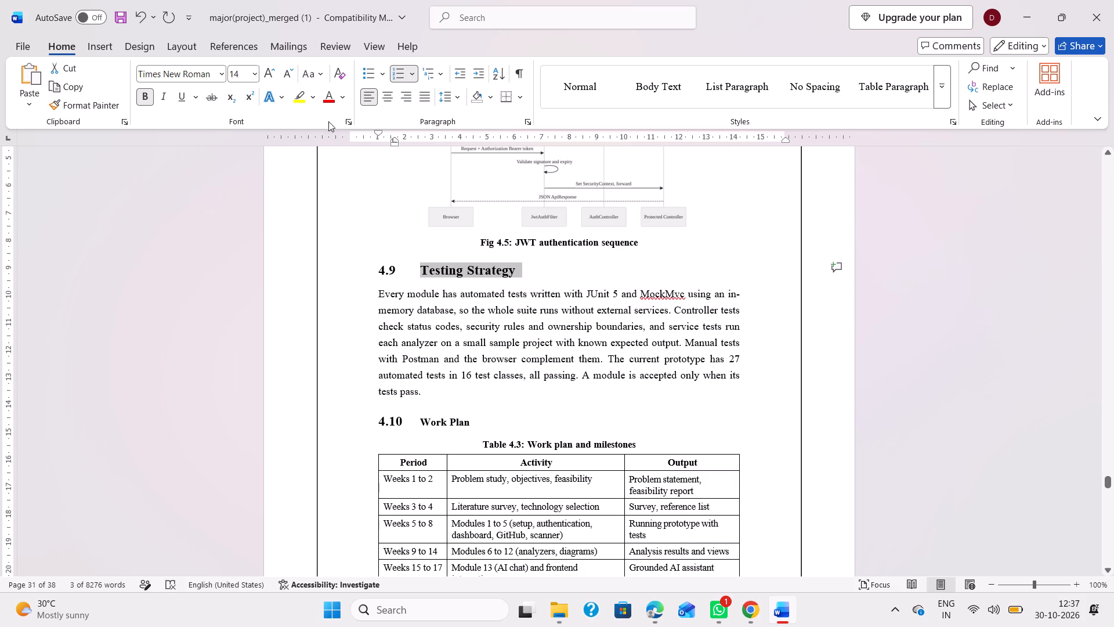
Tighten the 4.9 Testing Strategy heading's number spacing with both left indents at about 1 cm and a tab stop at about 2 cm.
{"action": "left_click_drag", "start_coordinate": [394, 141], "coordinate": [419, 146]}
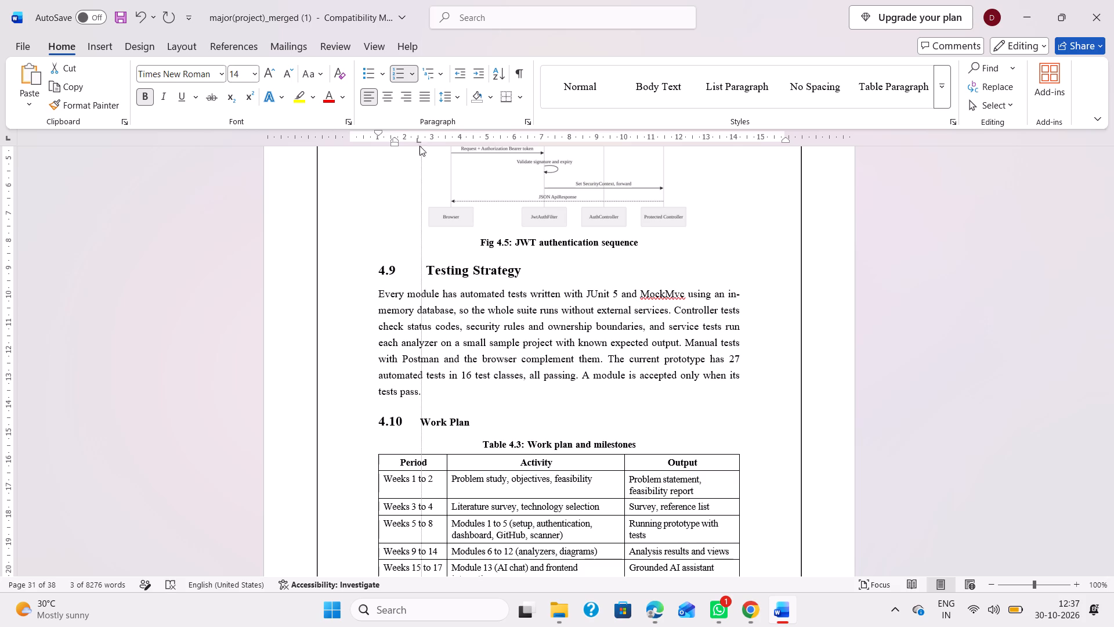
{"action": "left_click_drag", "start_coordinate": [419, 146], "coordinate": [406, 148]}
{"action": "scroll", "coordinate": [446, 408], "scroll_direction": "down", "scroll_amount": 1}
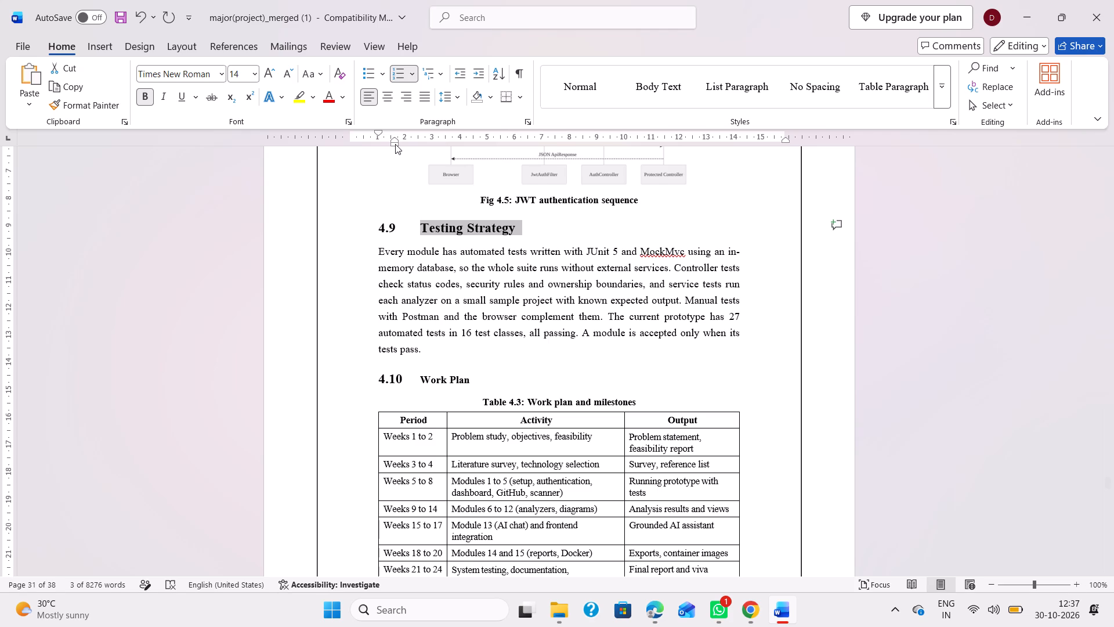
{"action": "left_click_drag", "start_coordinate": [395, 144], "coordinate": [377, 145]}
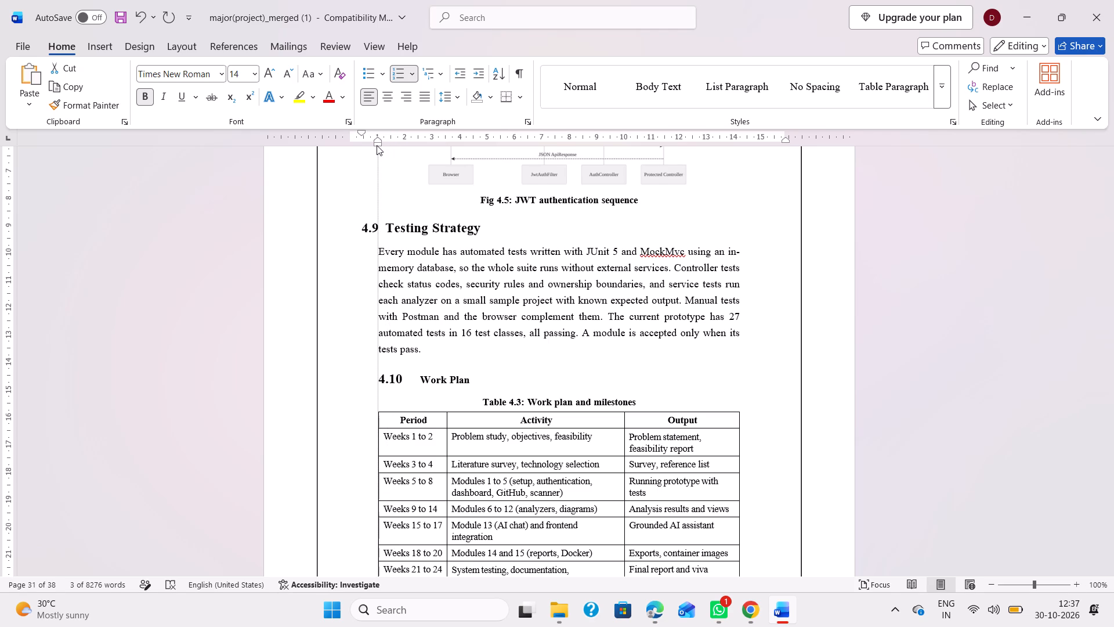
{"action": "left_click_drag", "start_coordinate": [377, 145], "coordinate": [378, 147]}
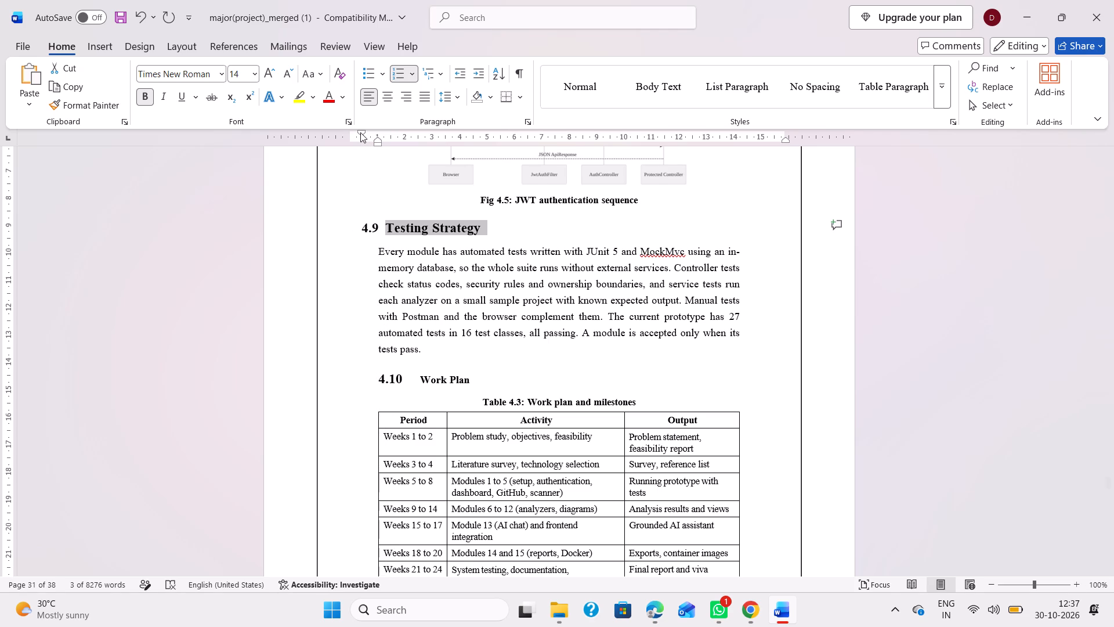
{"action": "left_click_drag", "start_coordinate": [360, 132], "coordinate": [374, 132]}
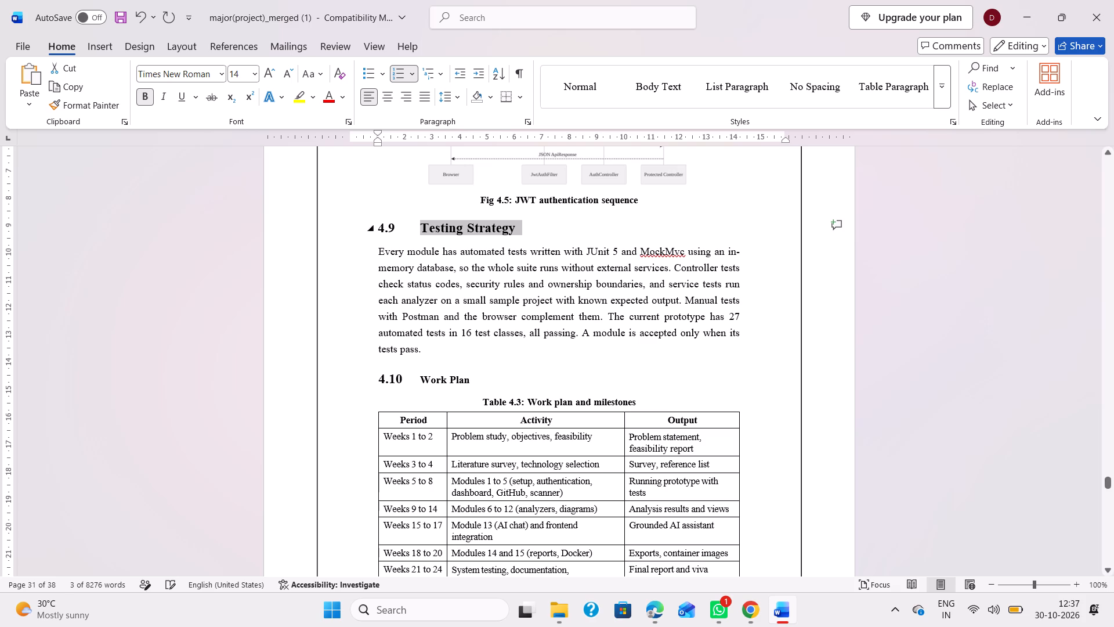
{"action": "double_click", "coordinate": [421, 232]}
{"action": "left_click", "coordinate": [421, 232]}
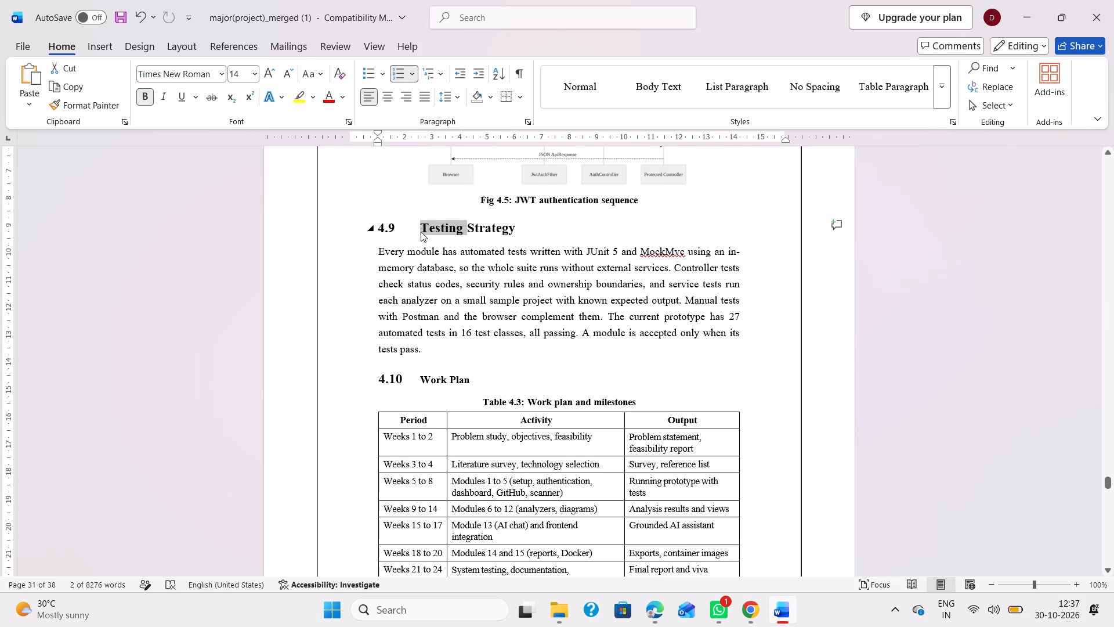
{"action": "double_click", "coordinate": [413, 138]}
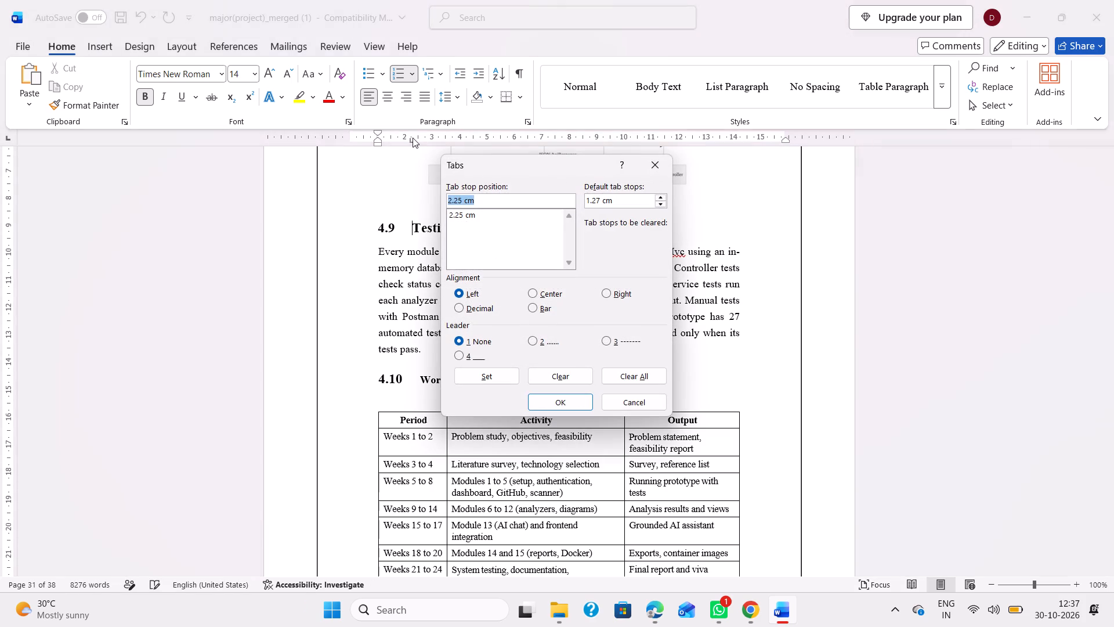
{"action": "left_click", "coordinate": [664, 163]}
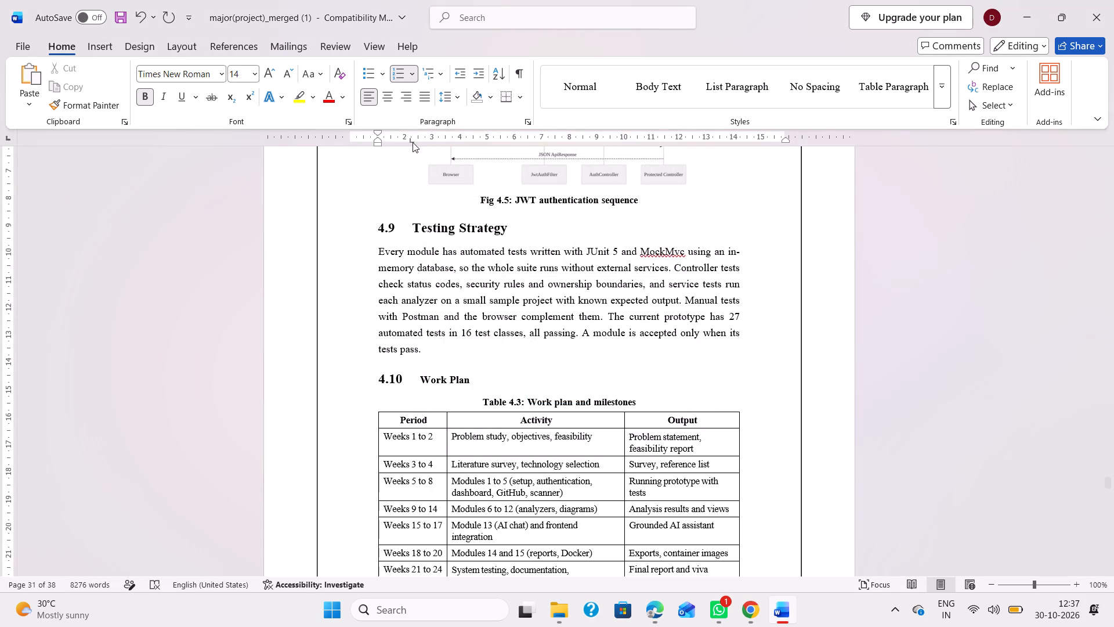
{"action": "left_click_drag", "start_coordinate": [411, 140], "coordinate": [406, 140]}
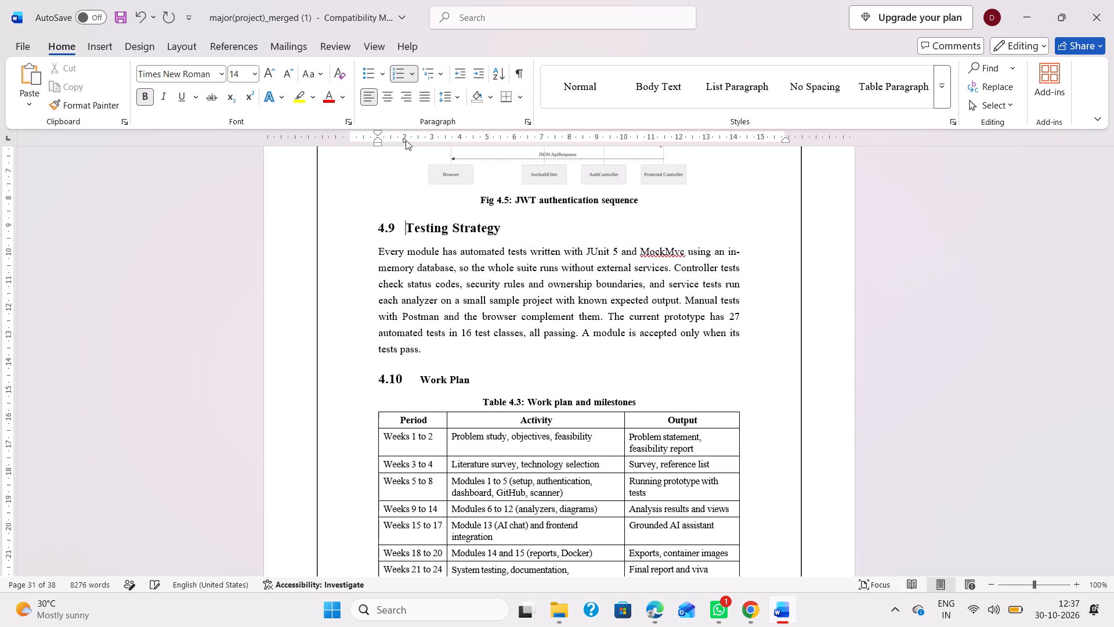
Set the 4.10 Work Plan heading text to size 14 and place a tab stop at about 2.25 cm to tighten its number spacing.
{"action": "scroll", "coordinate": [450, 294], "scroll_direction": "down", "scroll_amount": 1}
{"action": "left_click_drag", "start_coordinate": [479, 252], "coordinate": [407, 243]}
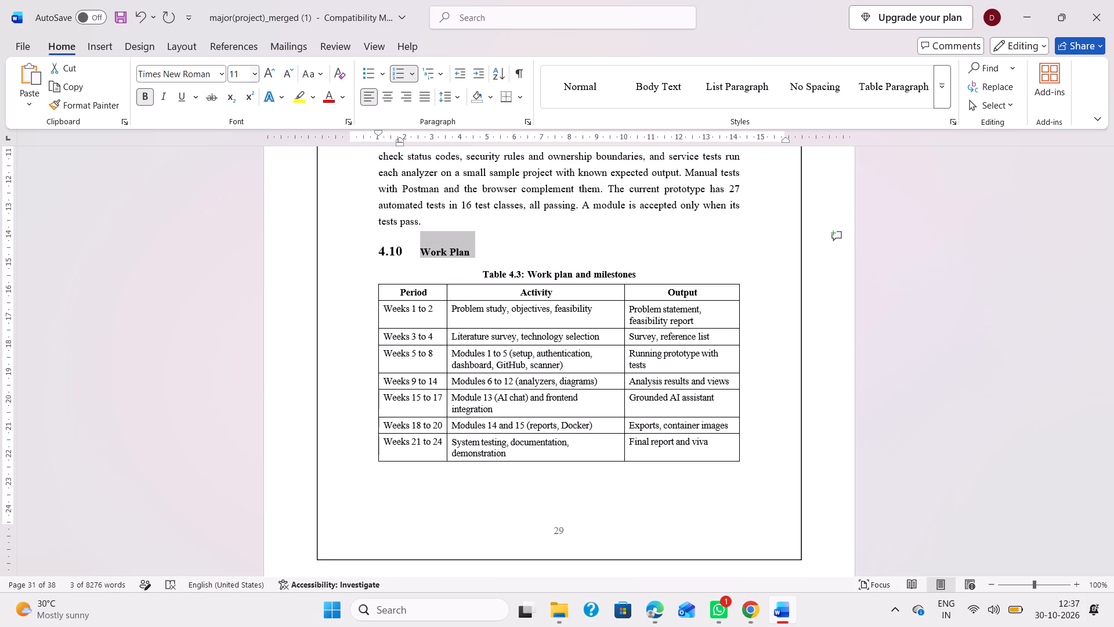
{"action": "left_click", "coordinate": [239, 76]}
{"action": "type", "text": "14"}
{"action": "key", "text": "Return"}
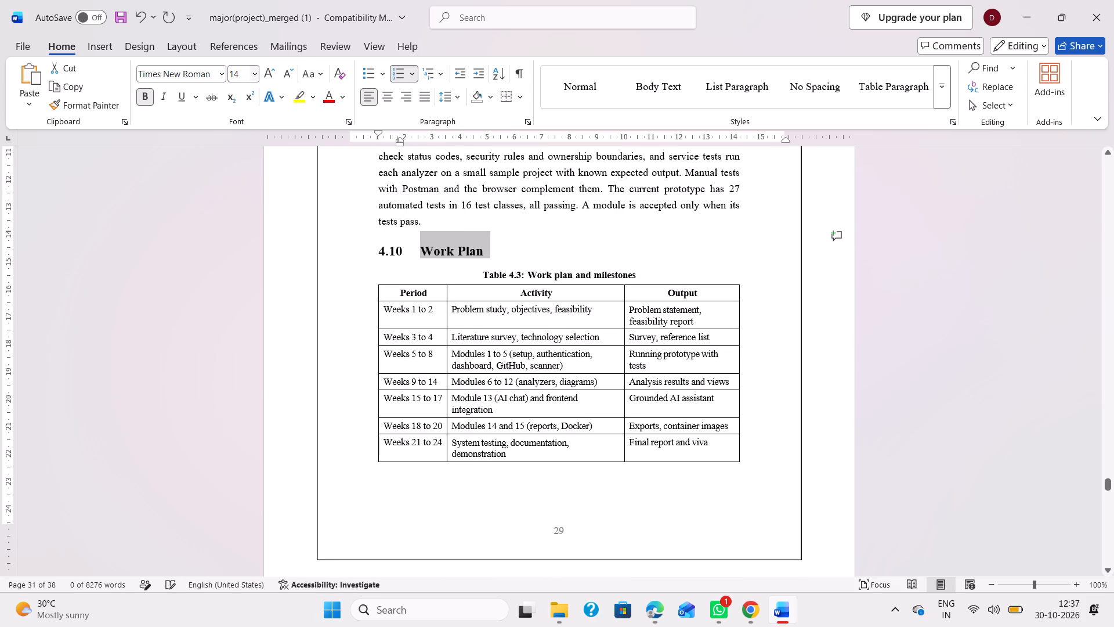
{"action": "left_click_drag", "start_coordinate": [400, 140], "coordinate": [424, 140]}
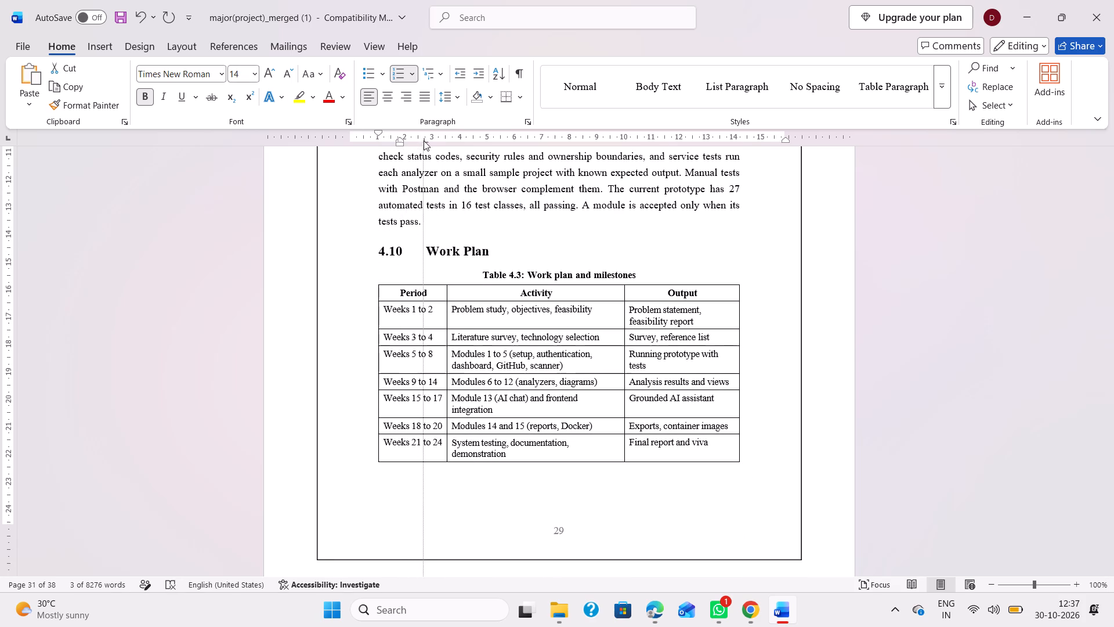
{"action": "left_click_drag", "start_coordinate": [424, 140], "coordinate": [414, 143]}
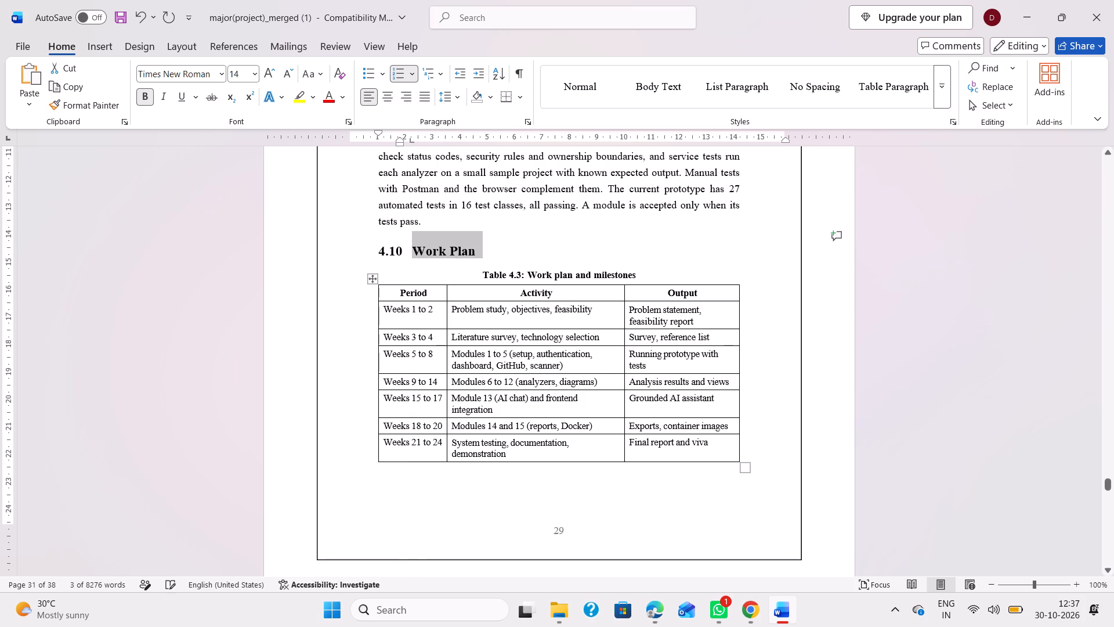
Set the 4.11 Progress So Far and Expected Outcomes heading text to size 14 and tighten its number spacing with a tab stop at about 2.25 cm.
{"action": "scroll", "coordinate": [471, 388], "scroll_direction": "down", "scroll_amount": 3}
{"action": "scroll", "coordinate": [472, 330], "scroll_direction": "up", "scroll_amount": 1}
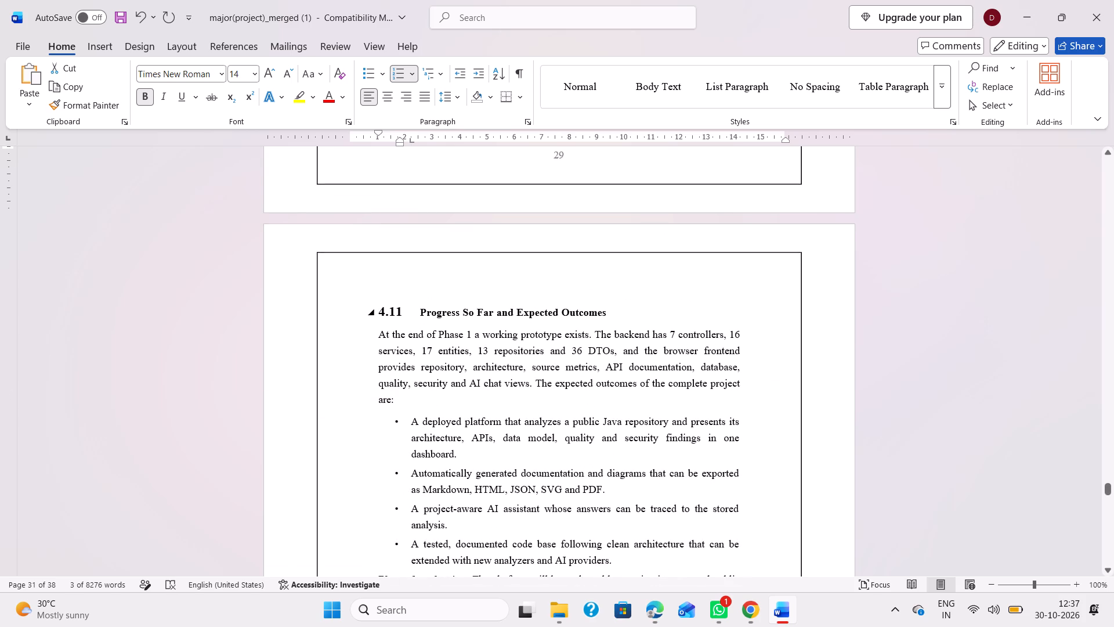
{"action": "left_click_drag", "start_coordinate": [625, 311], "coordinate": [401, 309]}
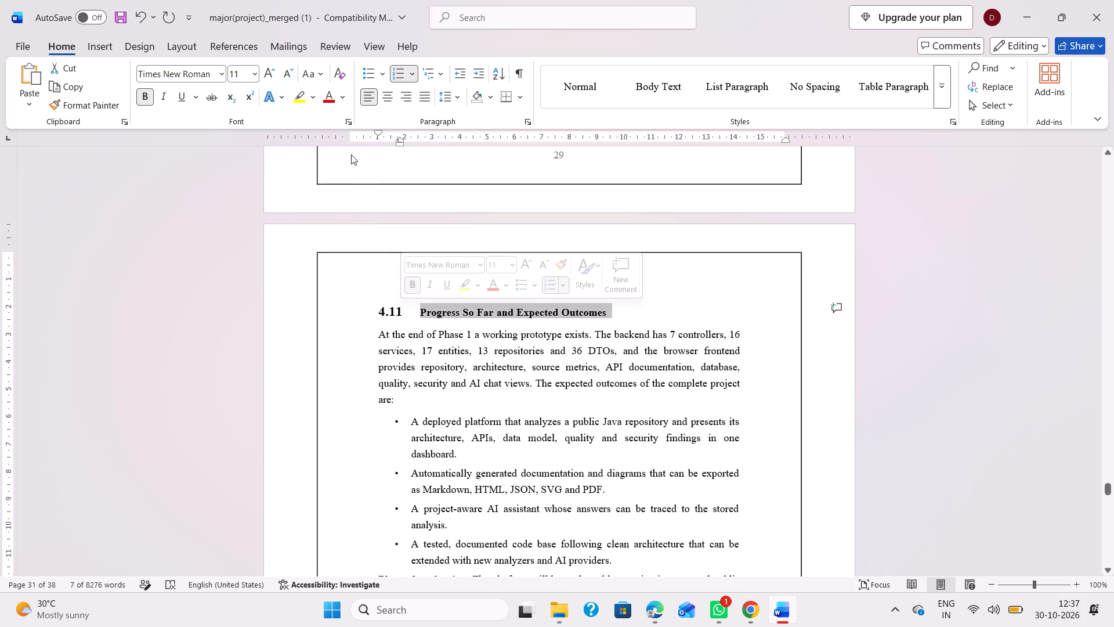
{"action": "left_click", "coordinate": [243, 74]}
{"action": "type", "text": "14"}
{"action": "key", "text": "Return"}
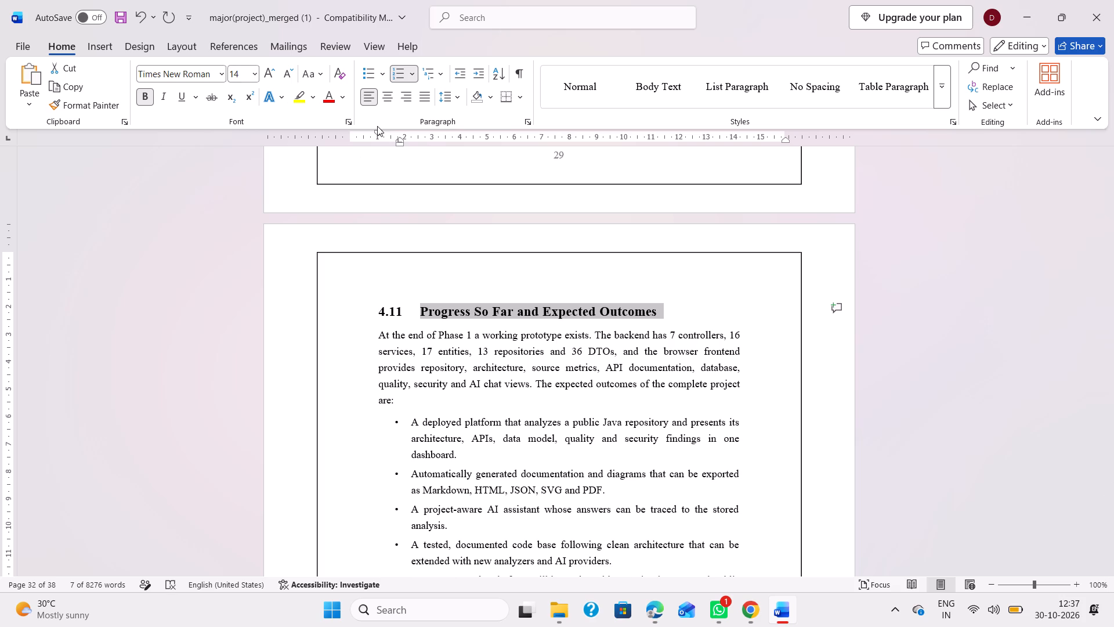
{"action": "left_click_drag", "start_coordinate": [400, 140], "coordinate": [409, 143]}
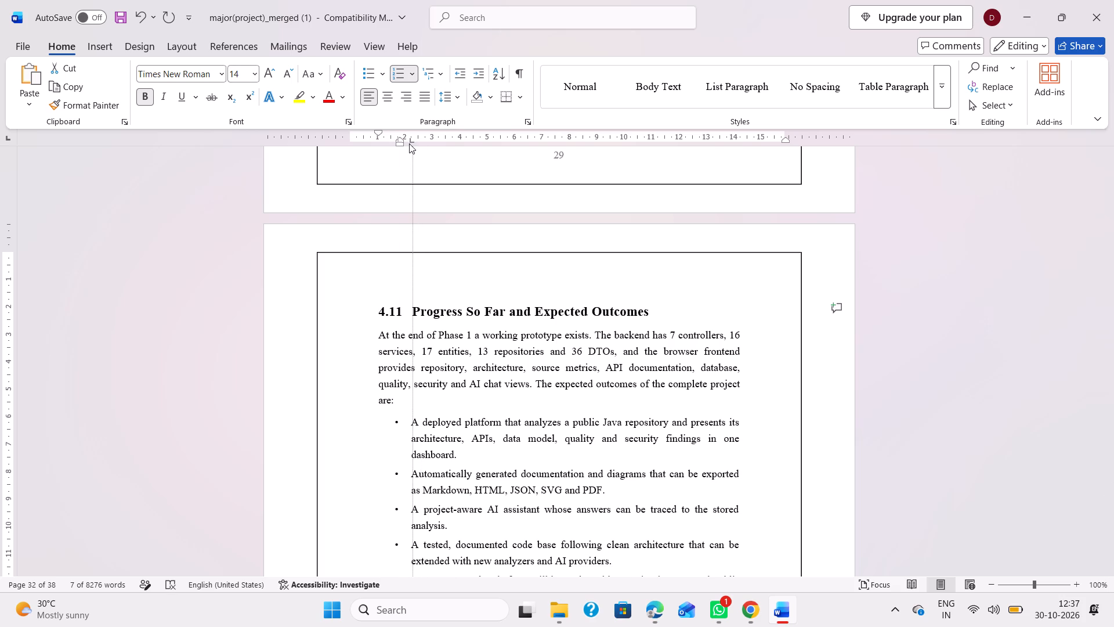
{"action": "left_click_drag", "start_coordinate": [409, 143], "coordinate": [410, 143]}
Set the 4.12 System Requirements heading text to size 14 and place a tab stop at about 2.25 cm to tighten its number spacing.
{"action": "scroll", "coordinate": [457, 420], "scroll_direction": "down", "scroll_amount": 2}
{"action": "scroll", "coordinate": [473, 322], "scroll_direction": "down", "scroll_amount": 1}
{"action": "left_click_drag", "start_coordinate": [527, 369], "coordinate": [451, 363]}
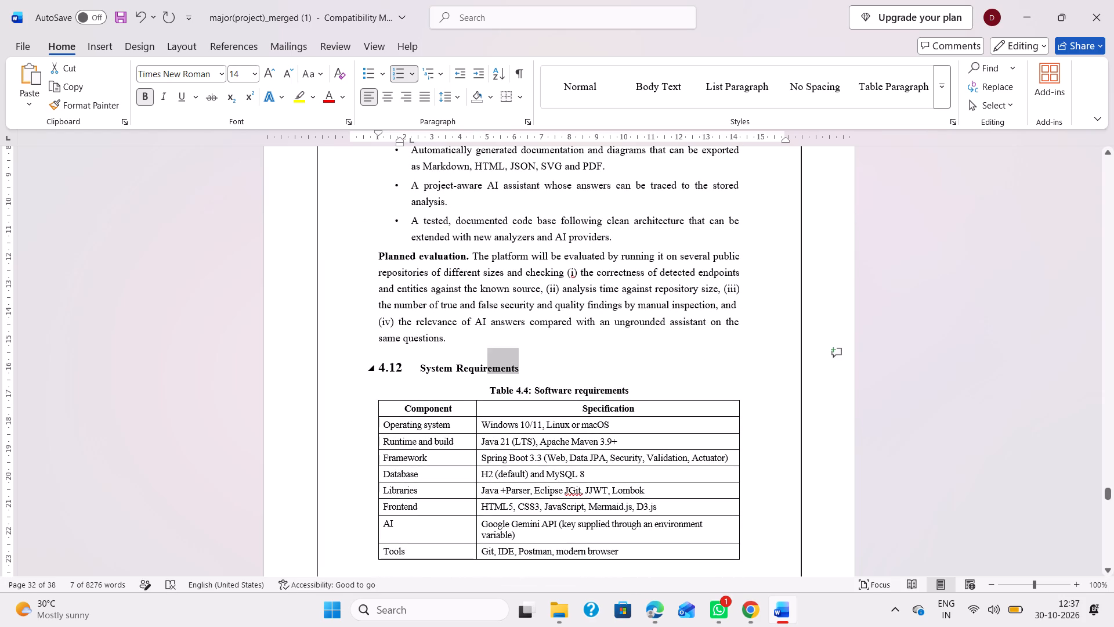
{"action": "left_click_drag", "start_coordinate": [451, 363], "coordinate": [417, 362]}
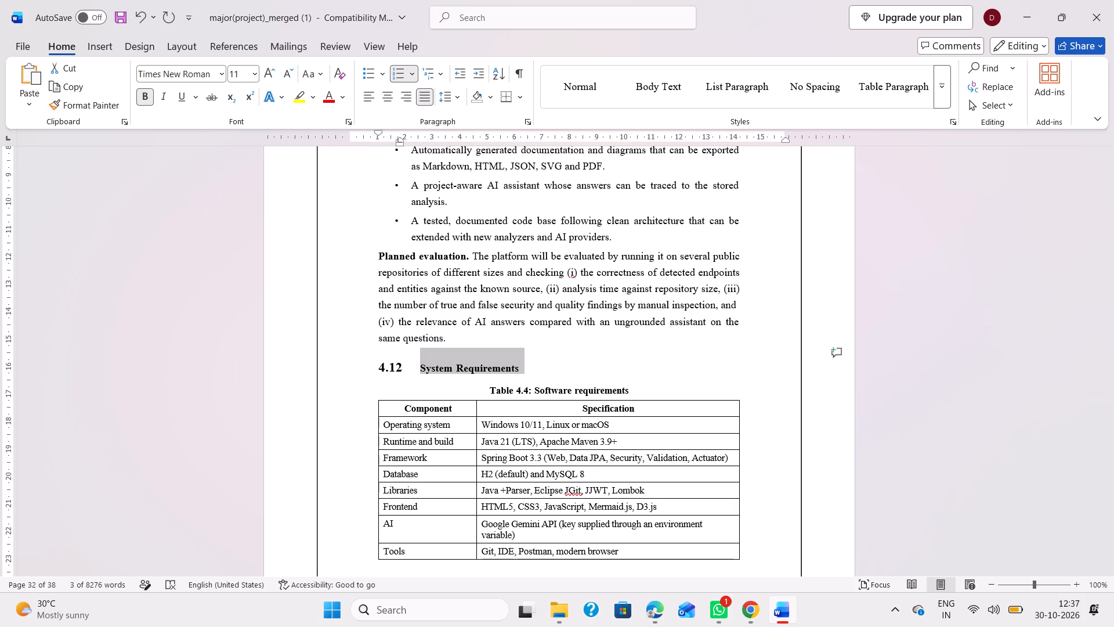
{"action": "left_click", "coordinate": [237, 72]}
{"action": "type", "text": "14"}
{"action": "key", "text": "Return"}
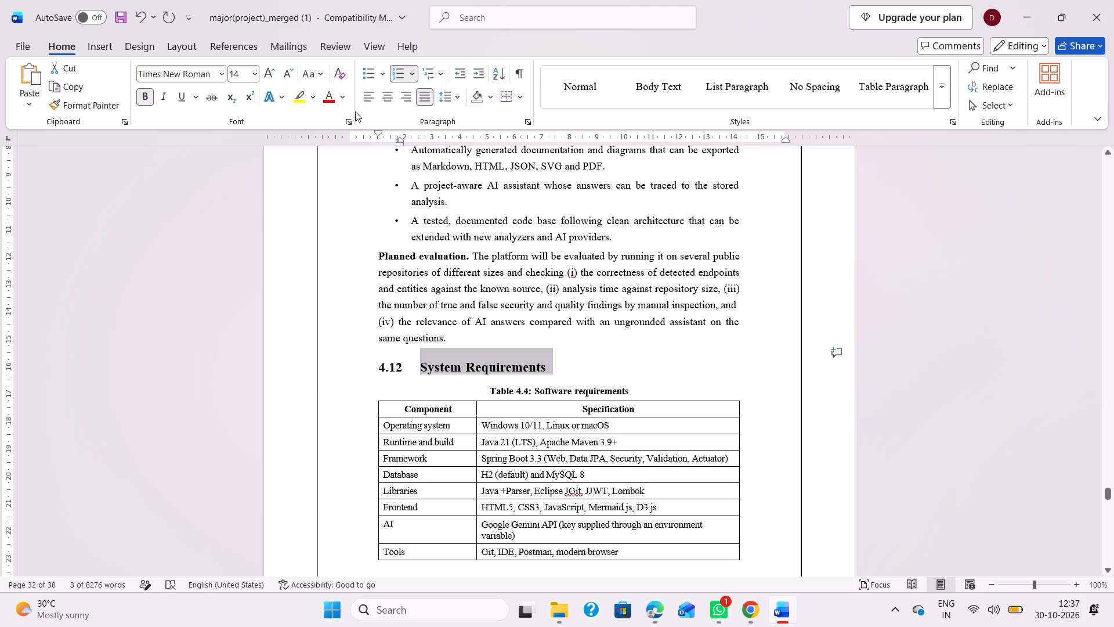
{"action": "left_click_drag", "start_coordinate": [400, 141], "coordinate": [416, 145]}
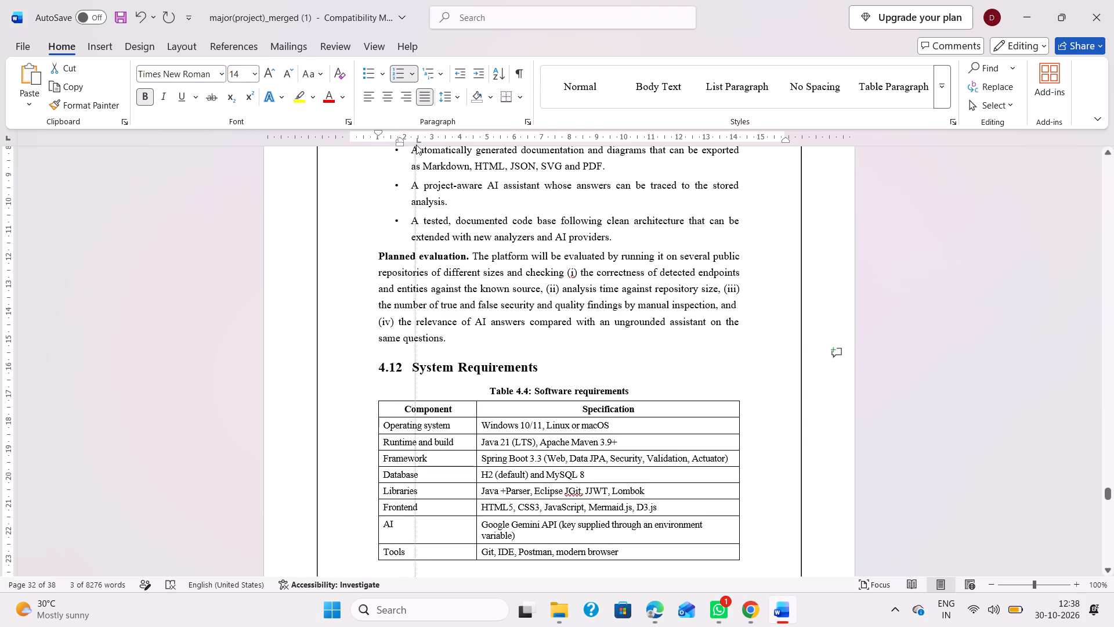
{"action": "left_click_drag", "start_coordinate": [416, 145], "coordinate": [382, 146]}
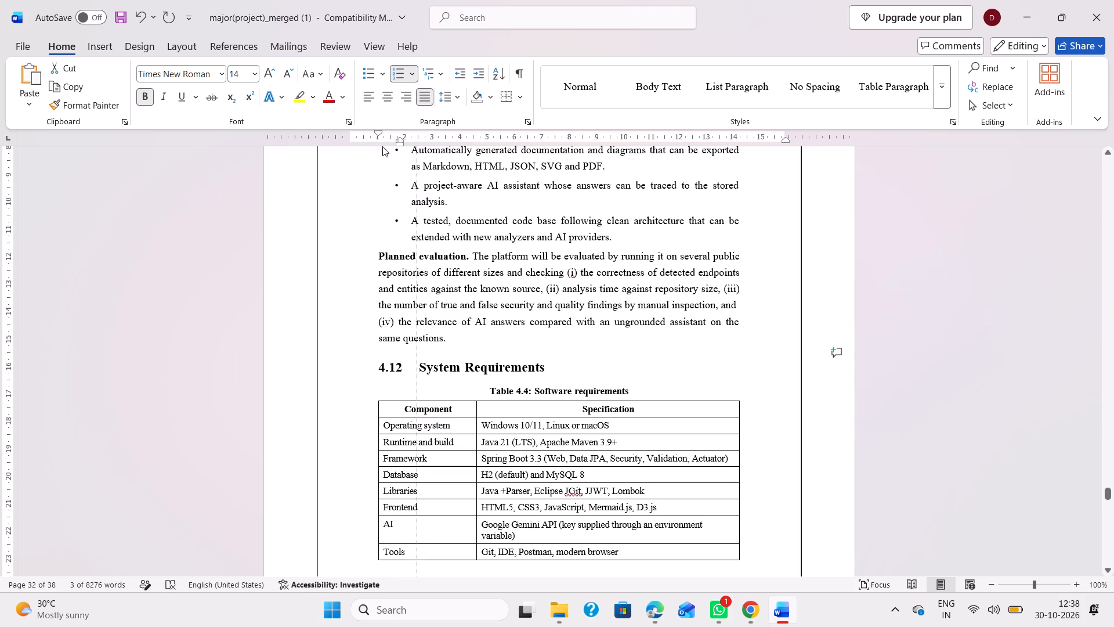
{"action": "left_click_drag", "start_coordinate": [382, 146], "coordinate": [421, 135]}
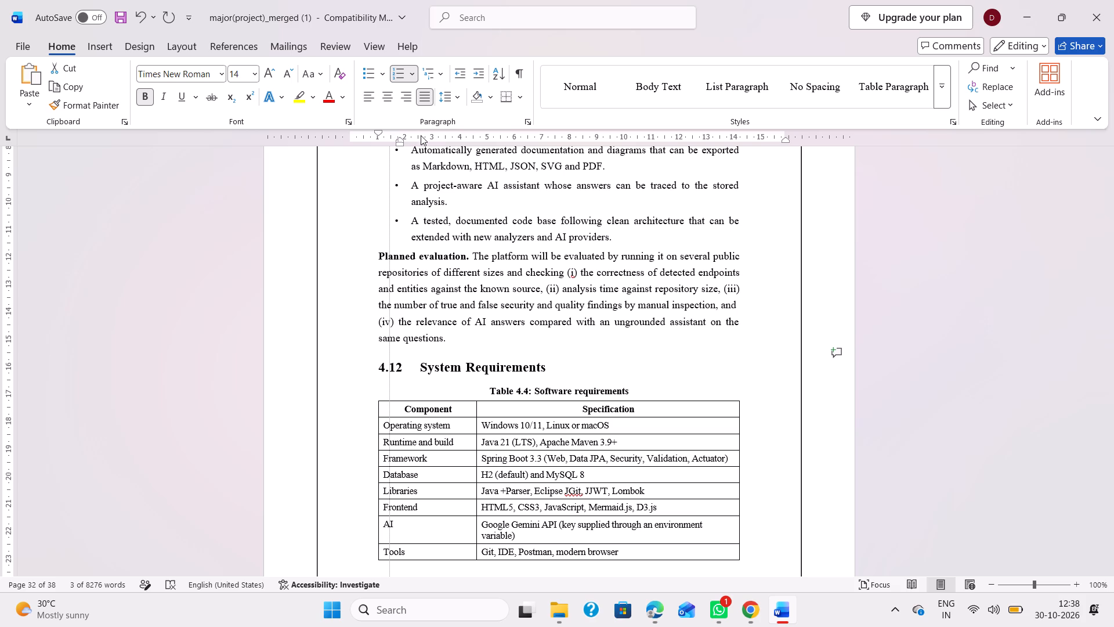
{"action": "left_click_drag", "start_coordinate": [421, 135], "coordinate": [410, 140]}
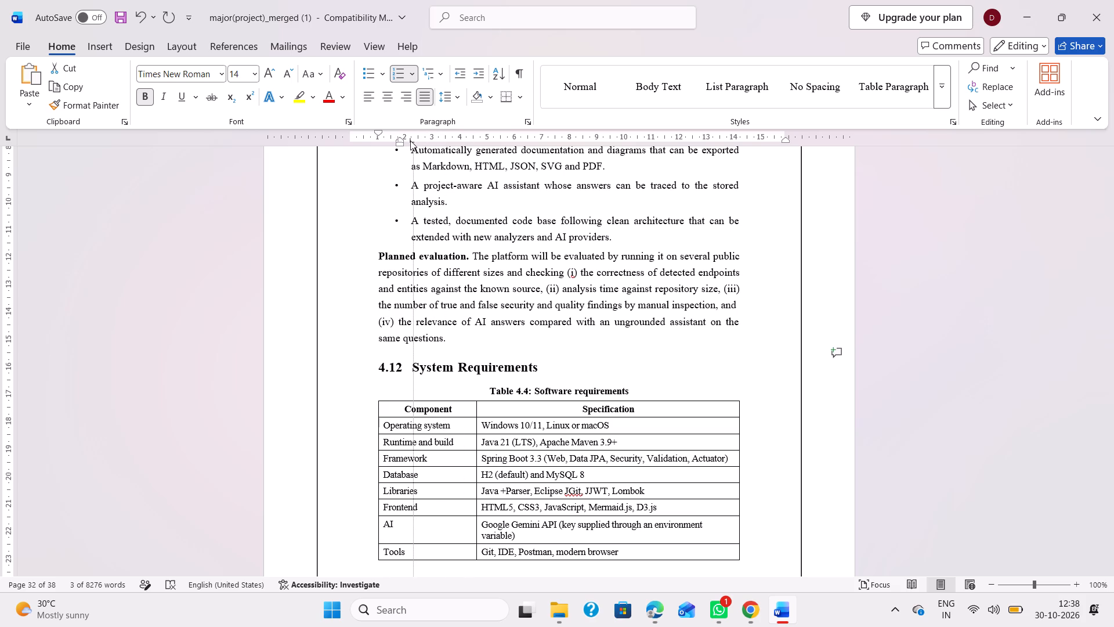
{"action": "left_click_drag", "start_coordinate": [410, 140], "coordinate": [414, 140]}
Set the 4.13 Use Cases and Data Flow heading text to size 14 and place a tab stop at about 2.25 cm to tighten its number spacing.
{"action": "scroll", "coordinate": [495, 425], "scroll_direction": "down", "scroll_amount": 1}
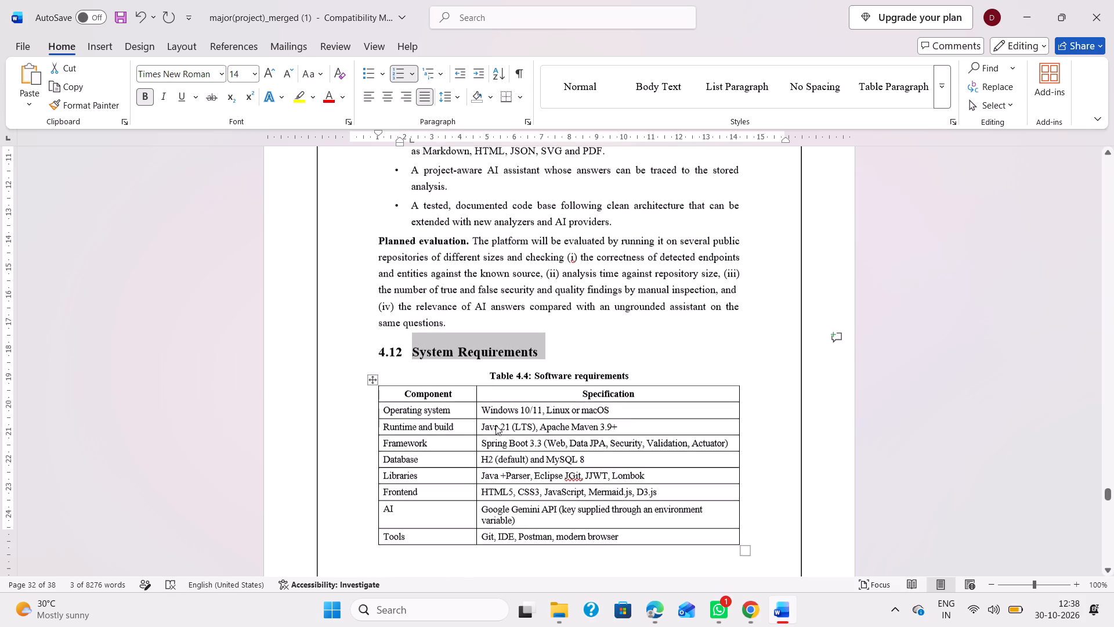
{"action": "scroll", "coordinate": [495, 425], "scroll_direction": "down", "scroll_amount": 1}
{"action": "scroll", "coordinate": [497, 379], "scroll_direction": "down", "scroll_amount": 2}
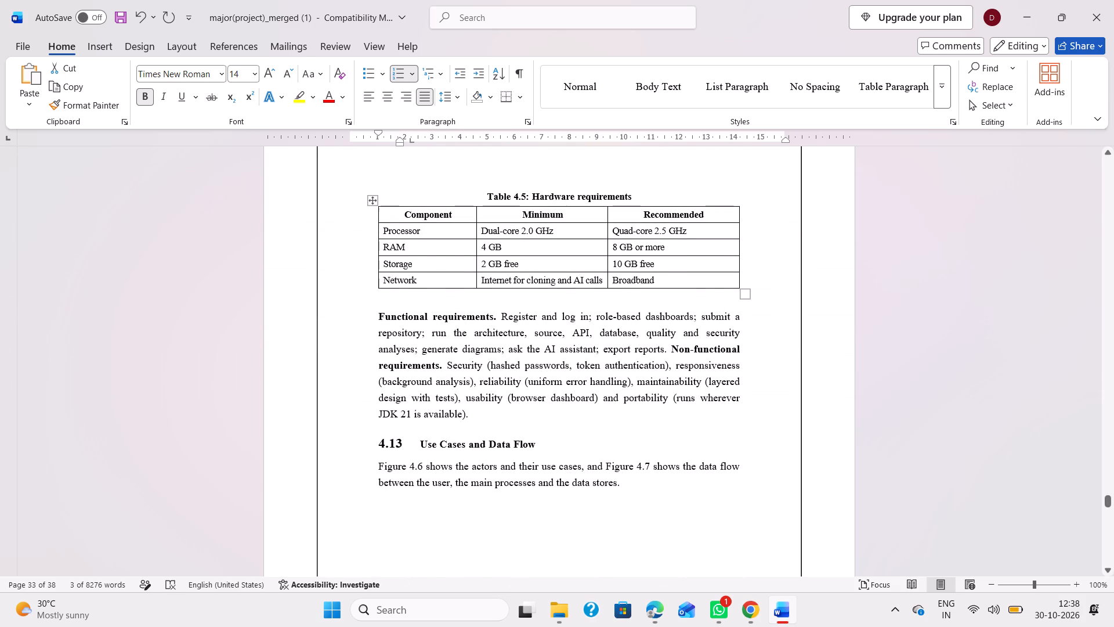
{"action": "scroll", "coordinate": [528, 319], "scroll_direction": "down", "scroll_amount": 1}
{"action": "left_click_drag", "start_coordinate": [552, 300], "coordinate": [420, 302]}
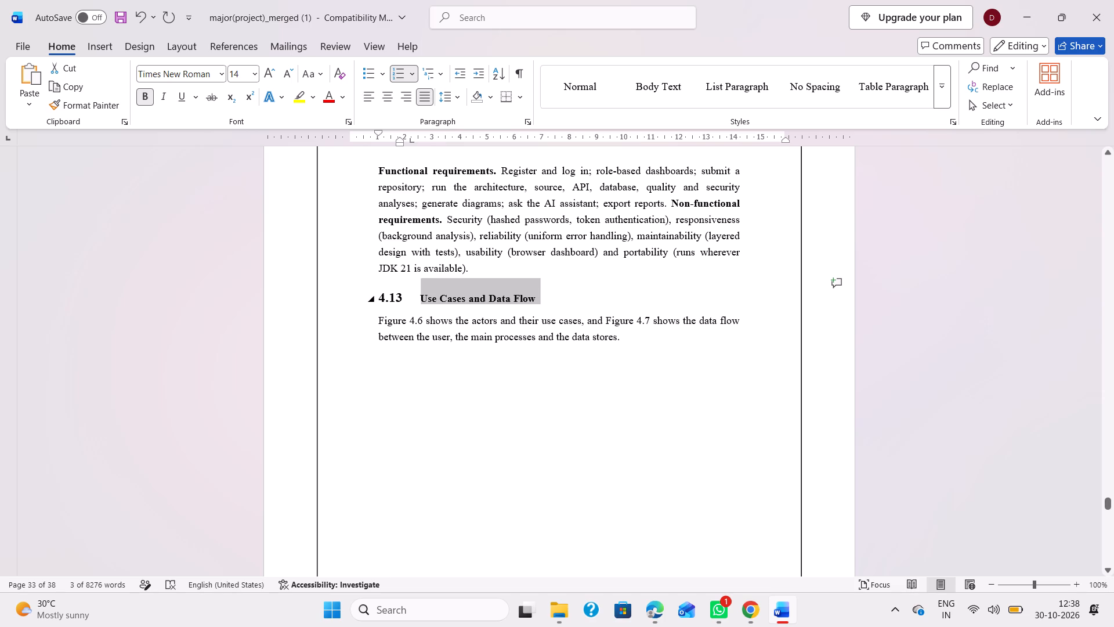
{"action": "left_click_drag", "start_coordinate": [420, 302], "coordinate": [411, 305]}
{"action": "left_click", "coordinate": [554, 306]}
{"action": "left_click_drag", "start_coordinate": [554, 306], "coordinate": [536, 297]}
{"action": "left_click", "coordinate": [547, 297]}
{"action": "left_click_drag", "start_coordinate": [547, 297], "coordinate": [415, 299]}
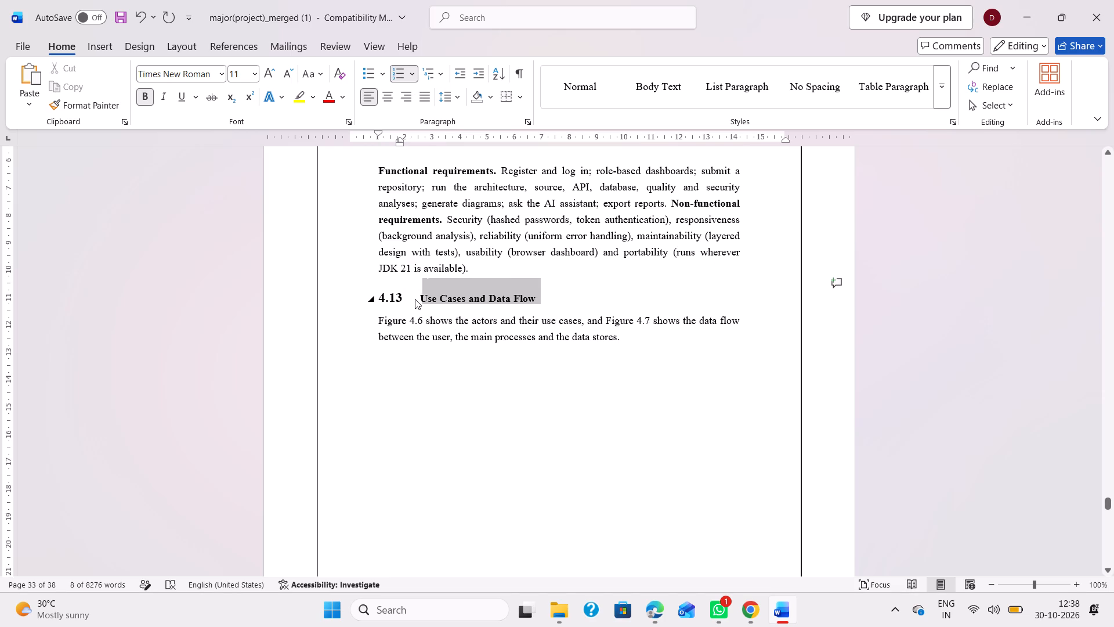
{"action": "left_click_drag", "start_coordinate": [415, 299], "coordinate": [414, 299]}
{"action": "left_click", "coordinate": [240, 74]}
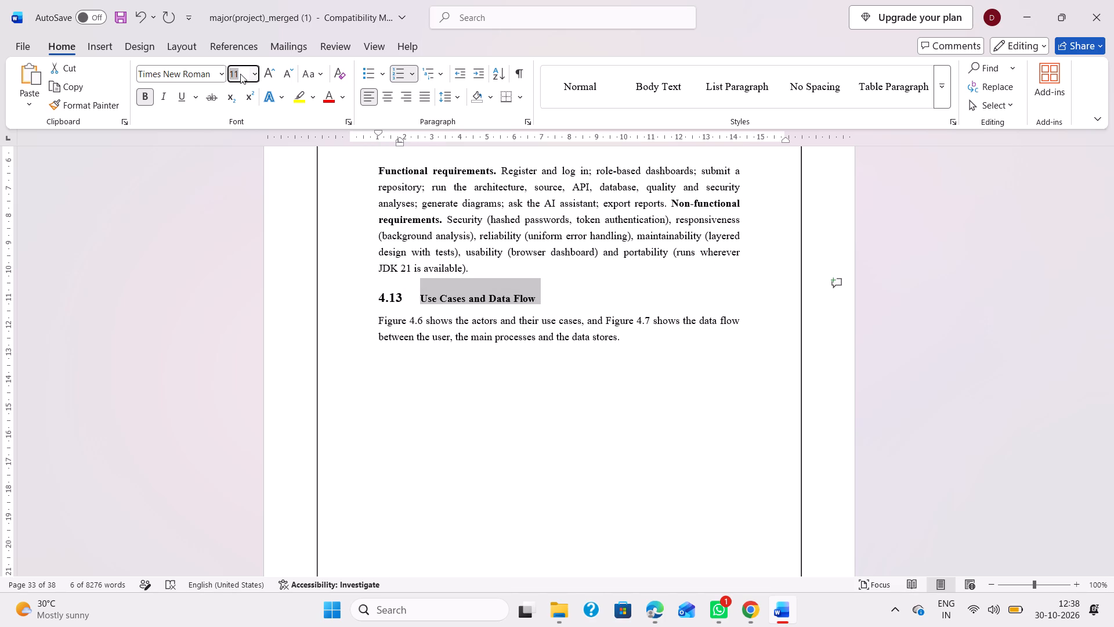
{"action": "type", "text": "14"}
{"action": "key", "text": "Return"}
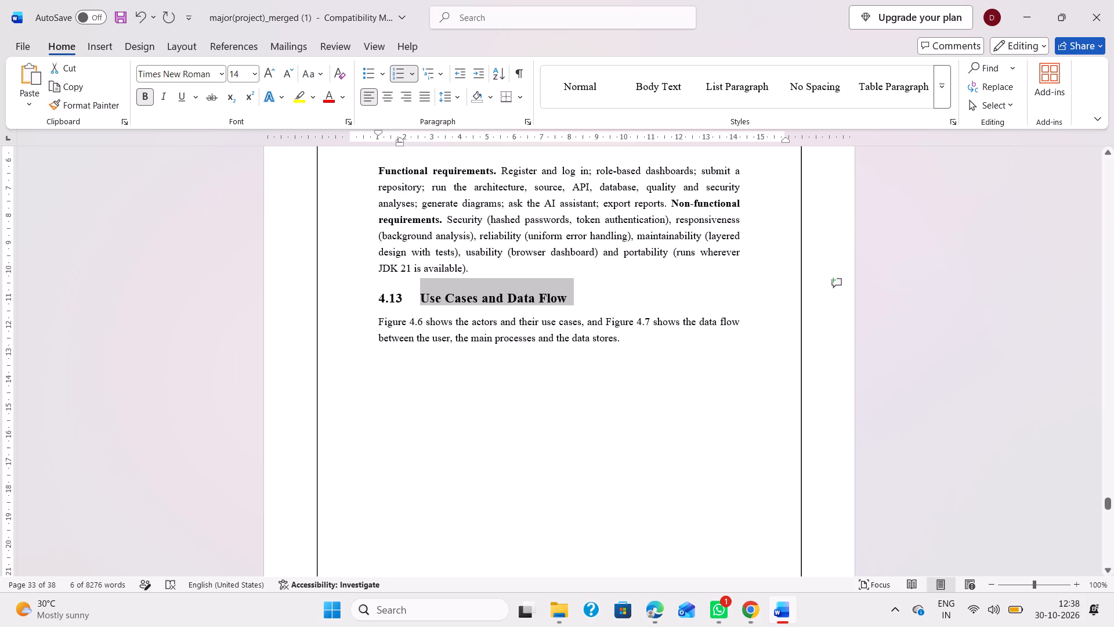
{"action": "left_click_drag", "start_coordinate": [400, 142], "coordinate": [398, 136]}
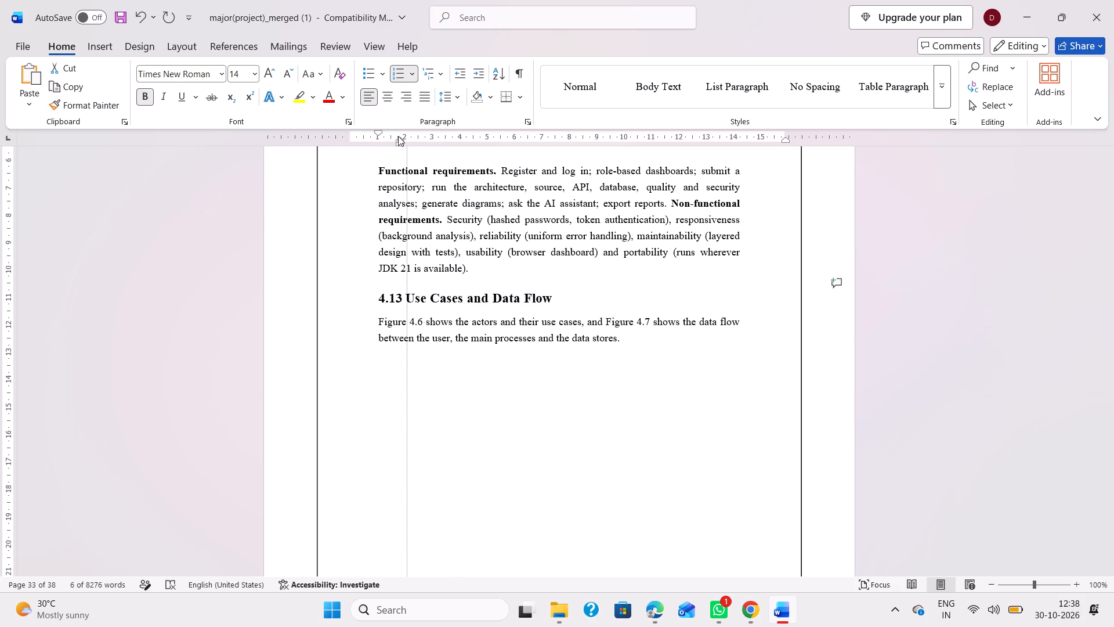
{"action": "left_click_drag", "start_coordinate": [398, 136], "coordinate": [413, 137]}
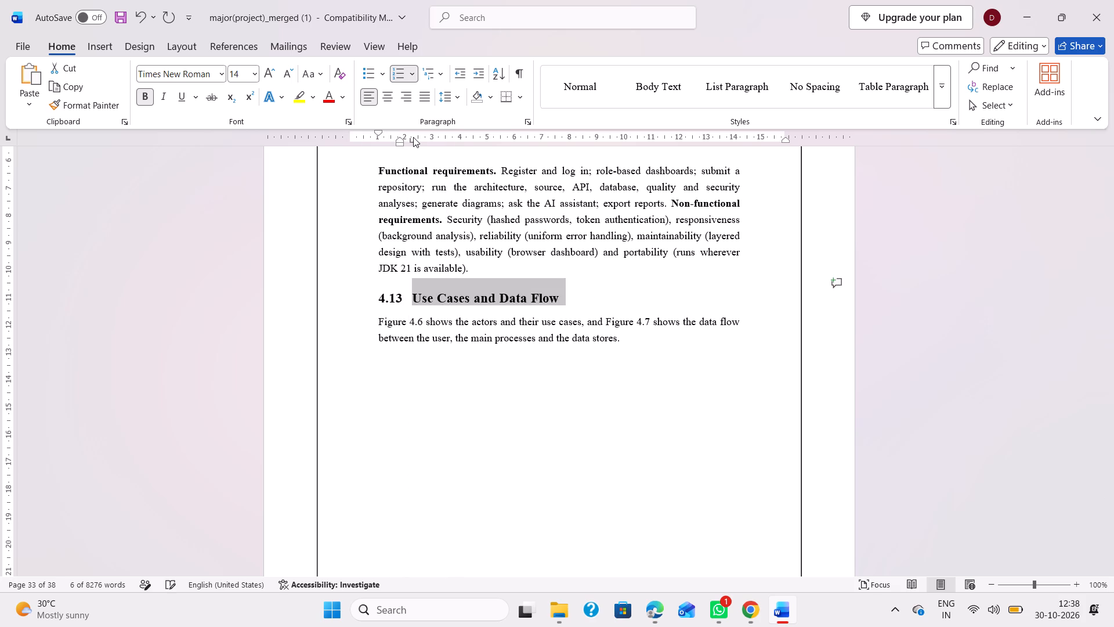
Set the 4.14 Conclusion of Phase 1 heading text to size 14 and tighten its number spacing with a tab stop at about 2.25 cm.
{"action": "scroll", "coordinate": [501, 388], "scroll_direction": "down", "scroll_amount": 5}
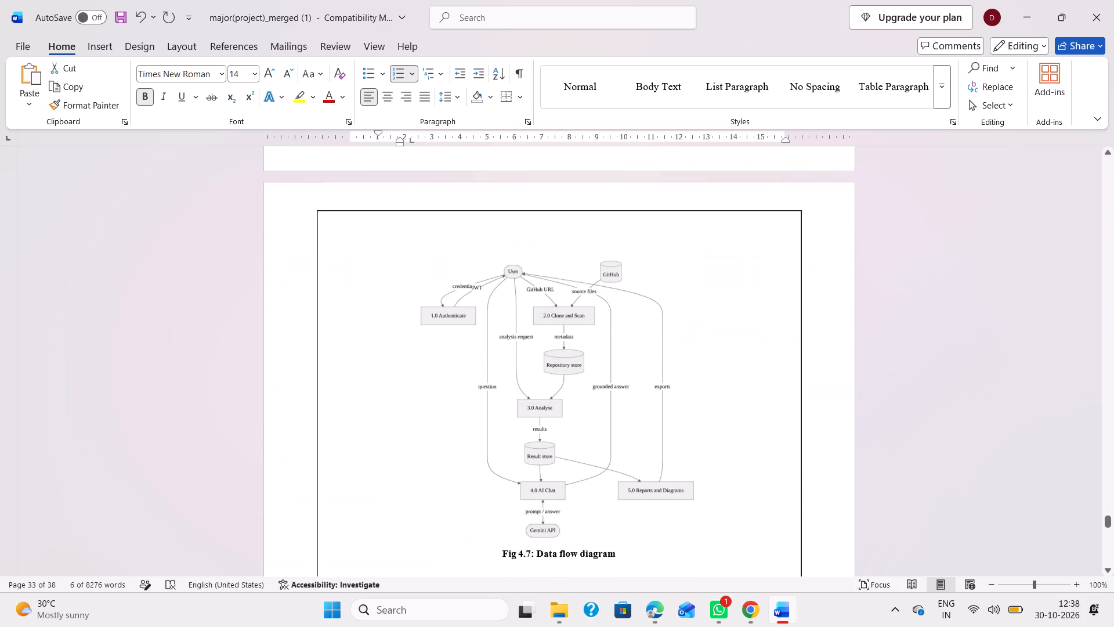
{"action": "scroll", "coordinate": [504, 358], "scroll_direction": "up", "scroll_amount": 2}
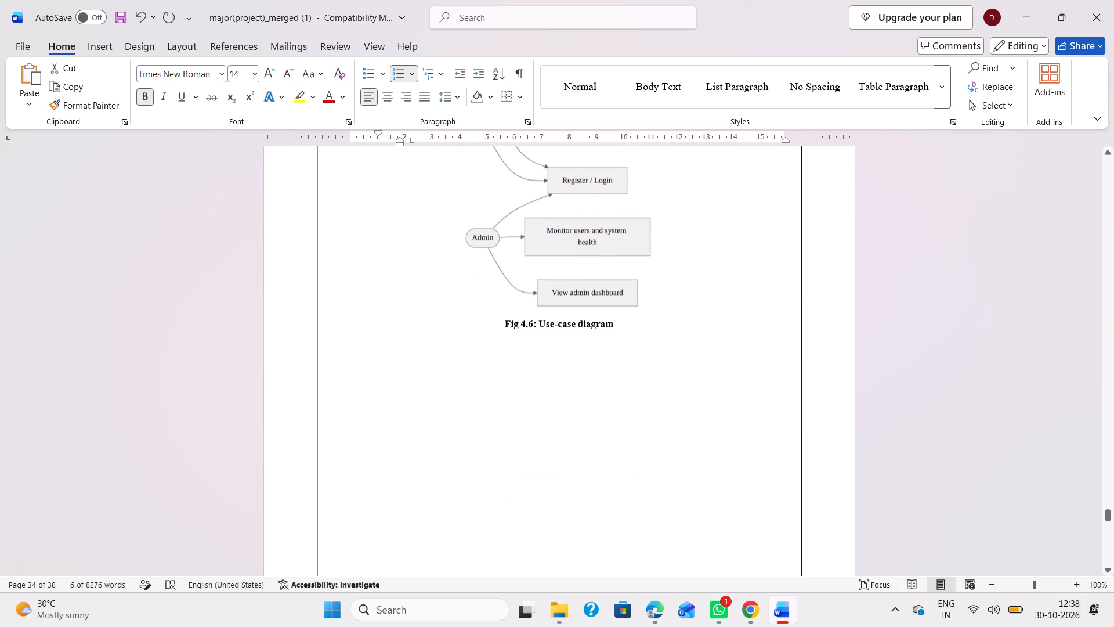
{"action": "scroll", "coordinate": [504, 358], "scroll_direction": "down", "scroll_amount": 3}
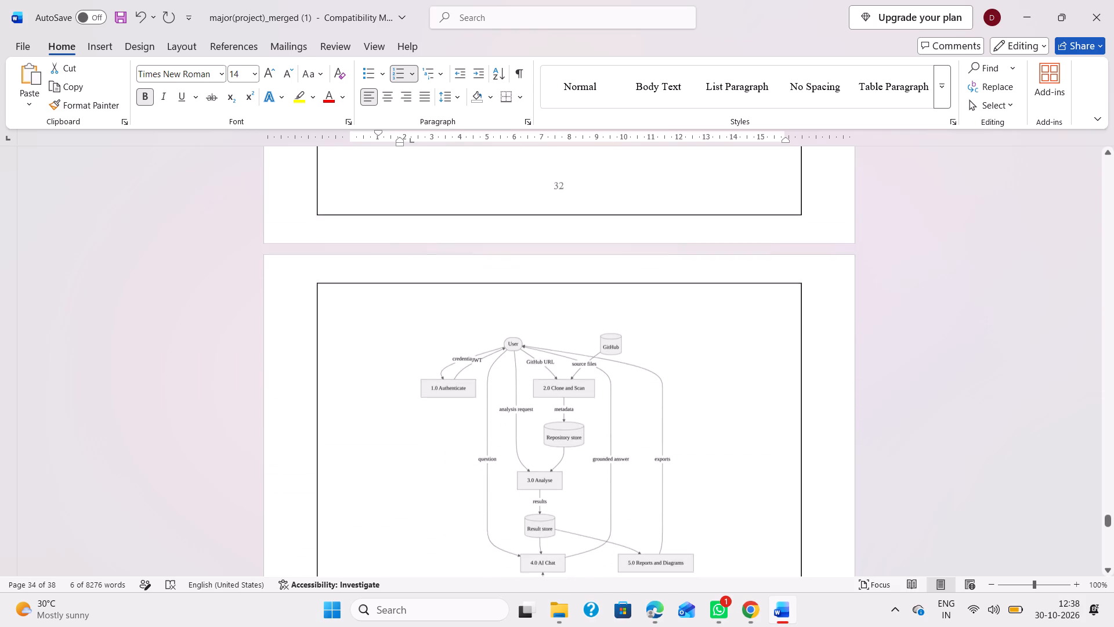
{"action": "scroll", "coordinate": [504, 358], "scroll_direction": "down", "scroll_amount": 1}
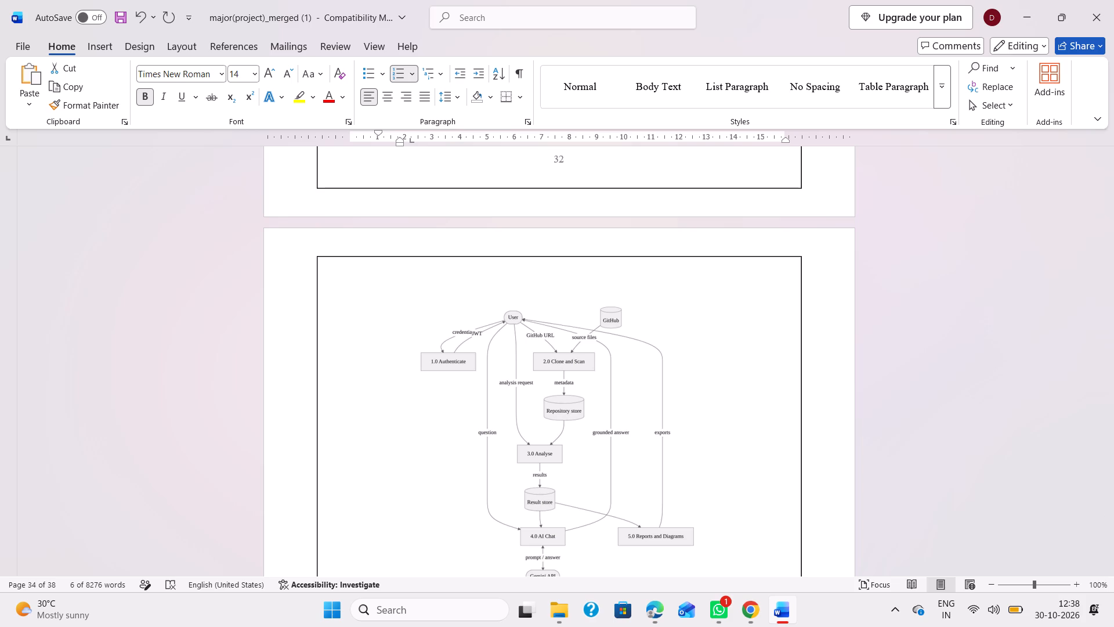
{"action": "scroll", "coordinate": [593, 333], "scroll_direction": "up", "scroll_amount": 2}
{"action": "scroll", "coordinate": [593, 333], "scroll_direction": "down", "scroll_amount": 5}
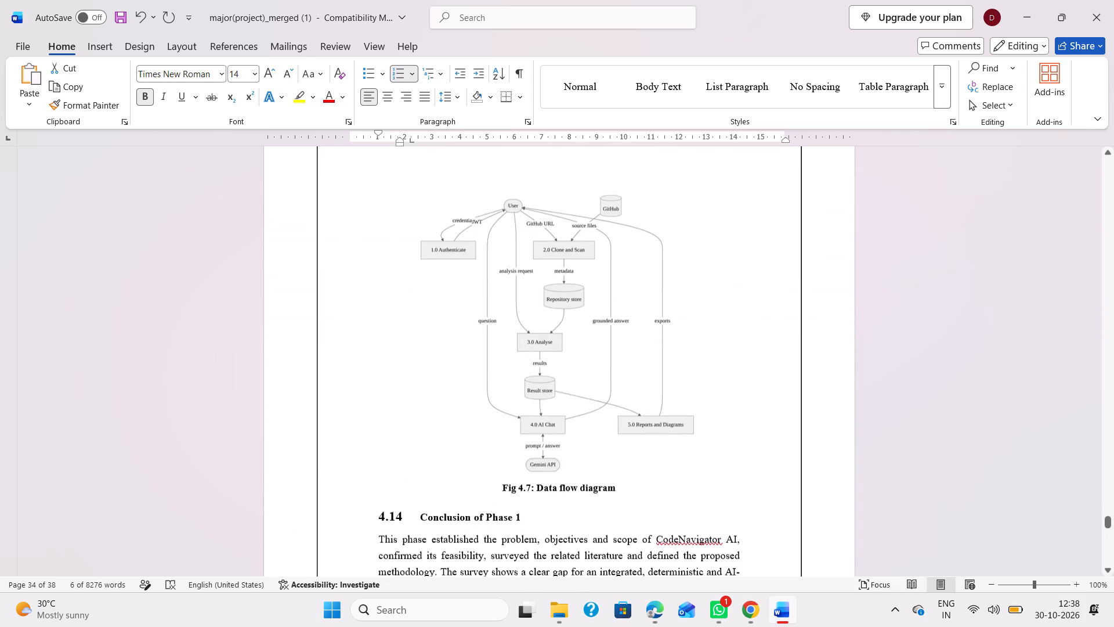
{"action": "scroll", "coordinate": [593, 333], "scroll_direction": "down", "scroll_amount": 1}
{"action": "scroll", "coordinate": [557, 322], "scroll_direction": "up", "scroll_amount": 2}
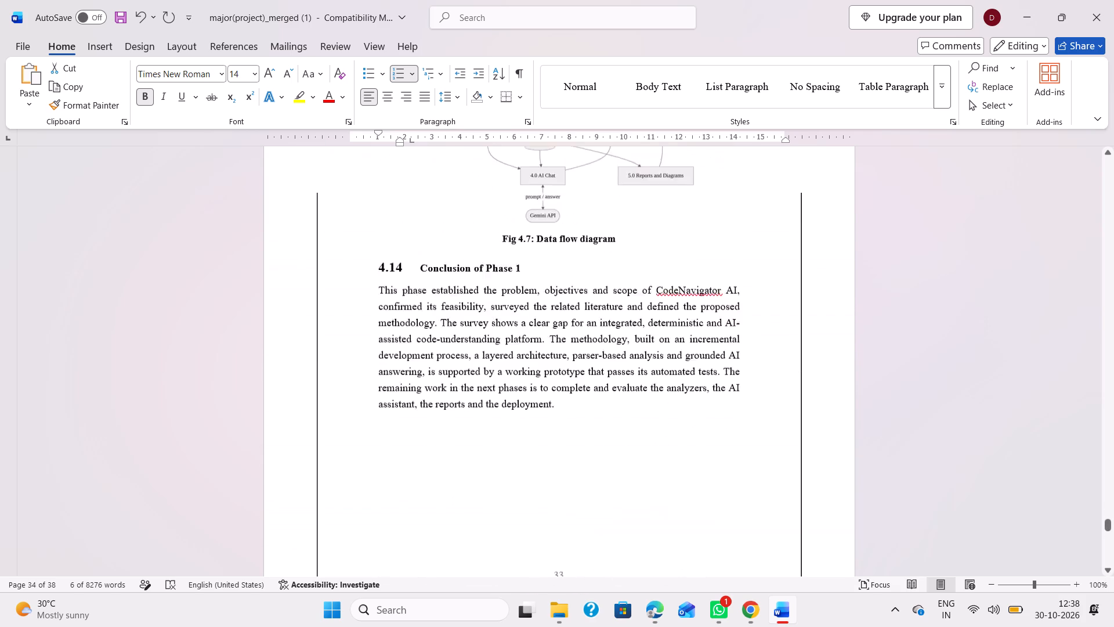
{"action": "scroll", "coordinate": [557, 322], "scroll_direction": "up", "scroll_amount": 1}
{"action": "left_click_drag", "start_coordinate": [536, 333], "coordinate": [419, 337]}
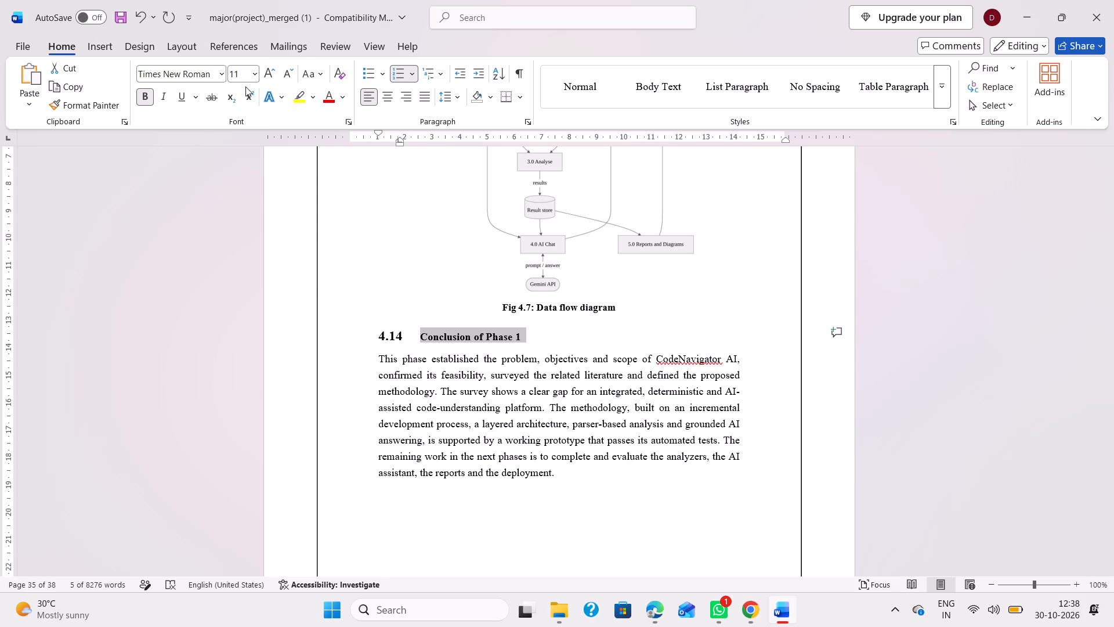
{"action": "left_click", "coordinate": [243, 71]}
{"action": "type", "text": "14"}
{"action": "key", "text": "Return"}
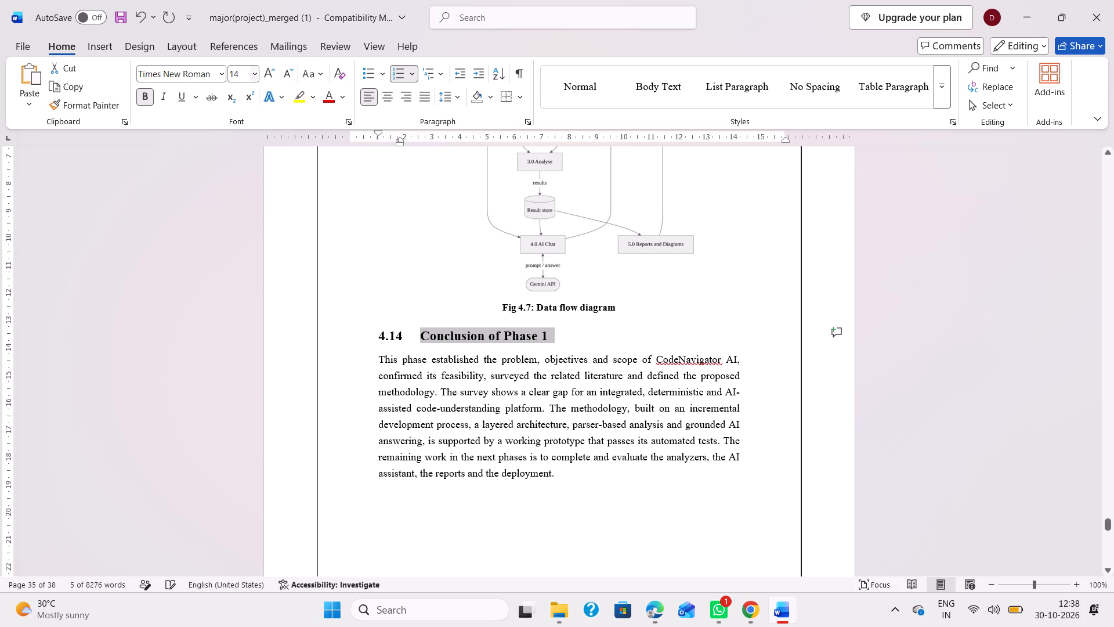
{"action": "left_click_drag", "start_coordinate": [398, 140], "coordinate": [397, 145]}
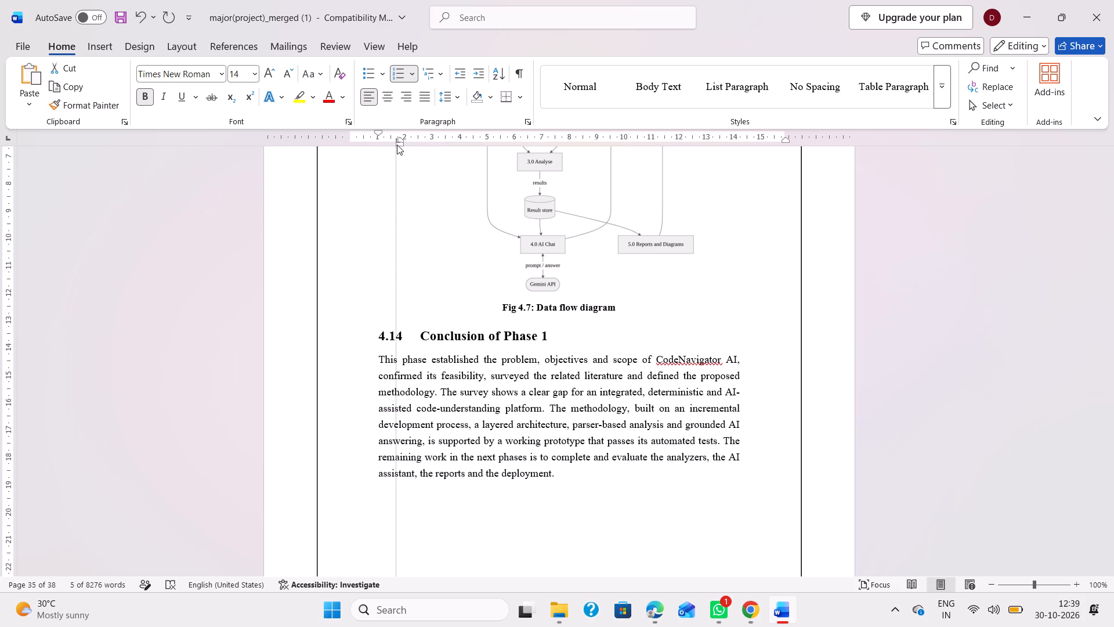
{"action": "left_click_drag", "start_coordinate": [397, 145], "coordinate": [416, 141]}
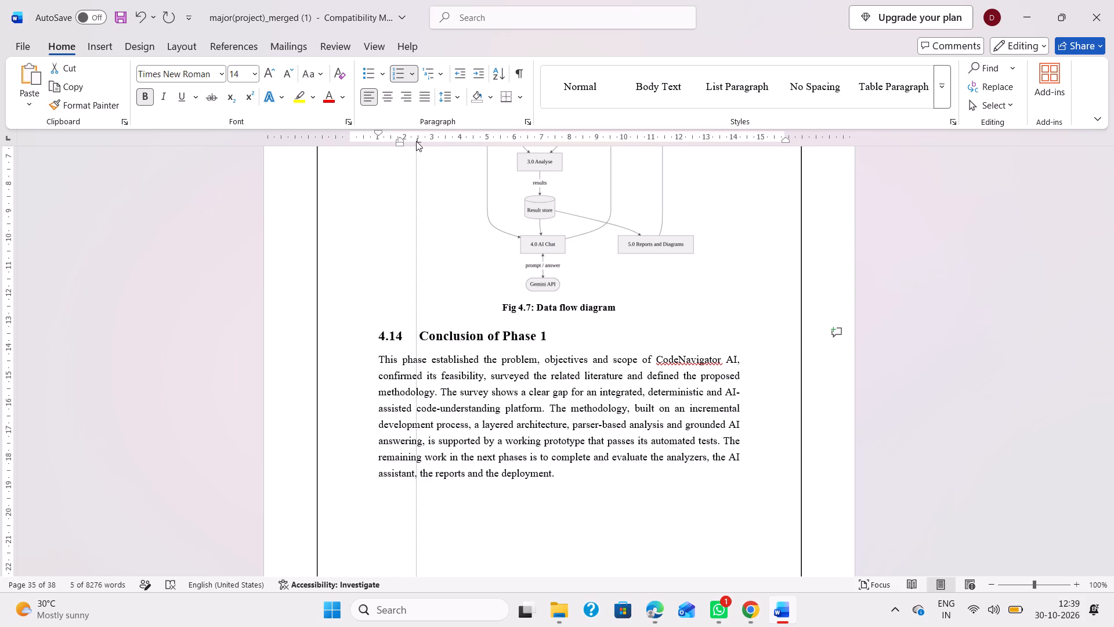
{"action": "left_click_drag", "start_coordinate": [416, 141], "coordinate": [409, 140]}
{"action": "left_click", "coordinate": [462, 391]}
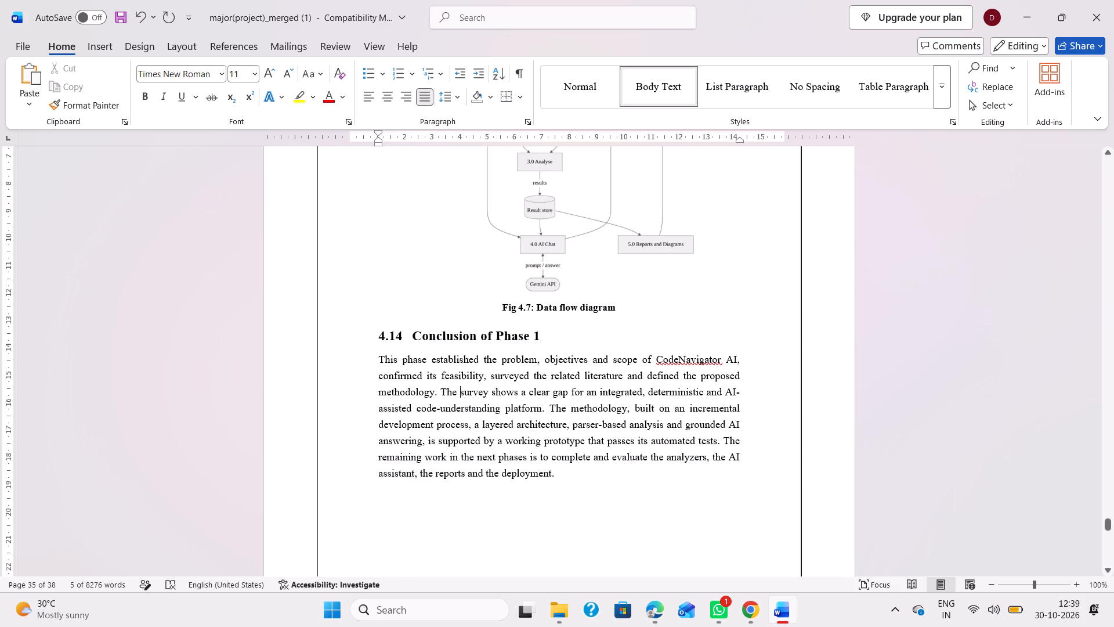
Review the 4.12 to 4.14 section headings for consistent size and number spacing.
{"action": "scroll", "coordinate": [462, 391], "scroll_direction": "down", "scroll_amount": 3}
{"action": "scroll", "coordinate": [462, 391], "scroll_direction": "up", "scroll_amount": 5}
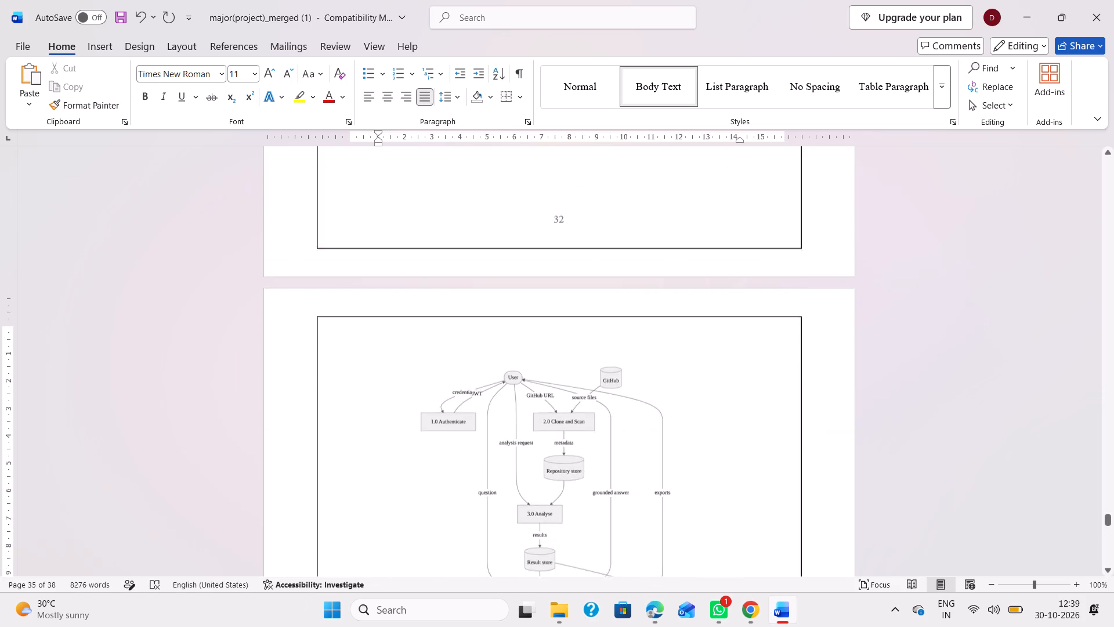
{"action": "scroll", "coordinate": [462, 391], "scroll_direction": "up", "scroll_amount": 8}
{"action": "scroll", "coordinate": [462, 391], "scroll_direction": "down", "scroll_amount": 1}
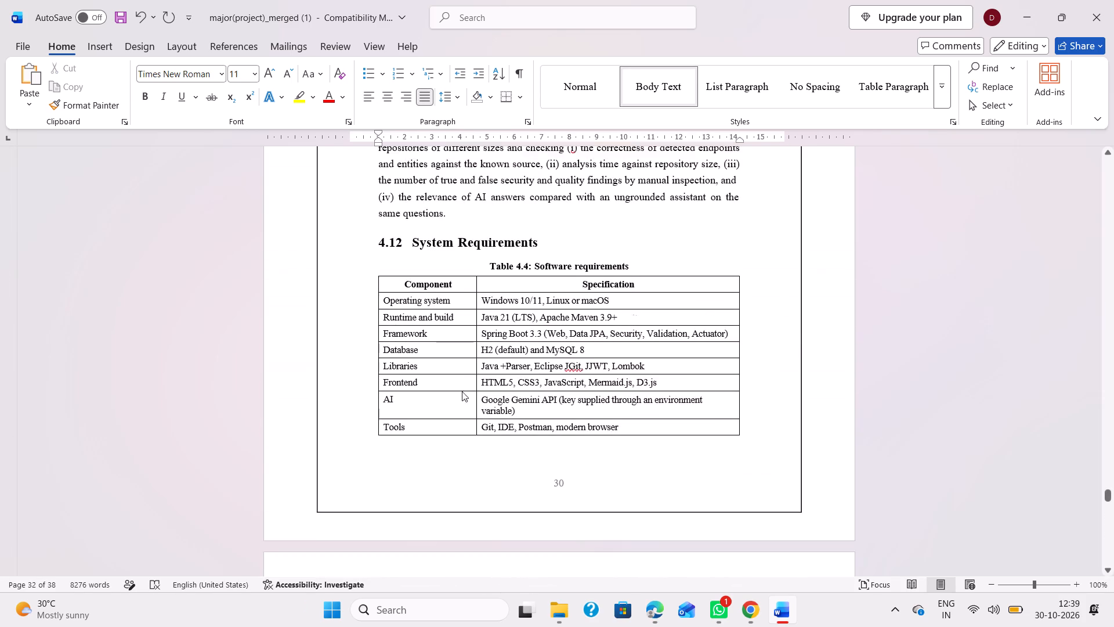
{"action": "scroll", "coordinate": [462, 391], "scroll_direction": "down", "scroll_amount": 1}
{"action": "scroll", "coordinate": [462, 391], "scroll_direction": "up", "scroll_amount": 2}
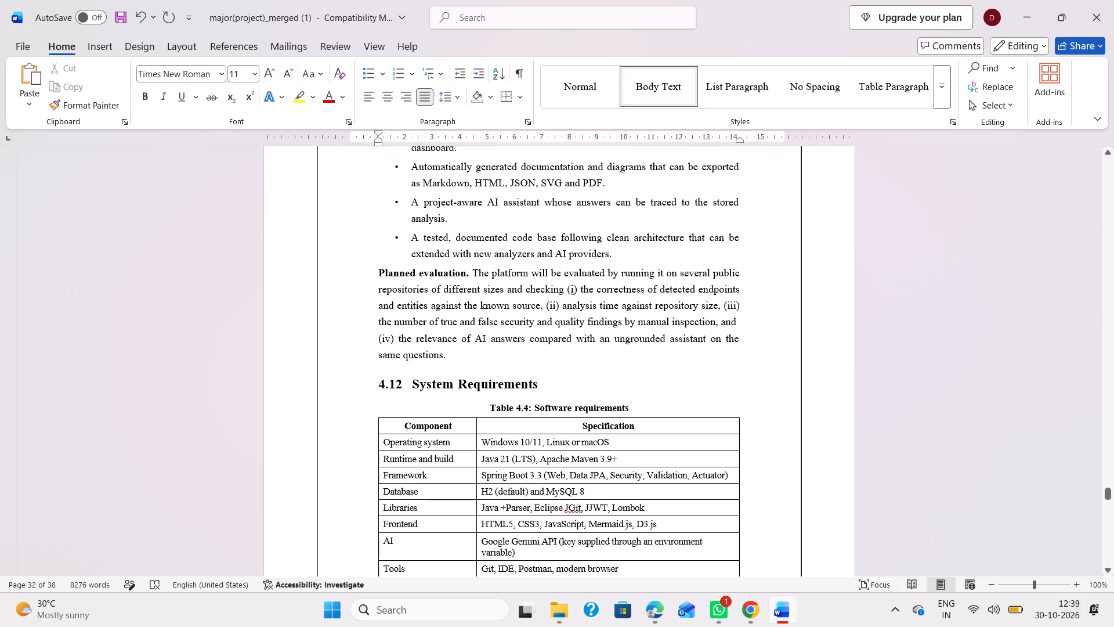
{"action": "scroll", "coordinate": [462, 356], "scroll_direction": "down", "scroll_amount": 2}
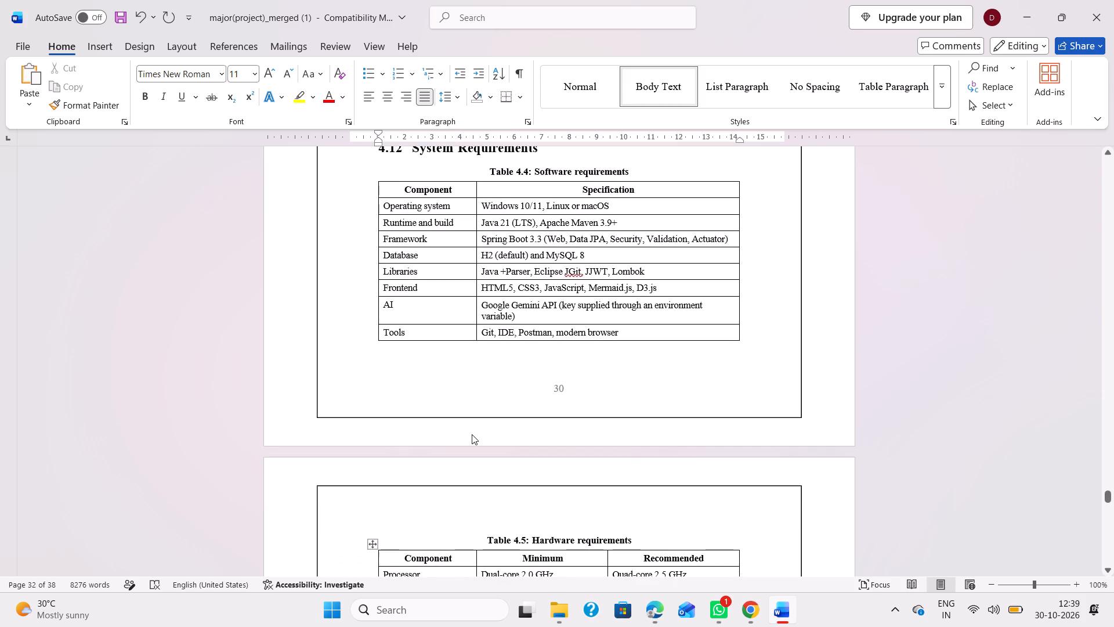
{"action": "scroll", "coordinate": [472, 434], "scroll_direction": "down", "scroll_amount": 2}
{"action": "scroll", "coordinate": [465, 385], "scroll_direction": "down", "scroll_amount": 1}
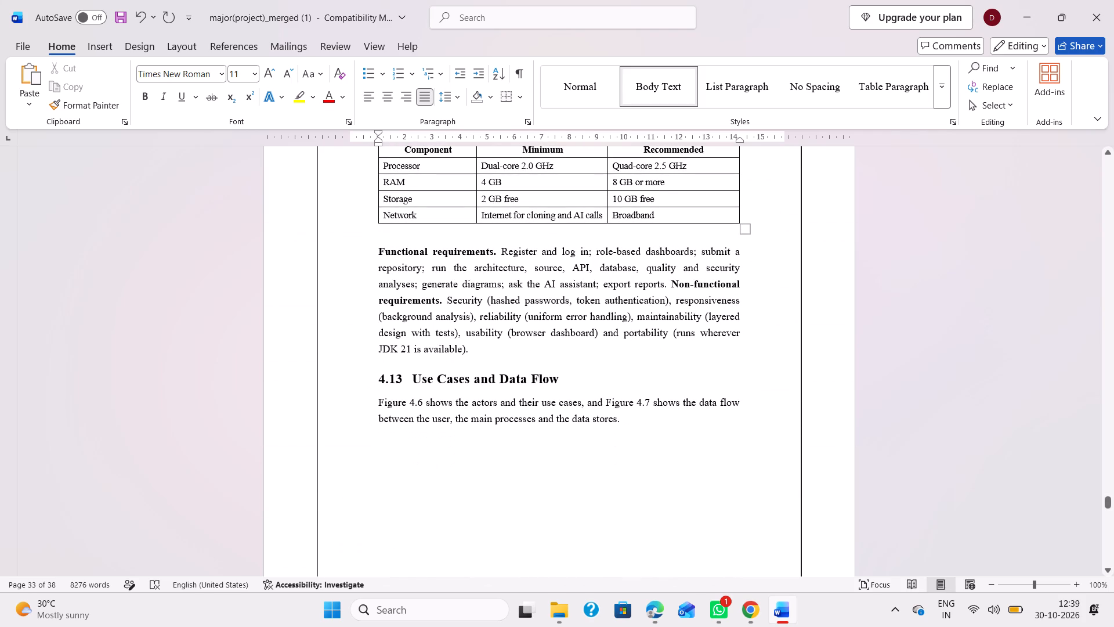
{"action": "left_click", "coordinate": [491, 354]}
{"action": "scroll", "coordinate": [491, 354], "scroll_direction": "down", "scroll_amount": 1}
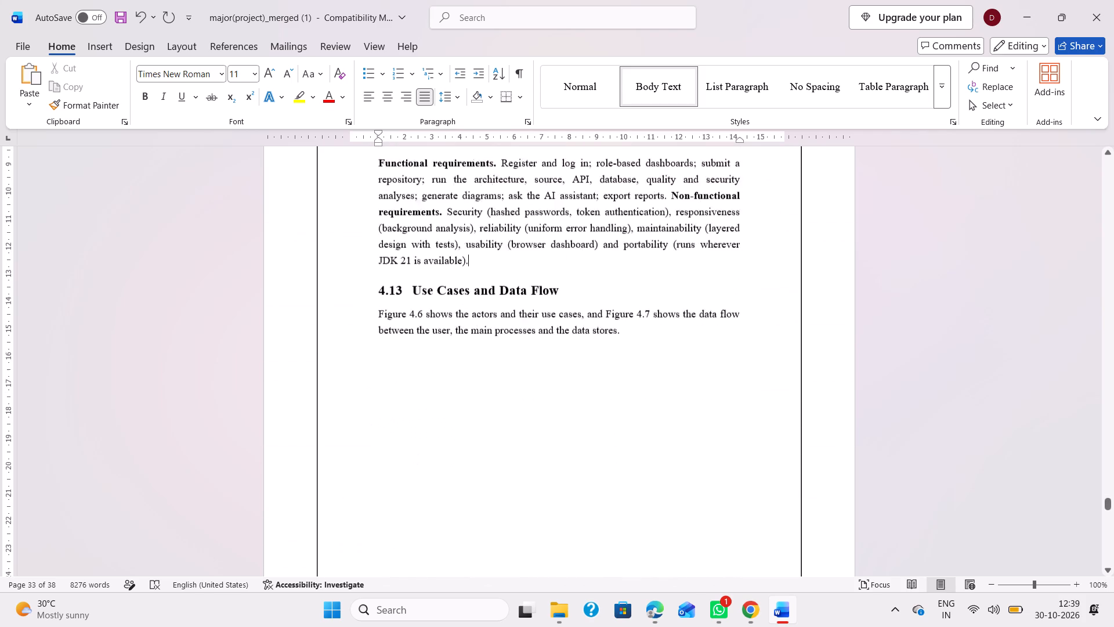
Review the earlier Chapter 4 headings back to 4.5 for consistent size, indentation and number spacing.
{"action": "scroll", "coordinate": [491, 354], "scroll_direction": "up", "scroll_amount": 6}
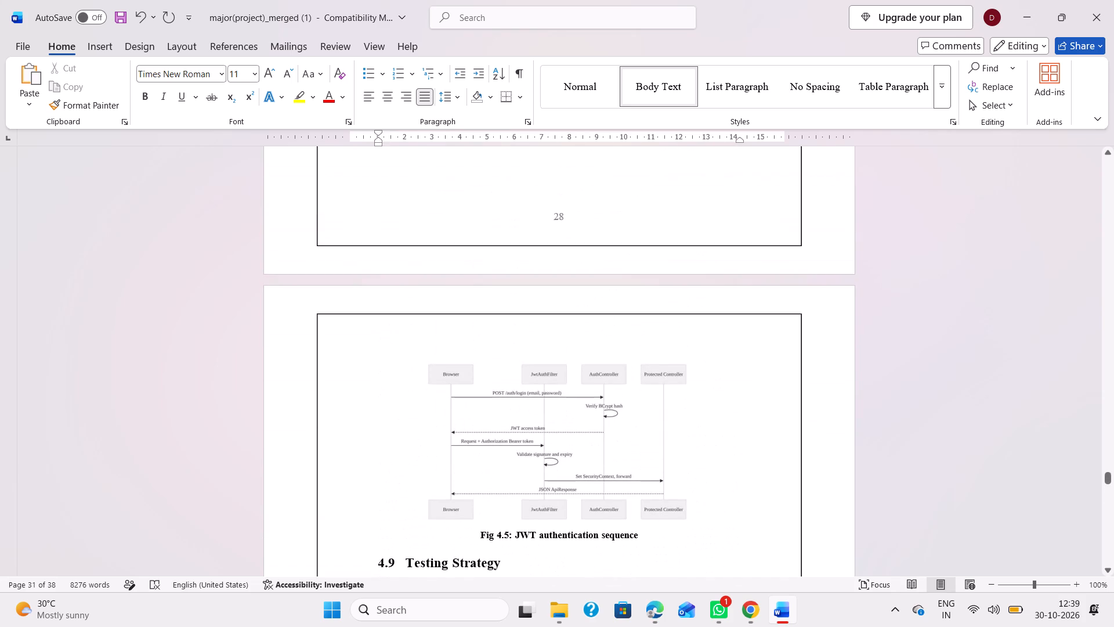
{"action": "scroll", "coordinate": [491, 354], "scroll_direction": "down", "scroll_amount": 1}
{"action": "scroll", "coordinate": [491, 354], "scroll_direction": "up", "scroll_amount": 4}
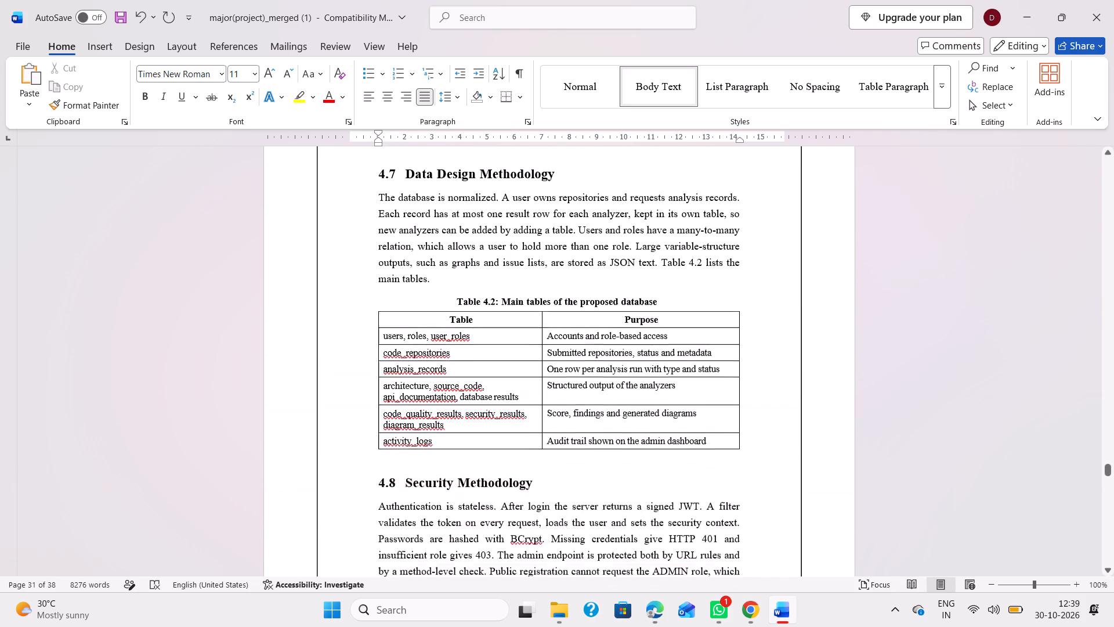
{"action": "scroll", "coordinate": [491, 354], "scroll_direction": "up", "scroll_amount": 3}
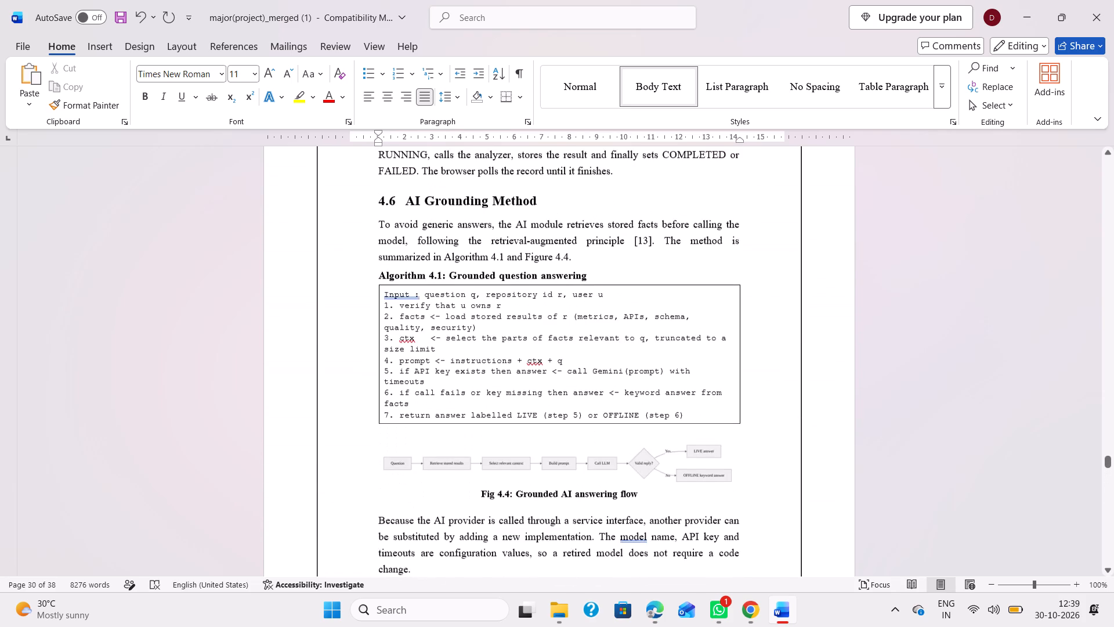
{"action": "scroll", "coordinate": [491, 354], "scroll_direction": "up", "scroll_amount": 2}
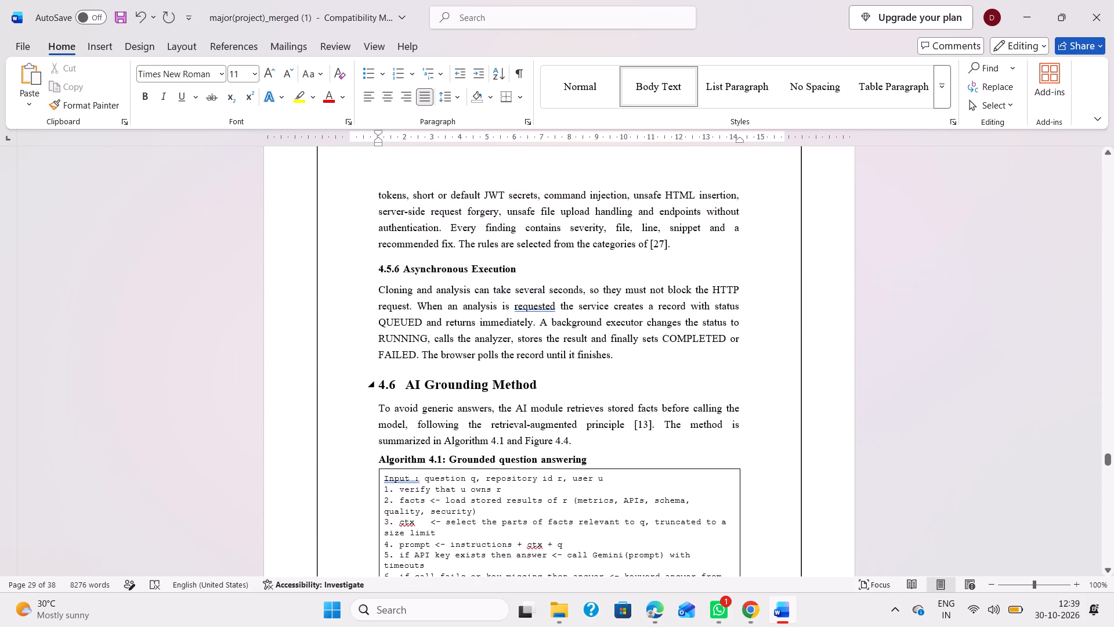
{"action": "scroll", "coordinate": [588, 387], "scroll_direction": "up", "scroll_amount": 2}
{"action": "scroll", "coordinate": [490, 374], "scroll_direction": "up", "scroll_amount": 5}
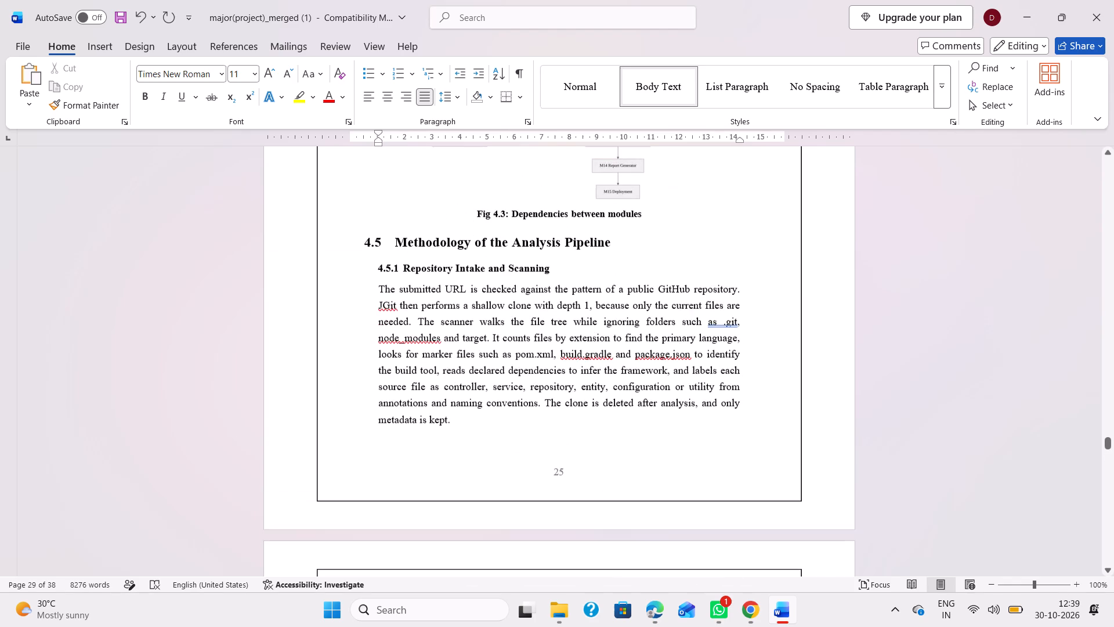
{"action": "scroll", "coordinate": [490, 374], "scroll_direction": "up", "scroll_amount": 1}
{"action": "scroll", "coordinate": [445, 356], "scroll_direction": "down", "scroll_amount": 3}
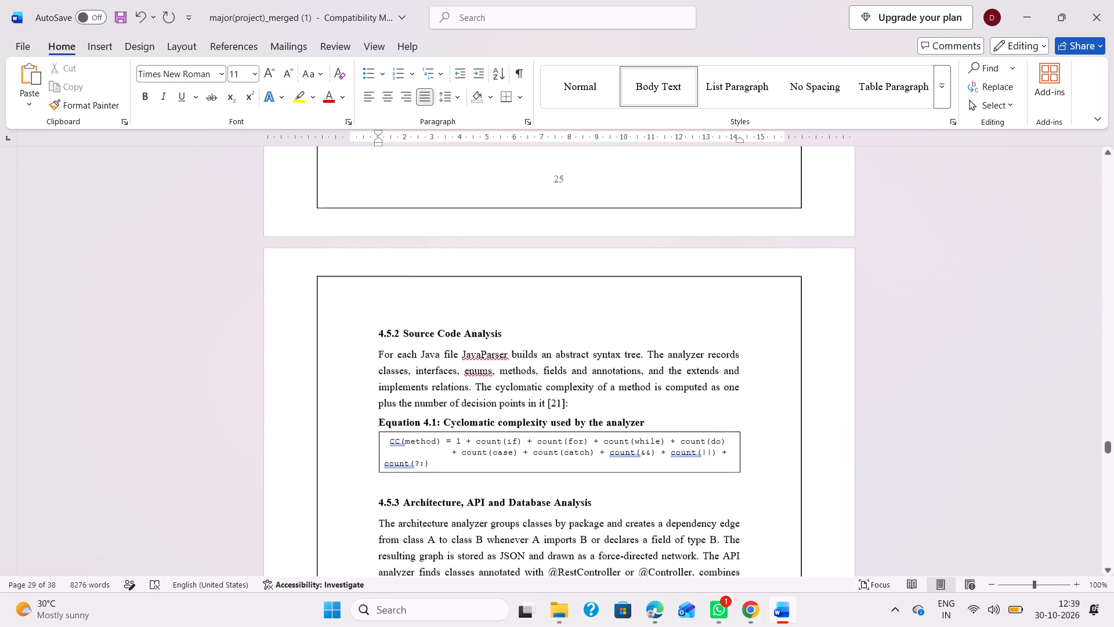
{"action": "scroll", "coordinate": [450, 472], "scroll_direction": "down", "scroll_amount": 5}
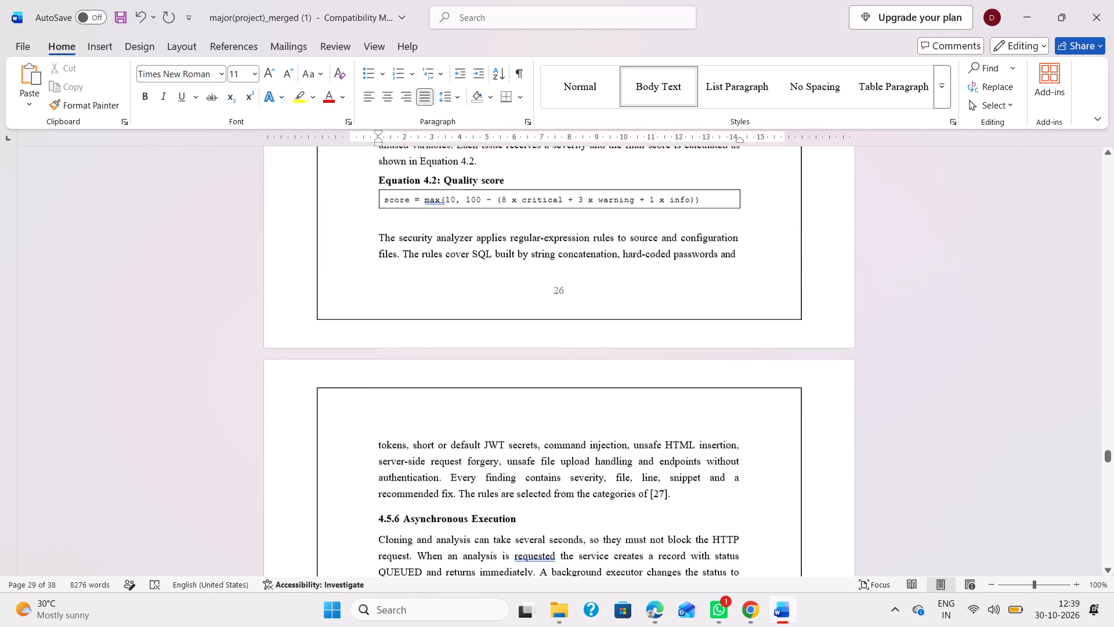
{"action": "scroll", "coordinate": [449, 427], "scroll_direction": "down", "scroll_amount": 1}
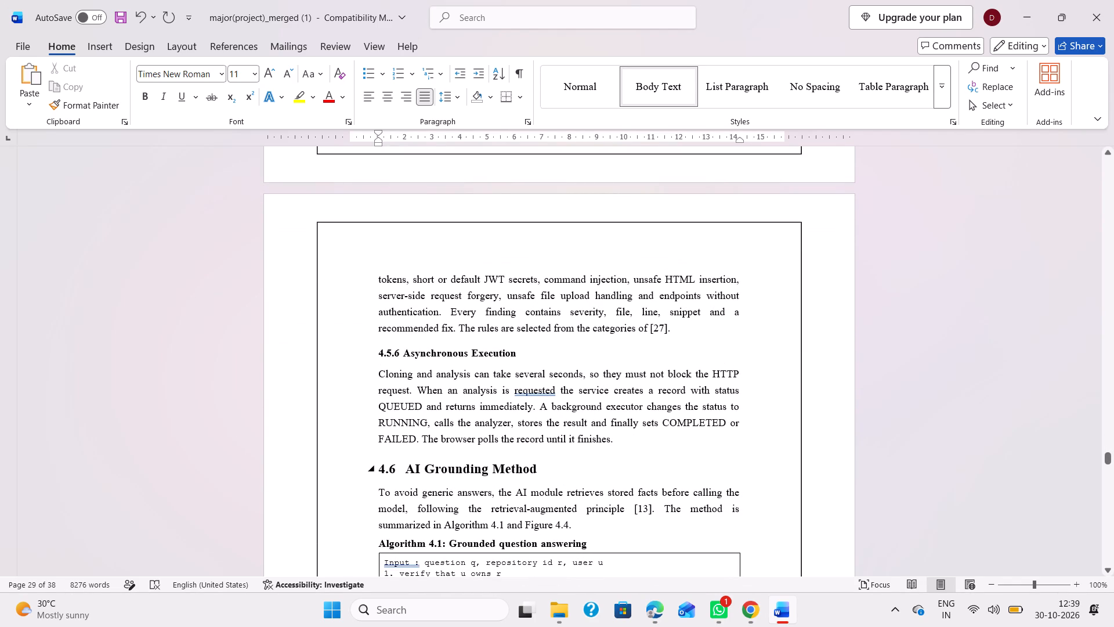
Move the 4.6 AI Grounding Method heading's first-line indent to about 0.25 cm and its tab stop to about 1.3 cm.
{"action": "left_click_drag", "start_coordinate": [402, 469], "coordinate": [548, 454]}
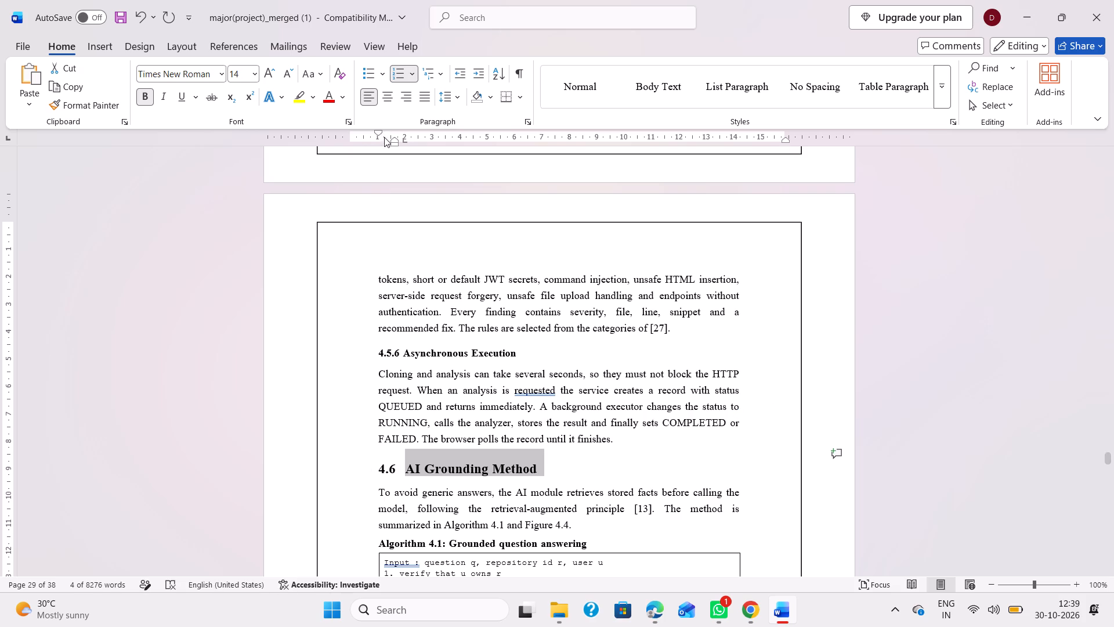
{"action": "left_click_drag", "start_coordinate": [379, 131], "coordinate": [376, 132]}
{"action": "left_click_drag", "start_coordinate": [376, 132], "coordinate": [357, 134]}
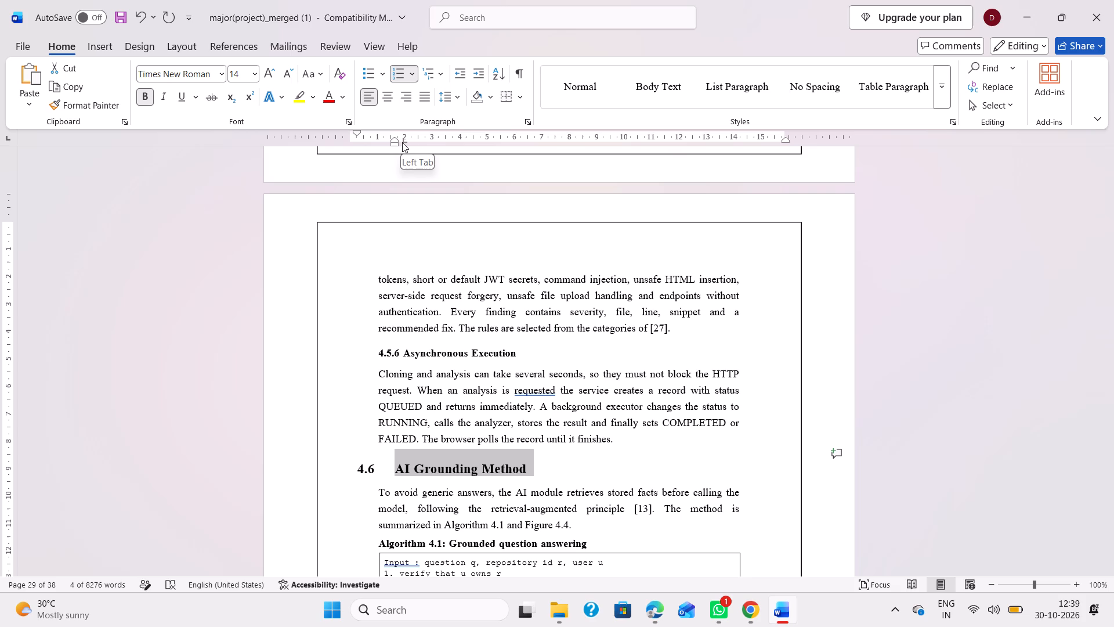
{"action": "left_click_drag", "start_coordinate": [403, 142], "coordinate": [386, 140]}
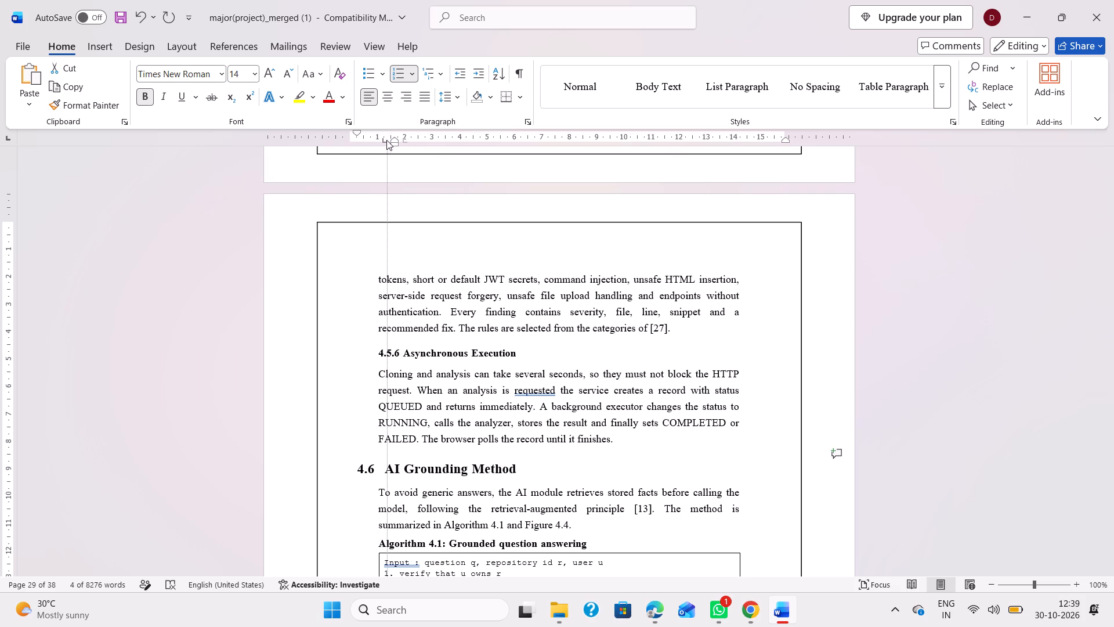
{"action": "left_click_drag", "start_coordinate": [386, 140], "coordinate": [387, 140]}
{"action": "left_click", "coordinate": [496, 409]}
Review the section headings from Chapter 4 back through Chapters 3 and 2 to Chapter 1 for consistent indentation and number spacing.
{"action": "scroll", "coordinate": [496, 409], "scroll_direction": "up", "scroll_amount": 3}
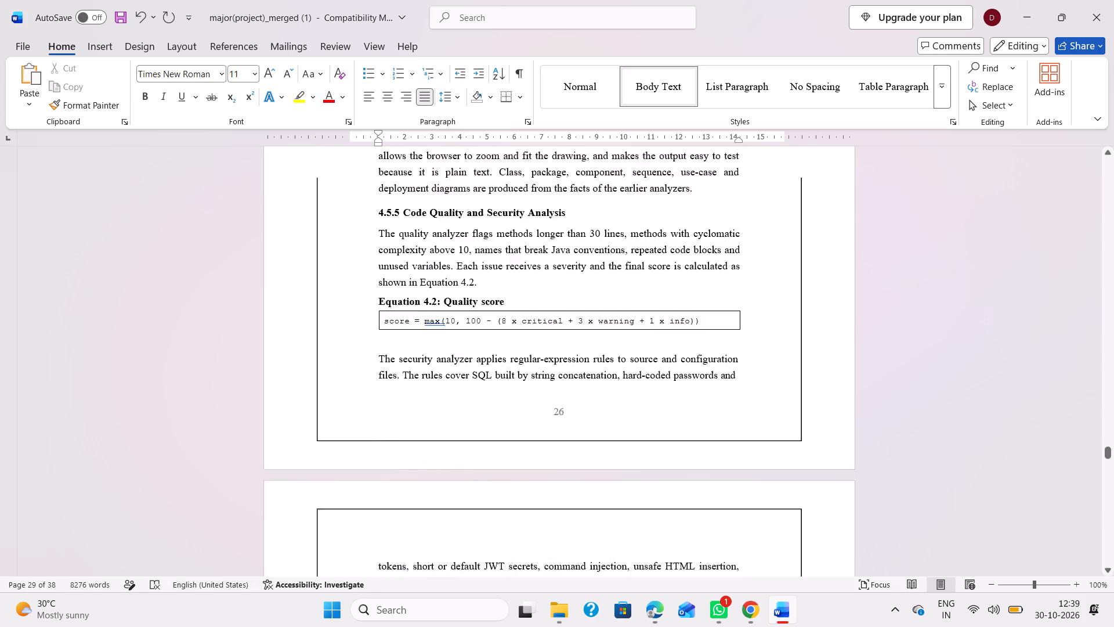
{"action": "scroll", "coordinate": [496, 409], "scroll_direction": "up", "scroll_amount": 5}
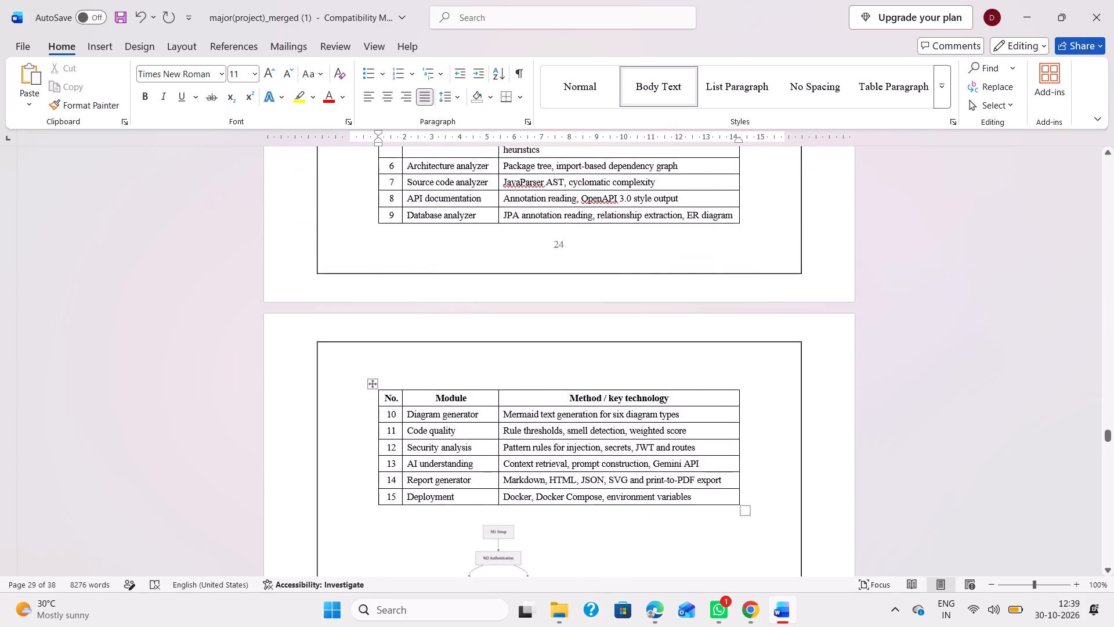
{"action": "scroll", "coordinate": [496, 409], "scroll_direction": "up", "scroll_amount": 5}
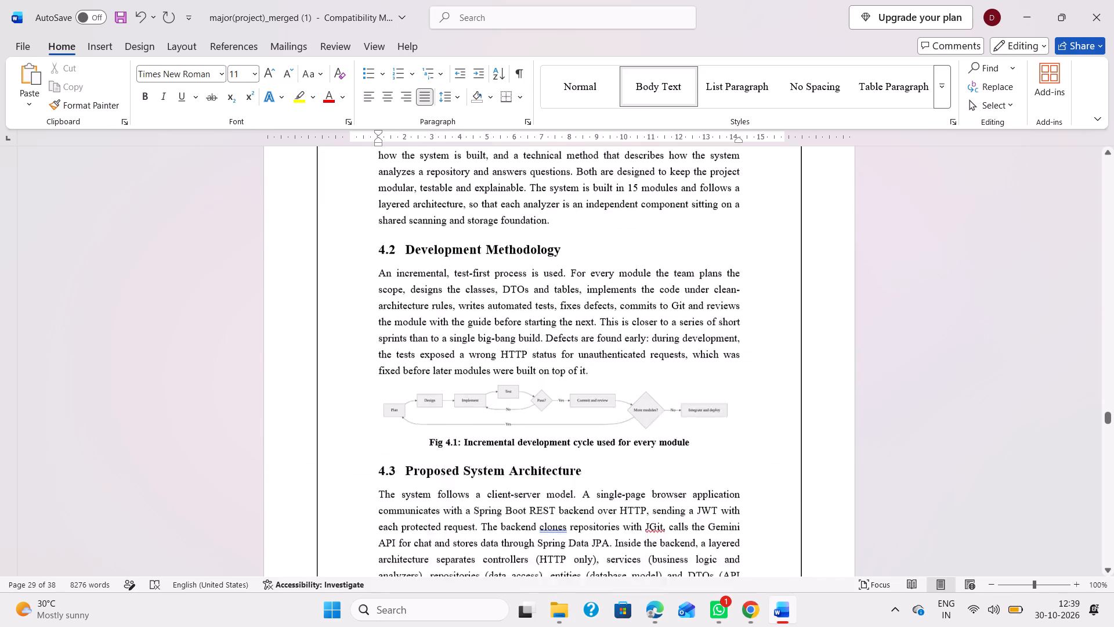
{"action": "scroll", "coordinate": [496, 409], "scroll_direction": "up", "scroll_amount": 5}
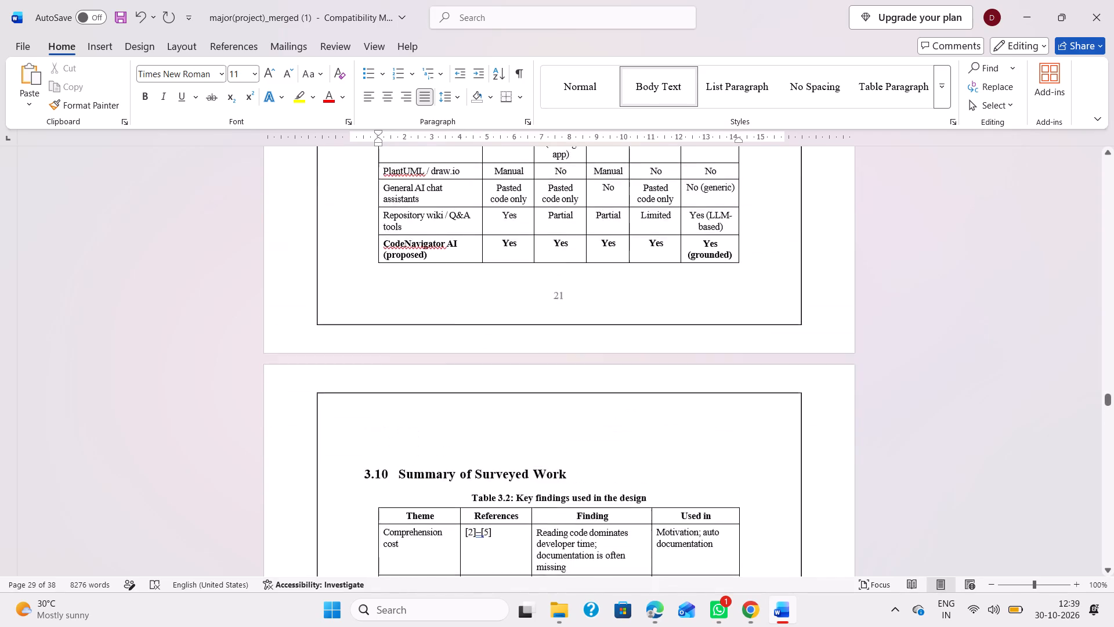
{"action": "scroll", "coordinate": [496, 409], "scroll_direction": "up", "scroll_amount": 5}
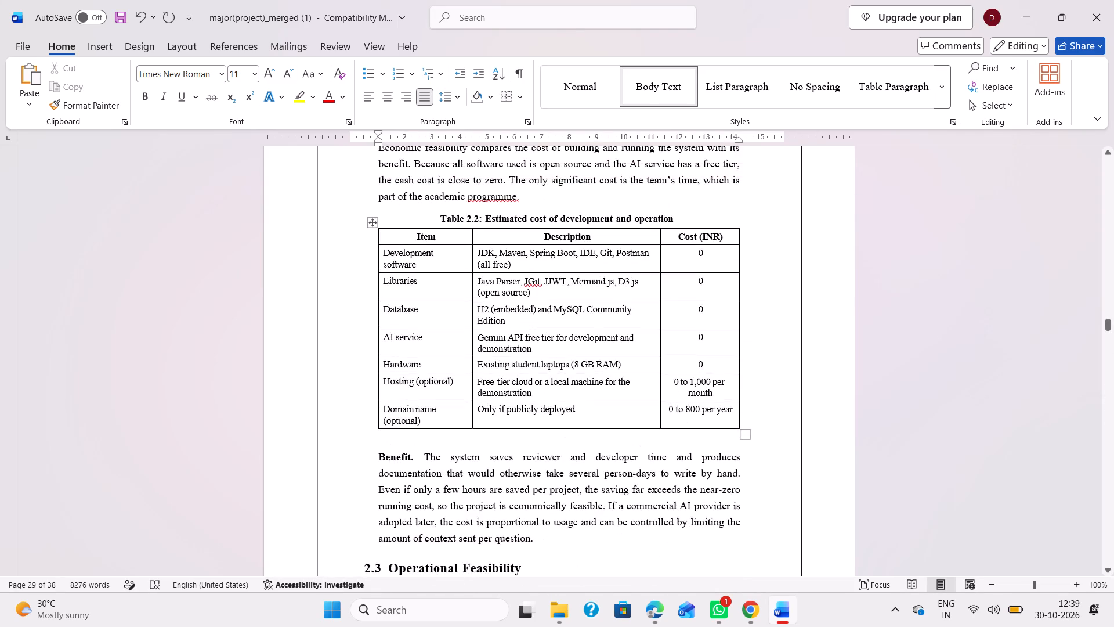
{"action": "scroll", "coordinate": [496, 409], "scroll_direction": "up", "scroll_amount": 9}
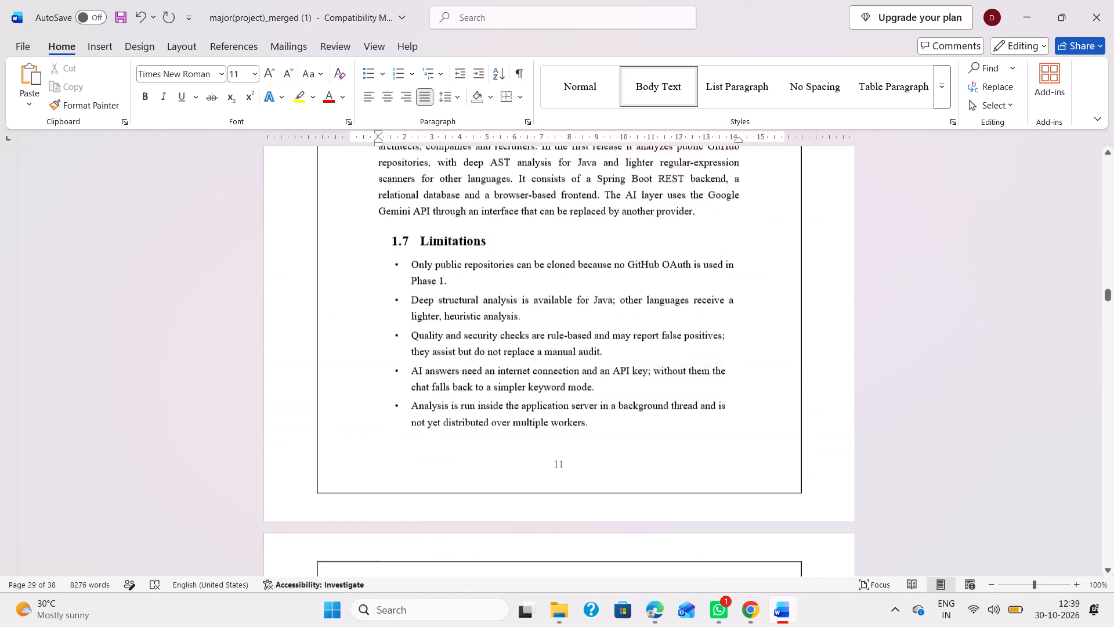
{"action": "scroll", "coordinate": [496, 409], "scroll_direction": "up", "scroll_amount": 2}
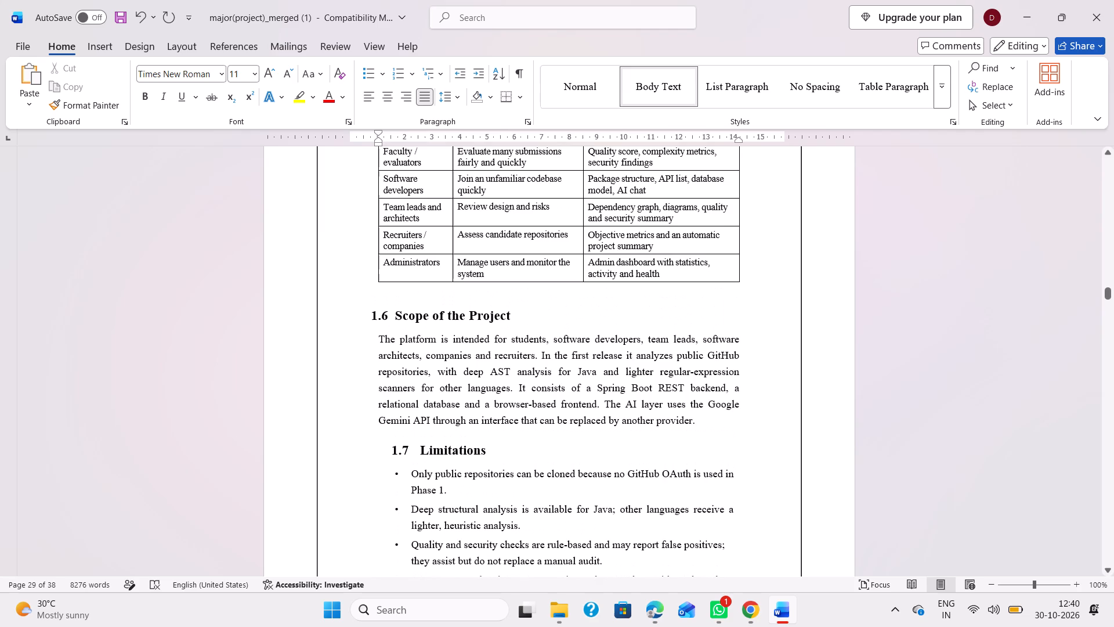
Compare the indentation and number spacing of the 1.6, 1.7 and 1.8 section headings.
{"action": "scroll", "coordinate": [467, 462], "scroll_direction": "down", "scroll_amount": 1}
{"action": "scroll", "coordinate": [493, 398], "scroll_direction": "up", "scroll_amount": 1}
{"action": "scroll", "coordinate": [493, 398], "scroll_direction": "down", "scroll_amount": 2}
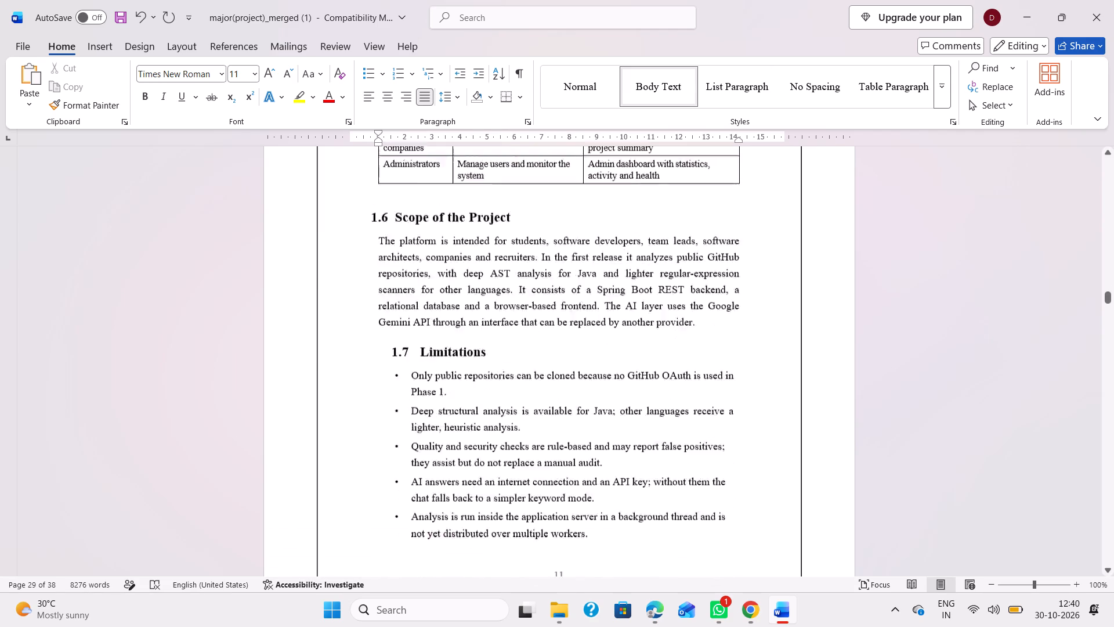
{"action": "scroll", "coordinate": [493, 398], "scroll_direction": "down", "scroll_amount": 3}
{"action": "scroll", "coordinate": [493, 398], "scroll_direction": "up", "scroll_amount": 4}
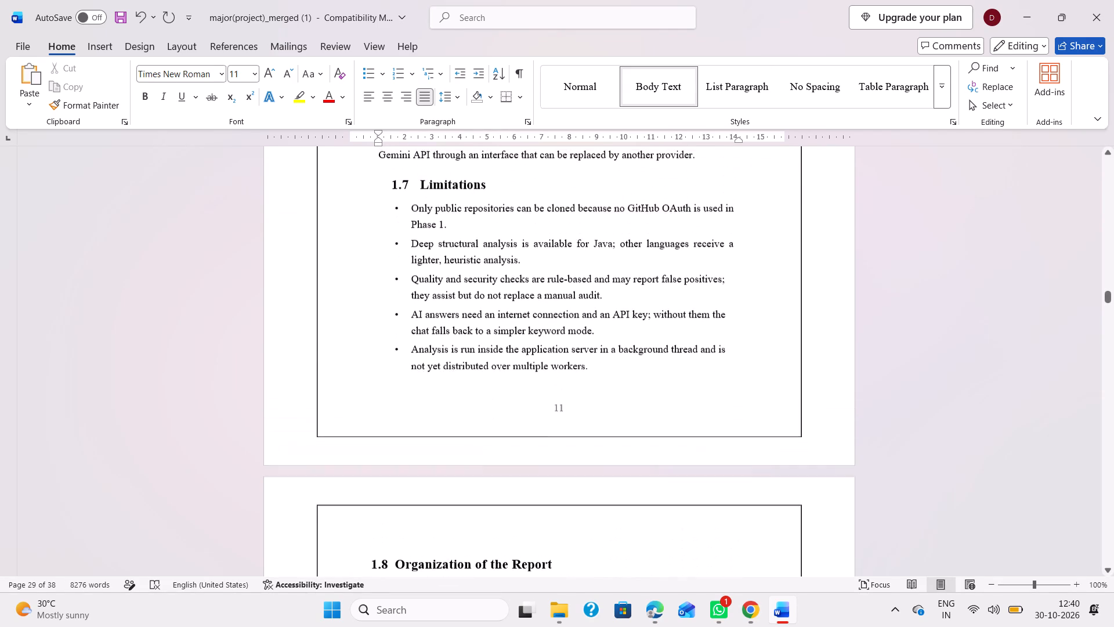
{"action": "scroll", "coordinate": [493, 398], "scroll_direction": "up", "scroll_amount": 1}
{"action": "scroll", "coordinate": [436, 323], "scroll_direction": "up", "scroll_amount": 1}
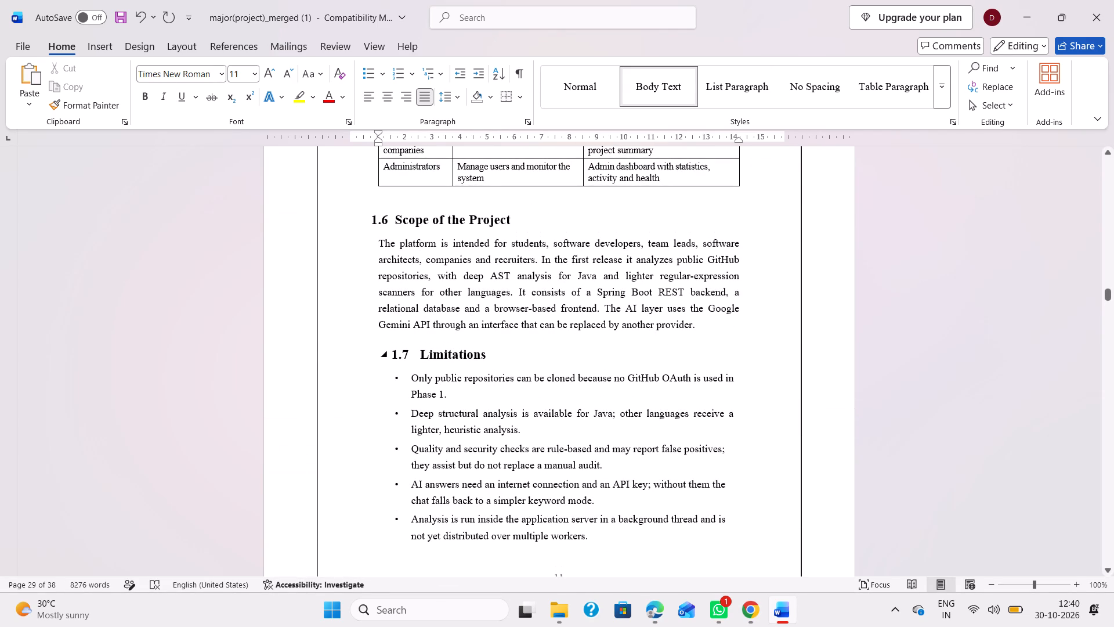
Align the 1.7 Limitations heading with 1.6: number at about 0.75 cm, hanging indent about 1.5 cm, one space before the text.
{"action": "left_click", "coordinate": [392, 354]}
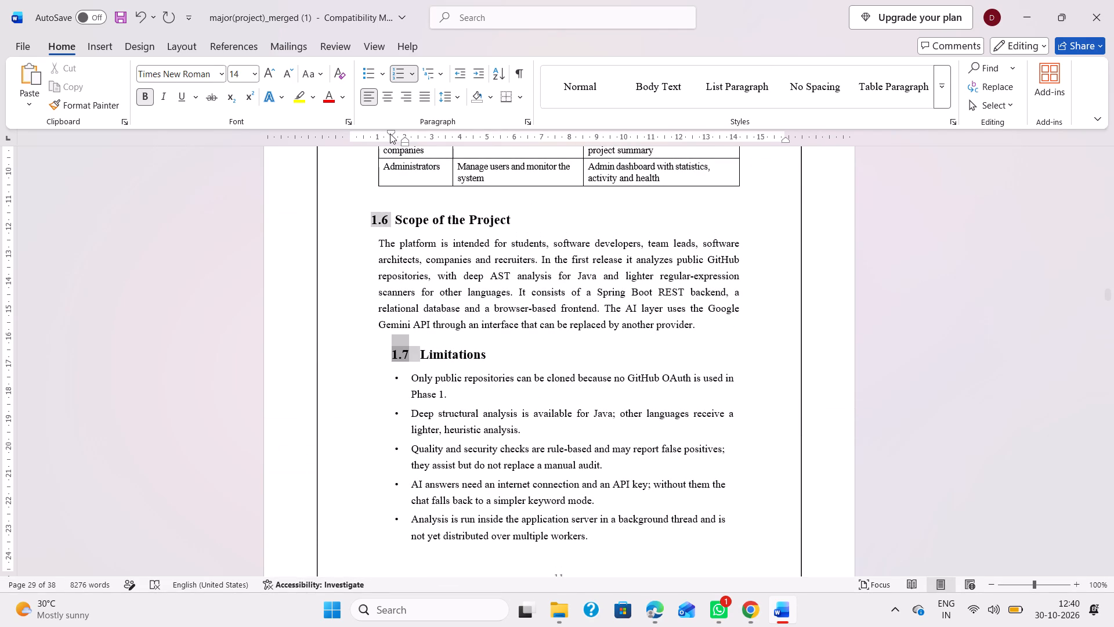
{"action": "left_click_drag", "start_coordinate": [390, 134], "coordinate": [367, 135]}
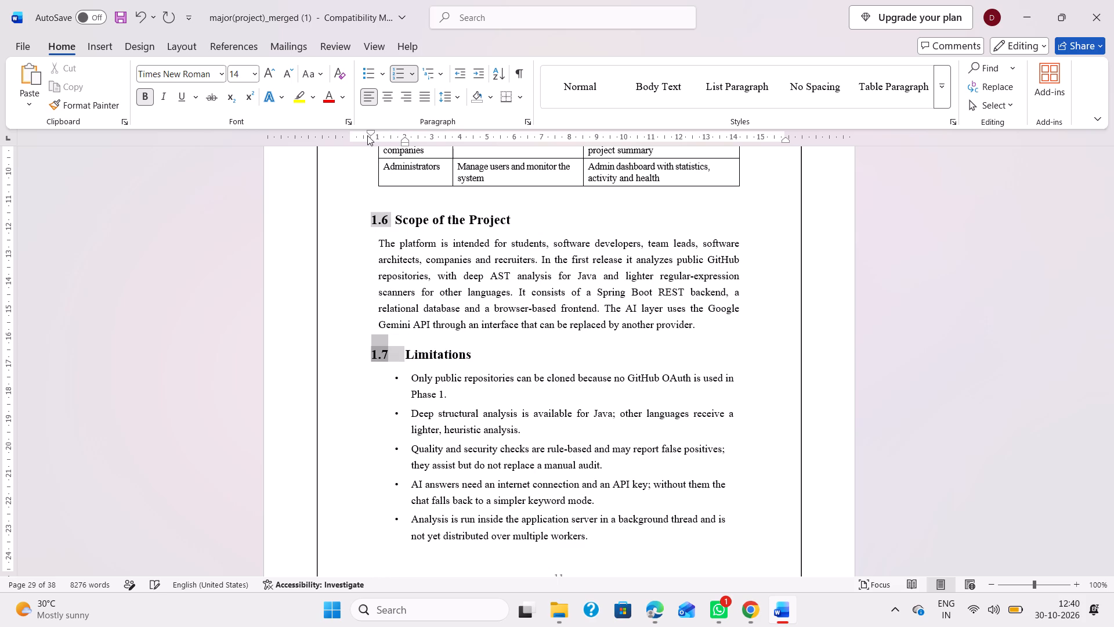
{"action": "left_click_drag", "start_coordinate": [405, 143], "coordinate": [392, 143]}
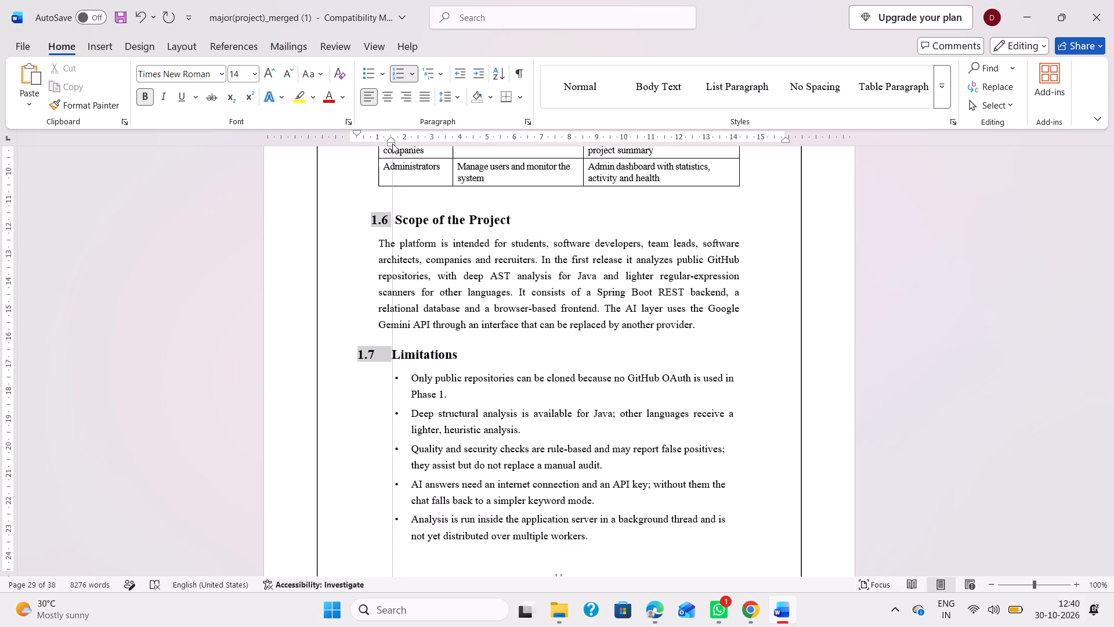
{"action": "left_click_drag", "start_coordinate": [392, 143], "coordinate": [392, 143]}
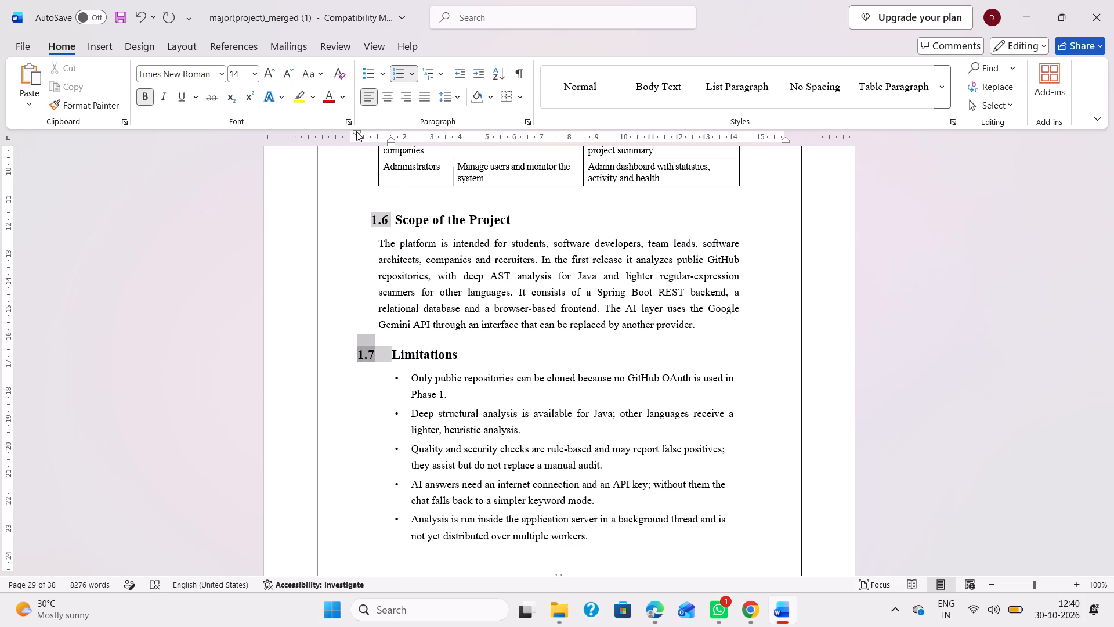
{"action": "left_click_drag", "start_coordinate": [356, 131], "coordinate": [367, 132]}
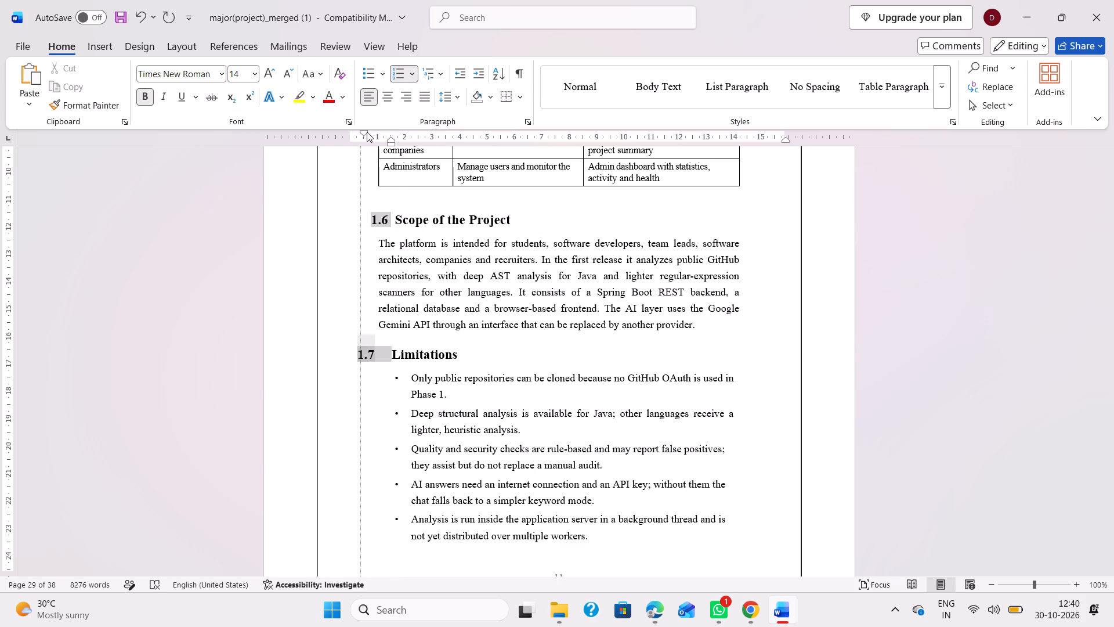
{"action": "left_click_drag", "start_coordinate": [367, 132], "coordinate": [369, 132]}
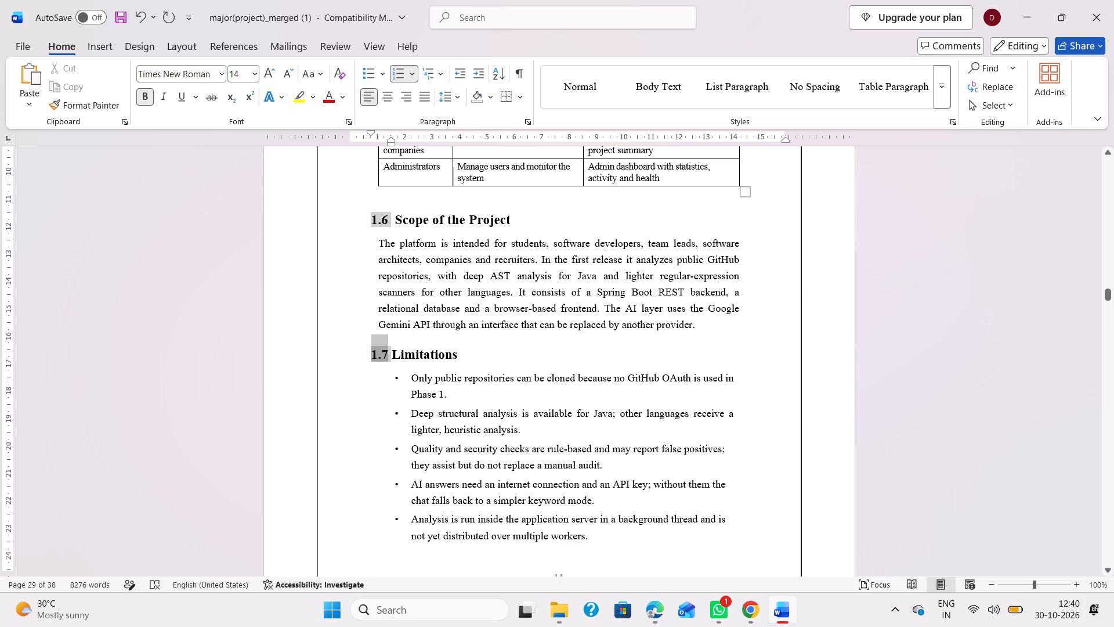
{"action": "left_click", "coordinate": [392, 357]}
{"action": "key", "text": "space"}
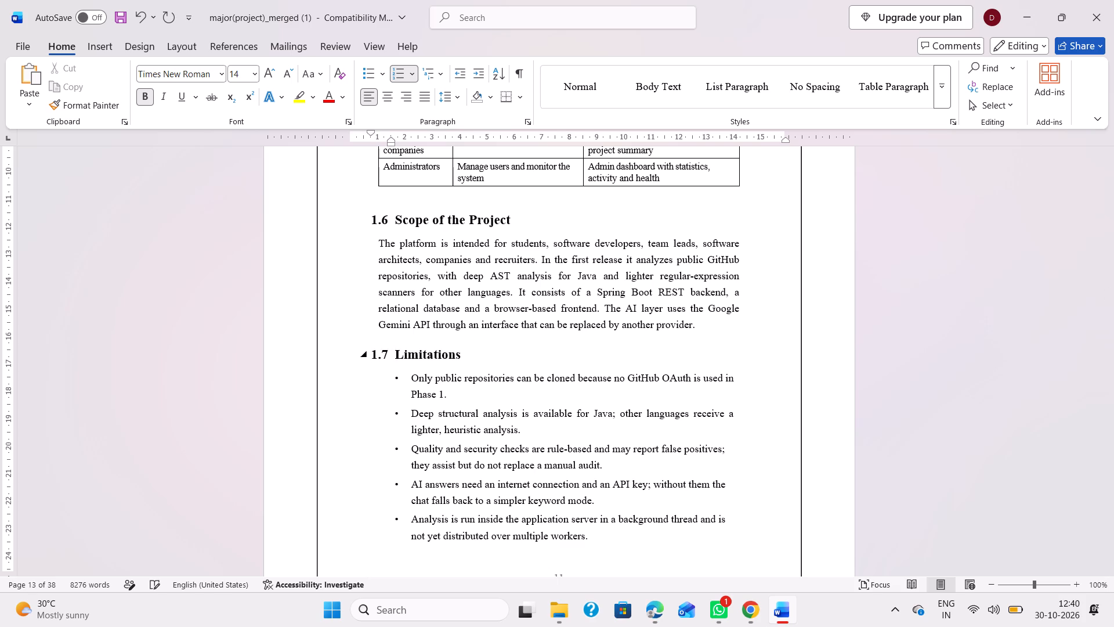
{"action": "key", "text": "space"}
{"action": "key", "text": "BackSpace"}
Review the 1.8 heading, the earlier Chapter 1 headings back to 1.4, and the report's cover page.
{"action": "scroll", "coordinate": [556, 418], "scroll_direction": "down", "scroll_amount": 3}
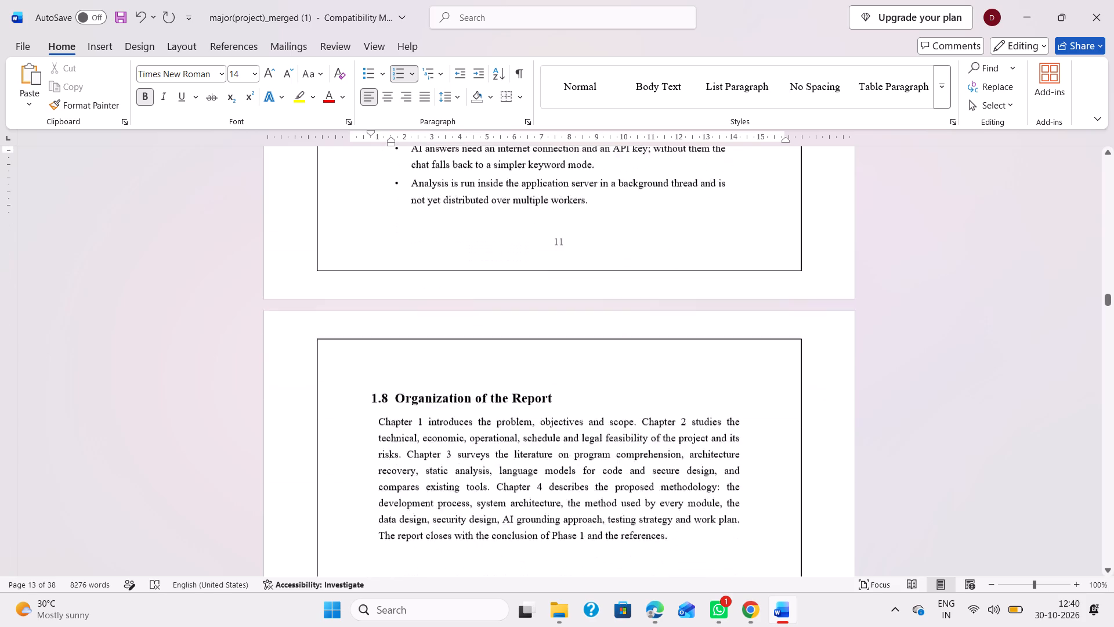
{"action": "scroll", "coordinate": [546, 396], "scroll_direction": "down", "scroll_amount": 1}
{"action": "scroll", "coordinate": [546, 396], "scroll_direction": "up", "scroll_amount": 3}
{"action": "left_click", "coordinate": [518, 420]}
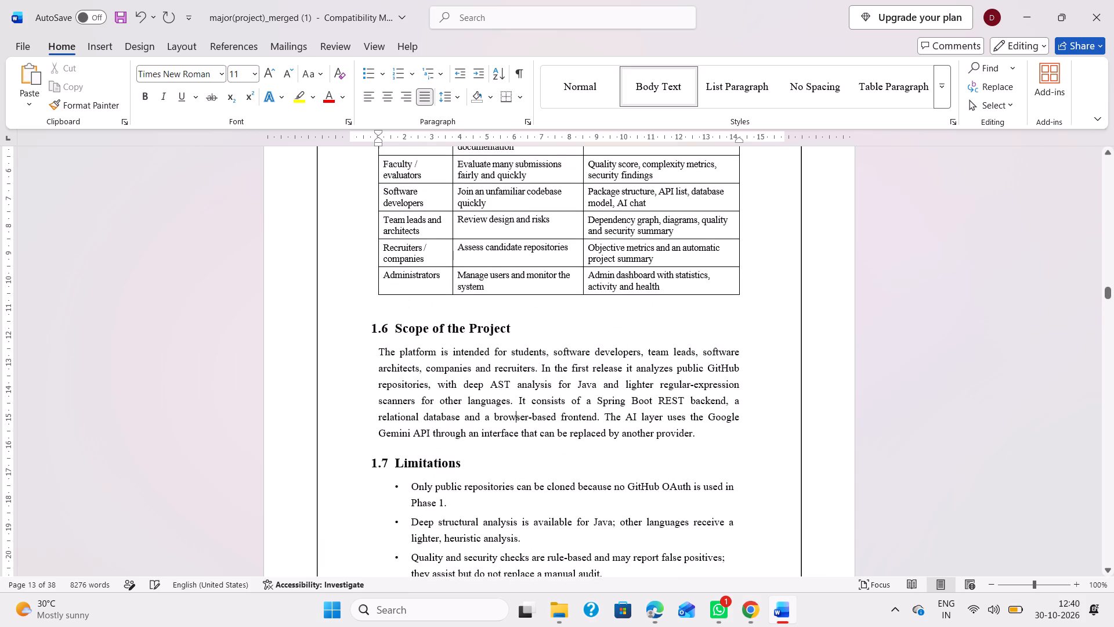
{"action": "scroll", "coordinate": [518, 420], "scroll_direction": "up", "scroll_amount": 2}
{"action": "scroll", "coordinate": [509, 470], "scroll_direction": "up", "scroll_amount": 3}
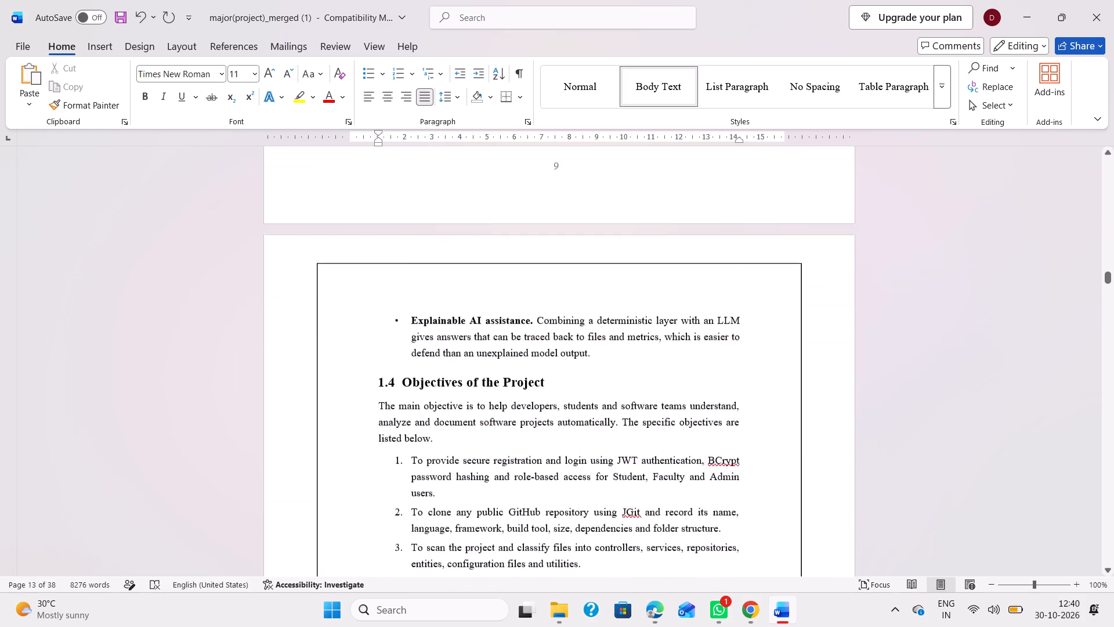
{"action": "scroll", "coordinate": [509, 470], "scroll_direction": "up", "scroll_amount": 7}
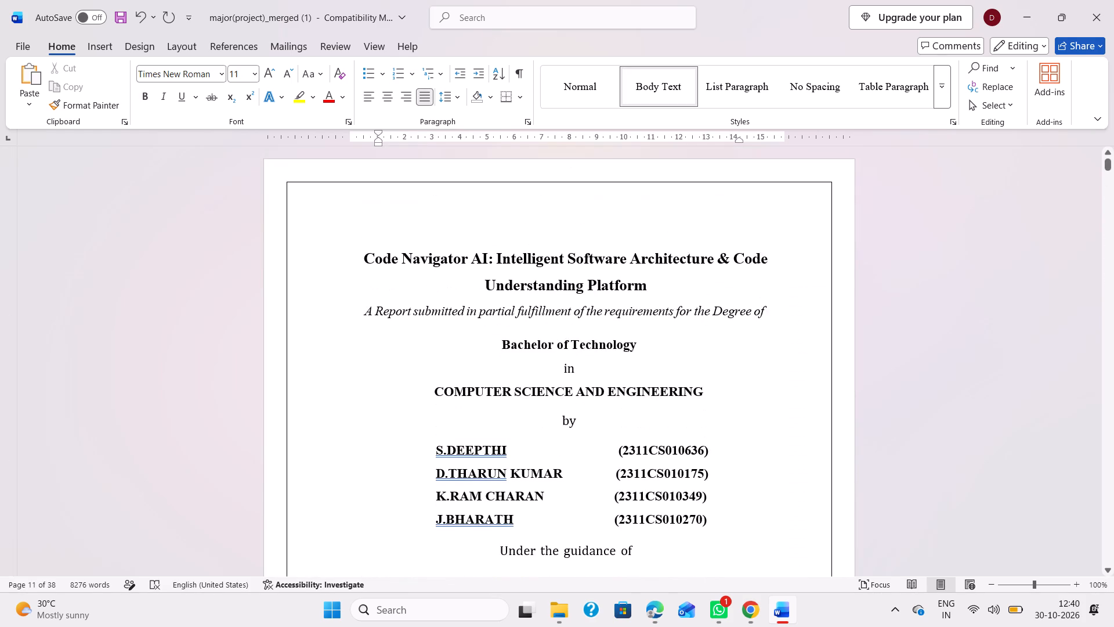
{"action": "scroll", "coordinate": [509, 470], "scroll_direction": "up", "scroll_amount": 1}
{"action": "scroll", "coordinate": [509, 470], "scroll_direction": "down", "scroll_amount": 3}
{"action": "scroll", "coordinate": [551, 407], "scroll_direction": "up", "scroll_amount": 1}
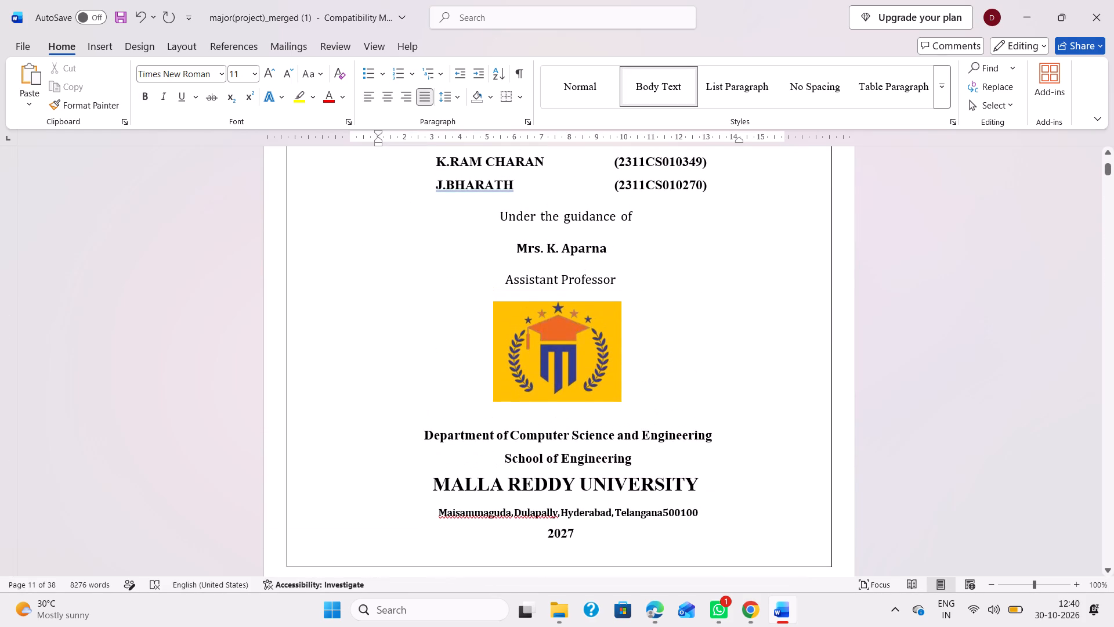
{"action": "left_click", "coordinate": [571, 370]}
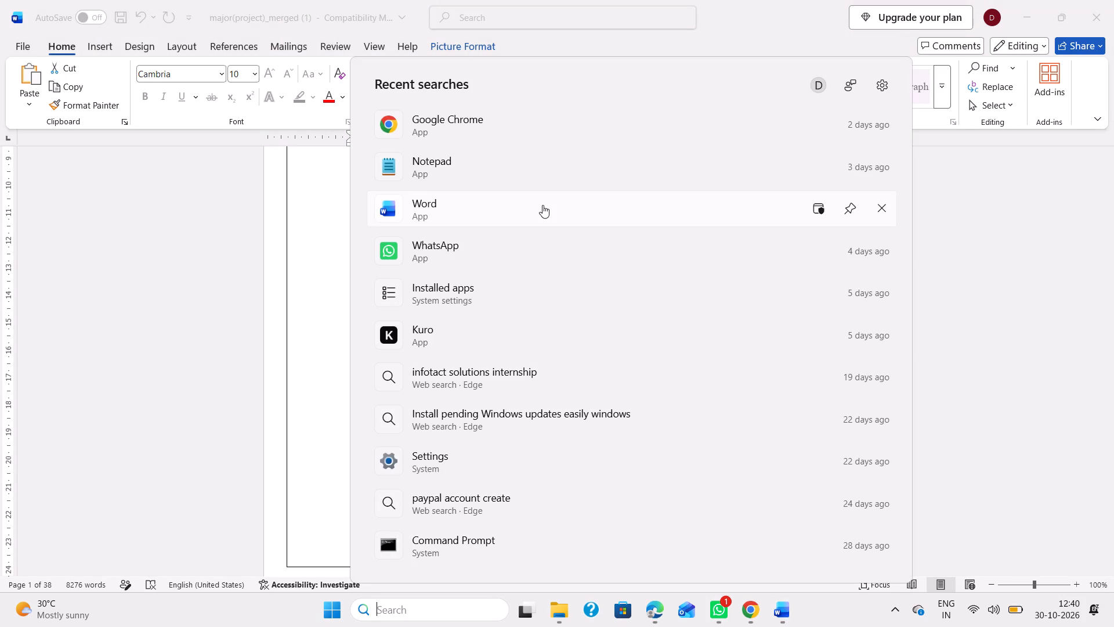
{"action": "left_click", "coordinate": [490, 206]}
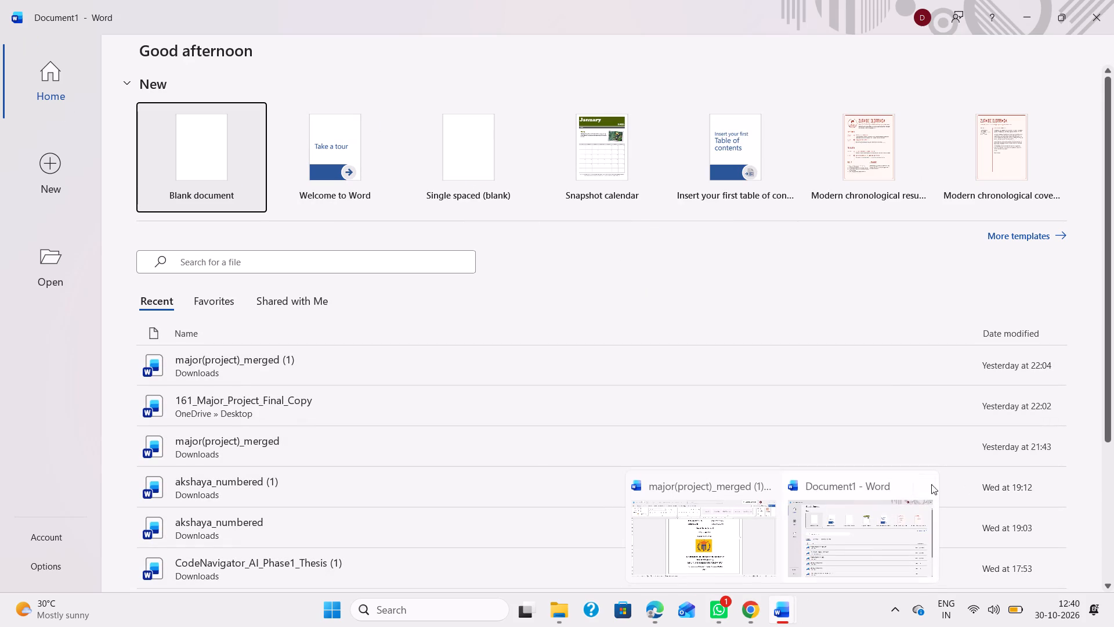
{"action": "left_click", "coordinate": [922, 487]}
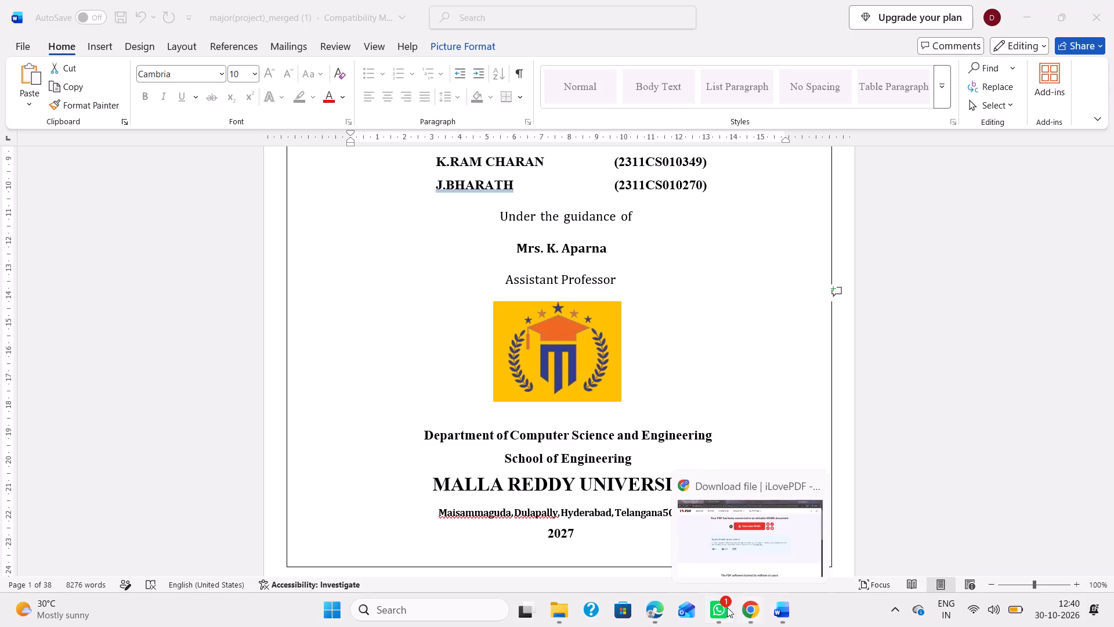
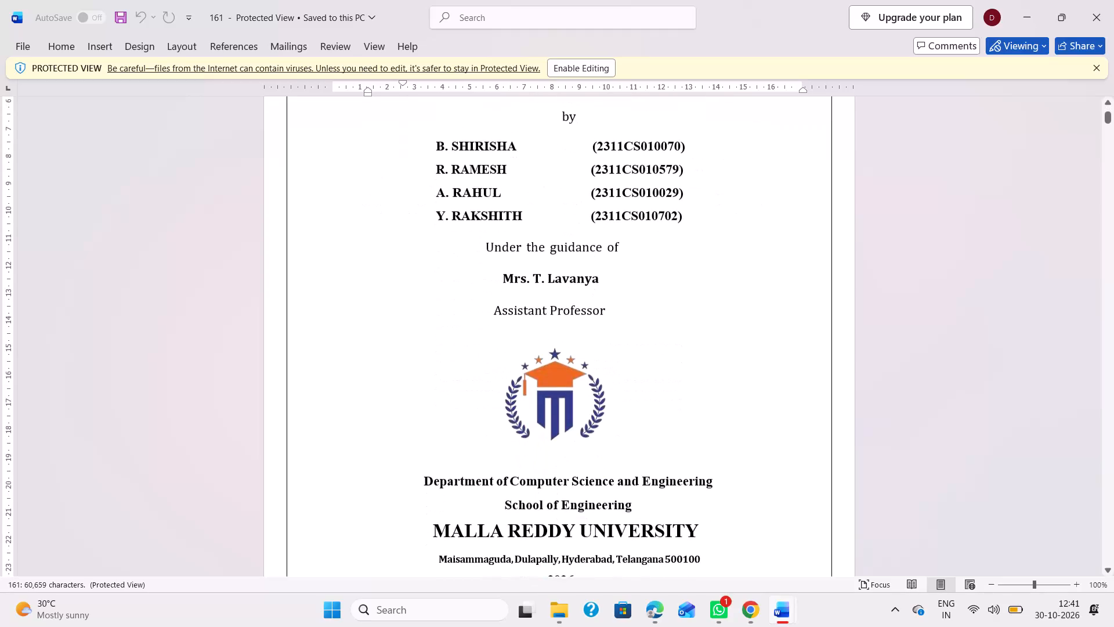
Enable editing in document 161 and copy the university logo from its cover page.
{"action": "left_click", "coordinate": [556, 381]}
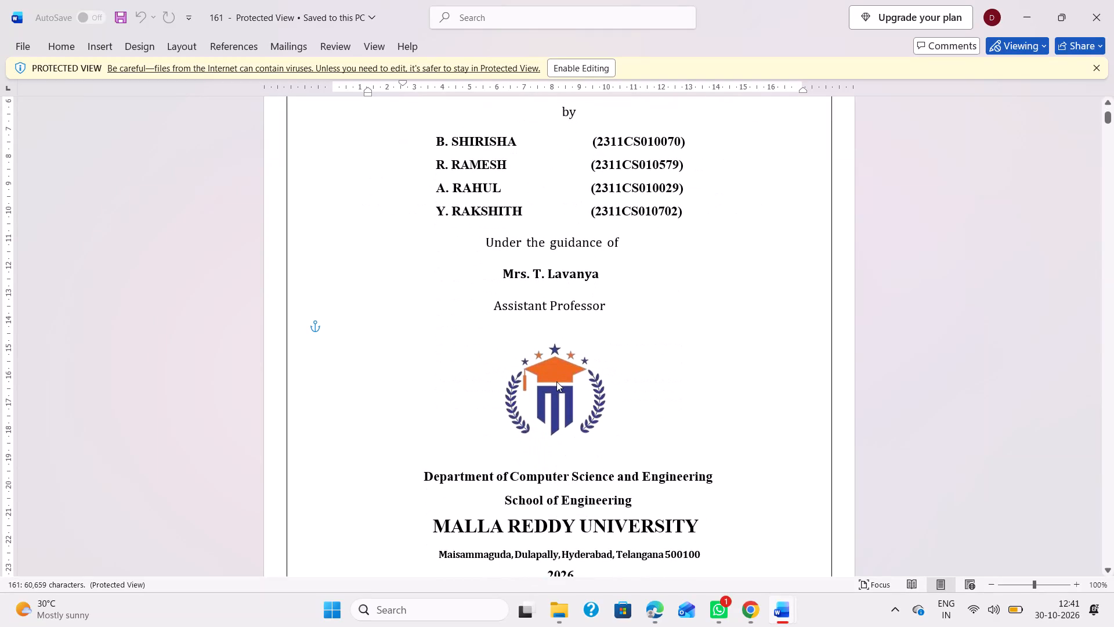
{"action": "left_click", "coordinate": [584, 67]}
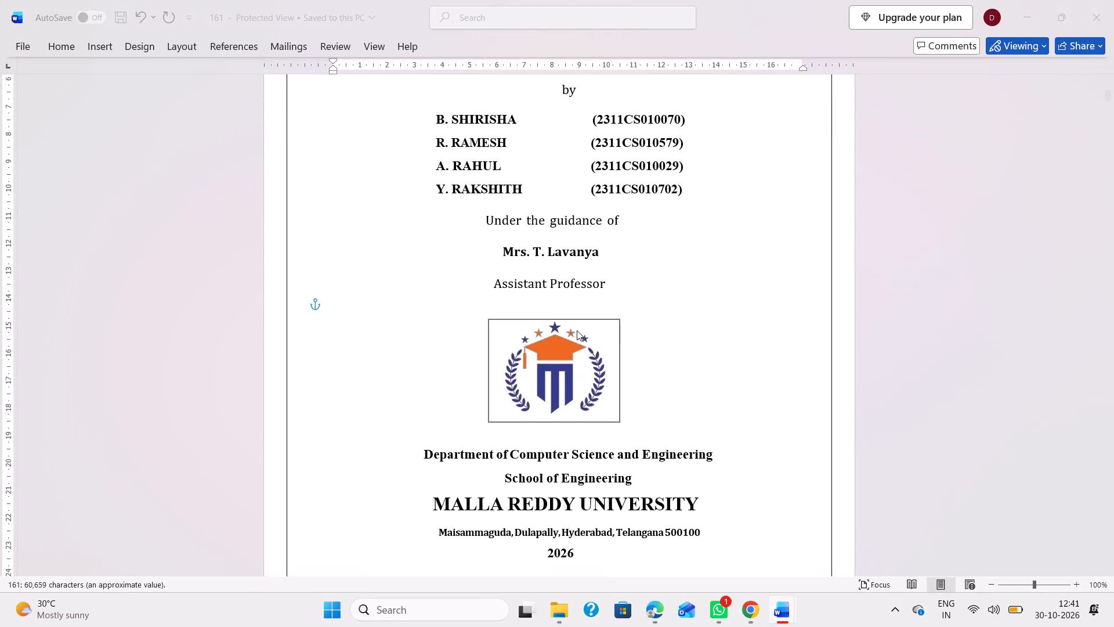
{"action": "left_click", "coordinate": [555, 381]}
{"action": "scroll", "coordinate": [555, 381], "scroll_direction": "down", "scroll_amount": 2}
{"action": "left_click", "coordinate": [554, 430]}
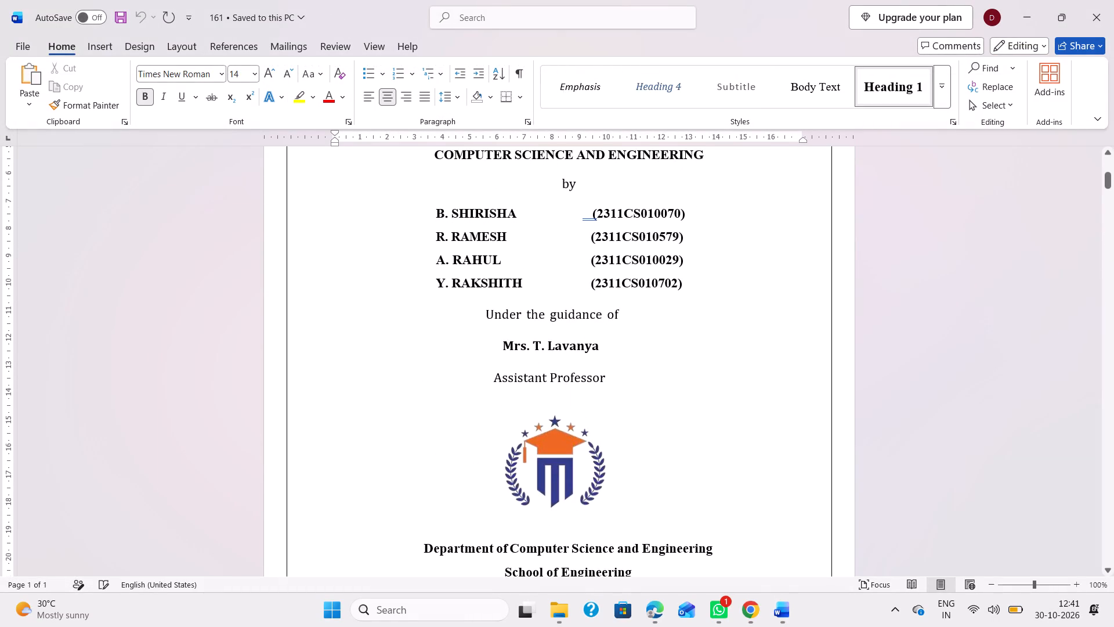
{"action": "key", "text": "ctrl+c"}
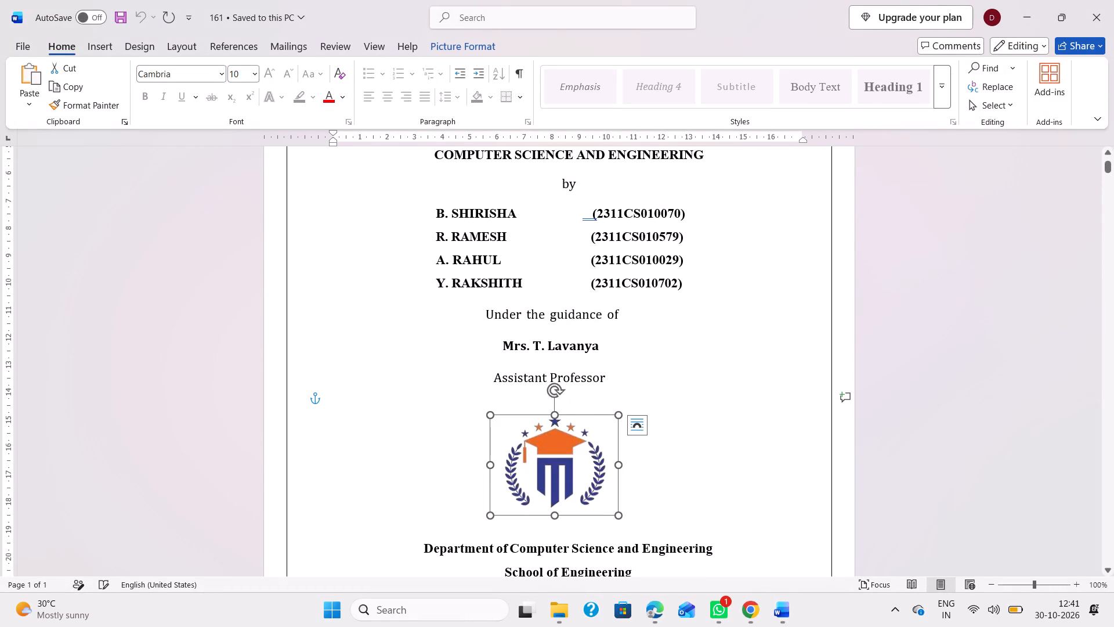
Switch to the major project report and replace the cover page's yellow-background logo with the copied one.
{"action": "key", "text": "alt+Tab"}
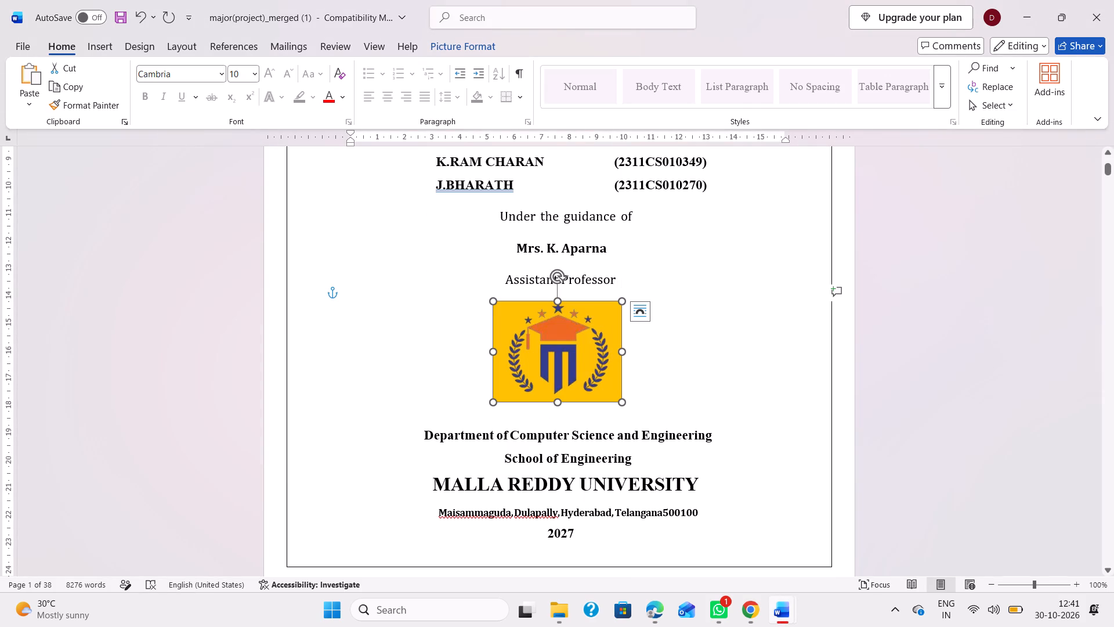
{"action": "key", "text": "Delete"}
{"action": "key", "text": "ctrl+v"}
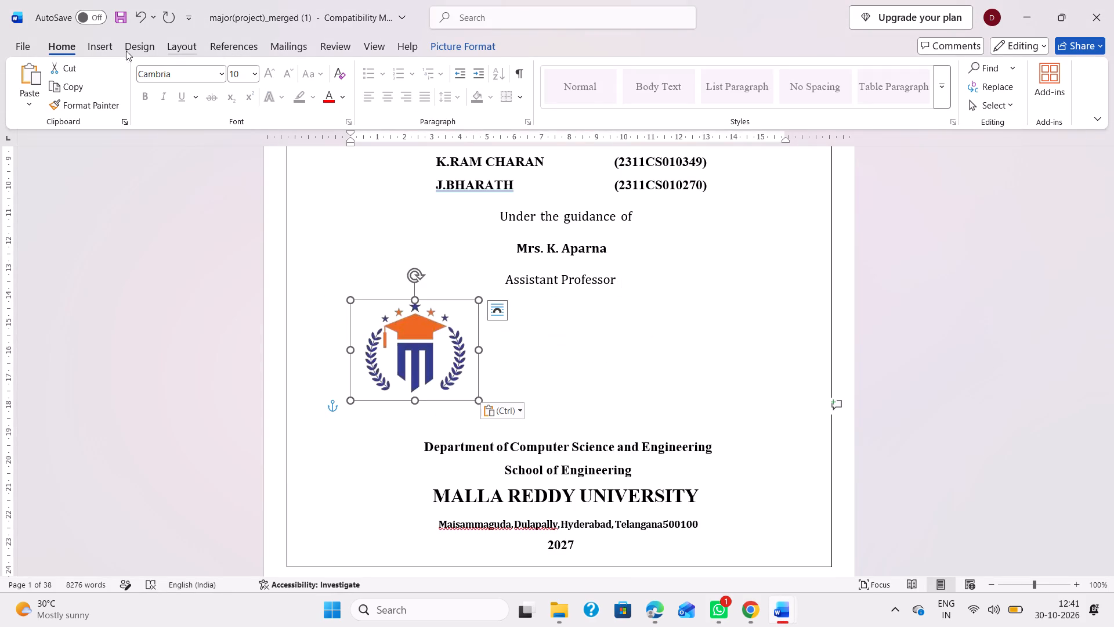
Move the pasted logo to the horizontal centre of the cover page, between Assistant Professor and the department line.
{"action": "left_click", "coordinate": [388, 95]}
{"action": "left_click", "coordinate": [471, 44]}
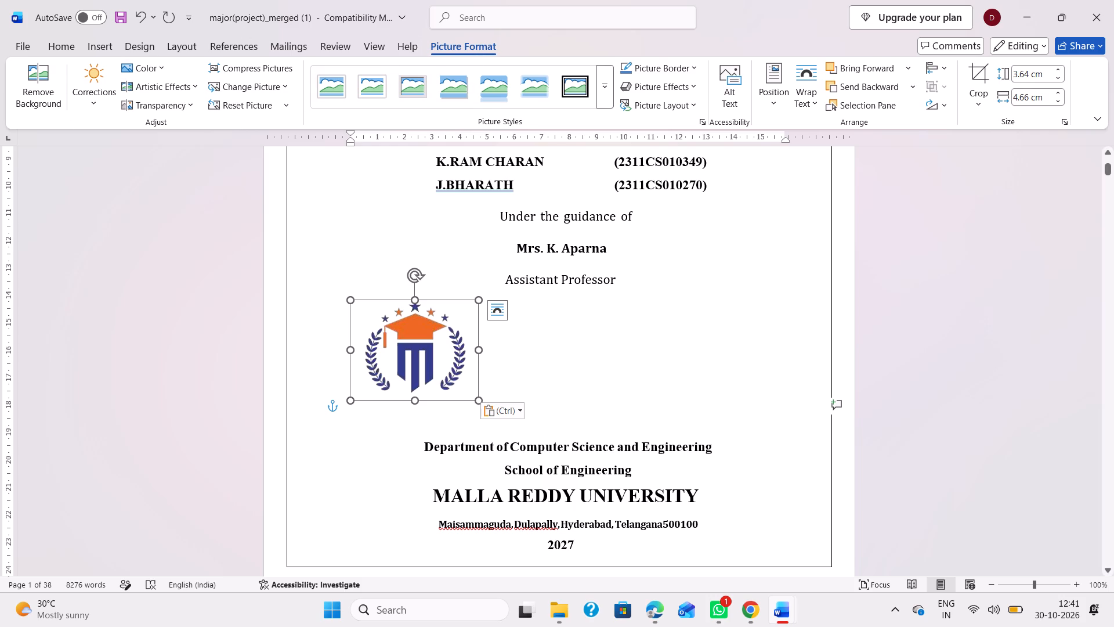
{"action": "left_click_drag", "start_coordinate": [426, 348], "coordinate": [574, 354]}
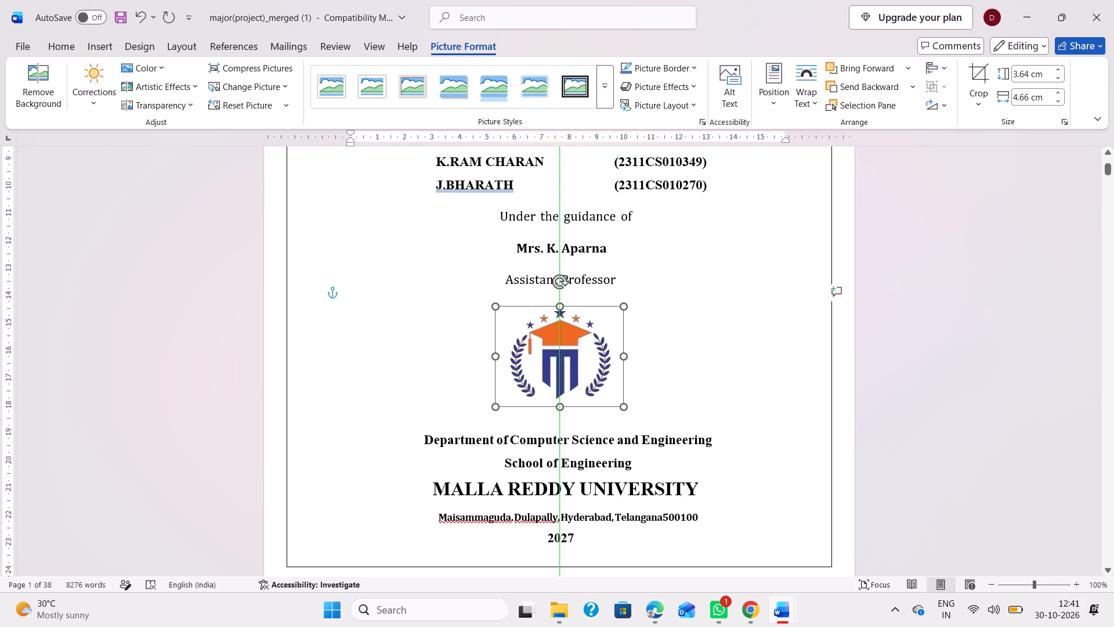
{"action": "left_click_drag", "start_coordinate": [574, 354], "coordinate": [575, 354]}
{"action": "left_click_drag", "start_coordinate": [567, 366], "coordinate": [569, 366]}
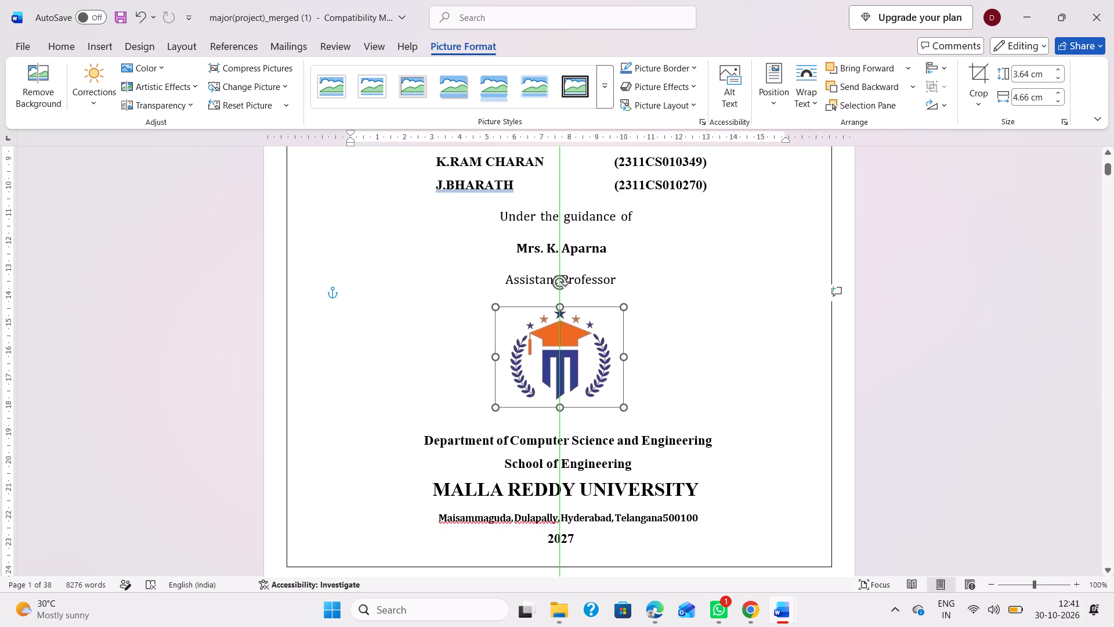
{"action": "left_click_drag", "start_coordinate": [569, 366], "coordinate": [568, 360]}
{"action": "left_click", "coordinate": [902, 477]}
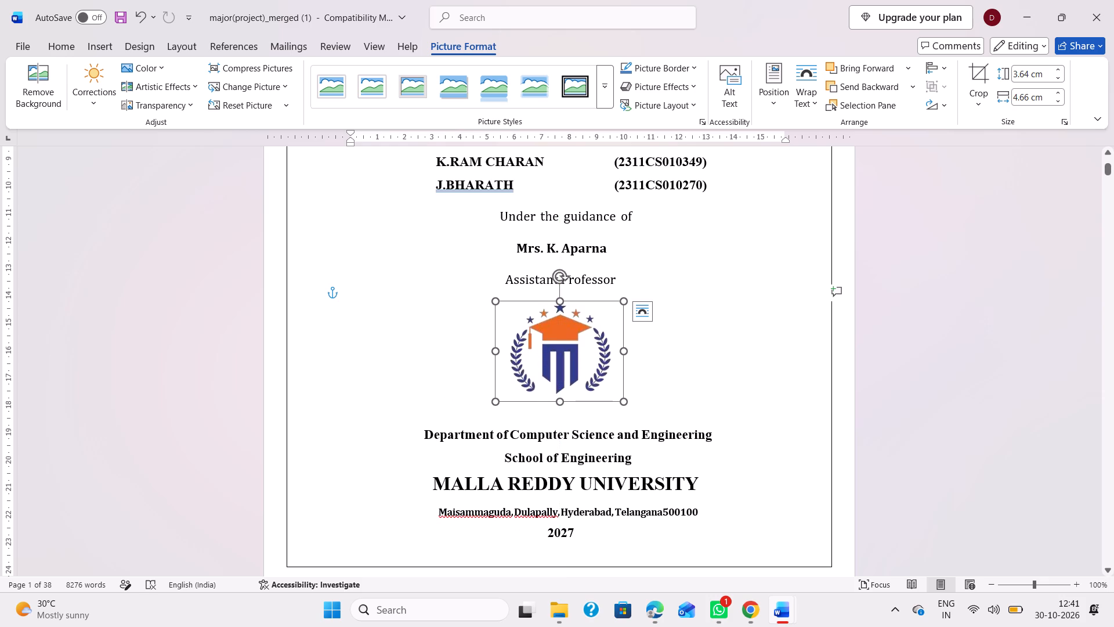
Check the layout of the cover page and of the inner title page that follows it.
{"action": "scroll", "coordinate": [817, 431], "scroll_direction": "down", "scroll_amount": 3}
{"action": "scroll", "coordinate": [747, 412], "scroll_direction": "up", "scroll_amount": 1}
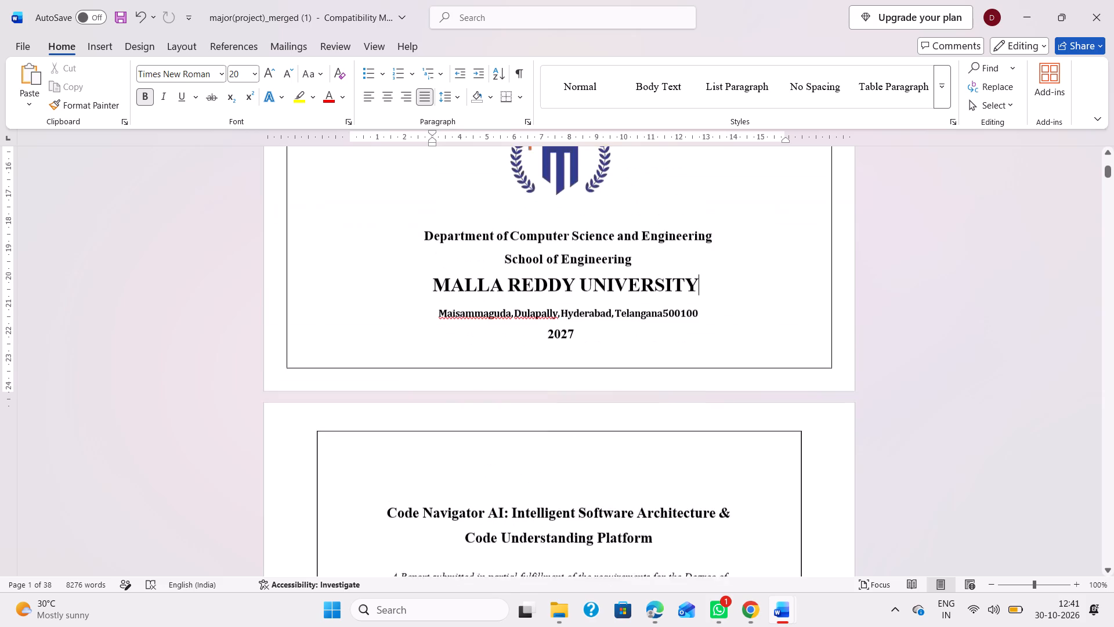
{"action": "scroll", "coordinate": [747, 412], "scroll_direction": "up", "scroll_amount": 1}
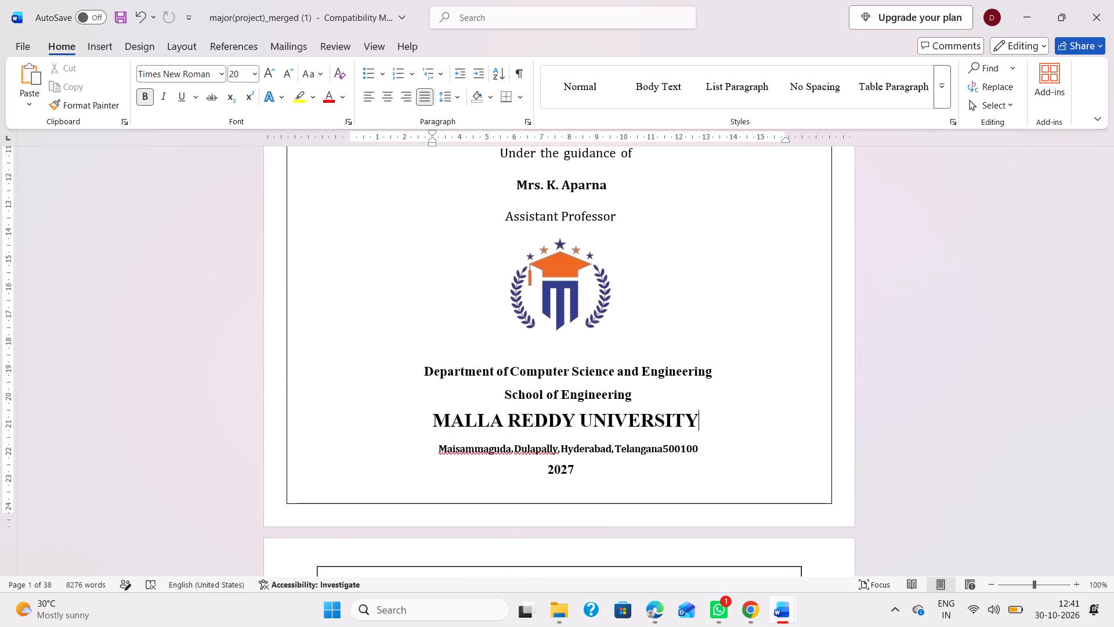
{"action": "scroll", "coordinate": [660, 395], "scroll_direction": "down", "scroll_amount": 1}
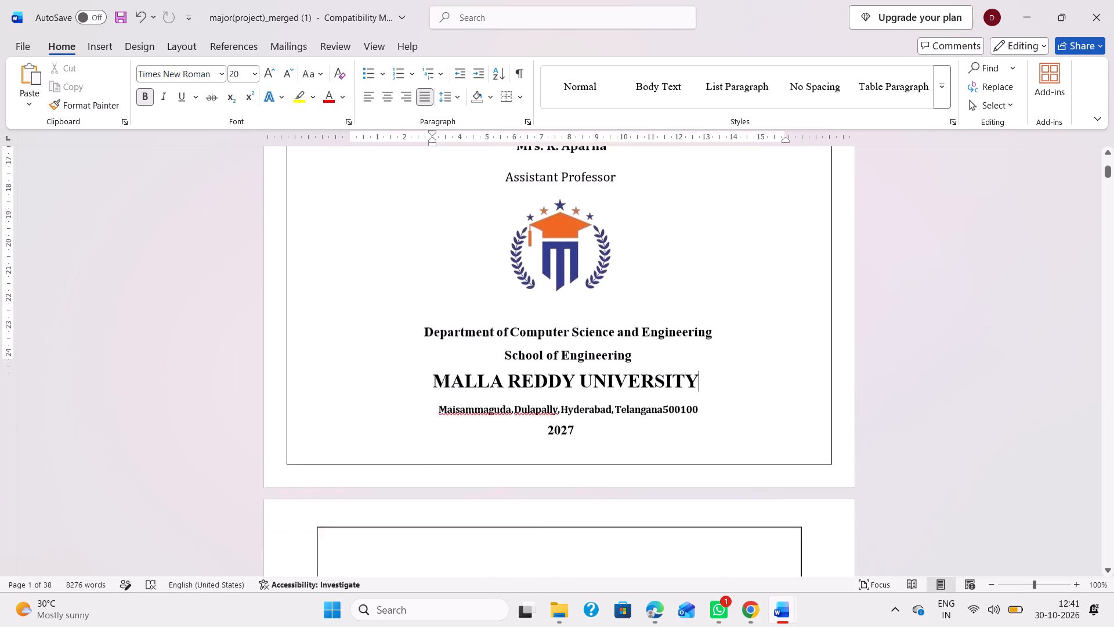
{"action": "scroll", "coordinate": [660, 395], "scroll_direction": "down", "scroll_amount": 1}
{"action": "scroll", "coordinate": [596, 392], "scroll_direction": "down", "scroll_amount": 1}
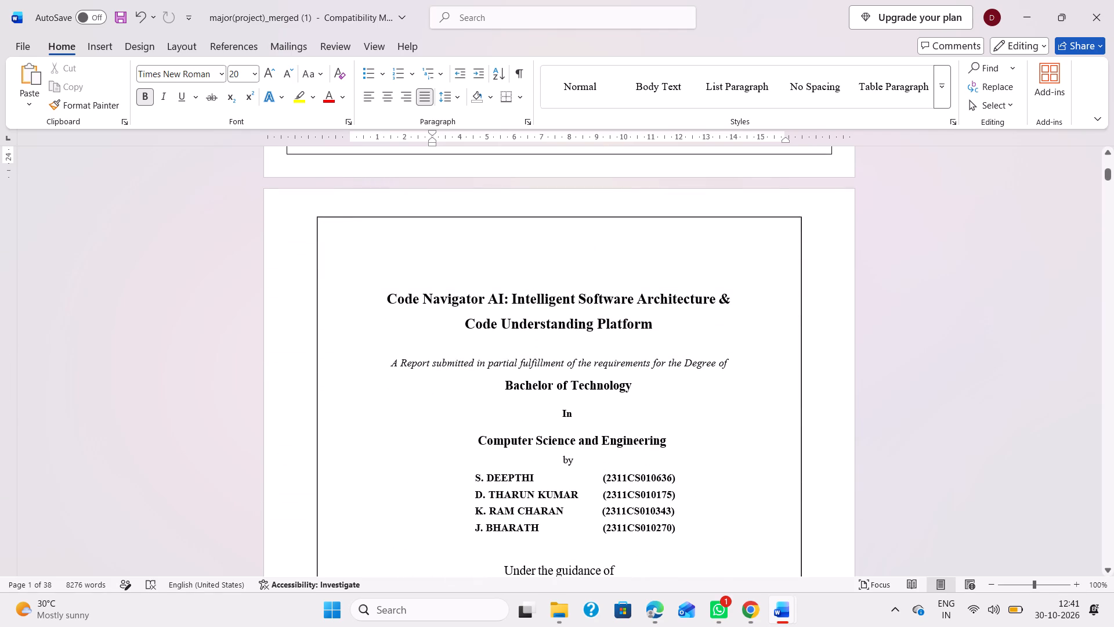
{"action": "left_click", "coordinate": [524, 269]}
{"action": "scroll", "coordinate": [524, 269], "scroll_direction": "down", "scroll_amount": 4}
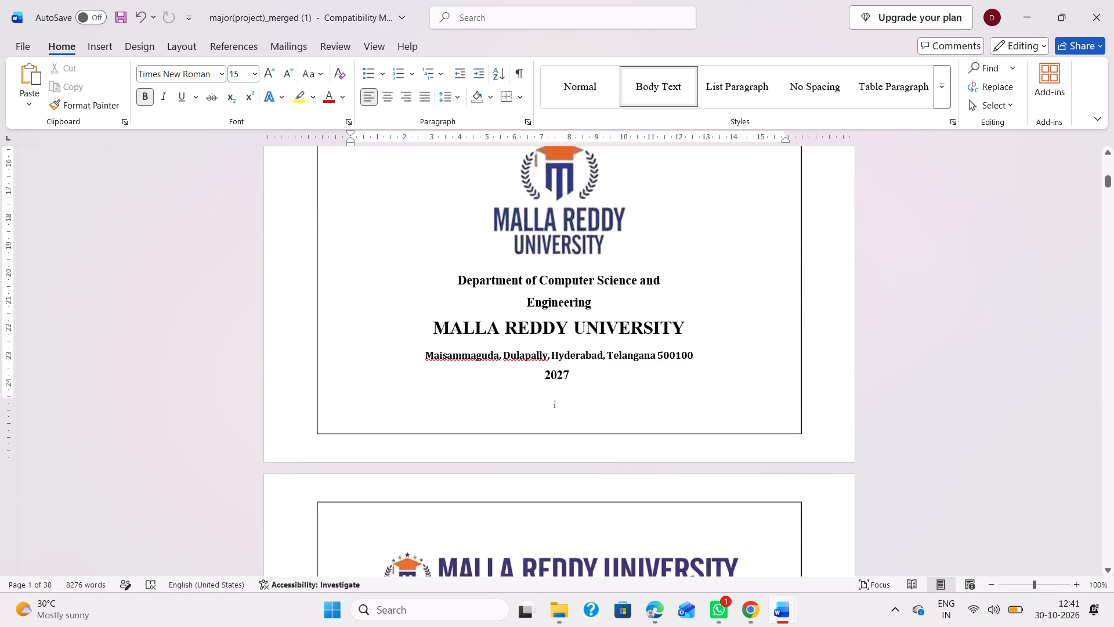
{"action": "scroll", "coordinate": [524, 269], "scroll_direction": "up", "scroll_amount": 3}
{"action": "scroll", "coordinate": [524, 269], "scroll_direction": "down", "scroll_amount": 1}
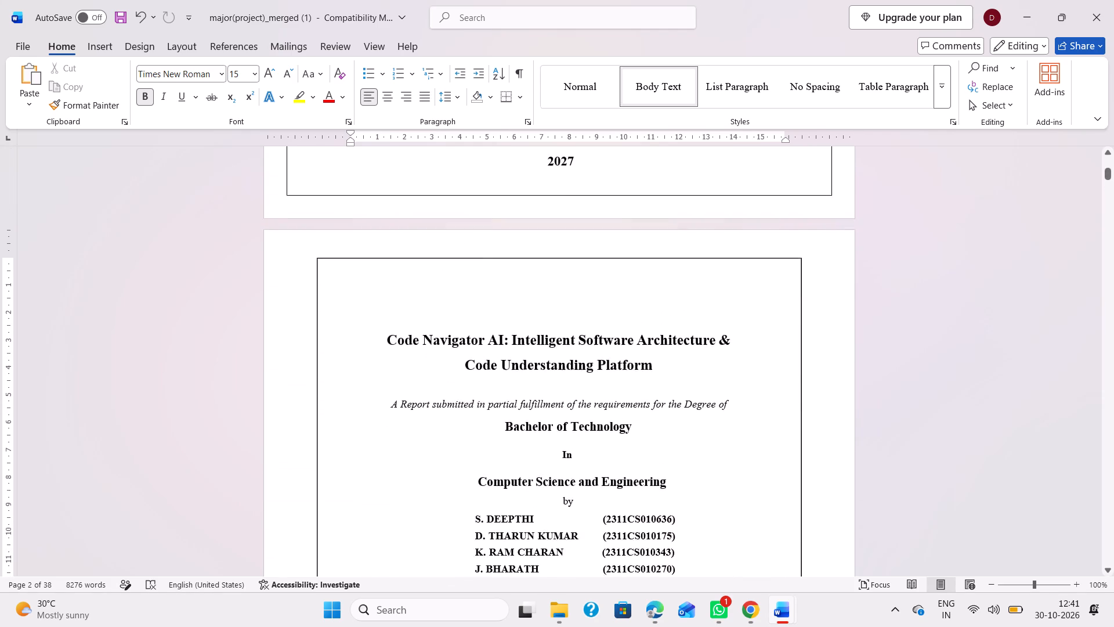
Delete the page number i from the inner title page's footer and return to the body text.
{"action": "scroll", "coordinate": [524, 269], "scroll_direction": "down", "scroll_amount": 3}
{"action": "left_click", "coordinate": [556, 360]}
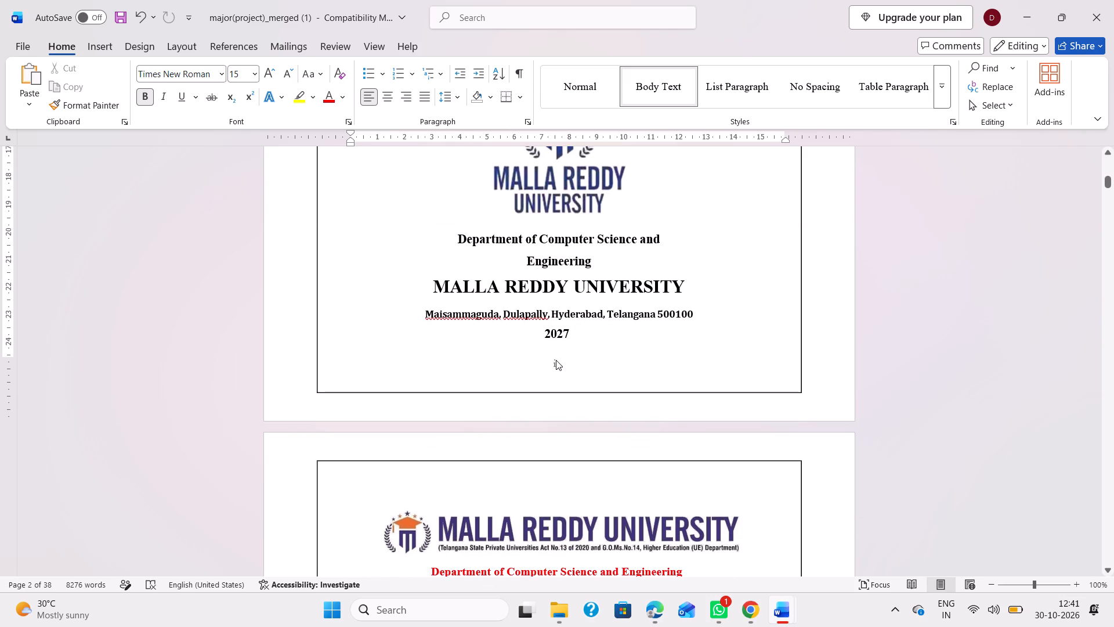
{"action": "double_click", "coordinate": [555, 370]}
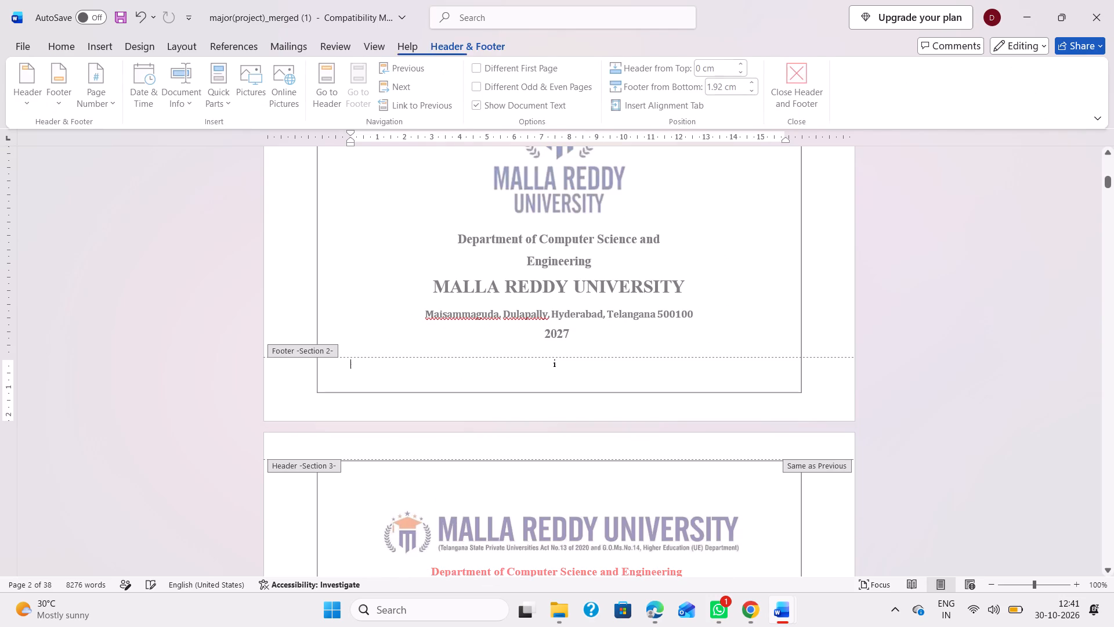
{"action": "left_click", "coordinate": [555, 361]}
{"action": "key", "text": "BackSpace"}
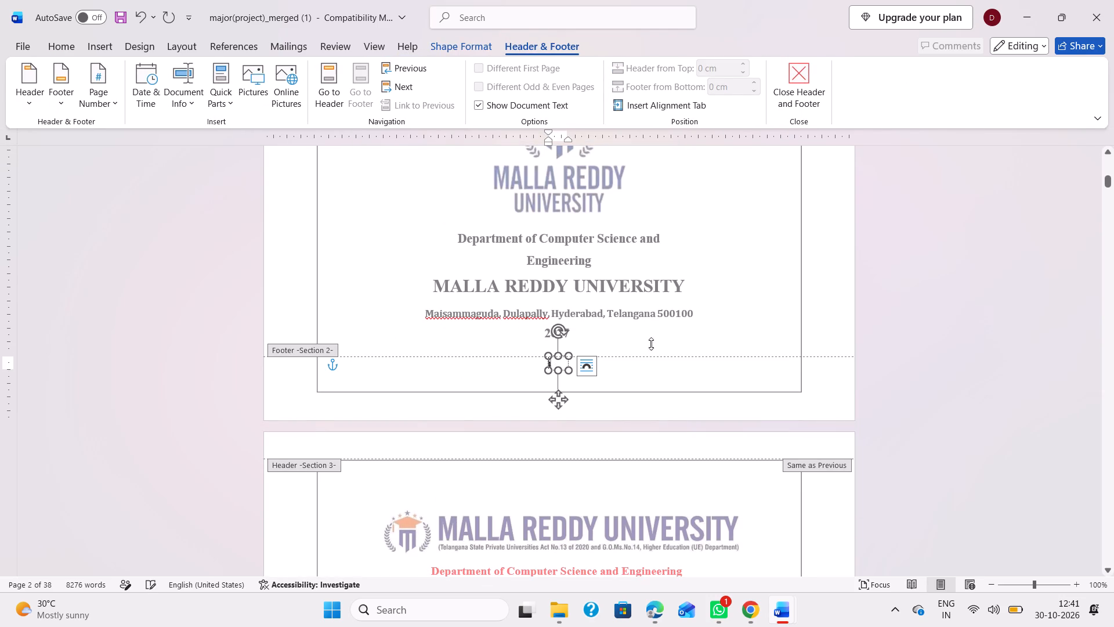
{"action": "key", "text": "BackSpace"}
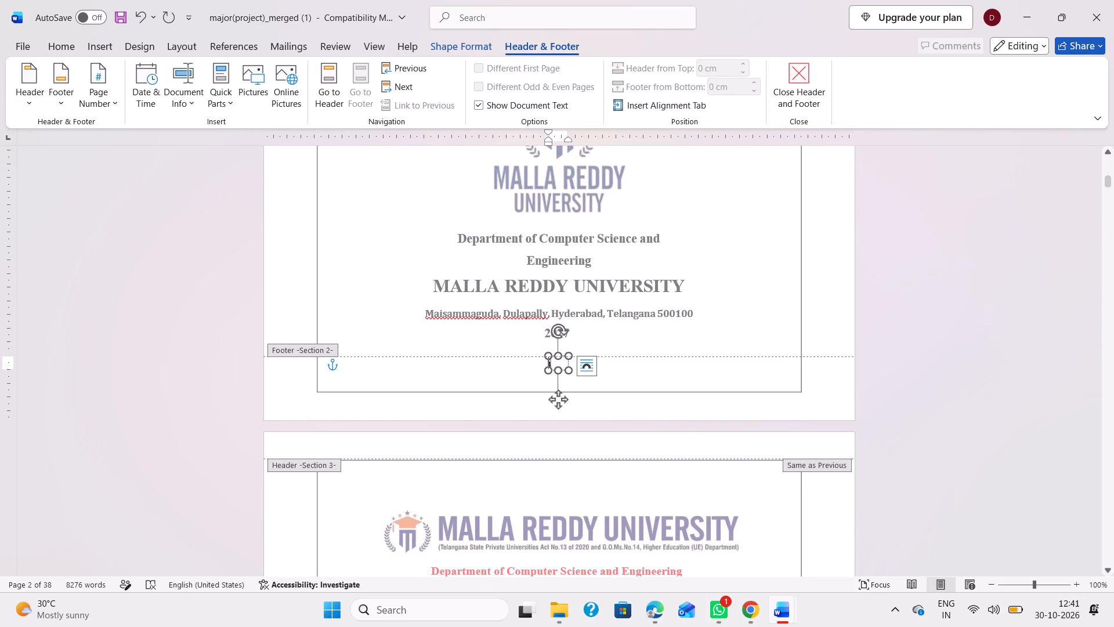
{"action": "left_click", "coordinate": [552, 361]}
{"action": "key", "text": "BackSpace"}
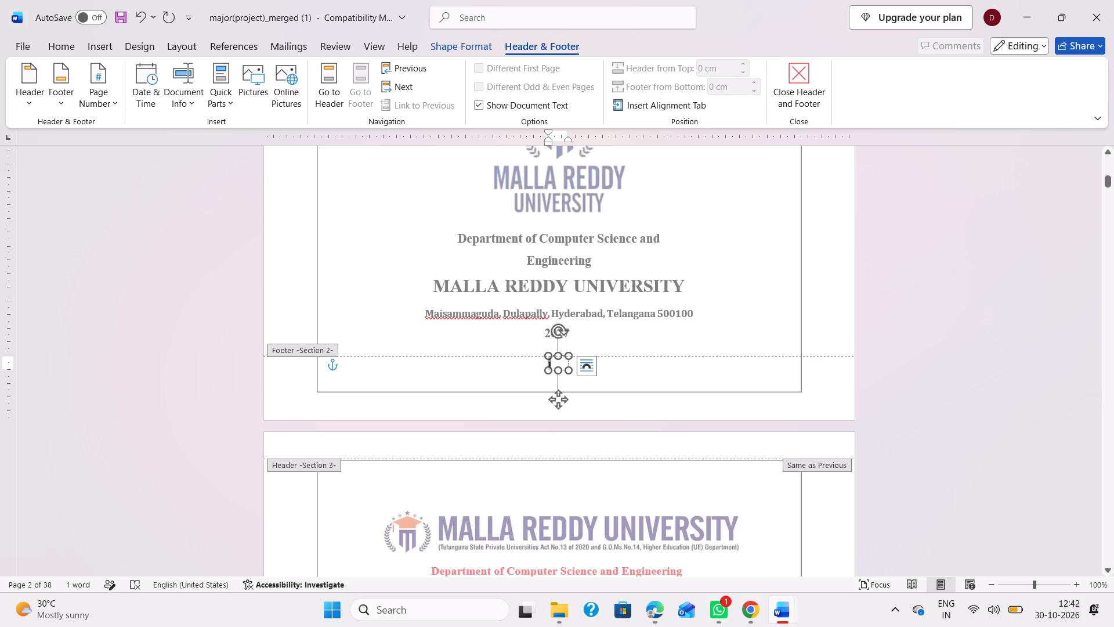
{"action": "key", "text": "BackSpace"}
{"action": "double_click", "coordinate": [823, 292]}
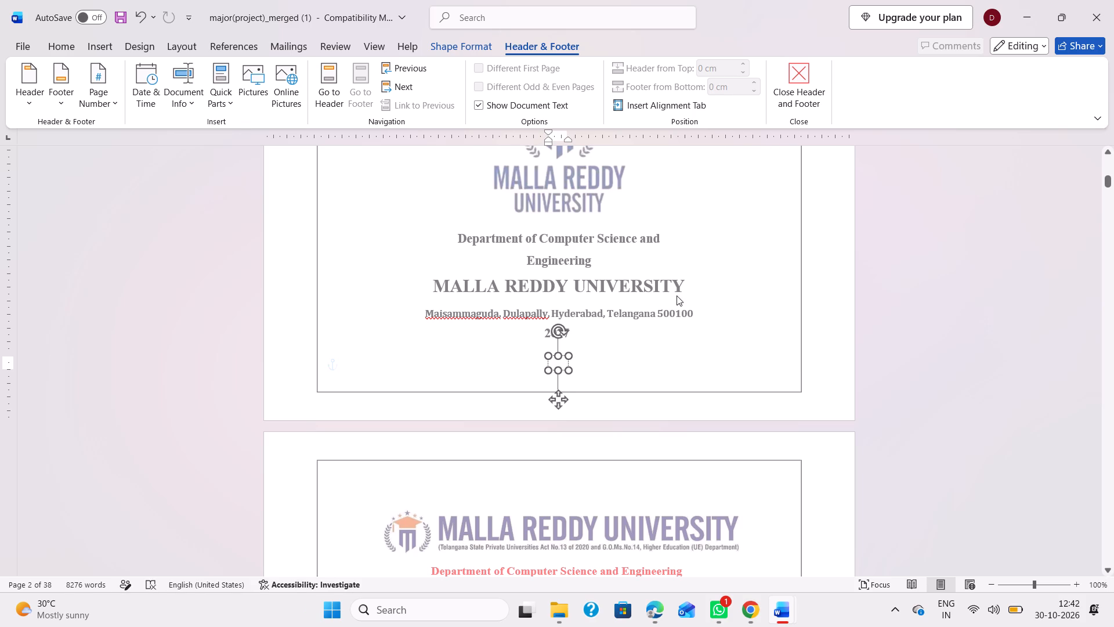
Remove one blank line above the project title on the inner title page.
{"action": "scroll", "coordinate": [677, 296], "scroll_direction": "down", "scroll_amount": 1}
{"action": "scroll", "coordinate": [677, 296], "scroll_direction": "up", "scroll_amount": 6}
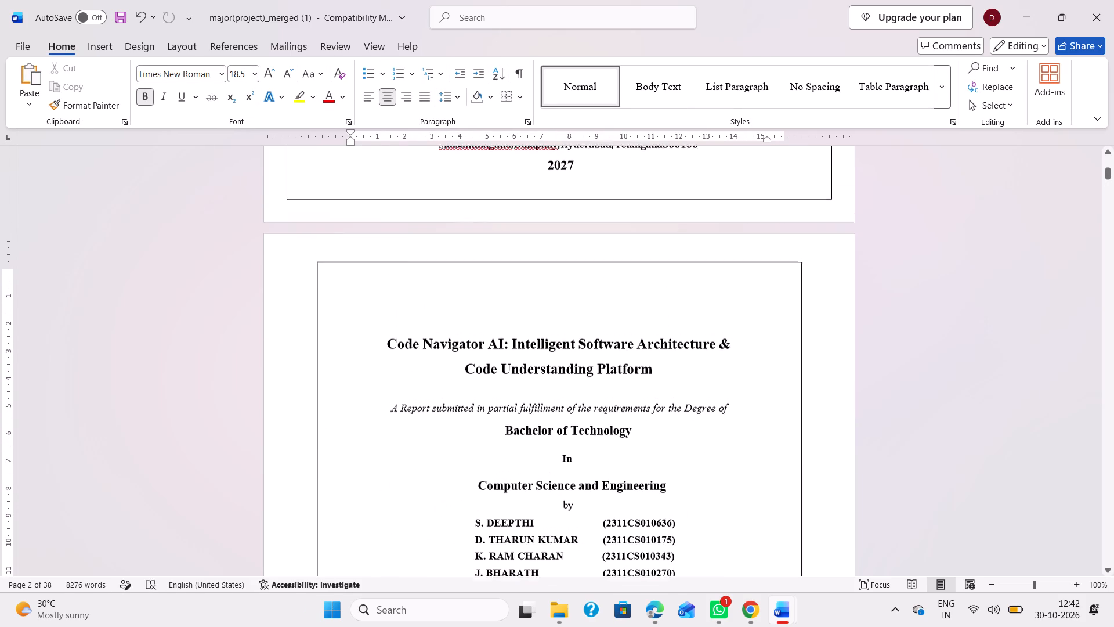
{"action": "left_click", "coordinate": [461, 335]}
{"action": "key", "text": "BackSpace"}
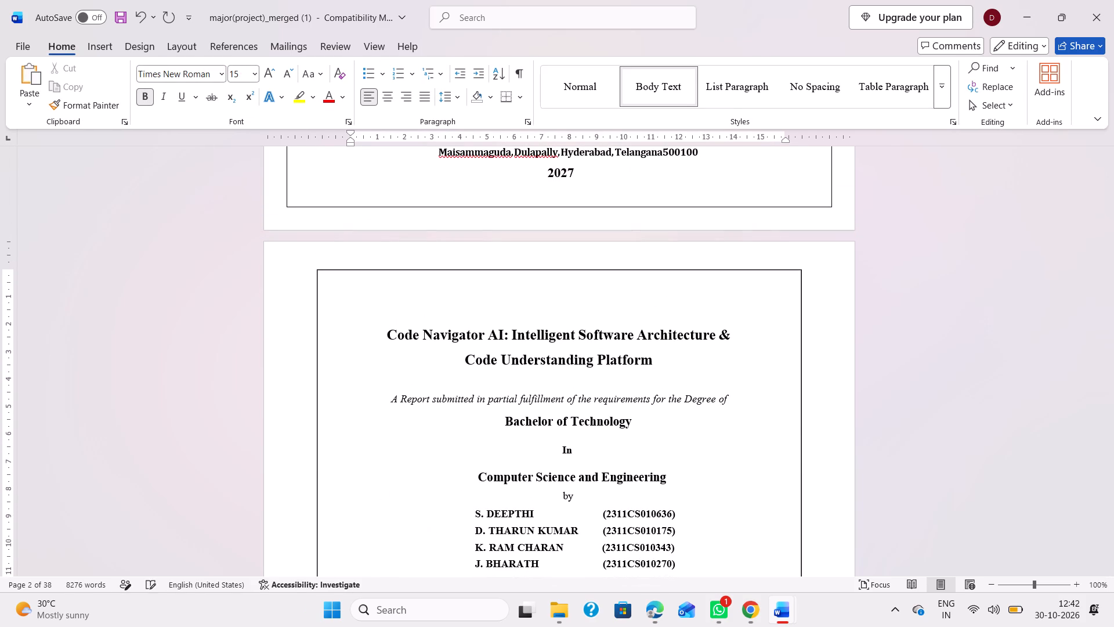
Set 1.5 line spacing on the university address and 2027 lines of the inner title page.
{"action": "scroll", "coordinate": [461, 335], "scroll_direction": "down", "scroll_amount": 2}
{"action": "scroll", "coordinate": [509, 406], "scroll_direction": "down", "scroll_amount": 1}
{"action": "scroll", "coordinate": [593, 400], "scroll_direction": "down", "scroll_amount": 1}
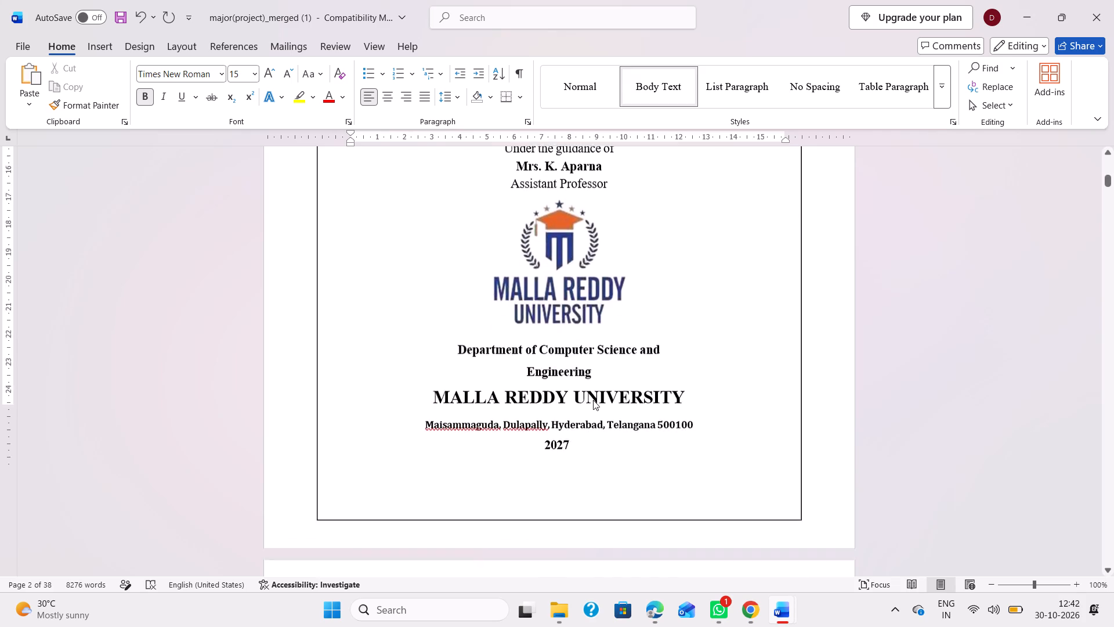
{"action": "scroll", "coordinate": [593, 400], "scroll_direction": "down", "scroll_amount": 1}
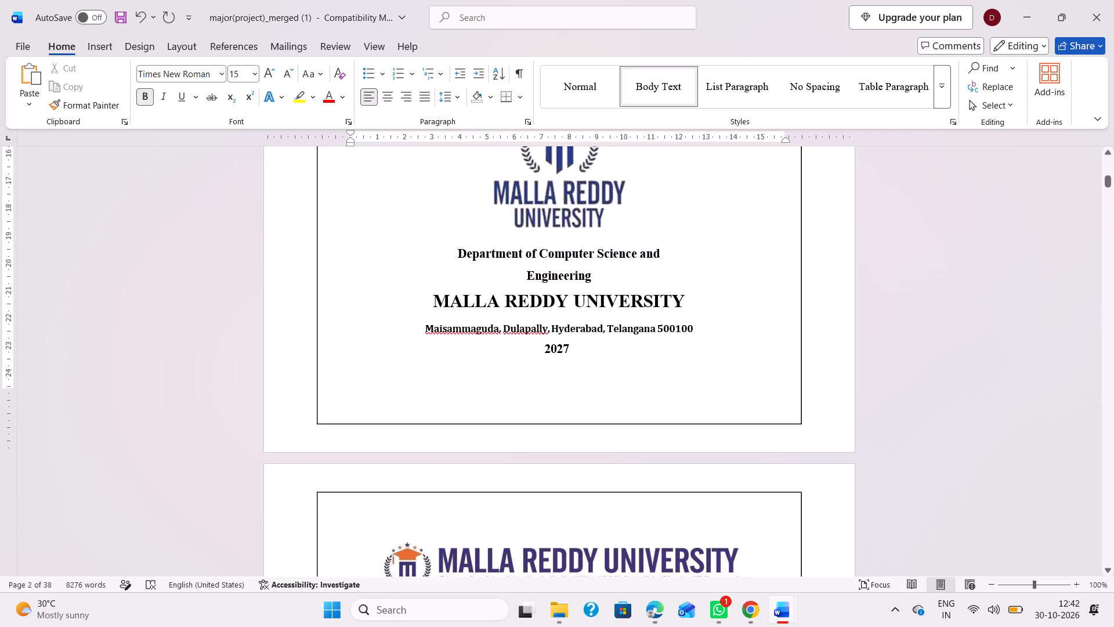
{"action": "left_click_drag", "start_coordinate": [419, 325], "coordinate": [591, 352]}
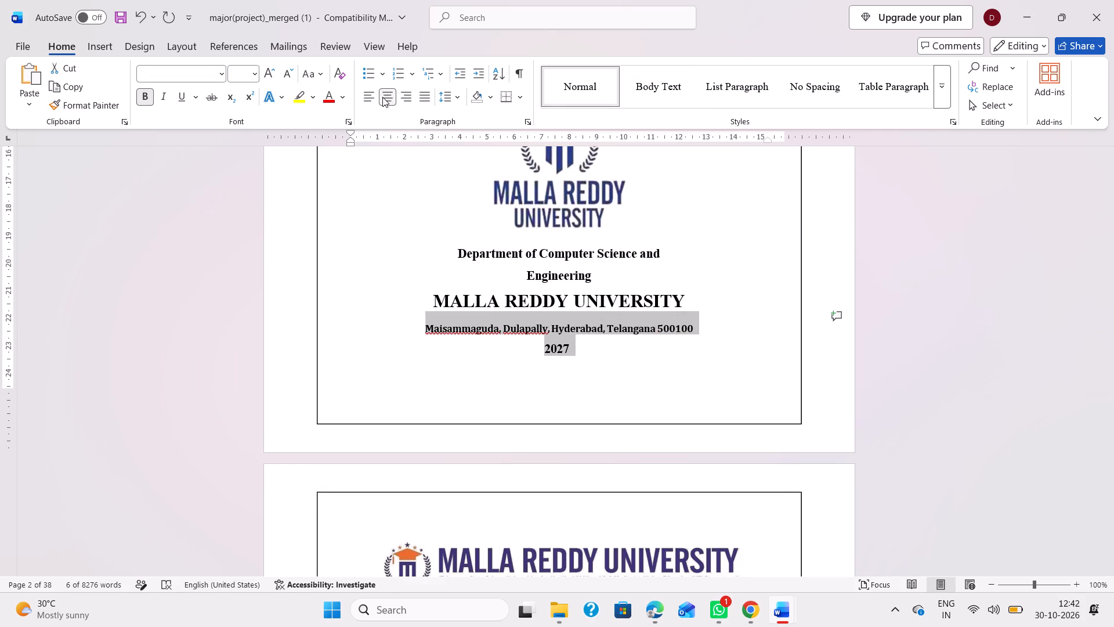
{"action": "left_click", "coordinate": [454, 99]}
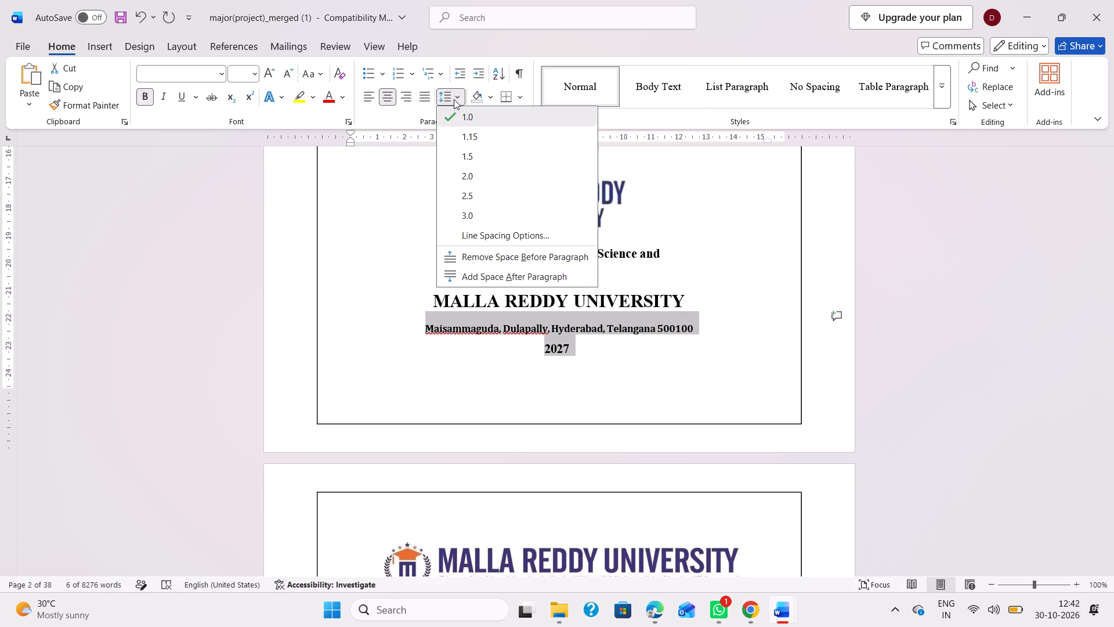
{"action": "left_click", "coordinate": [476, 157]}
{"action": "left_click", "coordinate": [646, 368]}
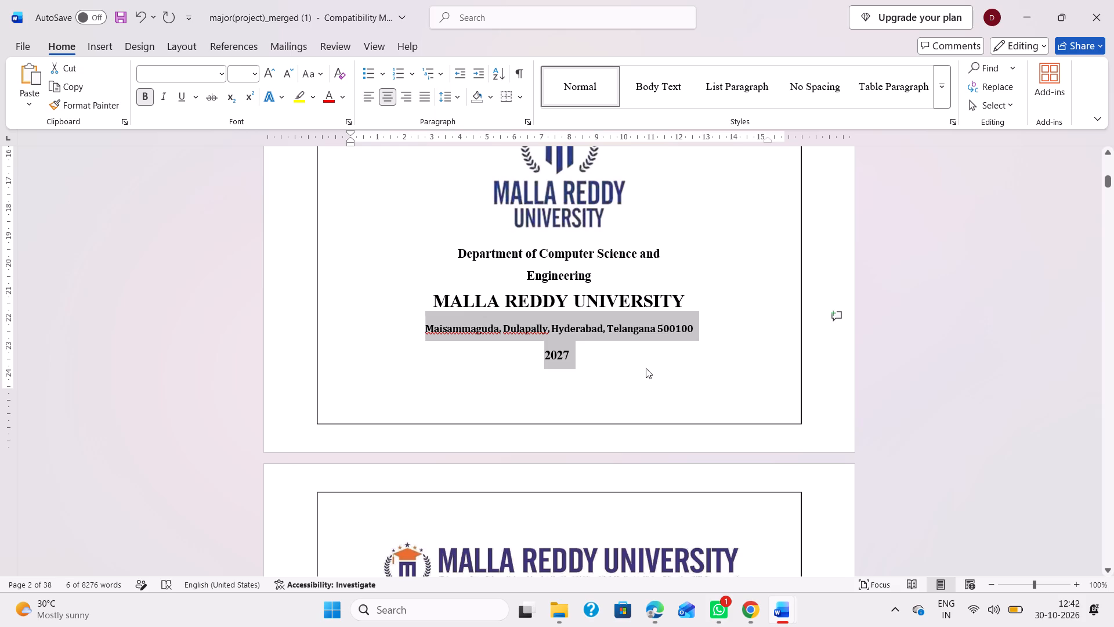
Review the certificate, acknowledgement and table of contents pages for layout.
{"action": "scroll", "coordinate": [646, 368], "scroll_direction": "down", "scroll_amount": 3}
{"action": "scroll", "coordinate": [600, 425], "scroll_direction": "down", "scroll_amount": 1}
{"action": "scroll", "coordinate": [569, 505], "scroll_direction": "down", "scroll_amount": 1}
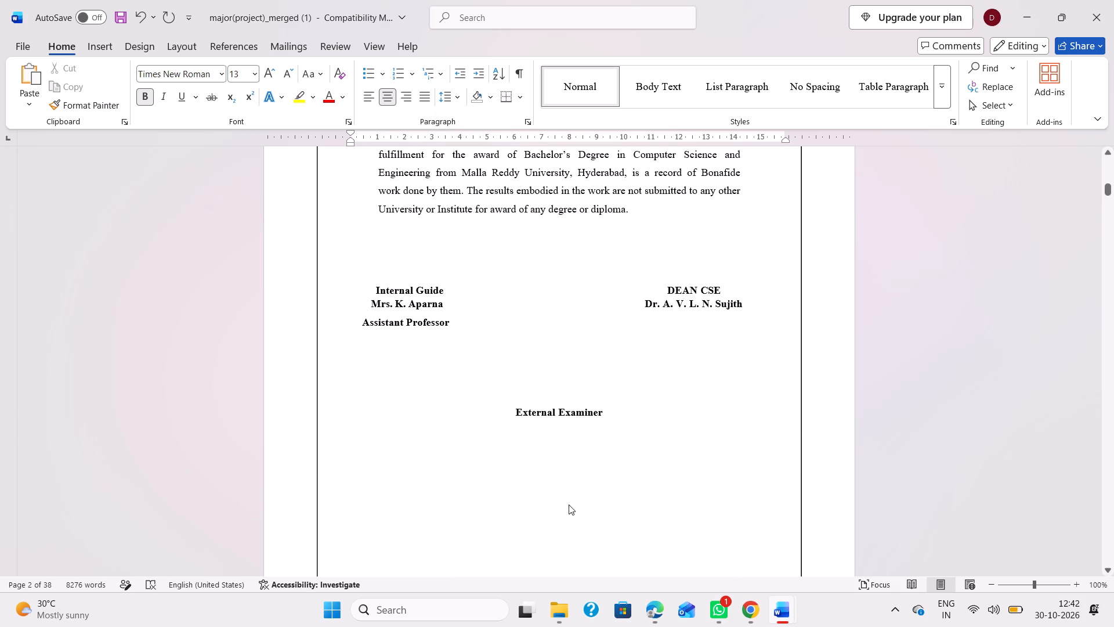
{"action": "scroll", "coordinate": [569, 505], "scroll_direction": "down", "scroll_amount": 1}
{"action": "scroll", "coordinate": [585, 456], "scroll_direction": "down", "scroll_amount": 4}
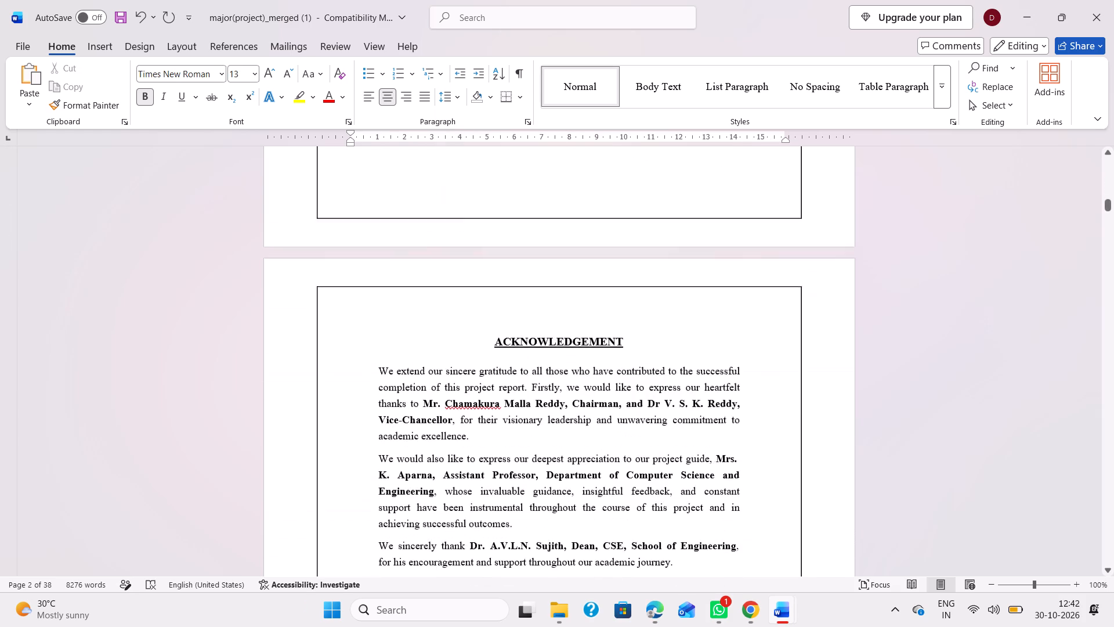
{"action": "scroll", "coordinate": [585, 456], "scroll_direction": "up", "scroll_amount": 5}
{"action": "scroll", "coordinate": [585, 456], "scroll_direction": "down", "scroll_amount": 1}
{"action": "scroll", "coordinate": [585, 456], "scroll_direction": "up", "scroll_amount": 1}
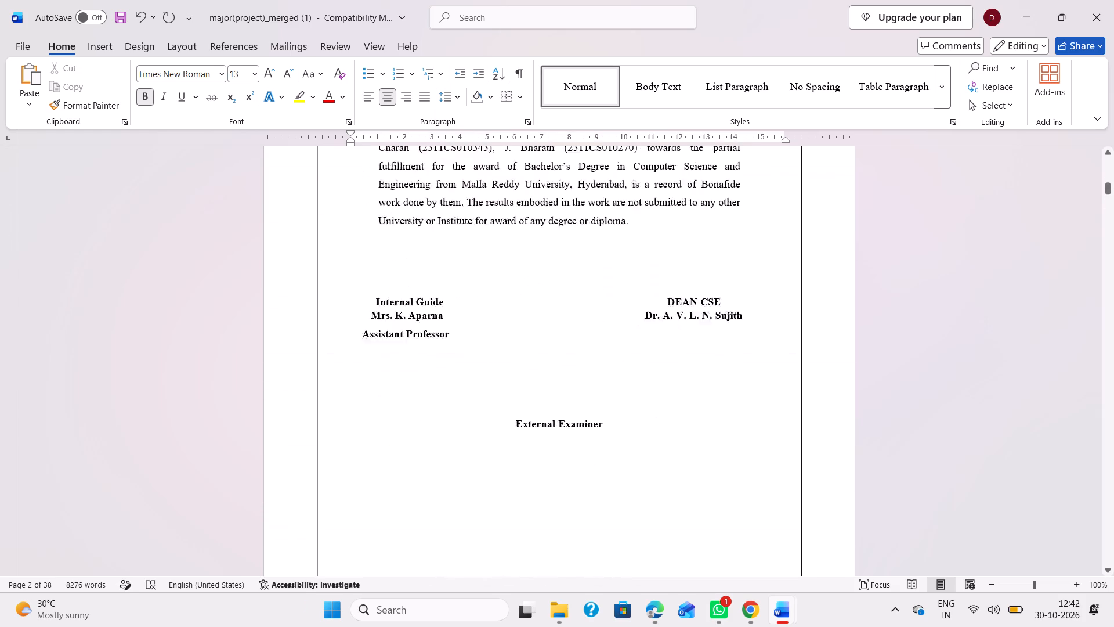
{"action": "scroll", "coordinate": [585, 456], "scroll_direction": "down", "scroll_amount": 6}
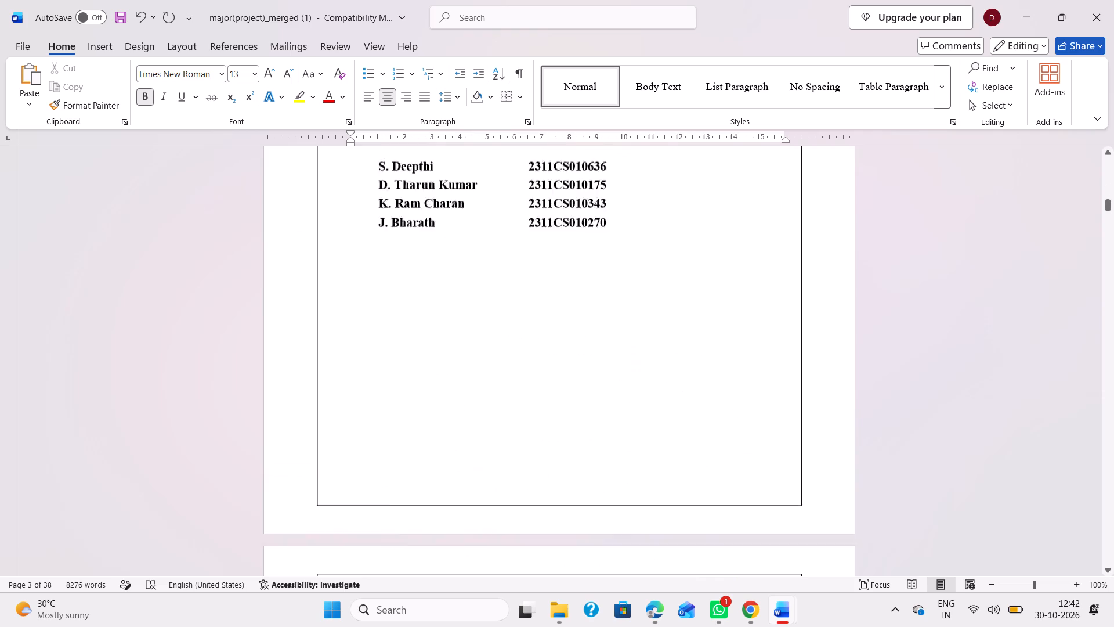
{"action": "scroll", "coordinate": [553, 454], "scroll_direction": "down", "scroll_amount": 5}
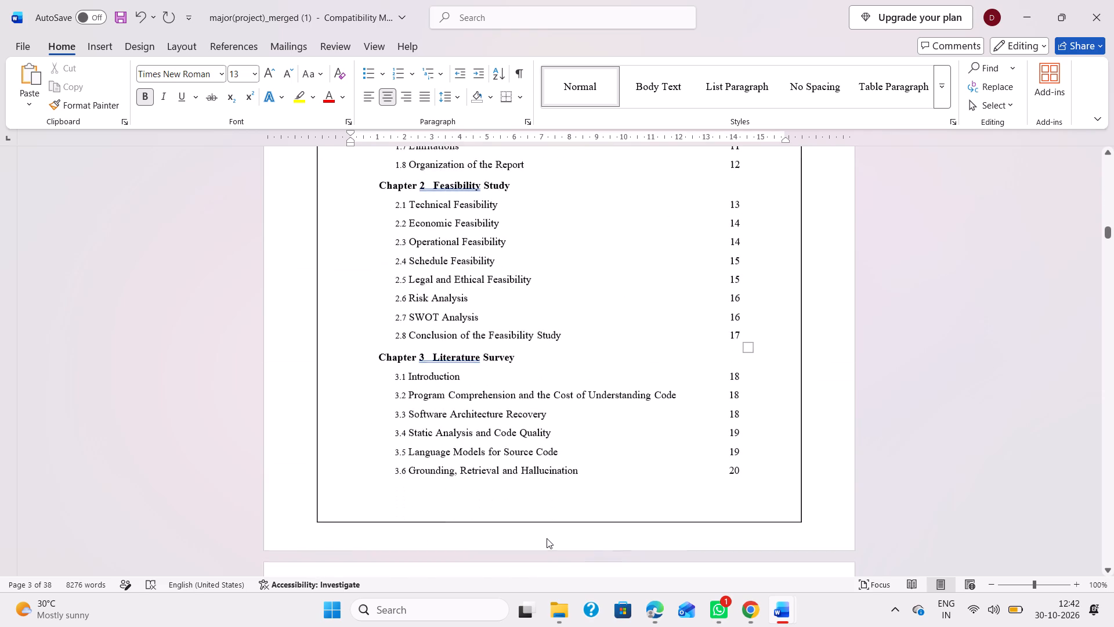
Replace the page number in the footer of Chapter 1's first page with the bottom-of-page Plain Number 2 design.
{"action": "scroll", "coordinate": [547, 538], "scroll_direction": "down", "scroll_amount": 2}
{"action": "scroll", "coordinate": [557, 472], "scroll_direction": "down", "scroll_amount": 3}
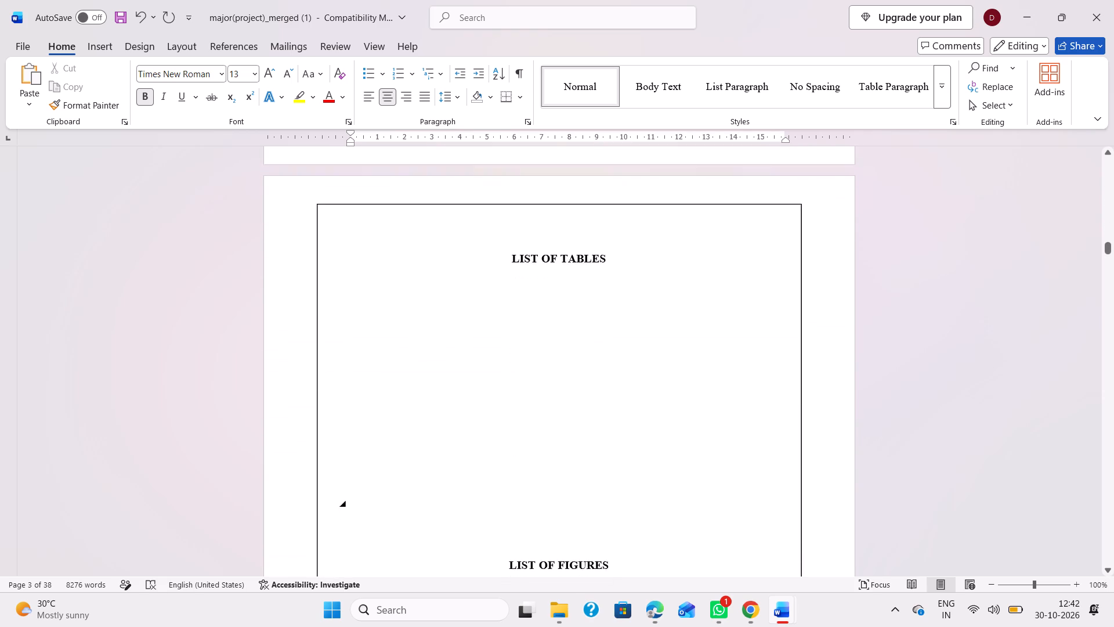
{"action": "scroll", "coordinate": [557, 472], "scroll_direction": "down", "scroll_amount": 5}
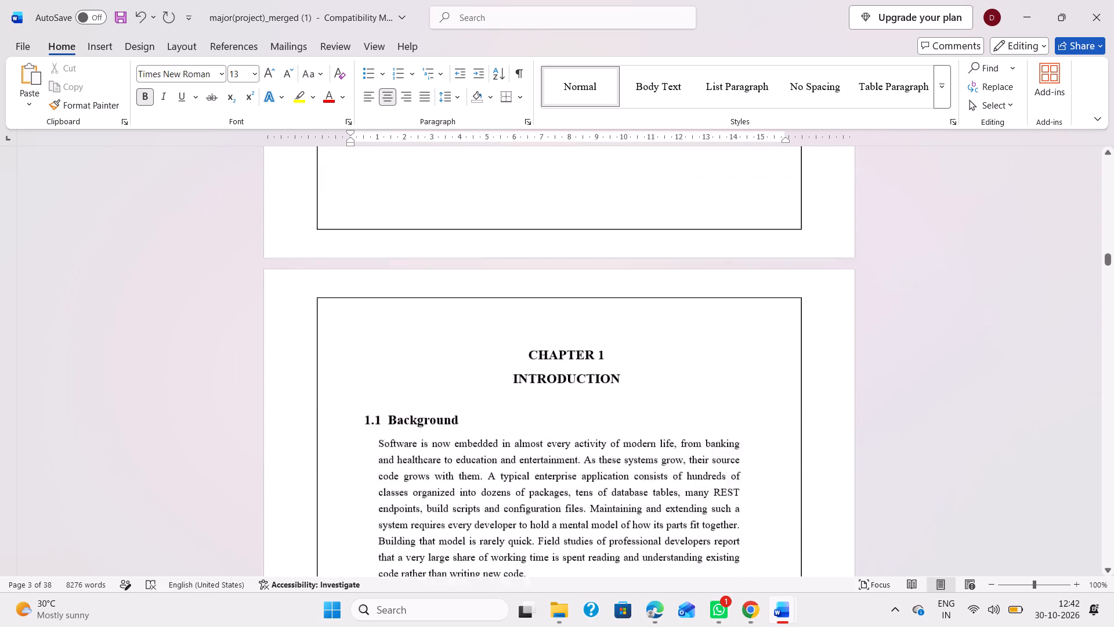
{"action": "scroll", "coordinate": [557, 472], "scroll_direction": "down", "scroll_amount": 1}
{"action": "scroll", "coordinate": [557, 472], "scroll_direction": "up", "scroll_amount": 1}
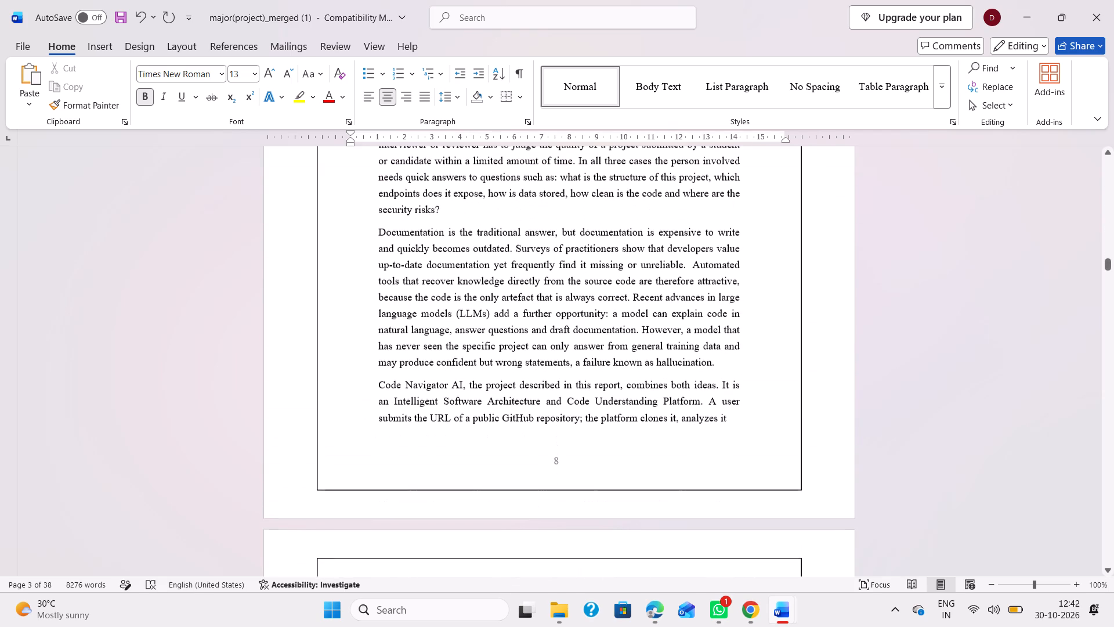
{"action": "double_click", "coordinate": [554, 470]}
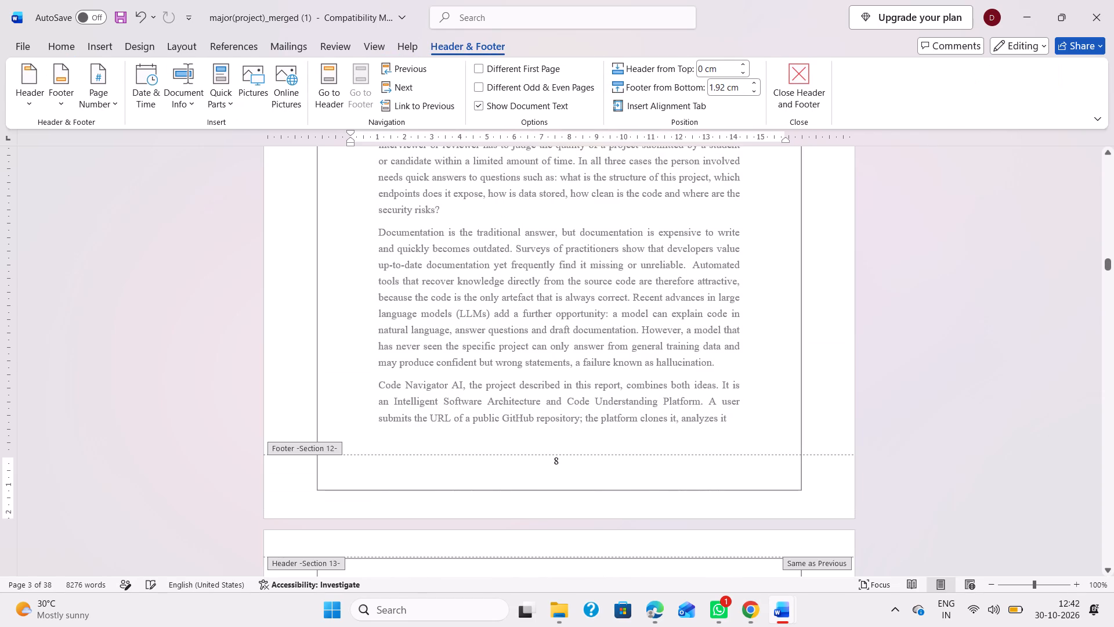
{"action": "left_click", "coordinate": [115, 102]}
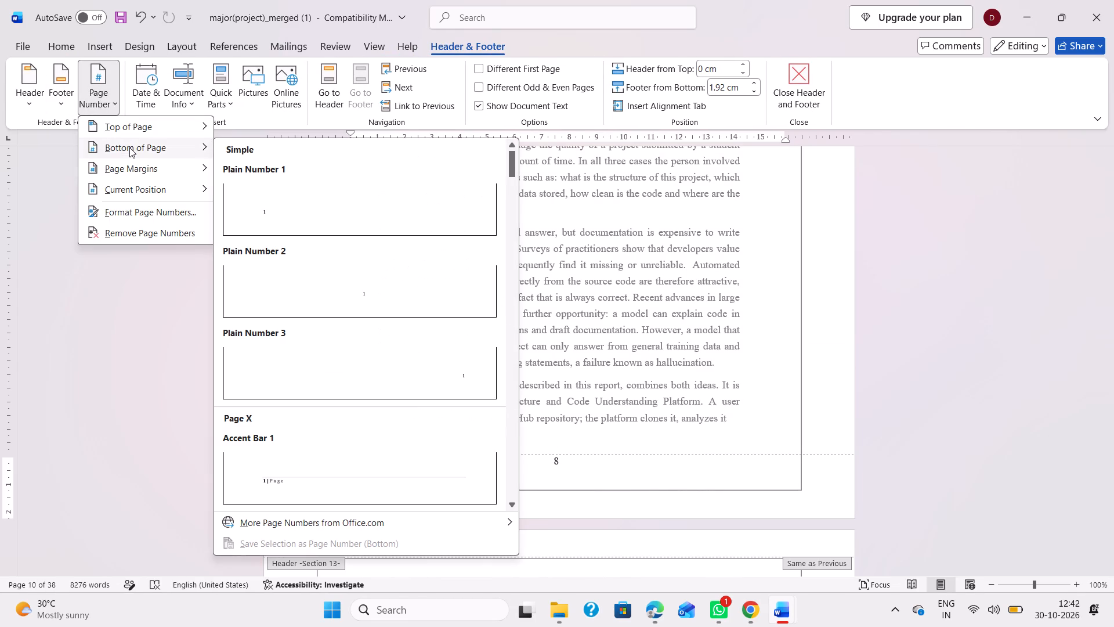
{"action": "left_click", "coordinate": [290, 289]}
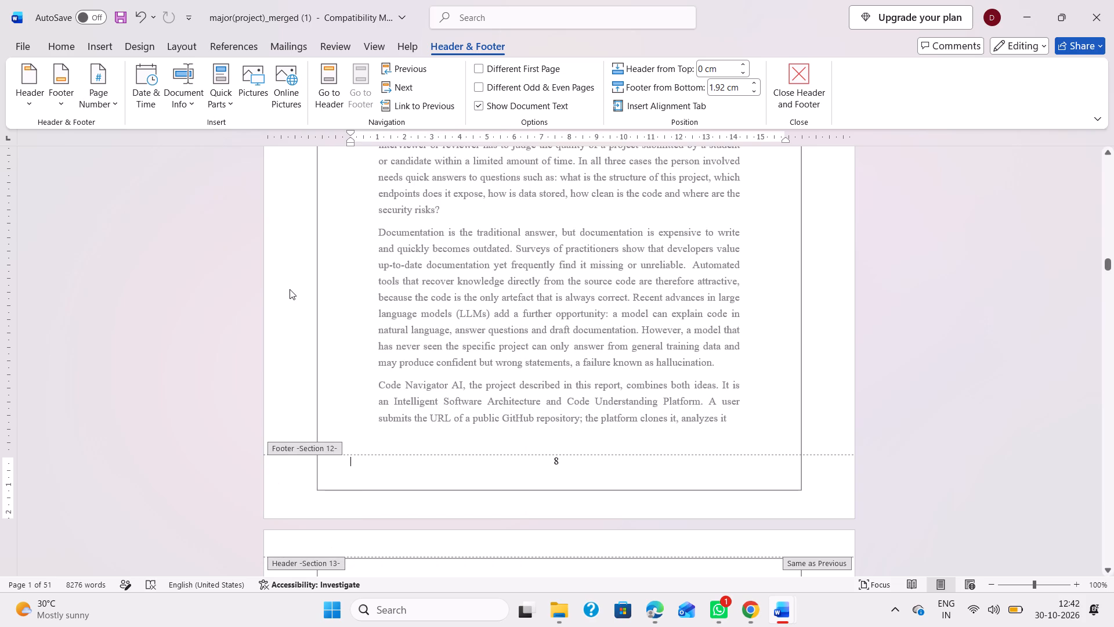
Set the Chapter 1 section's page numbering to start at 1.
{"action": "left_click", "coordinate": [111, 102]}
{"action": "left_click", "coordinate": [144, 211]}
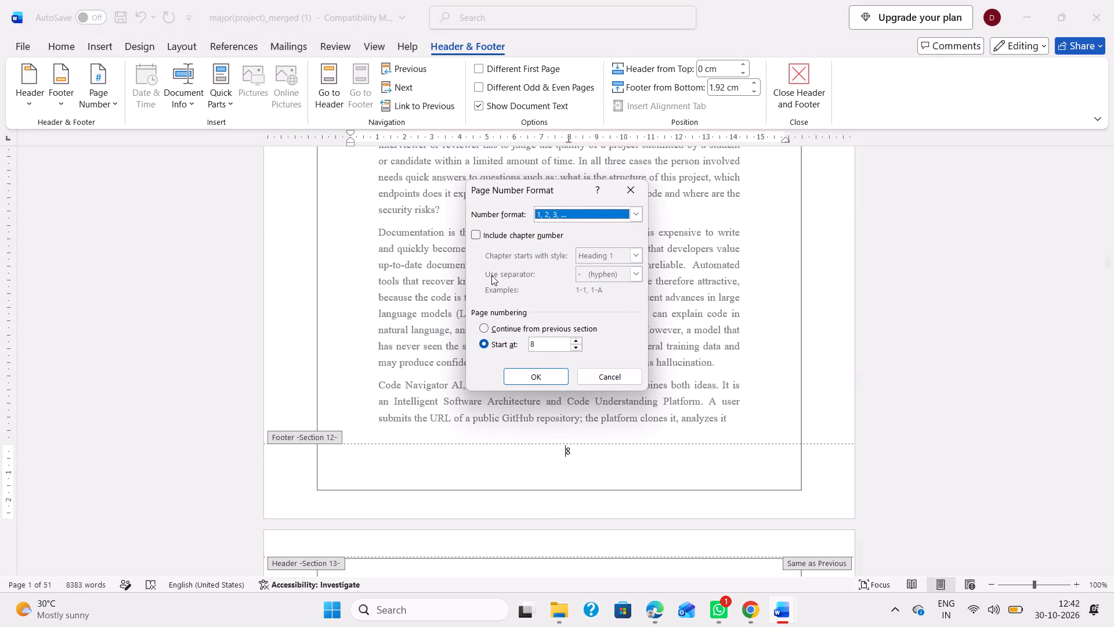
{"action": "left_click", "coordinate": [547, 344]}
{"action": "key", "text": "BackSpace"}
{"action": "key", "text": "1"}
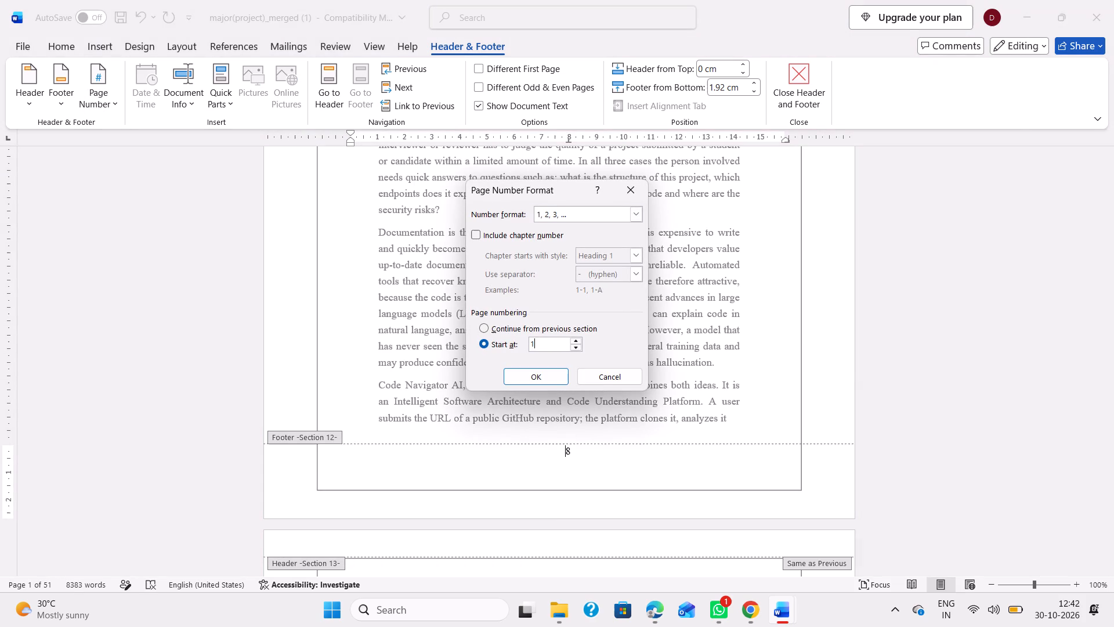
{"action": "left_click", "coordinate": [548, 376]}
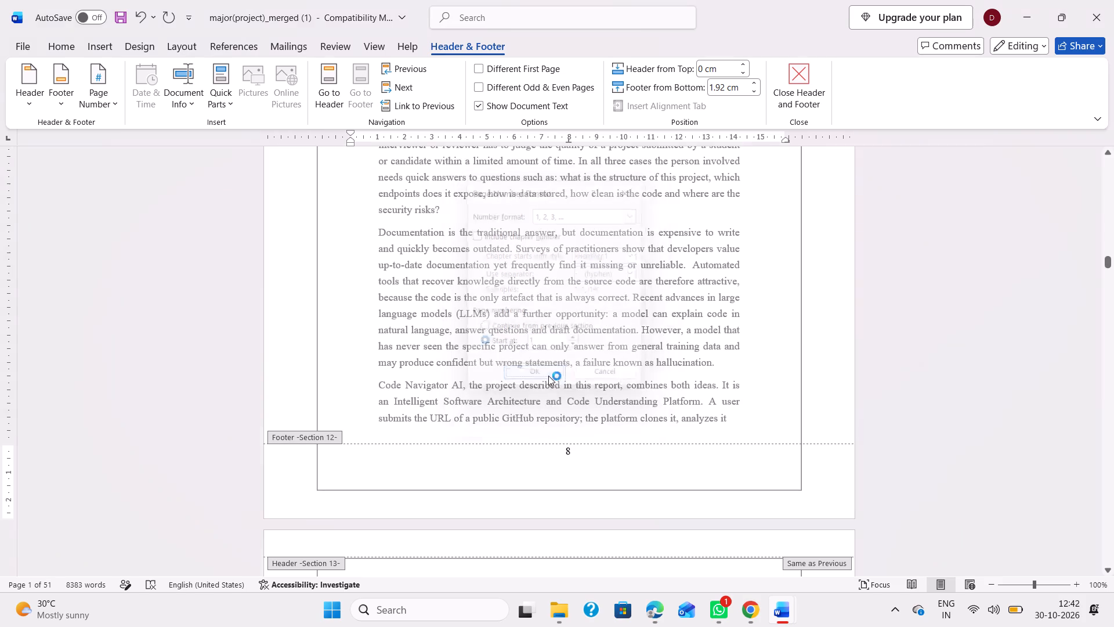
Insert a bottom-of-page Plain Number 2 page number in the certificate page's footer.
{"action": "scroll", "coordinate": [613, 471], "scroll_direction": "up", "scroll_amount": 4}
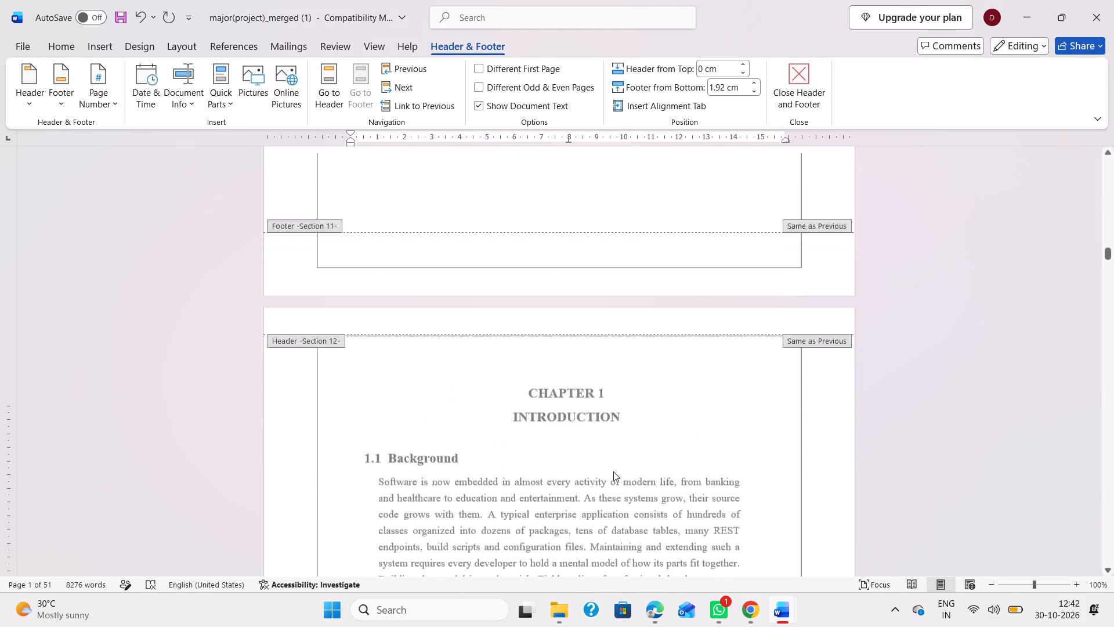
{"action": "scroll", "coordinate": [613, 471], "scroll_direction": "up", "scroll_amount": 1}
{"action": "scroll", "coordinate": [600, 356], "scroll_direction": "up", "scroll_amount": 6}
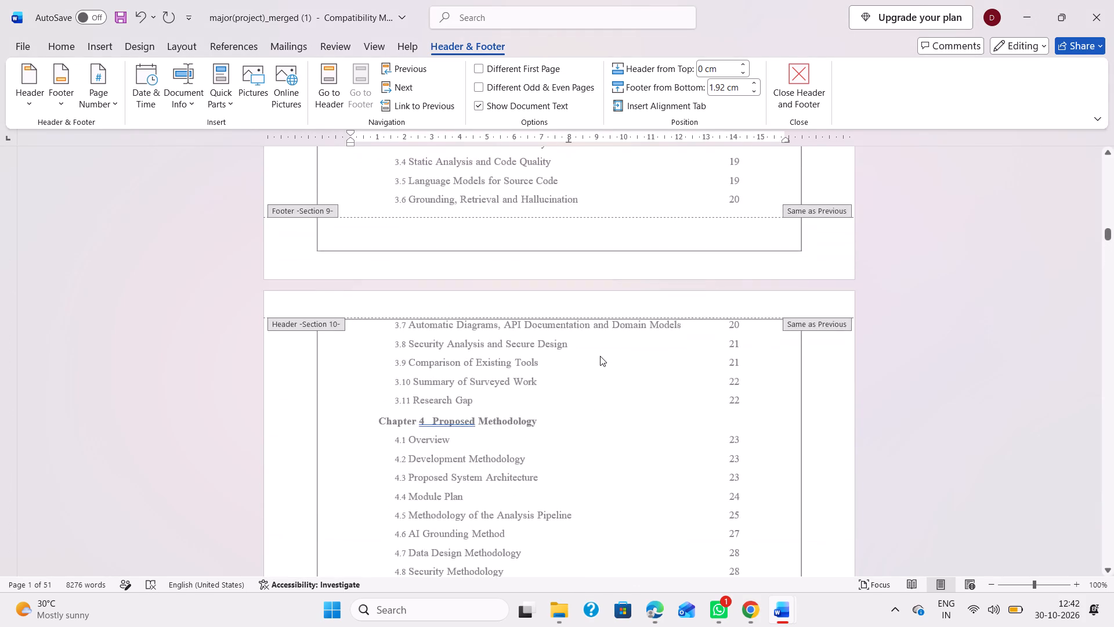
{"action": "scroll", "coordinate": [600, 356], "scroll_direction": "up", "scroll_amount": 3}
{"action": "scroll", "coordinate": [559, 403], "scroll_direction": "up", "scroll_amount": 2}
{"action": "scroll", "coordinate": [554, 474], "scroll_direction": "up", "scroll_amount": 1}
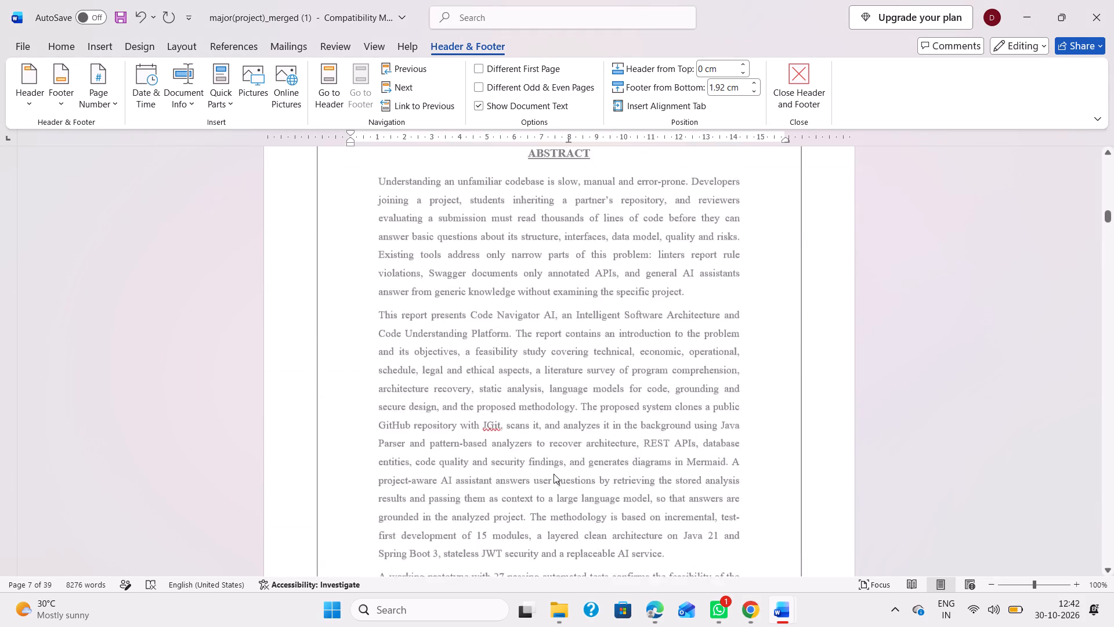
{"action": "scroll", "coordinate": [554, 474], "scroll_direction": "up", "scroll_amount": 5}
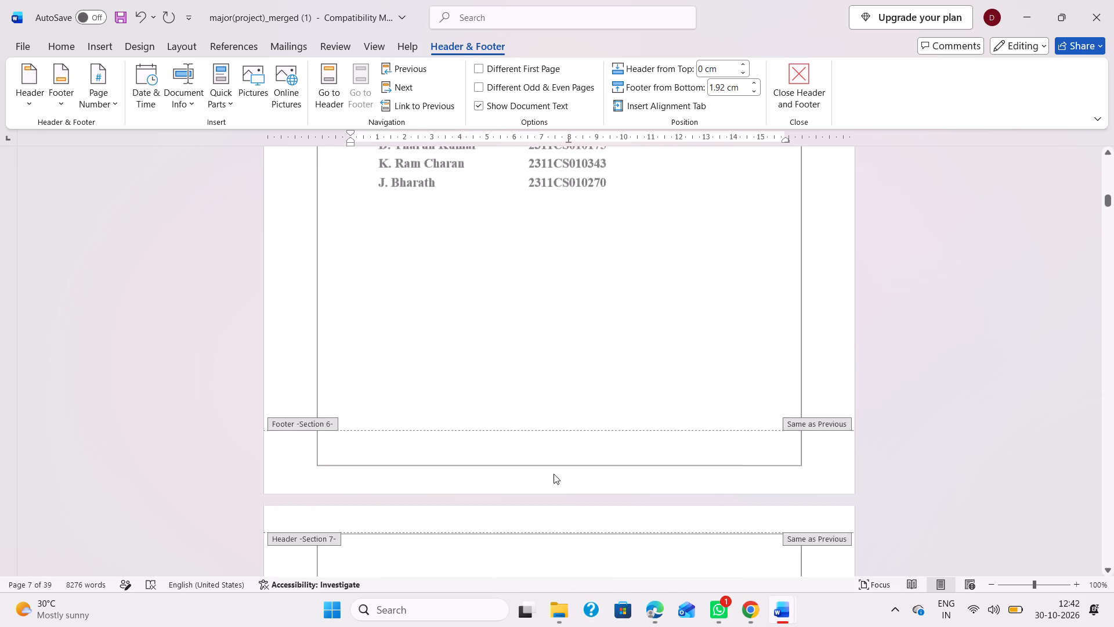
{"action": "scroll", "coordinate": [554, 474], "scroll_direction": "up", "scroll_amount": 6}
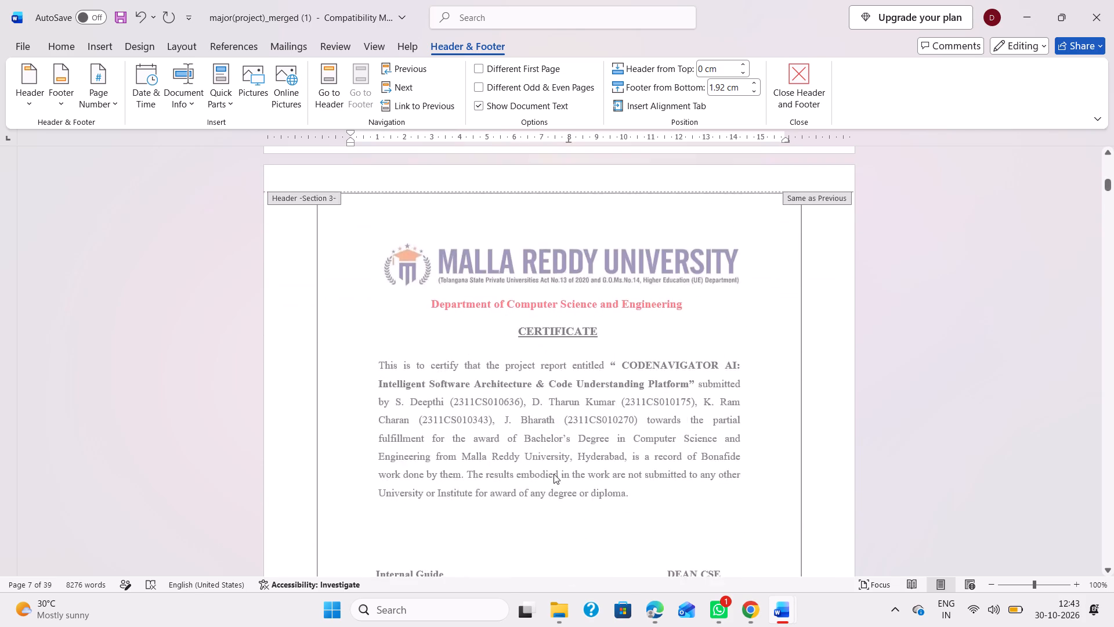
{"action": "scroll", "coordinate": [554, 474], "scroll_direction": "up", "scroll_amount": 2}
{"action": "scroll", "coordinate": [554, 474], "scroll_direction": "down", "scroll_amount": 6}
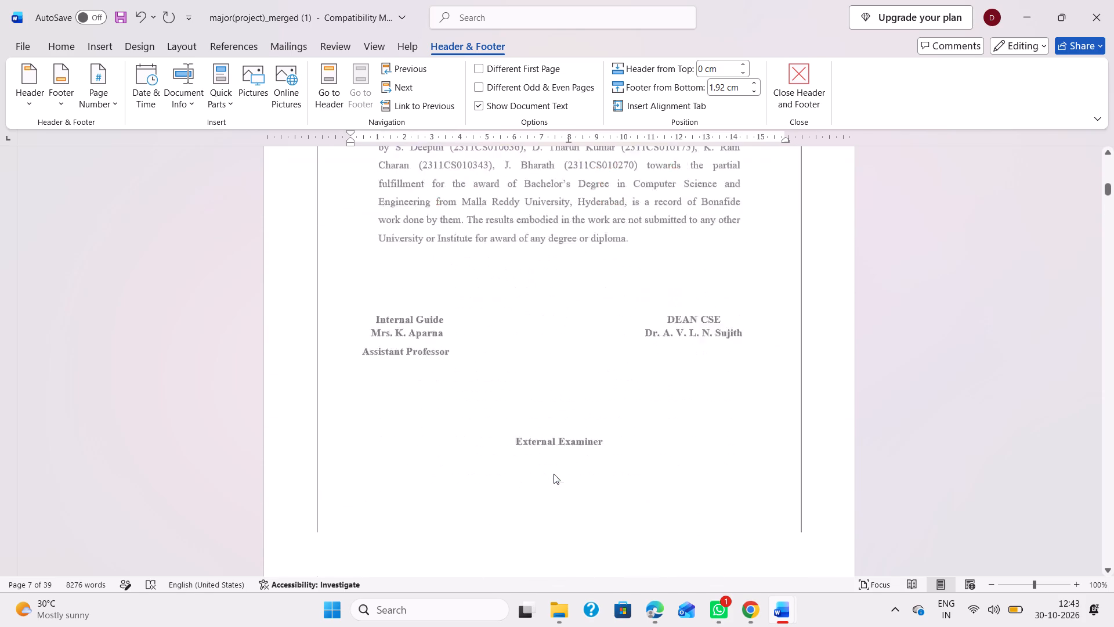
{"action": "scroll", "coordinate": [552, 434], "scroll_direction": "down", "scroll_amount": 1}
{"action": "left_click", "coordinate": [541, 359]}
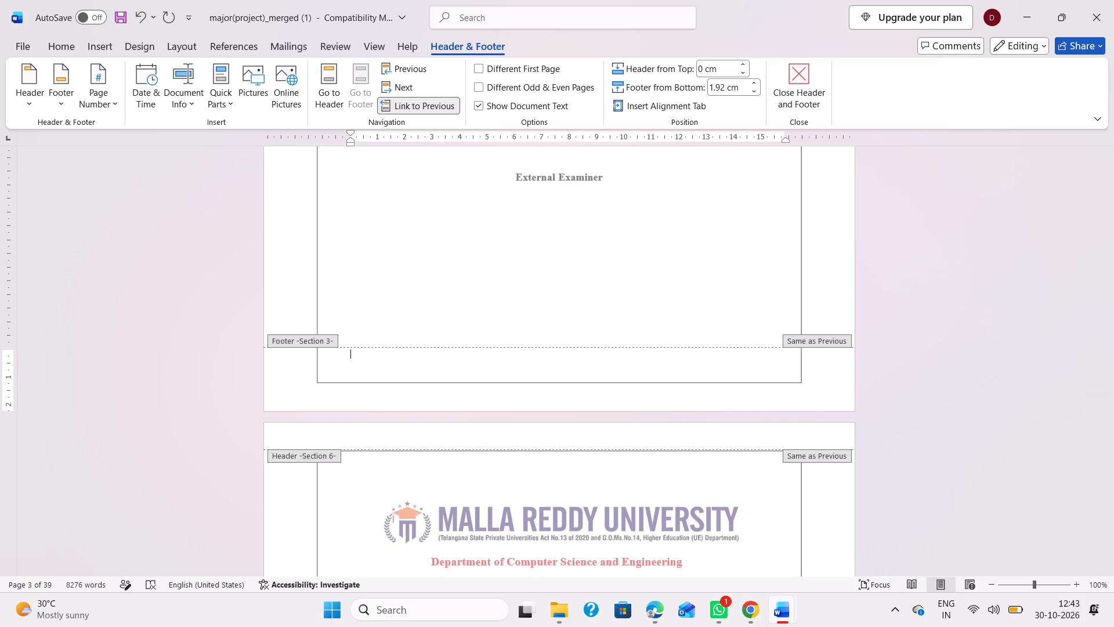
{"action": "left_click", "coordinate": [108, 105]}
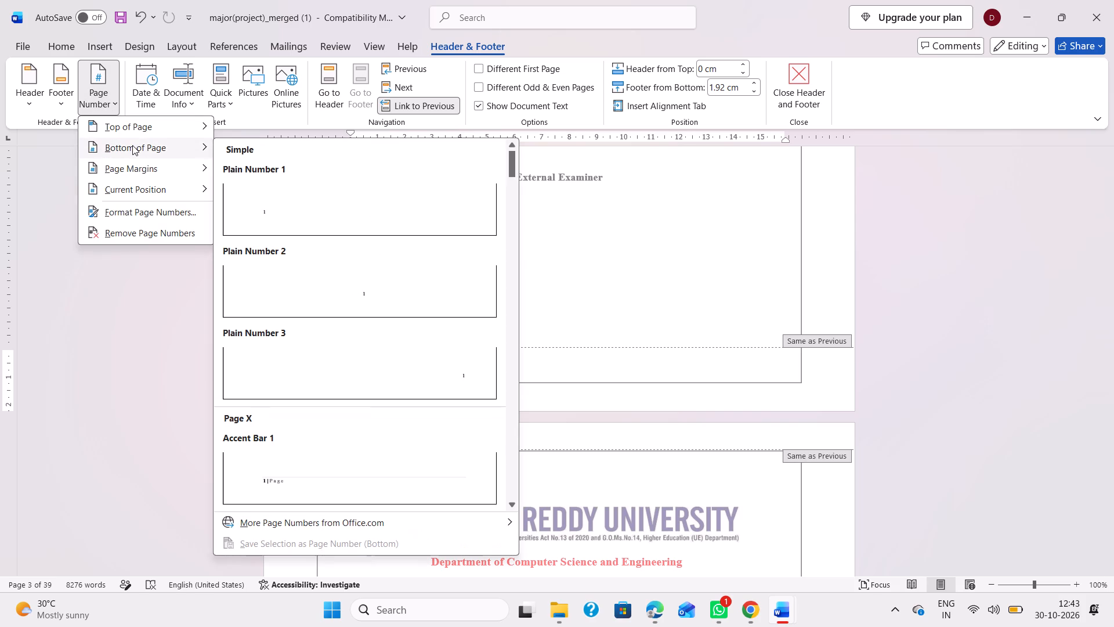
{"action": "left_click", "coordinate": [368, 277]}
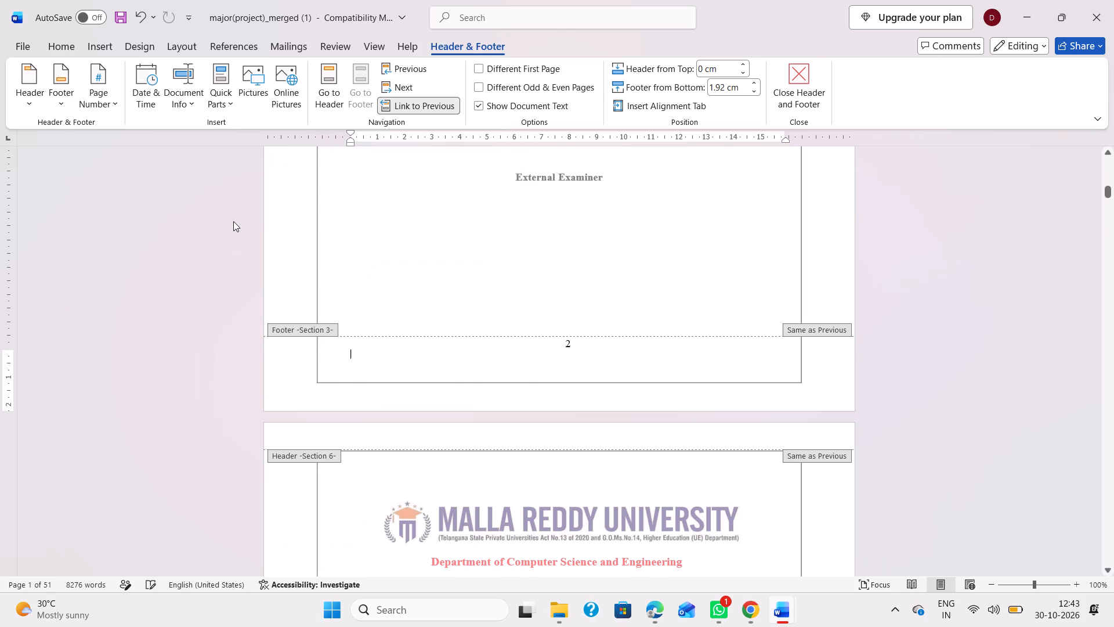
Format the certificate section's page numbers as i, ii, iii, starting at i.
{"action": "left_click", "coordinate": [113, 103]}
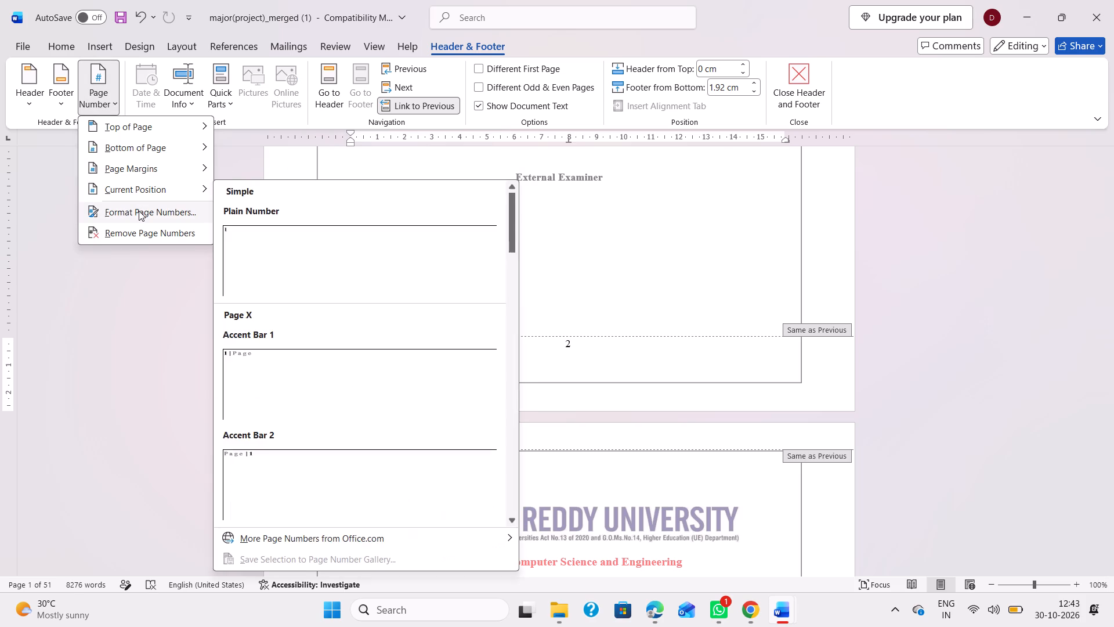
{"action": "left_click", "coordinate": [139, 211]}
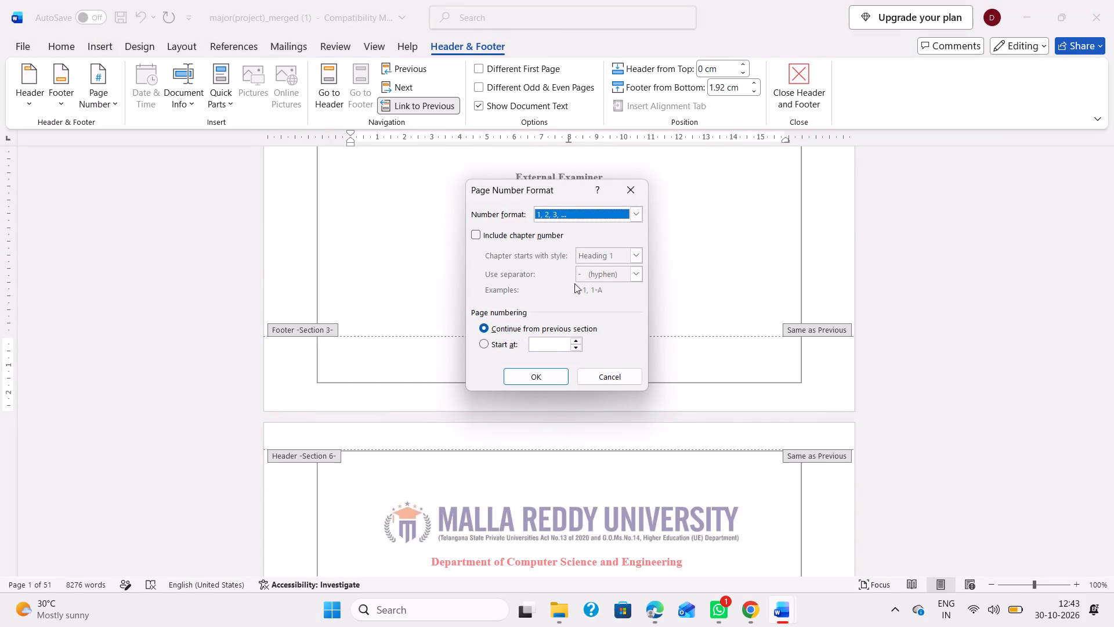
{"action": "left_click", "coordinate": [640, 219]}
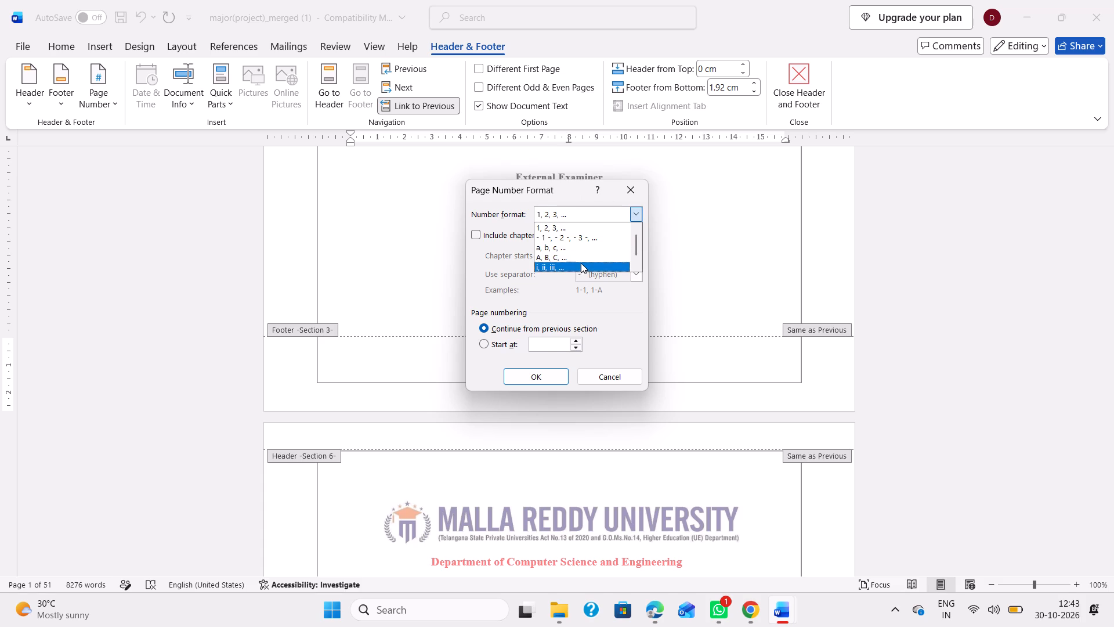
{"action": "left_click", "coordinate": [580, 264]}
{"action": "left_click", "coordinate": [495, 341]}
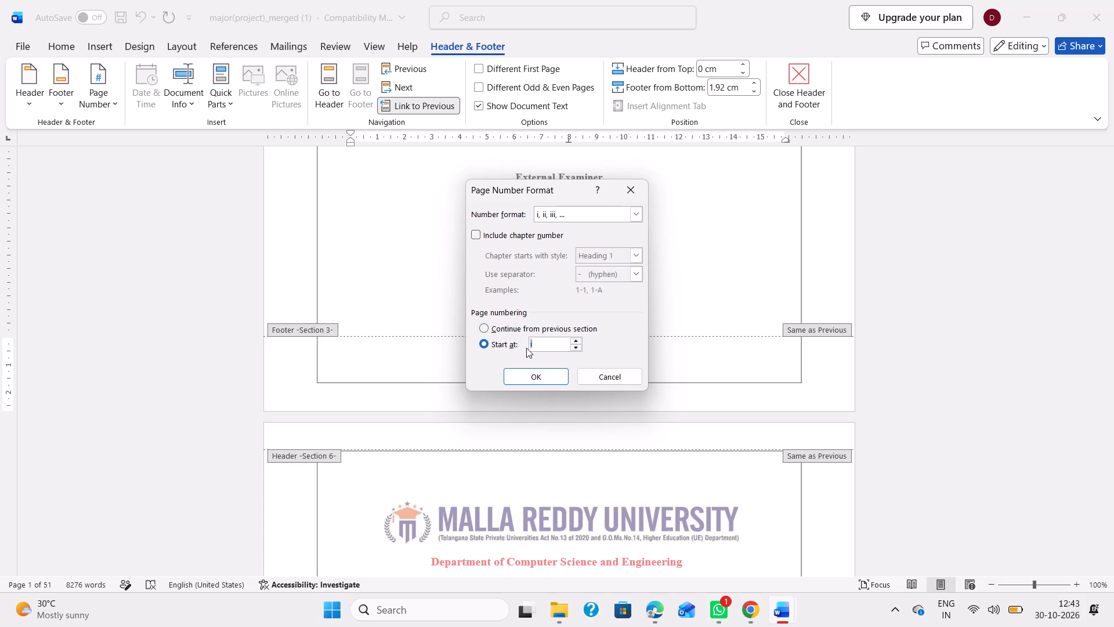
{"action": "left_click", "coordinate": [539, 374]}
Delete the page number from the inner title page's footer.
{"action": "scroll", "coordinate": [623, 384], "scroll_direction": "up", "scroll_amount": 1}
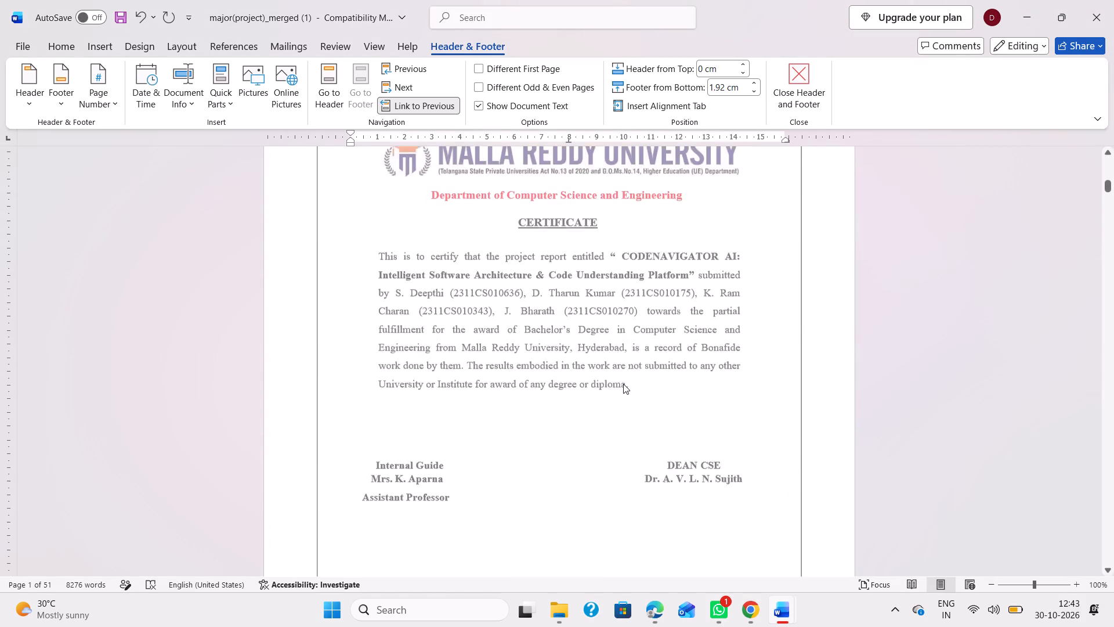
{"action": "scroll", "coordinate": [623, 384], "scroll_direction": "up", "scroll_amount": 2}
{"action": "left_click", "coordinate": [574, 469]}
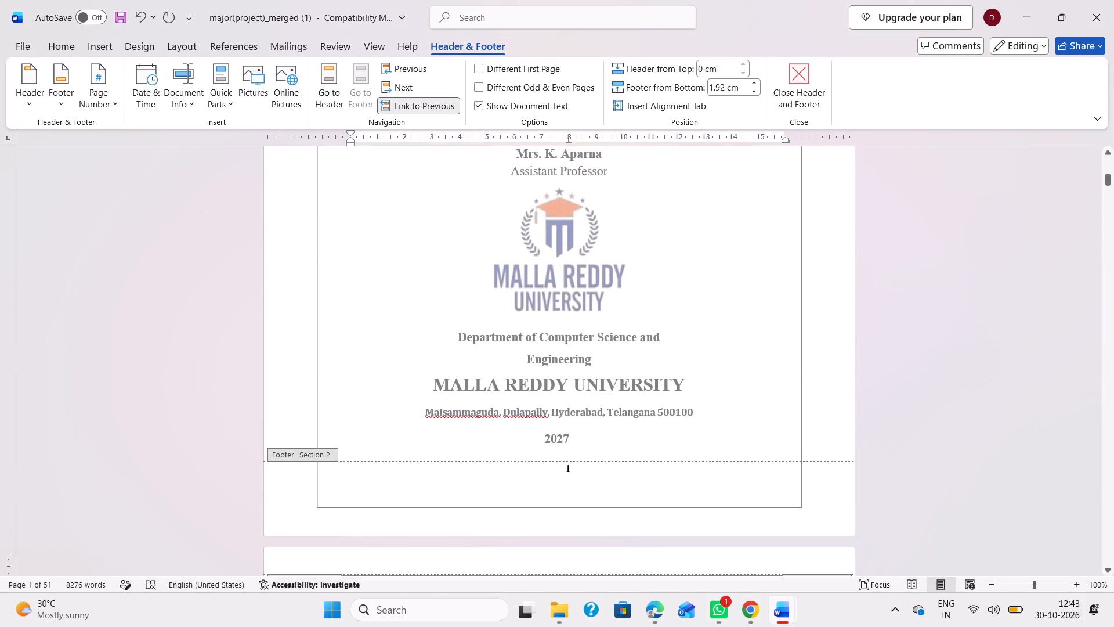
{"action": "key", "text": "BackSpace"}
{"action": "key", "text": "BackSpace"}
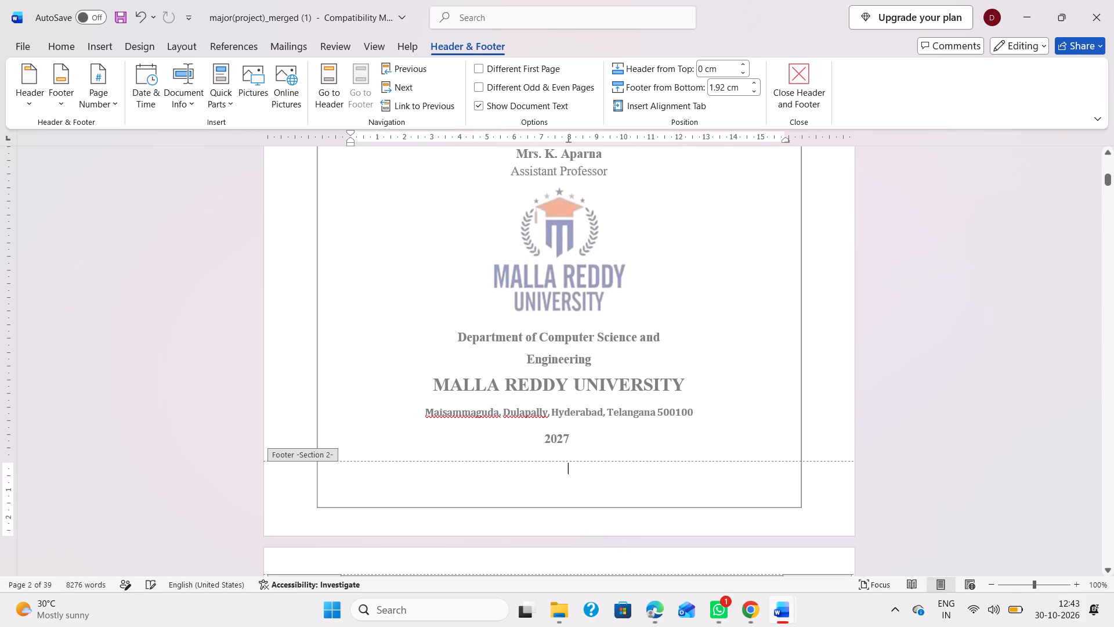
Unlink the certificate page's footer from the previous section and enter i as its page number.
{"action": "scroll", "coordinate": [574, 469], "scroll_direction": "down", "scroll_amount": 6}
{"action": "left_click", "coordinate": [558, 377]}
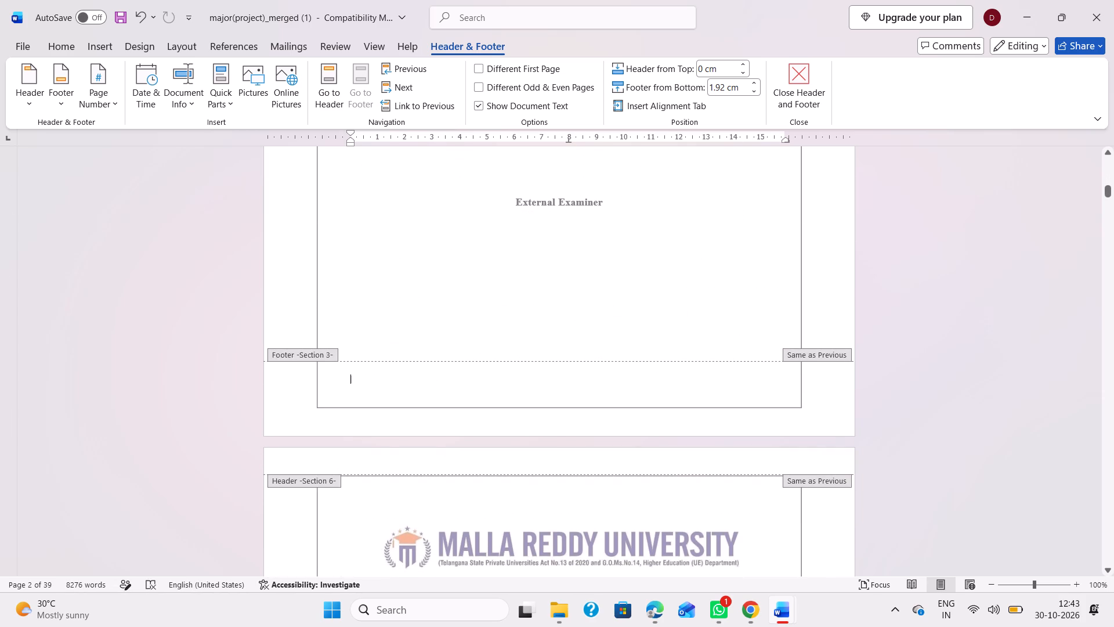
{"action": "left_click", "coordinate": [413, 106]}
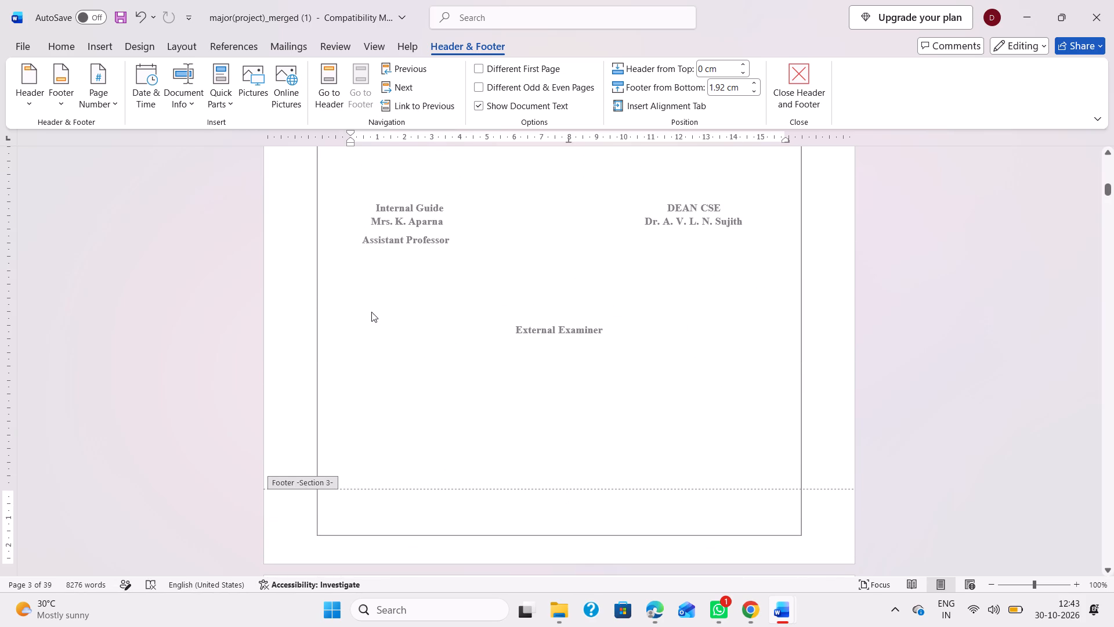
{"action": "key", "text": "i"}
Unlink the footer of the page following the certificate from the previous section and make its page number ii.
{"action": "scroll", "coordinate": [371, 312], "scroll_direction": "down", "scroll_amount": 5}
{"action": "scroll", "coordinate": [477, 310], "scroll_direction": "down", "scroll_amount": 1}
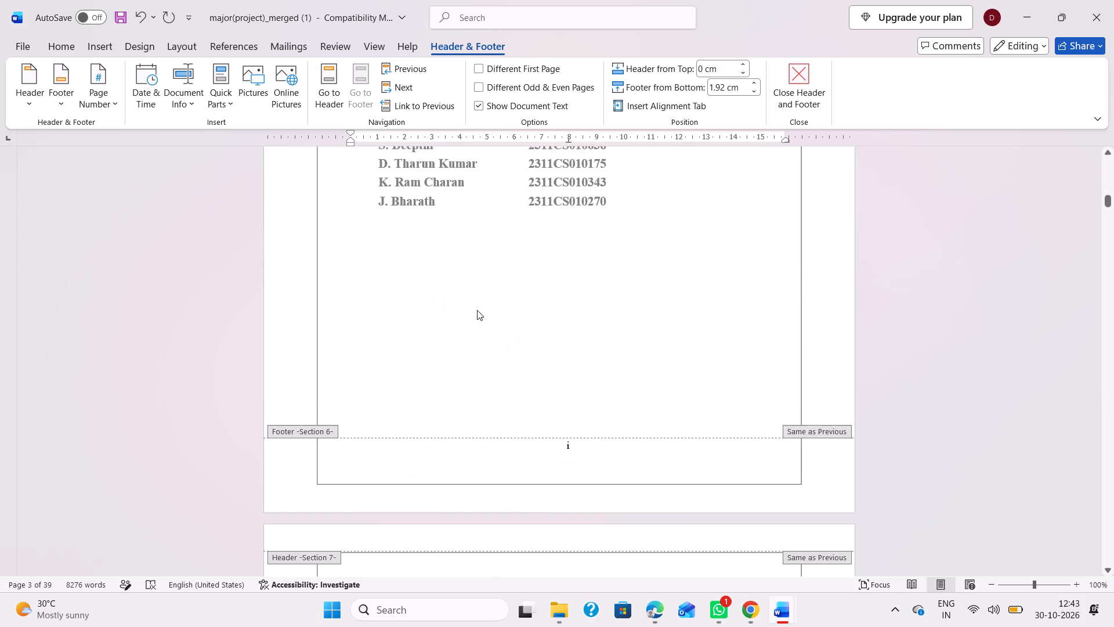
{"action": "left_click", "coordinate": [578, 431]}
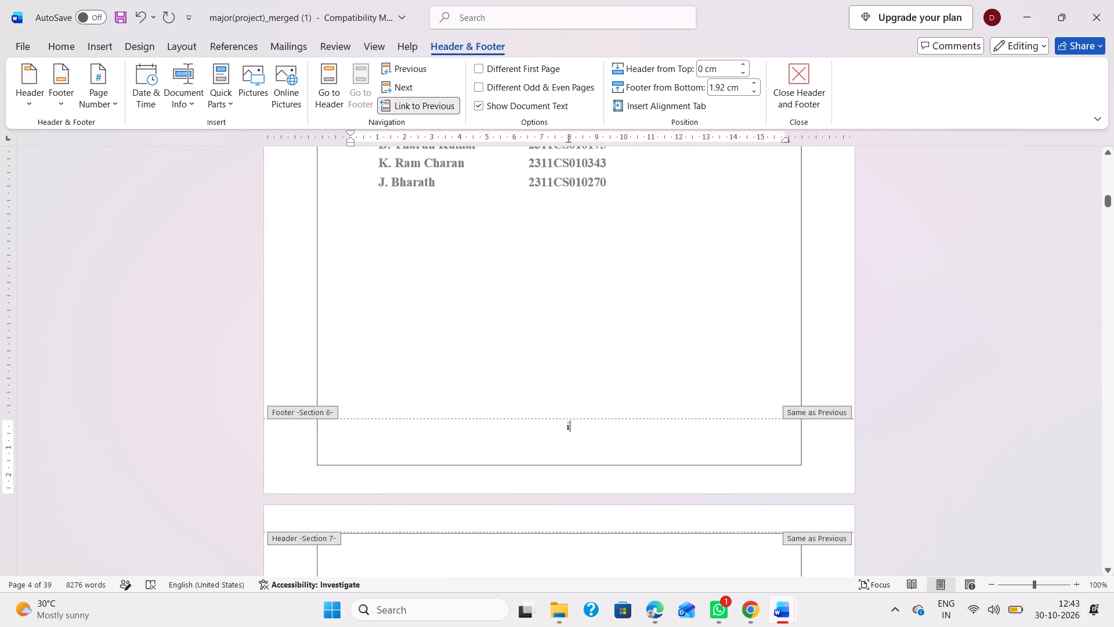
{"action": "left_click", "coordinate": [428, 111]}
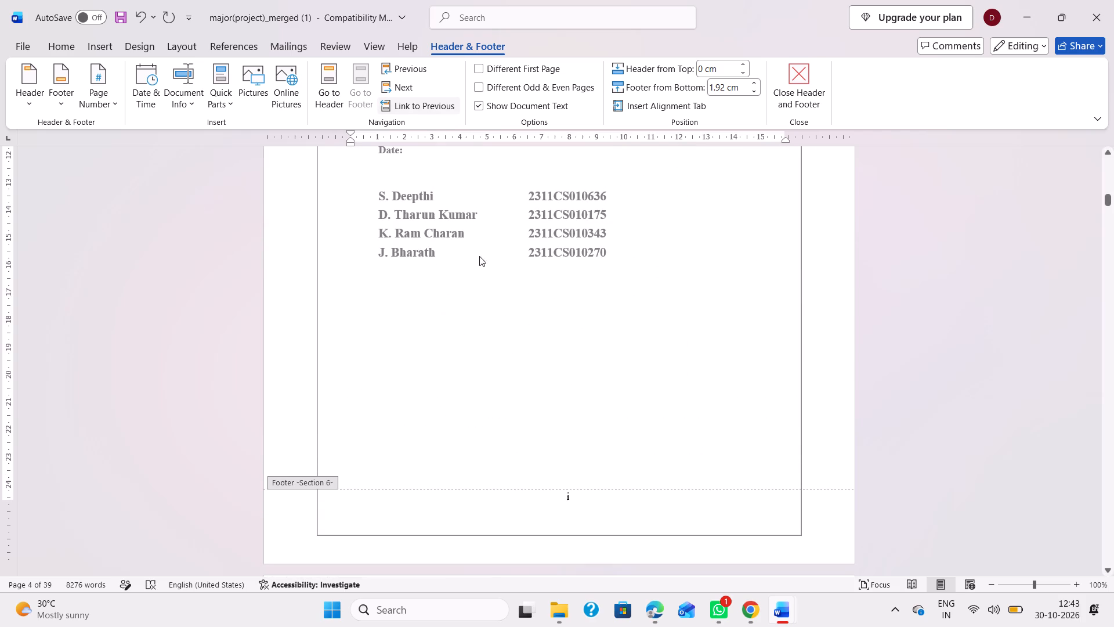
{"action": "key", "text": "Right"}
{"action": "key", "text": "i"}
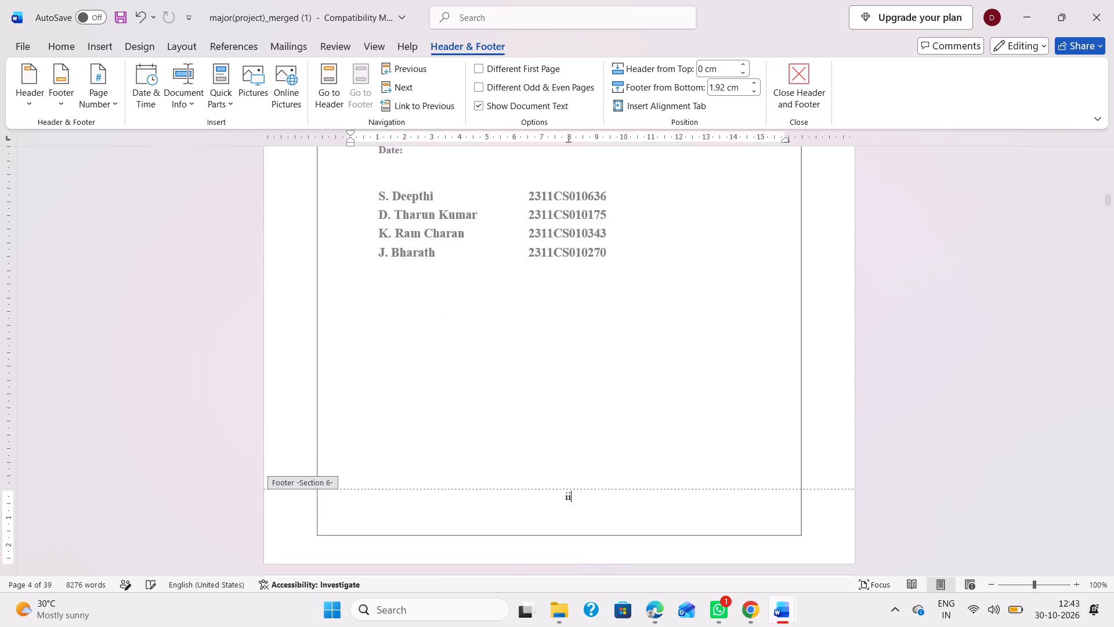
Unlink the acknowledgement page's footer from the previous section and make its page number iii.
{"action": "scroll", "coordinate": [521, 413], "scroll_direction": "down", "scroll_amount": 4}
{"action": "scroll", "coordinate": [544, 355], "scroll_direction": "down", "scroll_amount": 4}
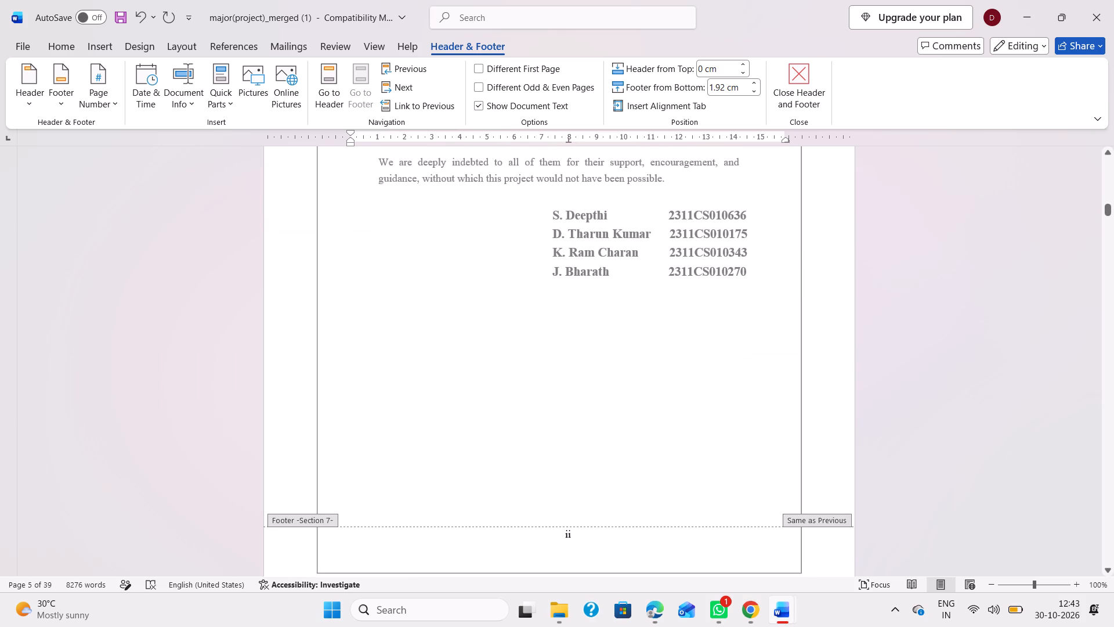
{"action": "left_click", "coordinate": [574, 535]}
{"action": "left_click", "coordinate": [433, 104]}
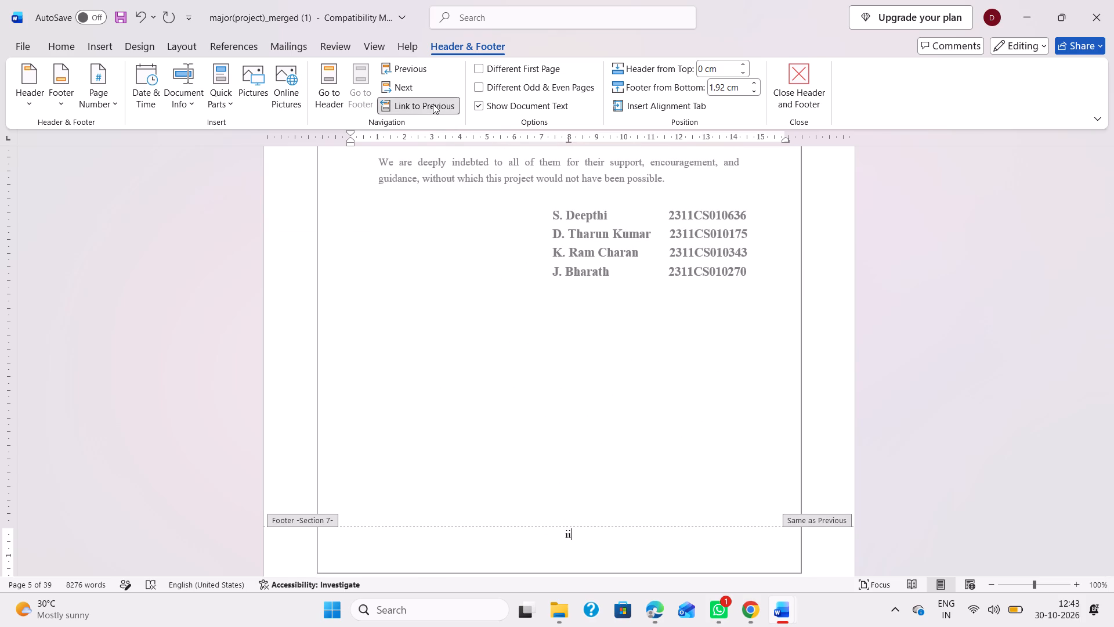
{"action": "key", "text": "i"}
Unlink the abstract page's footer from the previous section and make its page number iv.
{"action": "scroll", "coordinate": [533, 383], "scroll_direction": "down", "scroll_amount": 3}
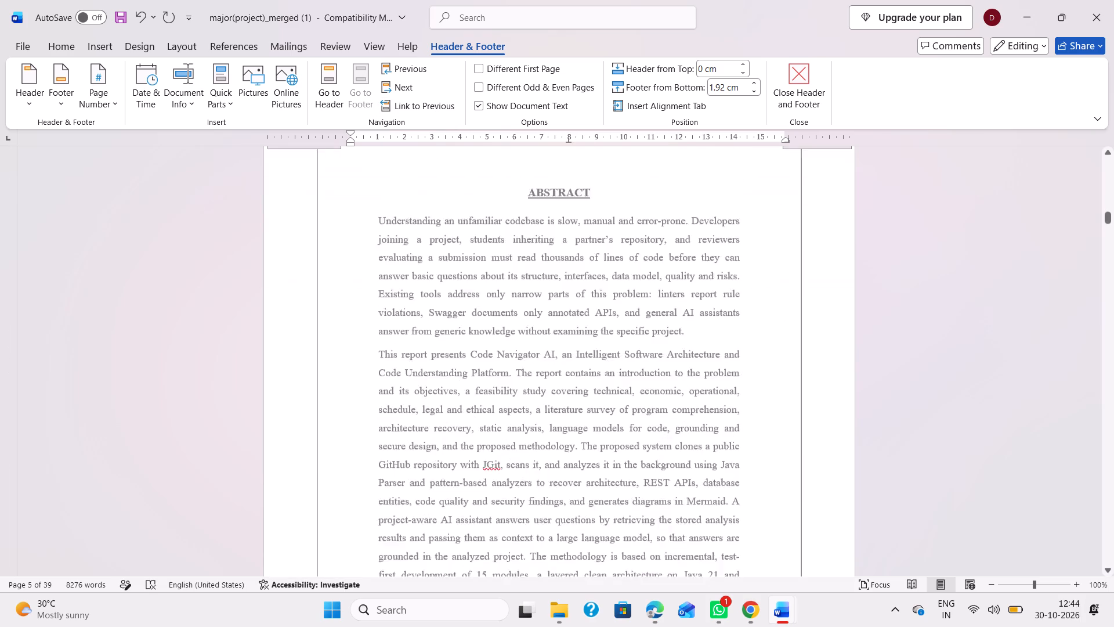
{"action": "scroll", "coordinate": [598, 431], "scroll_direction": "down", "scroll_amount": 1}
{"action": "left_click", "coordinate": [585, 442]}
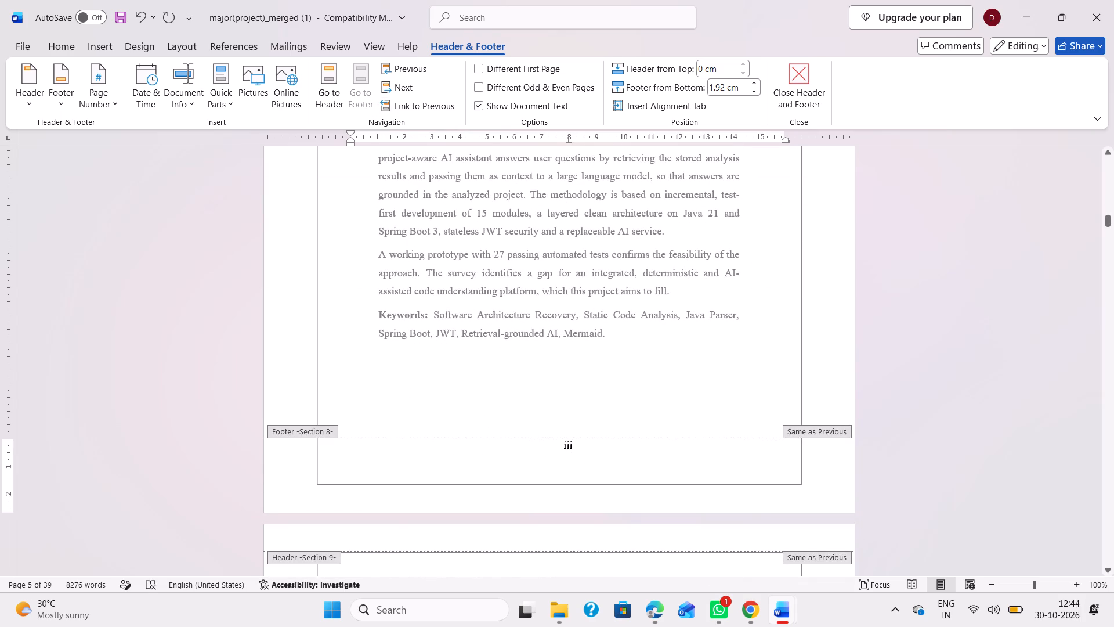
{"action": "left_click", "coordinate": [425, 106]}
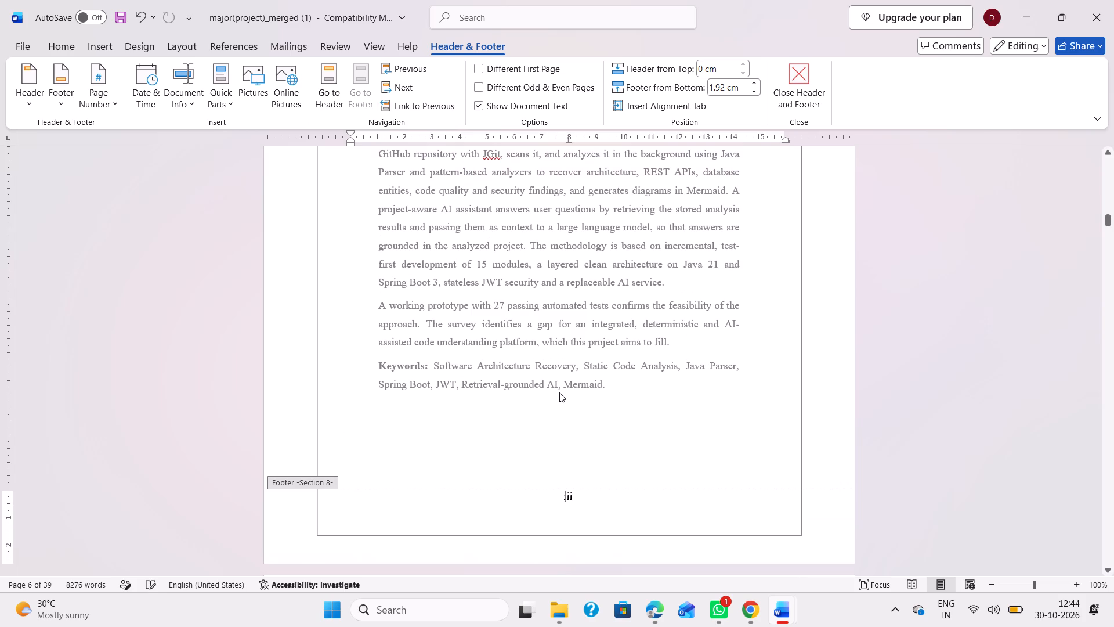
{"action": "left_click", "coordinate": [580, 499]}
{"action": "key", "text": "BackSpace"}
{"action": "key", "text": "BackSpace"}
{"action": "key", "text": "v"}
Unlink the footer of the first table of contents page from the previous section and make its page number v.
{"action": "scroll", "coordinate": [580, 499], "scroll_direction": "down", "scroll_amount": 5}
{"action": "scroll", "coordinate": [581, 442], "scroll_direction": "down", "scroll_amount": 2}
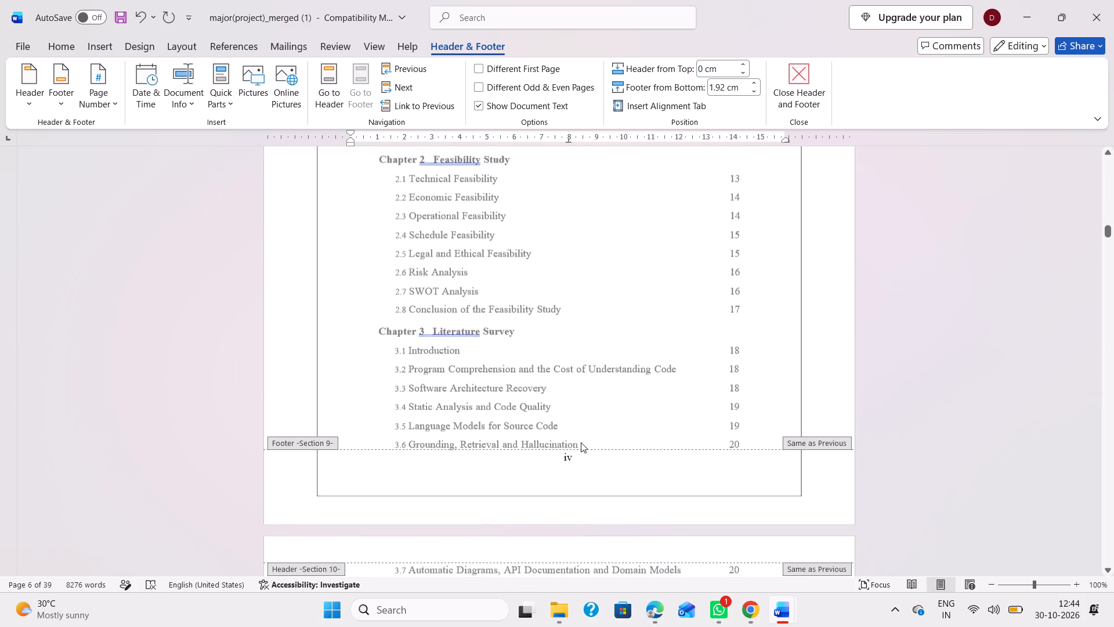
{"action": "left_click", "coordinate": [574, 457]}
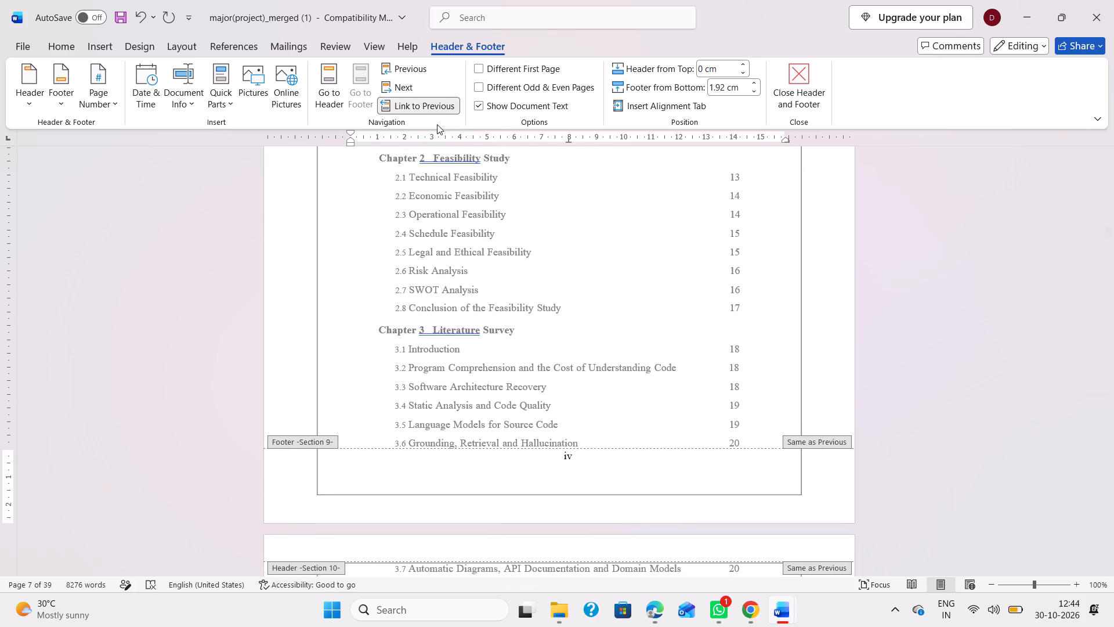
{"action": "left_click", "coordinate": [430, 109]}
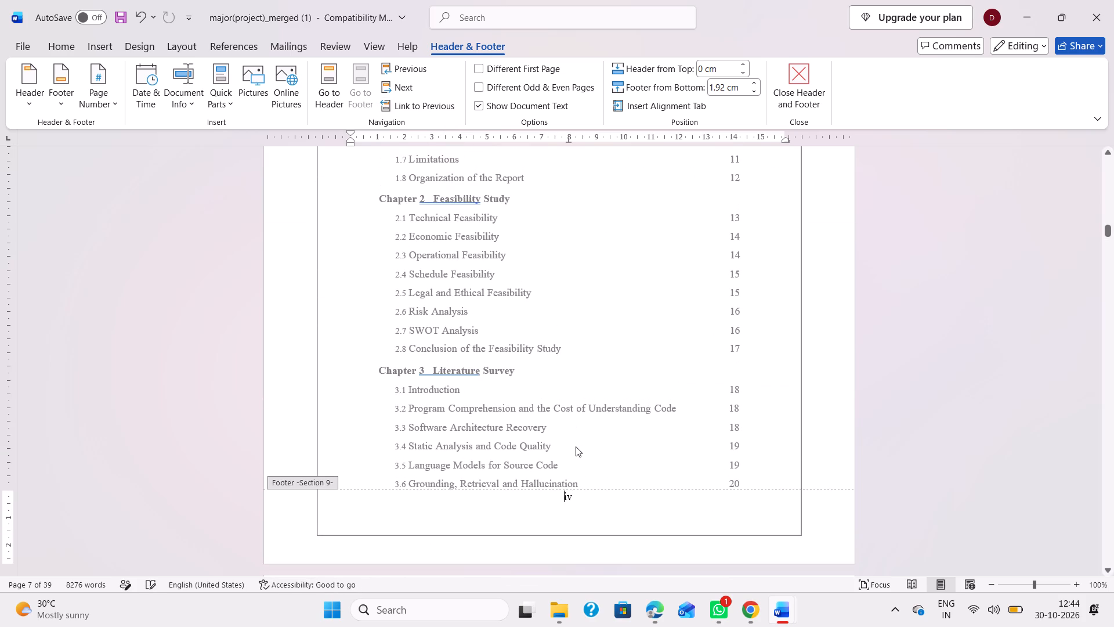
{"action": "key", "text": "Right"}
{"action": "key", "text": "BackSpace"}
Unlink the footer of the second table of contents page from the previous section and make its page number vi.
{"action": "scroll", "coordinate": [576, 446], "scroll_direction": "down", "scroll_amount": 3}
{"action": "scroll", "coordinate": [570, 400], "scroll_direction": "down", "scroll_amount": 2}
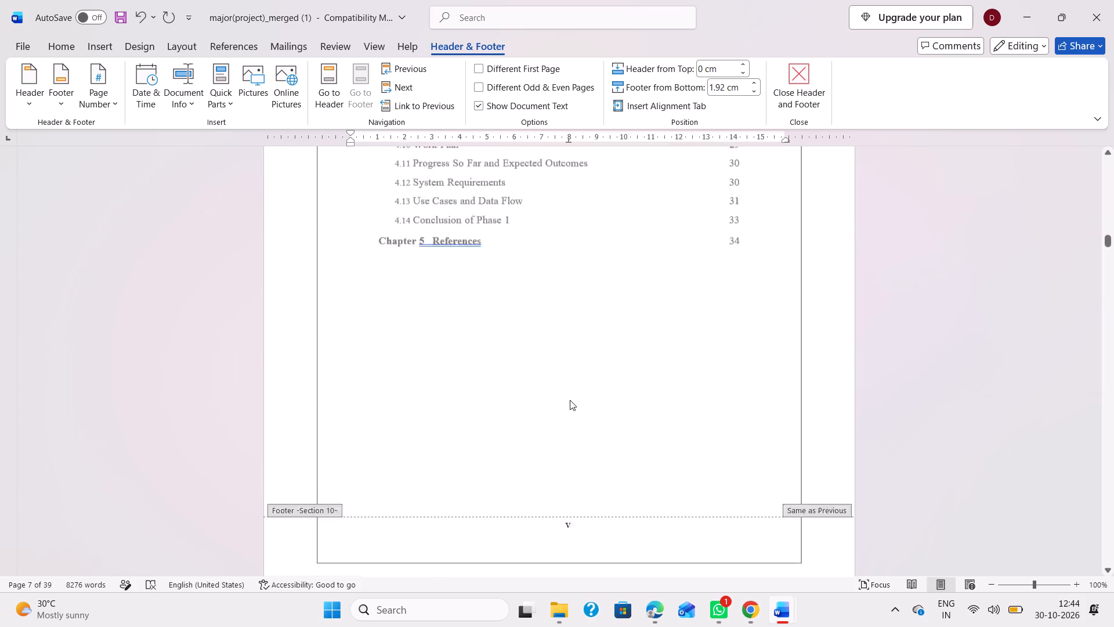
{"action": "left_click", "coordinate": [575, 485]}
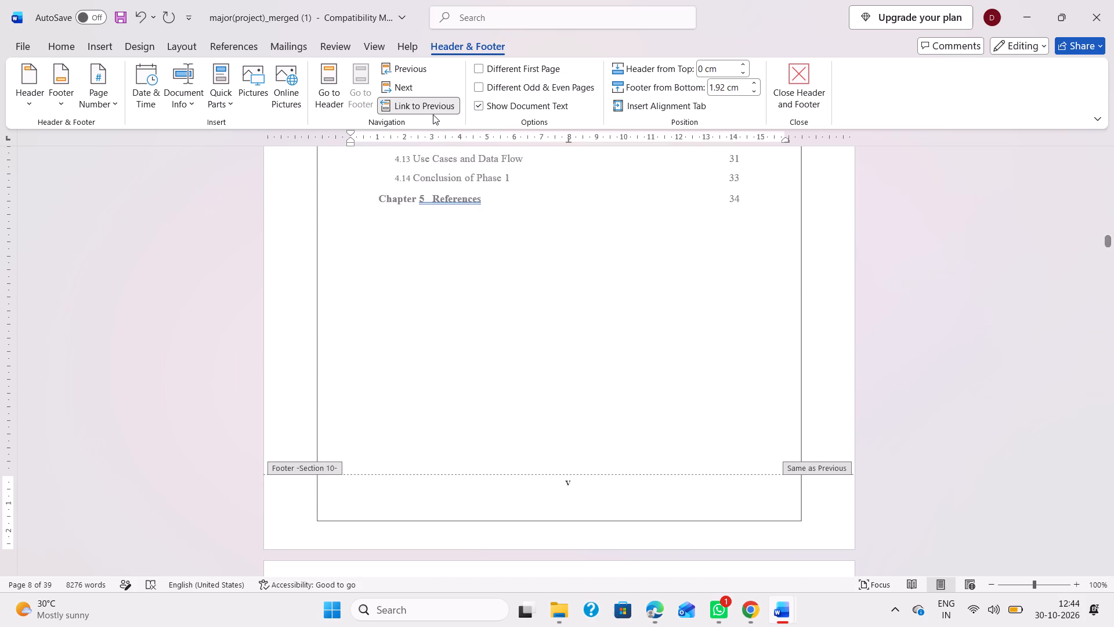
{"action": "left_click", "coordinate": [433, 110]}
{"action": "key", "text": "Right"}
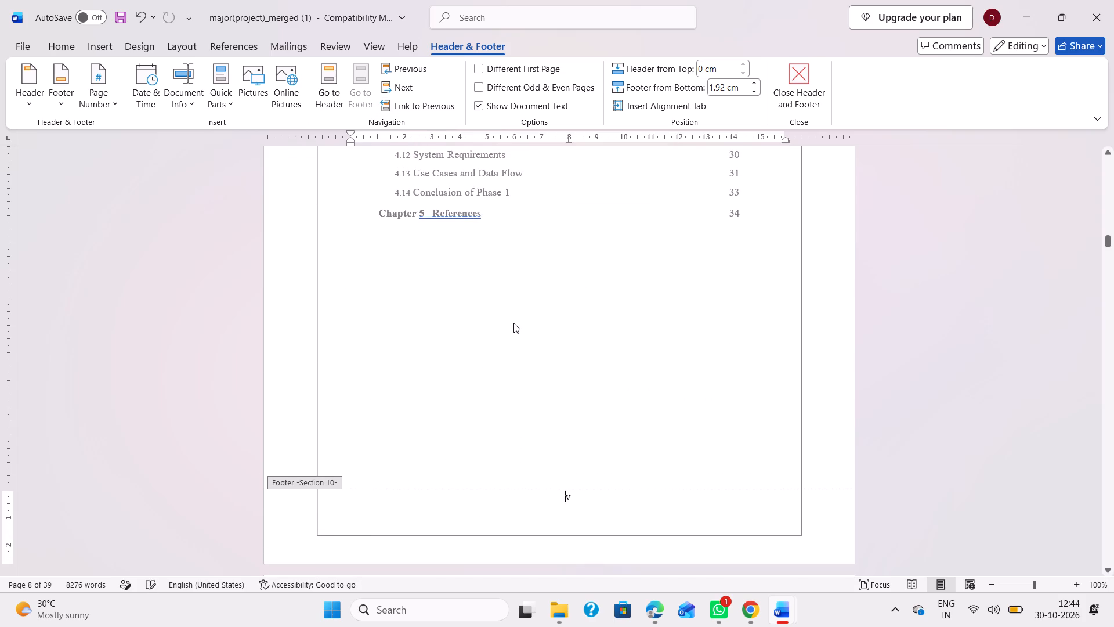
{"action": "key", "text": "i"}
Unlink the footer of the List of Tables and Figures page from the previous section, make its page number vii, and leave footer editing.
{"action": "scroll", "coordinate": [513, 323], "scroll_direction": "down", "scroll_amount": 3}
{"action": "scroll", "coordinate": [541, 390], "scroll_direction": "down", "scroll_amount": 1}
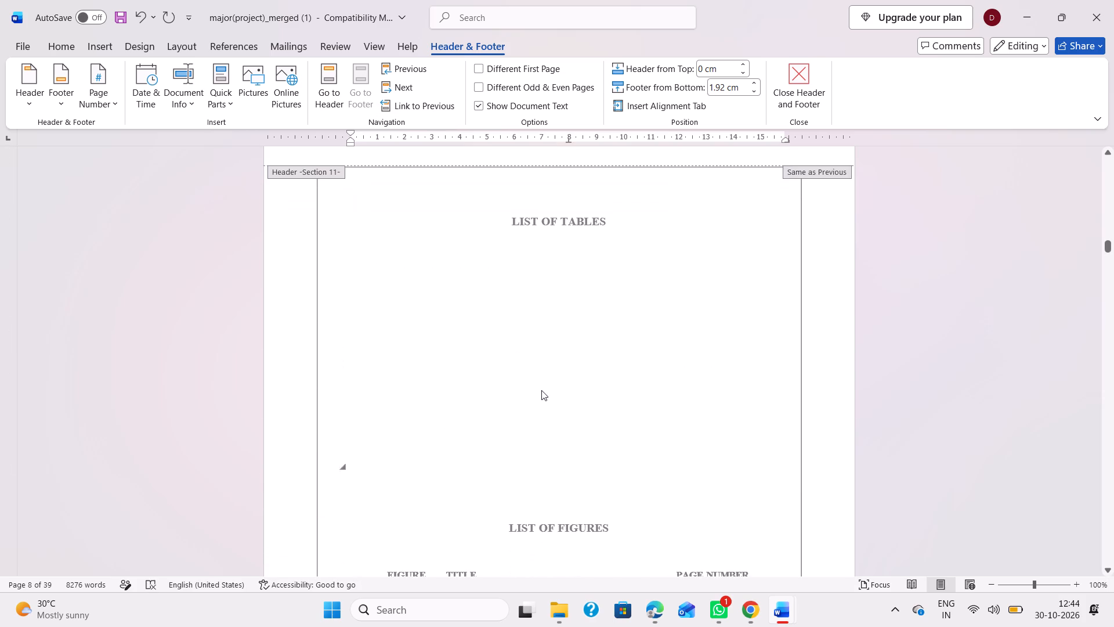
{"action": "scroll", "coordinate": [541, 390], "scroll_direction": "down", "scroll_amount": 2}
{"action": "left_click", "coordinate": [579, 353]}
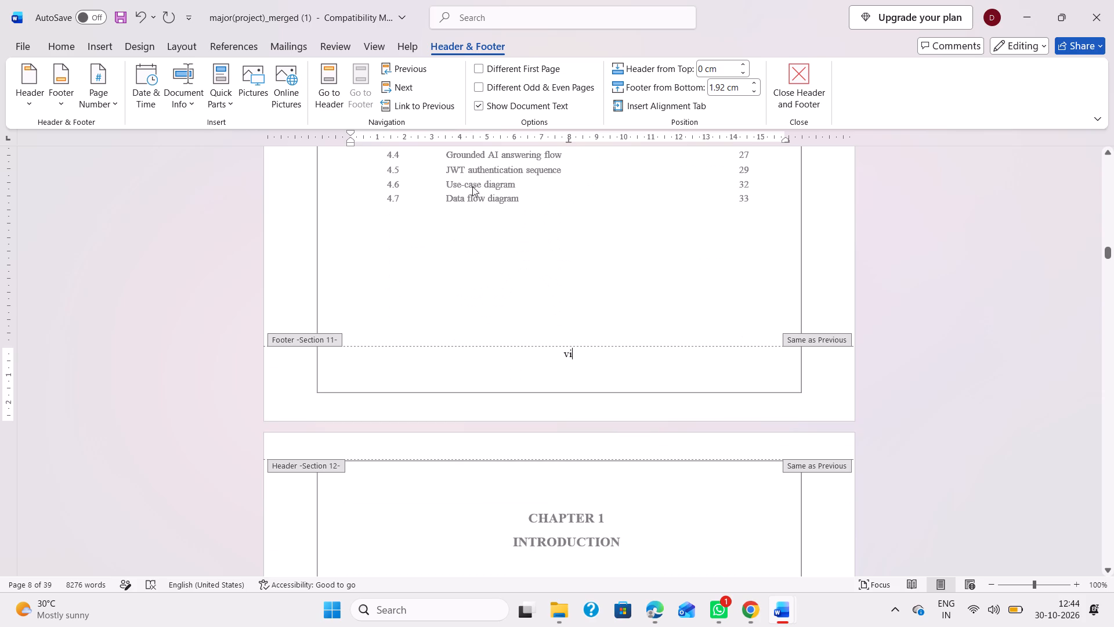
{"action": "left_click", "coordinate": [434, 104]}
{"action": "key", "text": "i"}
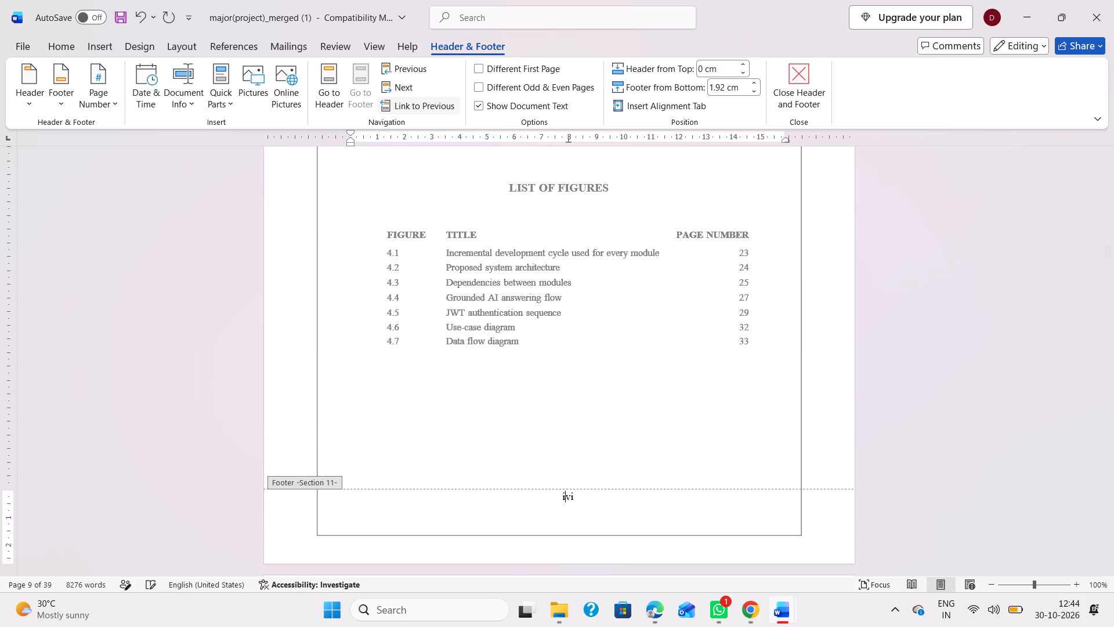
{"action": "key", "text": "Right"}
{"action": "key", "text": "Right"}
{"action": "key", "text": "Right"}
{"action": "key", "text": "Left"}
{"action": "key", "text": "i"}
{"action": "key", "text": "Left"}
{"action": "key", "text": "Left"}
{"action": "key", "text": "Left"}
{"action": "key", "text": "BackSpace"}
{"action": "scroll", "coordinate": [434, 104], "scroll_direction": "down", "scroll_amount": 5}
{"action": "scroll", "coordinate": [508, 297], "scroll_direction": "down", "scroll_amount": 3}
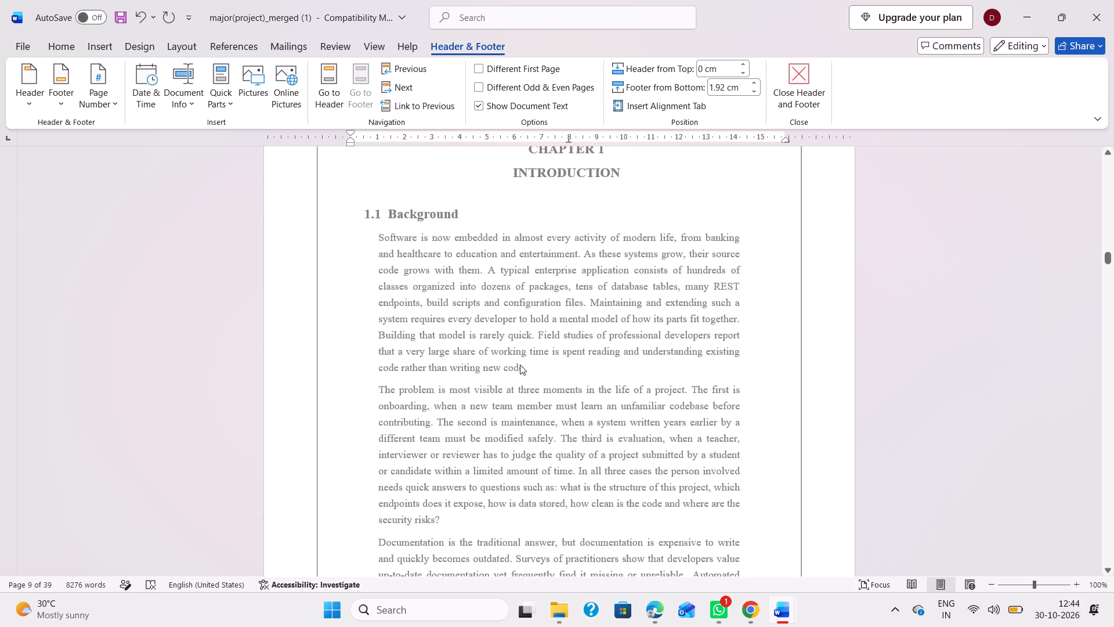
{"action": "scroll", "coordinate": [520, 365], "scroll_direction": "down", "scroll_amount": 2}
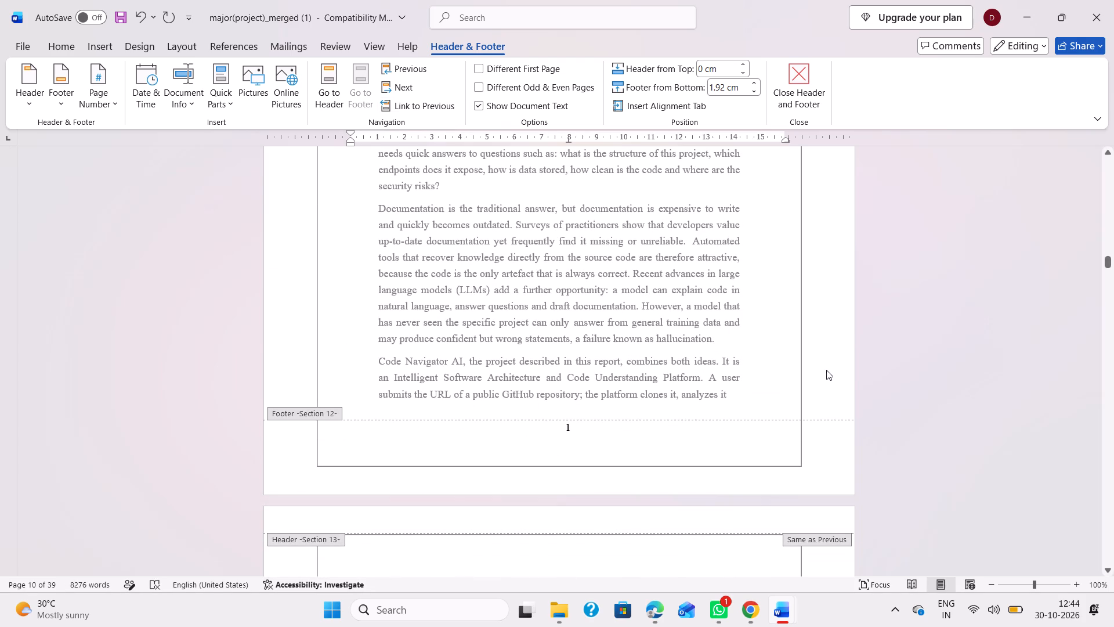
{"action": "double_click", "coordinate": [823, 337]}
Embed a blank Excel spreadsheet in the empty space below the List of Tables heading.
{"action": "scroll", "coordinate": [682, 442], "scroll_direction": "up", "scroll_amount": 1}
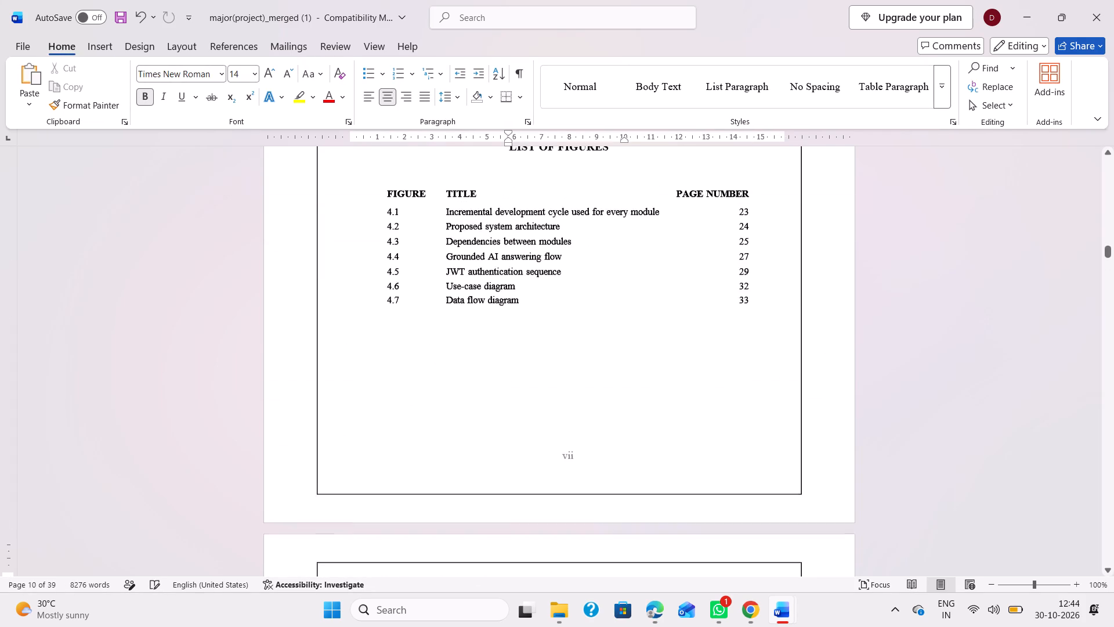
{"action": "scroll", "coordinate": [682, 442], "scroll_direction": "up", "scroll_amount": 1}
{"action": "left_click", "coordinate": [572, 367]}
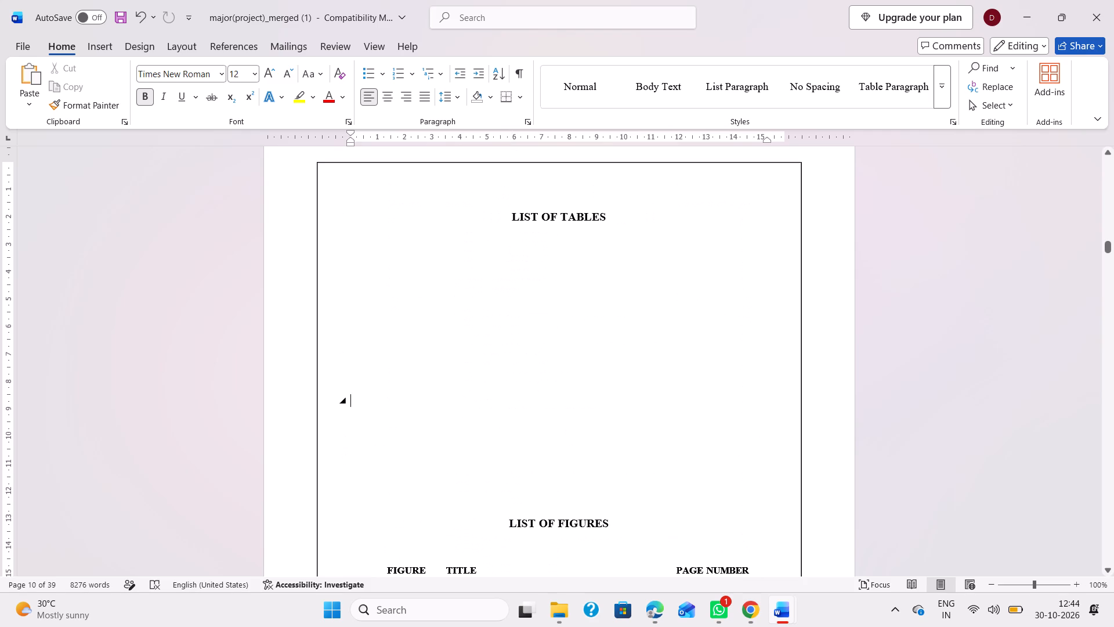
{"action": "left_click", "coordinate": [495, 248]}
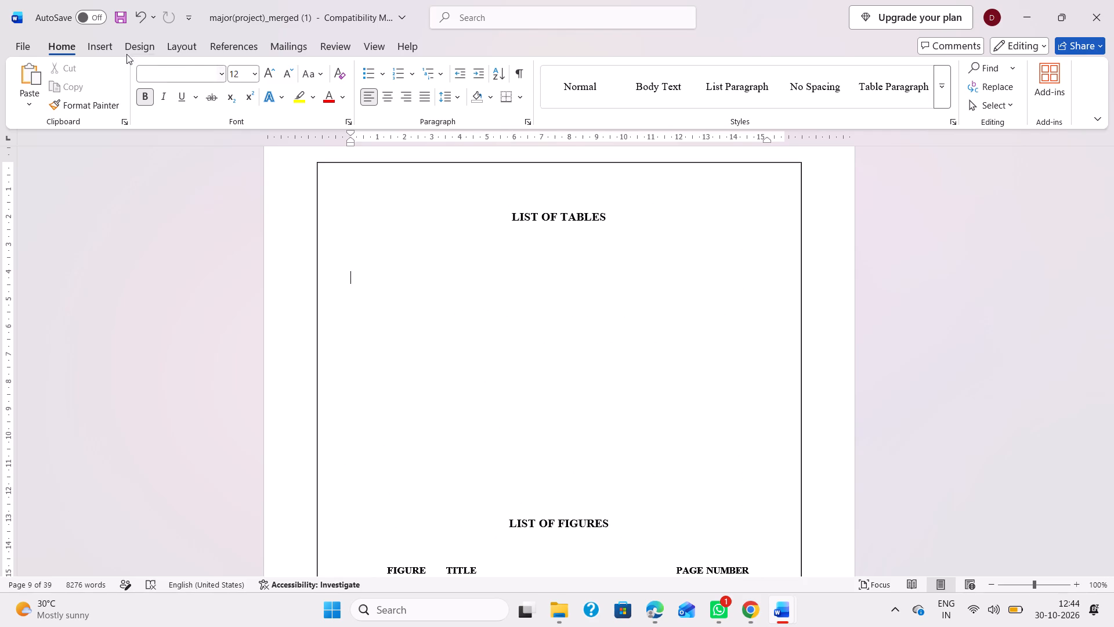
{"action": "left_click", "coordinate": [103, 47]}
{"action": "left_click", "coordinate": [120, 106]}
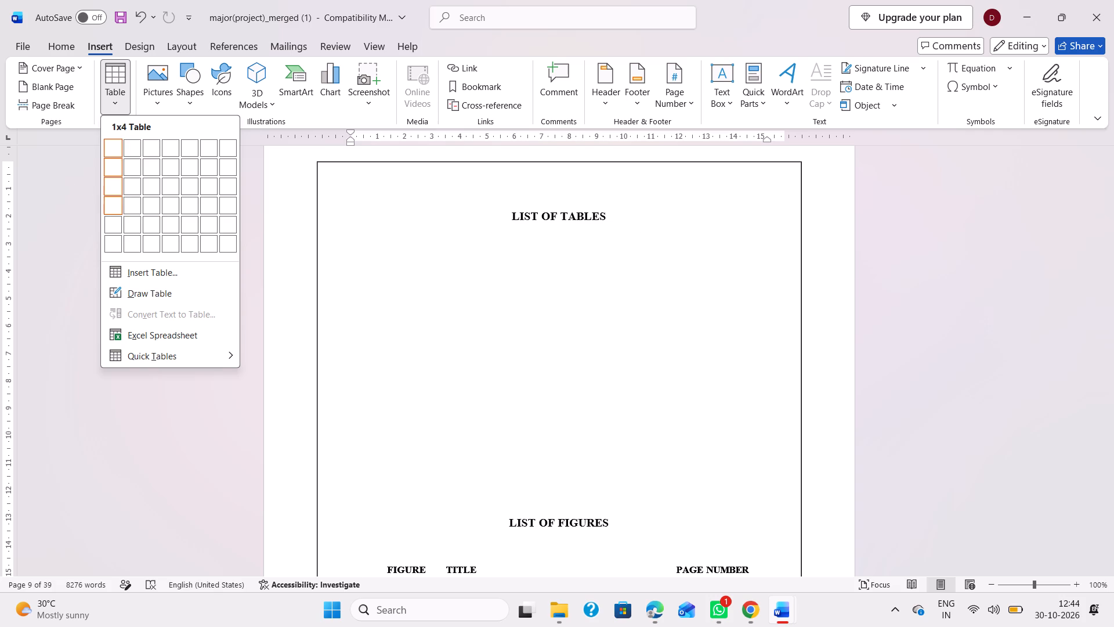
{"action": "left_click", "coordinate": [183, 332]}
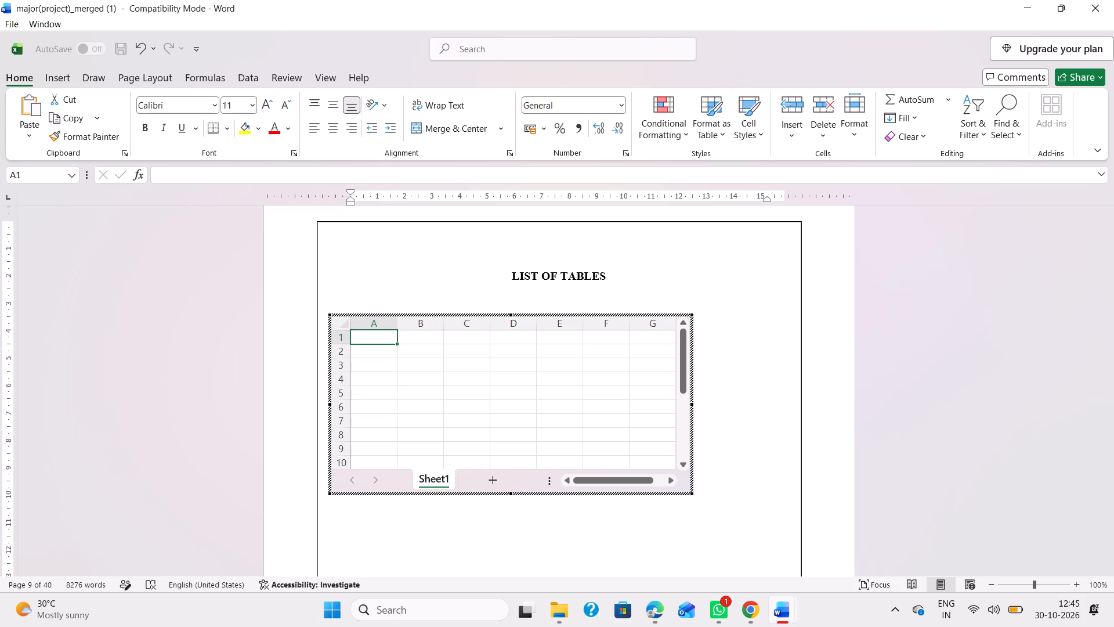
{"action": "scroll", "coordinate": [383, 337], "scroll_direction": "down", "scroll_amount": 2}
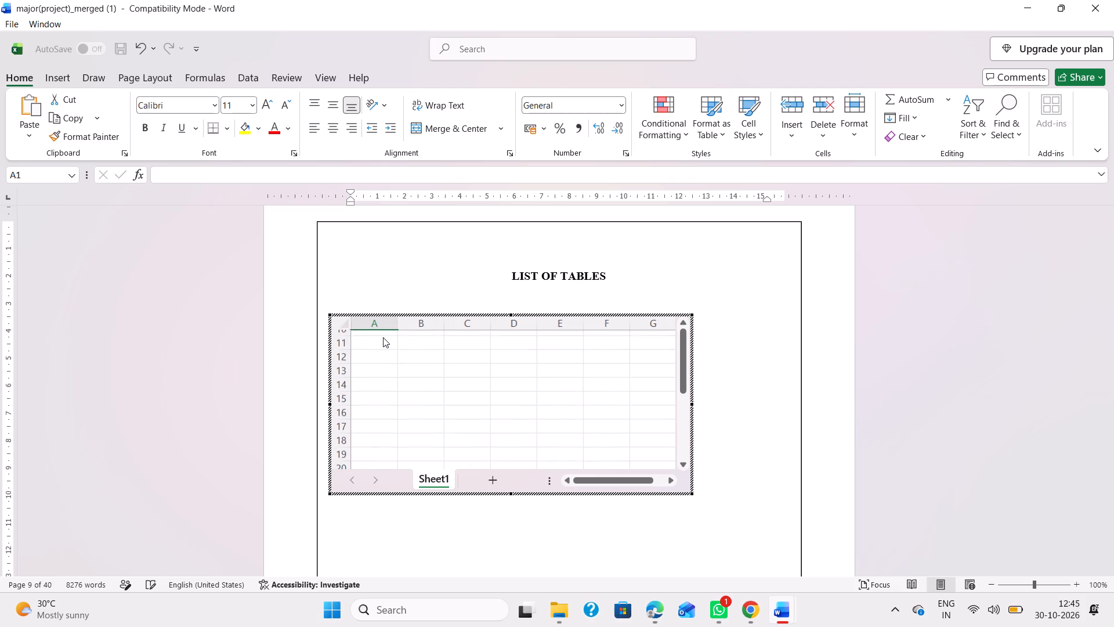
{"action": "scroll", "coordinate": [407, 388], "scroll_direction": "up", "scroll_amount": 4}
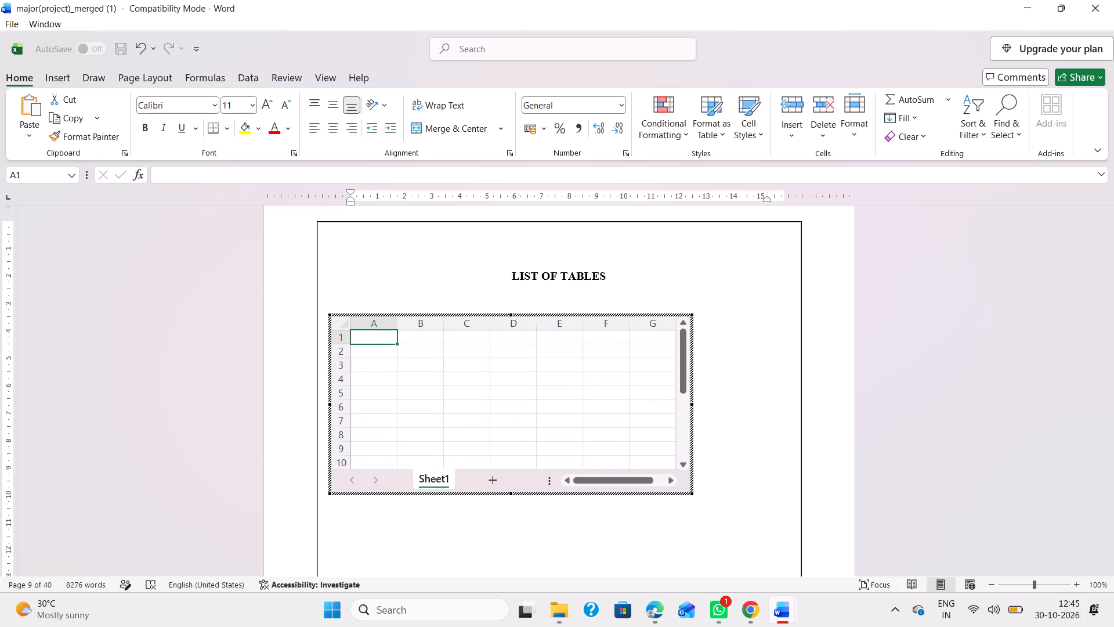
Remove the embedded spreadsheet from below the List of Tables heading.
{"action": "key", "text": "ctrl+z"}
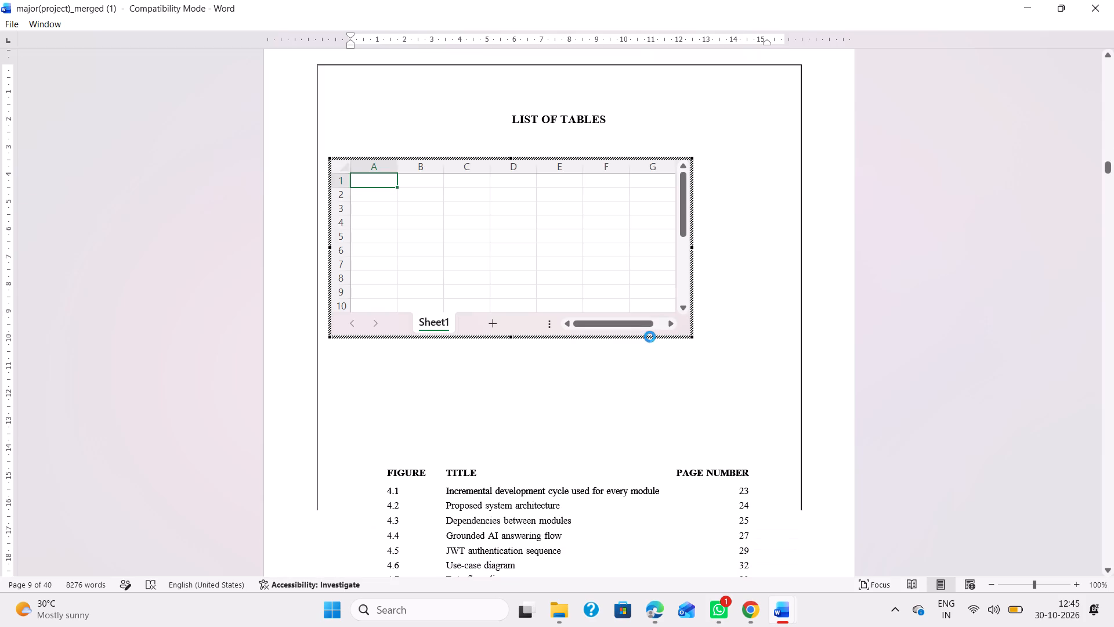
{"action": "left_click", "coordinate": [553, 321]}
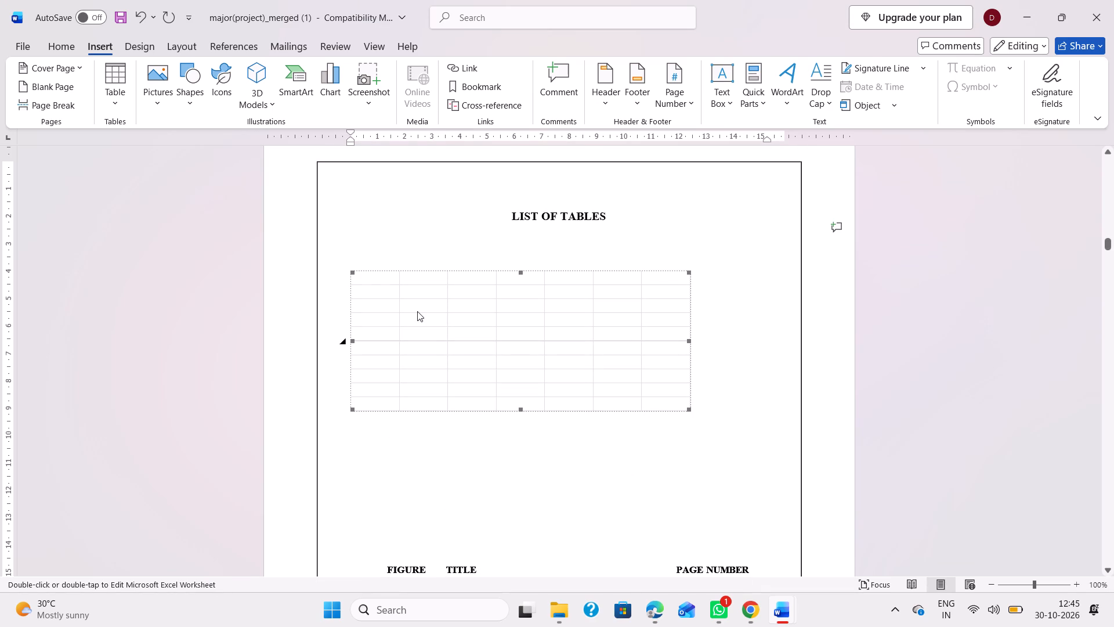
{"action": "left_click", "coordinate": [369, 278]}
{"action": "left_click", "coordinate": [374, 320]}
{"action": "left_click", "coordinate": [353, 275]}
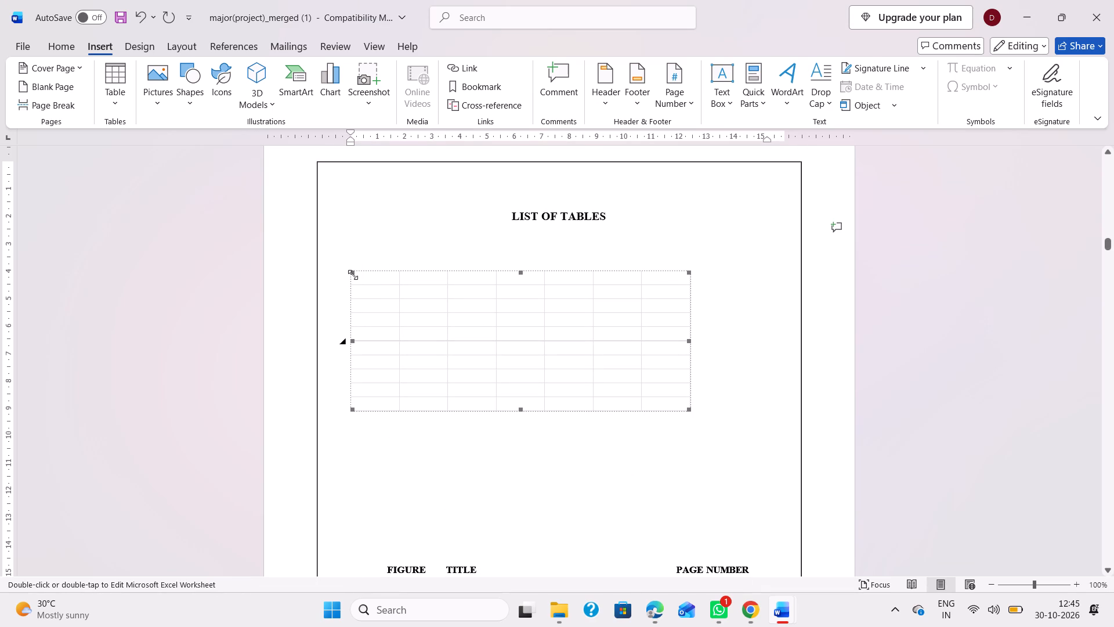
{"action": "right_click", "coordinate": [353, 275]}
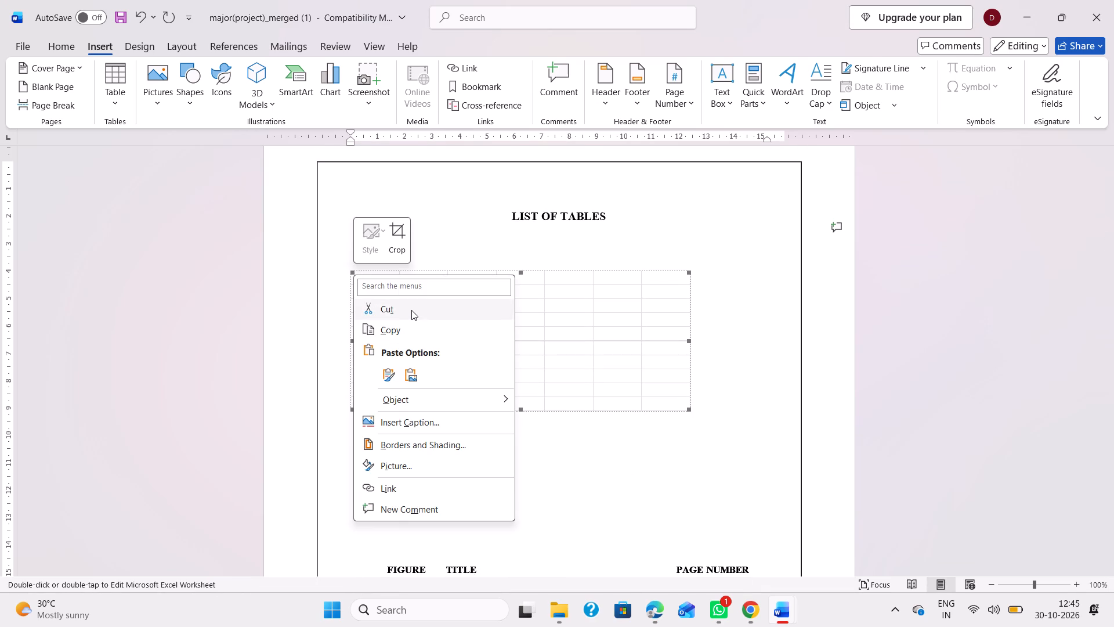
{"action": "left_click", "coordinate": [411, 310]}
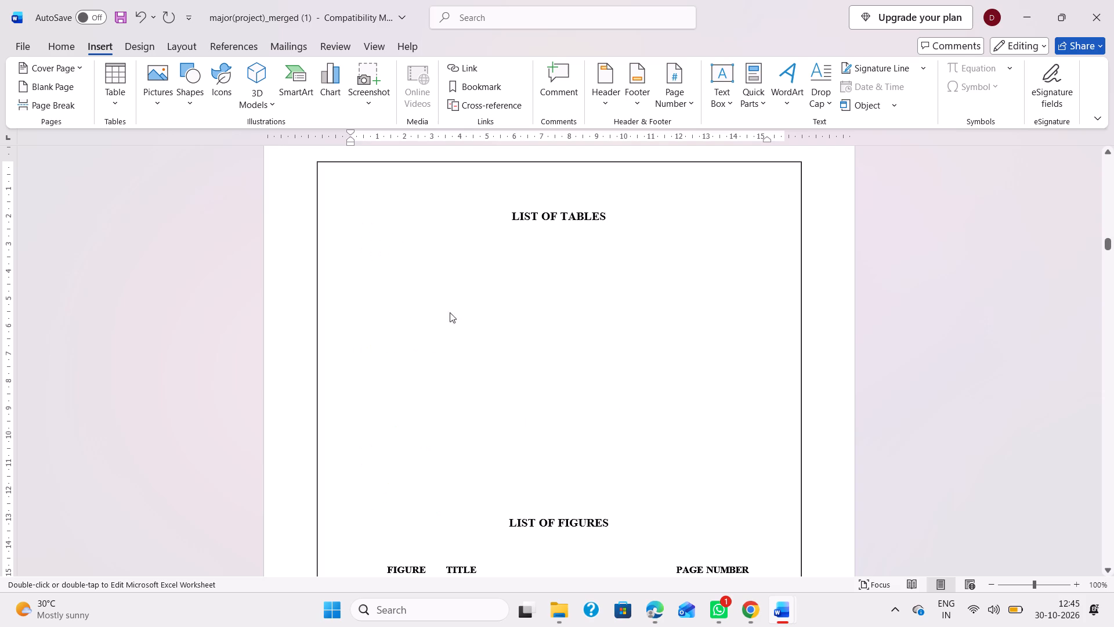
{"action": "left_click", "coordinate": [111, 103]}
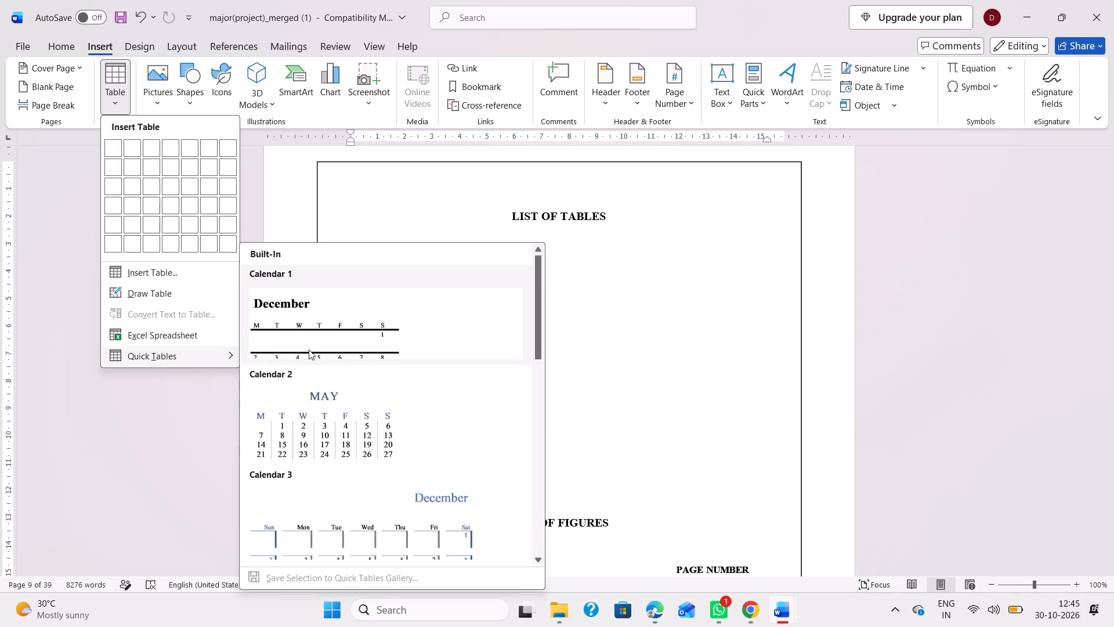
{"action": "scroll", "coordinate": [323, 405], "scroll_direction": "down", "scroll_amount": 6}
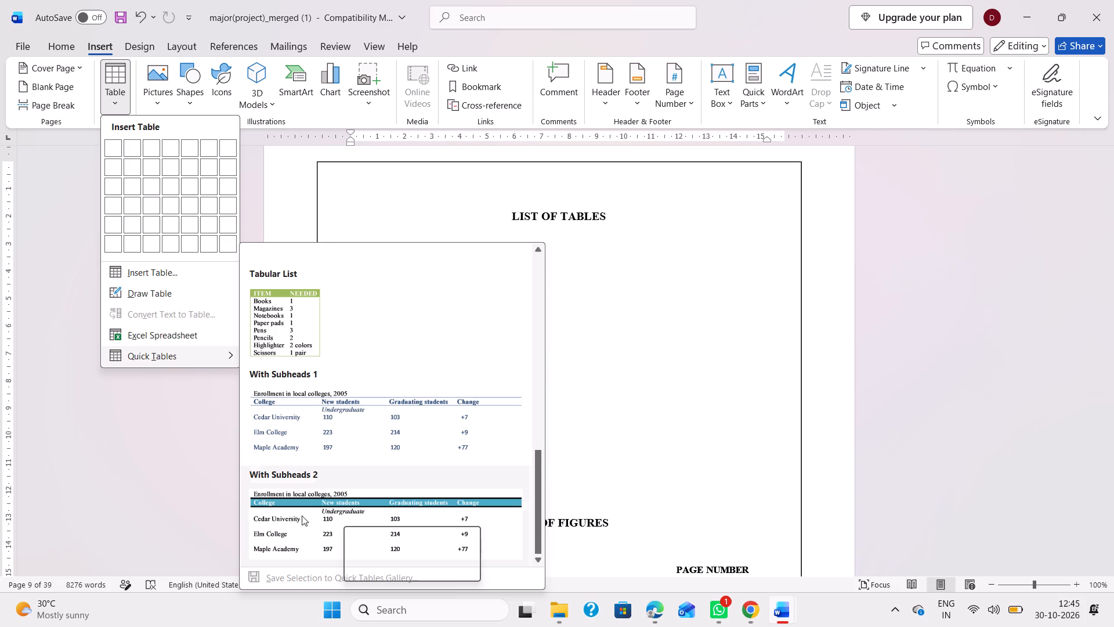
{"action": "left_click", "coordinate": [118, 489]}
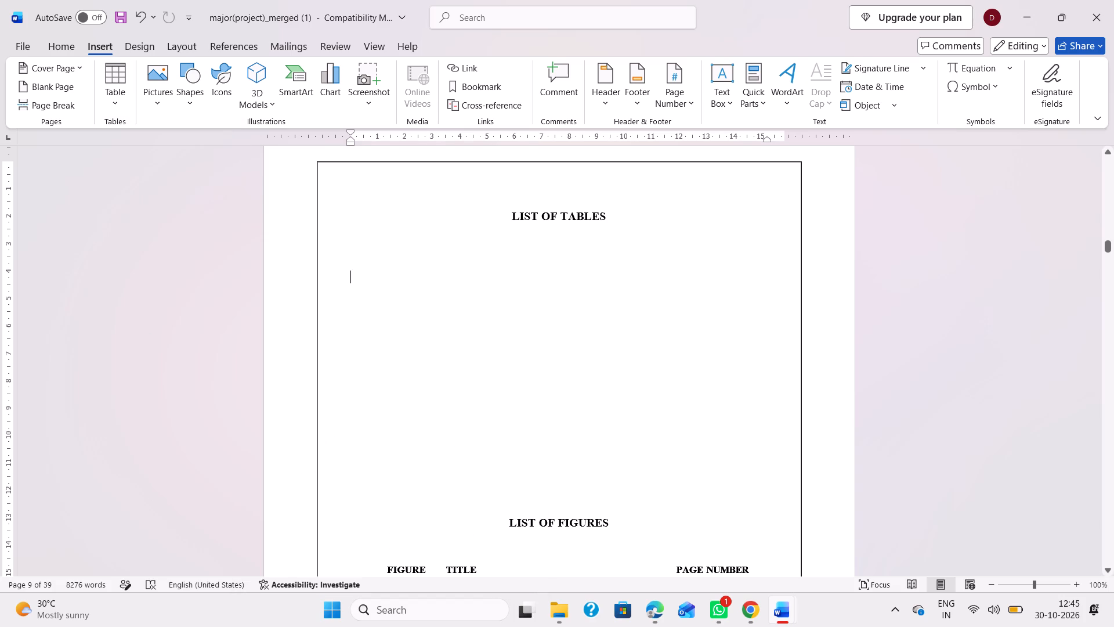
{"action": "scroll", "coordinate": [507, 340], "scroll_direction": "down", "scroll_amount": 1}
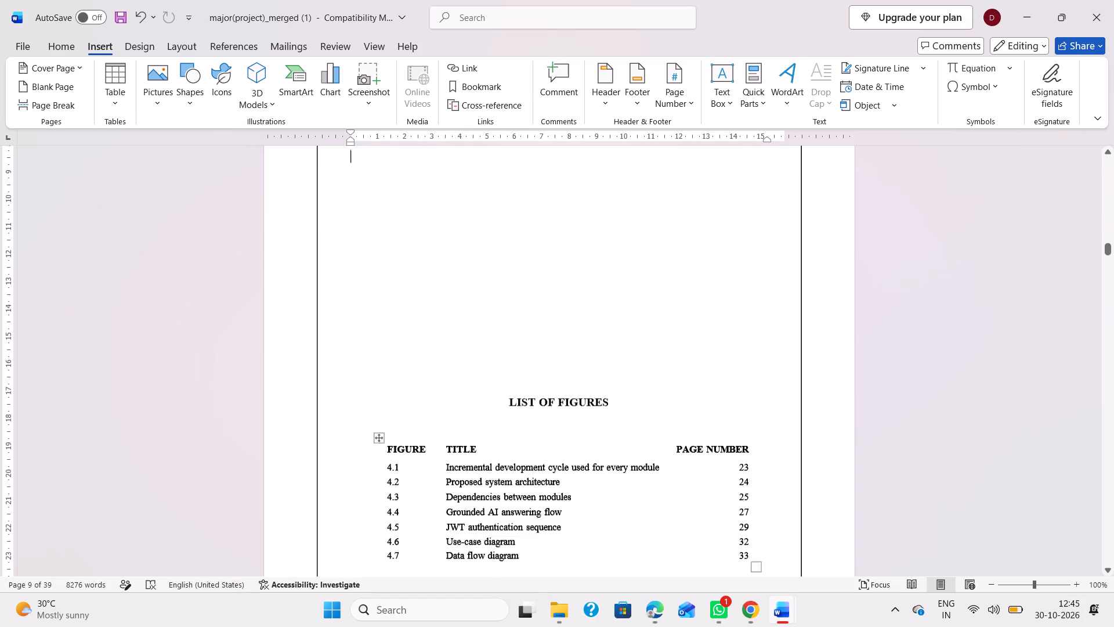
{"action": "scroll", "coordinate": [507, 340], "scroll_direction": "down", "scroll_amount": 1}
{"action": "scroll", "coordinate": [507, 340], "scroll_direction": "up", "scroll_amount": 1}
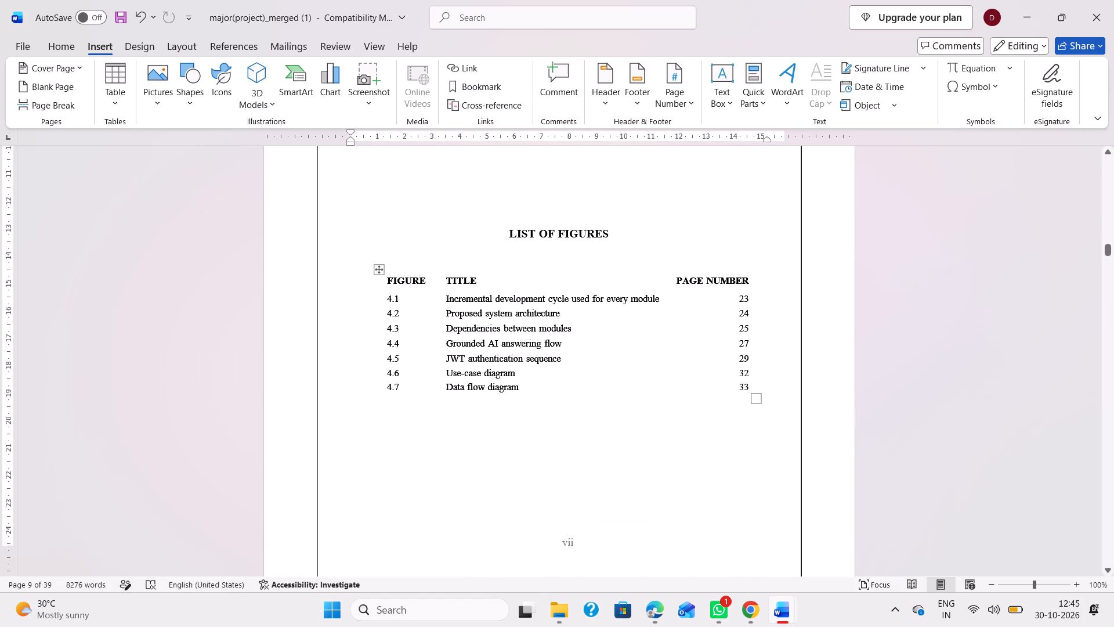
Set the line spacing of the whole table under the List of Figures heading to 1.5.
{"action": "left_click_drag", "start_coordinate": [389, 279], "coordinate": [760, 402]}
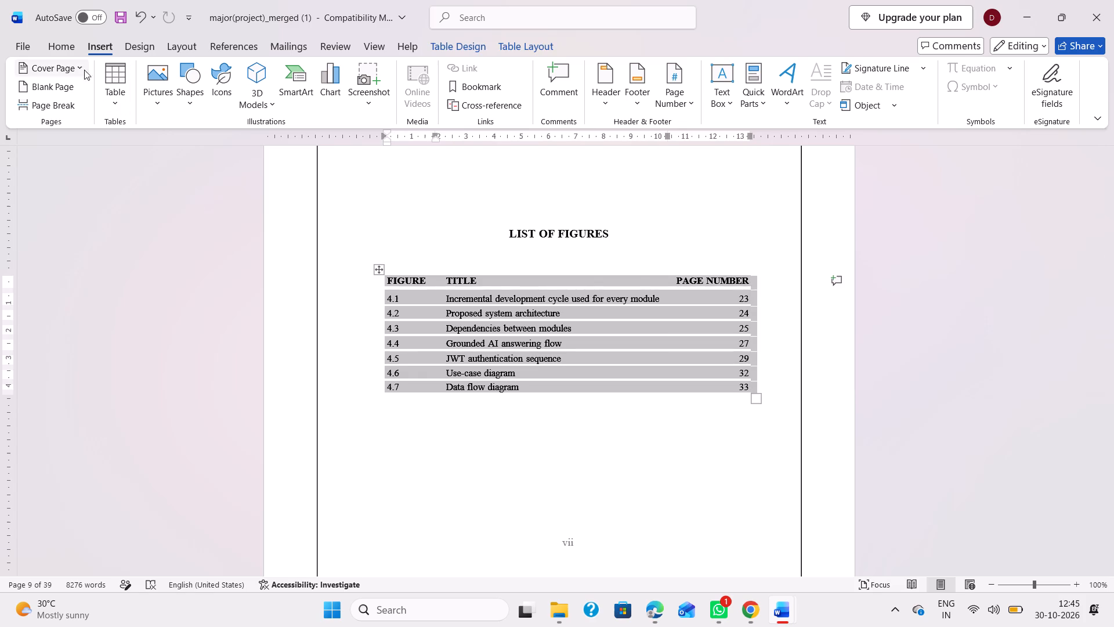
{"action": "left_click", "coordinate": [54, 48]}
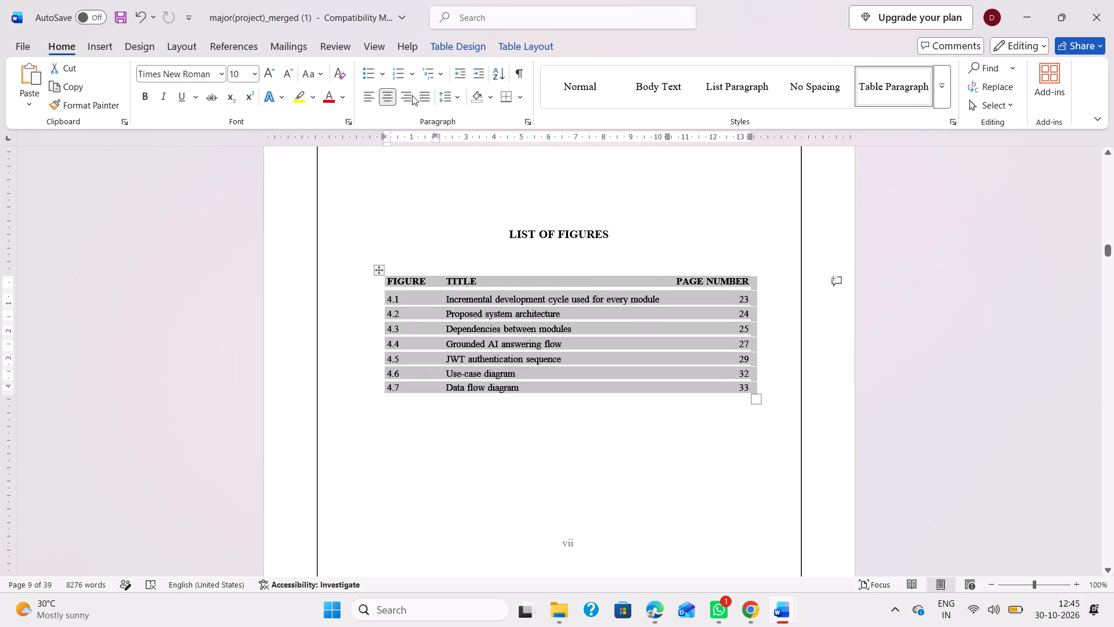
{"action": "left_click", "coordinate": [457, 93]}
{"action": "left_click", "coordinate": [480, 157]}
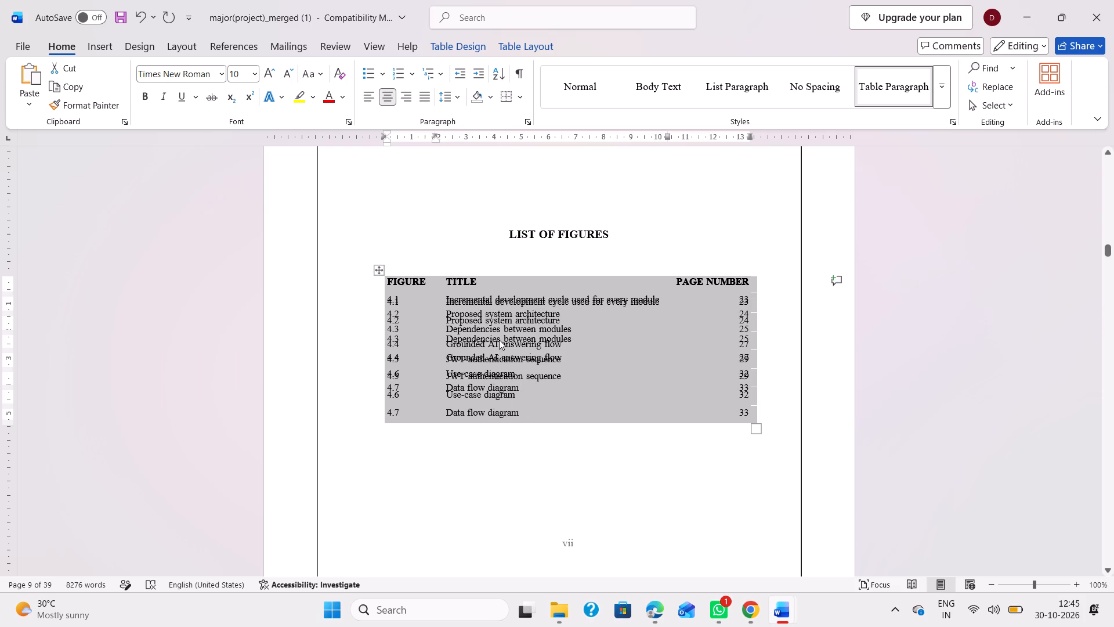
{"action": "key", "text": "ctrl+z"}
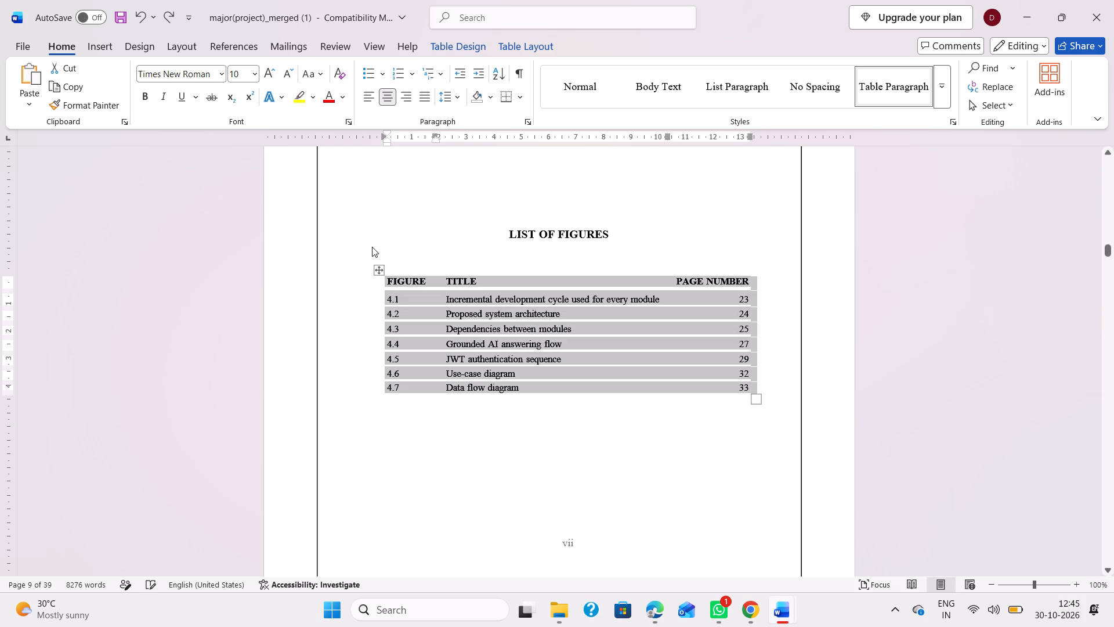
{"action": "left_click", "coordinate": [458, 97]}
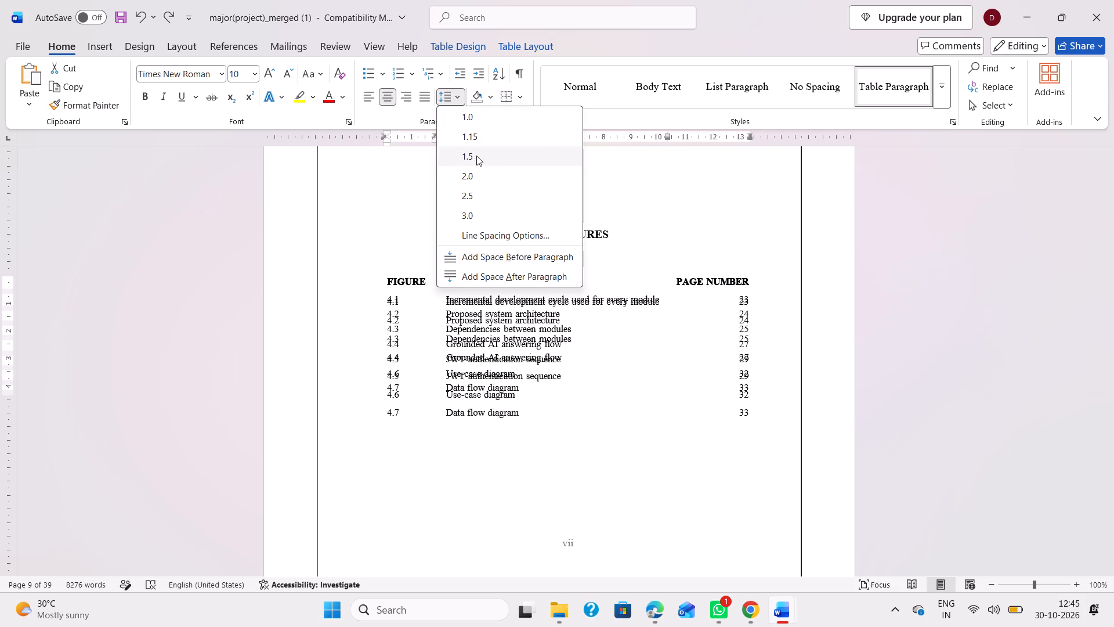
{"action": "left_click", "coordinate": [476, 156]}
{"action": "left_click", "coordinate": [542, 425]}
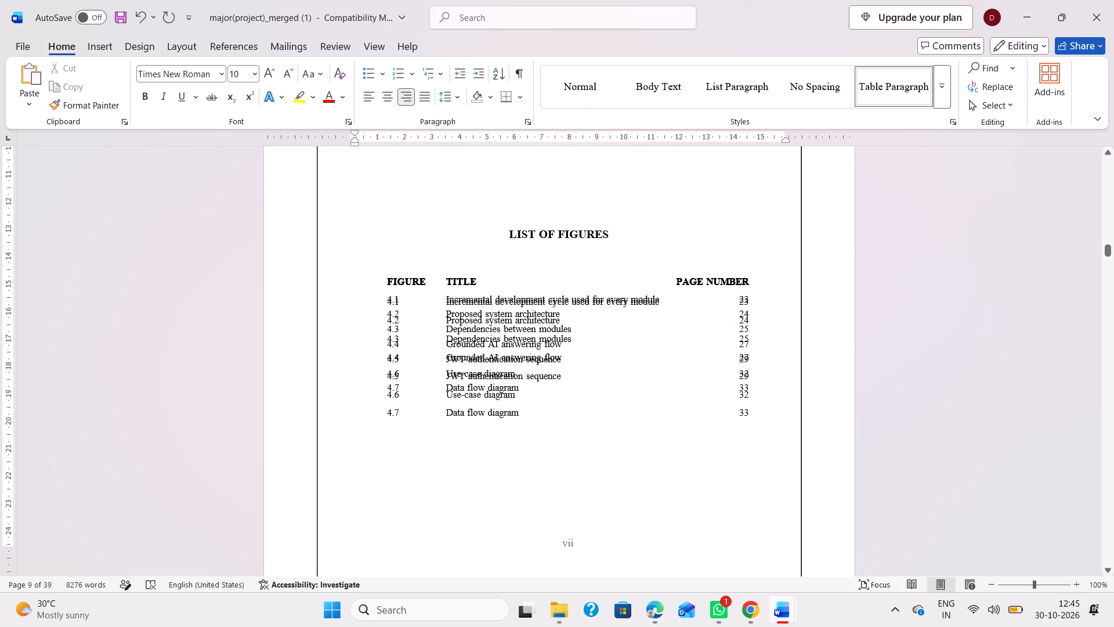
Move the overlapping duplicate List of Figures table down off the other copy and cut it from the page.
{"action": "left_click_drag", "start_coordinate": [381, 271], "coordinate": [380, 329]}
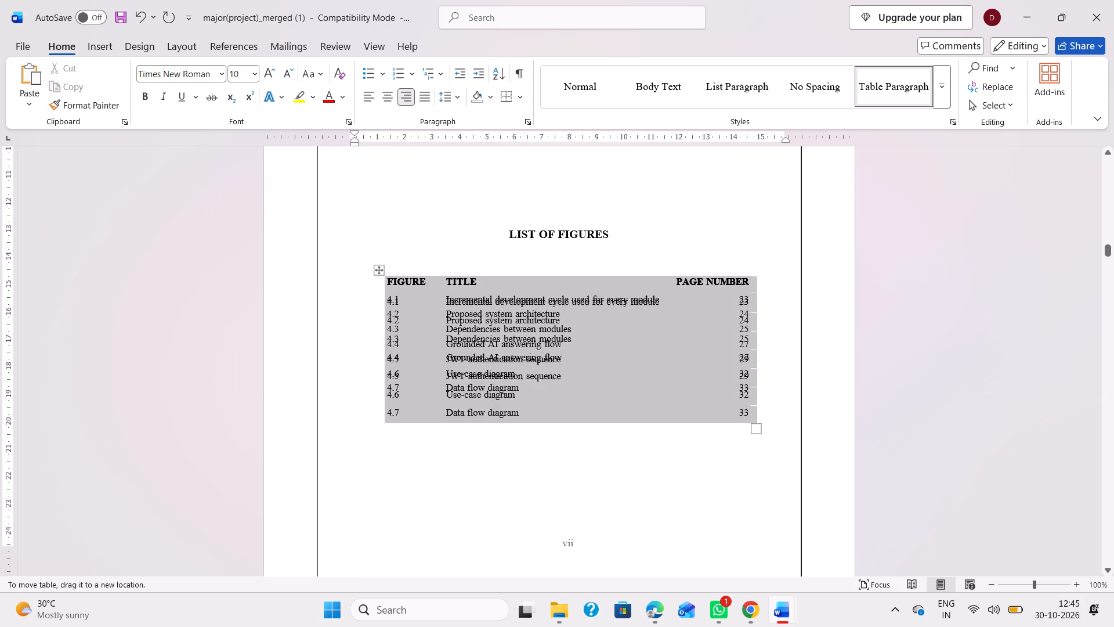
{"action": "left_click_drag", "start_coordinate": [380, 329], "coordinate": [379, 336]}
{"action": "left_click", "coordinate": [449, 281]}
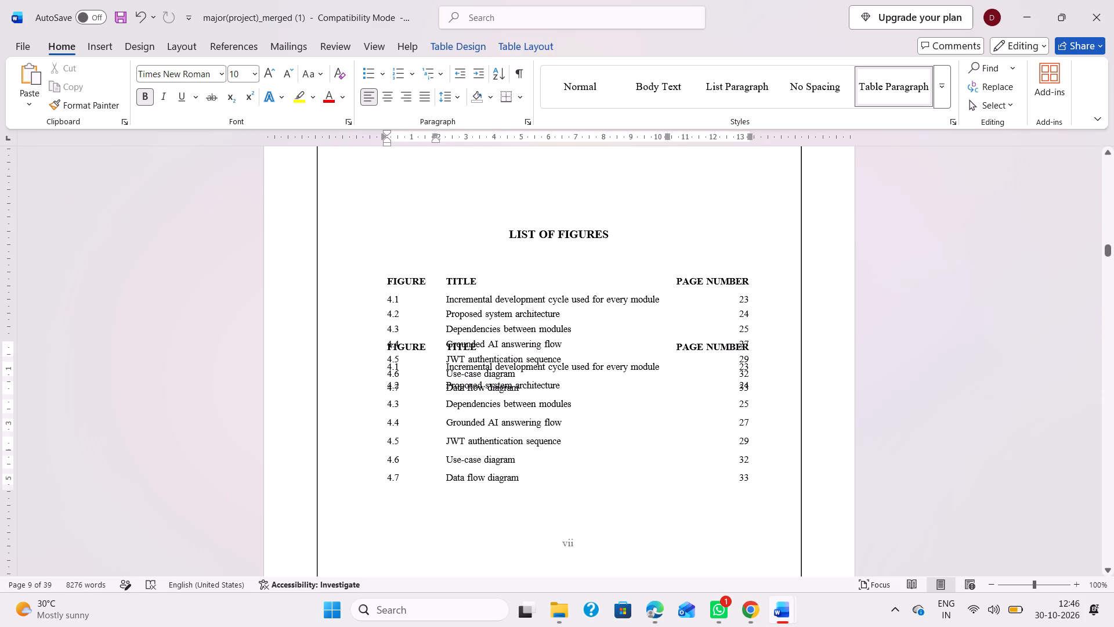
{"action": "right_click", "coordinate": [379, 269]}
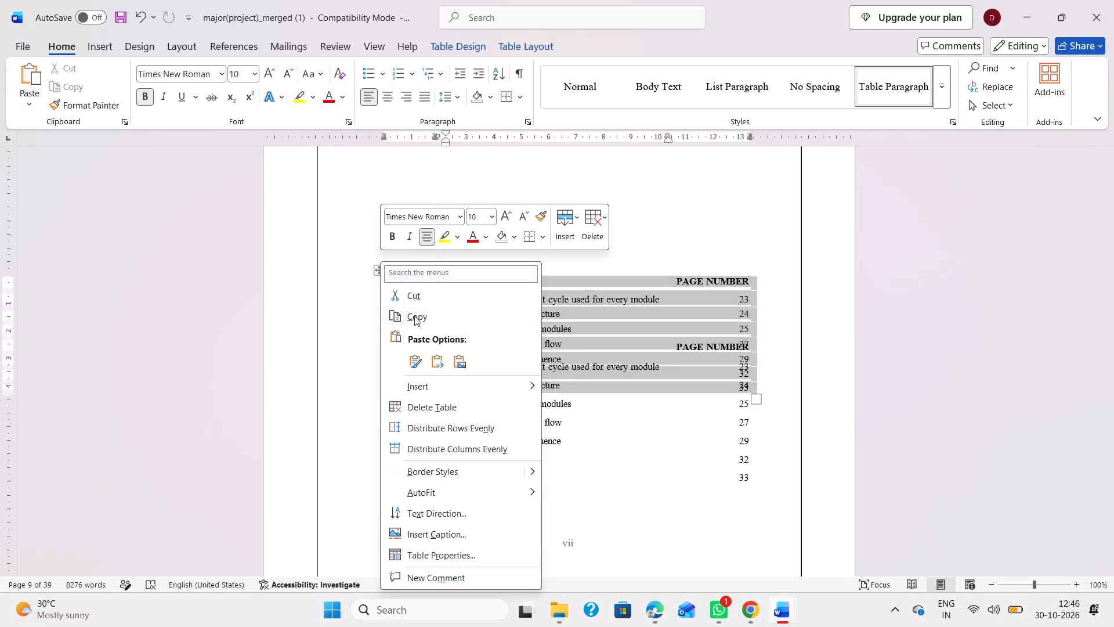
{"action": "left_click", "coordinate": [355, 339]}
{"action": "left_click", "coordinate": [450, 412]}
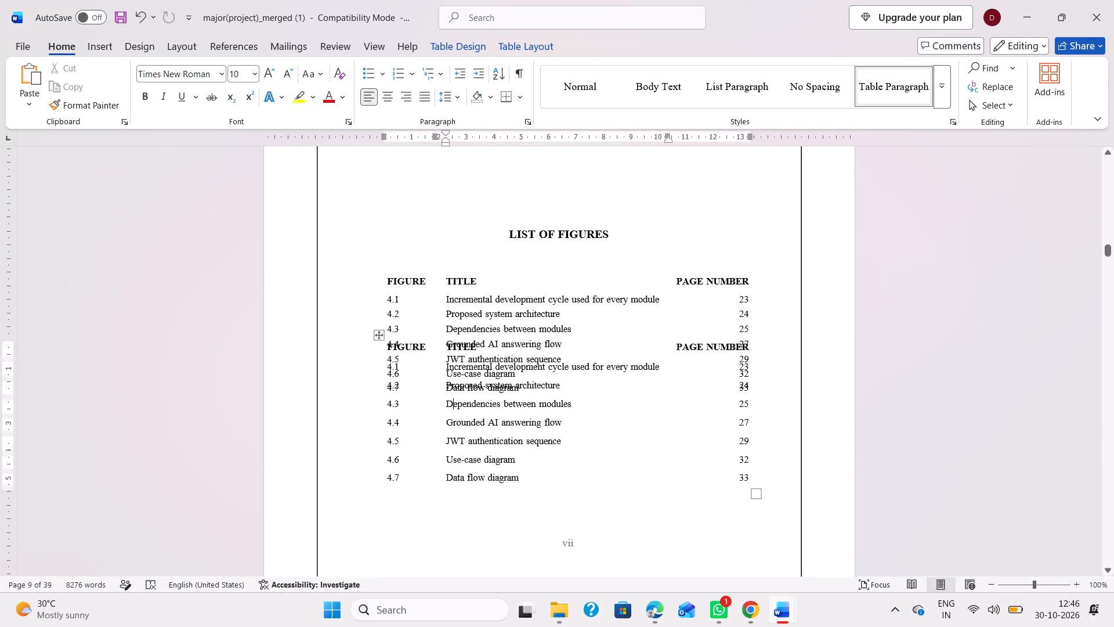
{"action": "right_click", "coordinate": [378, 338]}
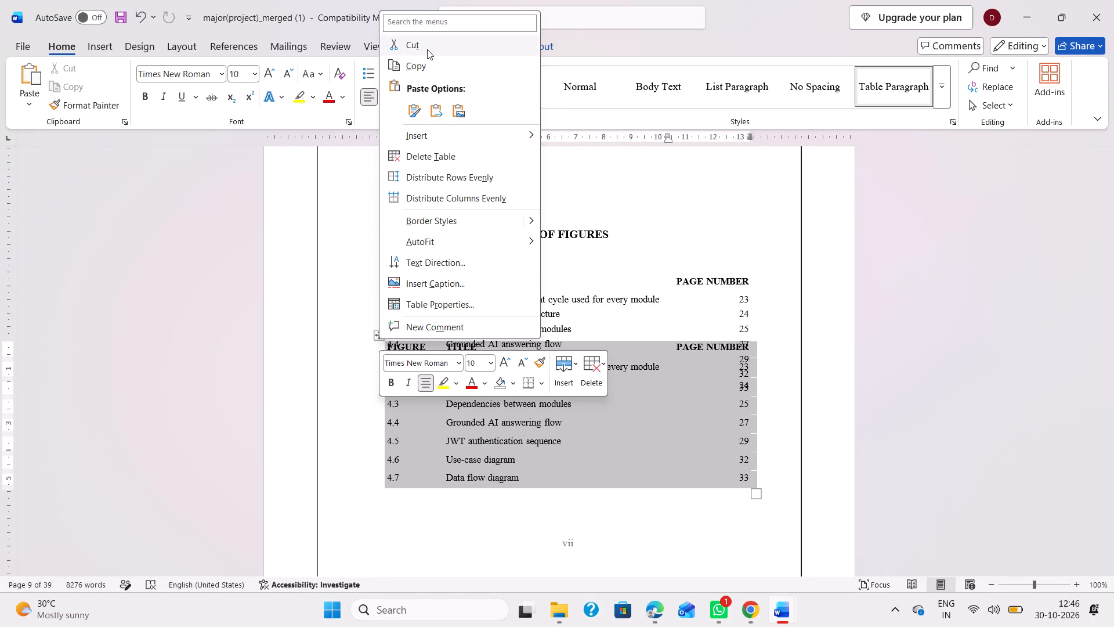
{"action": "left_click", "coordinate": [427, 49]}
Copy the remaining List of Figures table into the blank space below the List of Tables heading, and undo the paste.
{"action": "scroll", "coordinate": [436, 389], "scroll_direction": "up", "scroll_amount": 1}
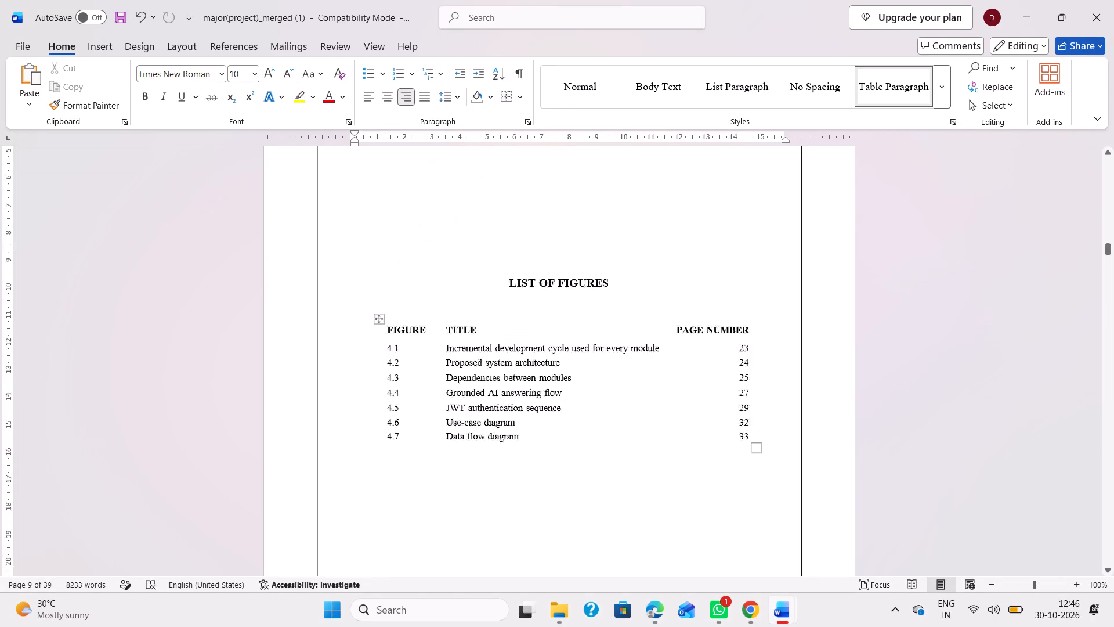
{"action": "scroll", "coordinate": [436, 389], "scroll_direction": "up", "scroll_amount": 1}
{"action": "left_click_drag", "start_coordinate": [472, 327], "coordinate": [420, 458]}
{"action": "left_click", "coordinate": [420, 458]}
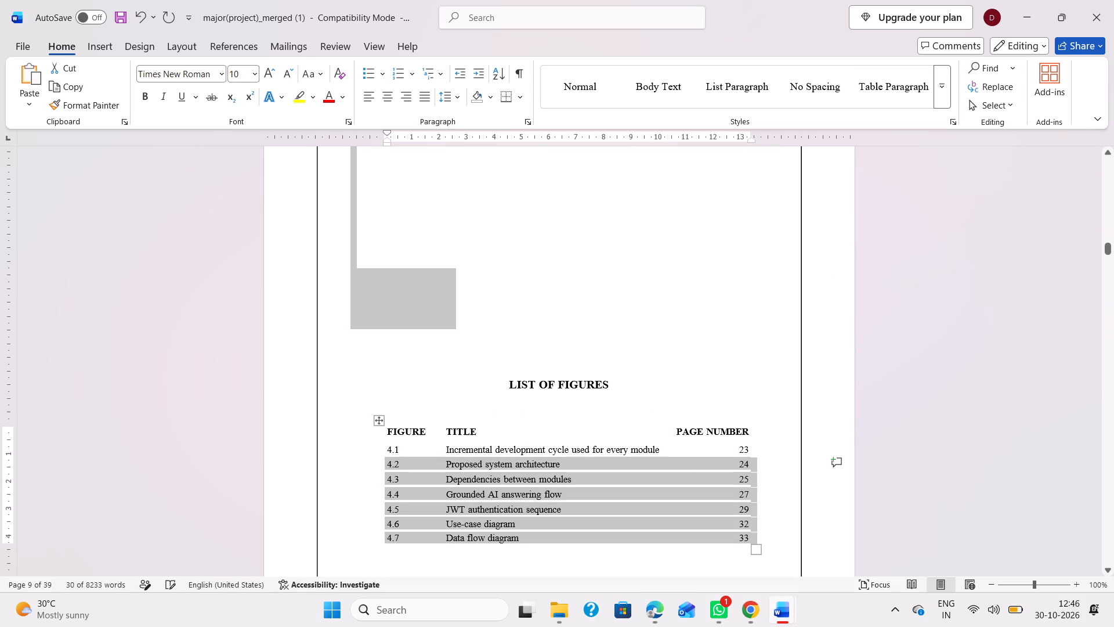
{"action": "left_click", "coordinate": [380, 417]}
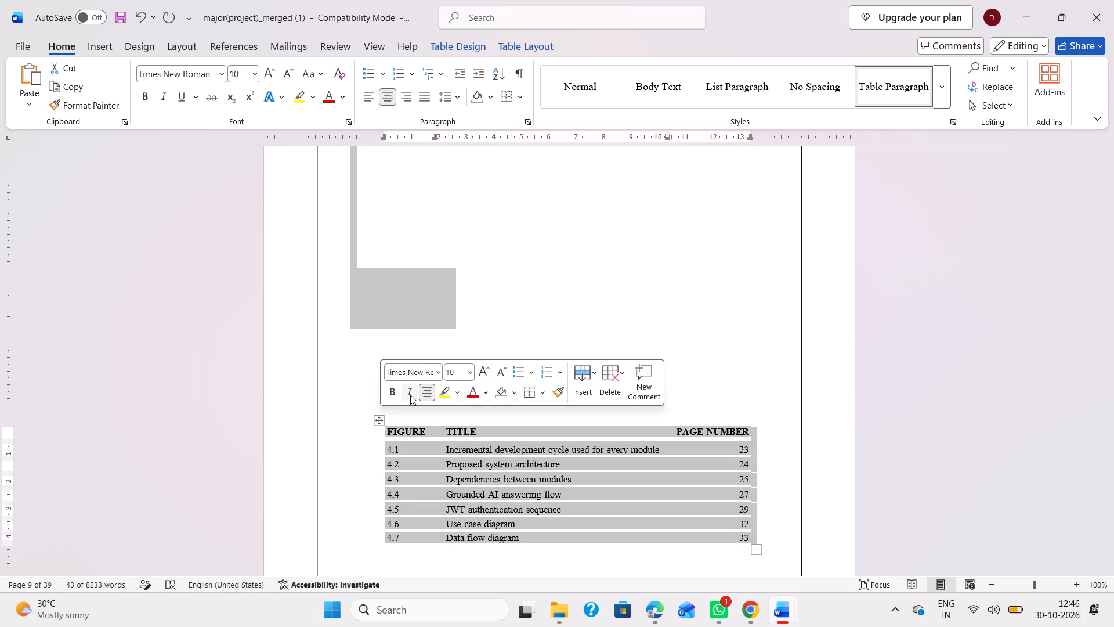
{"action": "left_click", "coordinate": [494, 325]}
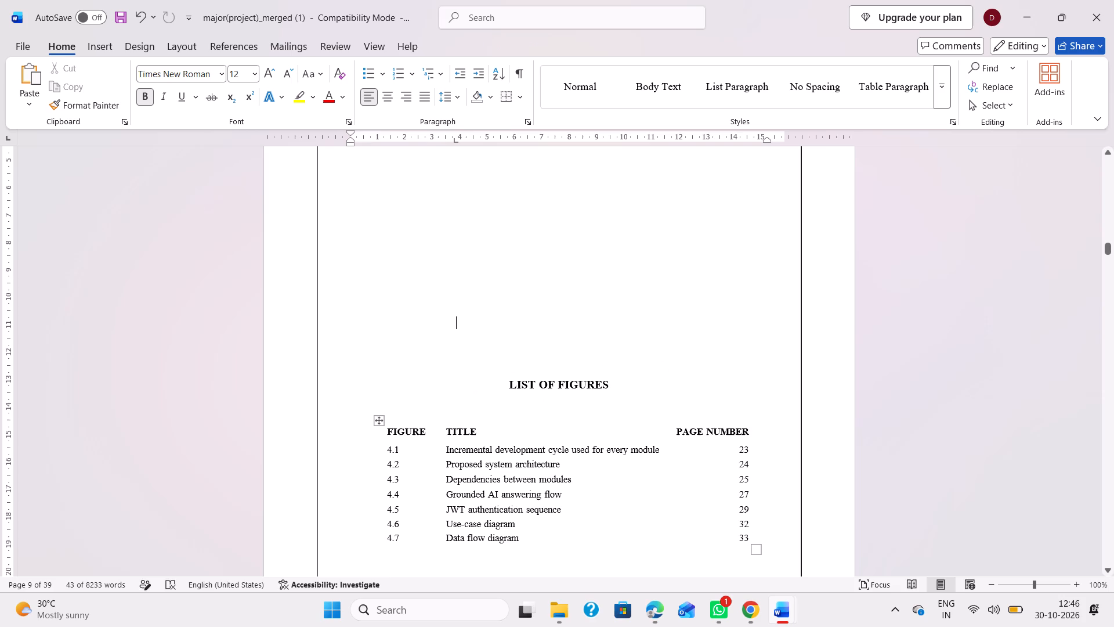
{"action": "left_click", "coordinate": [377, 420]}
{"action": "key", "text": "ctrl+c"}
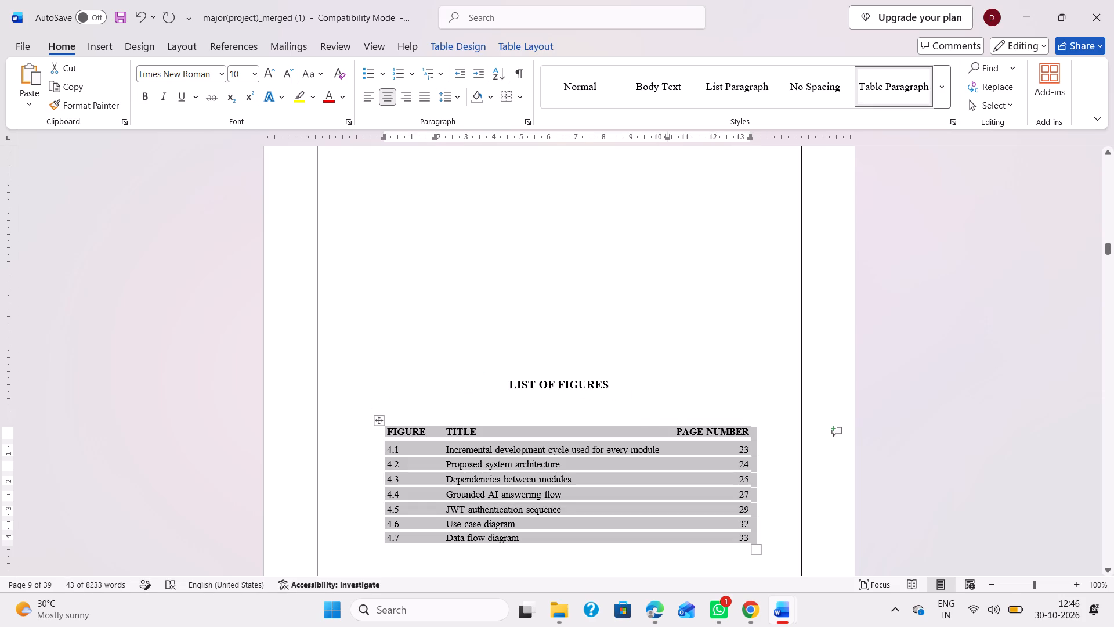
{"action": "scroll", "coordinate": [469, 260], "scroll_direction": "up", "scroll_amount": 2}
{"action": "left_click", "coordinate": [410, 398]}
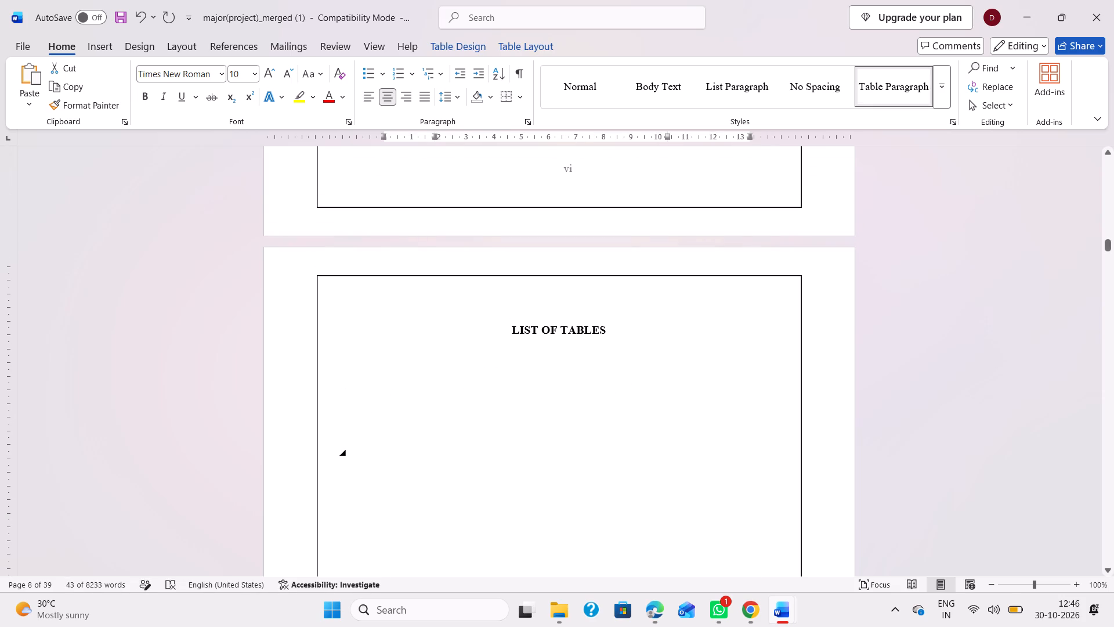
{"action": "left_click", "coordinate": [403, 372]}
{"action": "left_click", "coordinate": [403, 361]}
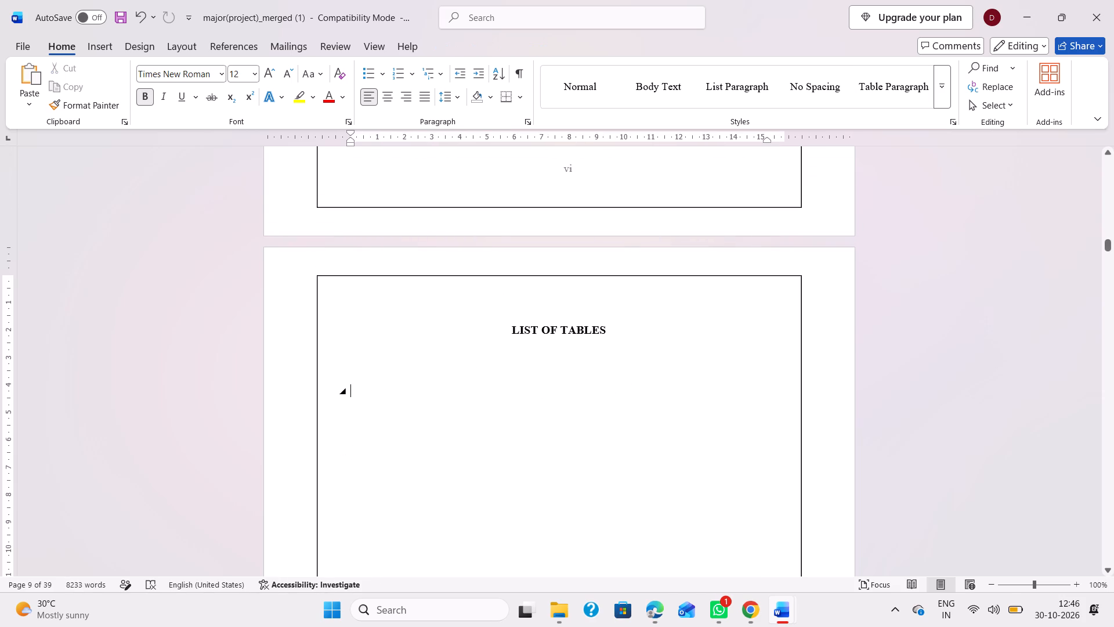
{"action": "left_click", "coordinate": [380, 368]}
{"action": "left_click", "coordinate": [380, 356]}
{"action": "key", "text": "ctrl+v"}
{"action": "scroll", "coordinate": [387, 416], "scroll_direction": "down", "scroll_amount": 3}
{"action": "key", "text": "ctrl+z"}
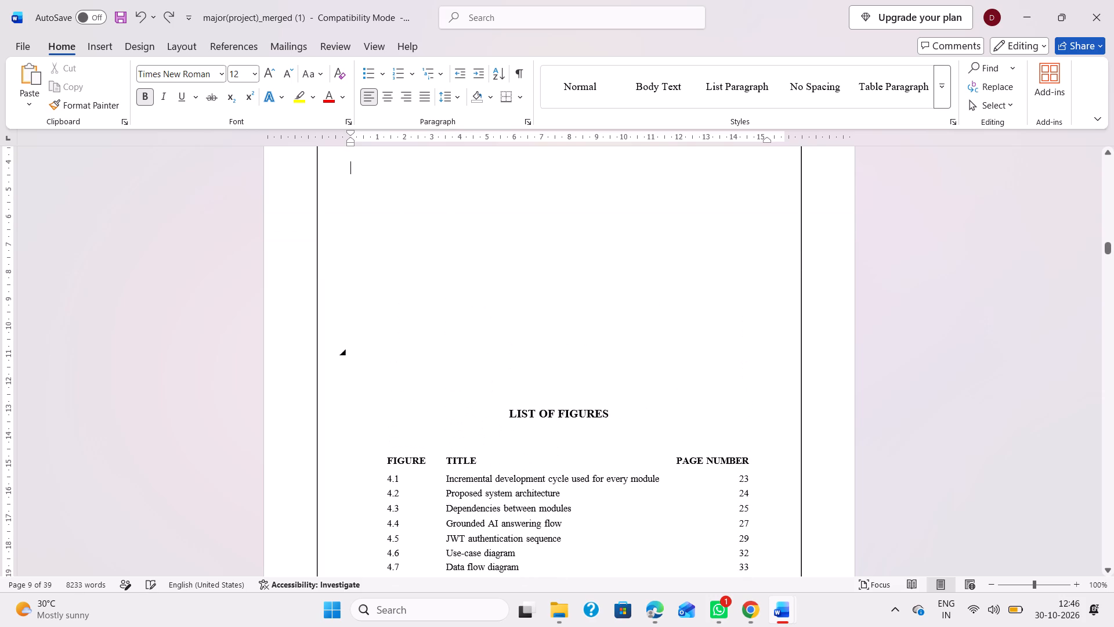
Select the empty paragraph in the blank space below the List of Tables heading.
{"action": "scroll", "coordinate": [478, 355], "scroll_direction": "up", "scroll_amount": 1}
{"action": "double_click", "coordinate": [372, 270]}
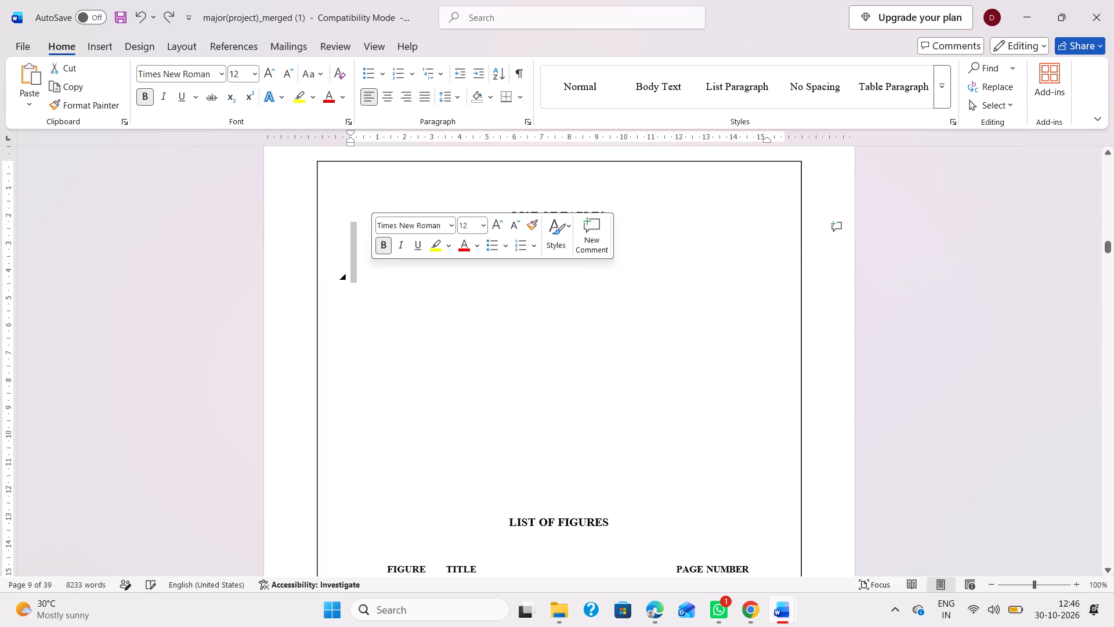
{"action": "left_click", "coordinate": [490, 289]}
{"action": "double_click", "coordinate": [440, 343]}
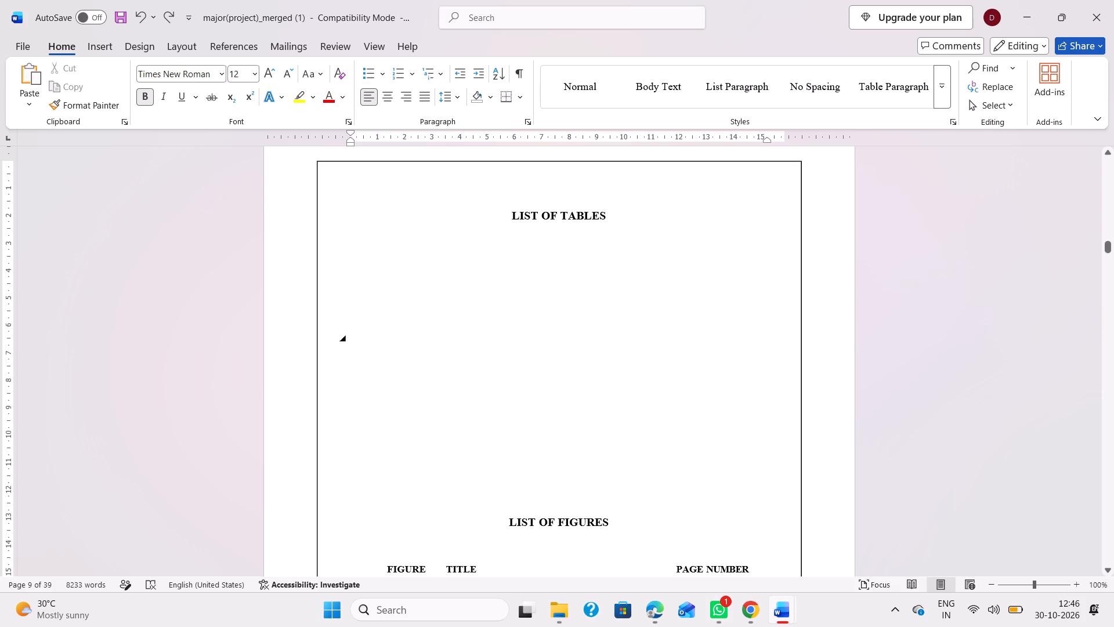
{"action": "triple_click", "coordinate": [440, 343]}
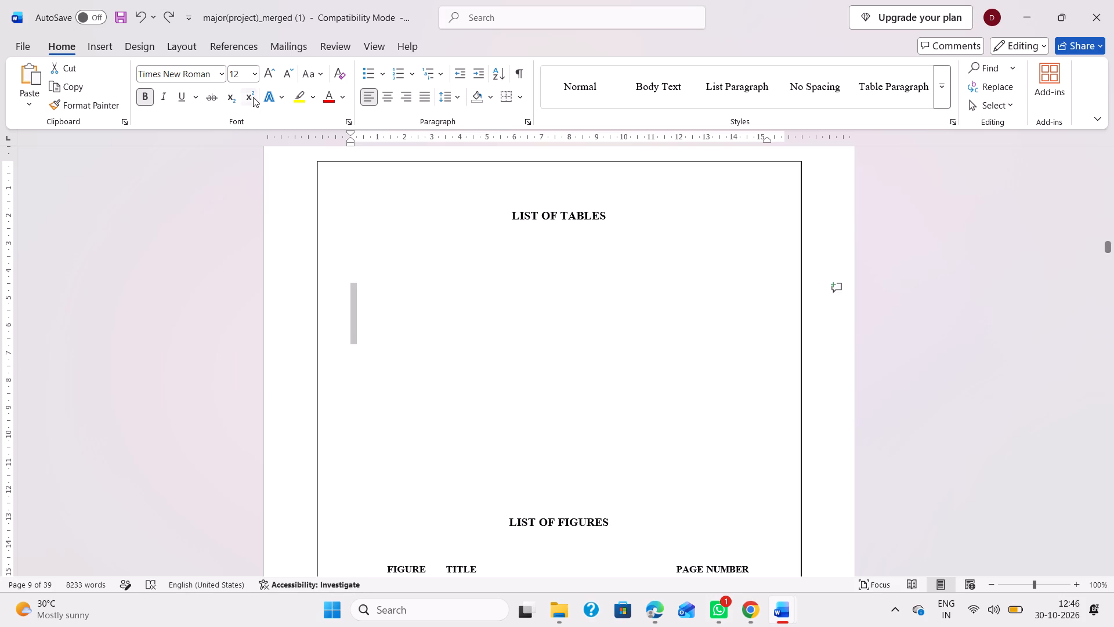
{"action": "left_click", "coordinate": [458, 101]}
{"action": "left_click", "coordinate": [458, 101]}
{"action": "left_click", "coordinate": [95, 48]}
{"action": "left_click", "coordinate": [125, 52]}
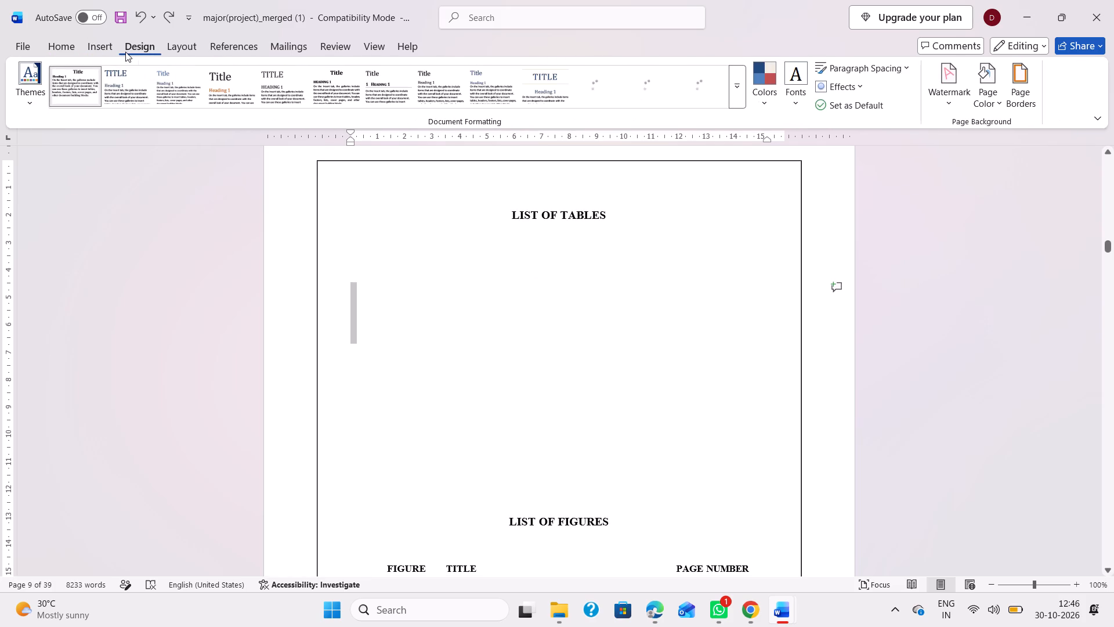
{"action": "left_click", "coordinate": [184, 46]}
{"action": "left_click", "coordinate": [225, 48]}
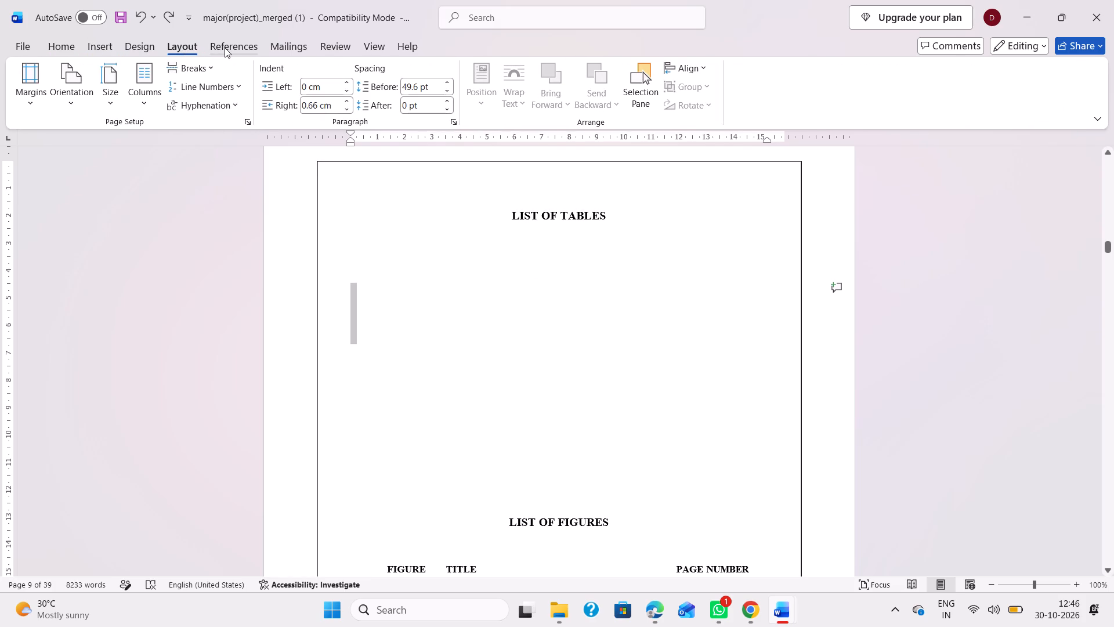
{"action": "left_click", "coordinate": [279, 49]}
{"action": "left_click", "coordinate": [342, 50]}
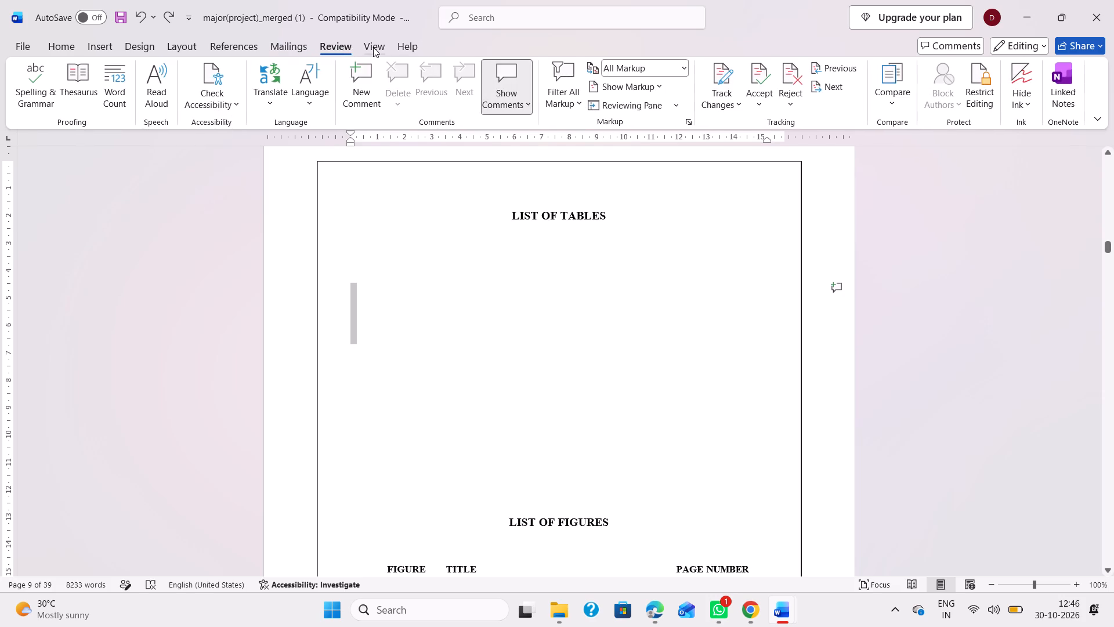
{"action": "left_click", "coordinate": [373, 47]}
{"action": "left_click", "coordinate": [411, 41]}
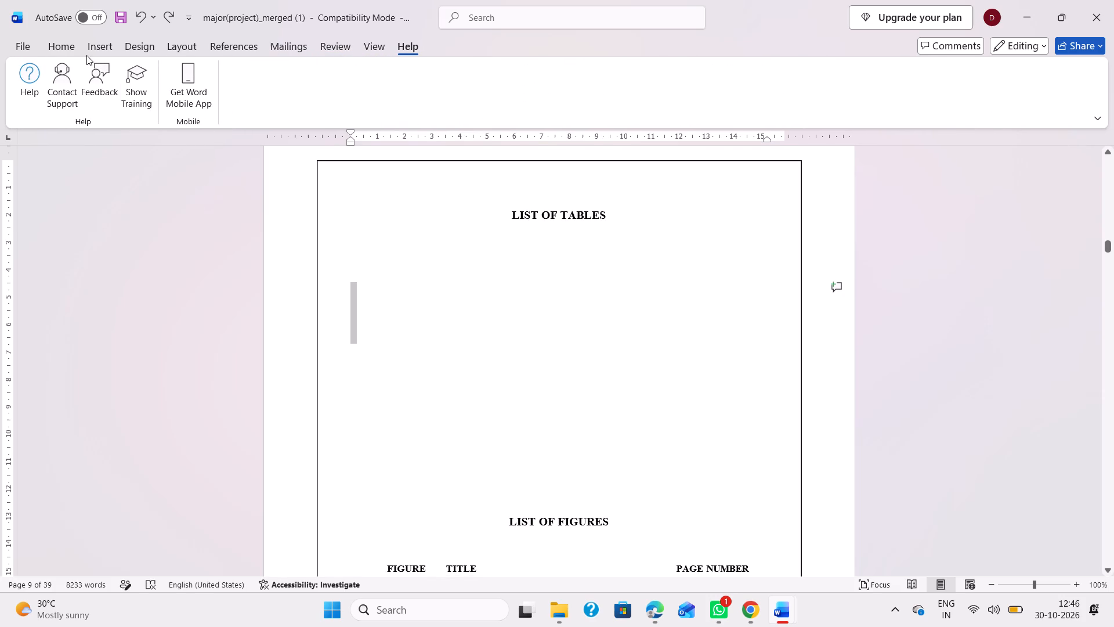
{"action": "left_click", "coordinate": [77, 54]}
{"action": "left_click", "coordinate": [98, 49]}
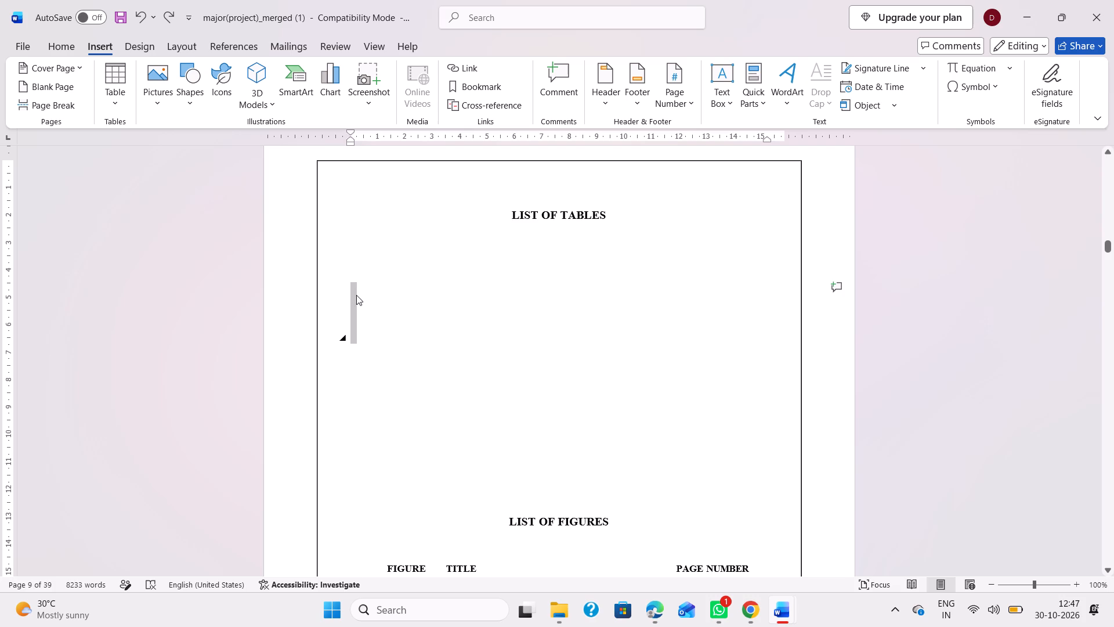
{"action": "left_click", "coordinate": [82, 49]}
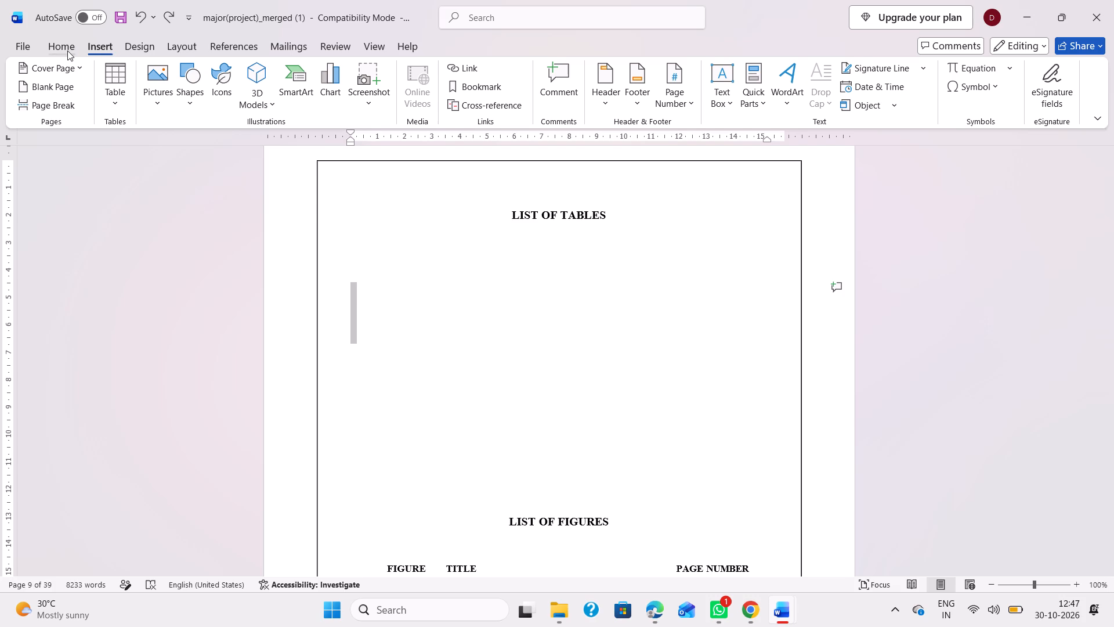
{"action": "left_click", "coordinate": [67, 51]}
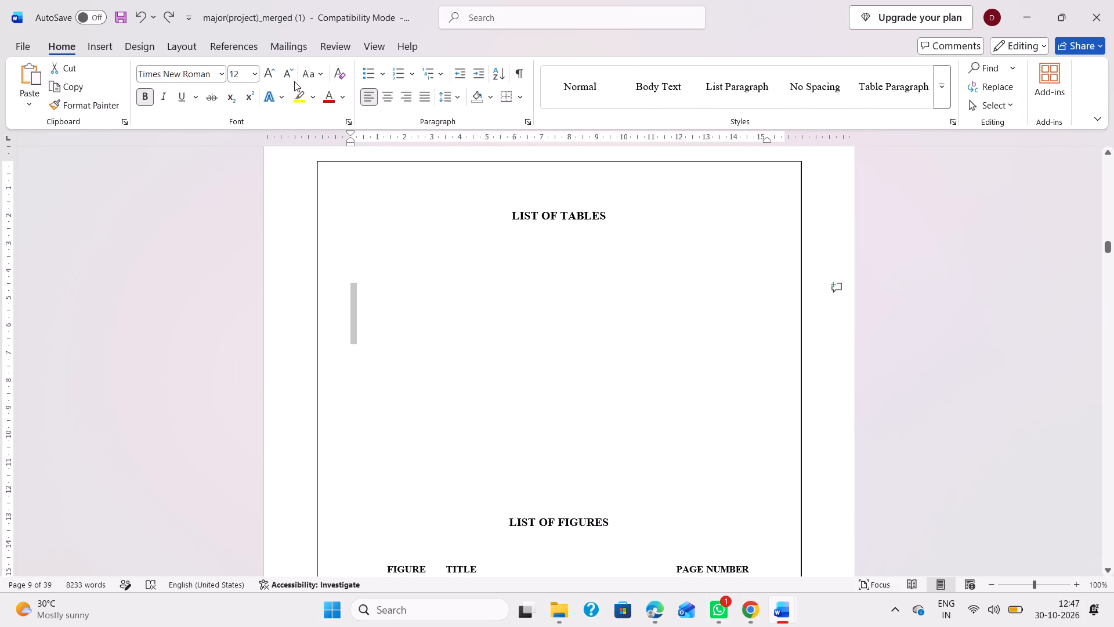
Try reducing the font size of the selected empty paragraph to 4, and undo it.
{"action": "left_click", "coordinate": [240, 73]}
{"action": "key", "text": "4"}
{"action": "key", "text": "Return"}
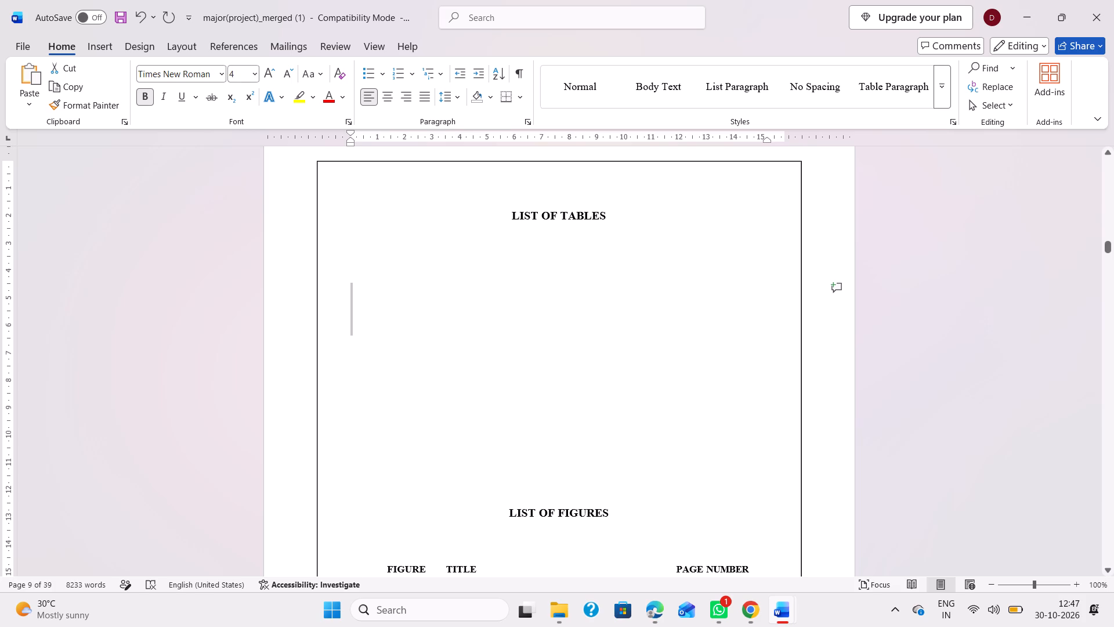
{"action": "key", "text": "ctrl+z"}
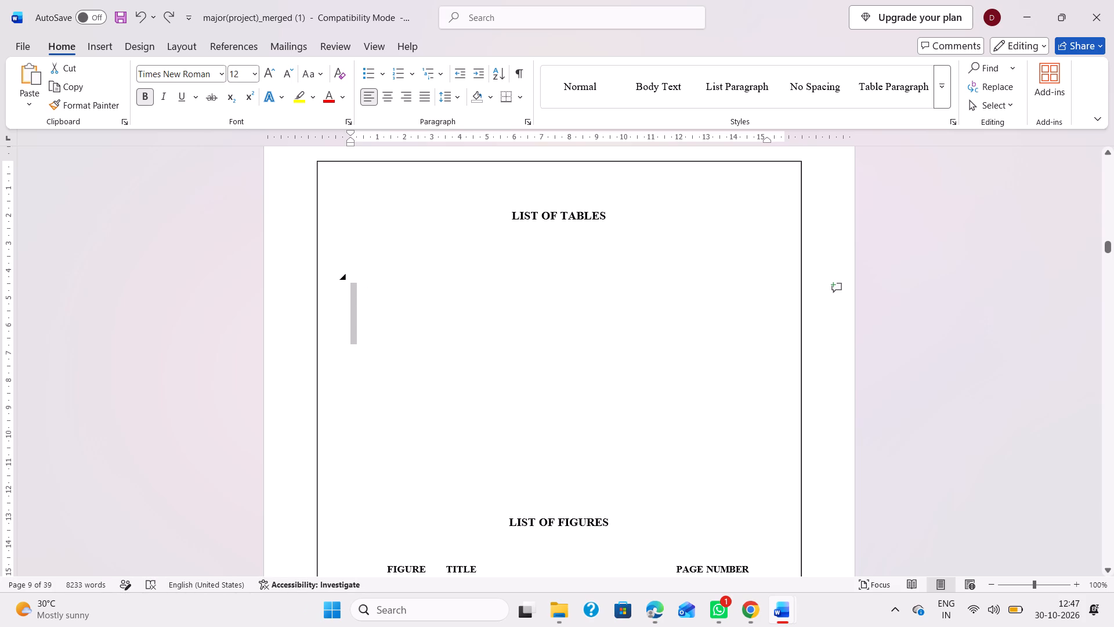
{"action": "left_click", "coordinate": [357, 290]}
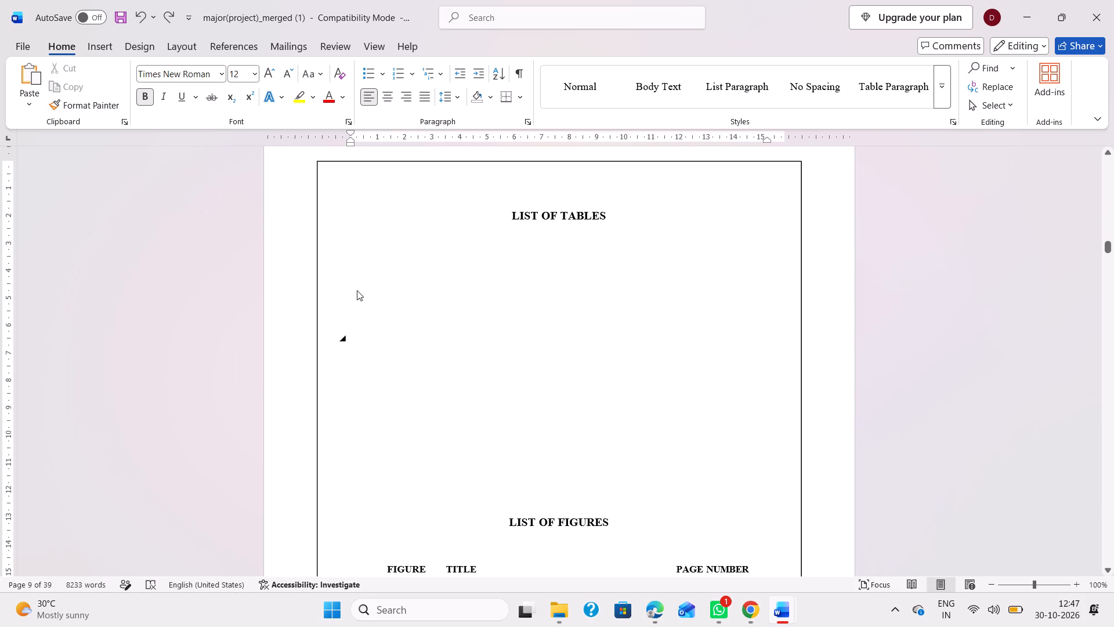
Insert an empty table of three columns and five rows in the blank space below the List of Tables heading.
{"action": "scroll", "coordinate": [479, 305], "scroll_direction": "down", "scroll_amount": 1}
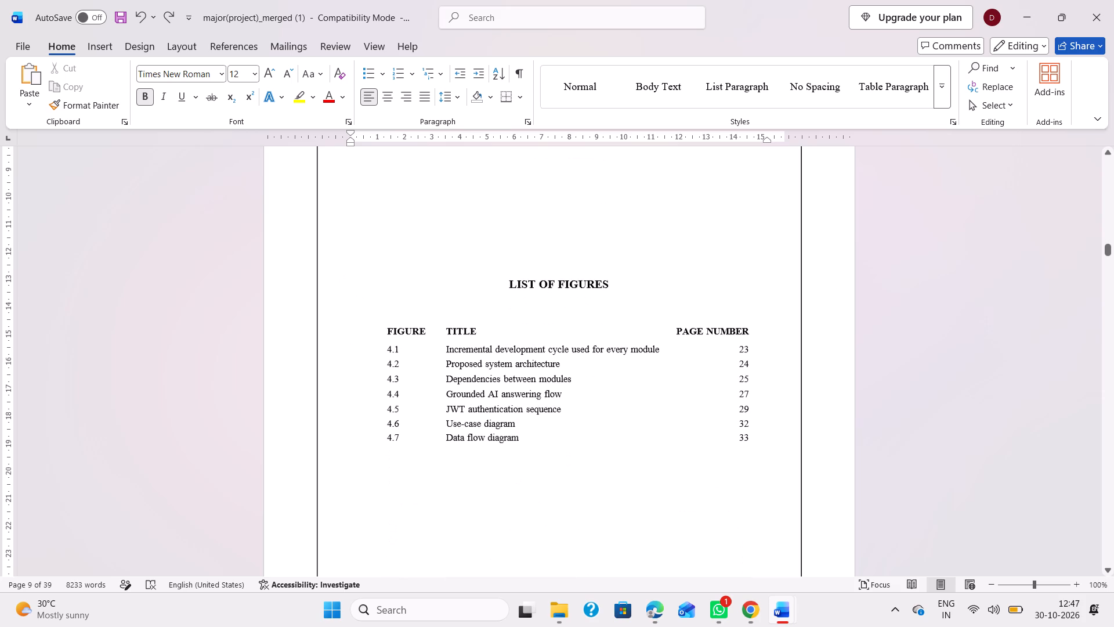
{"action": "scroll", "coordinate": [546, 300], "scroll_direction": "up", "scroll_amount": 2}
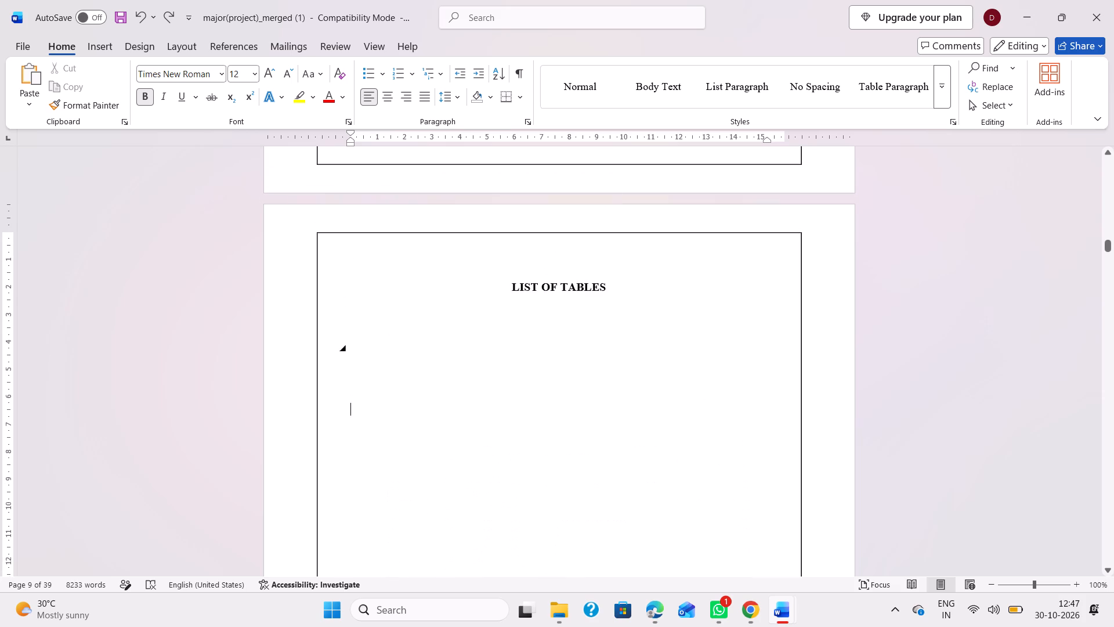
{"action": "scroll", "coordinate": [507, 366], "scroll_direction": "down", "scroll_amount": 1}
{"action": "scroll", "coordinate": [435, 261], "scroll_direction": "up", "scroll_amount": 1}
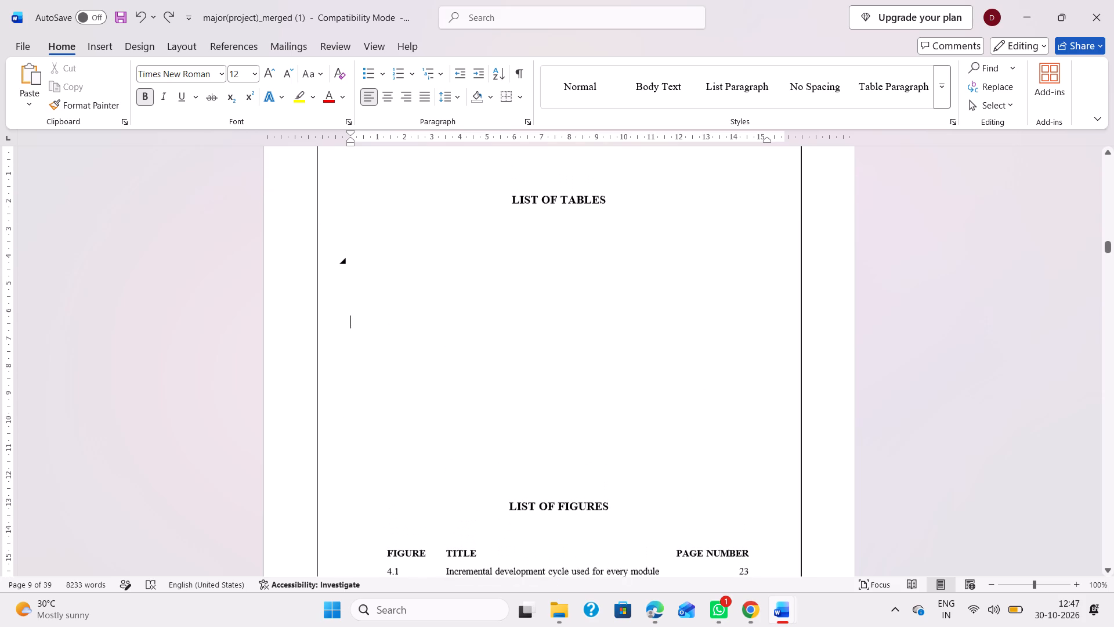
{"action": "left_click", "coordinate": [396, 237]}
{"action": "left_click", "coordinate": [394, 230]}
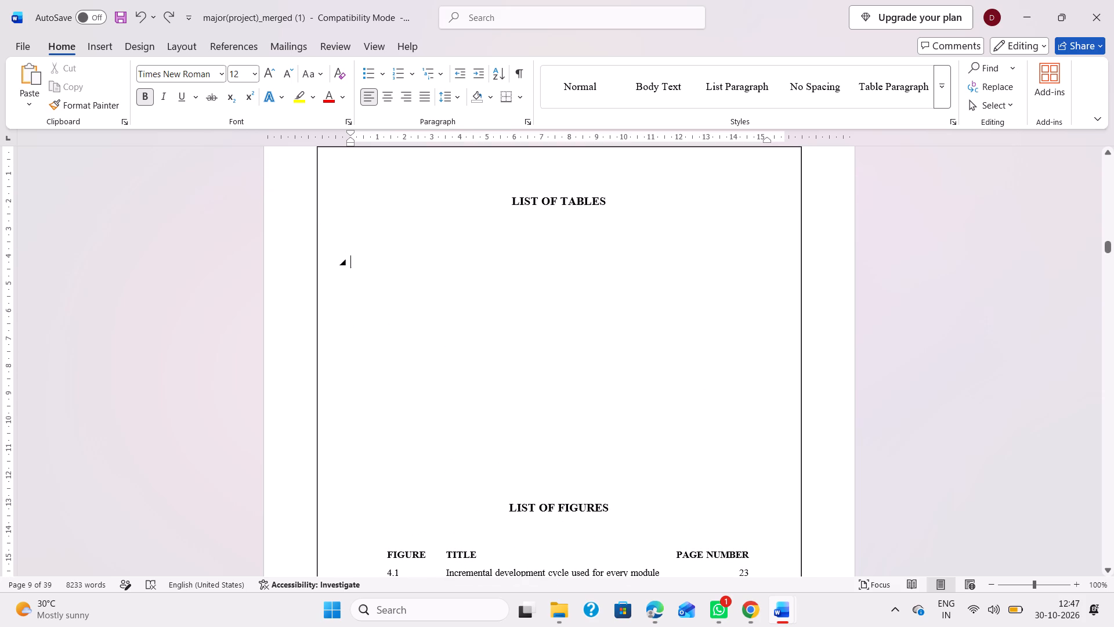
{"action": "left_click", "coordinate": [91, 42]}
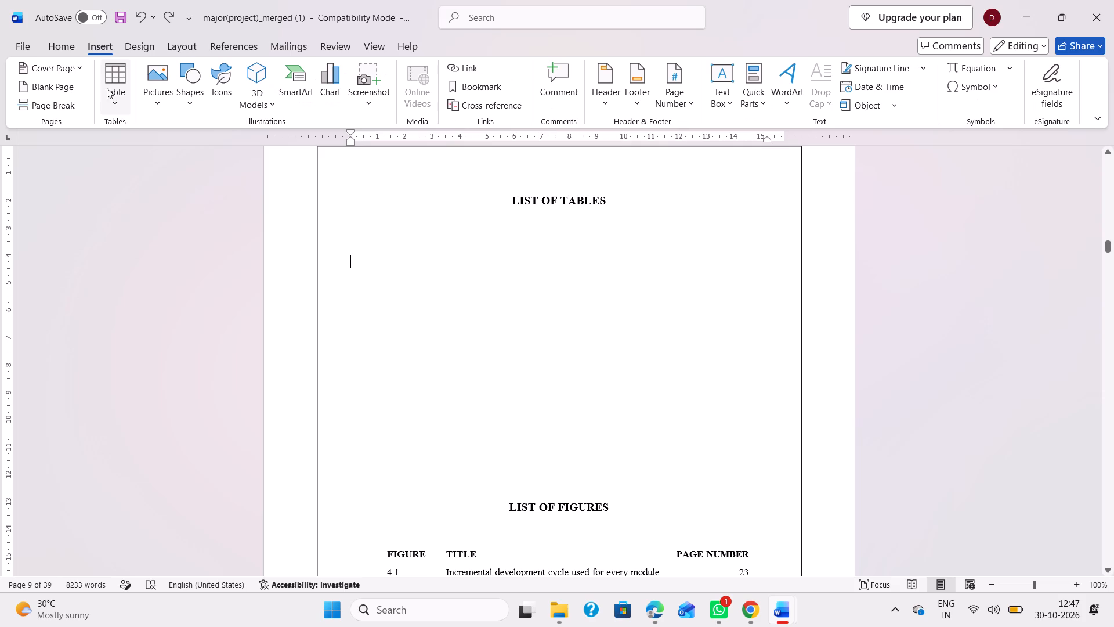
{"action": "left_click", "coordinate": [117, 107]}
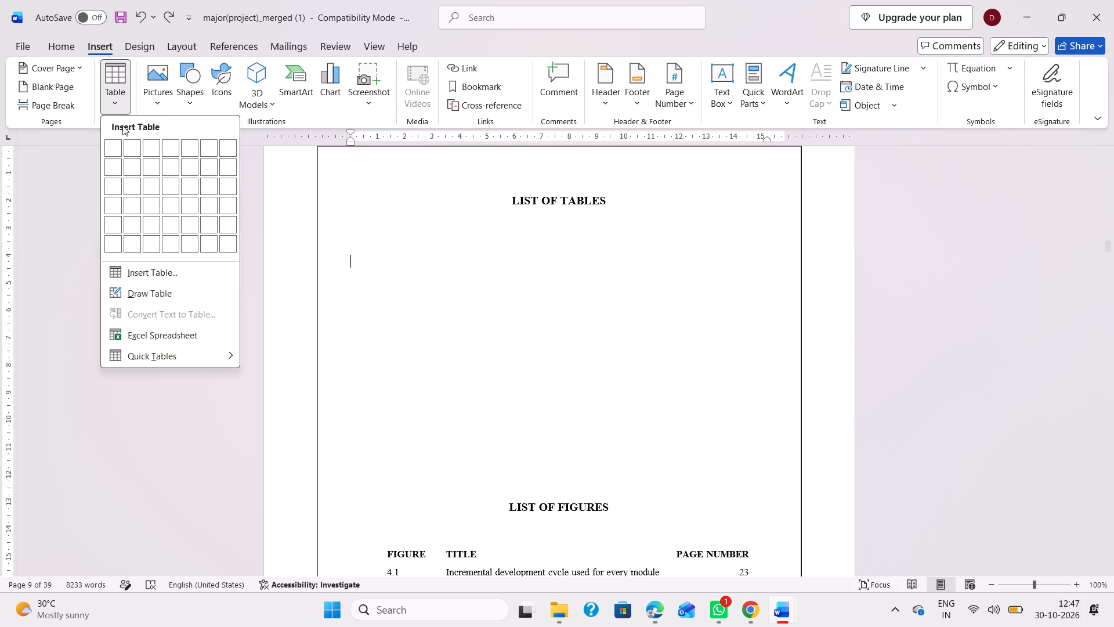
{"action": "left_click", "coordinate": [148, 225]}
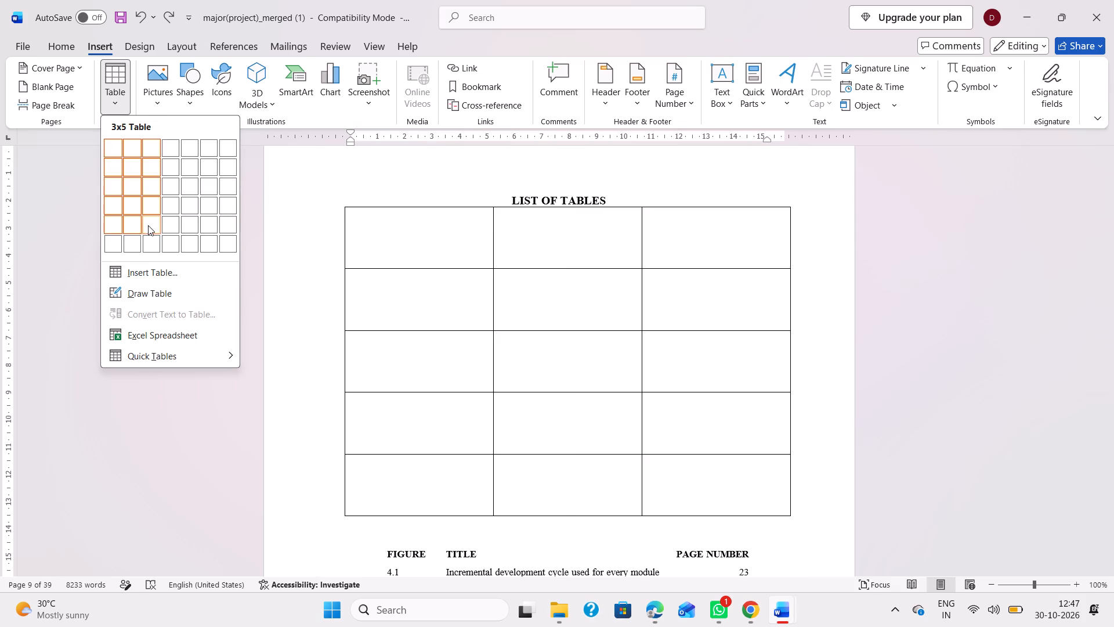
Delete the spacing in front of the List of Figures heading to pull it back onto the preceding page.
{"action": "scroll", "coordinate": [522, 378], "scroll_direction": "down", "scroll_amount": 2}
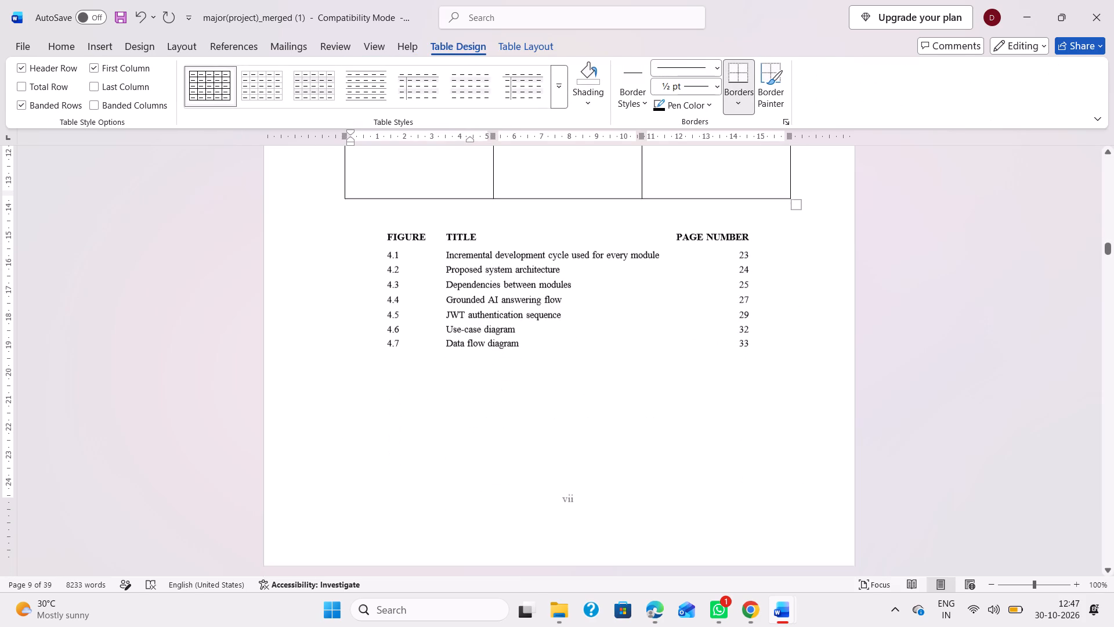
{"action": "scroll", "coordinate": [522, 378], "scroll_direction": "up", "scroll_amount": 1}
{"action": "scroll", "coordinate": [528, 325], "scroll_direction": "up", "scroll_amount": 1}
{"action": "scroll", "coordinate": [528, 325], "scroll_direction": "down", "scroll_amount": 4}
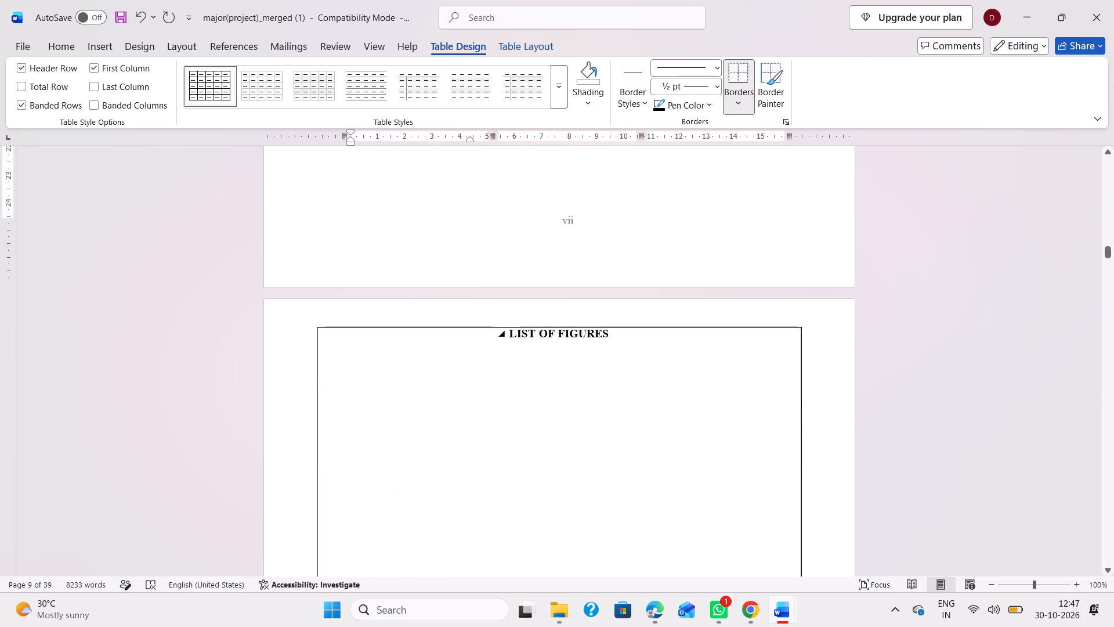
{"action": "scroll", "coordinate": [528, 325], "scroll_direction": "up", "scroll_amount": 1}
{"action": "left_click", "coordinate": [511, 379]}
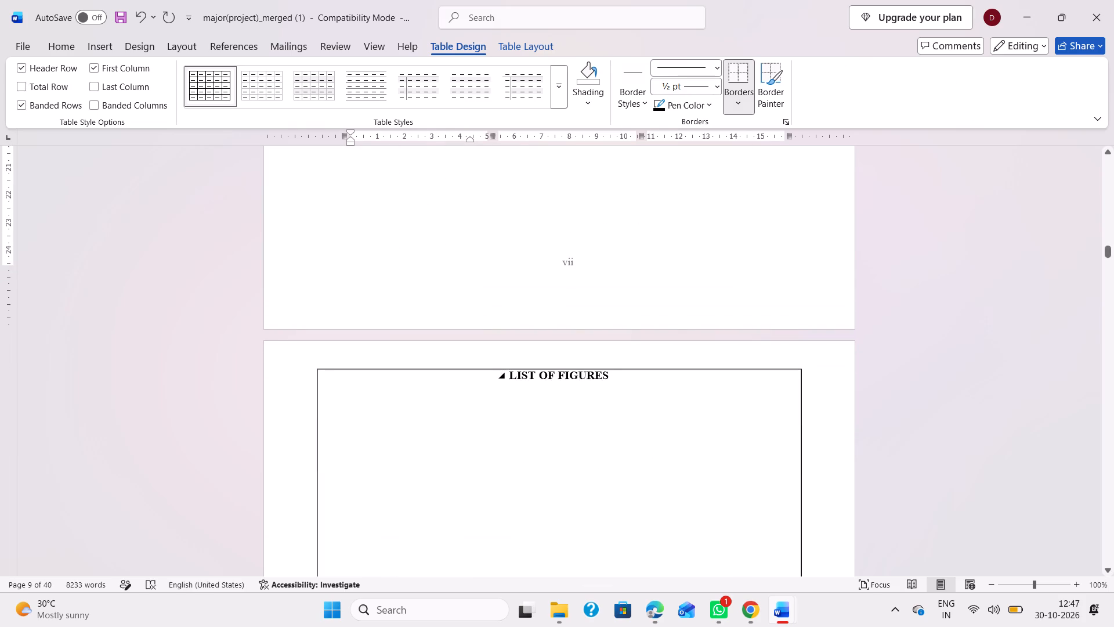
{"action": "key", "text": "BackSpace"}
{"action": "key", "text": "BackSpace"}
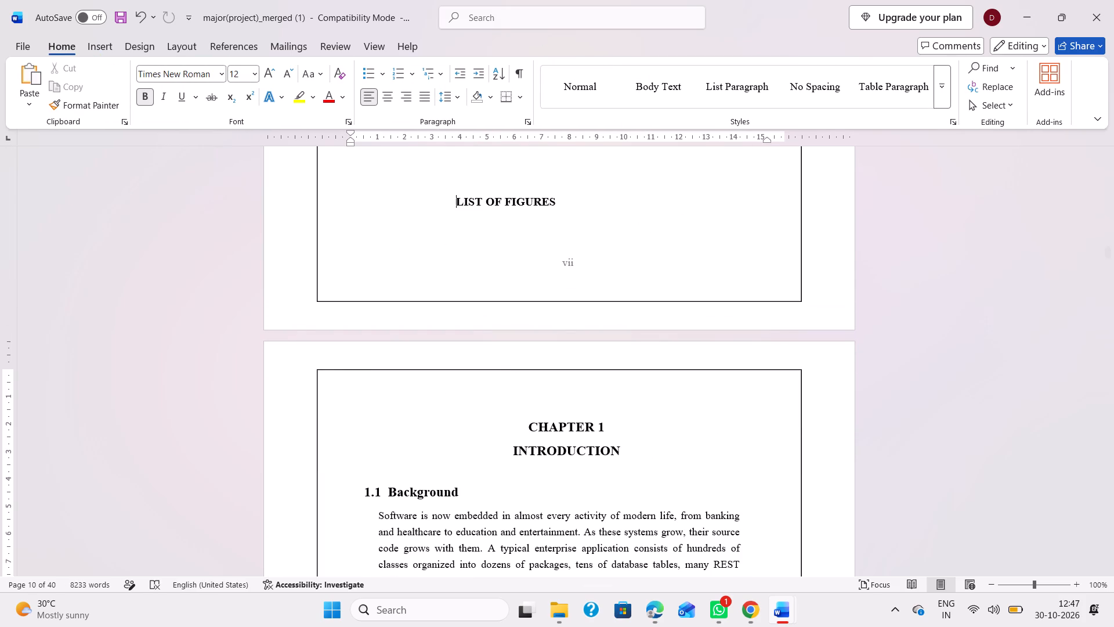
Examine the new empty table's layout against the List of Figures entries and heading on the same page.
{"action": "scroll", "coordinate": [545, 435], "scroll_direction": "up", "scroll_amount": 2}
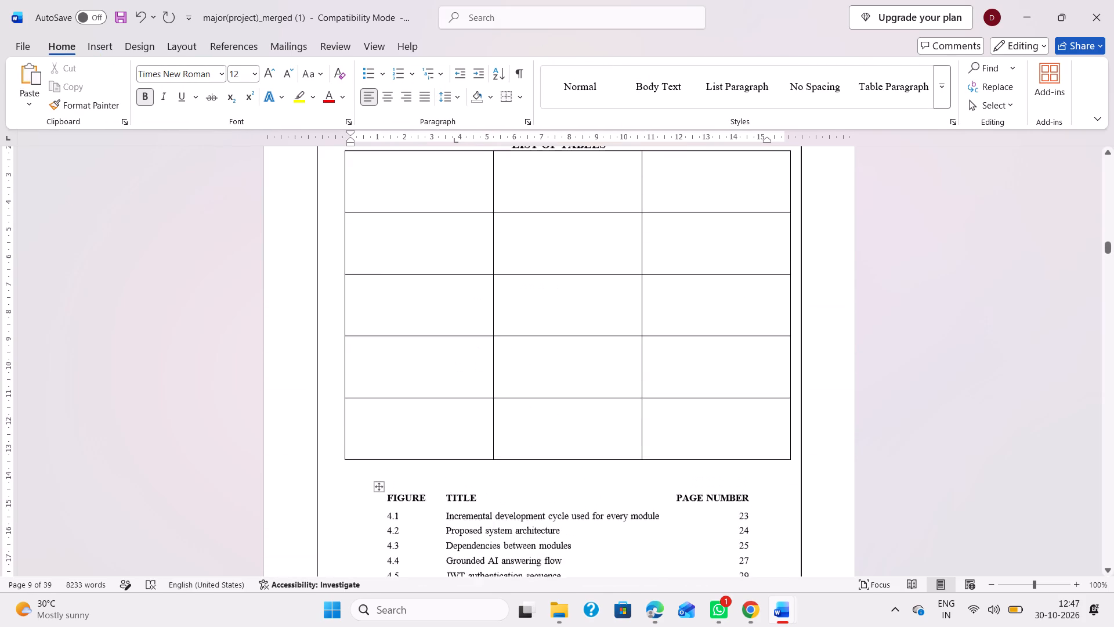
{"action": "scroll", "coordinate": [493, 327], "scroll_direction": "up", "scroll_amount": 1}
{"action": "left_click", "coordinate": [450, 287]}
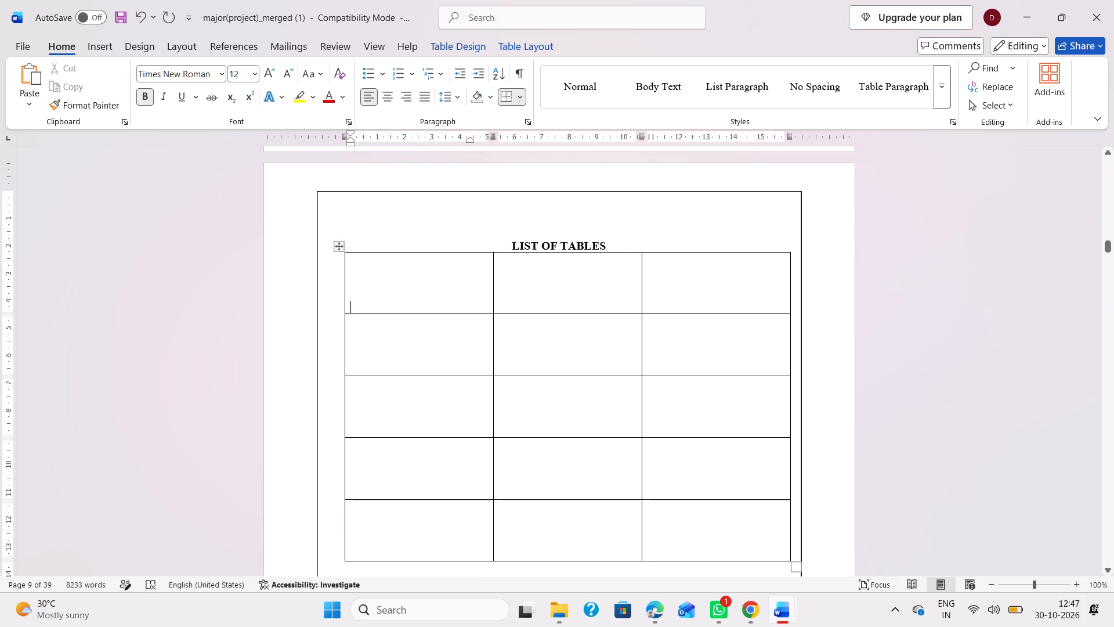
{"action": "scroll", "coordinate": [613, 393], "scroll_direction": "down", "scroll_amount": 3}
{"action": "scroll", "coordinate": [613, 393], "scroll_direction": "up", "scroll_amount": 1}
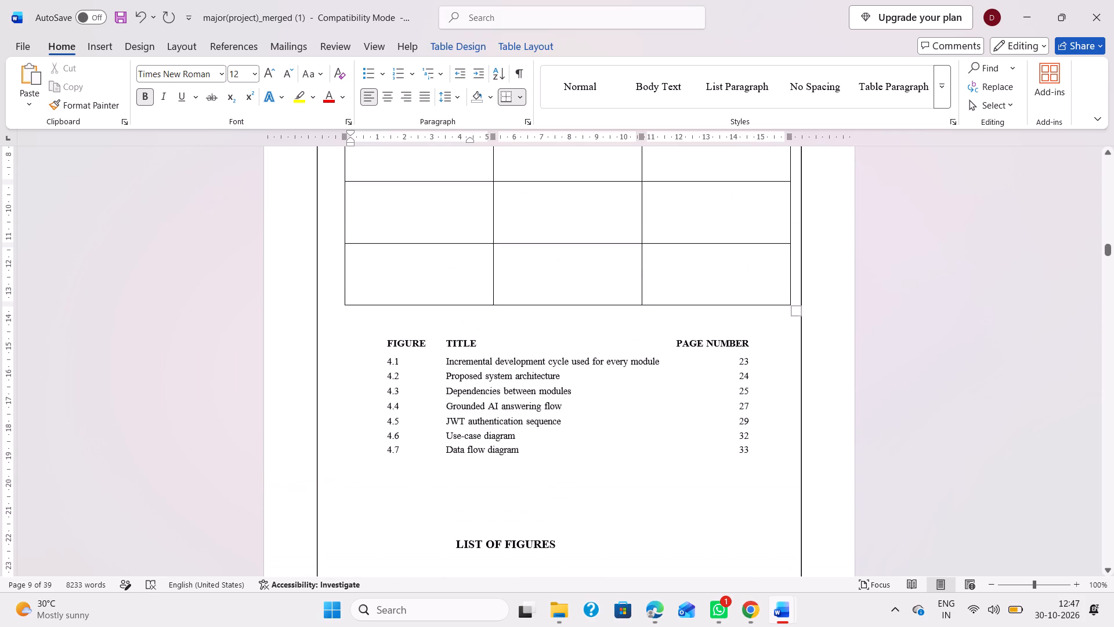
{"action": "scroll", "coordinate": [613, 393], "scroll_direction": "up", "scroll_amount": 2}
{"action": "scroll", "coordinate": [613, 393], "scroll_direction": "down", "scroll_amount": 2}
{"action": "scroll", "coordinate": [581, 352], "scroll_direction": "down", "scroll_amount": 1}
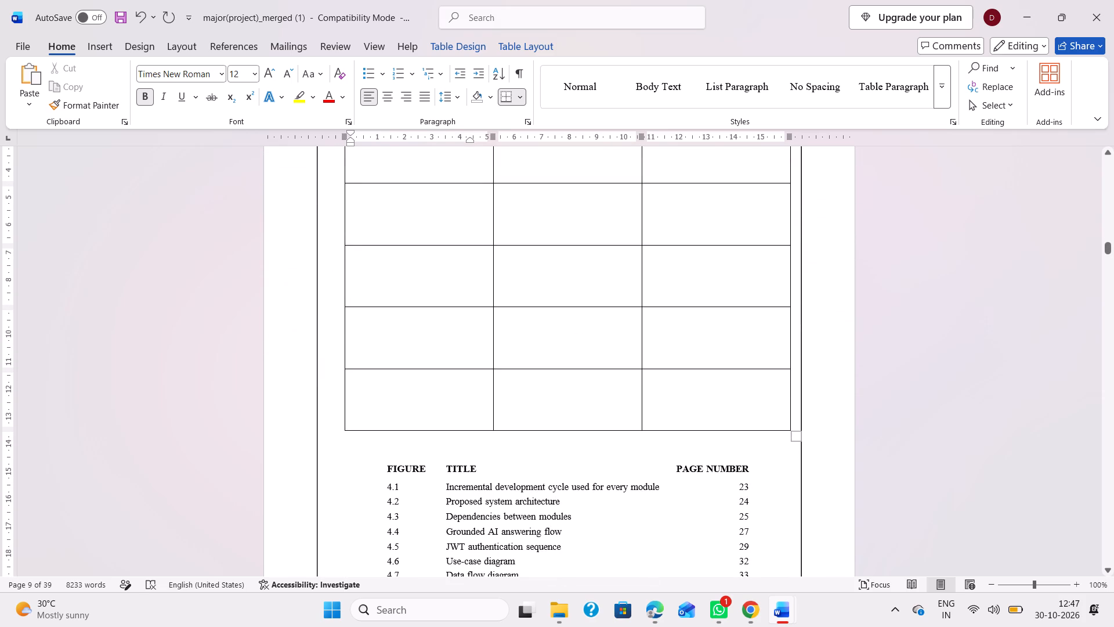
{"action": "left_click_drag", "start_coordinate": [444, 469], "coordinate": [496, 464]}
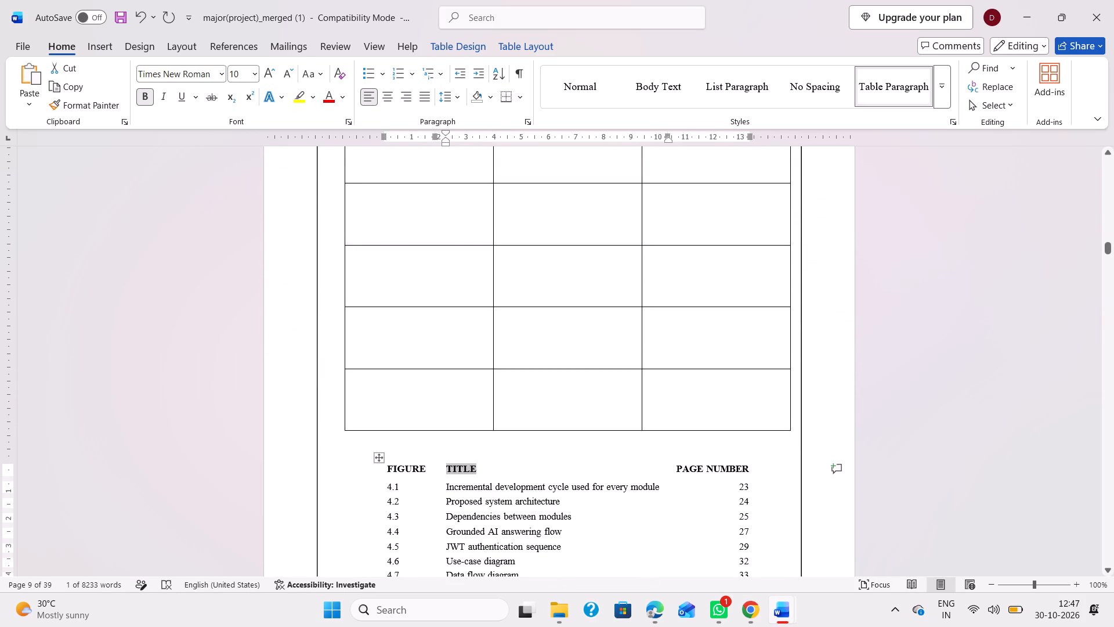
{"action": "left_click", "coordinate": [537, 265]}
Make the whole empty table under the List of Tables heading slightly narrower.
{"action": "scroll", "coordinate": [537, 265], "scroll_direction": "up", "scroll_amount": 1}
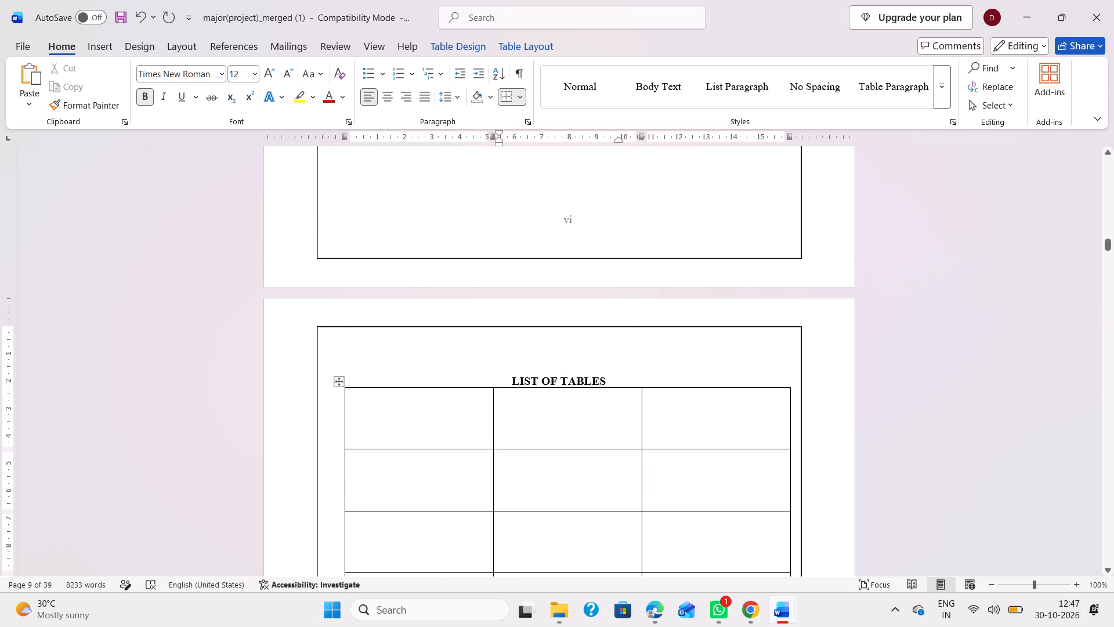
{"action": "left_click", "coordinate": [339, 382]}
{"action": "scroll", "coordinate": [715, 551], "scroll_direction": "down", "scroll_amount": 3}
{"action": "scroll", "coordinate": [749, 437], "scroll_direction": "up", "scroll_amount": 1}
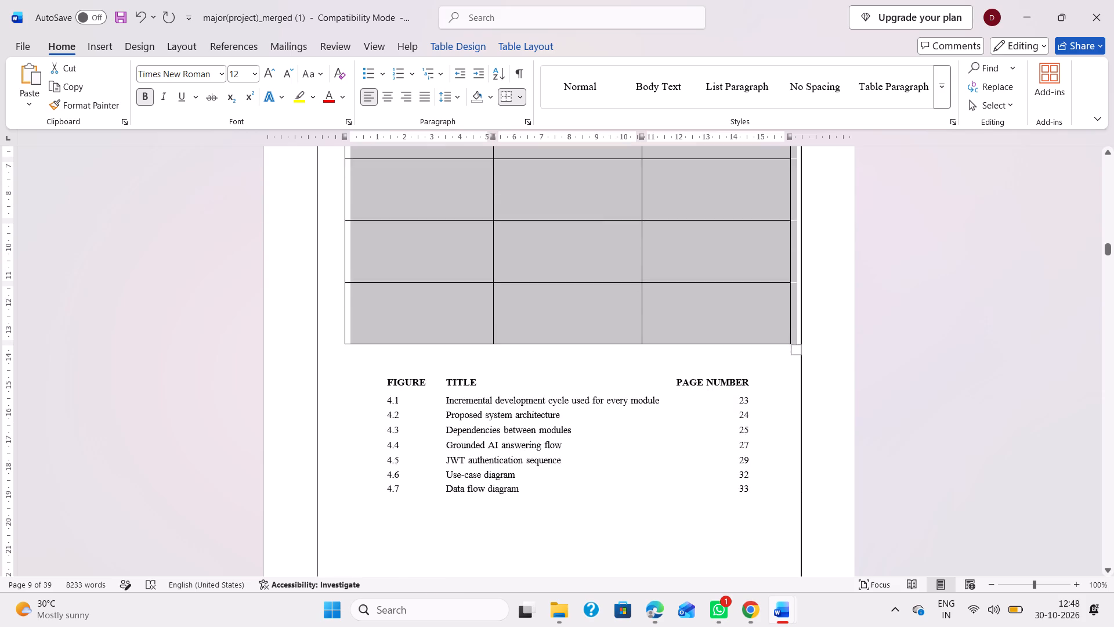
{"action": "scroll", "coordinate": [749, 437], "scroll_direction": "up", "scroll_amount": 1}
{"action": "left_click_drag", "start_coordinate": [796, 442], "coordinate": [701, 315]}
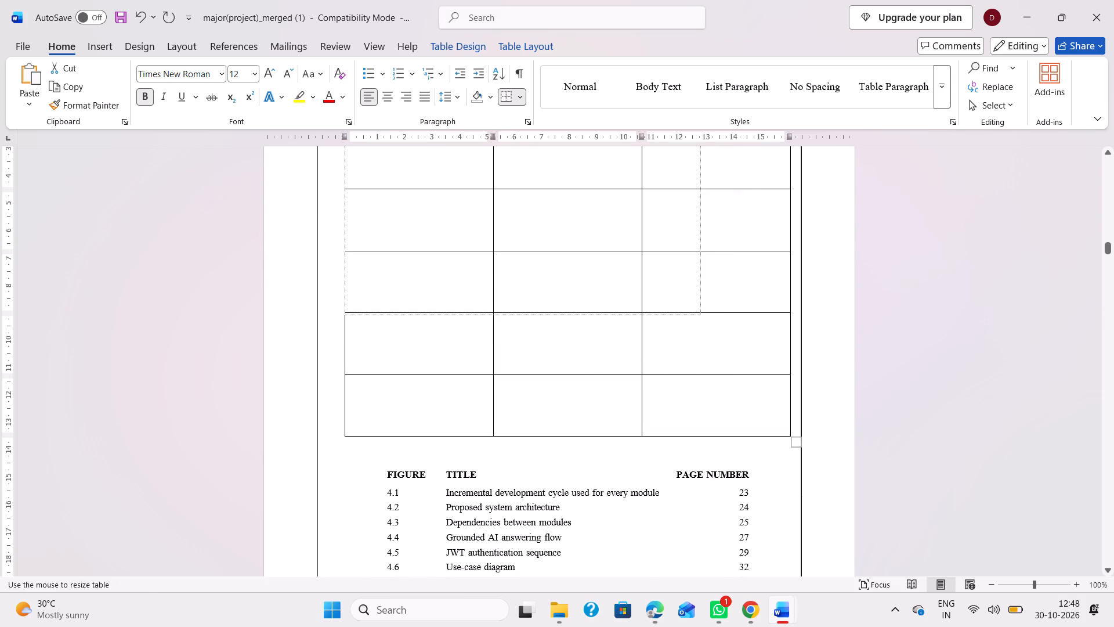
{"action": "left_click_drag", "start_coordinate": [701, 315], "coordinate": [782, 324]}
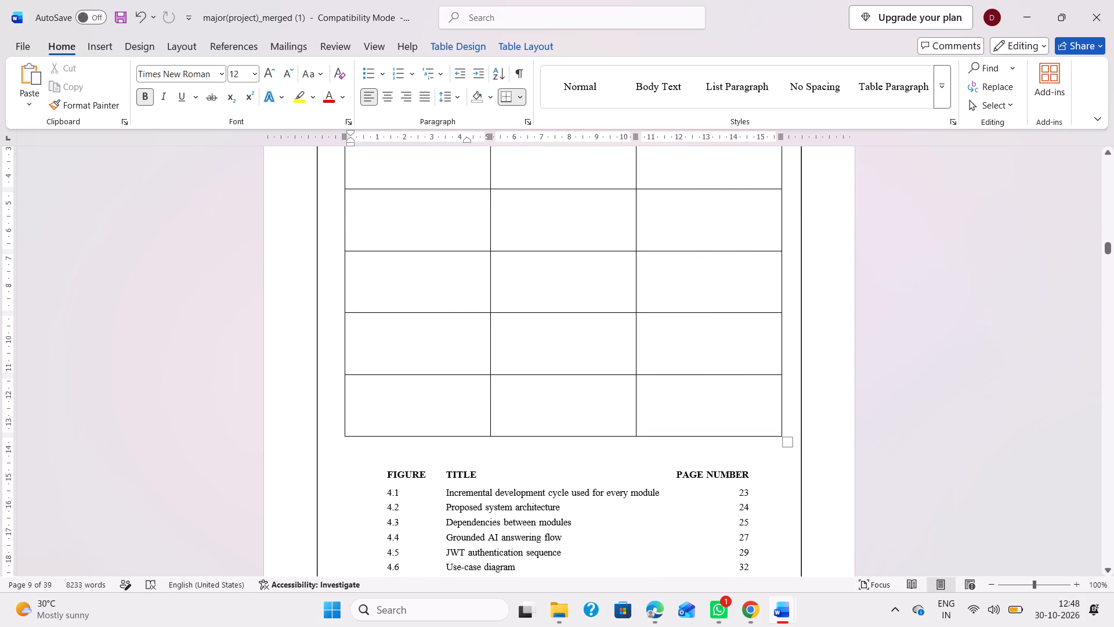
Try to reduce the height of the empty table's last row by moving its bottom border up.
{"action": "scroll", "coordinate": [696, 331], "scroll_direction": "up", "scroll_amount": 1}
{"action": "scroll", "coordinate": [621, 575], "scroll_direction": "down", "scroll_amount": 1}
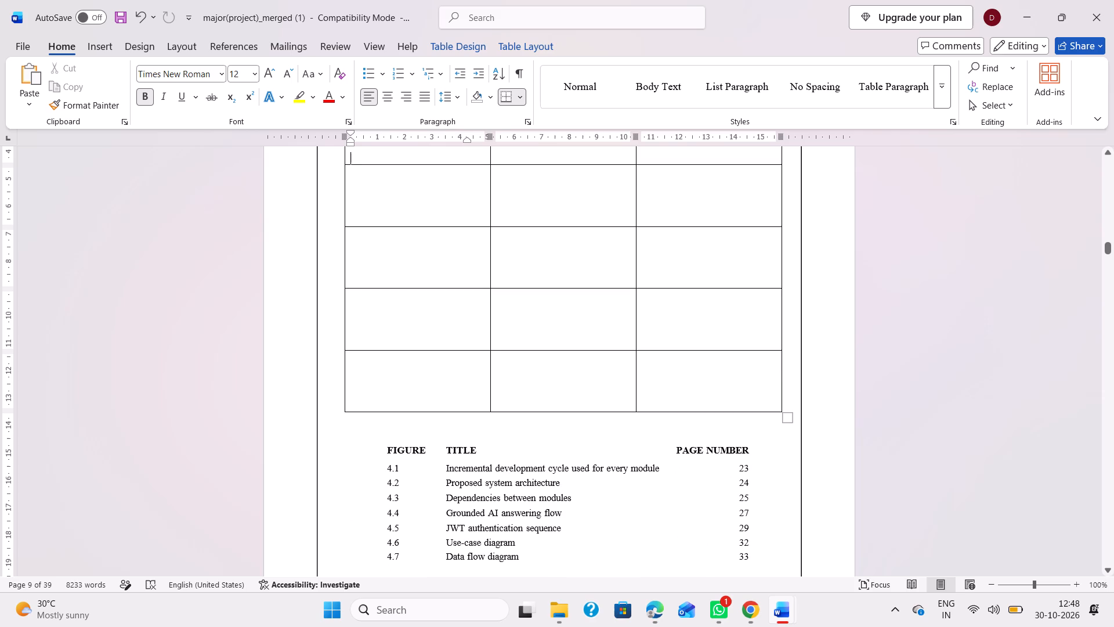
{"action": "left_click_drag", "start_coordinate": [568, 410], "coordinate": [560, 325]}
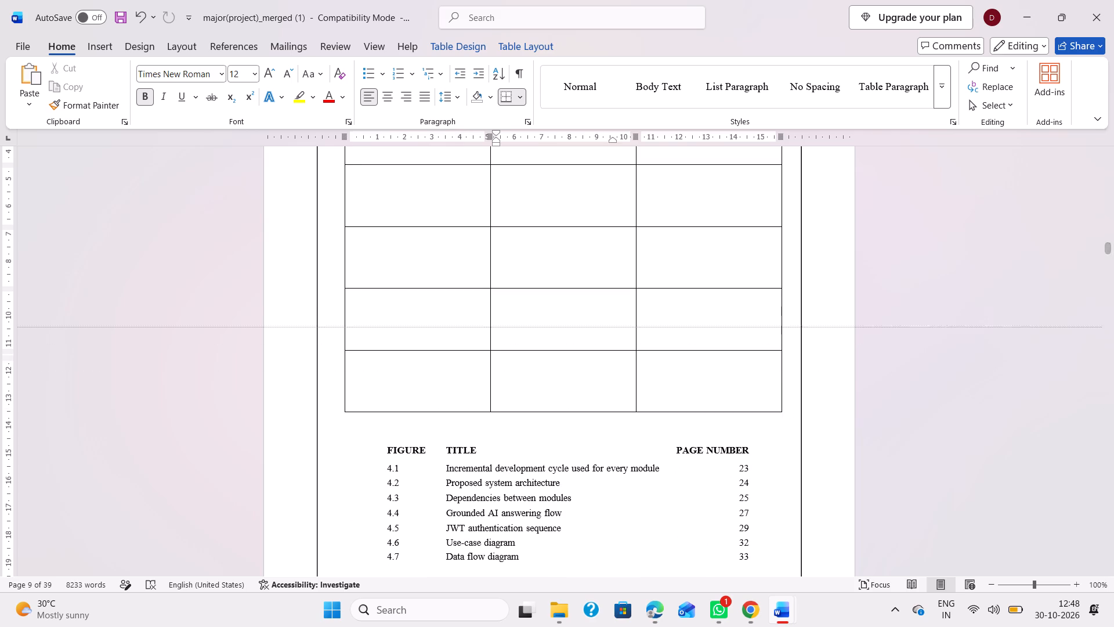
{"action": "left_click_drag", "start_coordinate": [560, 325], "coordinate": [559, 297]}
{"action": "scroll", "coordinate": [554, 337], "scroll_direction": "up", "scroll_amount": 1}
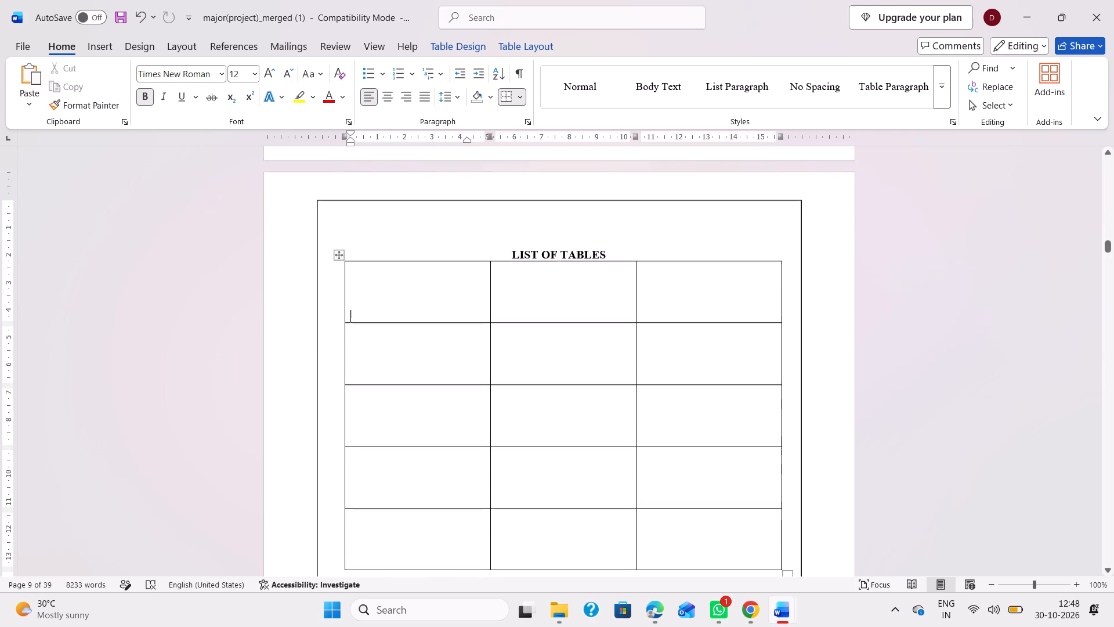
Set the font size of the empty table's first cell to 11.
{"action": "left_click", "coordinate": [441, 295]}
{"action": "triple_click", "coordinate": [394, 296]}
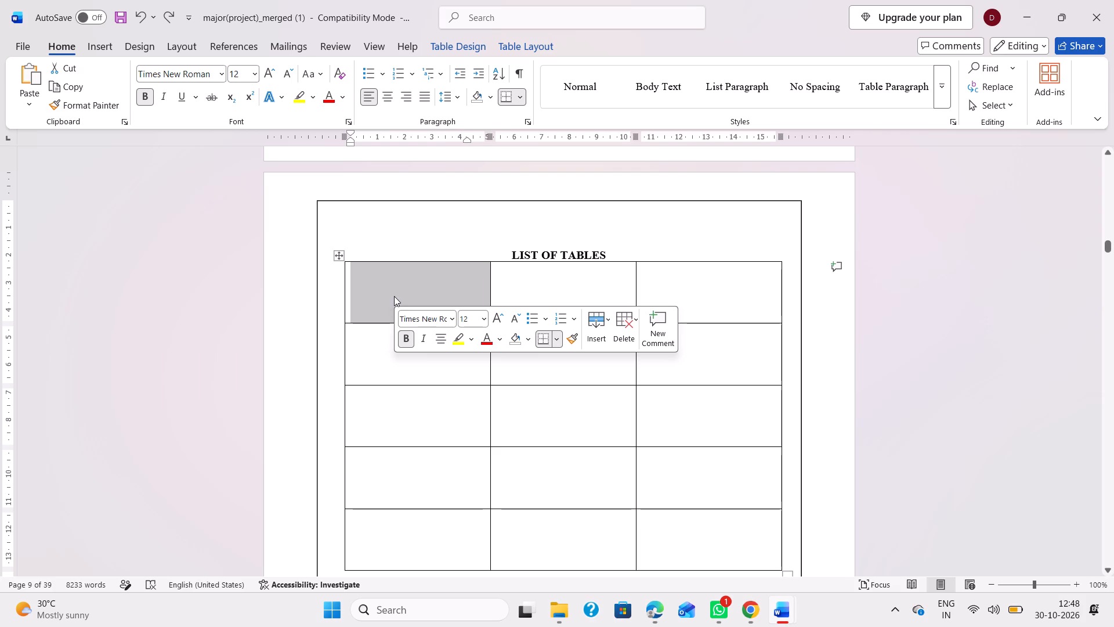
{"action": "left_click", "coordinate": [559, 340]}
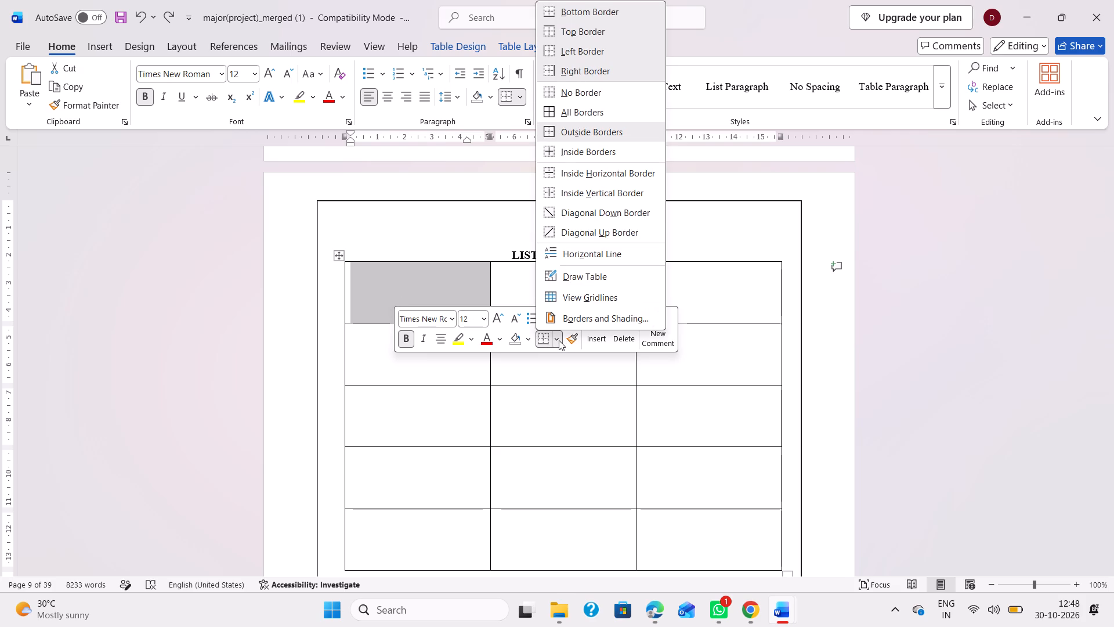
{"action": "left_click", "coordinate": [472, 318]}
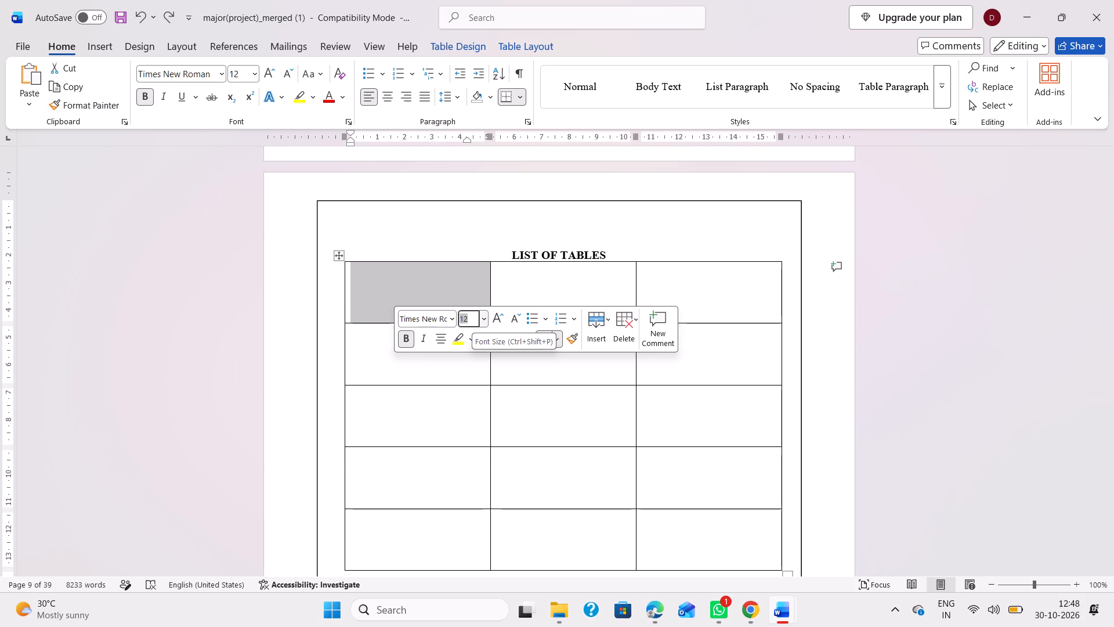
{"action": "type", "text": "11"}
{"action": "key", "text": "Return"}
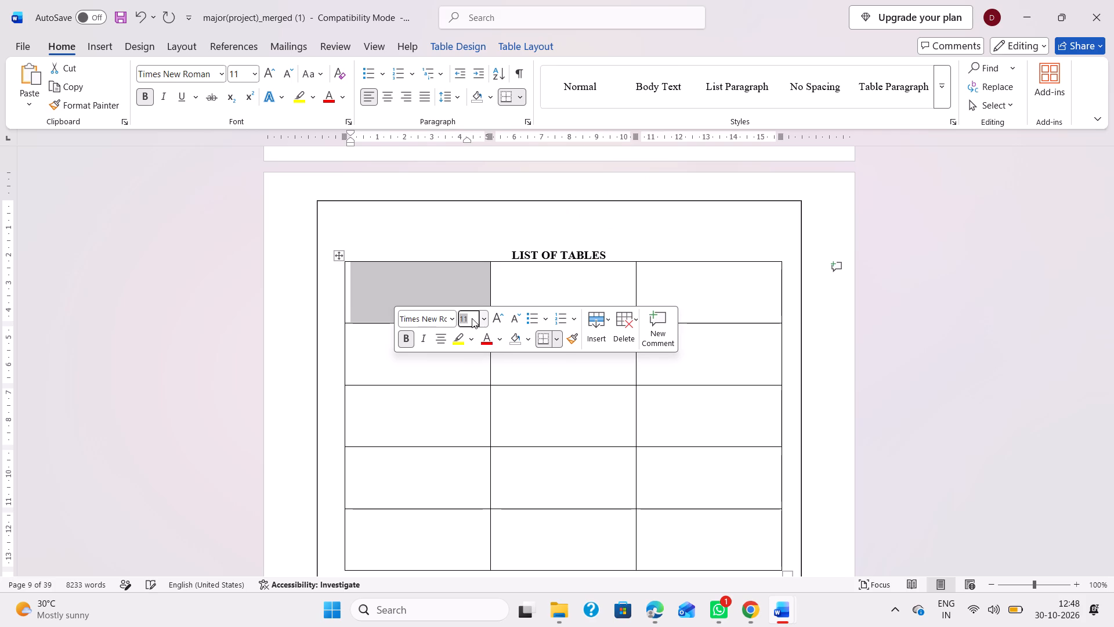
{"action": "left_click", "coordinate": [526, 282]}
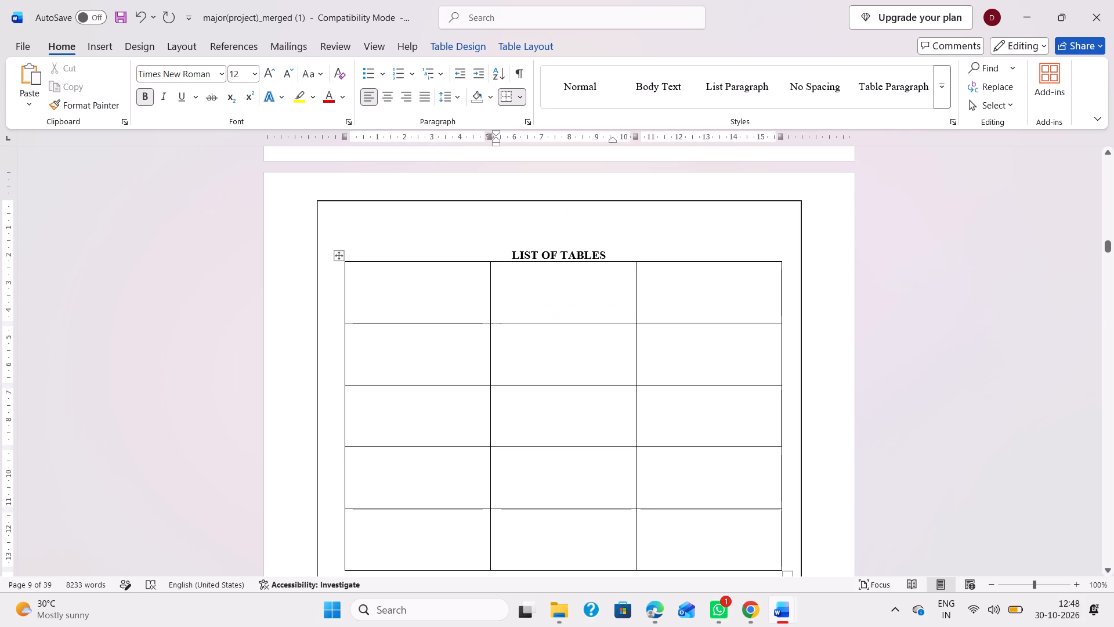
{"action": "left_click", "coordinate": [437, 287]}
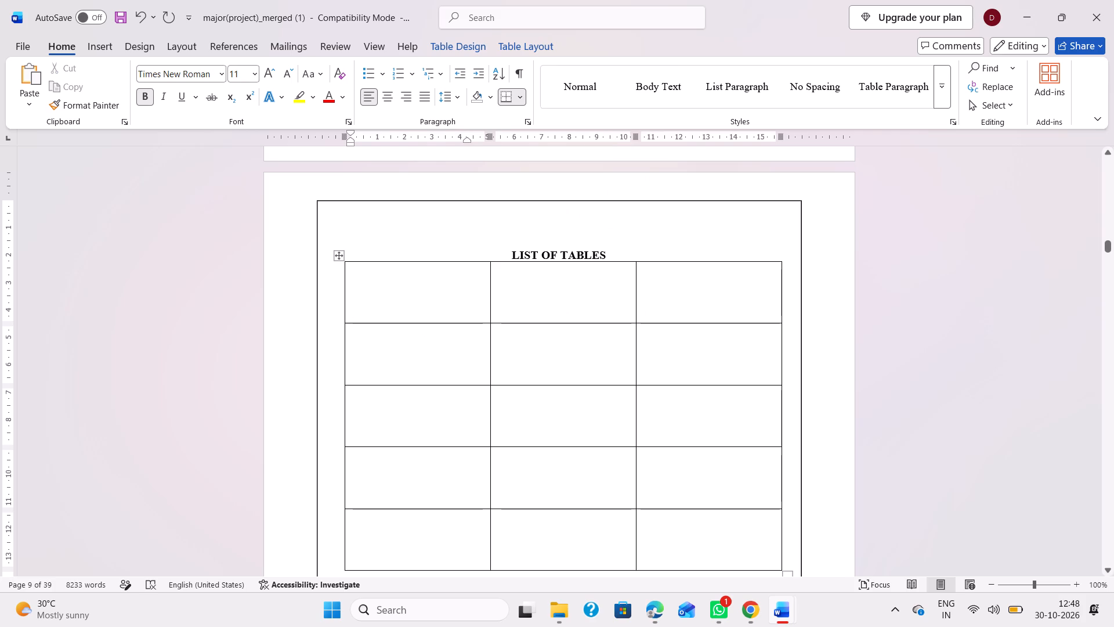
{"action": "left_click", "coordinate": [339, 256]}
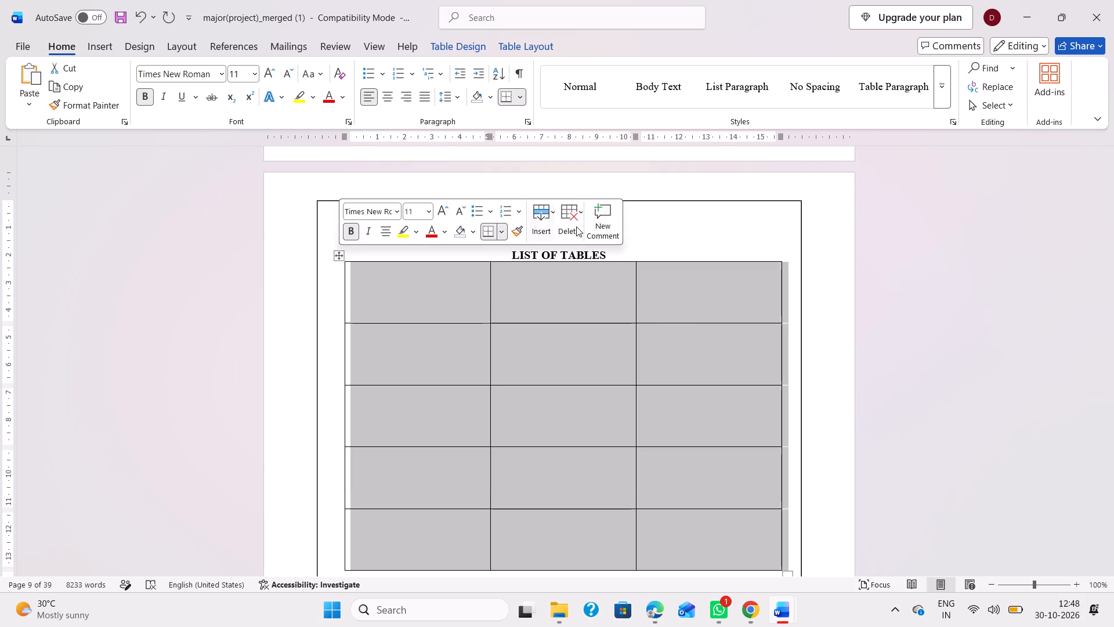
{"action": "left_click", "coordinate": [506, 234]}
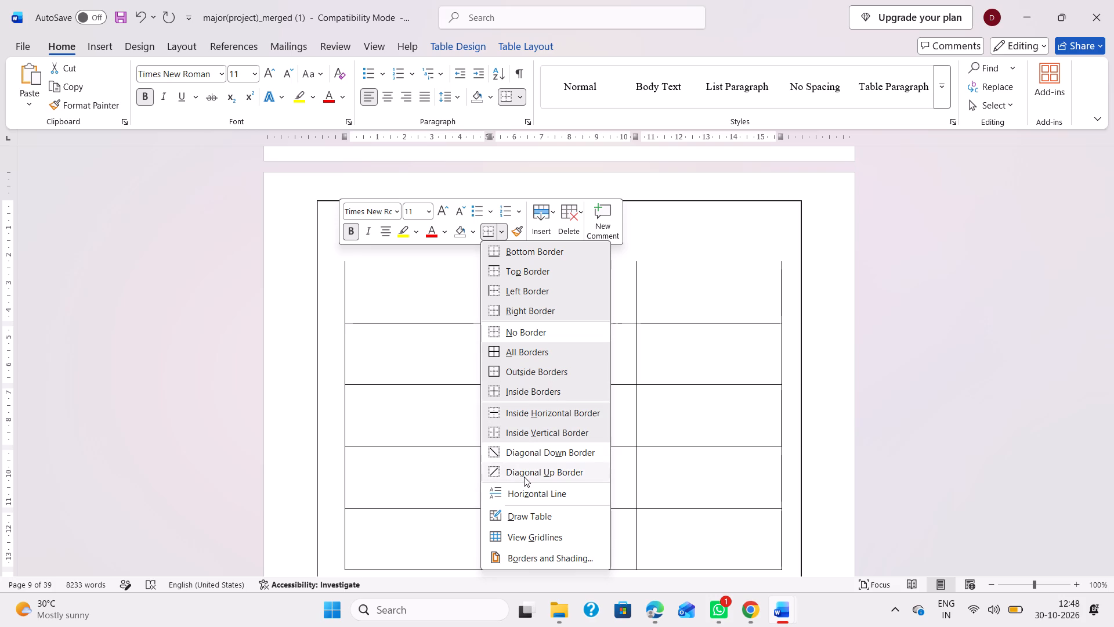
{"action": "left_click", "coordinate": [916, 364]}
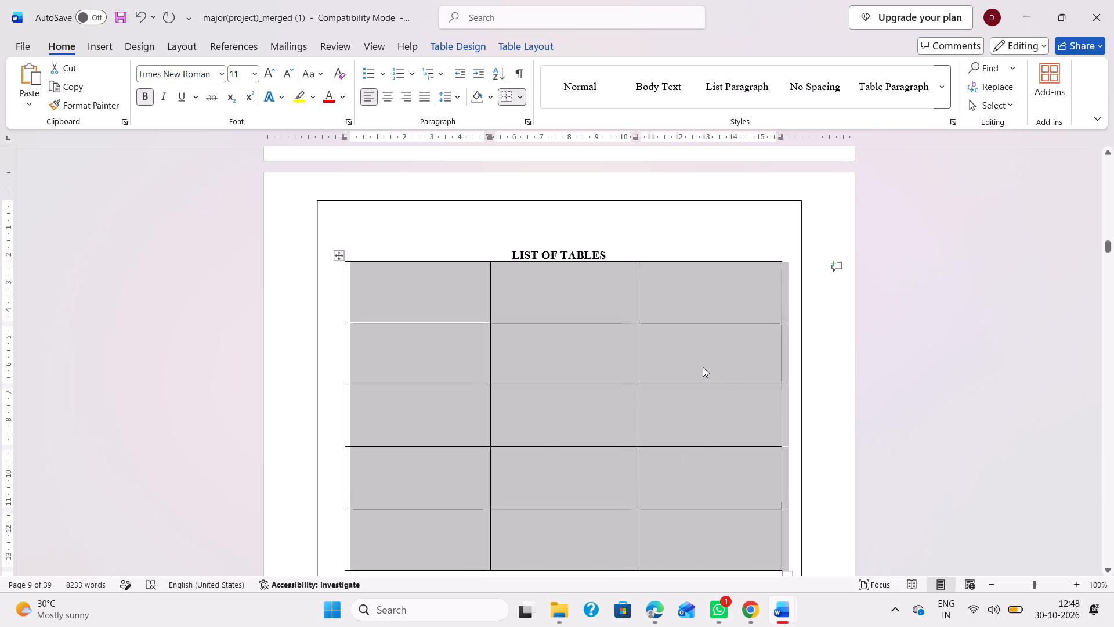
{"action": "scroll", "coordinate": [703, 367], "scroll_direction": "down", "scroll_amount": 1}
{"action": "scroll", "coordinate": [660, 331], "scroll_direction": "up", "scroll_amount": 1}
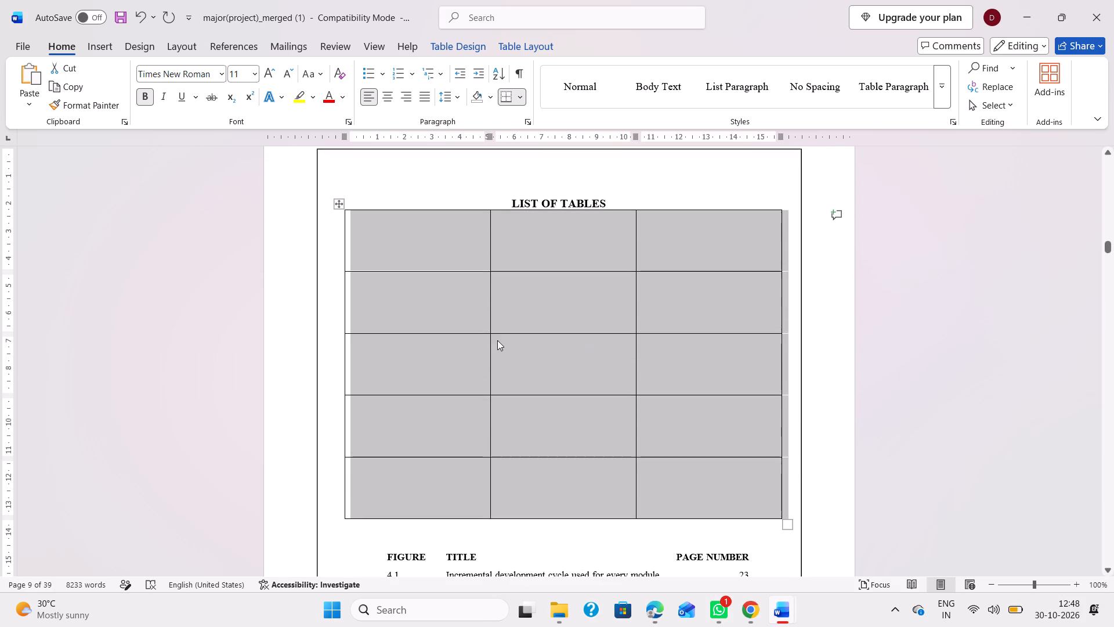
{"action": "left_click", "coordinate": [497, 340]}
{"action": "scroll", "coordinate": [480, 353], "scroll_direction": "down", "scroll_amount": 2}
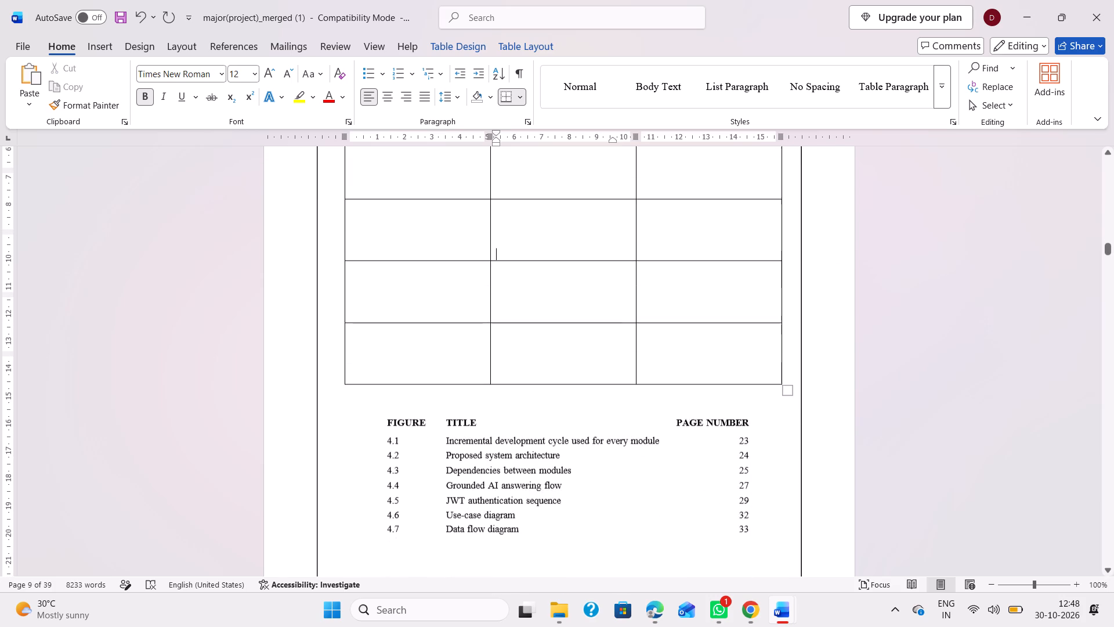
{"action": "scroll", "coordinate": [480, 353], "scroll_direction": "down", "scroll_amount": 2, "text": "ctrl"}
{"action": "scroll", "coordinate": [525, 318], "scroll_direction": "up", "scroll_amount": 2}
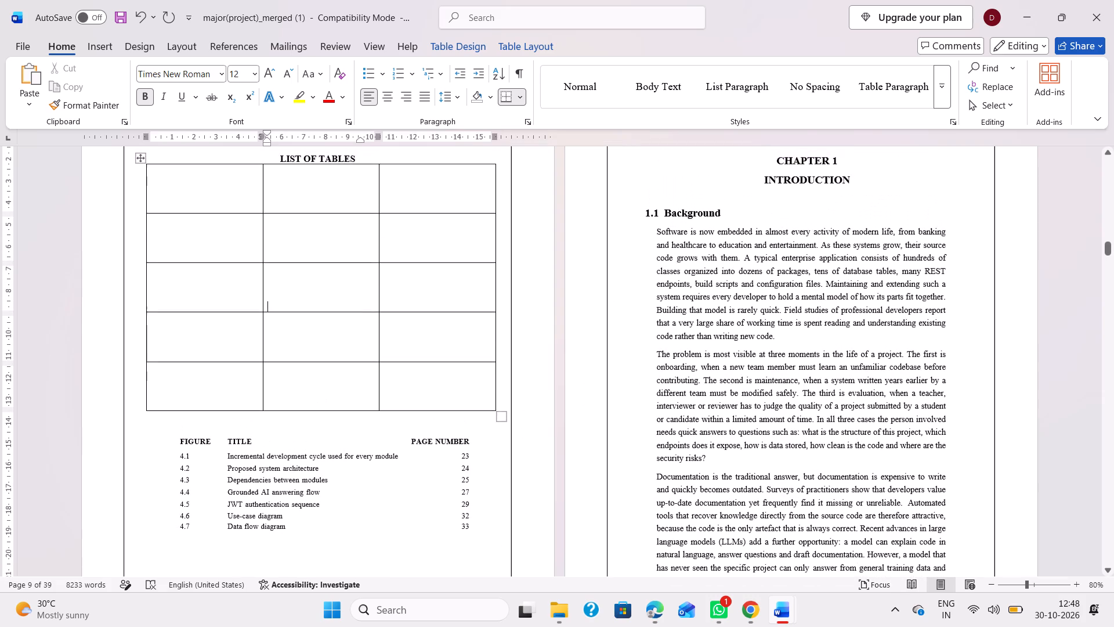
Capture a screenshot of the page area showing the empty List of Tables table and the figure entries below it.
{"action": "scroll", "coordinate": [434, 348], "scroll_direction": "up", "scroll_amount": 1}
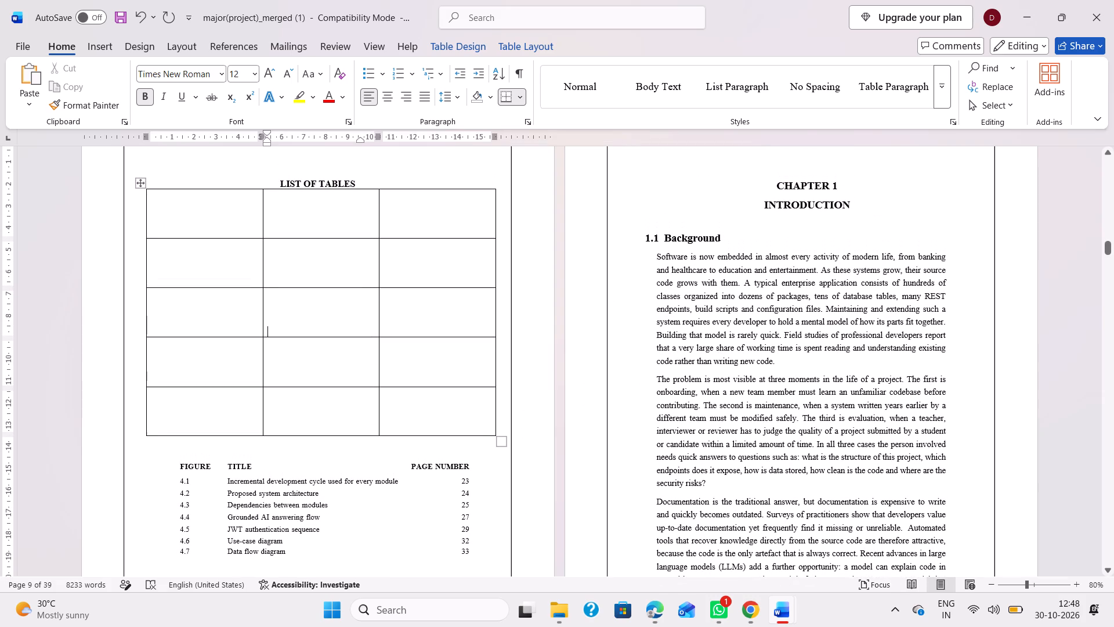
{"action": "key", "text": "Print"}
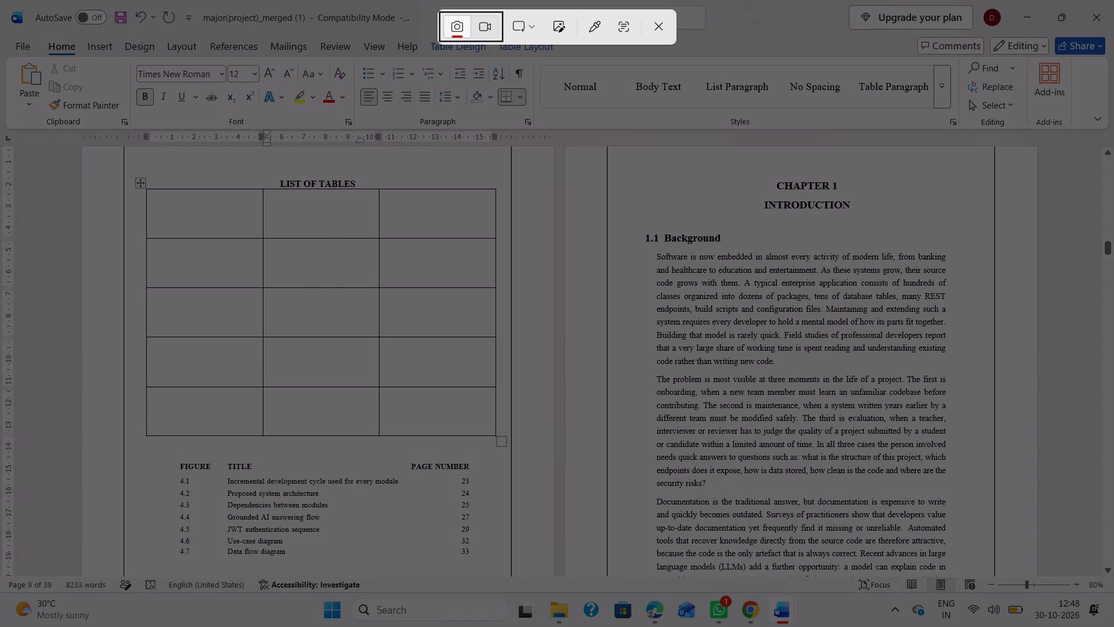
{"action": "left_click_drag", "start_coordinate": [125, 156], "coordinate": [512, 571]}
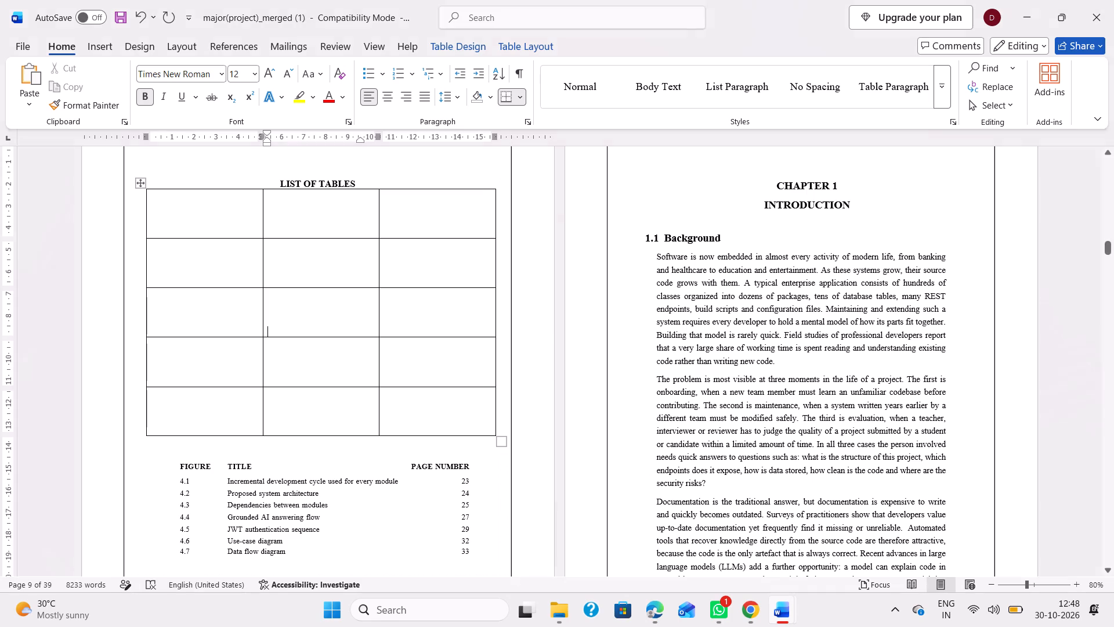
{"action": "left_click", "coordinate": [748, 615]}
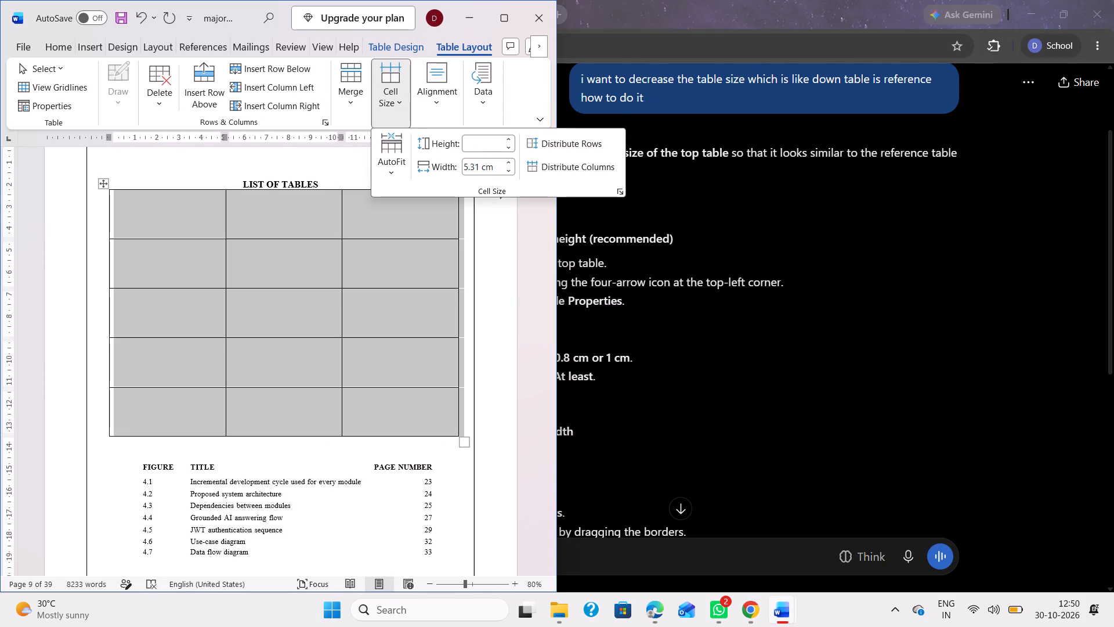
{"action": "left_click", "coordinate": [482, 143]}
{"action": "key", "text": "1"}
{"action": "key", "text": "Return"}
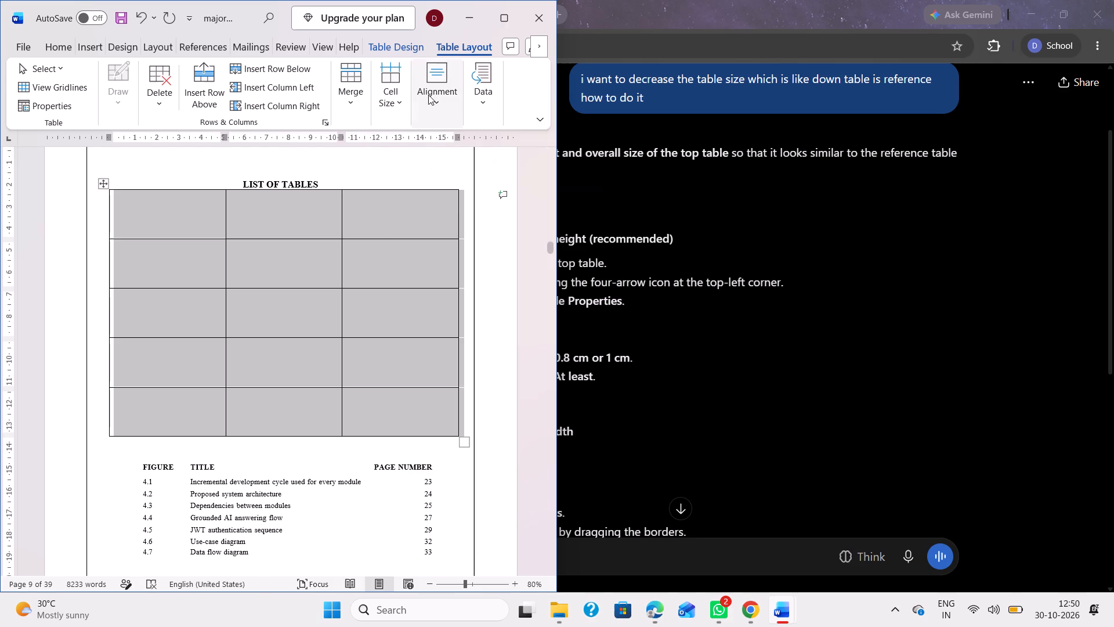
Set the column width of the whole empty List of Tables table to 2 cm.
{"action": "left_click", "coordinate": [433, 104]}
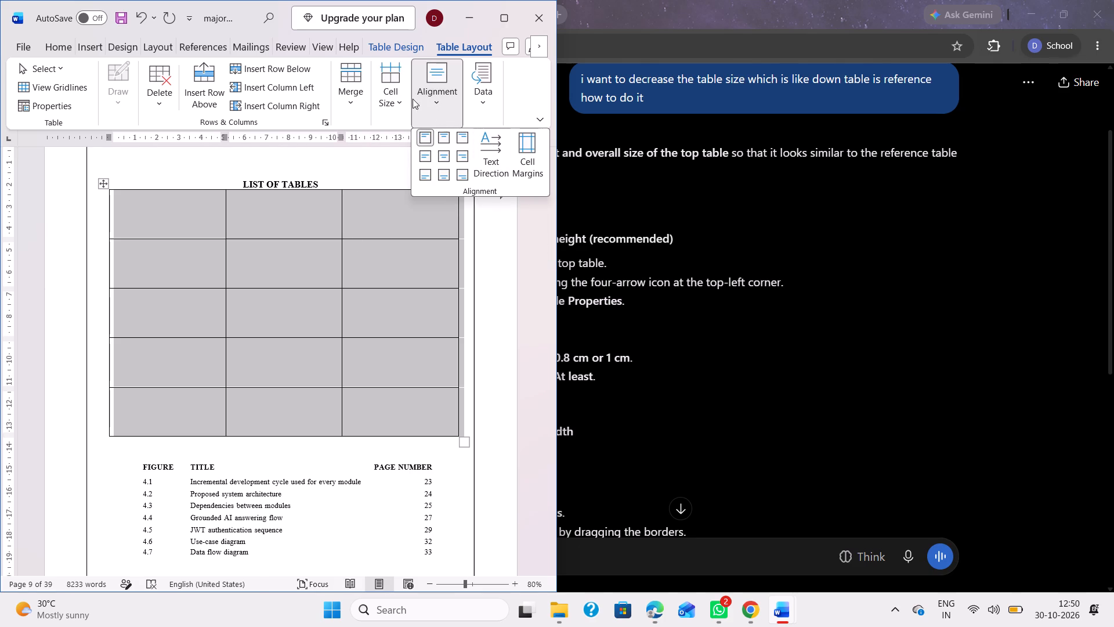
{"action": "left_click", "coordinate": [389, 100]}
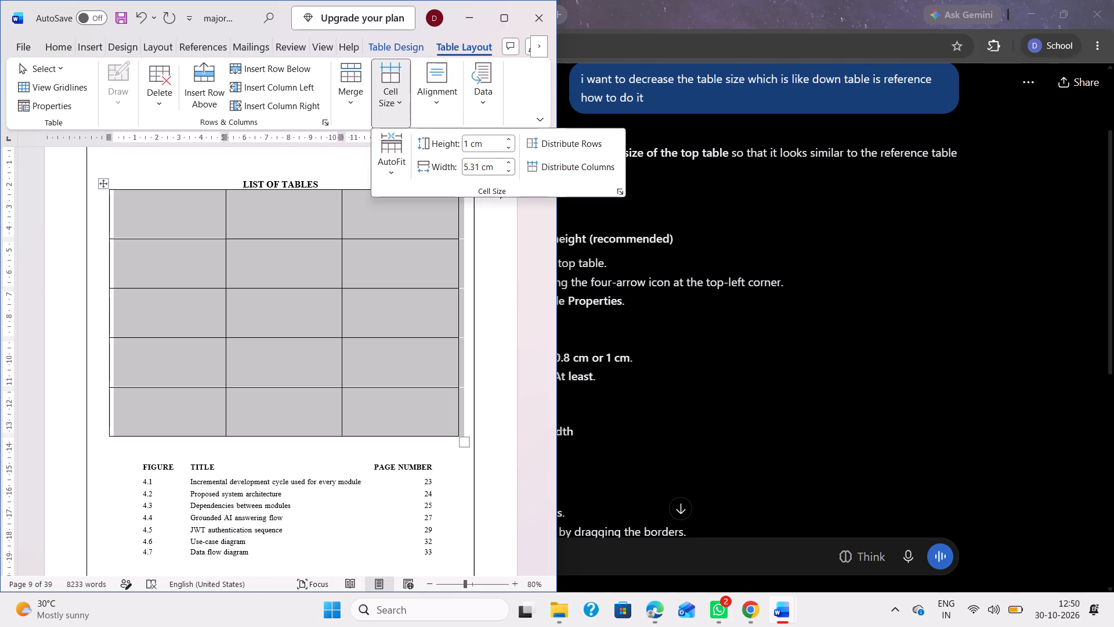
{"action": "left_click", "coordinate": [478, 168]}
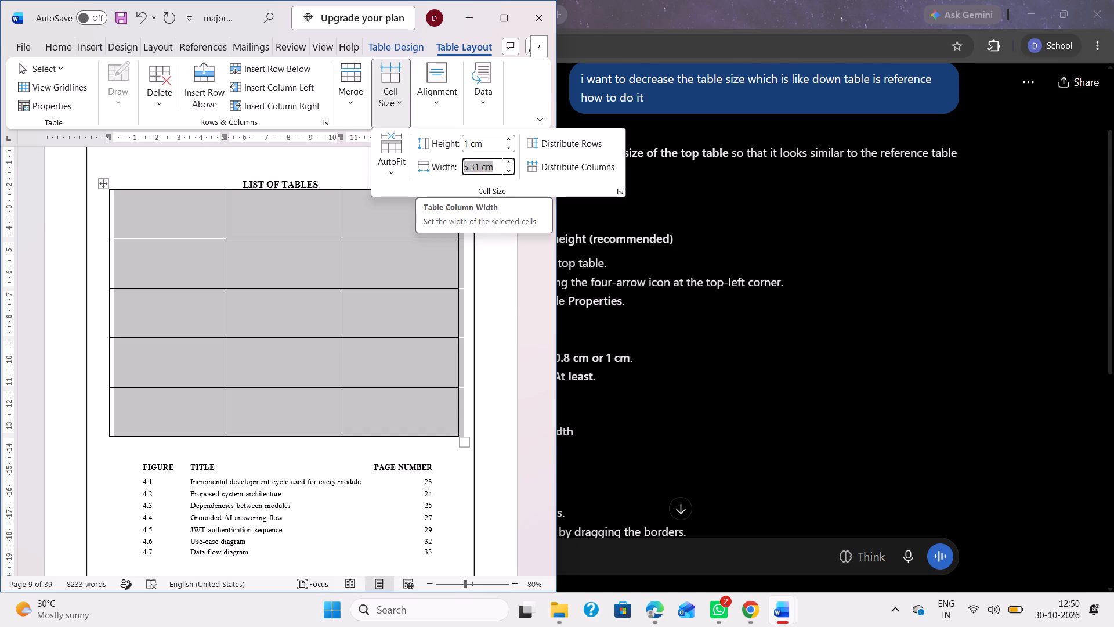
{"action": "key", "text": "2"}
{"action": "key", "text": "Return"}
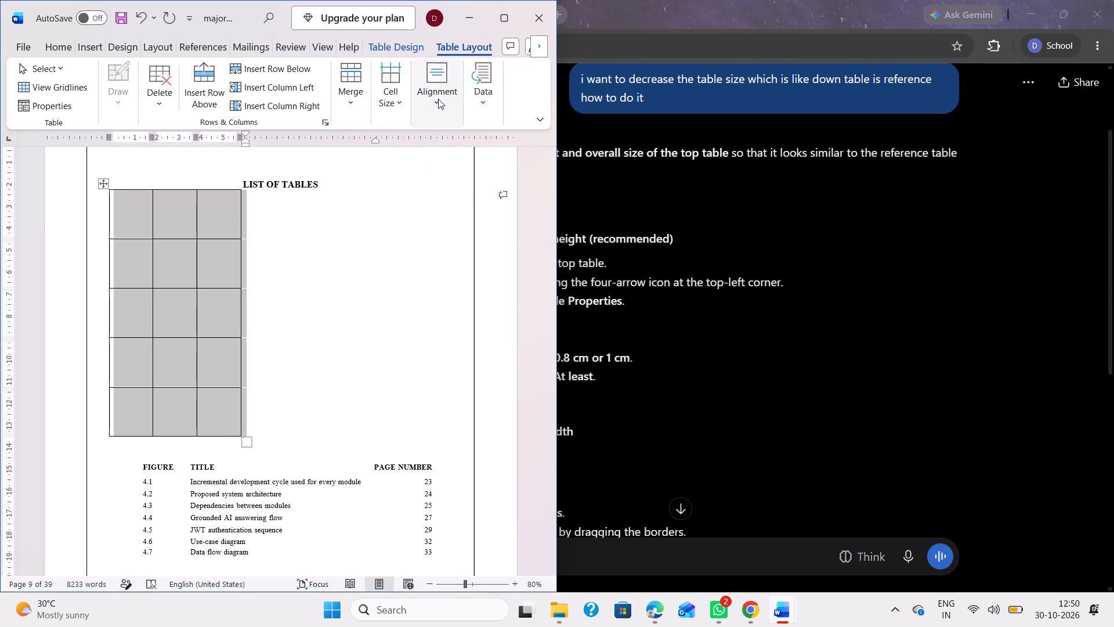
Set the row height of the whole empty List of Tables table to 0.8 cm.
{"action": "left_click", "coordinate": [438, 99]}
{"action": "left_click", "coordinate": [392, 96]}
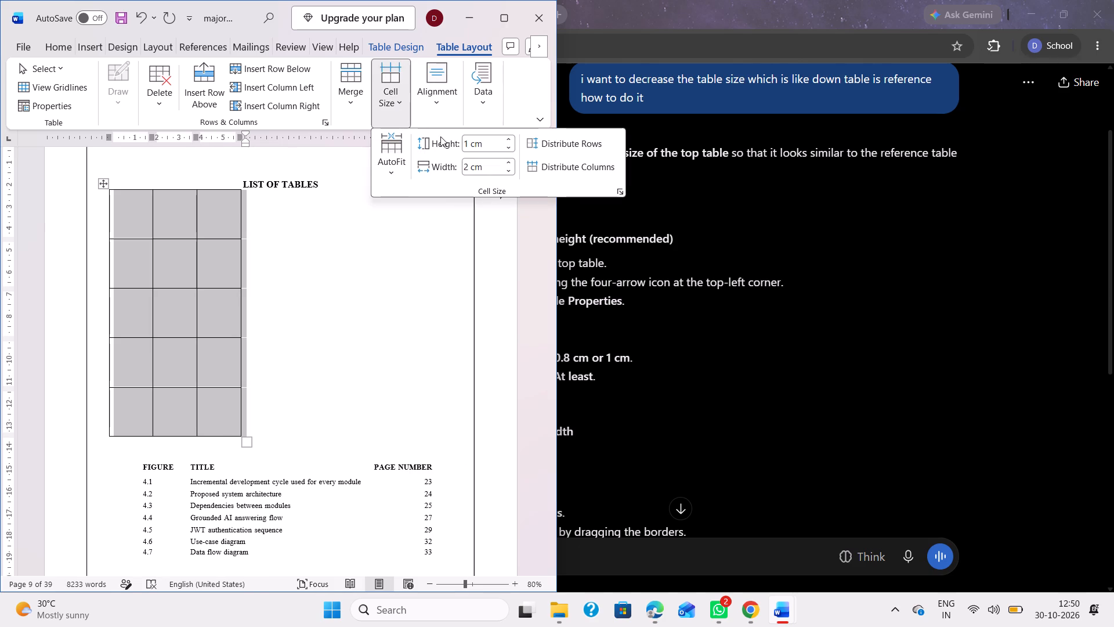
{"action": "left_click", "coordinate": [386, 174]}
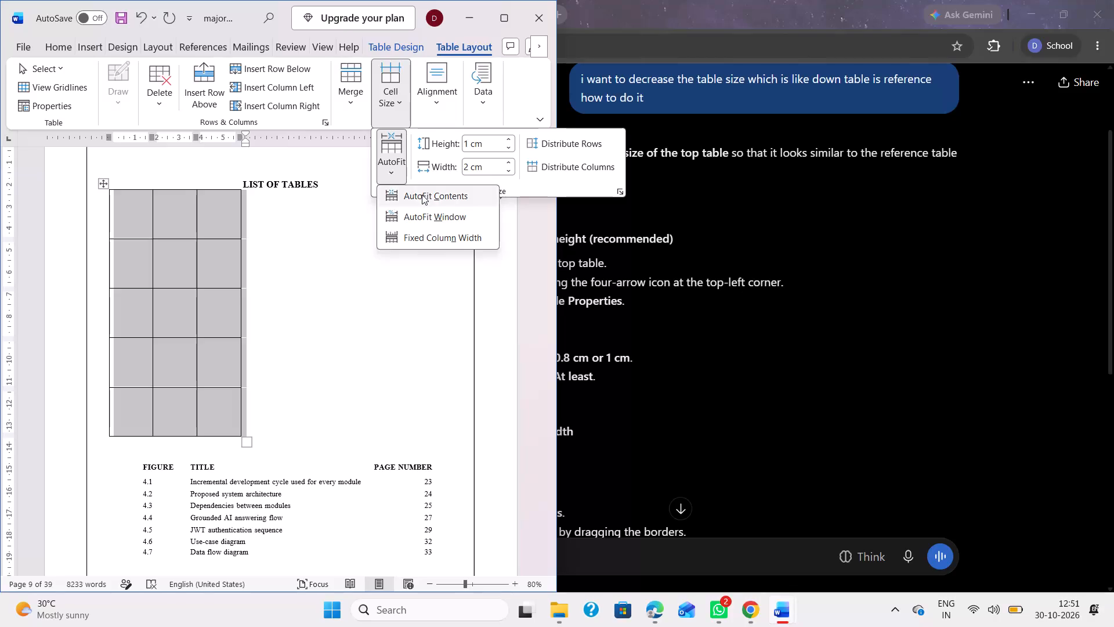
{"action": "left_click", "coordinate": [348, 97]}
{"action": "left_click", "coordinate": [395, 96]}
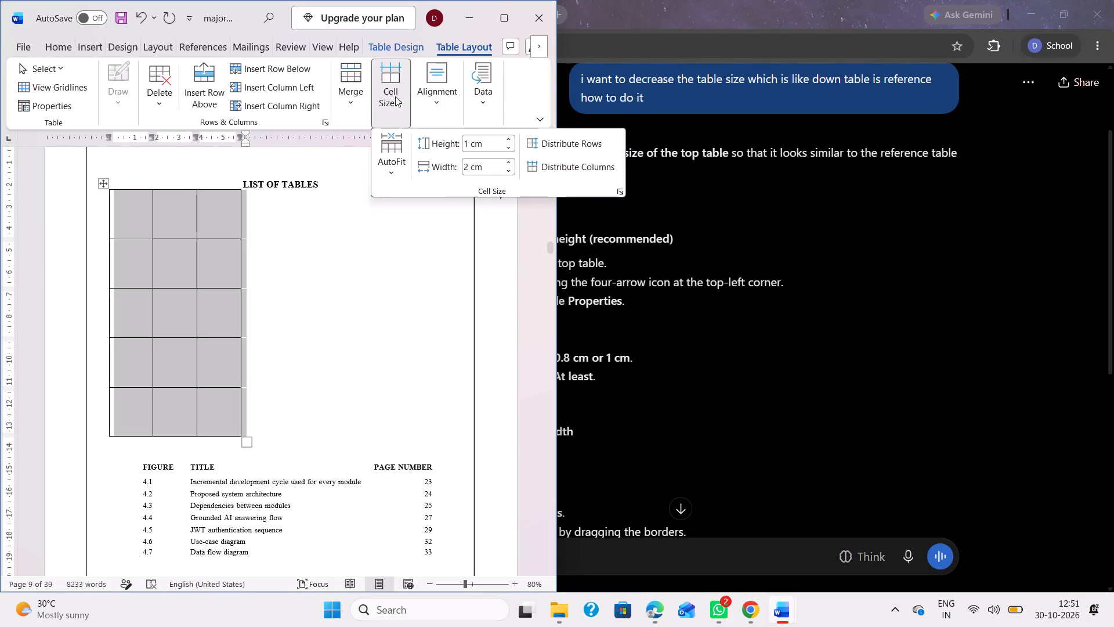
{"action": "left_click", "coordinate": [487, 141]}
{"action": "type", "text": "0.8"}
{"action": "key", "text": "Return"}
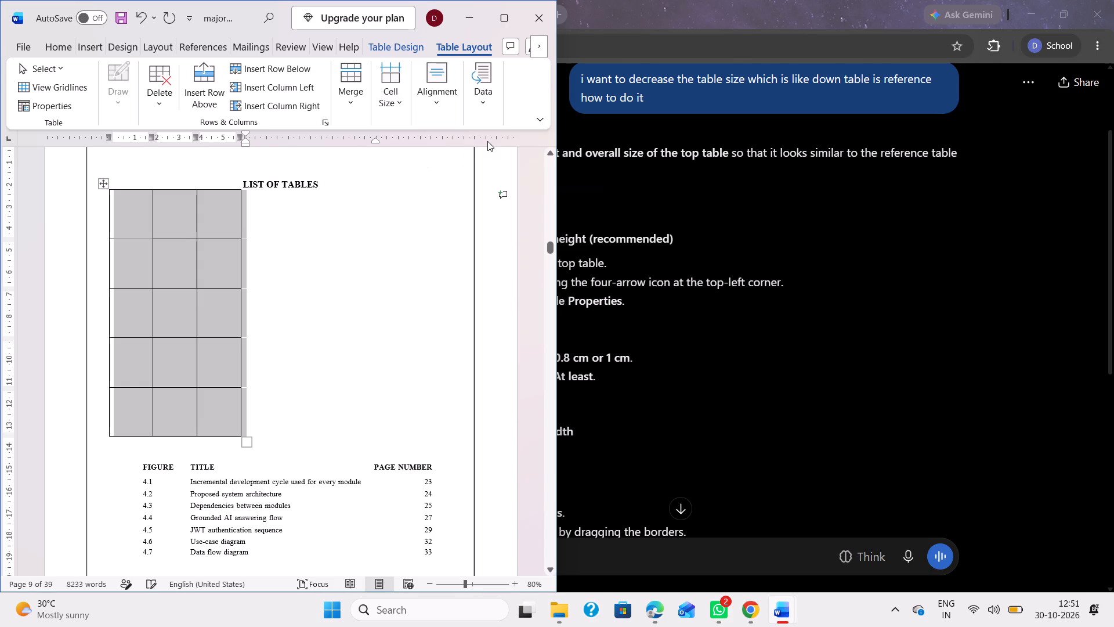
Set the column width of the whole empty List of Tables table to 5 cm.
{"action": "left_click", "coordinate": [387, 106]}
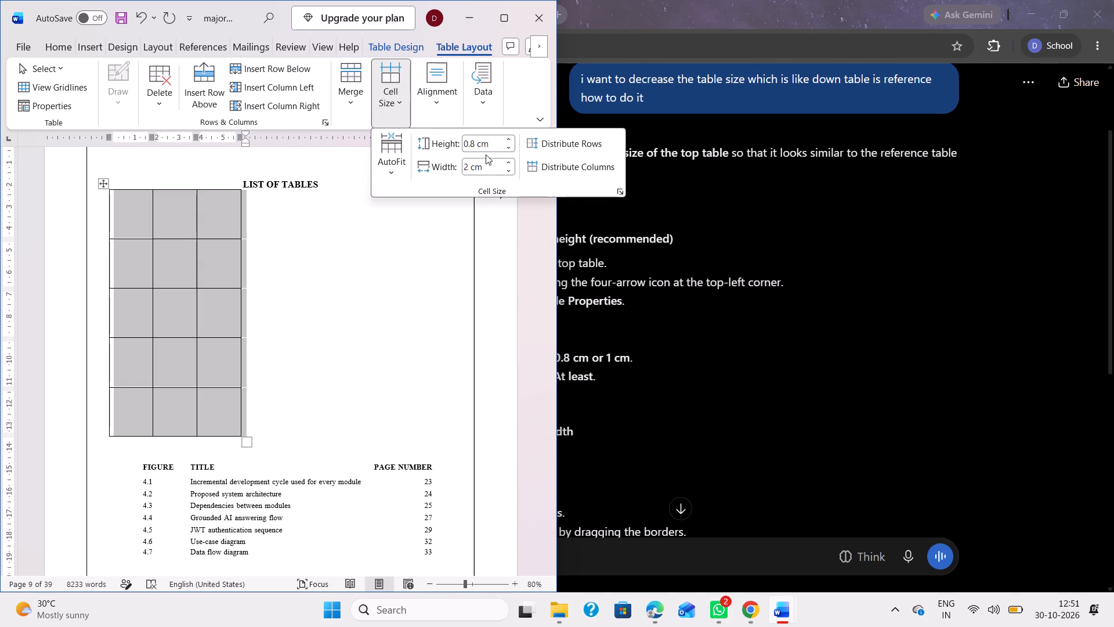
{"action": "left_click", "coordinate": [486, 166]}
{"action": "key", "text": "5"}
{"action": "key", "text": "Return"}
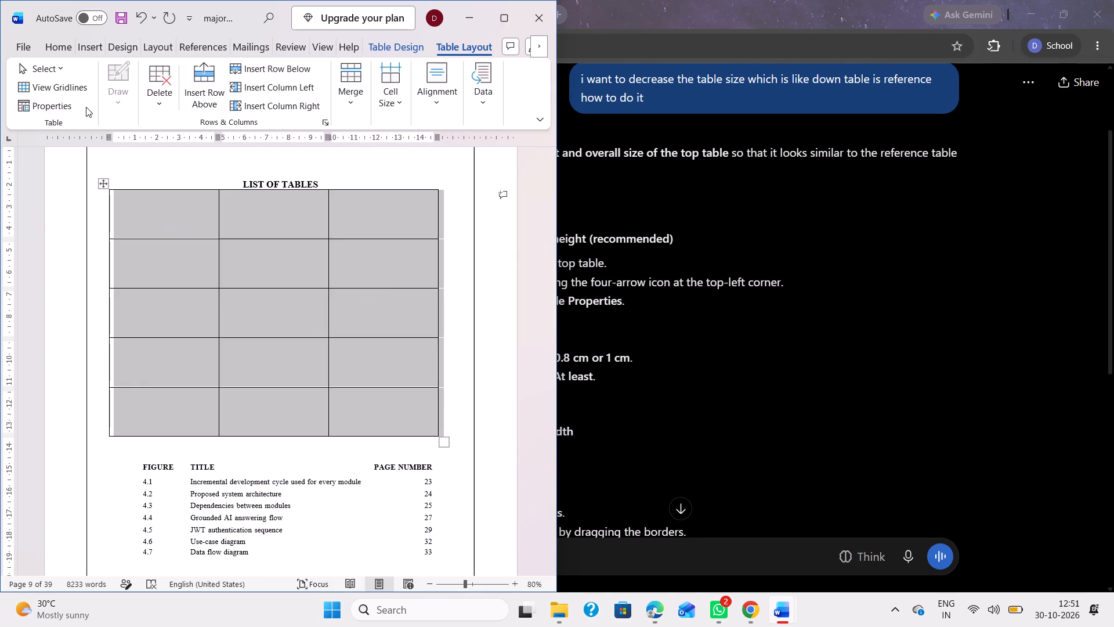
Maximize the document window and set the paragraph spacing before to 4.6 pt for all cells of the empty List of Tables table.
{"action": "left_click", "coordinate": [501, 6]}
{"action": "left_click", "coordinate": [398, 48]}
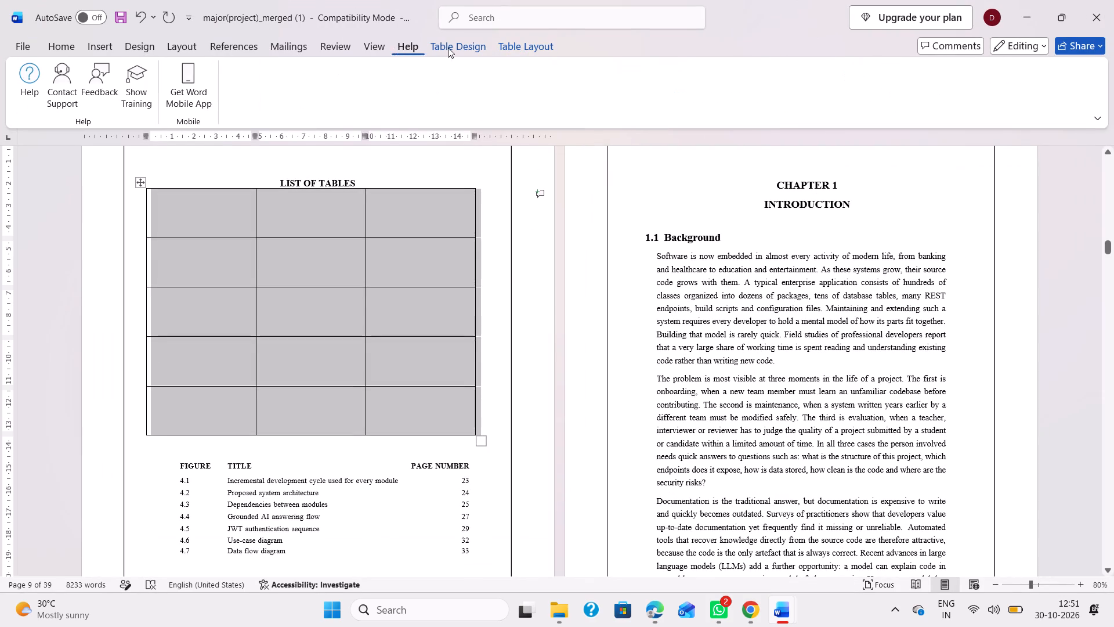
{"action": "left_click", "coordinate": [473, 46]}
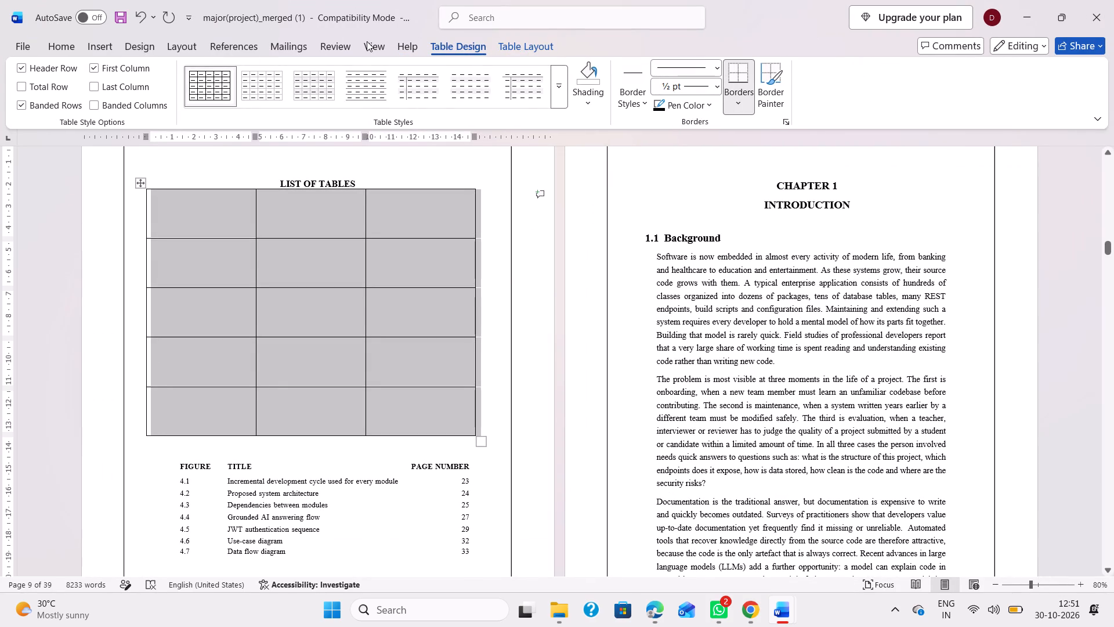
{"action": "left_click", "coordinate": [229, 51]}
{"action": "left_click", "coordinate": [181, 53]}
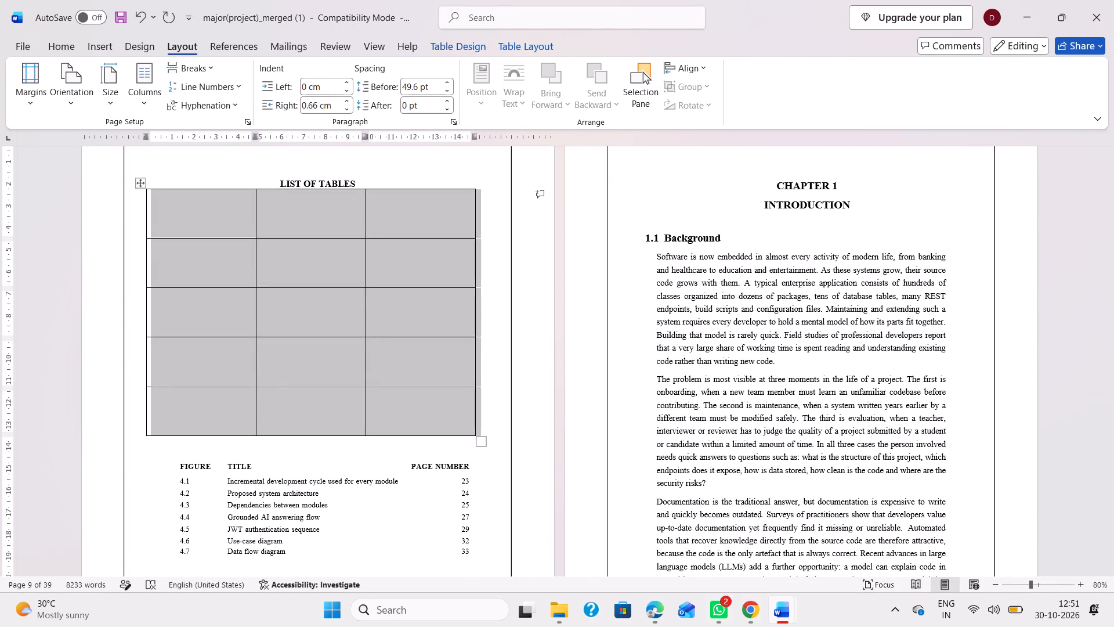
{"action": "left_click", "coordinate": [415, 85]}
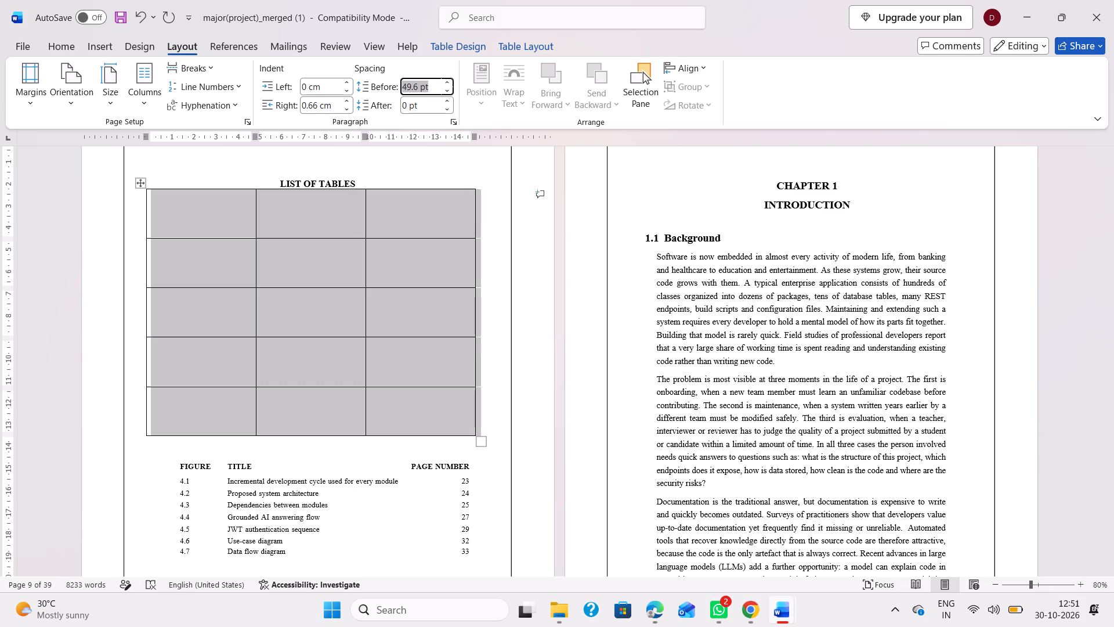
{"action": "left_click", "coordinate": [409, 86]}
{"action": "left_click", "coordinate": [409, 86]}
{"action": "key", "text": "Right"}
{"action": "key", "text": "BackSpace"}
{"action": "key", "text": "Return"}
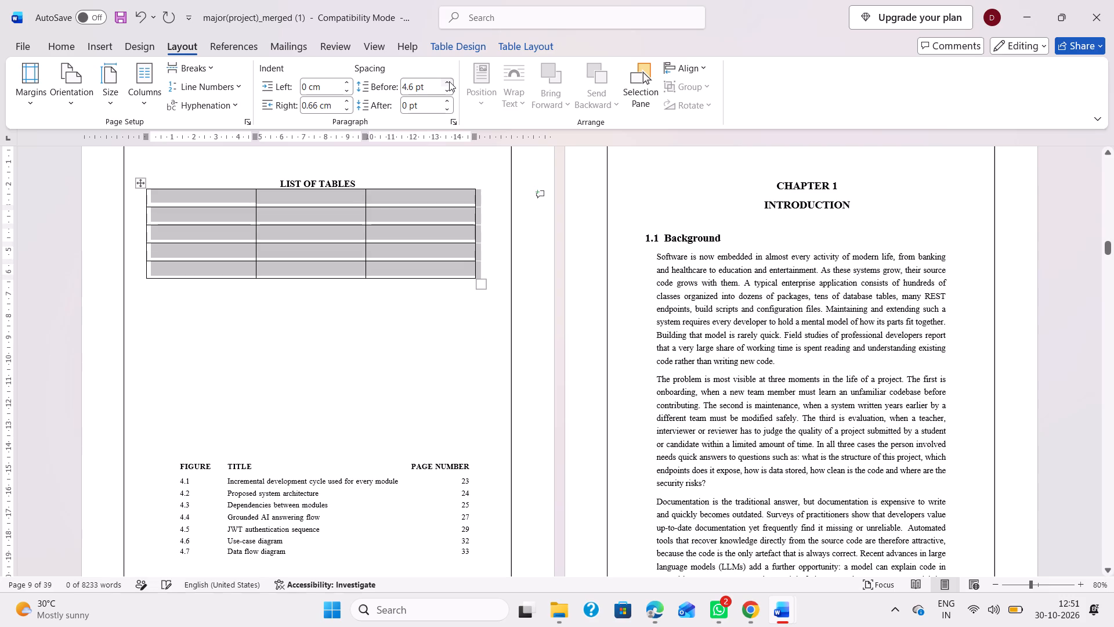
{"action": "left_click", "coordinate": [379, 210]}
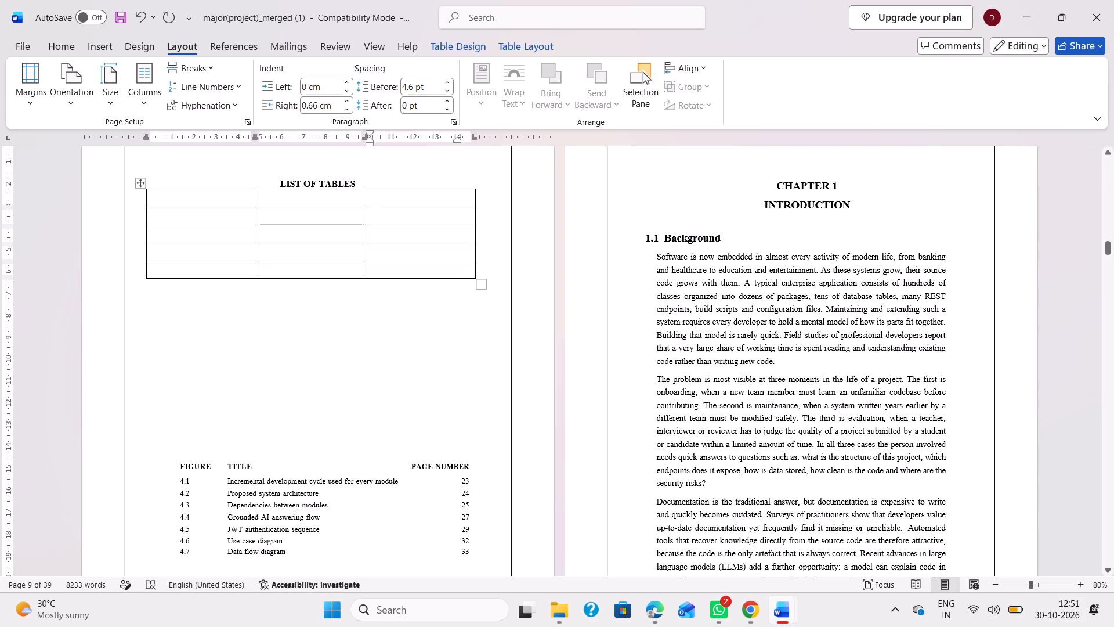
{"action": "left_click", "coordinate": [215, 200]}
Review the empty List of Tables page and the Chapter 1 pages, including the caption and layout of Table 1.1.
{"action": "scroll", "coordinate": [372, 325], "scroll_direction": "up", "scroll_amount": 1}
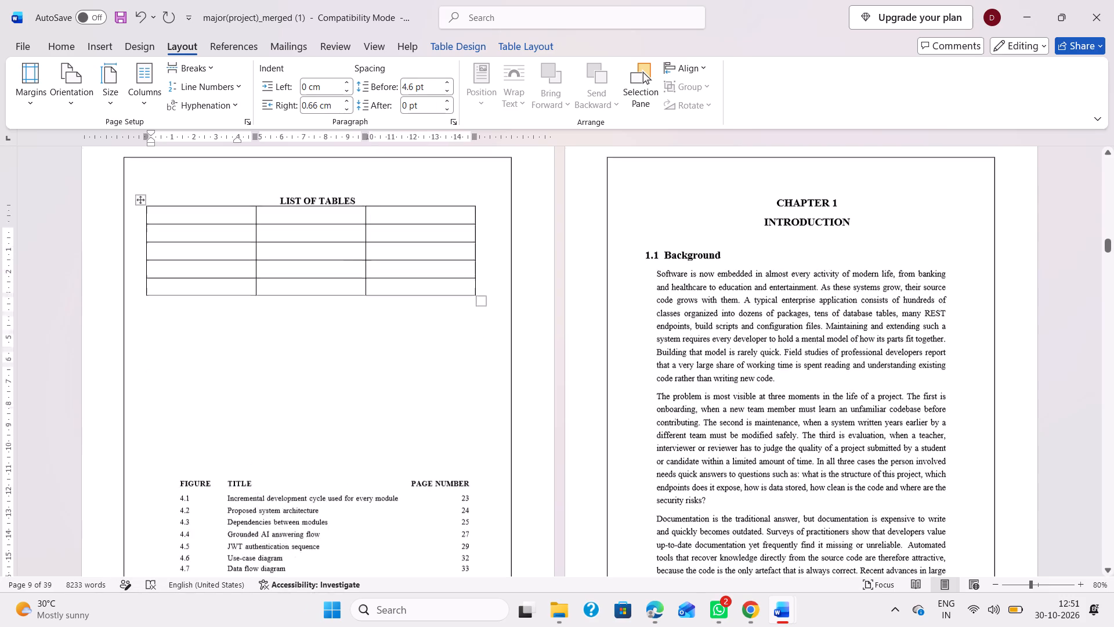
{"action": "scroll", "coordinate": [372, 325], "scroll_direction": "up", "scroll_amount": 1}
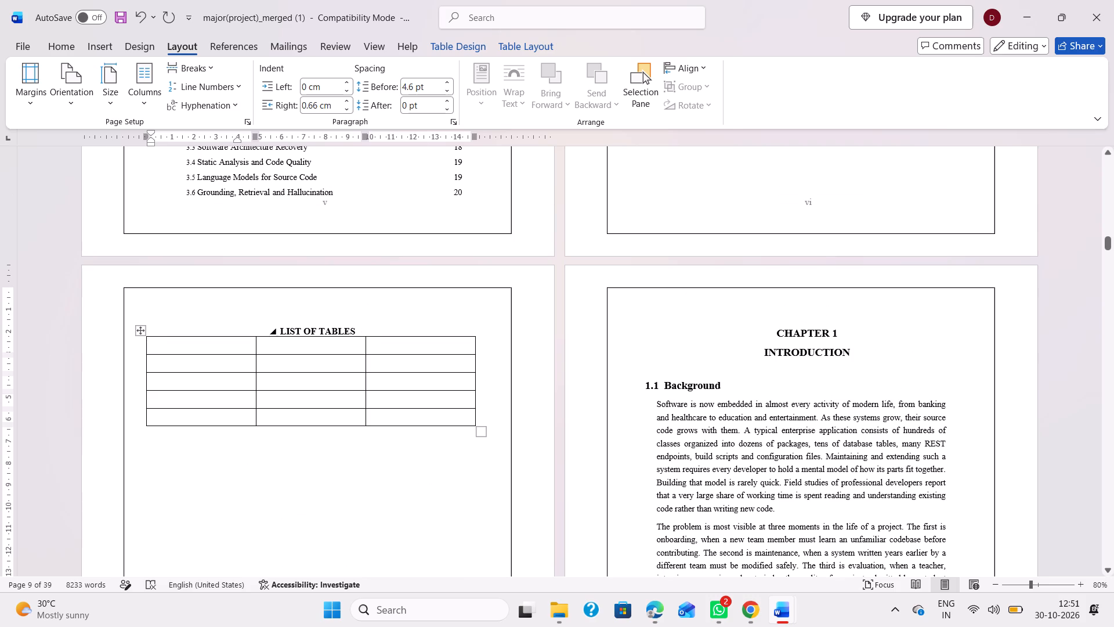
{"action": "scroll", "coordinate": [554, 349], "scroll_direction": "down", "scroll_amount": 9}
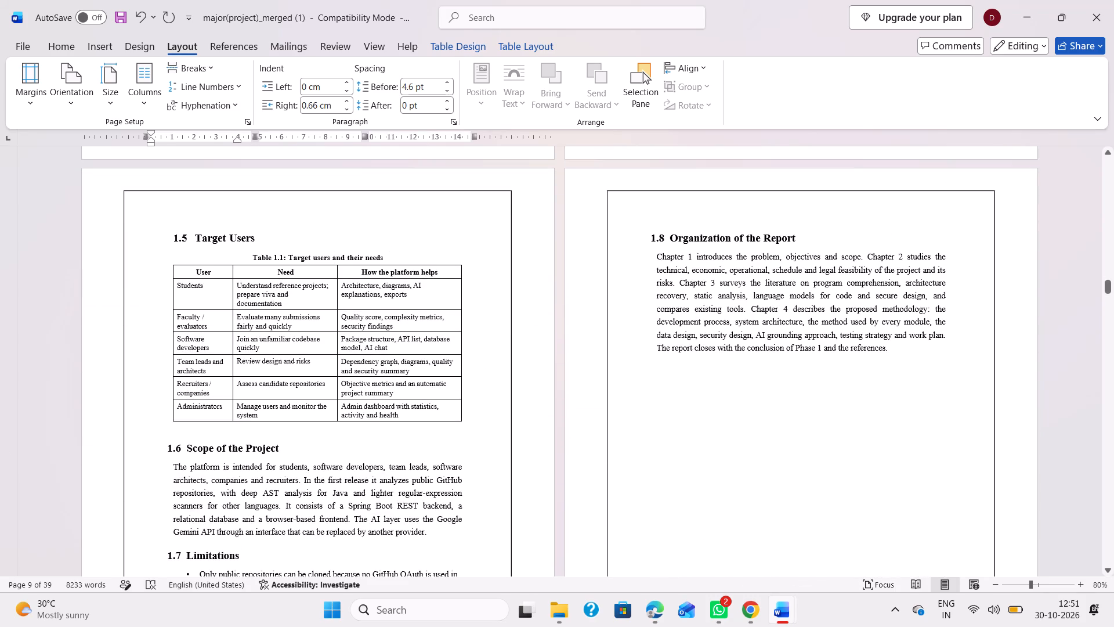
{"action": "scroll", "coordinate": [648, 355], "scroll_direction": "up", "scroll_amount": 1}
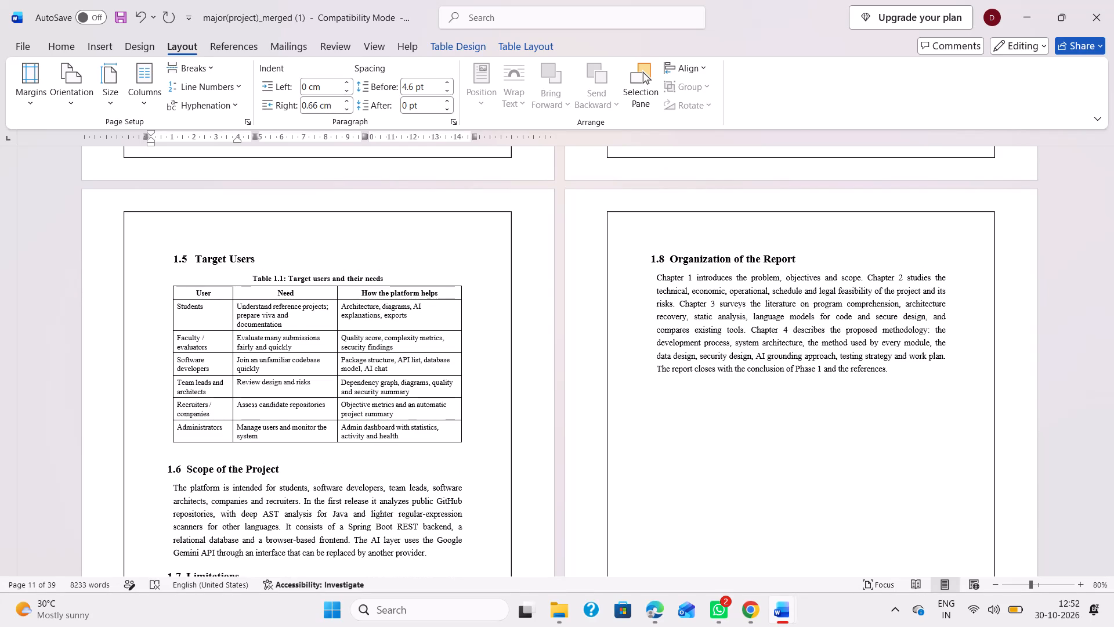
{"action": "scroll", "coordinate": [648, 355], "scroll_direction": "up", "scroll_amount": 1}
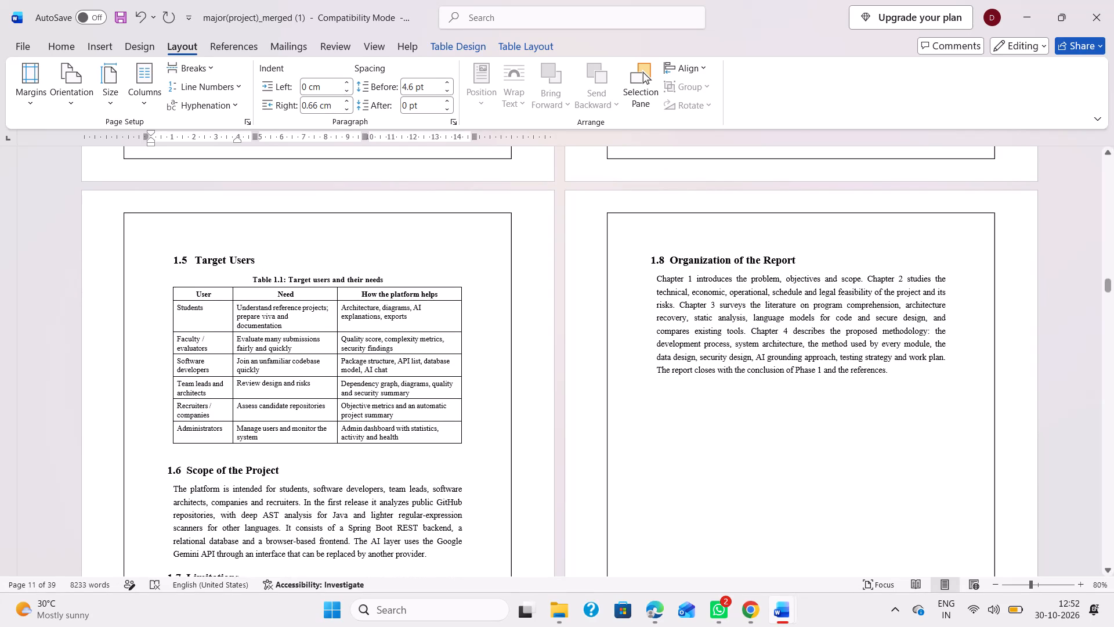
{"action": "scroll", "coordinate": [648, 355], "scroll_direction": "up", "scroll_amount": 3}
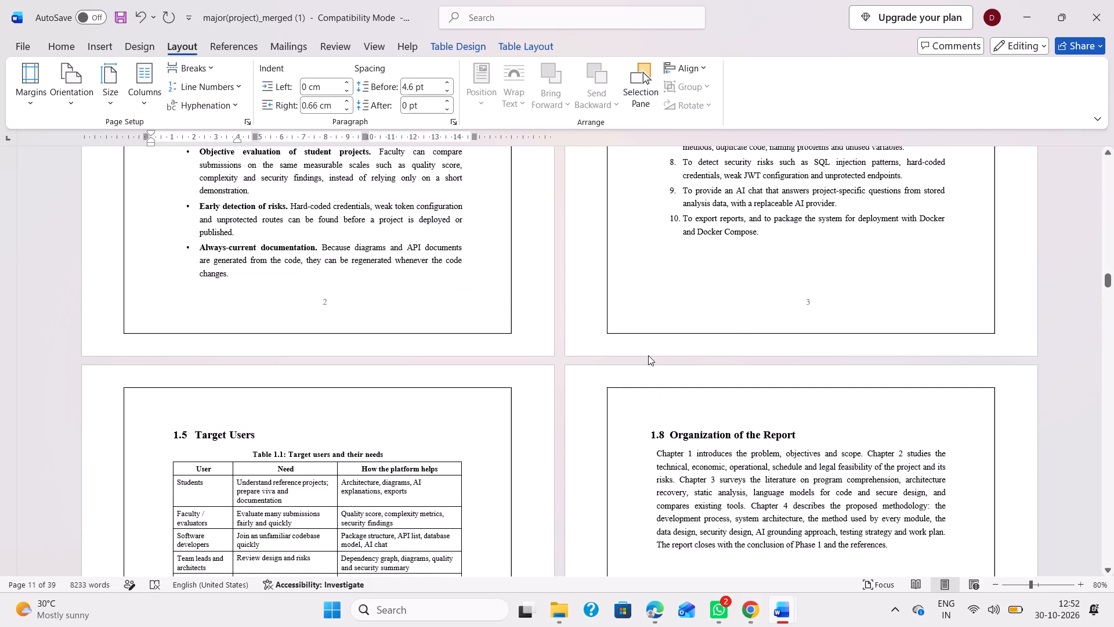
Examine the table captions, page numbers and layout throughout Chapter 2, Feasibility Study, from Table 2.1 to Table 2.6.
{"action": "scroll", "coordinate": [648, 355], "scroll_direction": "down", "scroll_amount": 8}
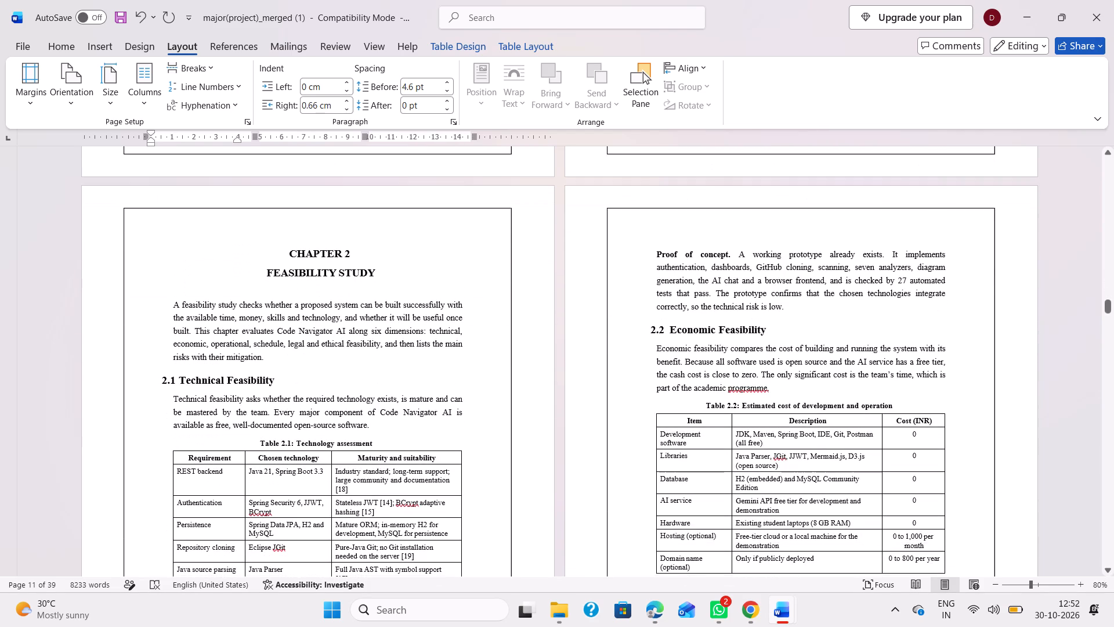
{"action": "scroll", "coordinate": [648, 355], "scroll_direction": "down", "scroll_amount": 2}
{"action": "scroll", "coordinate": [648, 355], "scroll_direction": "up", "scroll_amount": 1}
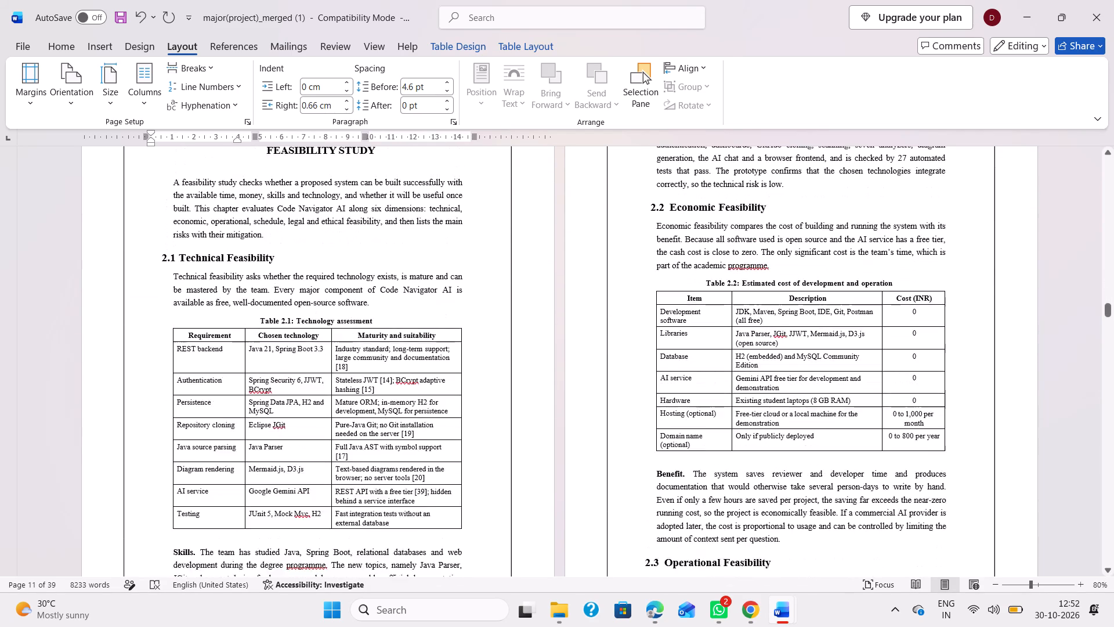
{"action": "scroll", "coordinate": [648, 355], "scroll_direction": "up", "scroll_amount": 4}
{"action": "scroll", "coordinate": [648, 355], "scroll_direction": "down", "scroll_amount": 1}
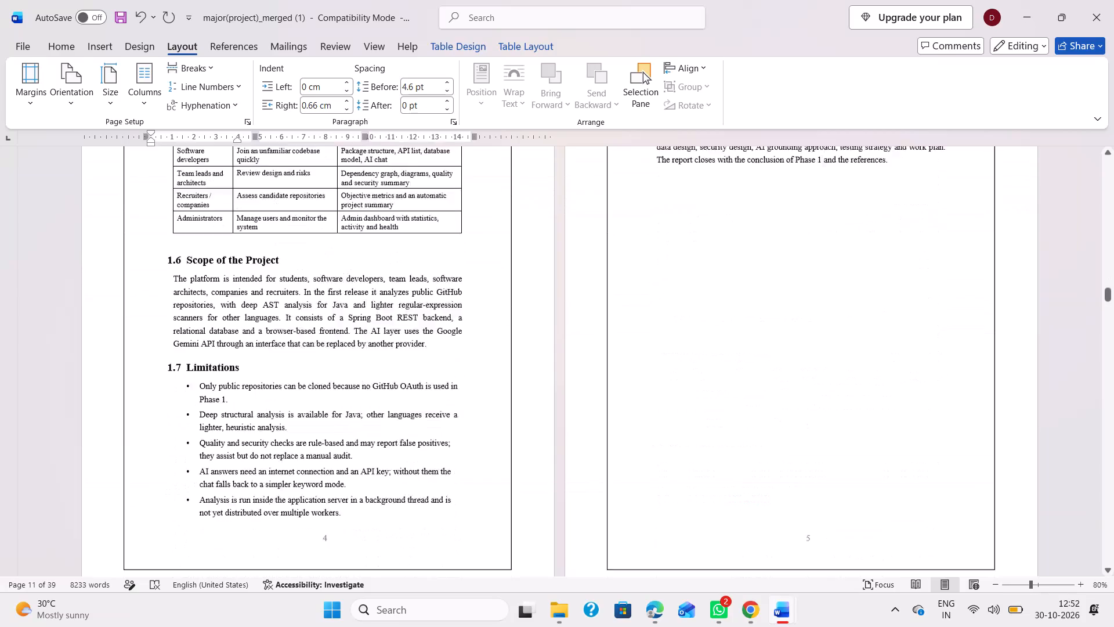
{"action": "scroll", "coordinate": [648, 355], "scroll_direction": "down", "scroll_amount": 4}
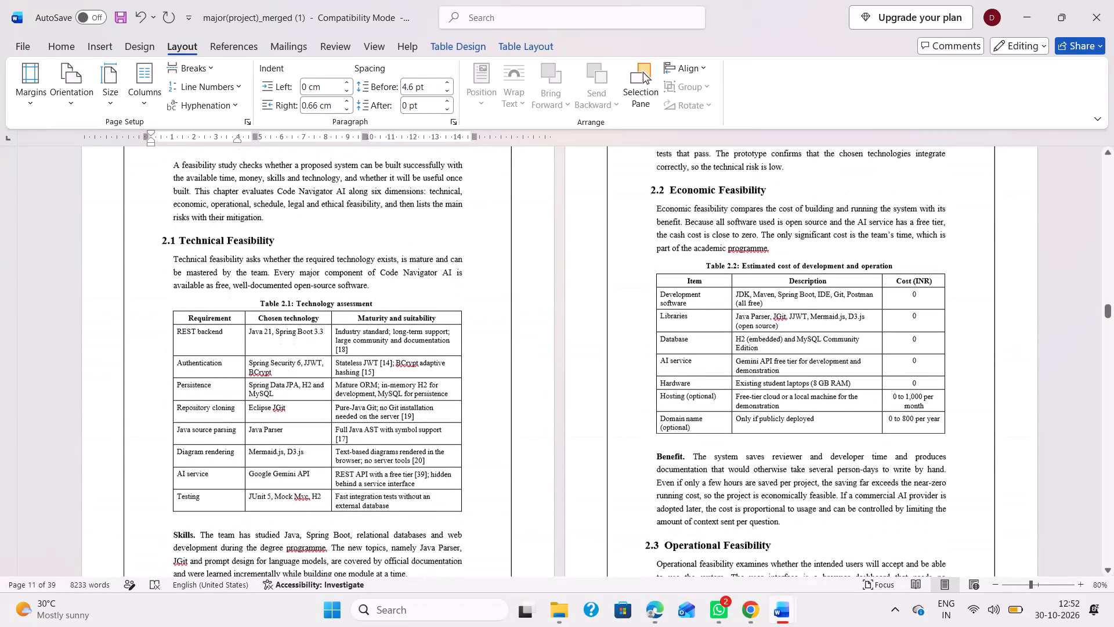
{"action": "scroll", "coordinate": [648, 355], "scroll_direction": "down", "scroll_amount": 1}
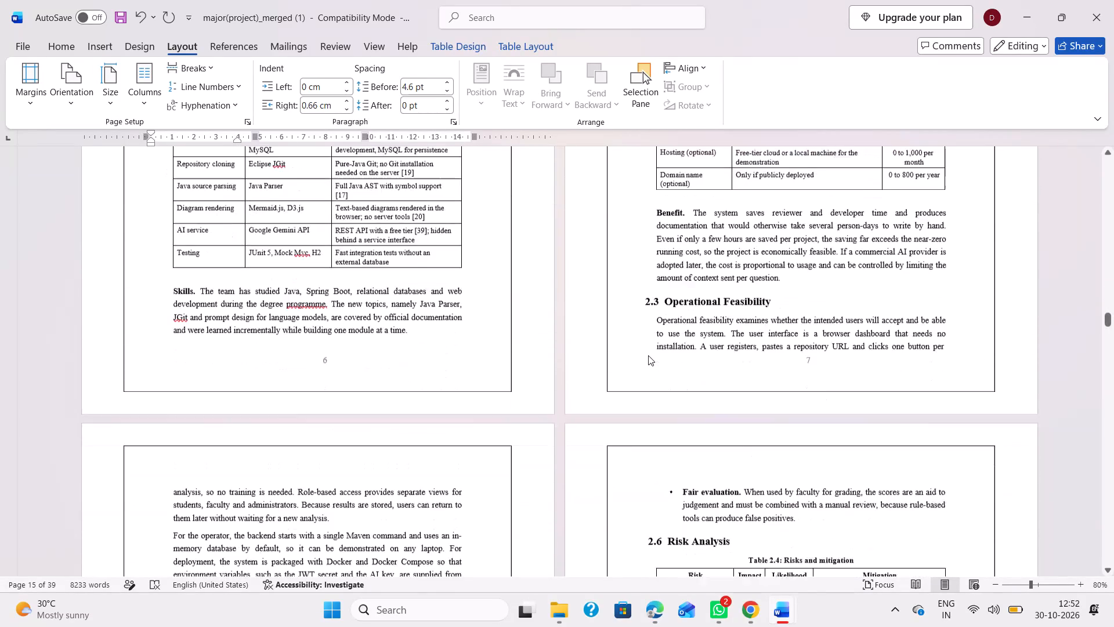
{"action": "scroll", "coordinate": [648, 355], "scroll_direction": "down", "scroll_amount": 1}
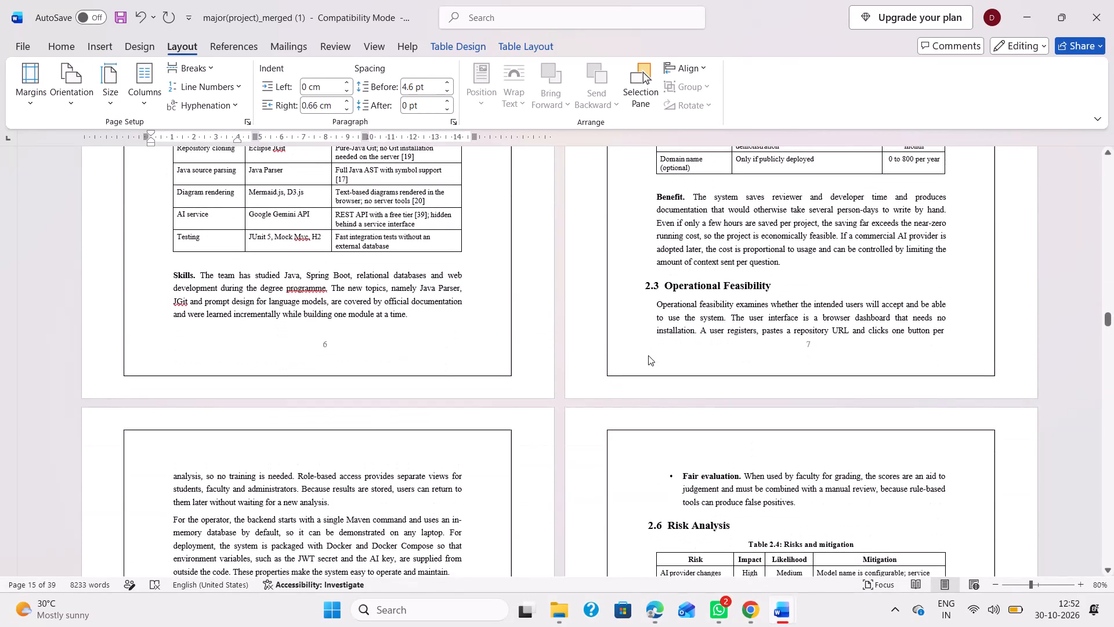
{"action": "scroll", "coordinate": [648, 355], "scroll_direction": "up", "scroll_amount": 2}
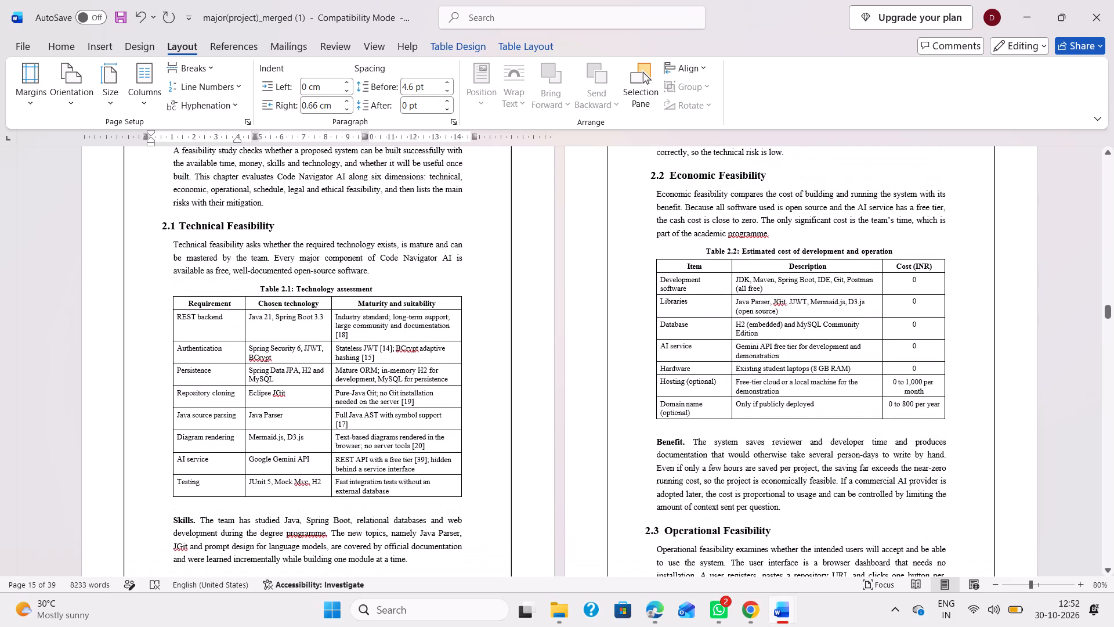
{"action": "scroll", "coordinate": [648, 355], "scroll_direction": "down", "scroll_amount": 1}
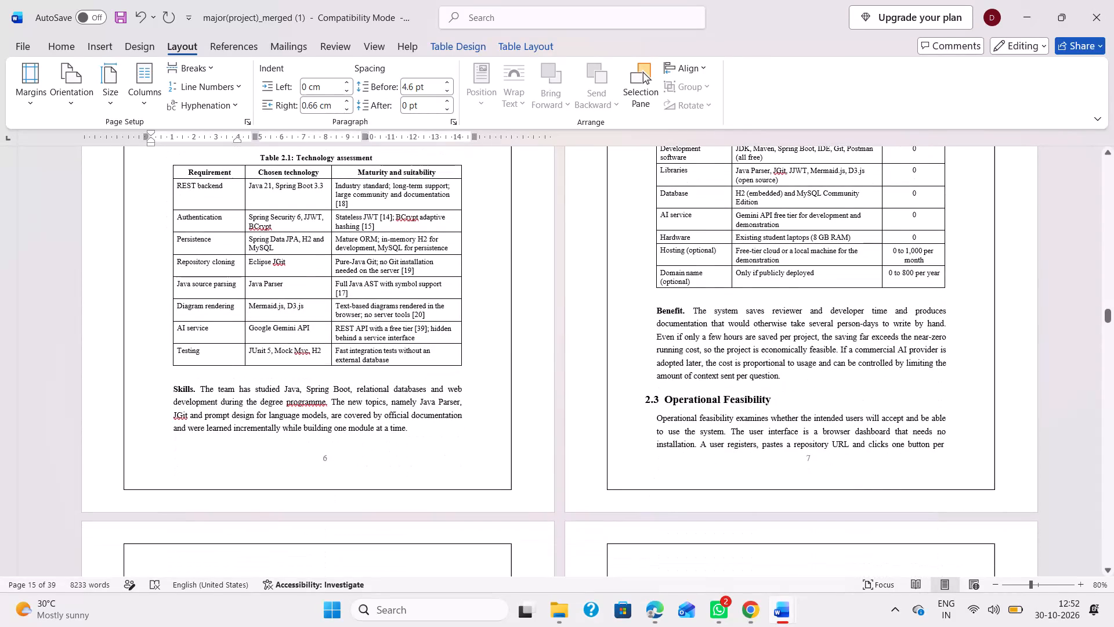
{"action": "scroll", "coordinate": [648, 355], "scroll_direction": "down", "scroll_amount": 3}
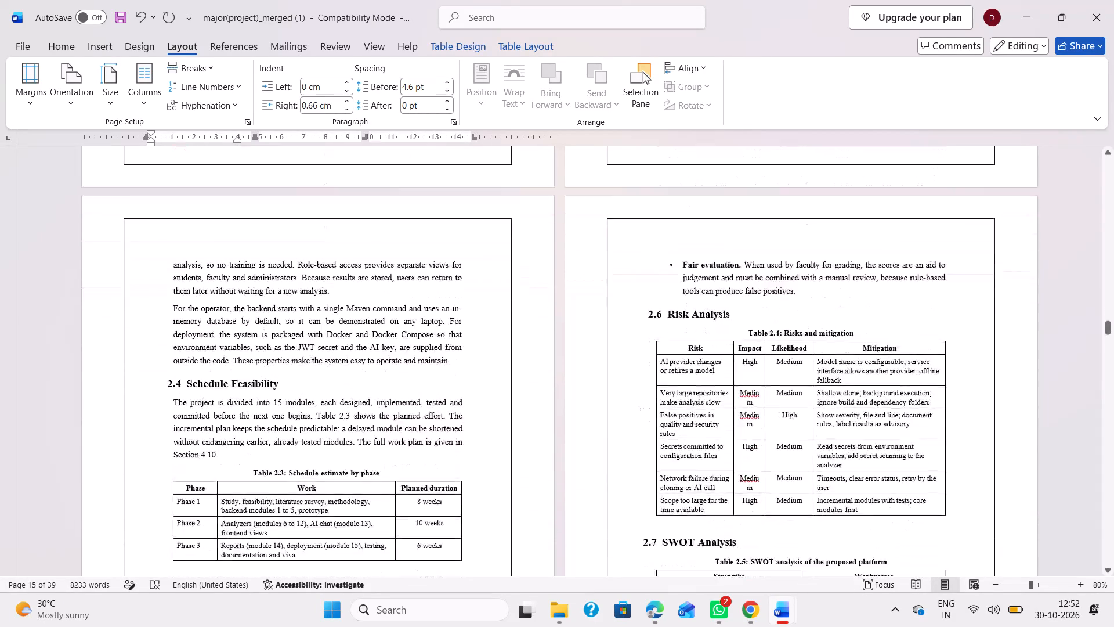
{"action": "scroll", "coordinate": [648, 355], "scroll_direction": "down", "scroll_amount": 1}
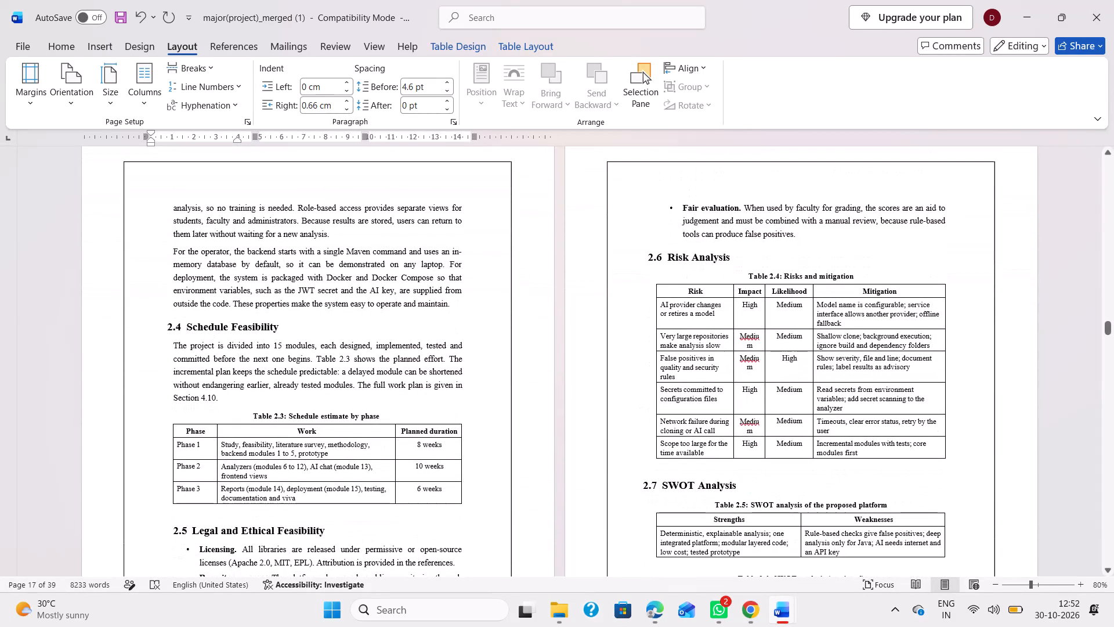
{"action": "scroll", "coordinate": [648, 355], "scroll_direction": "down", "scroll_amount": 1}
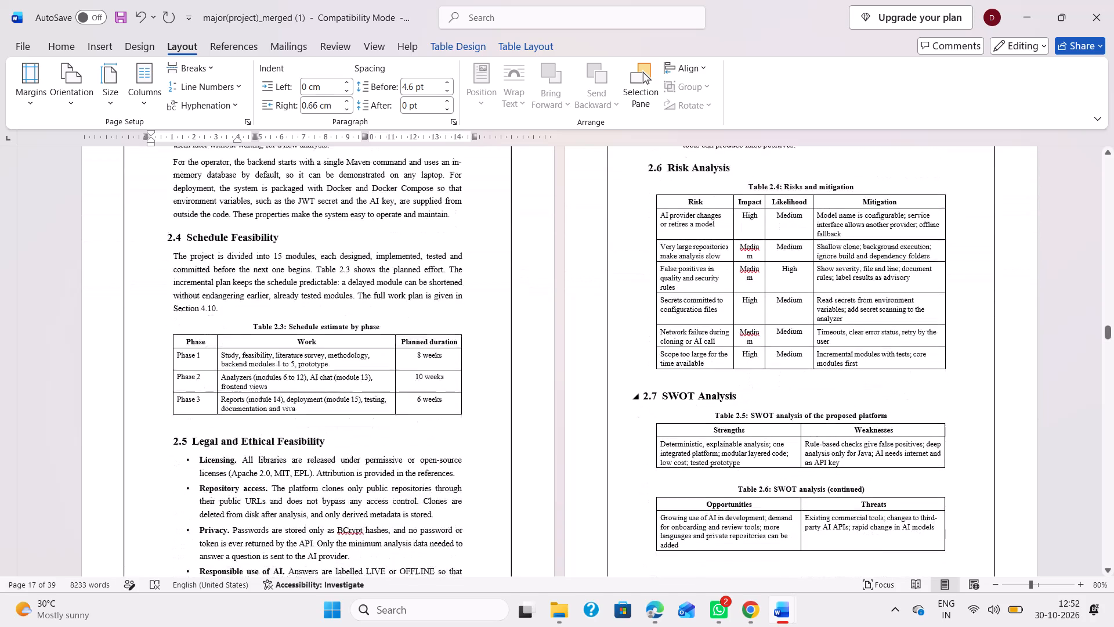
{"action": "scroll", "coordinate": [648, 355], "scroll_direction": "down", "scroll_amount": 2}
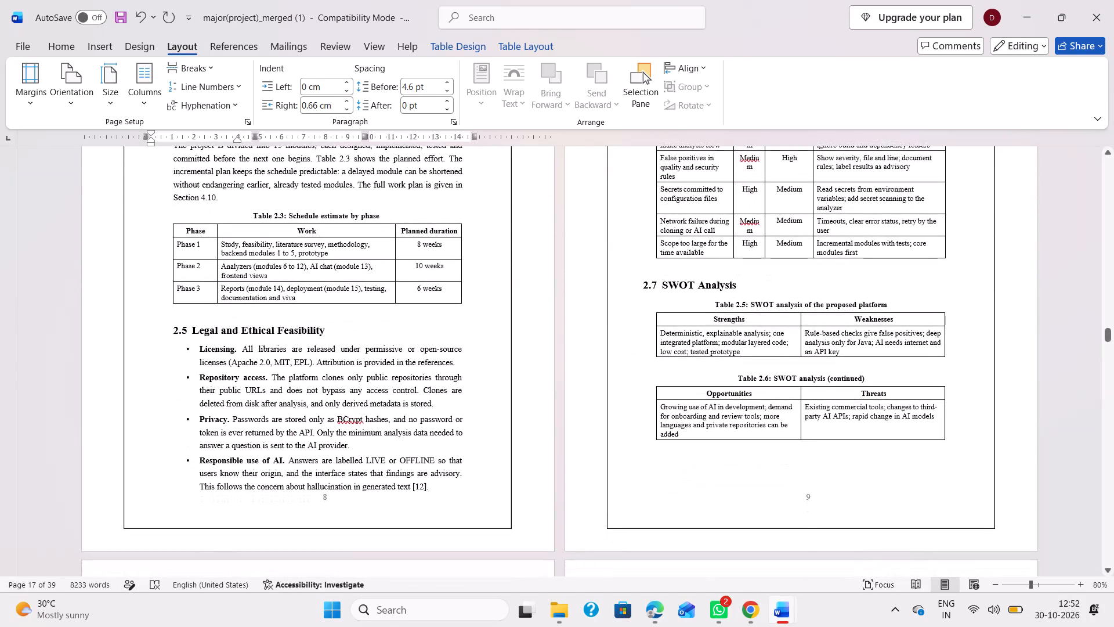
{"action": "scroll", "coordinate": [648, 355], "scroll_direction": "up", "scroll_amount": 1}
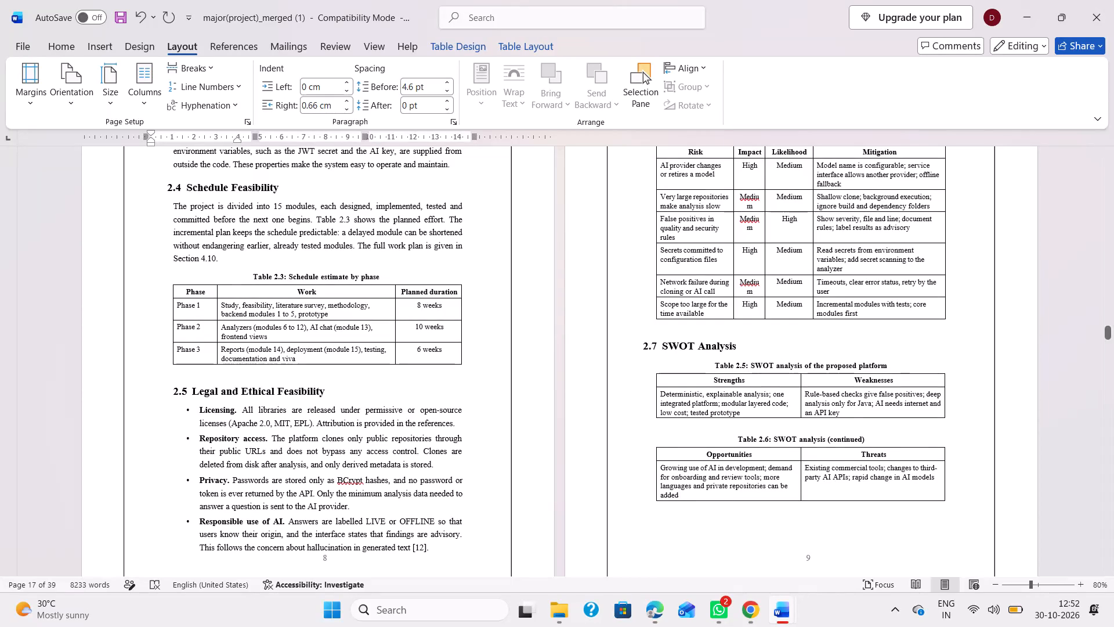
{"action": "scroll", "coordinate": [648, 355], "scroll_direction": "down", "scroll_amount": 3}
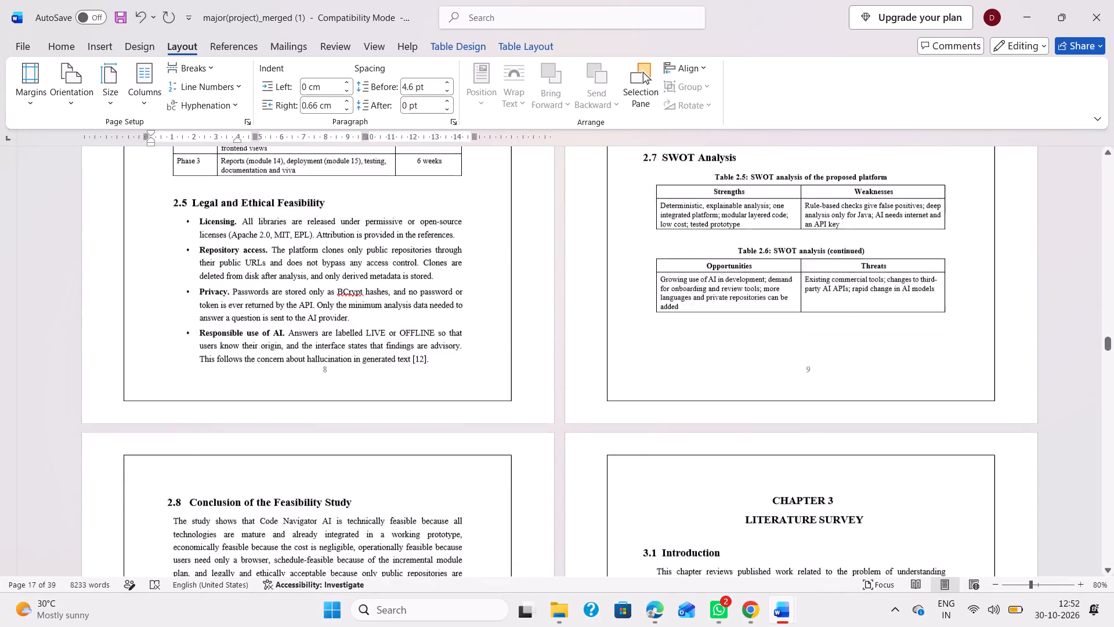
Delete the single line of section 3.3 stranded on its own page and end the preceding text with a period after "building".
{"action": "scroll", "coordinate": [648, 355], "scroll_direction": "down", "scroll_amount": 5}
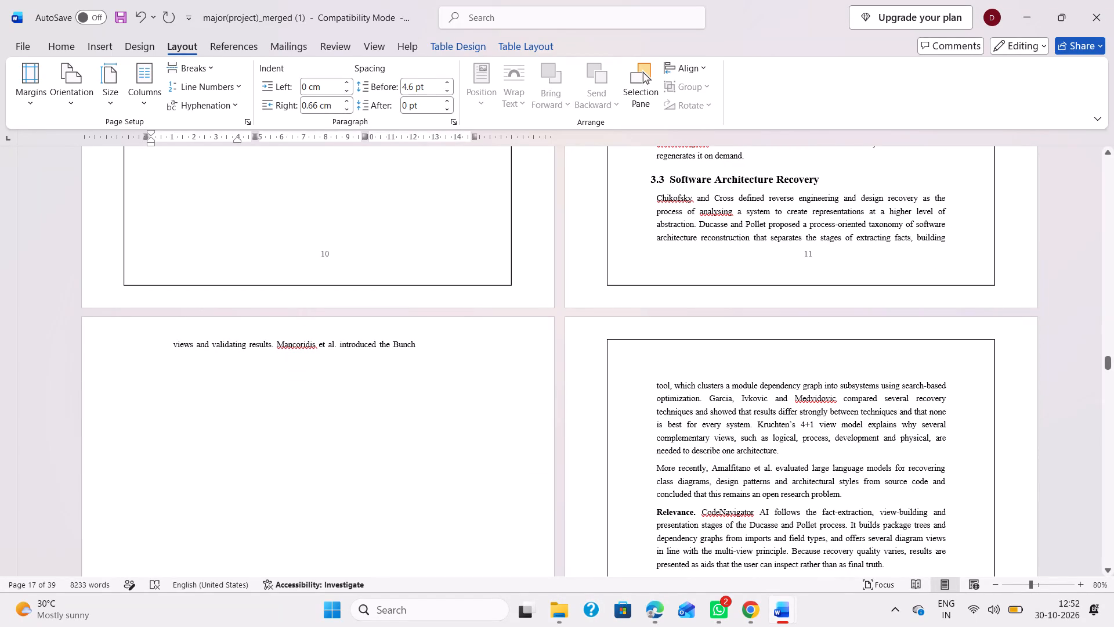
{"action": "left_click_drag", "start_coordinate": [165, 342], "coordinate": [476, 359]}
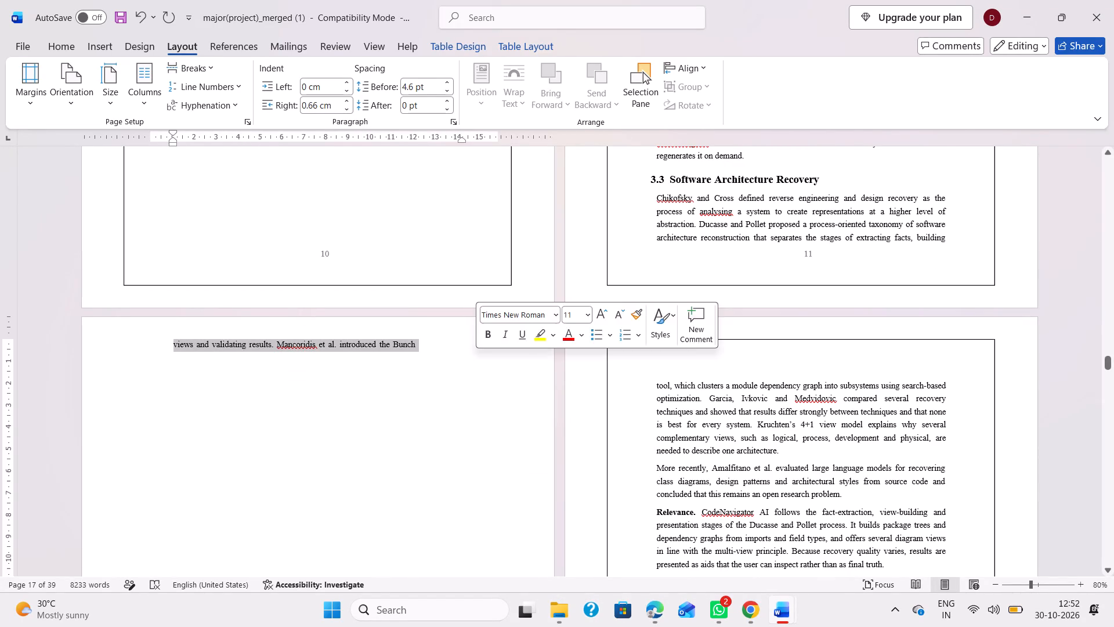
{"action": "key", "text": "BackSpace"}
{"action": "scroll", "coordinate": [699, 294], "scroll_direction": "up", "scroll_amount": 1}
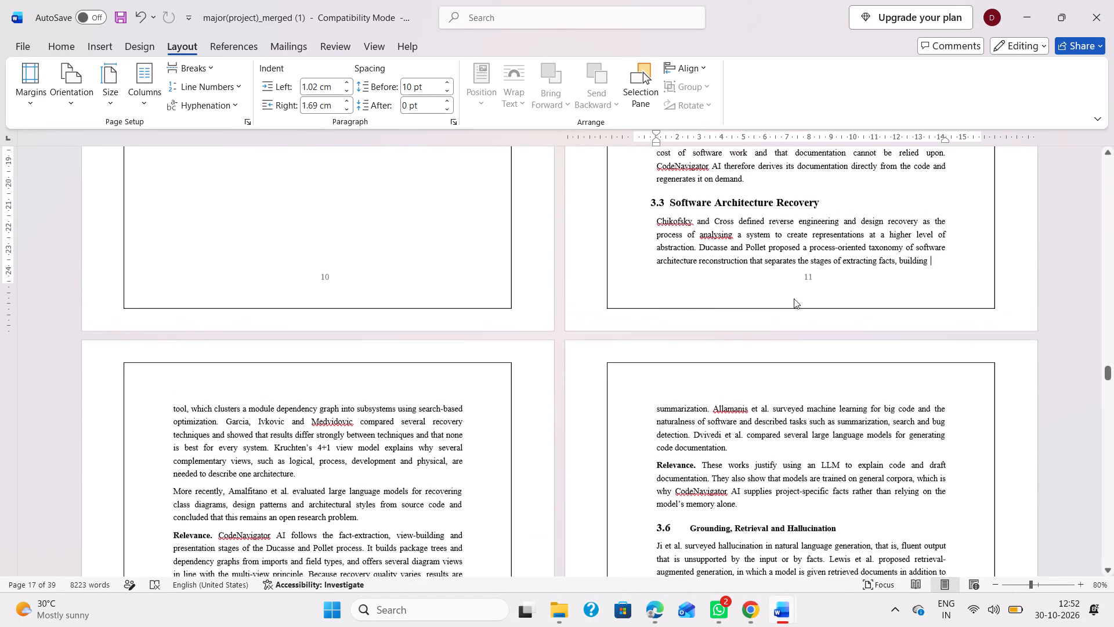
{"action": "key", "text": "BackSpace"}
{"action": "key", "text": "period"}
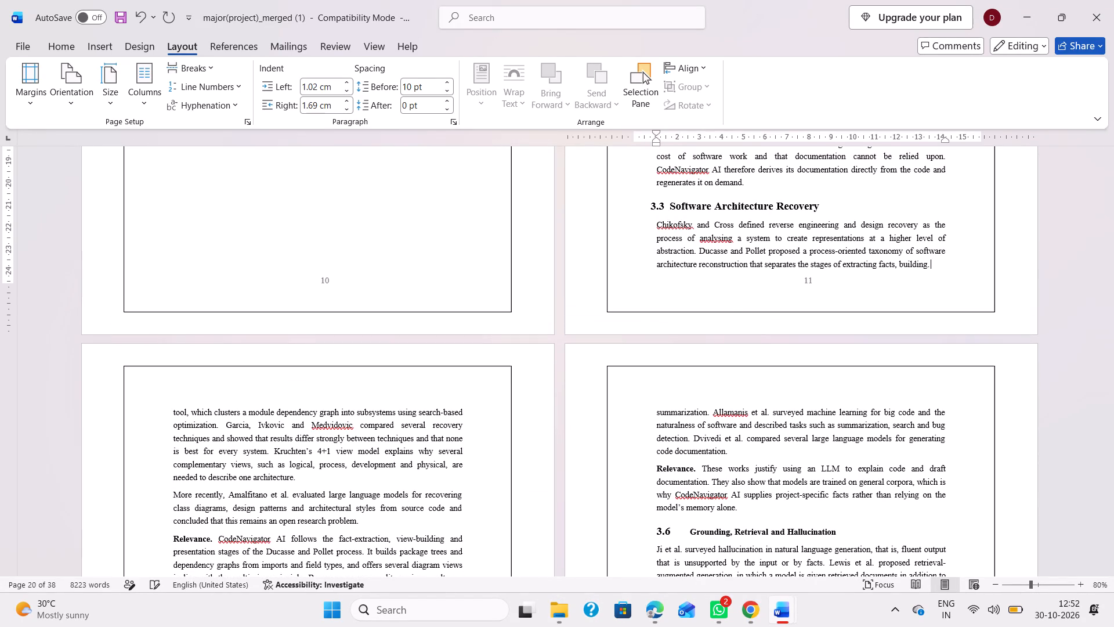
Examine the remaining Chapter 3 pages, including the captions, page numbers and layout of Tables 3.1 and 3.2.
{"action": "scroll", "coordinate": [732, 302], "scroll_direction": "down", "scroll_amount": 1}
{"action": "scroll", "coordinate": [381, 396], "scroll_direction": "down", "scroll_amount": 1}
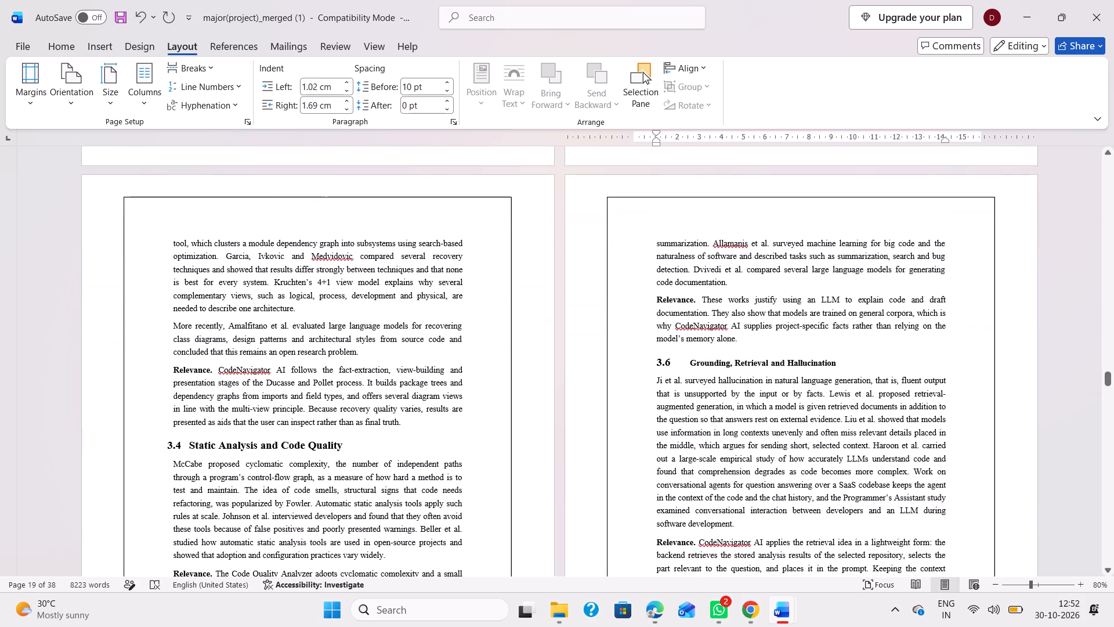
{"action": "scroll", "coordinate": [381, 396], "scroll_direction": "down", "scroll_amount": 3}
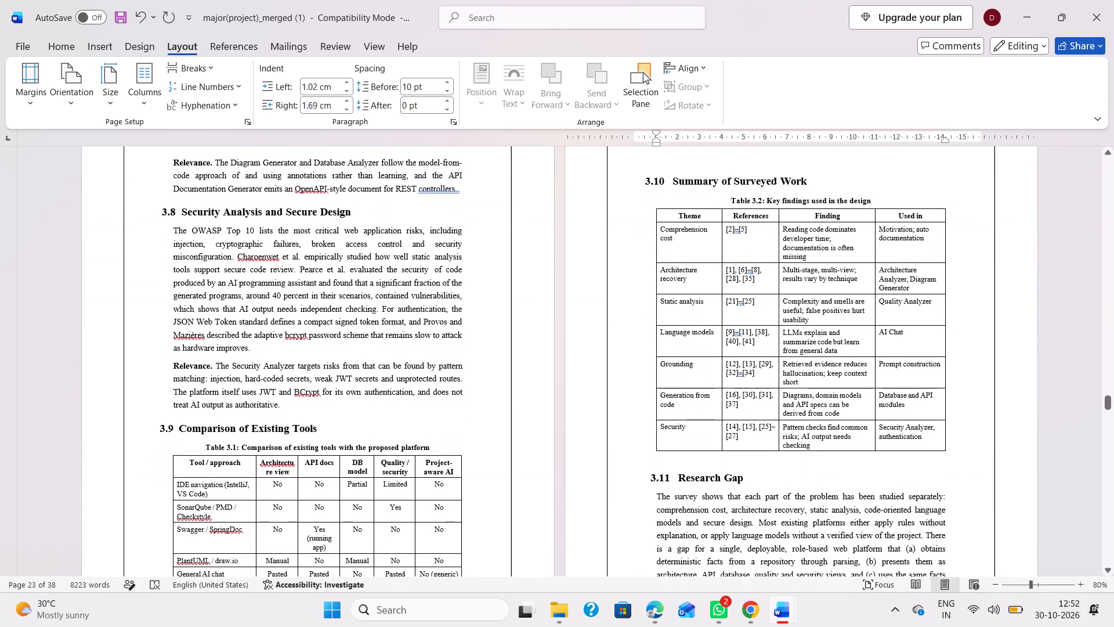
{"action": "scroll", "coordinate": [347, 444], "scroll_direction": "down", "scroll_amount": 1}
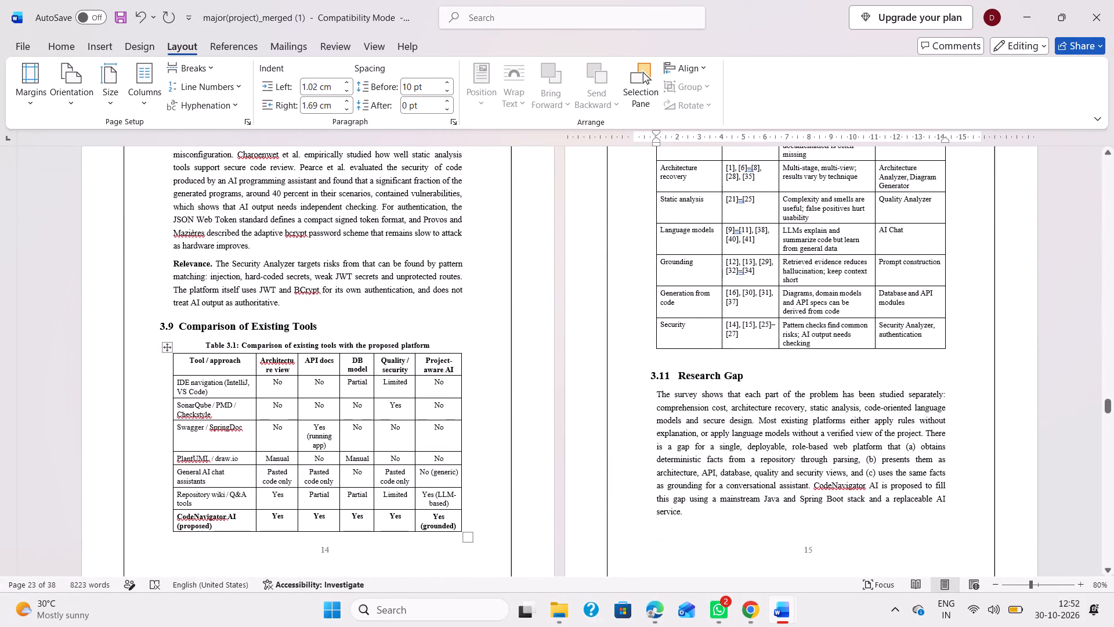
{"action": "scroll", "coordinate": [347, 444], "scroll_direction": "up", "scroll_amount": 1}
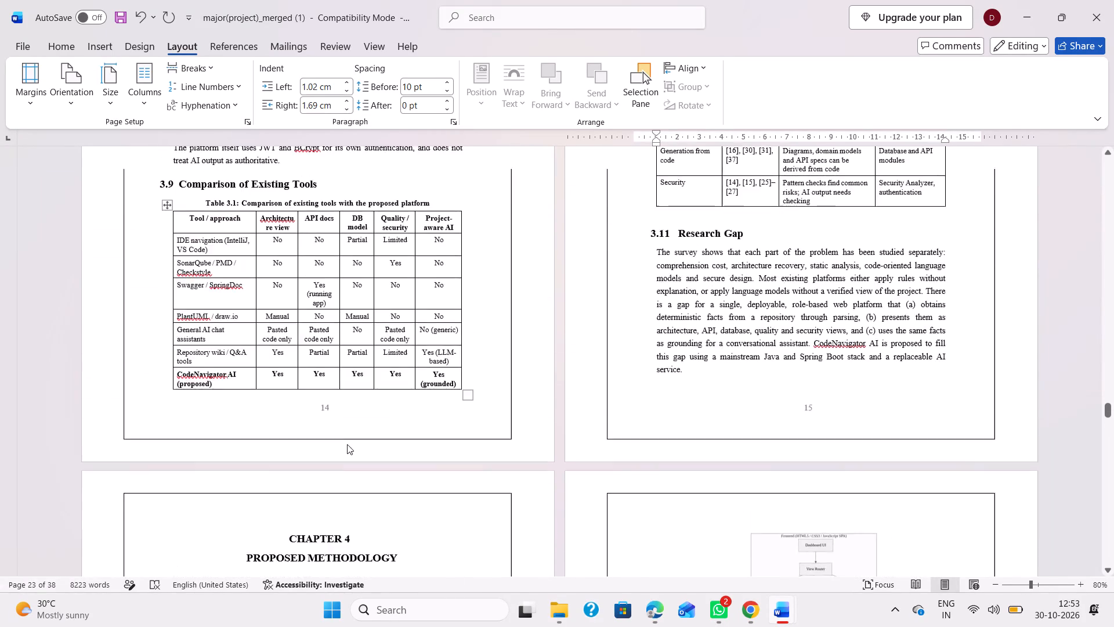
{"action": "scroll", "coordinate": [347, 444], "scroll_direction": "up", "scroll_amount": 1}
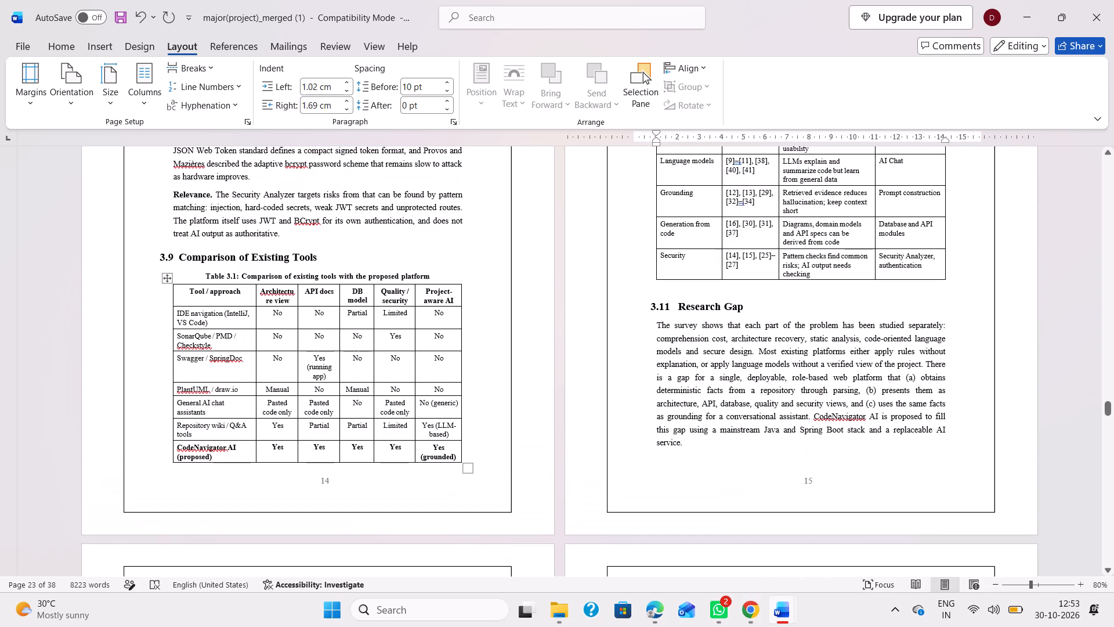
{"action": "scroll", "coordinate": [347, 444], "scroll_direction": "up", "scroll_amount": 2}
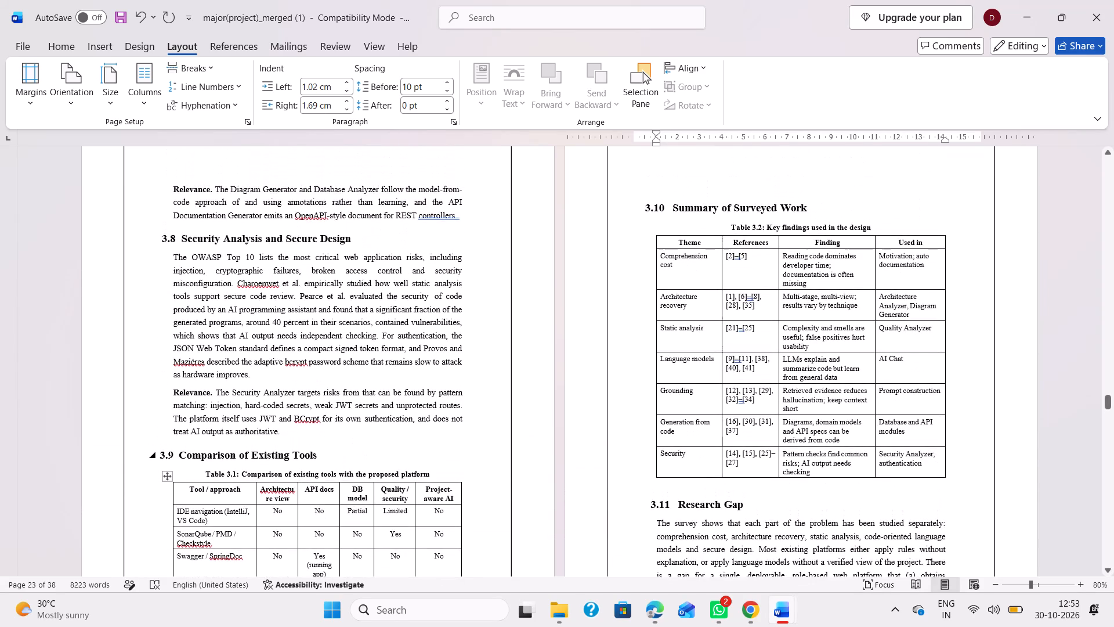
{"action": "scroll", "coordinate": [347, 444], "scroll_direction": "down", "scroll_amount": 2}
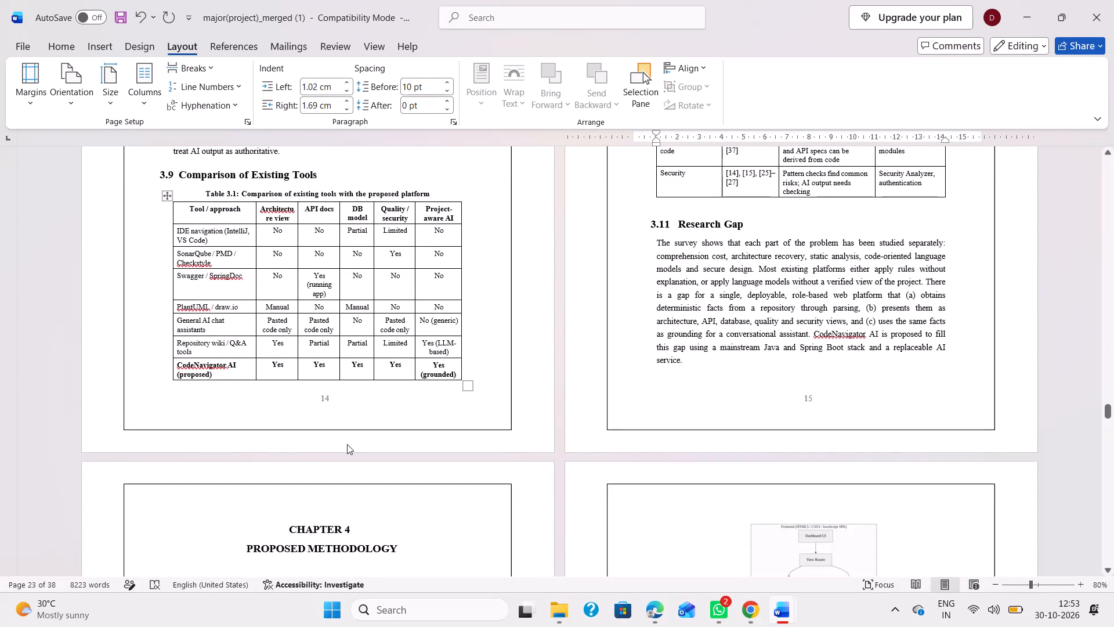
Examine Chapter 4 from section 4.2 to 4.5, checking how Table 4.1 splits across pages and the captions of Figures 4.1 to 4.3.
{"action": "scroll", "coordinate": [347, 444], "scroll_direction": "down", "scroll_amount": 3}
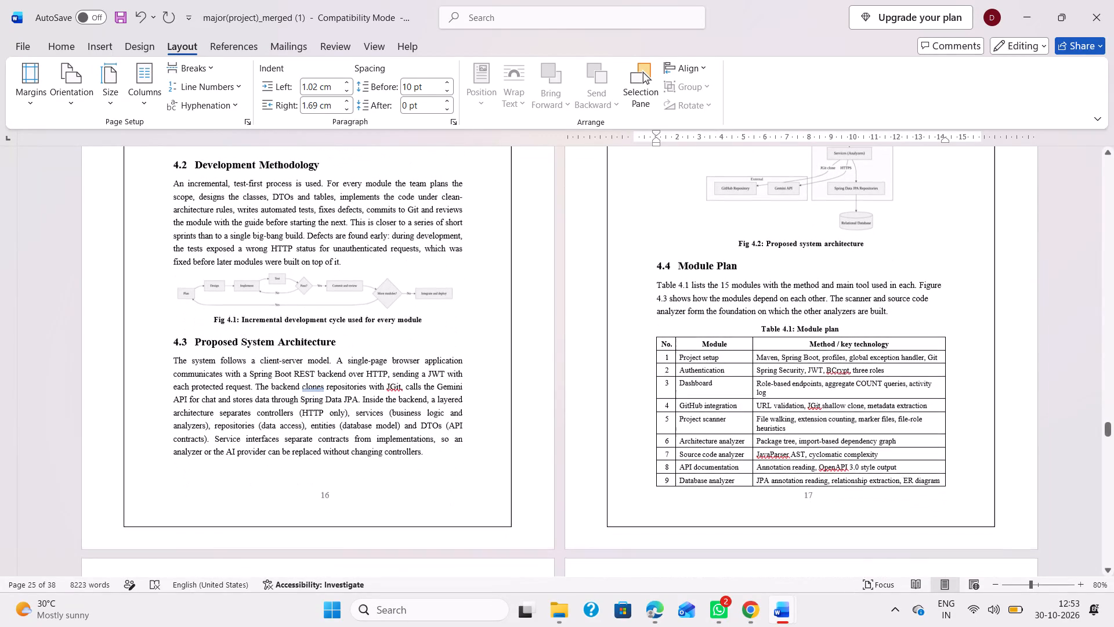
{"action": "scroll", "coordinate": [347, 444], "scroll_direction": "down", "scroll_amount": 1}
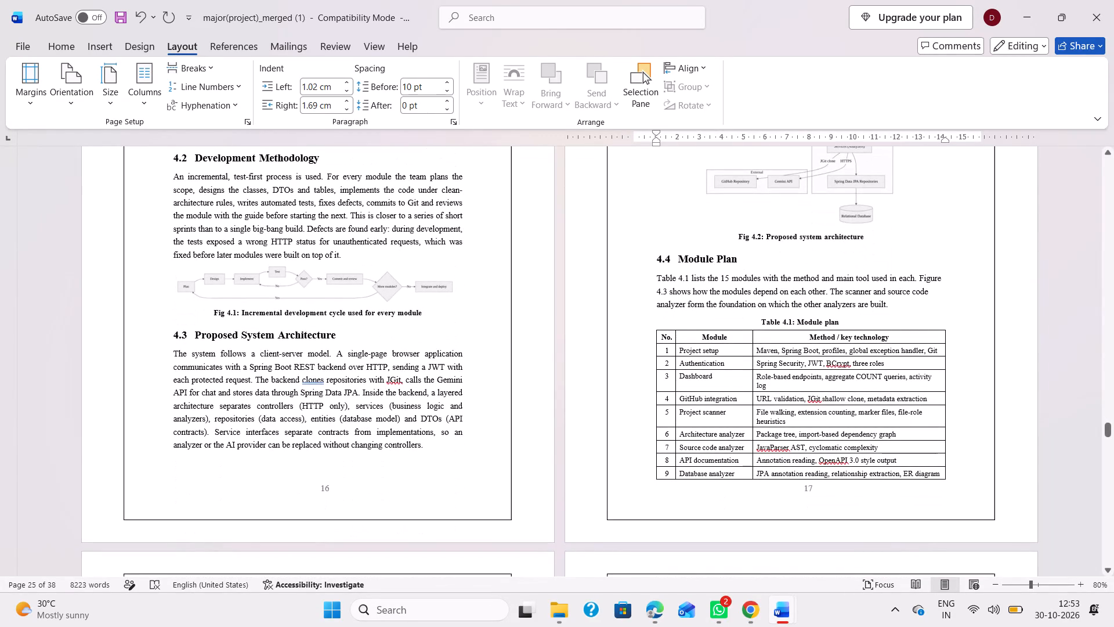
{"action": "left_click", "coordinate": [347, 444]}
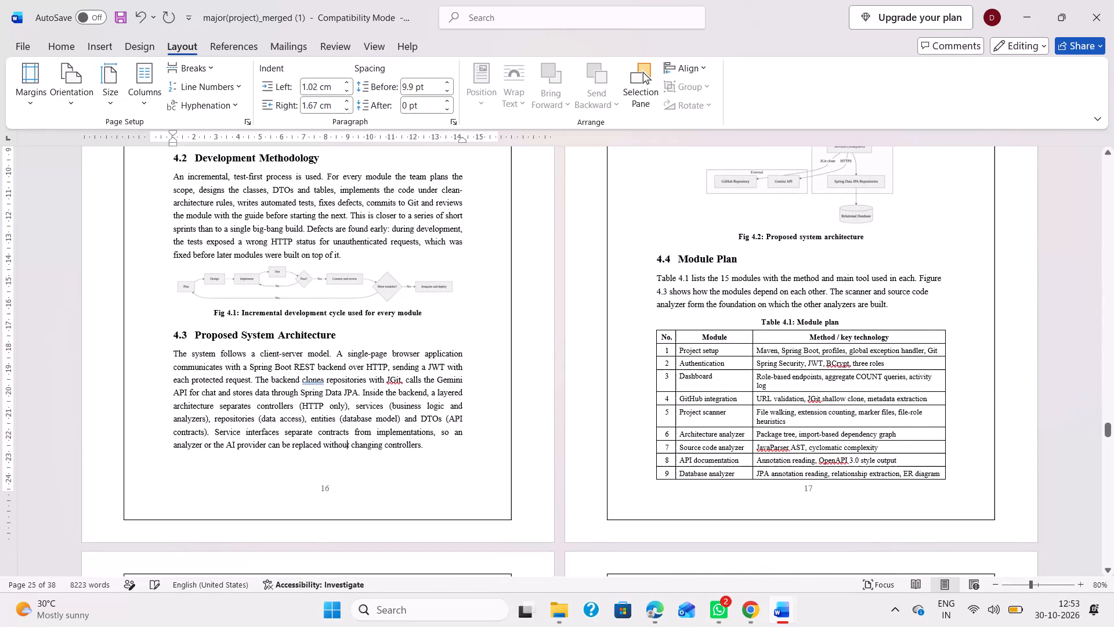
{"action": "scroll", "coordinate": [347, 444], "scroll_direction": "down", "scroll_amount": 4}
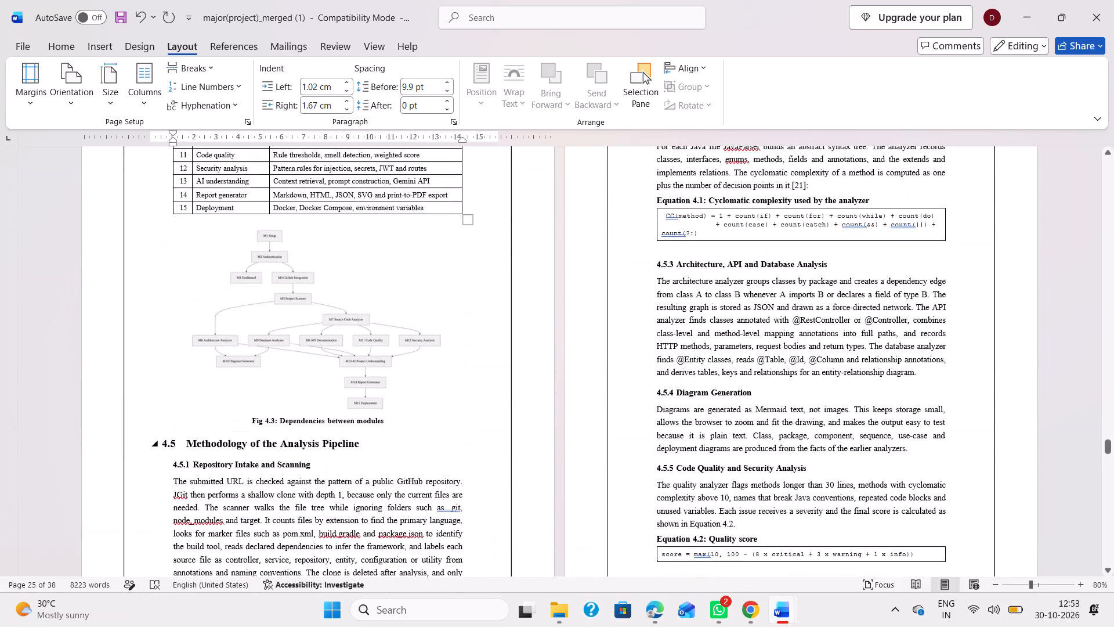
{"action": "scroll", "coordinate": [347, 444], "scroll_direction": "up", "scroll_amount": 1}
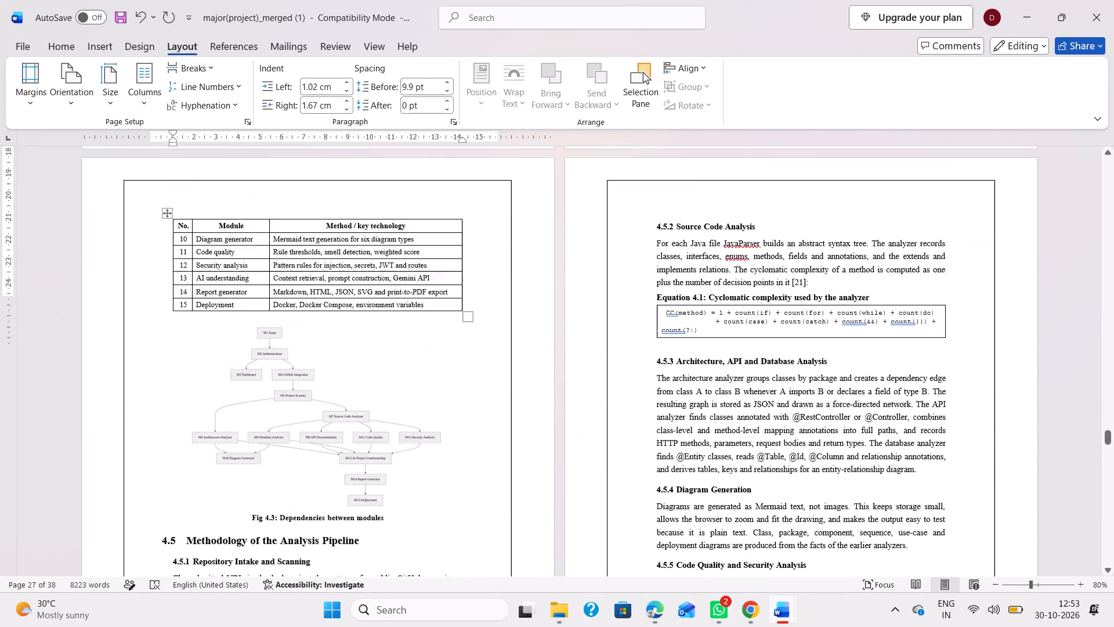
{"action": "scroll", "coordinate": [347, 444], "scroll_direction": "up", "scroll_amount": 1}
{"action": "scroll", "coordinate": [347, 444], "scroll_direction": "down", "scroll_amount": 2}
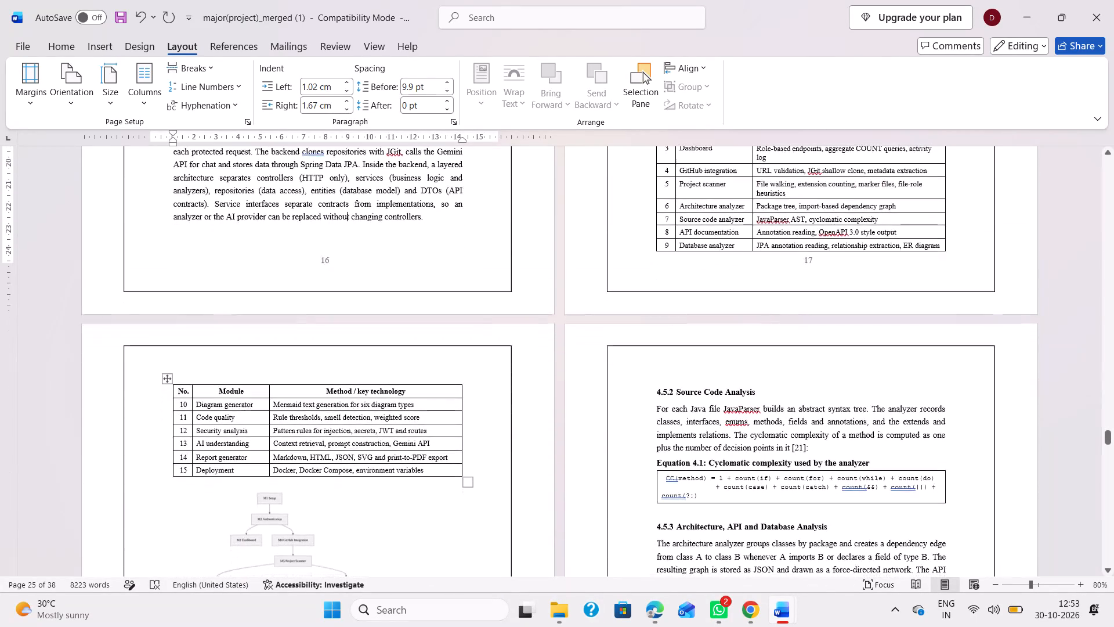
{"action": "scroll", "coordinate": [347, 444], "scroll_direction": "down", "scroll_amount": 1}
{"action": "scroll", "coordinate": [347, 444], "scroll_direction": "up", "scroll_amount": 2}
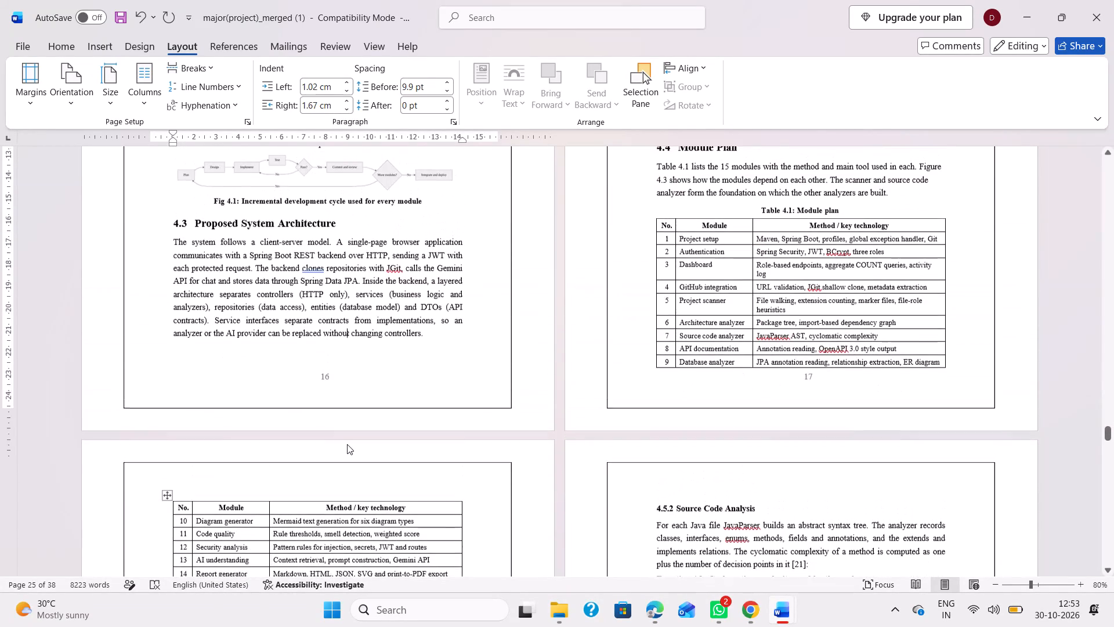
{"action": "scroll", "coordinate": [347, 444], "scroll_direction": "up", "scroll_amount": 1}
{"action": "scroll", "coordinate": [347, 444], "scroll_direction": "down", "scroll_amount": 1}
{"action": "scroll", "coordinate": [347, 444], "scroll_direction": "up", "scroll_amount": 1}
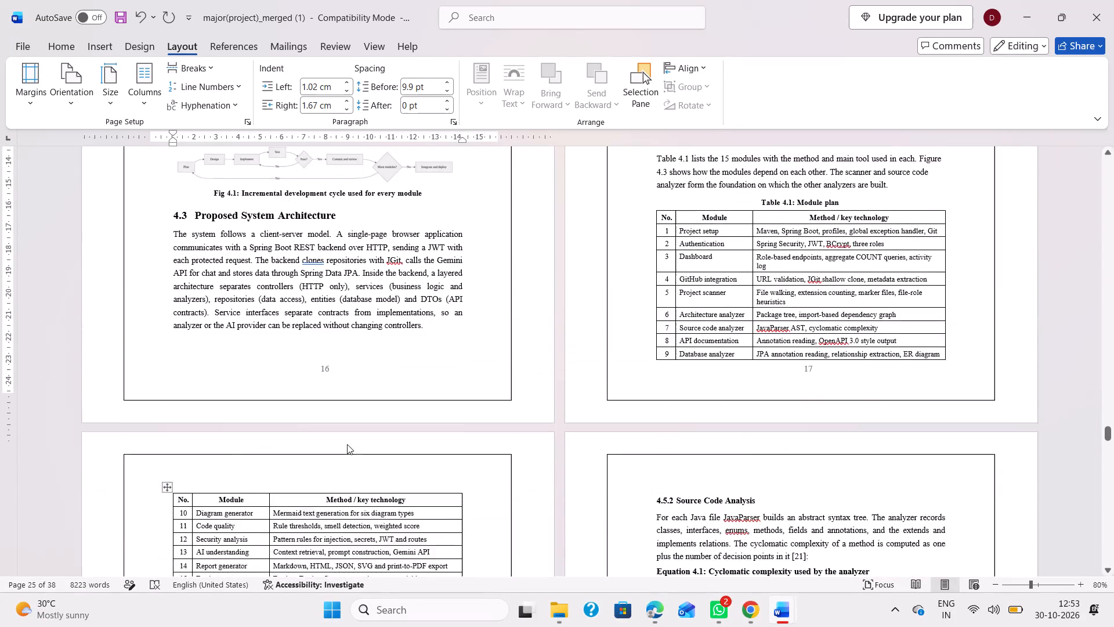
{"action": "scroll", "coordinate": [347, 444], "scroll_direction": "down", "scroll_amount": 3}
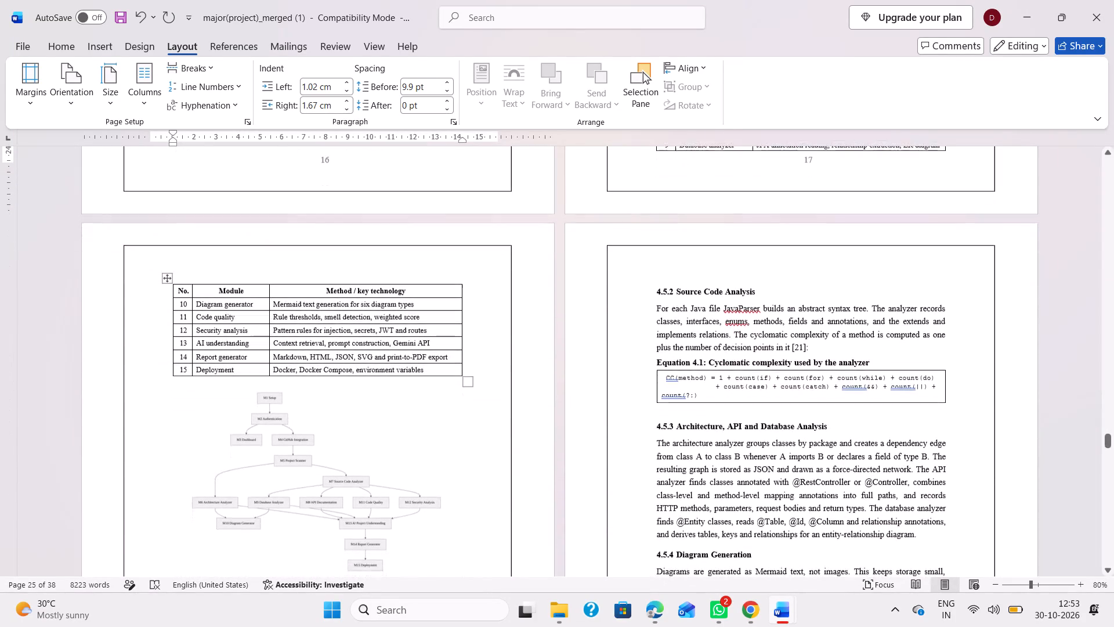
{"action": "scroll", "coordinate": [347, 444], "scroll_direction": "up", "scroll_amount": 2}
{"action": "scroll", "coordinate": [347, 444], "scroll_direction": "down", "scroll_amount": 1}
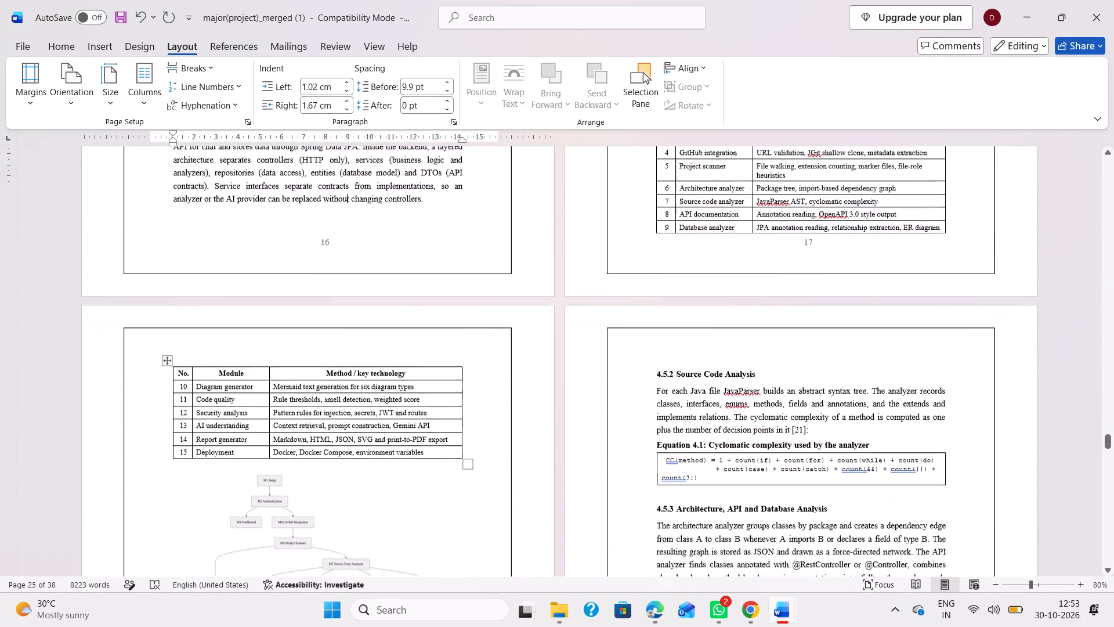
{"action": "scroll", "coordinate": [347, 444], "scroll_direction": "down", "scroll_amount": 2}
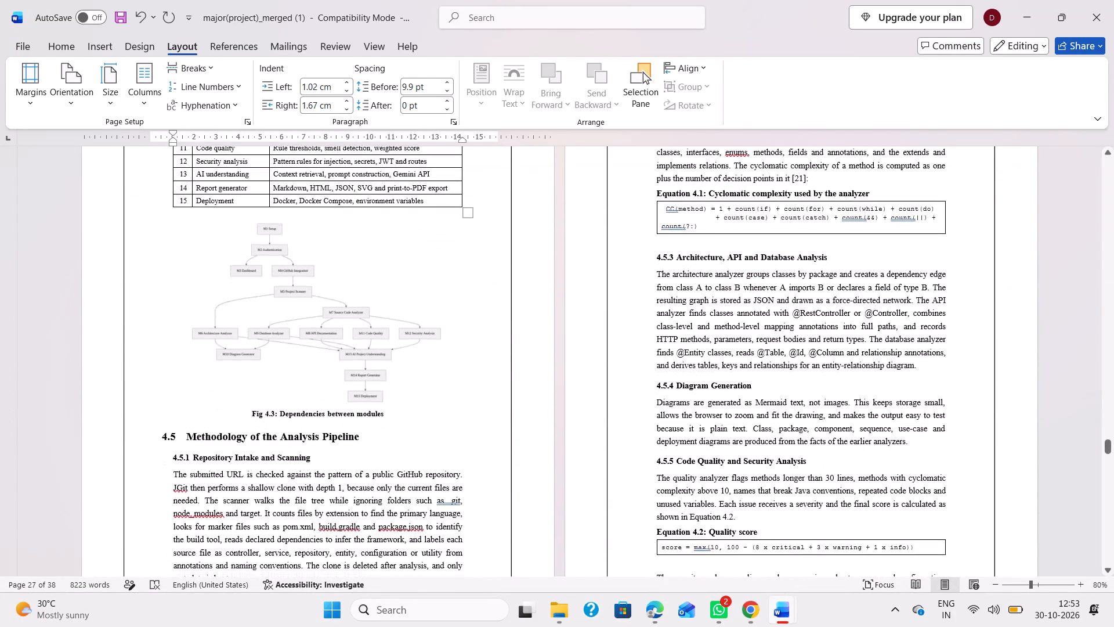
{"action": "scroll", "coordinate": [347, 444], "scroll_direction": "down", "scroll_amount": 1}
{"action": "scroll", "coordinate": [347, 444], "scroll_direction": "up", "scroll_amount": 2}
Examine sections 4.5.6 to 4.13, checking the captions, page numbers and layout of Tables 4.2 to 4.5 and Figures 4.4 and 4.5.
{"action": "scroll", "coordinate": [460, 459], "scroll_direction": "down", "scroll_amount": 4}
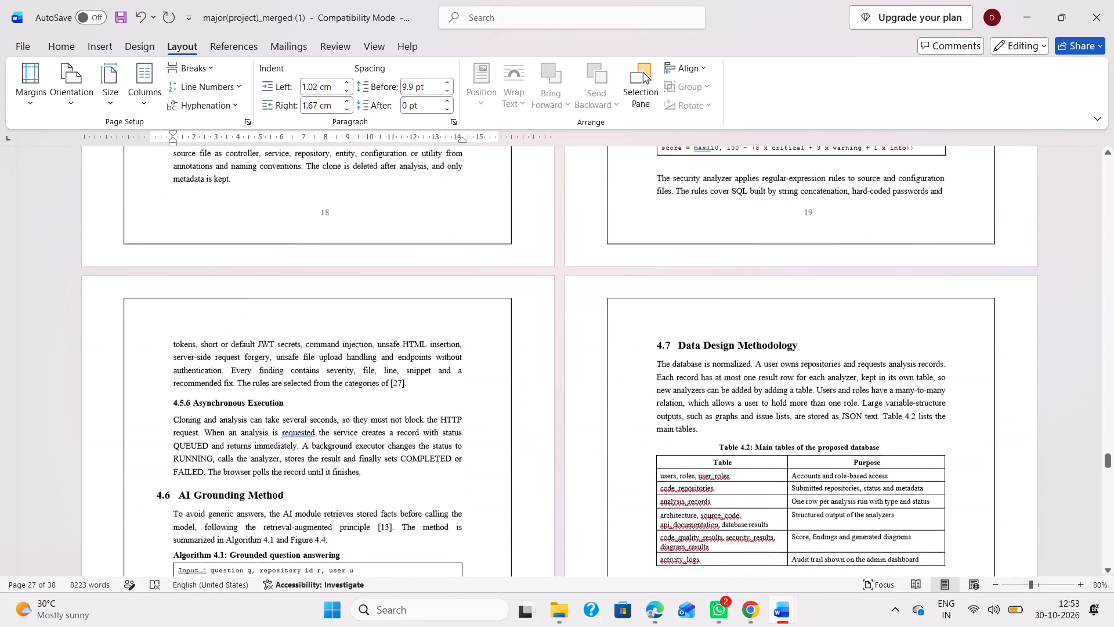
{"action": "scroll", "coordinate": [460, 459], "scroll_direction": "down", "scroll_amount": 2}
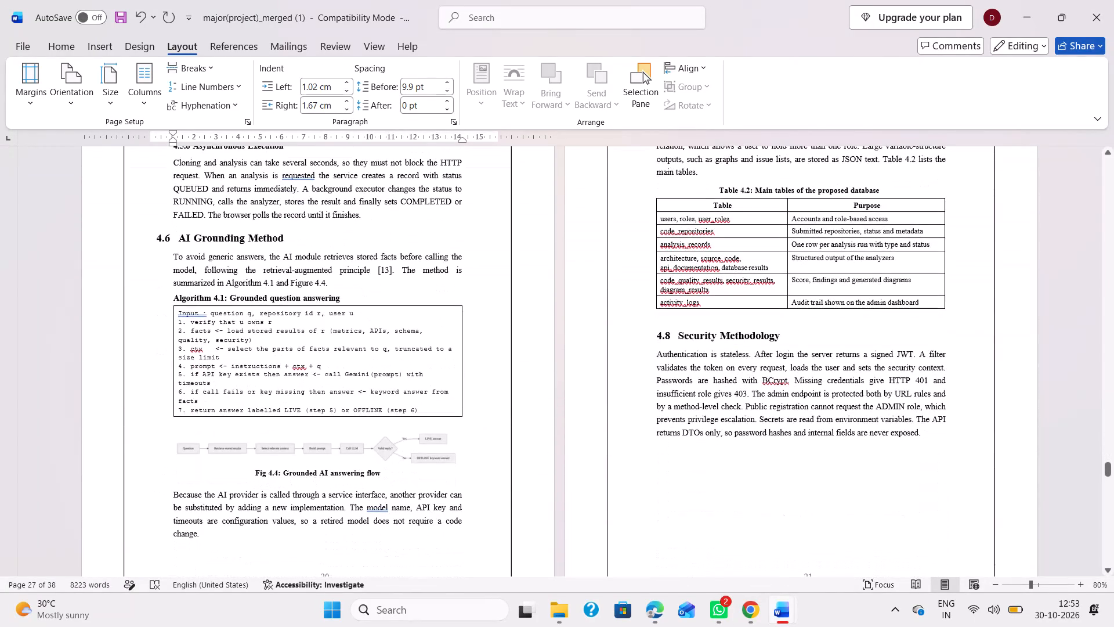
{"action": "scroll", "coordinate": [460, 459], "scroll_direction": "up", "scroll_amount": 1}
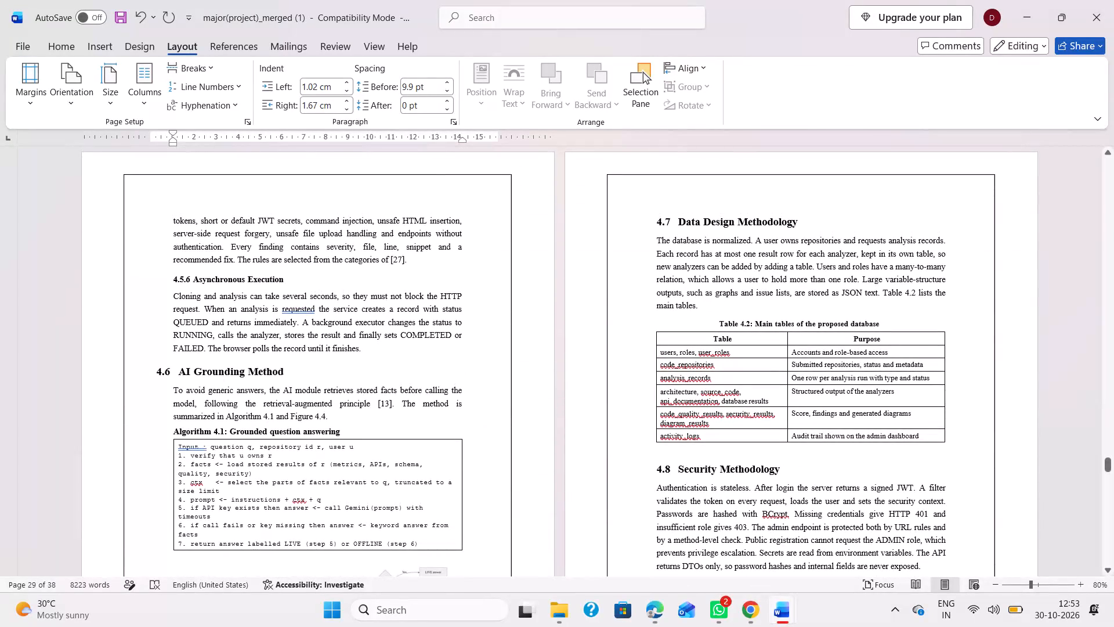
{"action": "scroll", "coordinate": [460, 459], "scroll_direction": "down", "scroll_amount": 2}
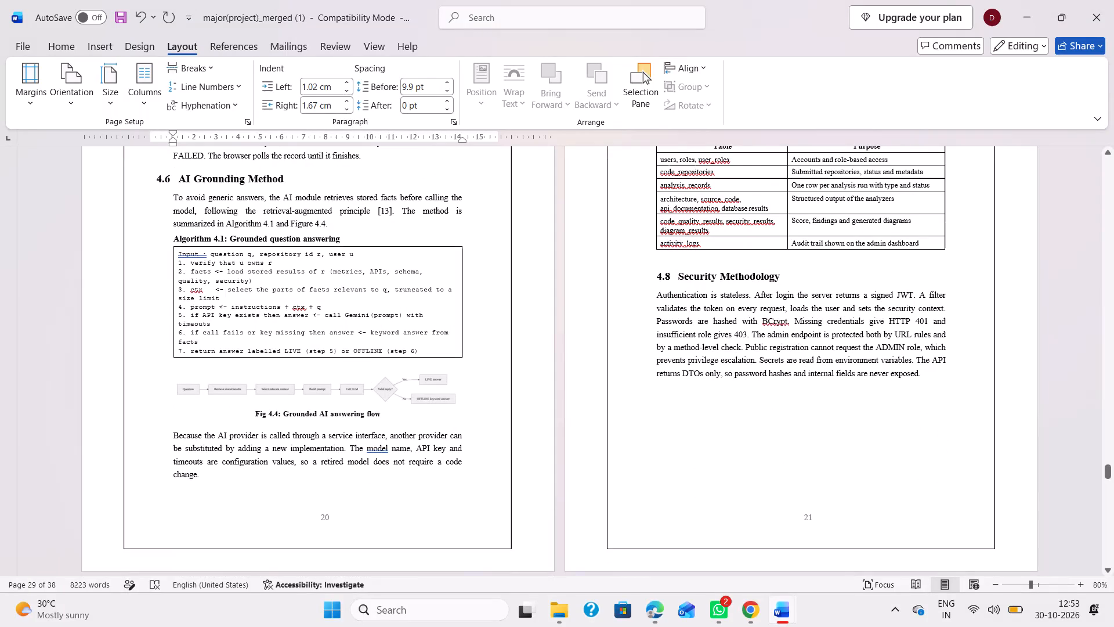
{"action": "scroll", "coordinate": [460, 459], "scroll_direction": "down", "scroll_amount": 3}
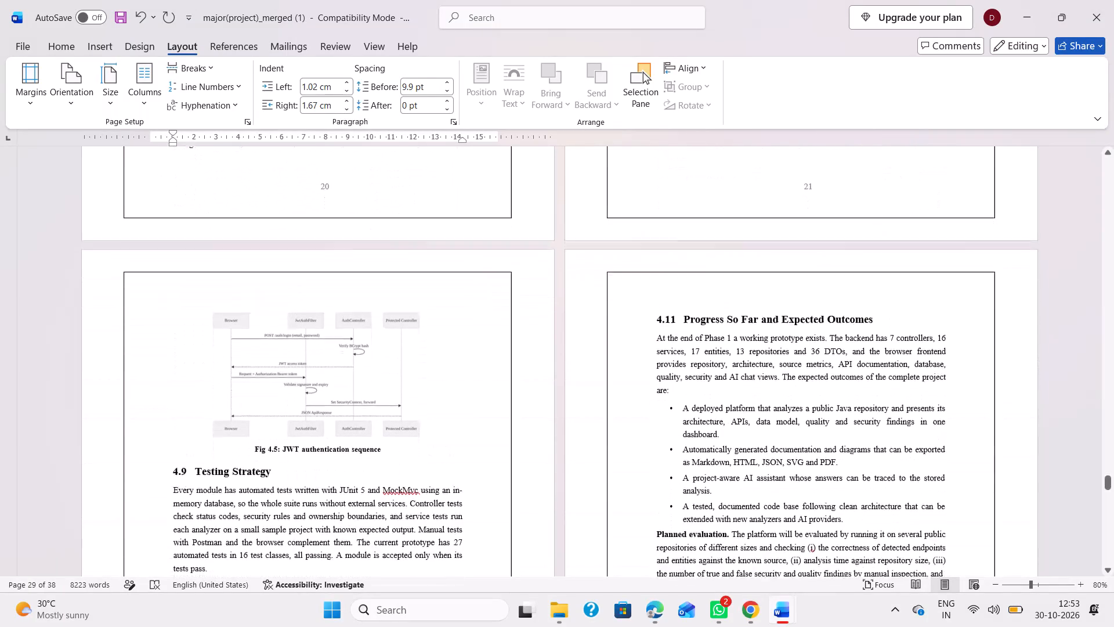
{"action": "scroll", "coordinate": [460, 459], "scroll_direction": "up", "scroll_amount": 3}
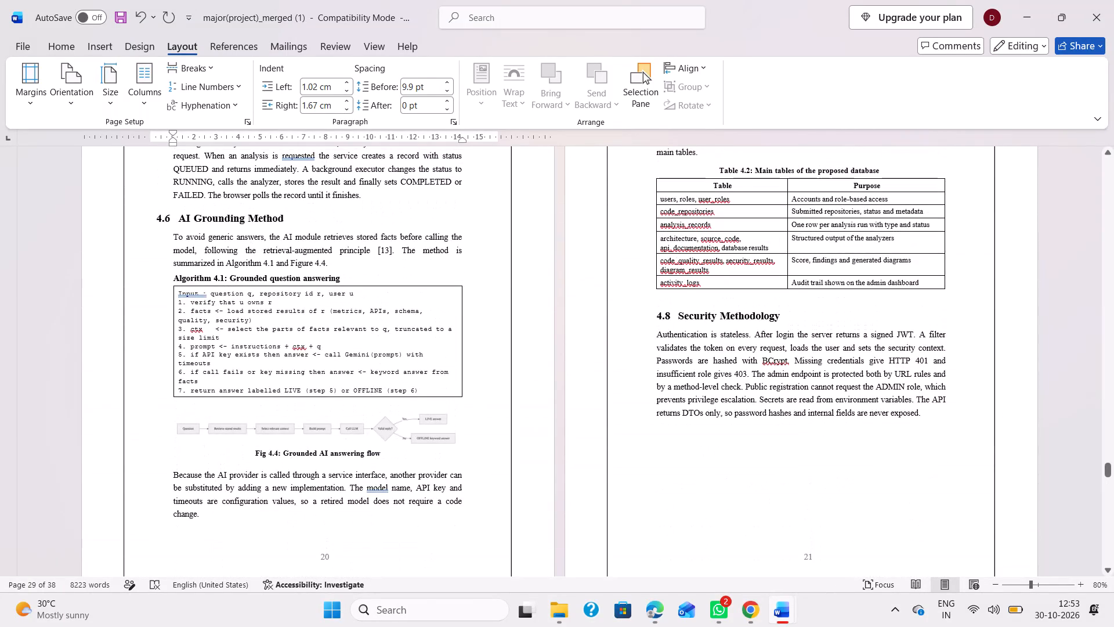
{"action": "scroll", "coordinate": [460, 459], "scroll_direction": "up", "scroll_amount": 1}
{"action": "scroll", "coordinate": [460, 459], "scroll_direction": "down", "scroll_amount": 3}
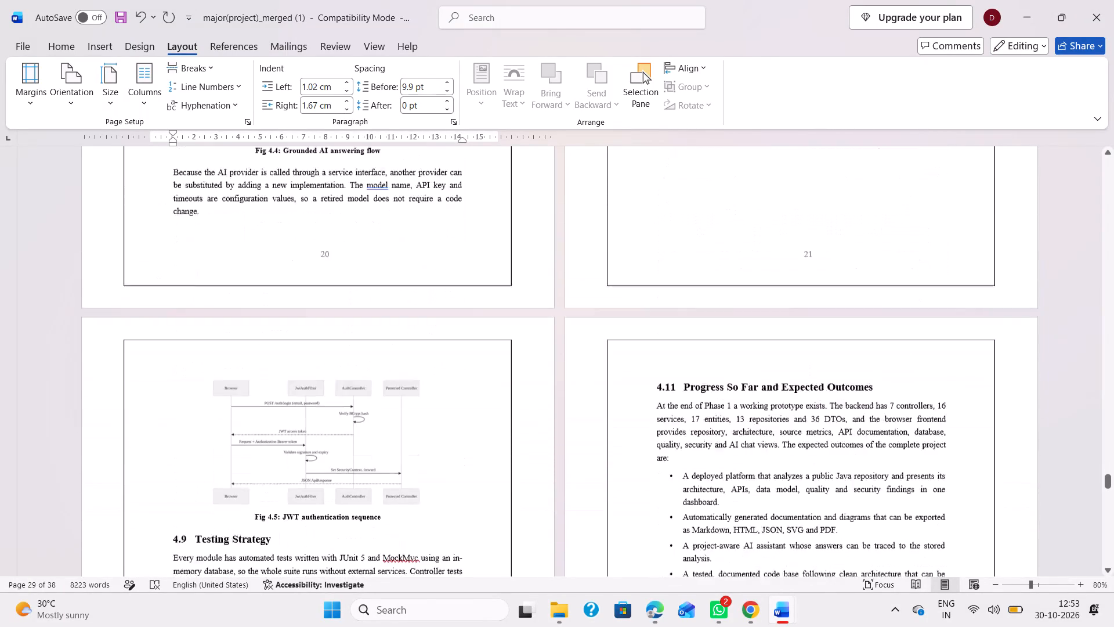
{"action": "scroll", "coordinate": [460, 459], "scroll_direction": "down", "scroll_amount": 3}
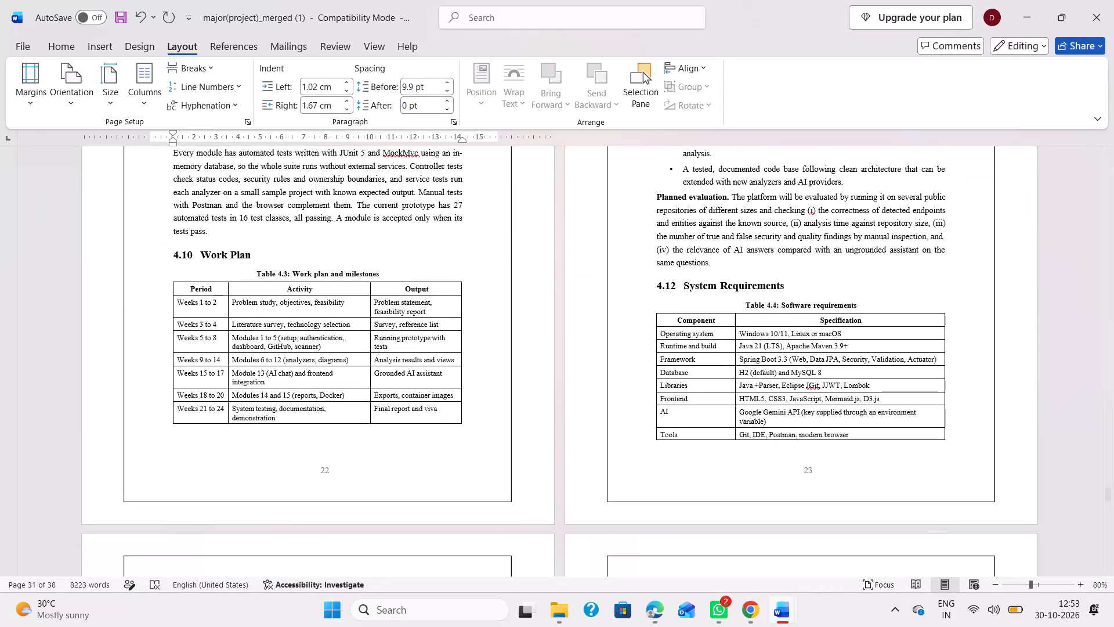
{"action": "scroll", "coordinate": [460, 459], "scroll_direction": "down", "scroll_amount": 3}
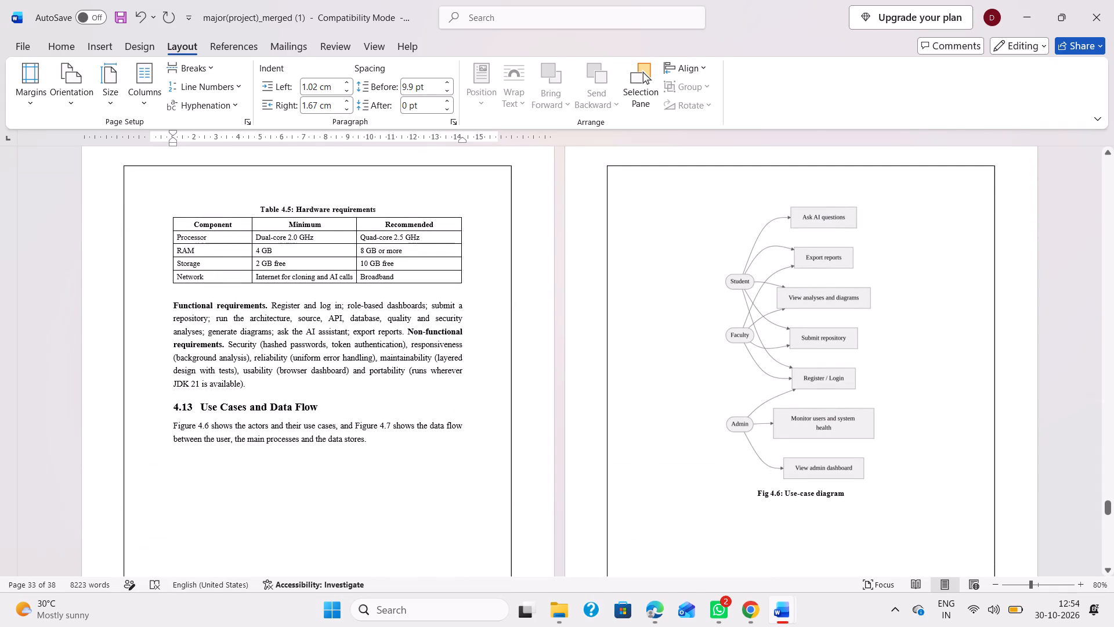
Review the closing Chapter 4 pages with Figures 4.6 and 4.7, and the References pages.
{"action": "scroll", "coordinate": [460, 459], "scroll_direction": "down", "scroll_amount": 2}
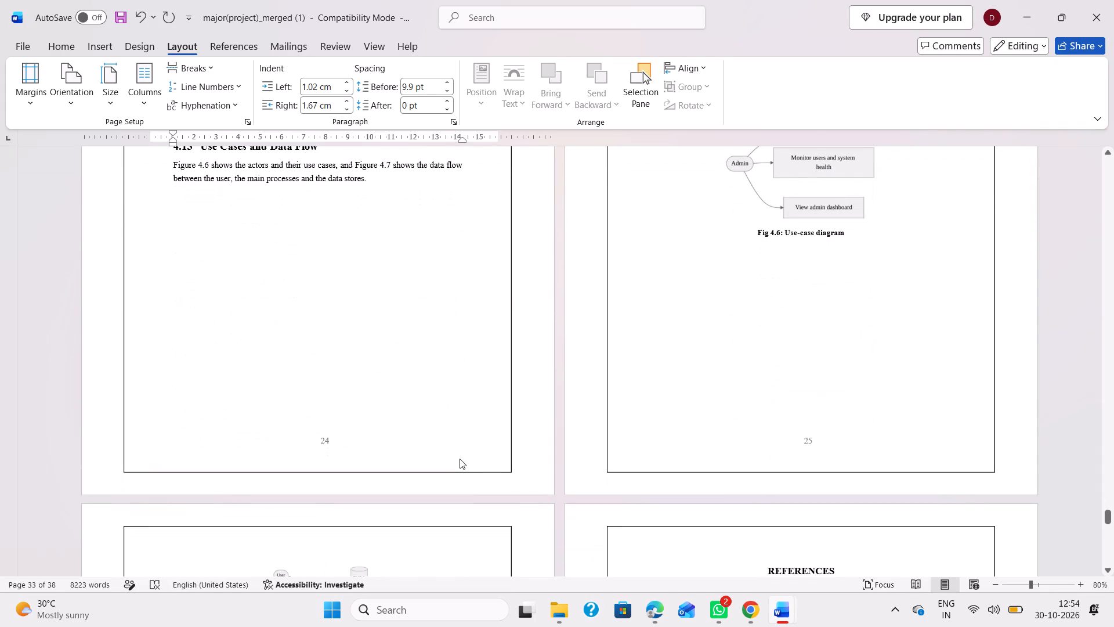
{"action": "scroll", "coordinate": [460, 459], "scroll_direction": "up", "scroll_amount": 1}
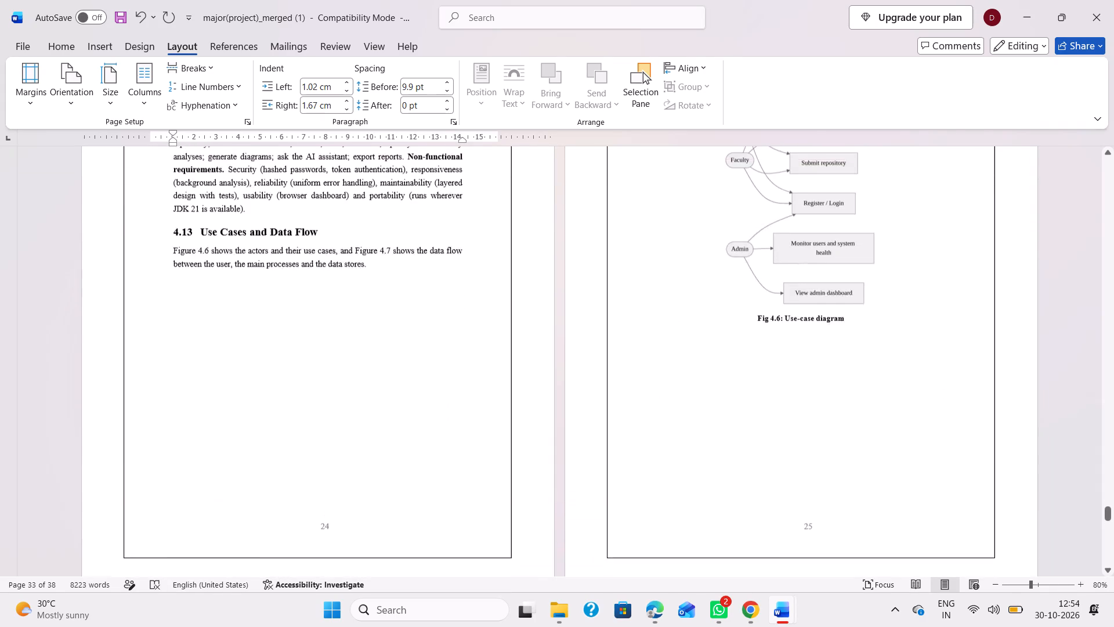
{"action": "scroll", "coordinate": [460, 459], "scroll_direction": "down", "scroll_amount": 4}
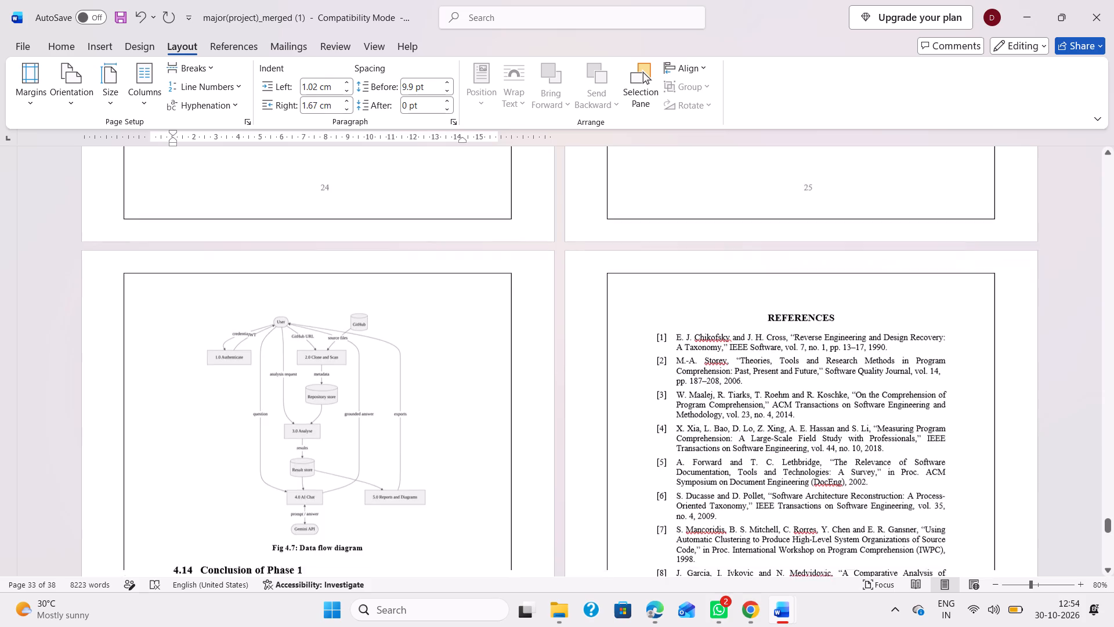
{"action": "scroll", "coordinate": [460, 459], "scroll_direction": "down", "scroll_amount": 5}
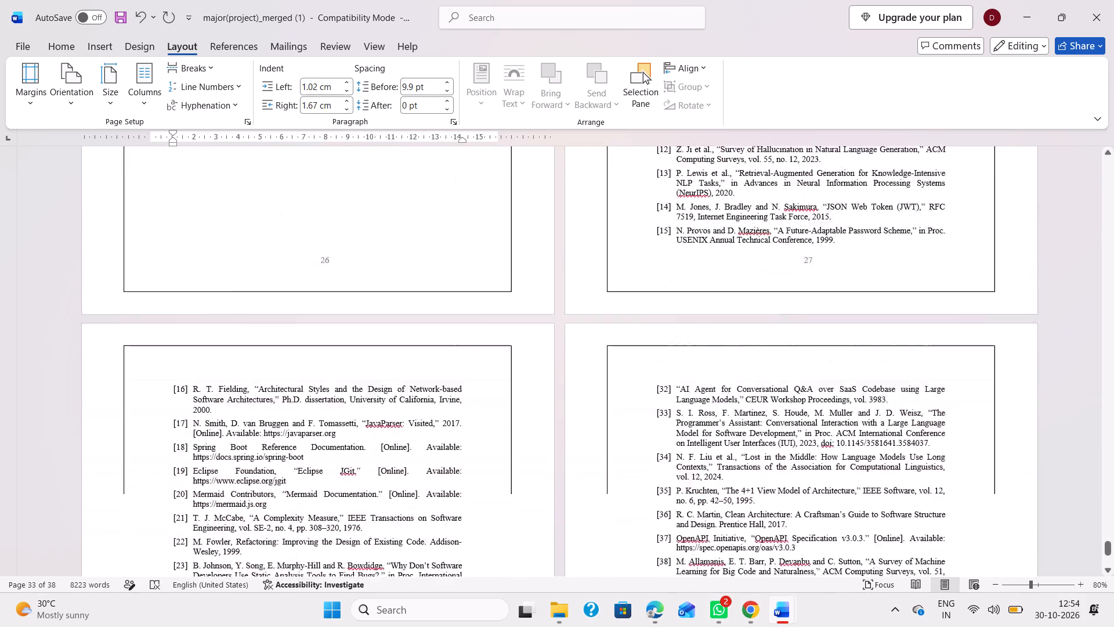
Return to the List of Figures page and recheck the Chapter 1 pages, including the position of Table 1.1.
{"action": "scroll", "coordinate": [460, 459], "scroll_direction": "up", "scroll_amount": 11}
{"action": "scroll", "coordinate": [460, 459], "scroll_direction": "up", "scroll_amount": 20}
{"action": "scroll", "coordinate": [460, 459], "scroll_direction": "up", "scroll_amount": 20}
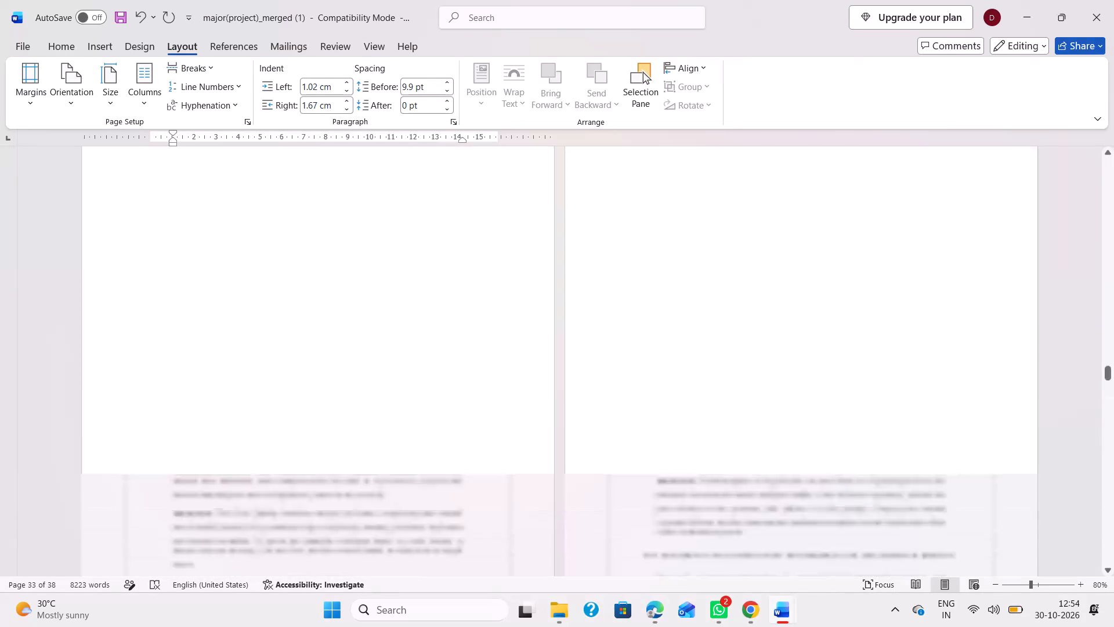
{"action": "scroll", "coordinate": [460, 459], "scroll_direction": "up", "scroll_amount": 20}
{"action": "scroll", "coordinate": [460, 459], "scroll_direction": "up", "scroll_amount": 18}
{"action": "scroll", "coordinate": [460, 459], "scroll_direction": "down", "scroll_amount": 1}
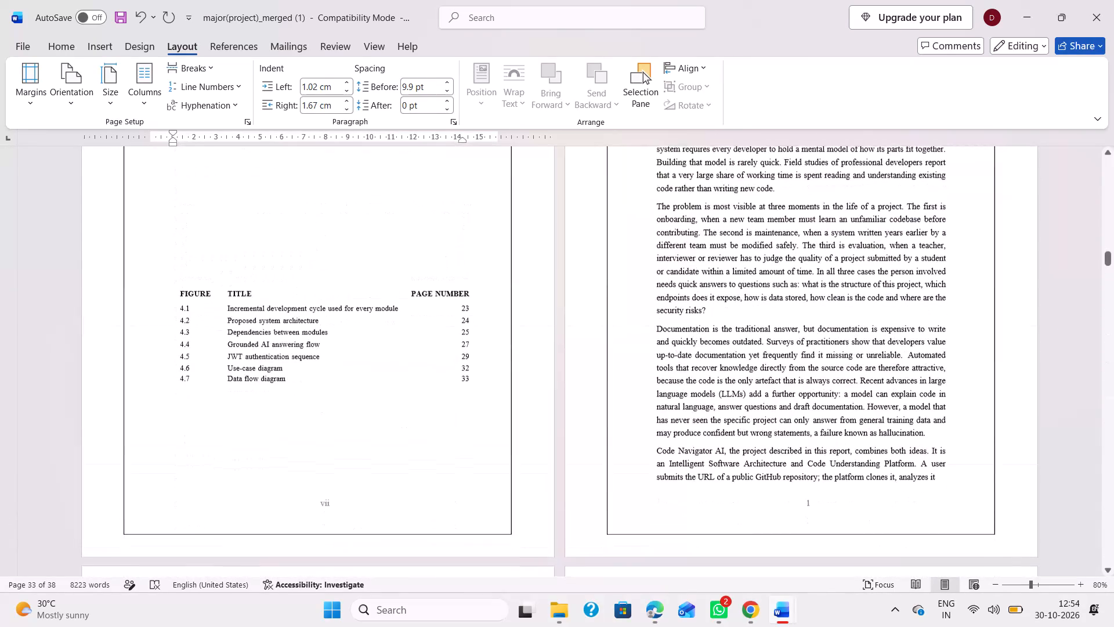
{"action": "scroll", "coordinate": [460, 459], "scroll_direction": "up", "scroll_amount": 2}
{"action": "scroll", "coordinate": [460, 459], "scroll_direction": "down", "scroll_amount": 3}
{"action": "scroll", "coordinate": [518, 437], "scroll_direction": "down", "scroll_amount": 2}
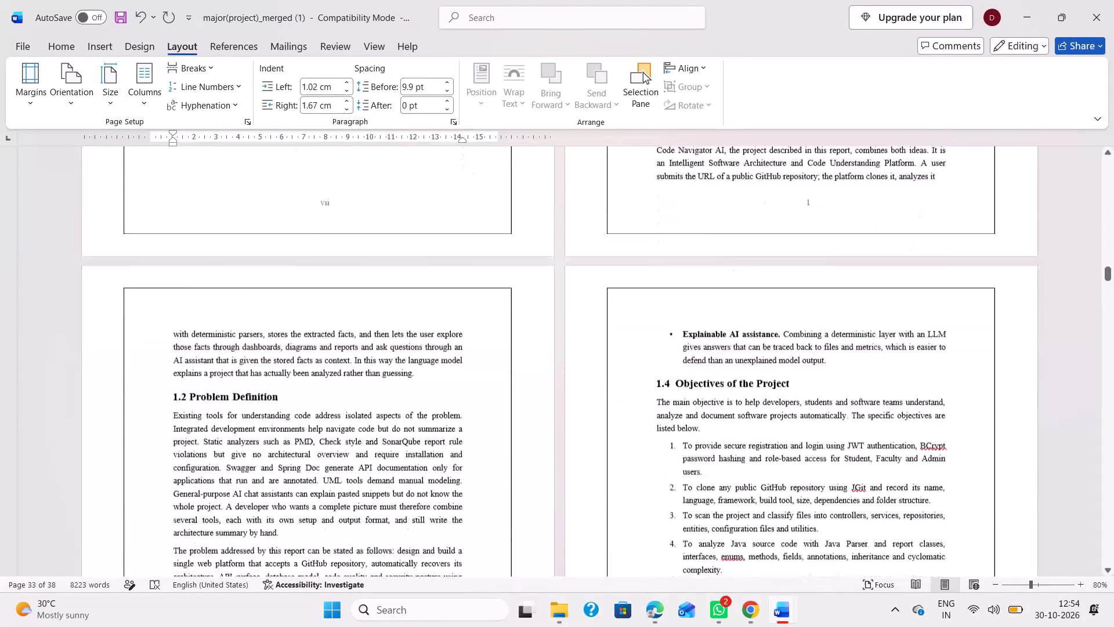
{"action": "scroll", "coordinate": [518, 437], "scroll_direction": "down", "scroll_amount": 7}
{"action": "scroll", "coordinate": [526, 408], "scroll_direction": "up", "scroll_amount": 3}
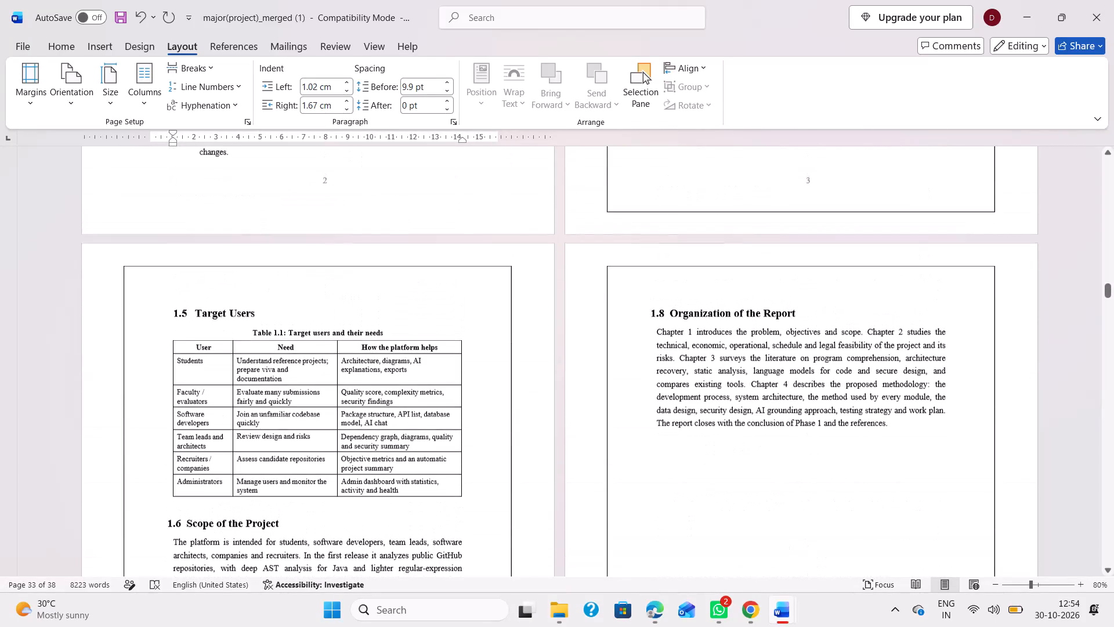
Return to the empty List of Tables grid and enter TABLE NO as its first column heading.
{"action": "scroll", "coordinate": [424, 421], "scroll_direction": "up", "scroll_amount": 4}
{"action": "scroll", "coordinate": [424, 421], "scroll_direction": "down", "scroll_amount": 5}
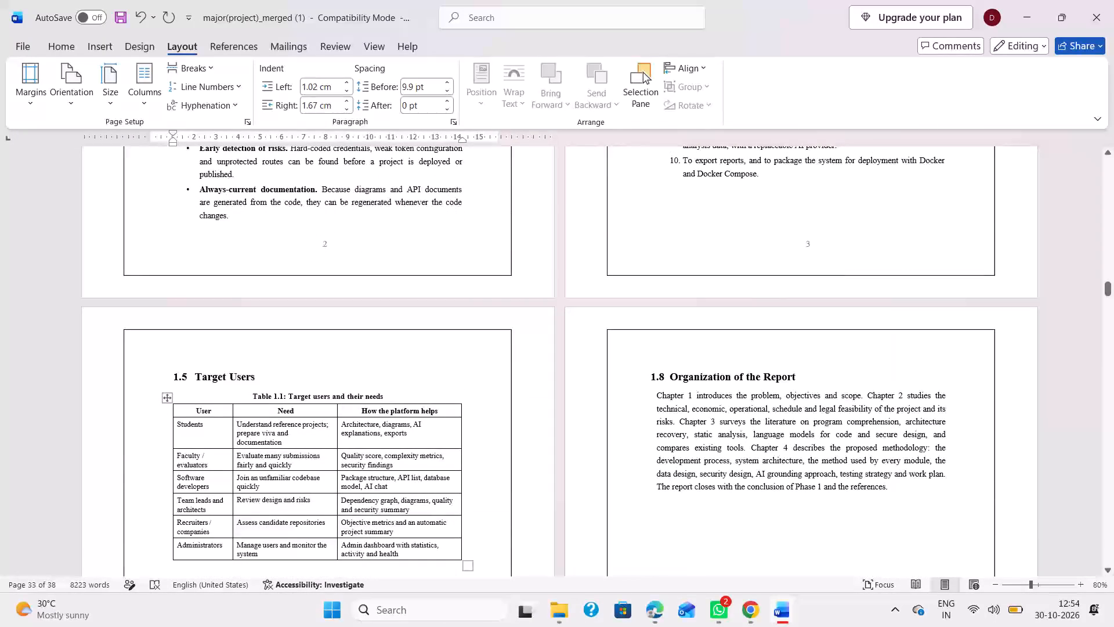
{"action": "scroll", "coordinate": [410, 430], "scroll_direction": "up", "scroll_amount": 2}
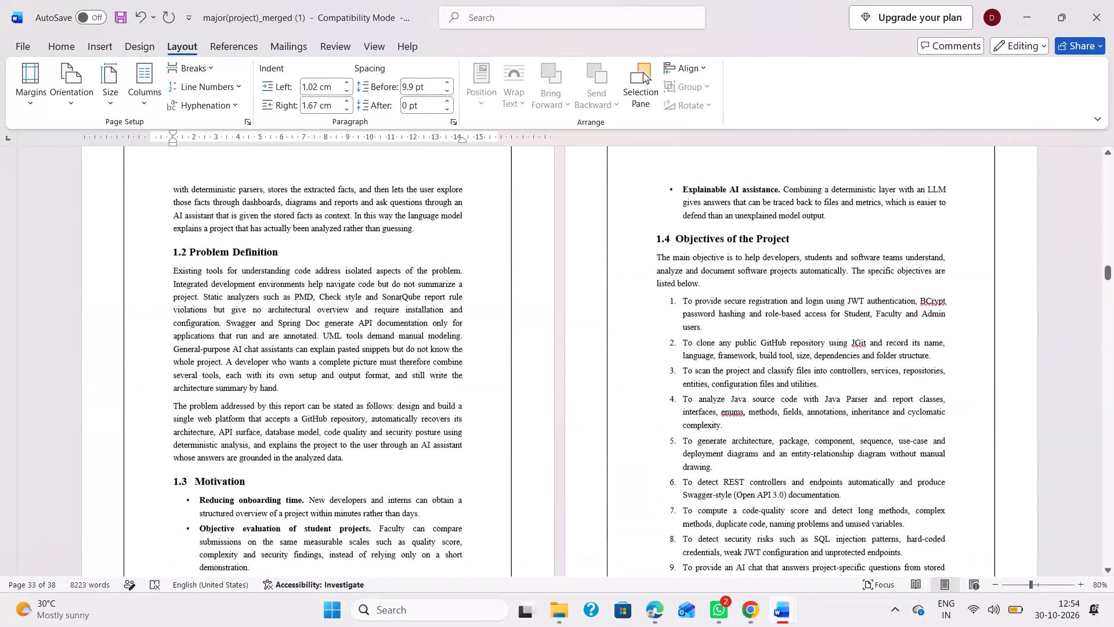
{"action": "scroll", "coordinate": [410, 430], "scroll_direction": "up", "scroll_amount": 2}
{"action": "scroll", "coordinate": [366, 449], "scroll_direction": "down", "scroll_amount": 1}
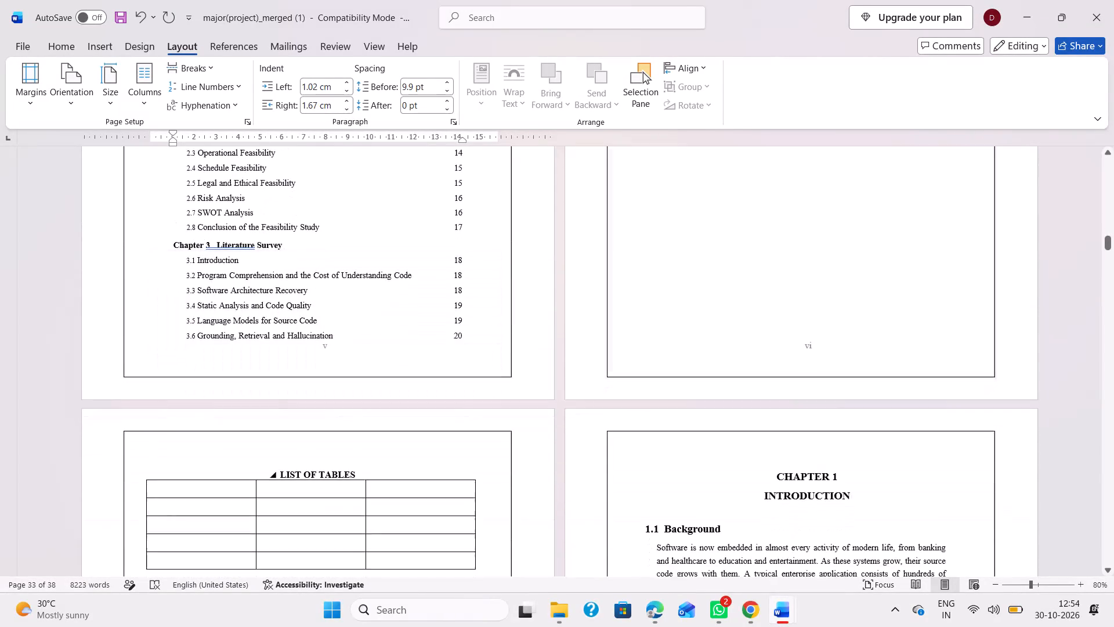
{"action": "left_click", "coordinate": [225, 477]}
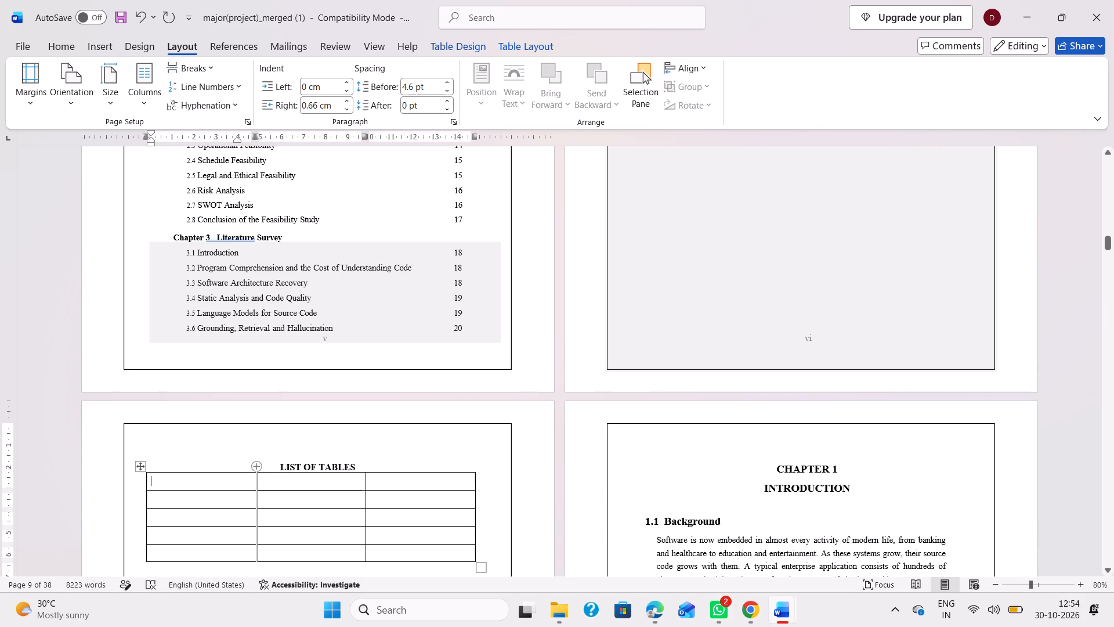
{"action": "left_click", "coordinate": [233, 478]}
{"action": "scroll", "coordinate": [233, 478], "scroll_direction": "down", "scroll_amount": 1}
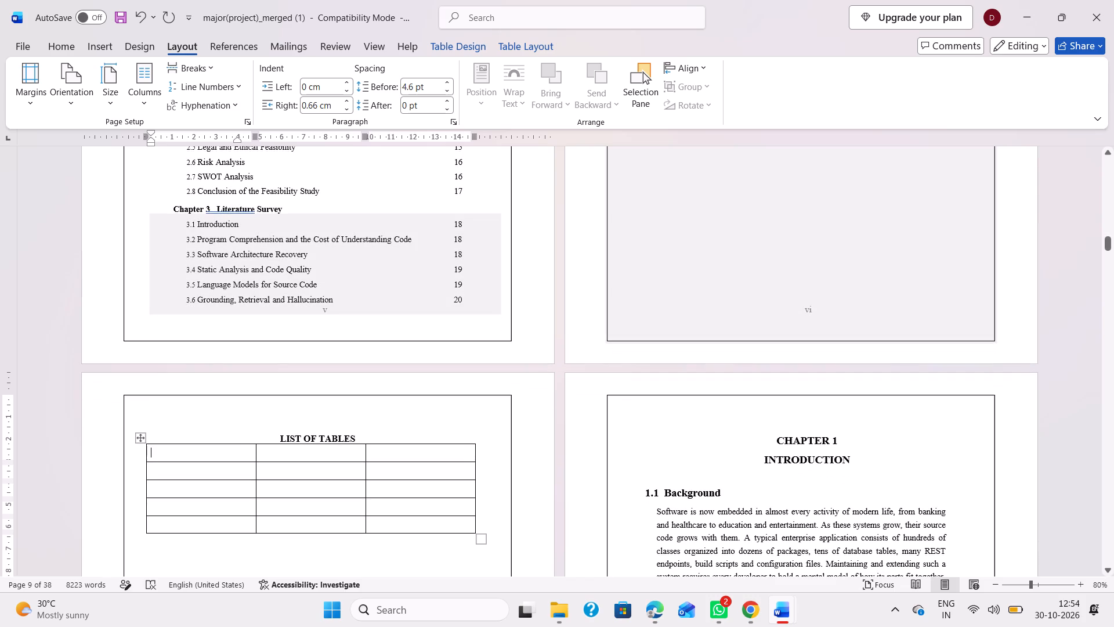
{"action": "scroll", "coordinate": [233, 478], "scroll_direction": "down", "scroll_amount": 3}
{"action": "scroll", "coordinate": [264, 458], "scroll_direction": "up", "scroll_amount": 1}
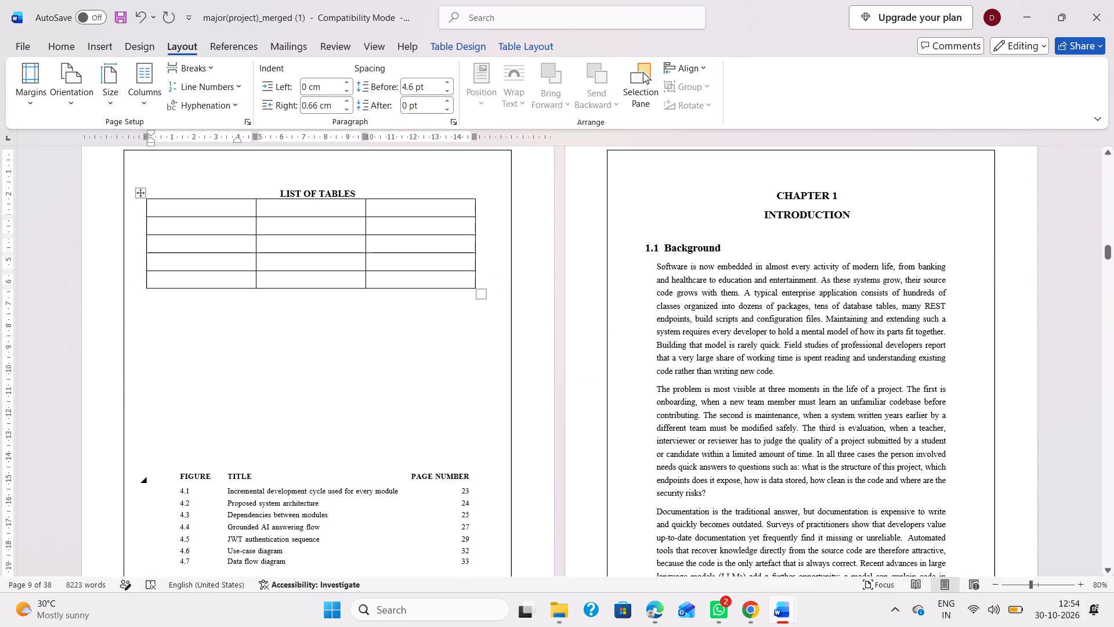
{"action": "scroll", "coordinate": [264, 458], "scroll_direction": "up", "scroll_amount": 2}
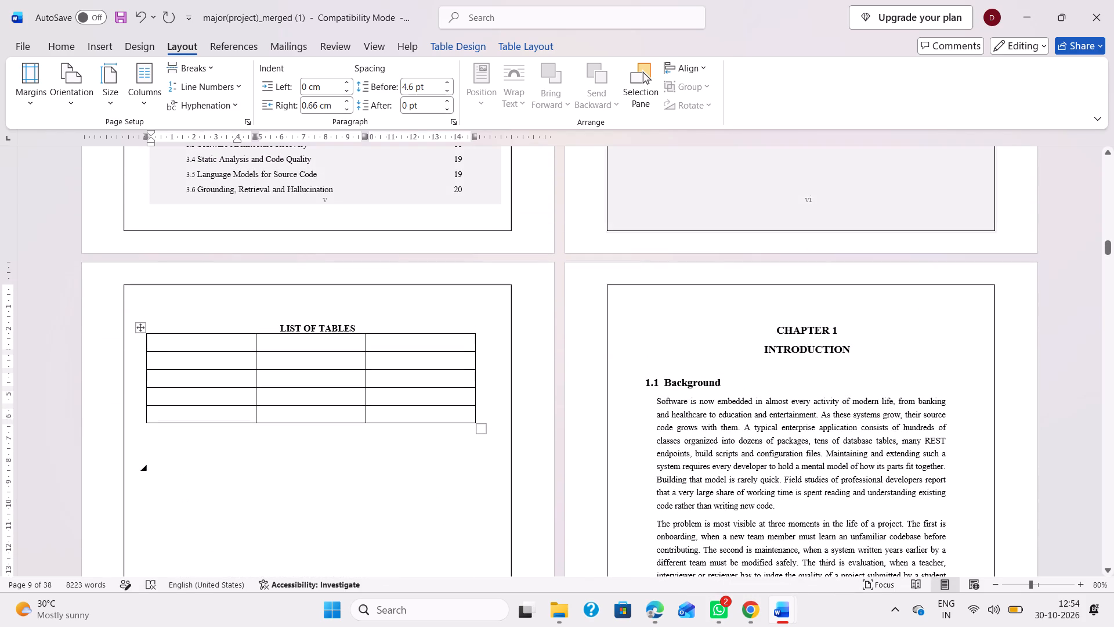
{"action": "type", "text": "Ta"}
{"action": "key", "text": "BackSpace"}
{"action": "scroll", "coordinate": [264, 458], "scroll_direction": "down", "scroll_amount": 3}
{"action": "scroll", "coordinate": [264, 458], "scroll_direction": "up", "scroll_amount": 2}
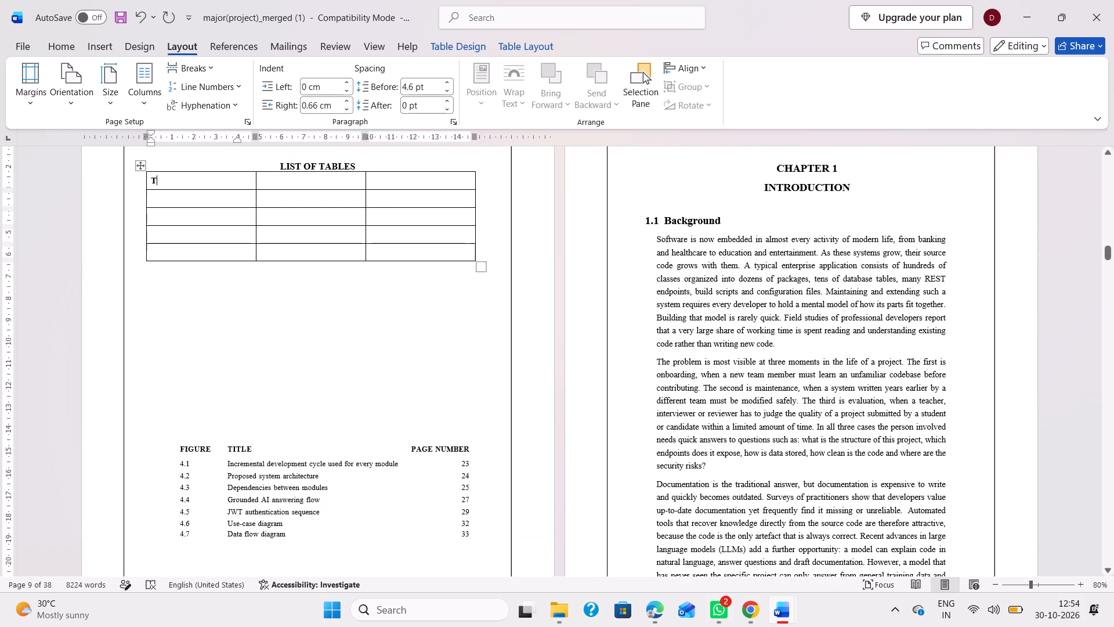
{"action": "type", "text": "ABLE NO"}
{"action": "scroll", "coordinate": [264, 458], "scroll_direction": "down", "scroll_amount": 2}
{"action": "scroll", "coordinate": [267, 397], "scroll_direction": "up", "scroll_amount": 1}
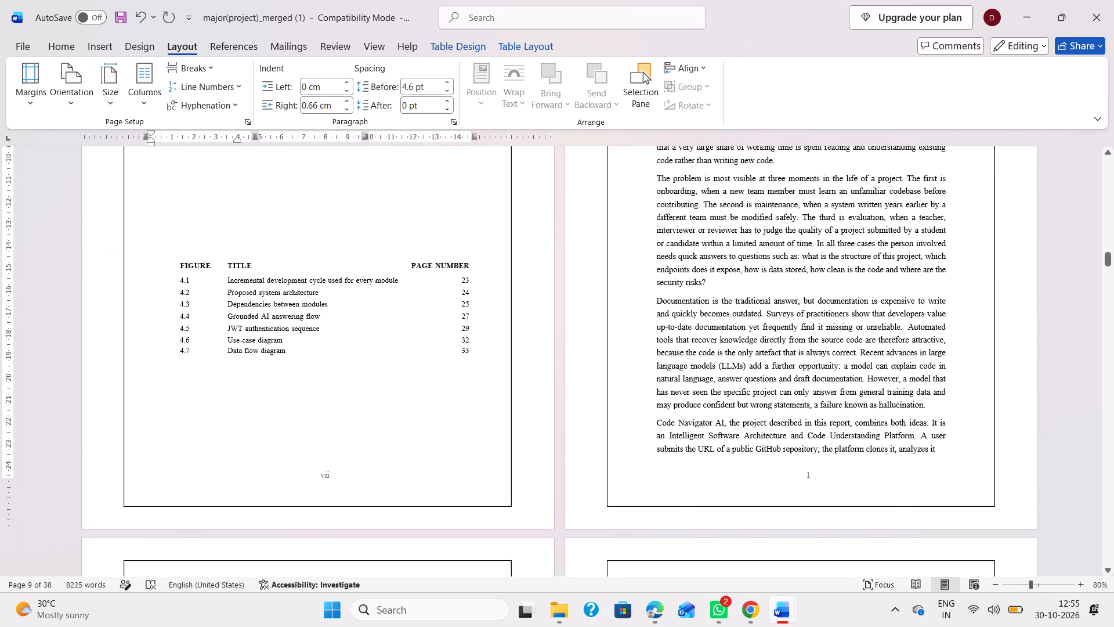
{"action": "scroll", "coordinate": [267, 403], "scroll_direction": "up", "scroll_amount": 1}
Enter TITLE and PAGE NUMBER as the second and third column headings of the List of Tables grid.
{"action": "left_click", "coordinate": [272, 212]}
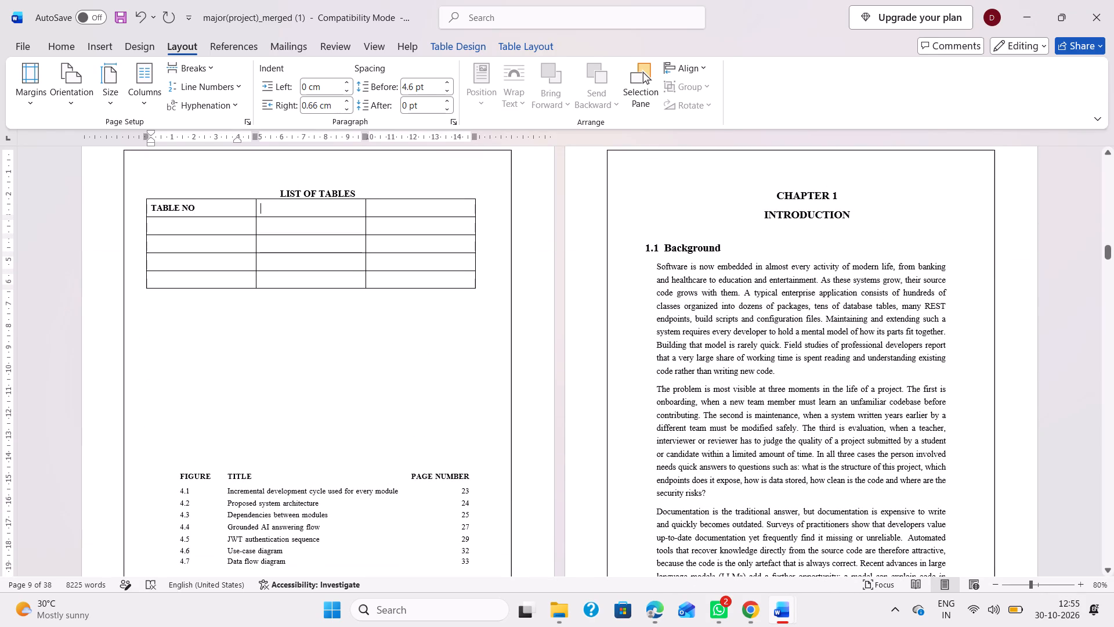
{"action": "type", "text": "TITLE"}
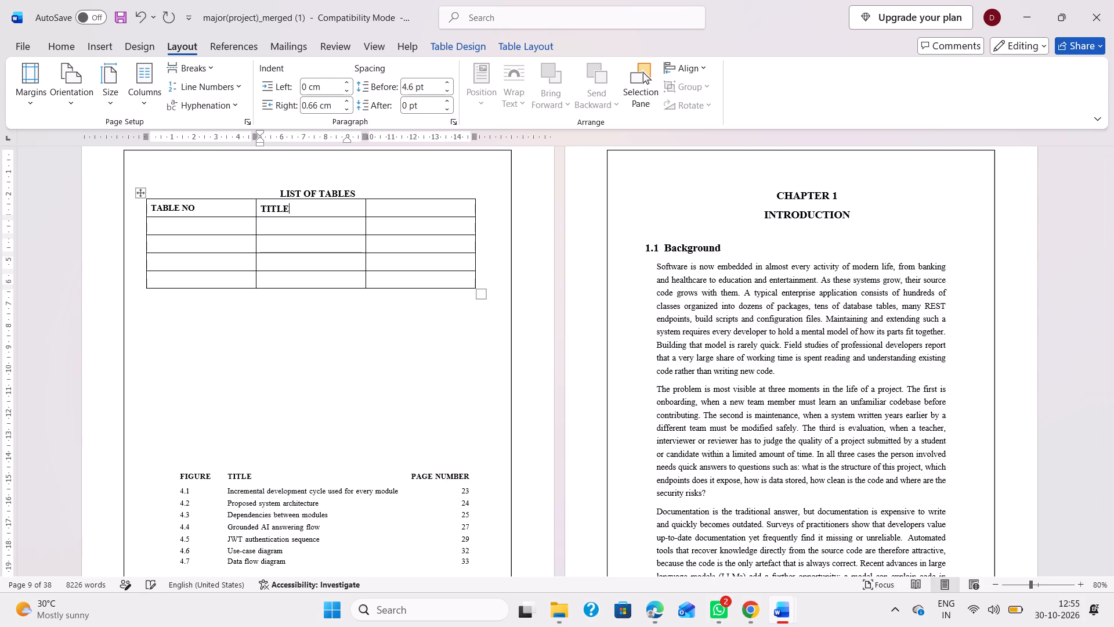
{"action": "left_click", "coordinate": [399, 204]}
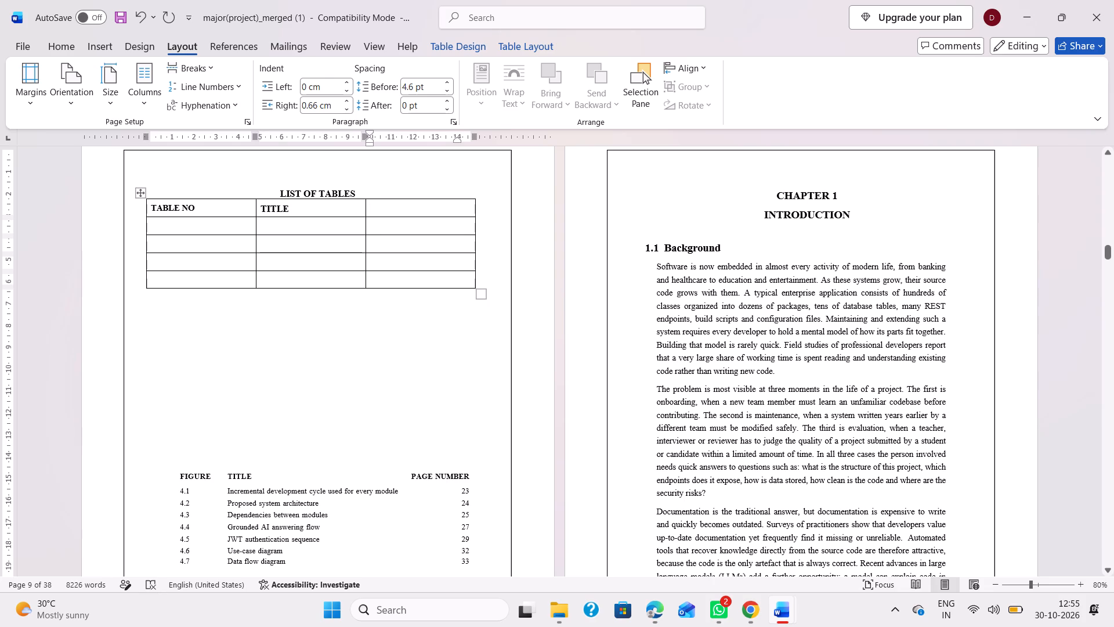
{"action": "type", "text": "PA"}
{"action": "type", "text": "GE"}
{"action": "key", "text": "space"}
{"action": "type", "text": "NUMBER"}
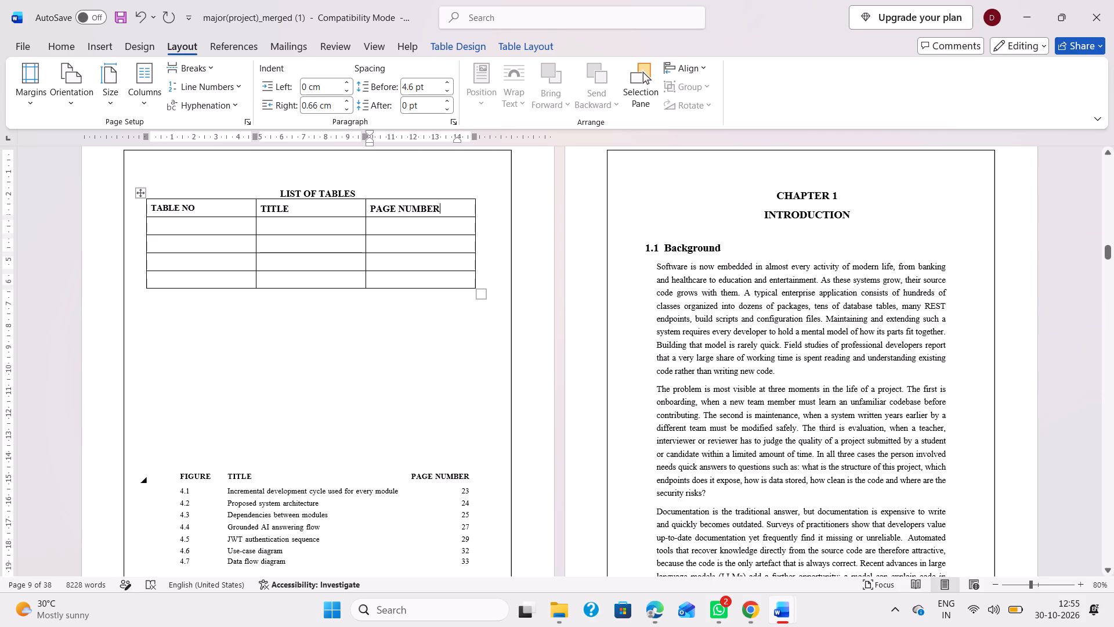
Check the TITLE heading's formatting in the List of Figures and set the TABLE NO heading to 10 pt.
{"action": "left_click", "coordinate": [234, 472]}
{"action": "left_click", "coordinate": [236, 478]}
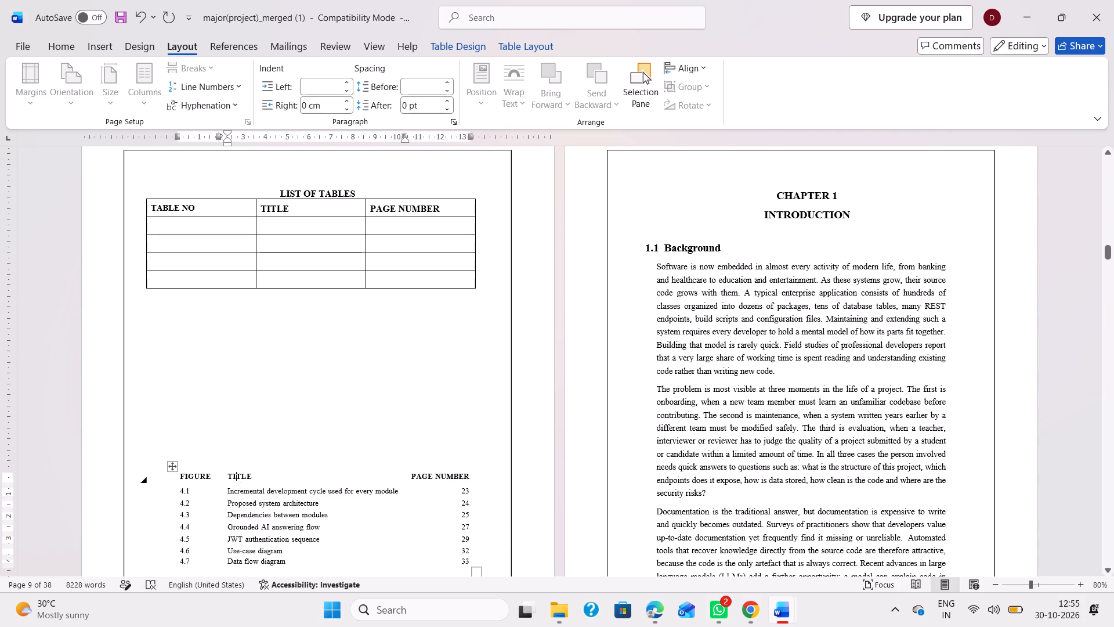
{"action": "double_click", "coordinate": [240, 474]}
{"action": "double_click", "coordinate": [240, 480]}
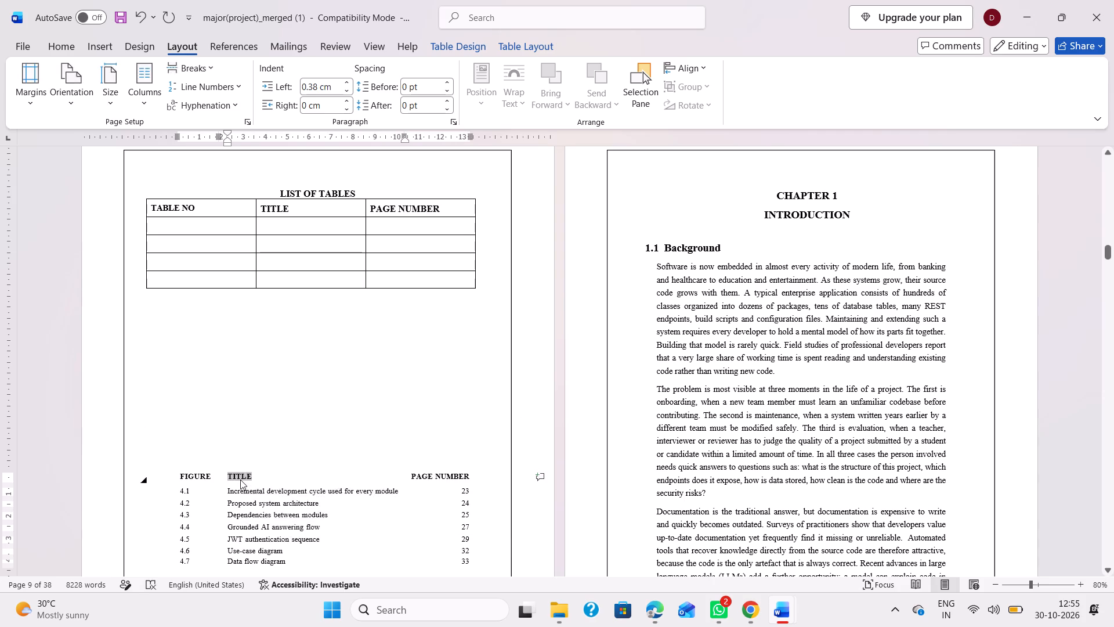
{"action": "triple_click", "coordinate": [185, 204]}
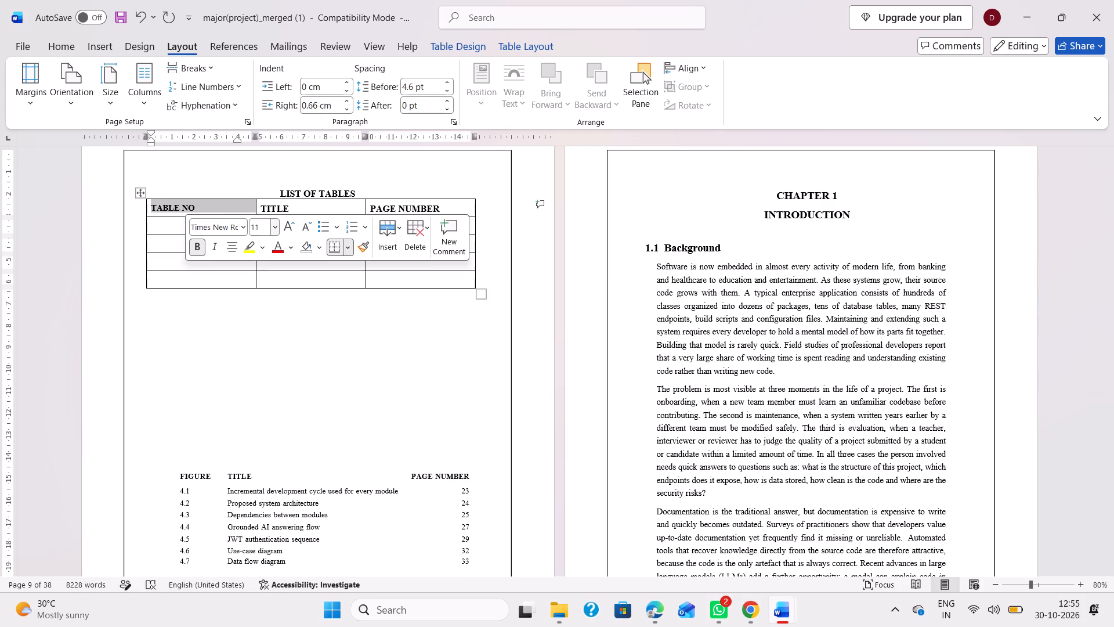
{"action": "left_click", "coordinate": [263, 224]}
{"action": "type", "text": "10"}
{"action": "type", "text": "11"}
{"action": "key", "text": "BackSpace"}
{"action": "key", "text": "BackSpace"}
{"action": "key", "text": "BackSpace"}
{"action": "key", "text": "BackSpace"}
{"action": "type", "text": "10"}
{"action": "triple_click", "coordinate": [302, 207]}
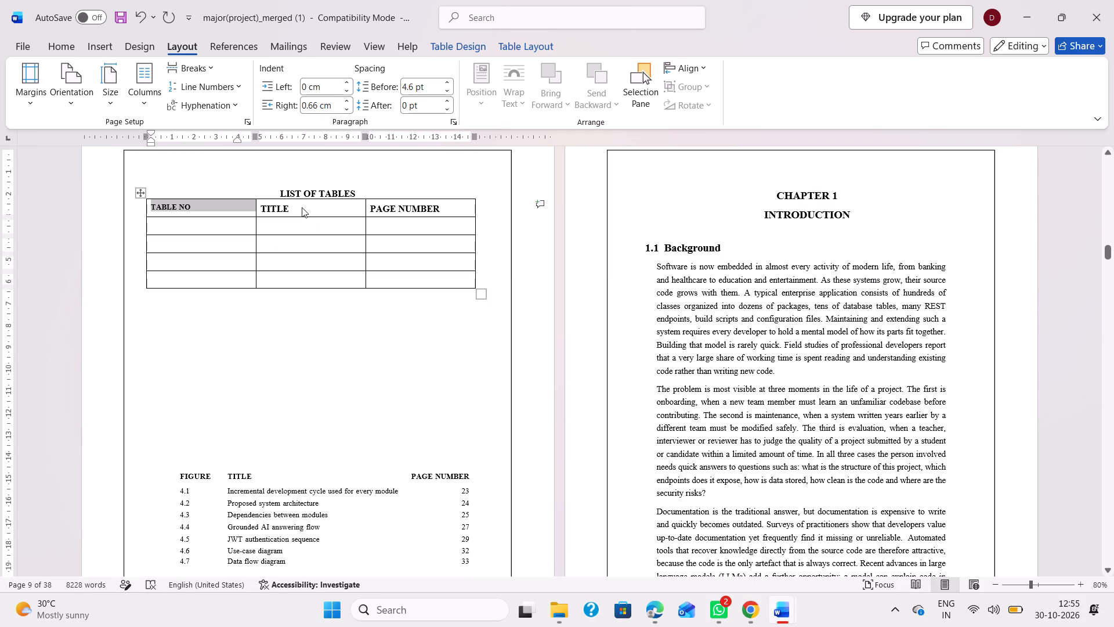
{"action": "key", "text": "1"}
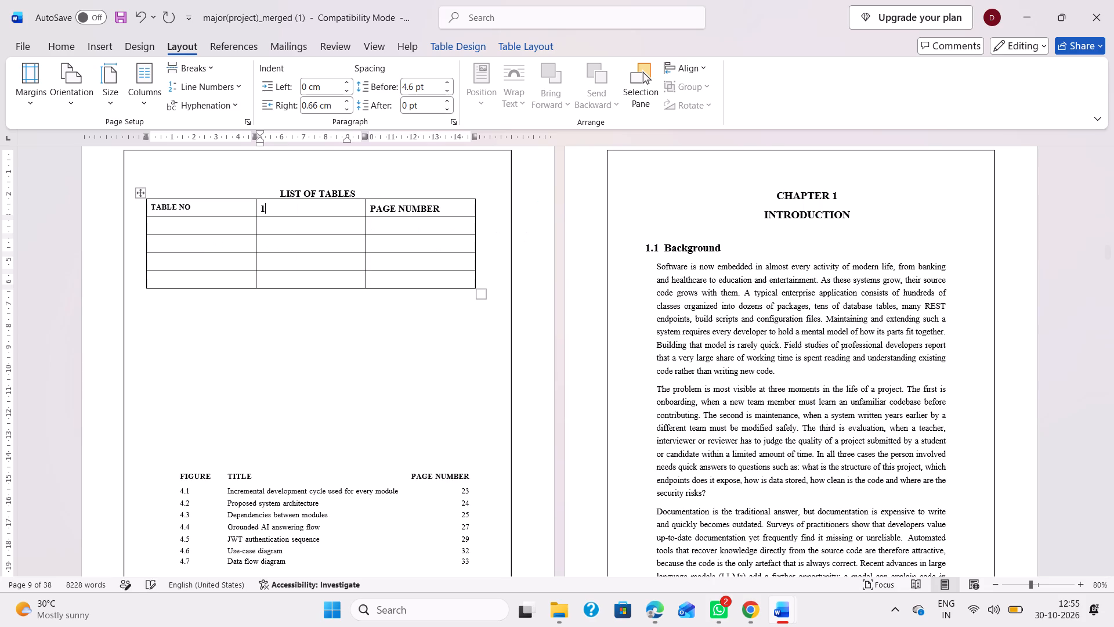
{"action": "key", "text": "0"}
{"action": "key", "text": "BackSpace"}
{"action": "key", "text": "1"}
Clear the text from the second header cell of the List of Tables grid, leaving it blank.
{"action": "triple_click", "coordinate": [292, 206]}
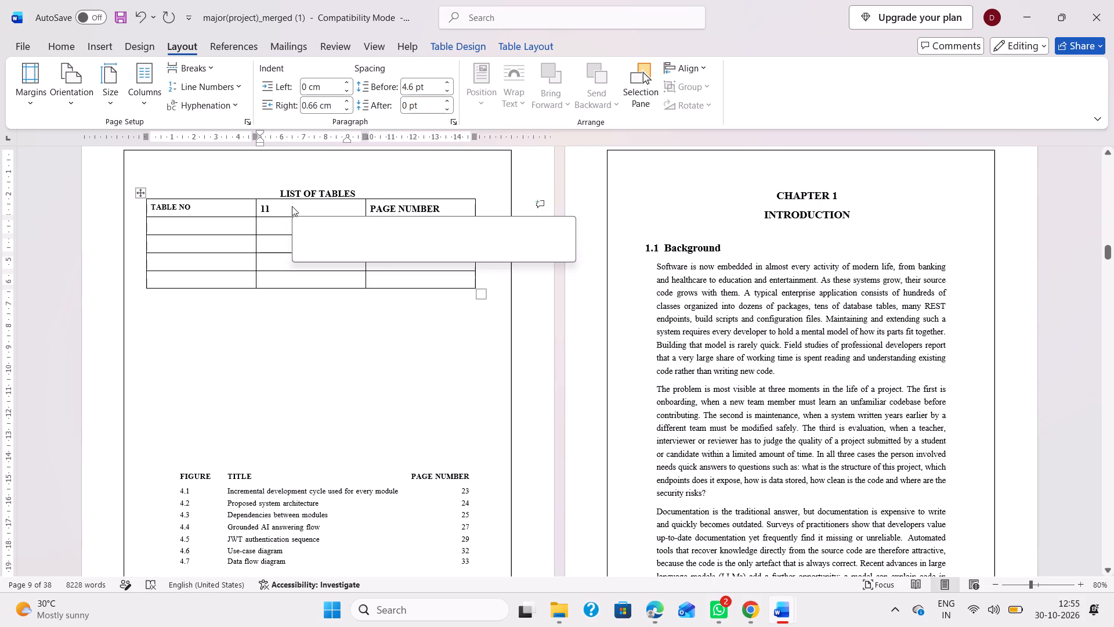
{"action": "type", "text": "TABK"}
{"action": "key", "text": "BackSpace"}
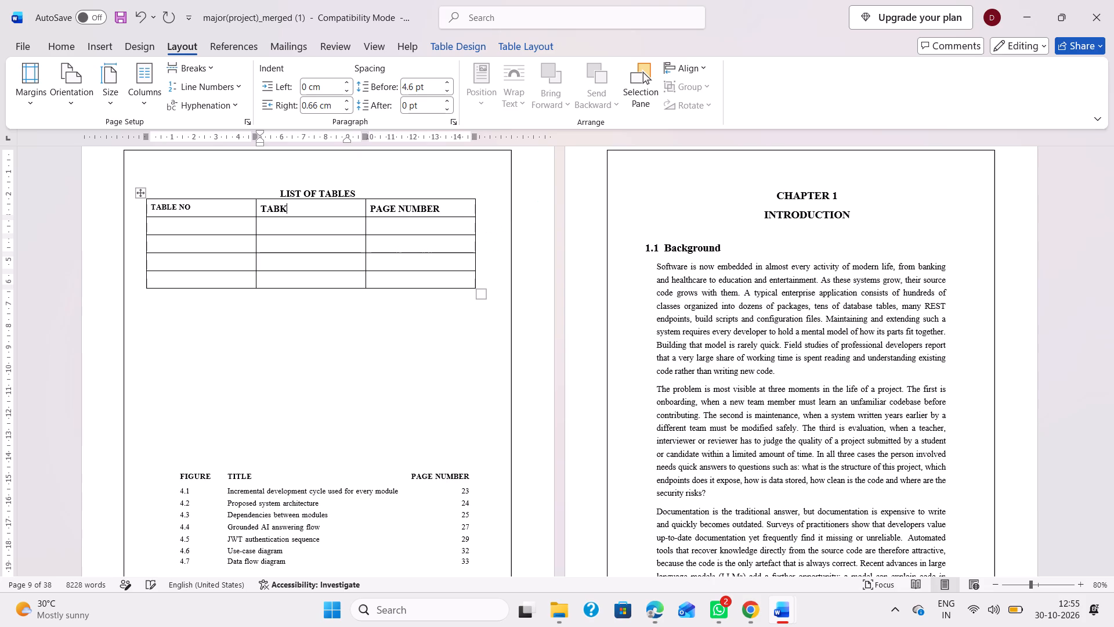
{"action": "type", "text": "LE"}
{"action": "key", "text": "space"}
{"action": "key", "text": "BackSpace"}
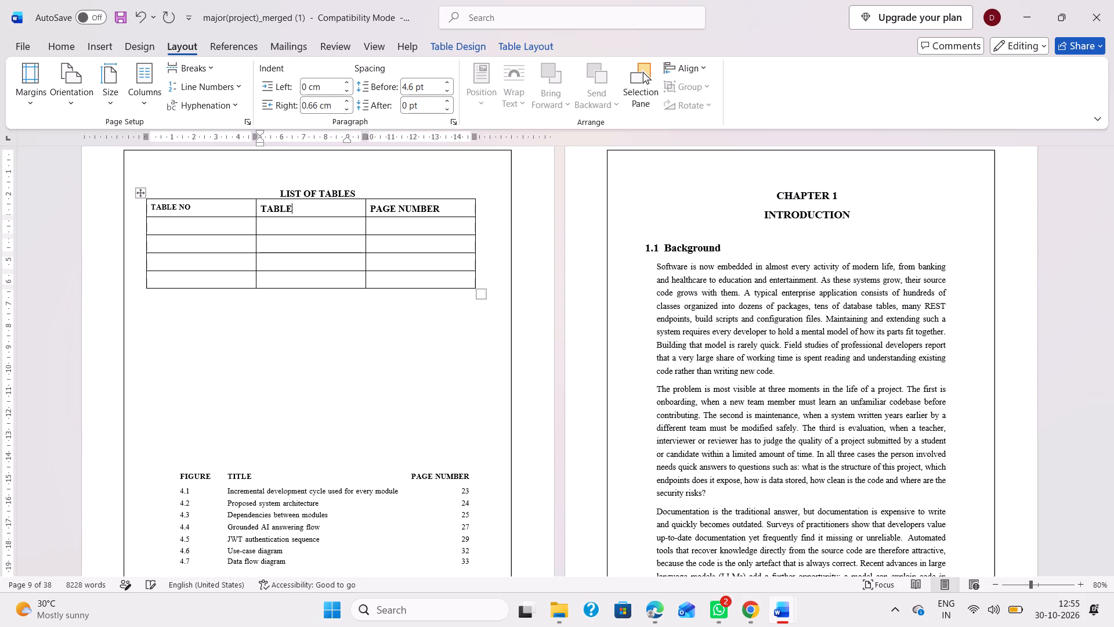
{"action": "key", "text": "BackSpace"}
{"action": "key", "text": "BackSpace"}
{"action": "key", "text": "BackSpace"}
{"action": "key", "text": "BackSpace"}
{"action": "key", "text": "BackSpace"}
{"action": "type", "text": "NAM"}
{"action": "key", "text": "BackSpace"}
{"action": "key", "text": "BackSpace"}
{"action": "key", "text": "BackSpace"}
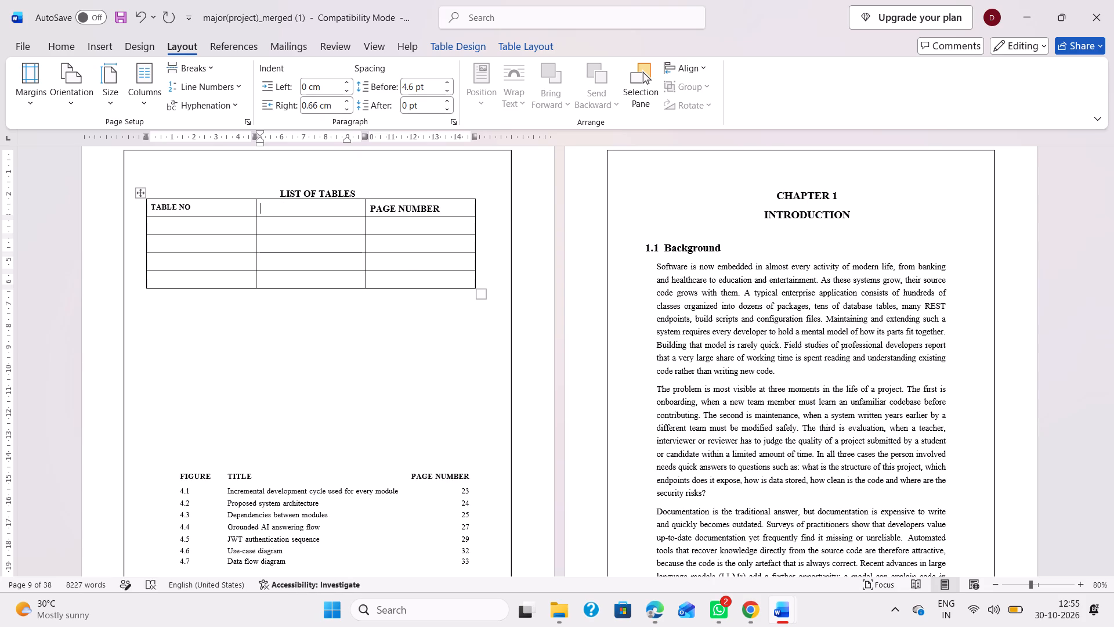
{"action": "type", "text": "NA"}
{"action": "key", "text": "BackSpace"}
{"action": "key", "text": "BackSpace"}
{"action": "key", "text": "BackSpace"}
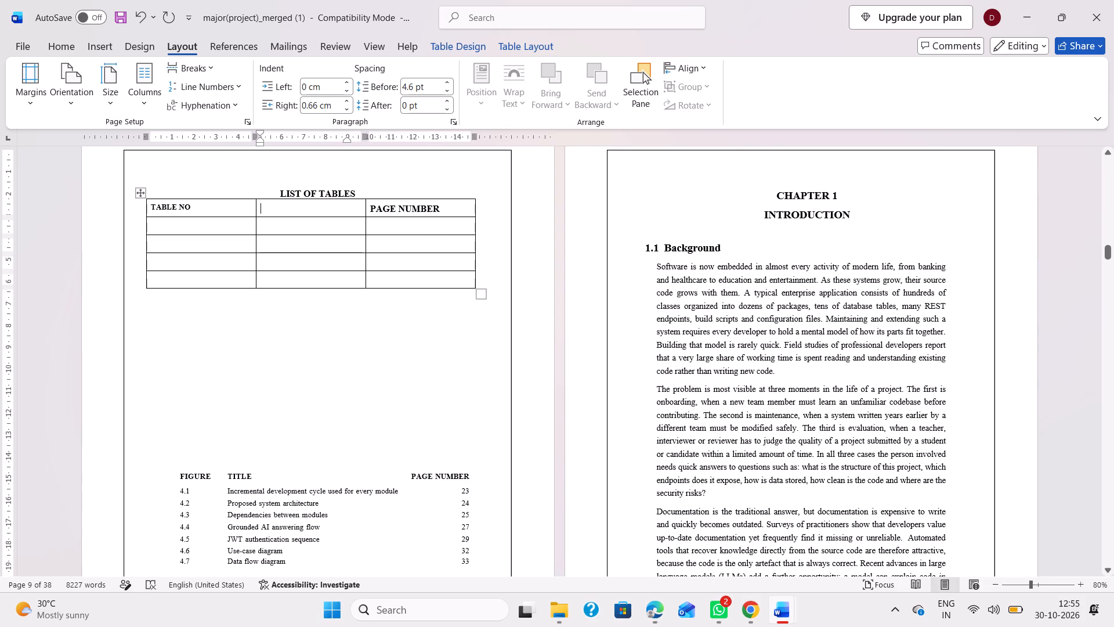
Set the PAGE NUMBER and TABLE NO headings in the List of Tables grid to 11 pt.
{"action": "triple_click", "coordinate": [415, 208]}
{"action": "left_click", "coordinate": [489, 230]}
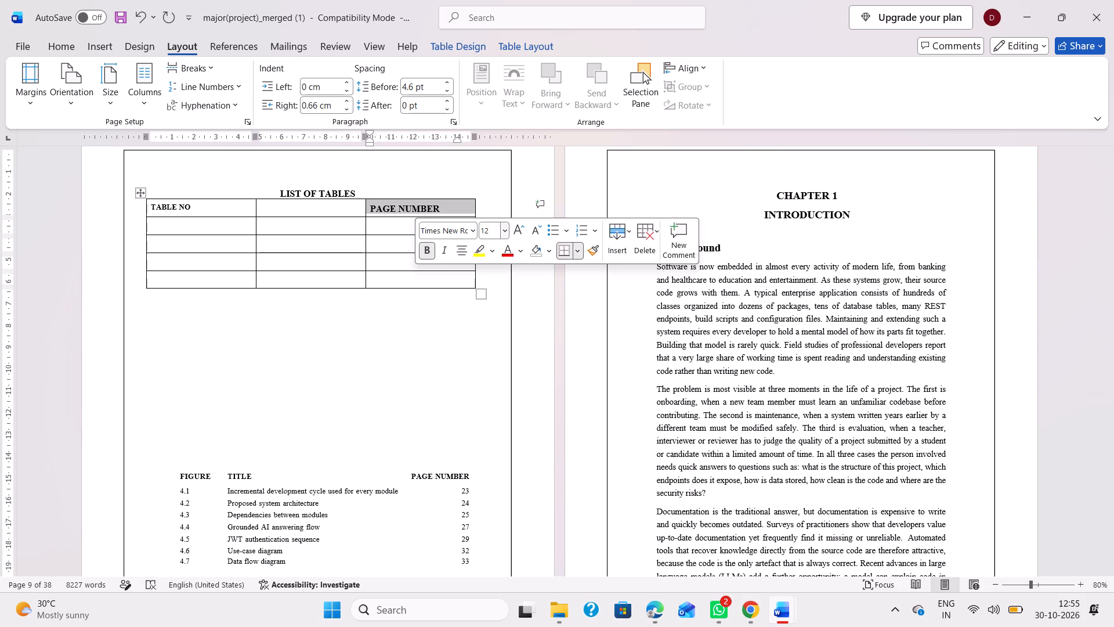
{"action": "type", "text": "11"}
{"action": "key", "text": "Return"}
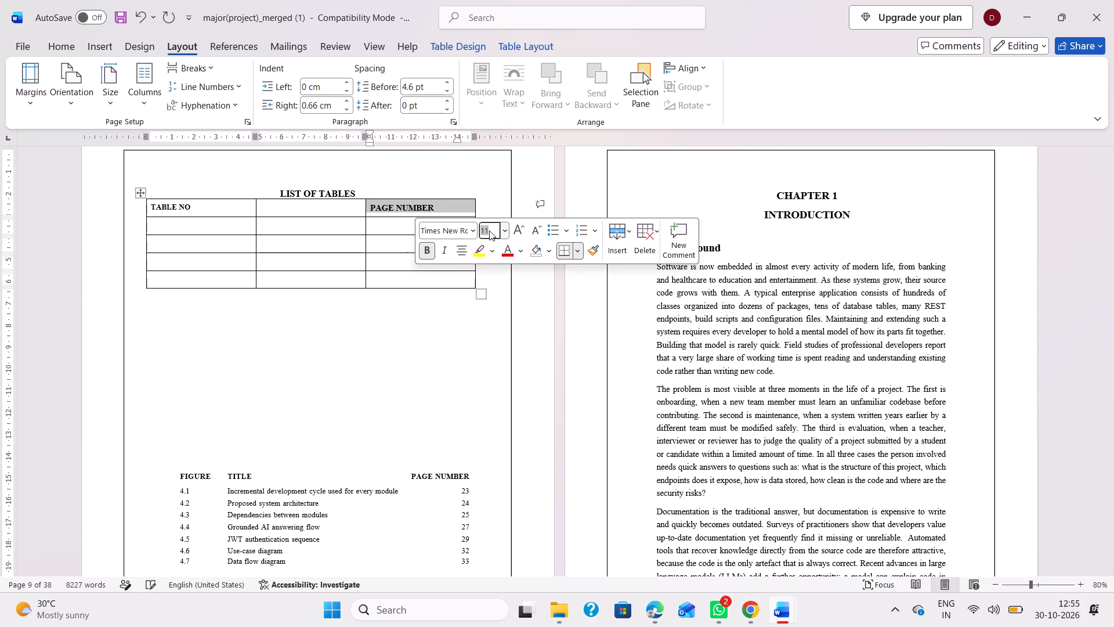
{"action": "triple_click", "coordinate": [179, 207]}
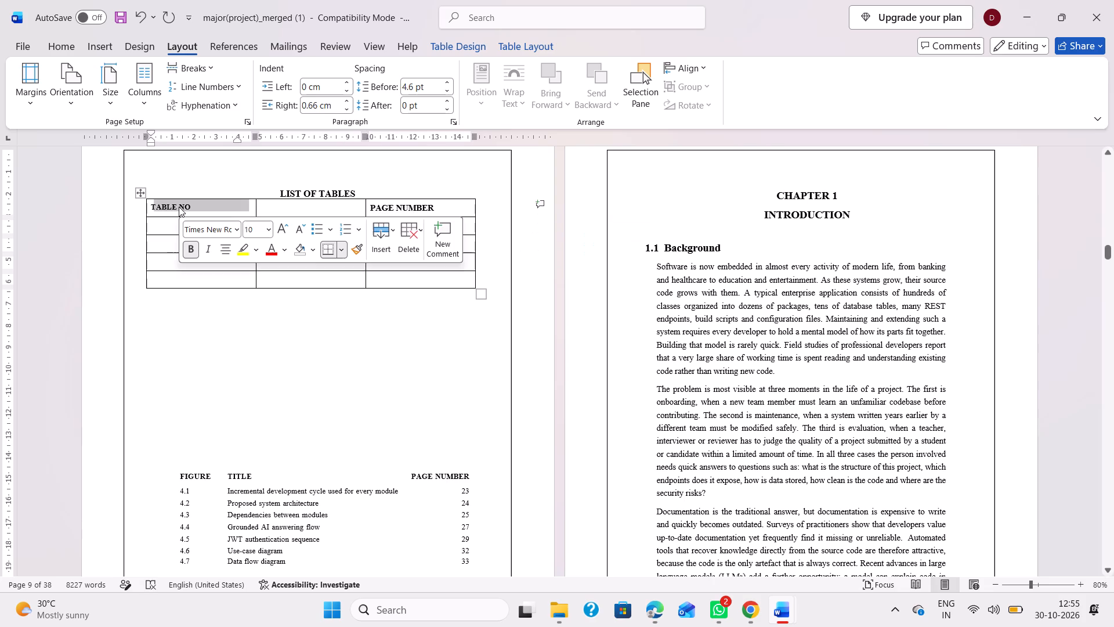
{"action": "left_click", "coordinate": [255, 232]}
{"action": "type", "text": "11"}
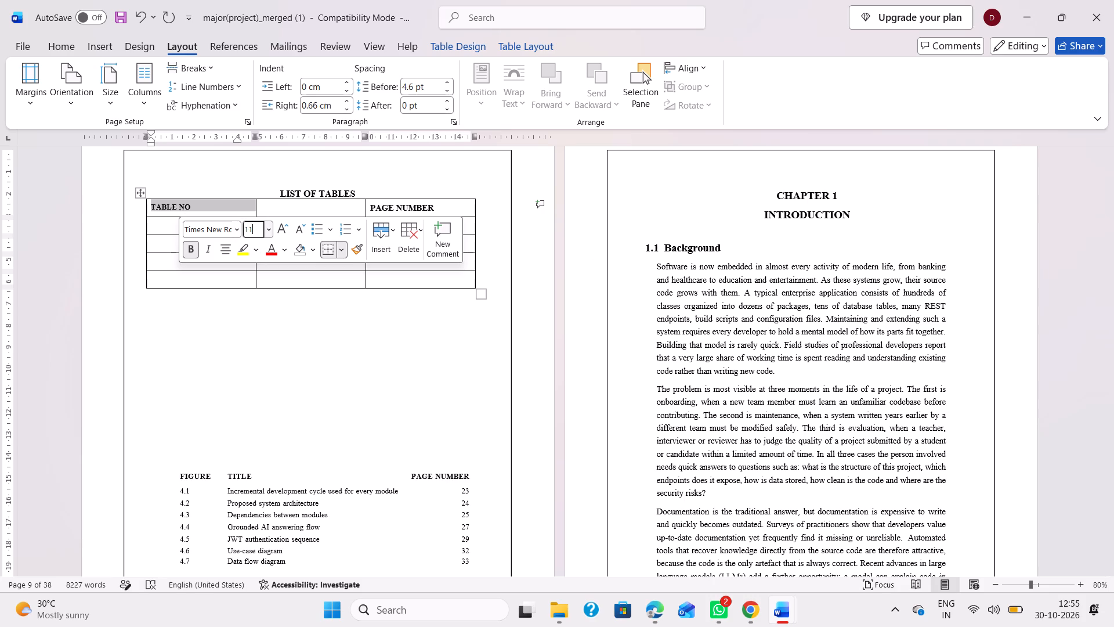
{"action": "key", "text": "Return"}
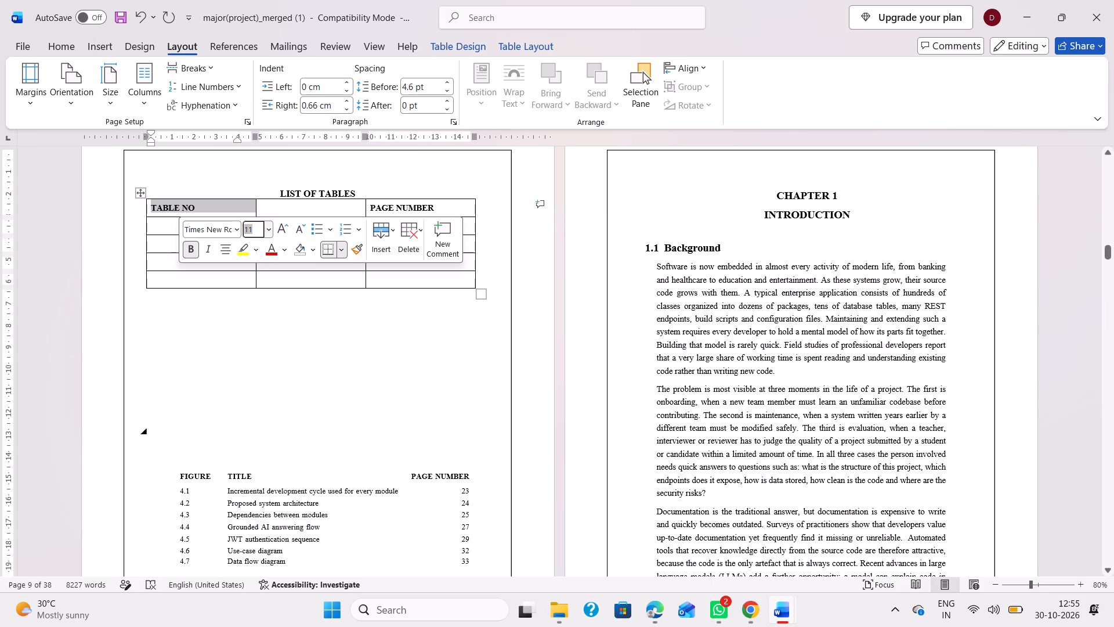
Set the FIGURE and TITLE headings in the List of Figures table to 11 pt.
{"action": "triple_click", "coordinate": [190, 476]}
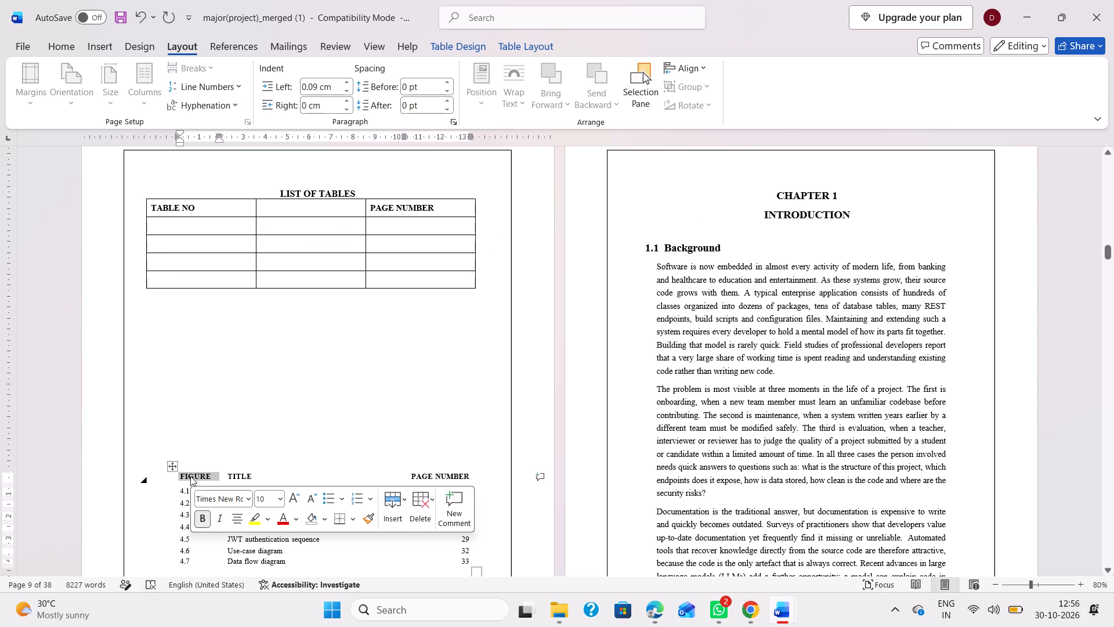
{"action": "left_click", "coordinate": [265, 496]}
{"action": "type", "text": "11"}
{"action": "key", "text": "Return"}
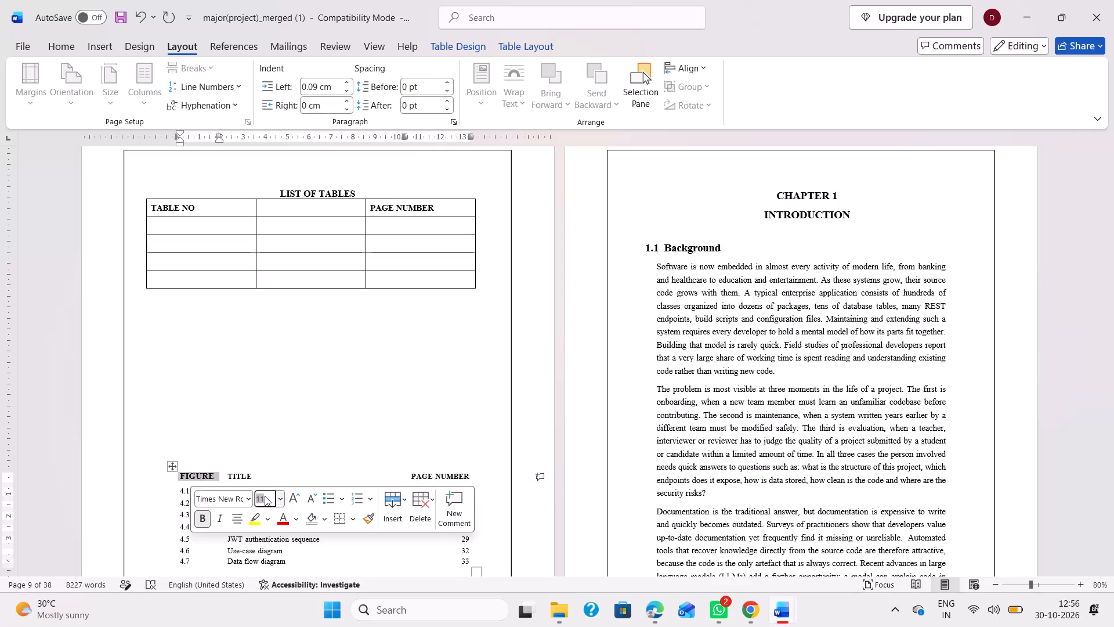
{"action": "triple_click", "coordinate": [248, 475]}
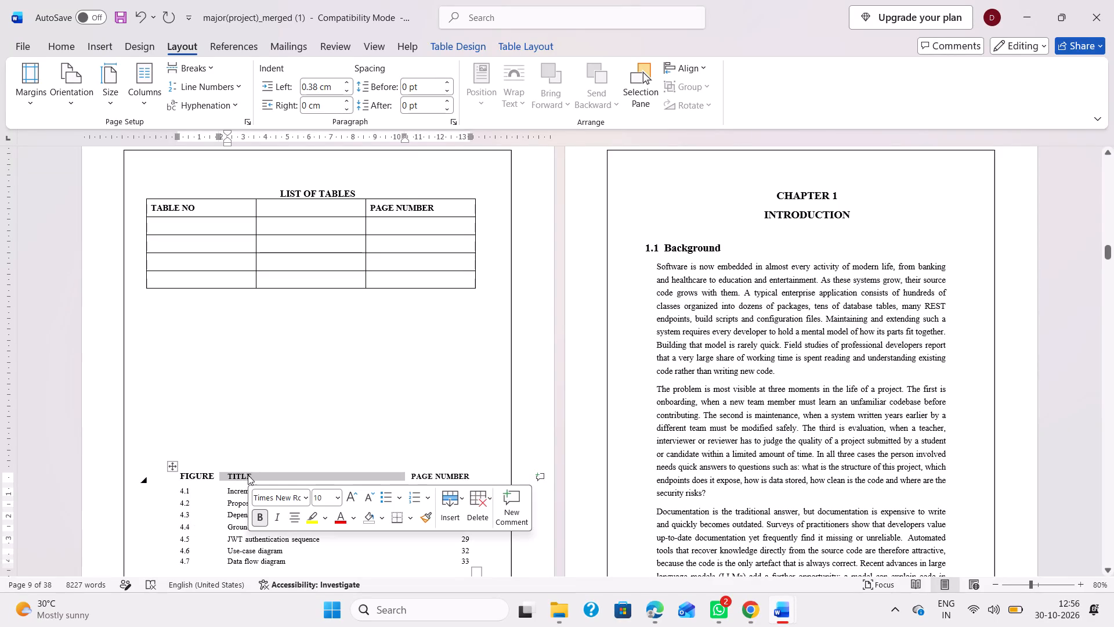
{"action": "type", "text": "11"}
{"action": "key", "text": "ctrl+z"}
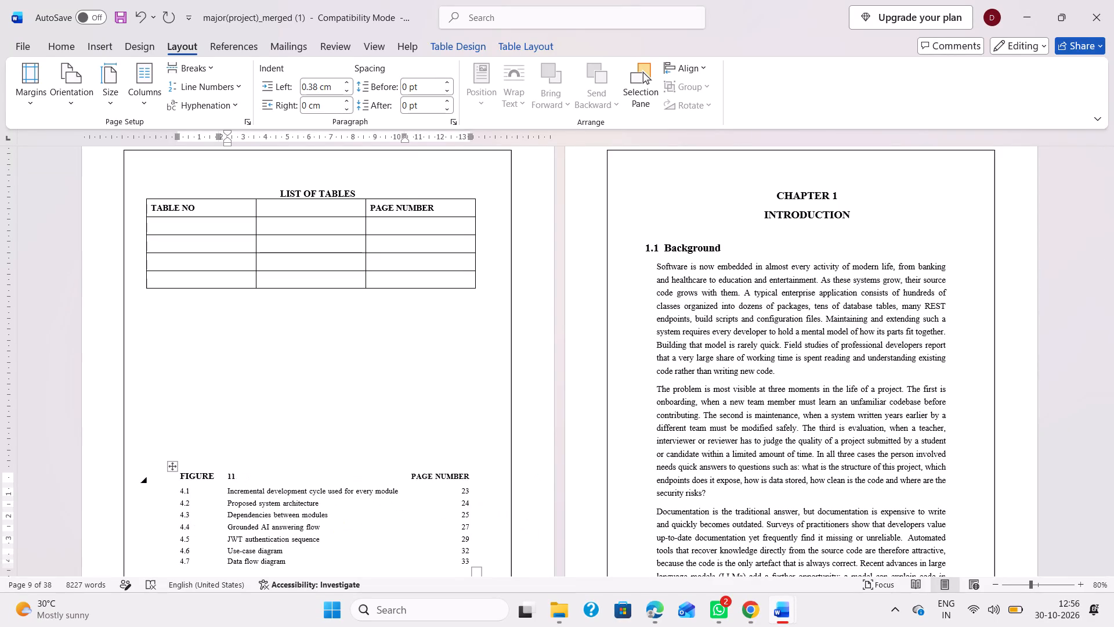
{"action": "left_click", "coordinate": [67, 46]}
{"action": "left_click", "coordinate": [238, 76]}
{"action": "type", "text": "11"}
{"action": "key", "text": "Return"}
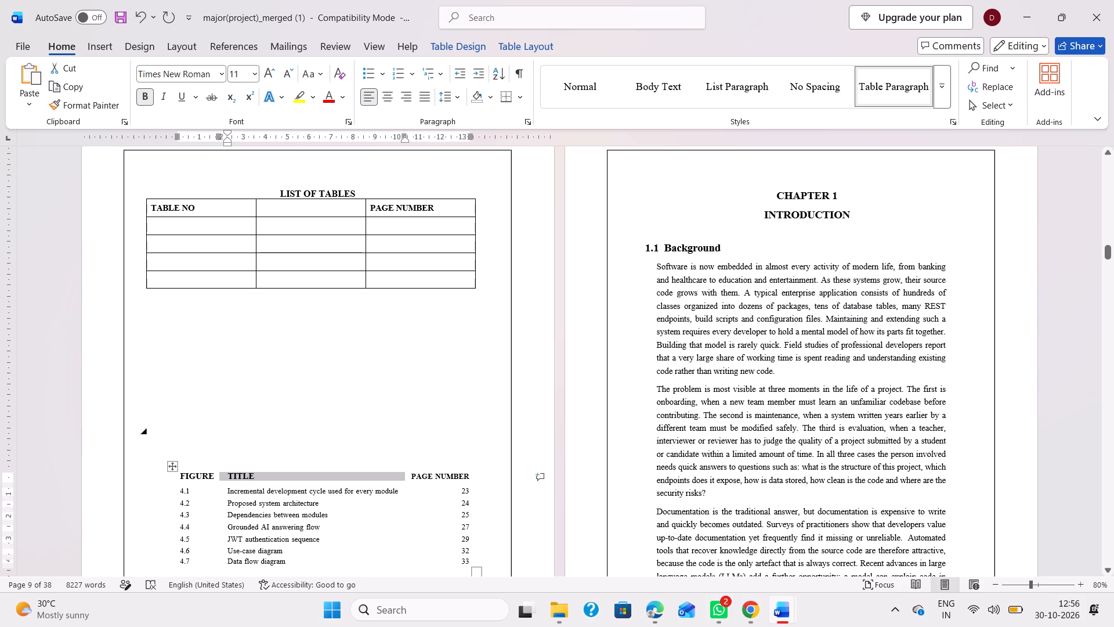
Set the PAGE NUMBER heading in the List of Figures table to 11 pt.
{"action": "double_click", "coordinate": [443, 480]}
{"action": "triple_click", "coordinate": [442, 475]}
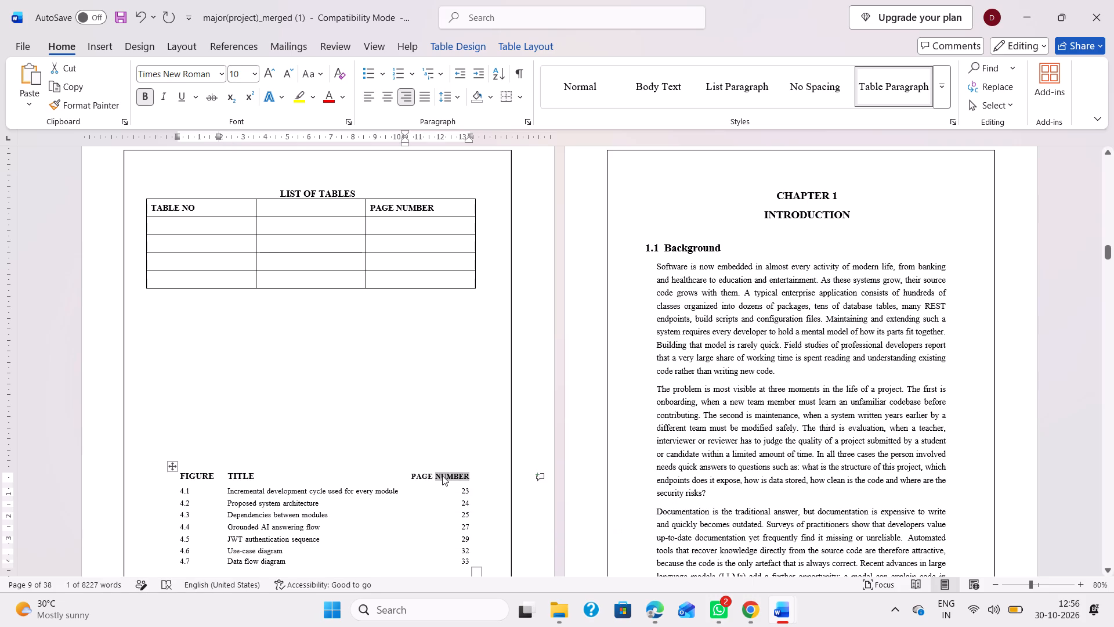
{"action": "left_click", "coordinate": [515, 498]}
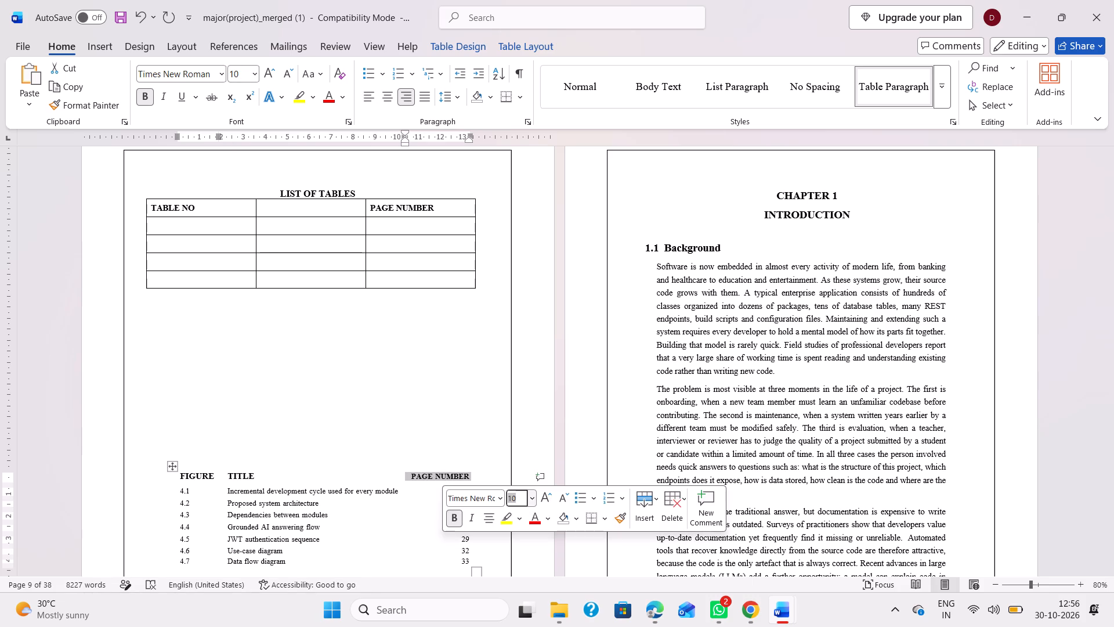
{"action": "type", "text": "11"}
{"action": "key", "text": "Return"}
{"action": "left_click", "coordinate": [361, 423]}
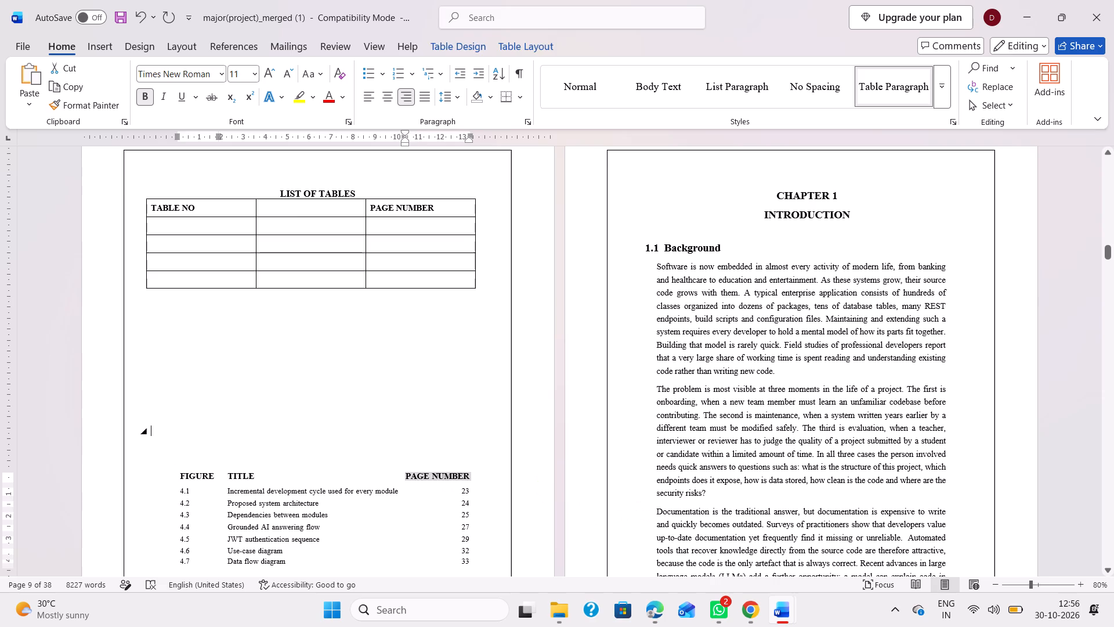
Fill the four rows under TABLE NO in the List of Tables grid with 1.1, 2.1, 2.2 and 2.3.
{"action": "scroll", "coordinate": [361, 423], "scroll_direction": "up", "scroll_amount": 1}
{"action": "left_click", "coordinate": [204, 273]}
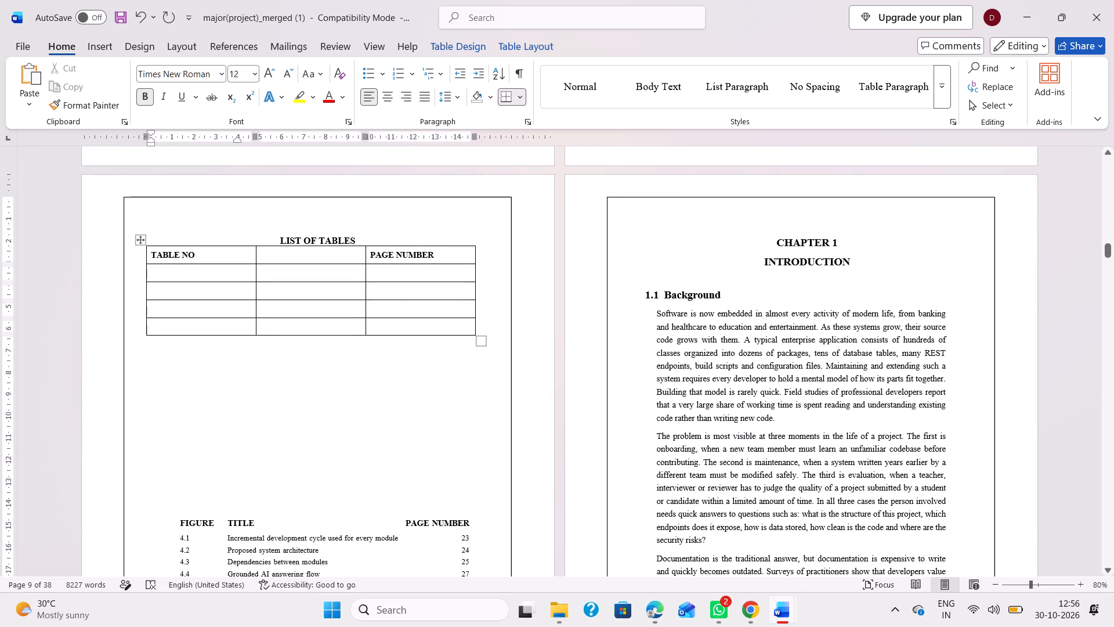
{"action": "type", "text": "1.1"}
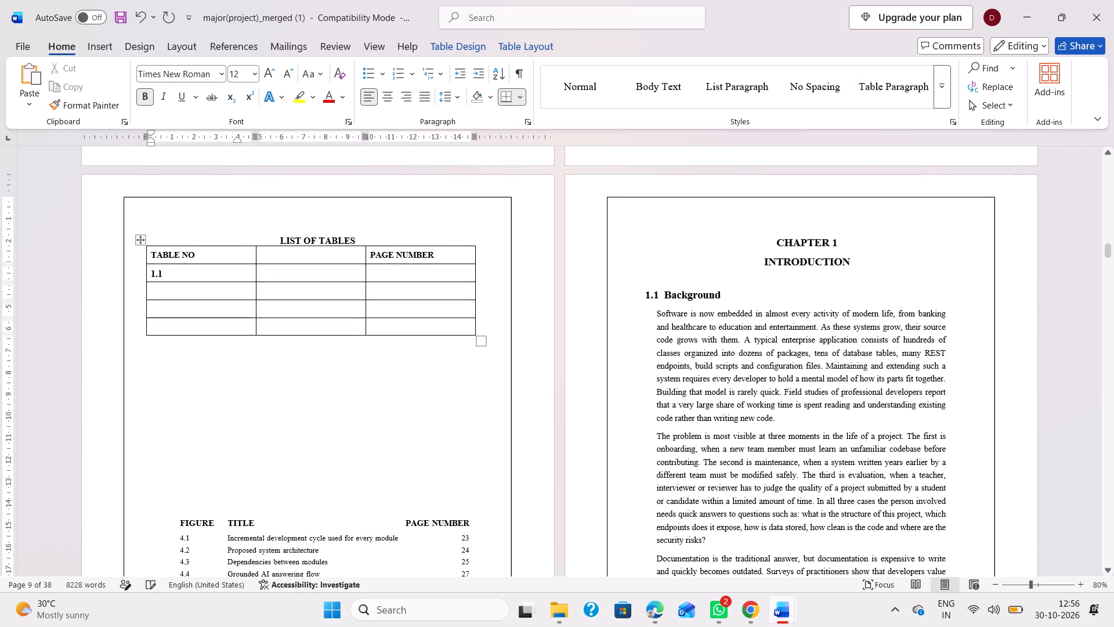
{"action": "left_click", "coordinate": [211, 298]}
{"action": "type", "text": "1.2"}
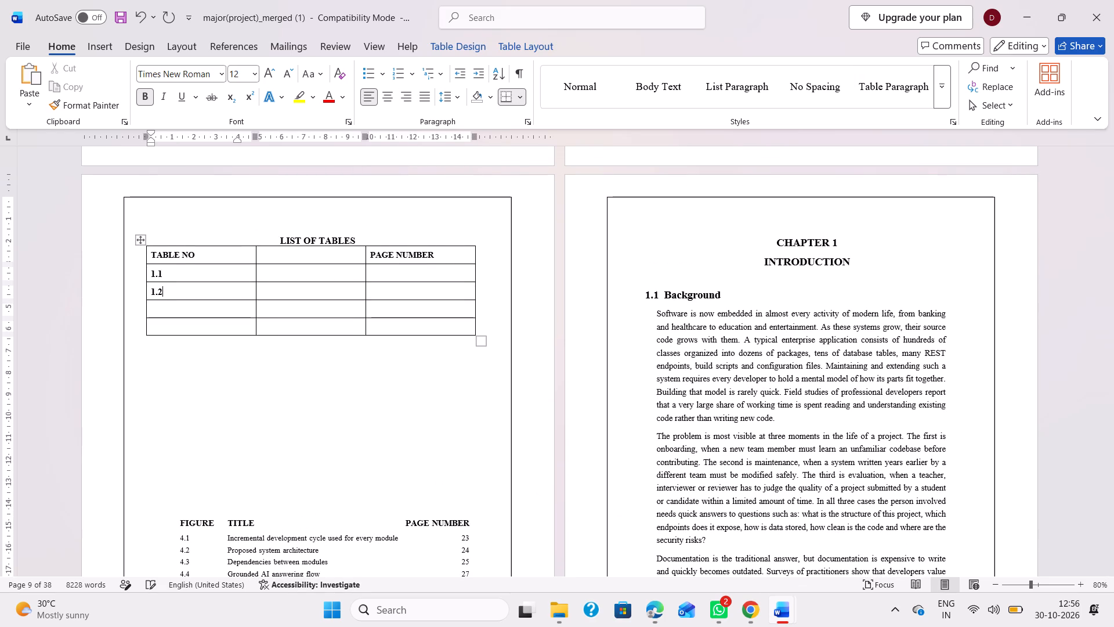
{"action": "key", "text": "BackSpace"}
{"action": "key", "text": "BackSpace"}
{"action": "key", "text": "BackSpace"}
{"action": "type", "text": "2.1"}
{"action": "left_click", "coordinate": [194, 308]}
{"action": "type", "text": "2.2"}
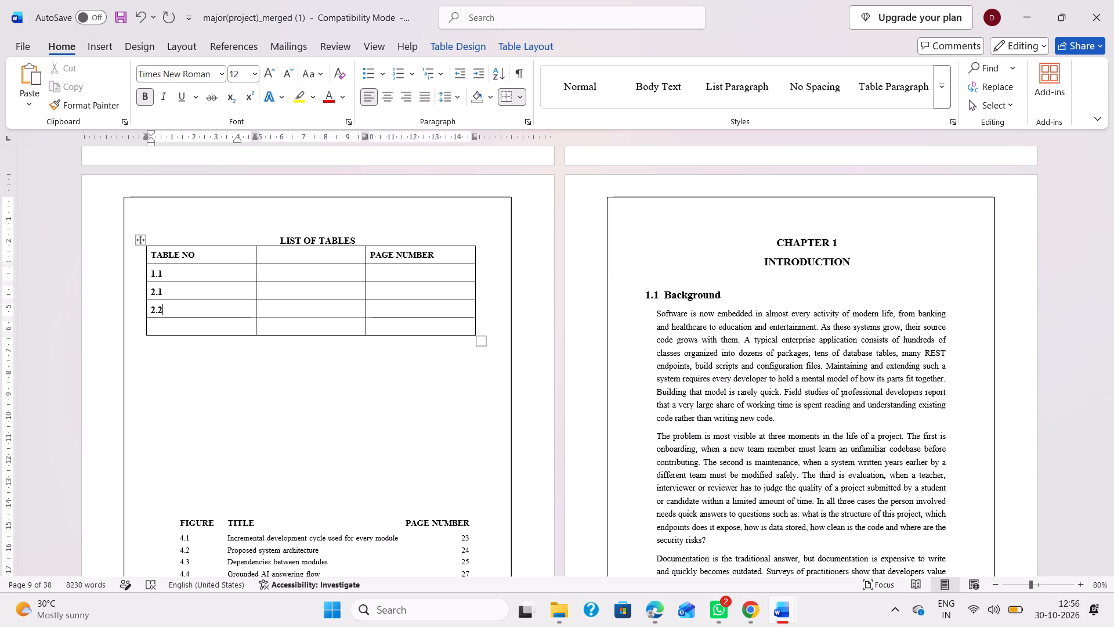
{"action": "key", "text": "Down"}
{"action": "type", "text": "2.3"}
{"action": "key", "text": "Return"}
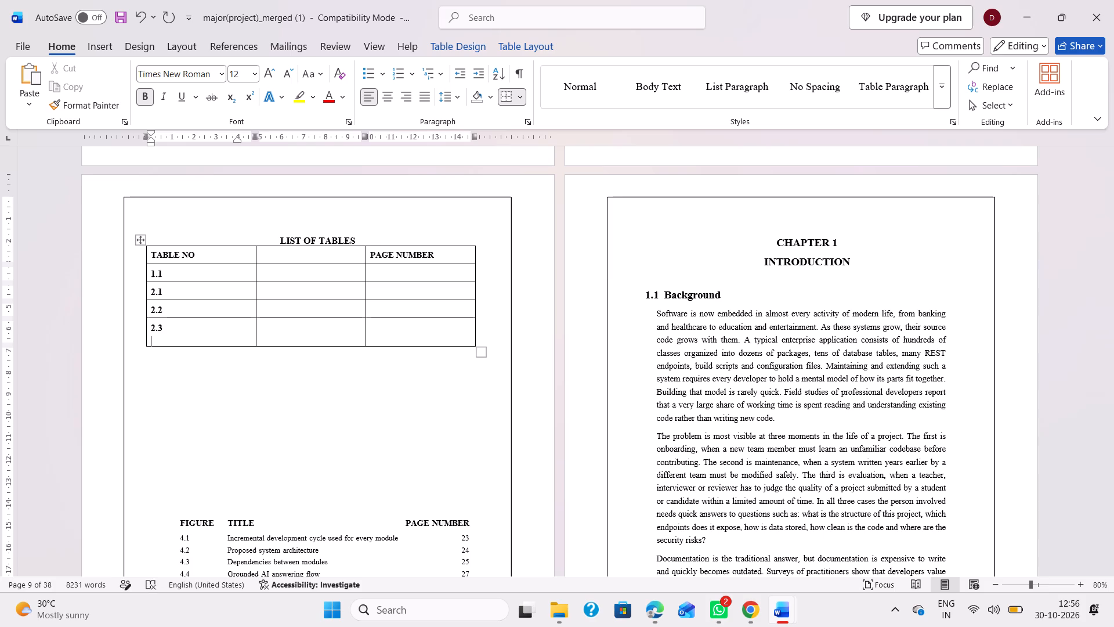
{"action": "key", "text": "BackSpace"}
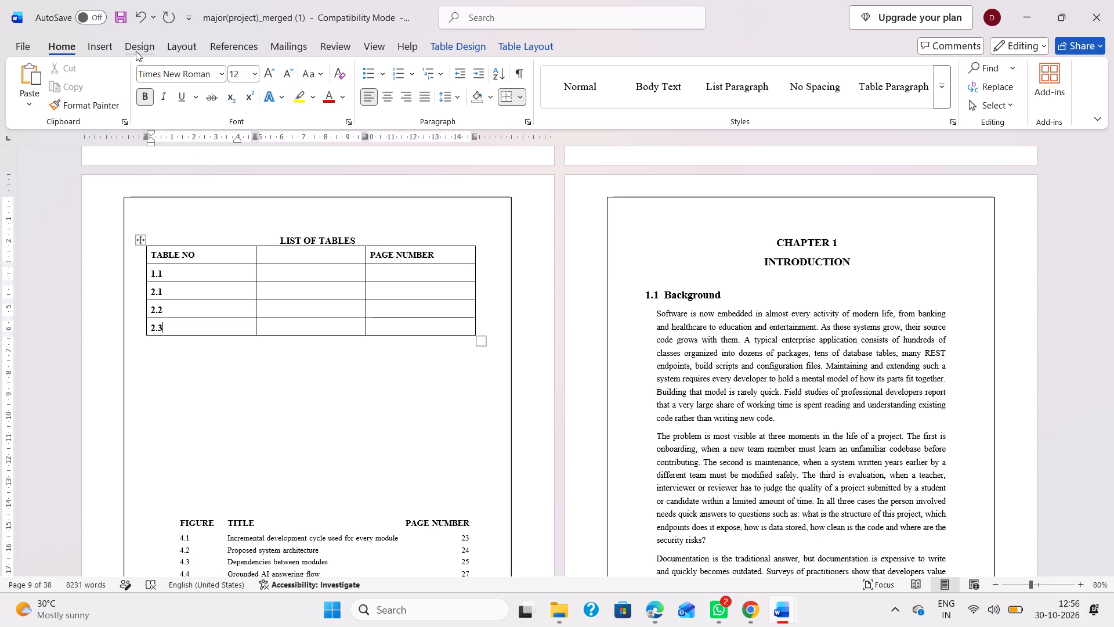
Insert ten empty rows below the 2.3 row of the List of Tables grid.
{"action": "left_click", "coordinate": [115, 48]}
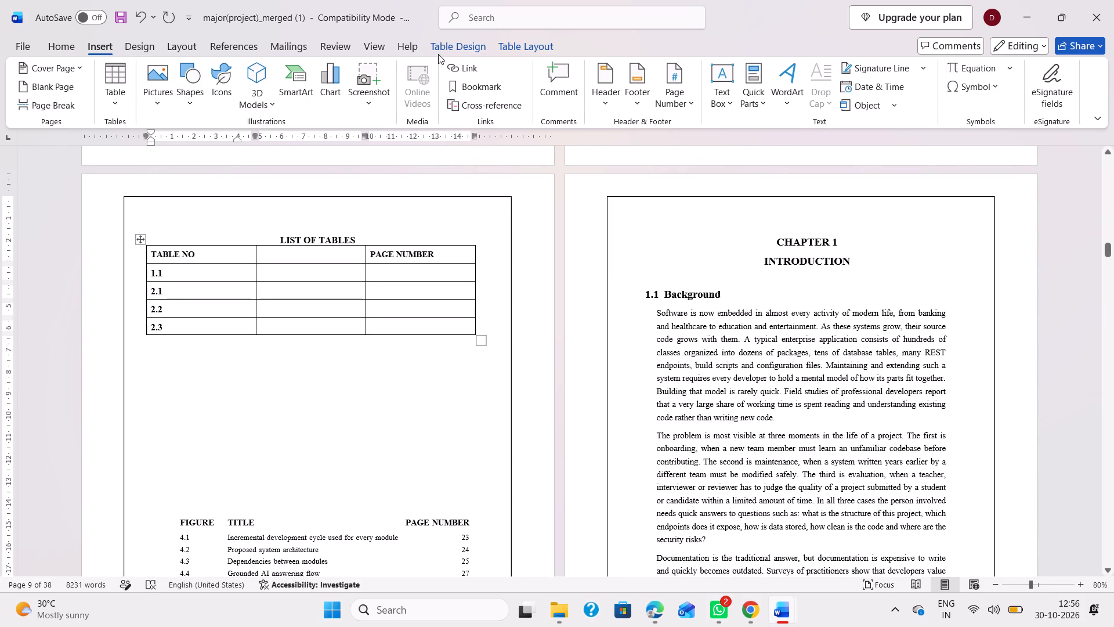
{"action": "left_click", "coordinate": [441, 53]}
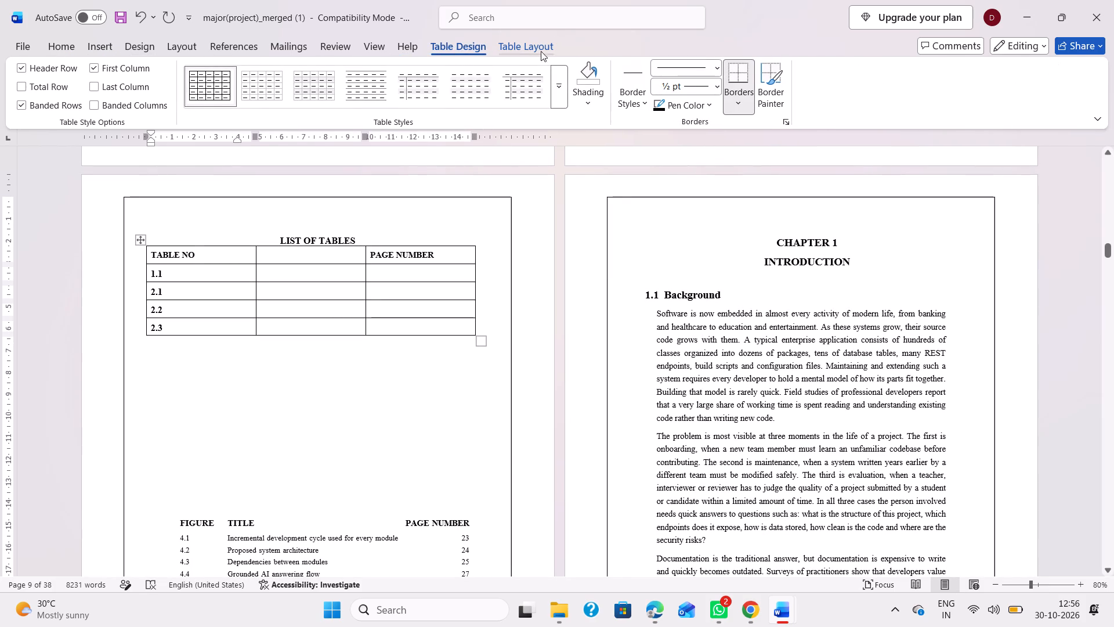
{"action": "left_click", "coordinate": [525, 52]}
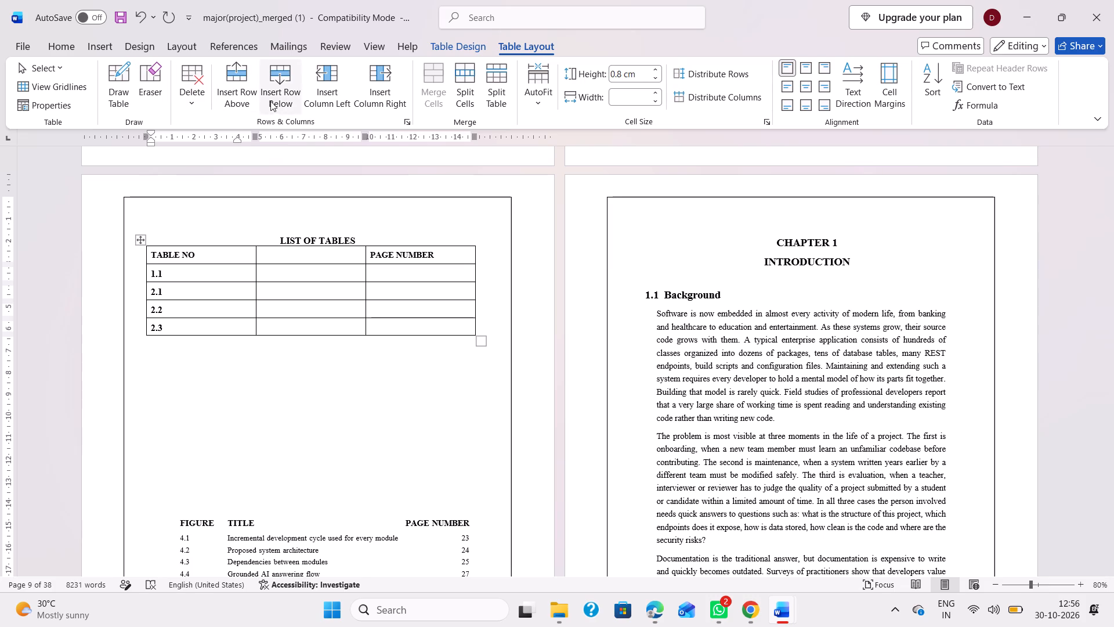
{"action": "left_click", "coordinate": [278, 87]}
{"action": "triple_click", "coordinate": [278, 87]}
{"action": "triple_click", "coordinate": [278, 87]}
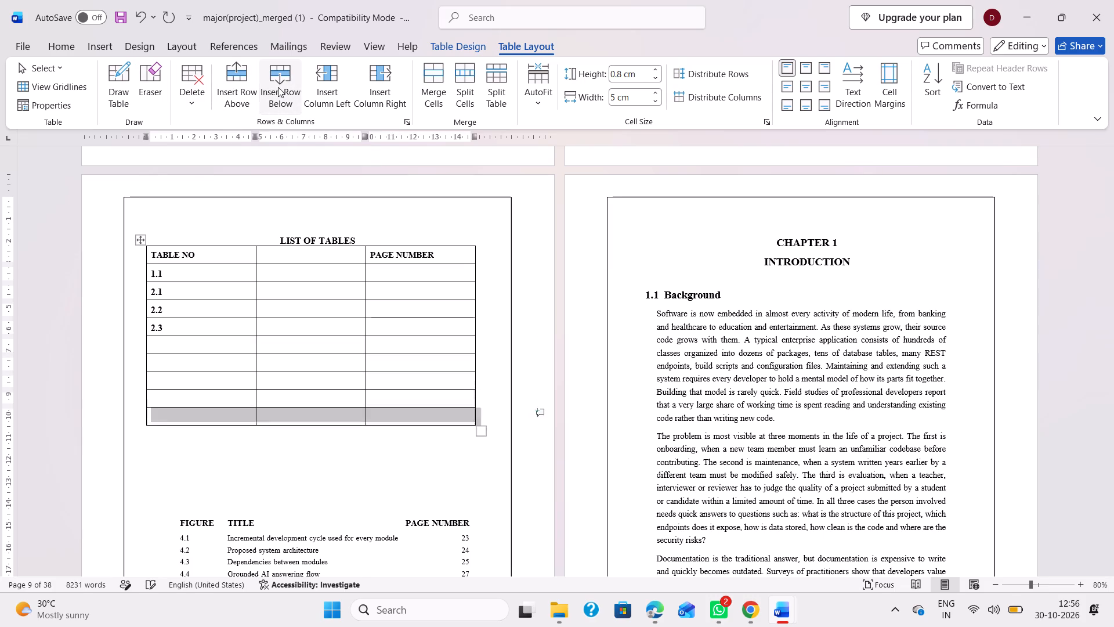
{"action": "left_click", "coordinate": [278, 87]}
{"action": "double_click", "coordinate": [278, 87]}
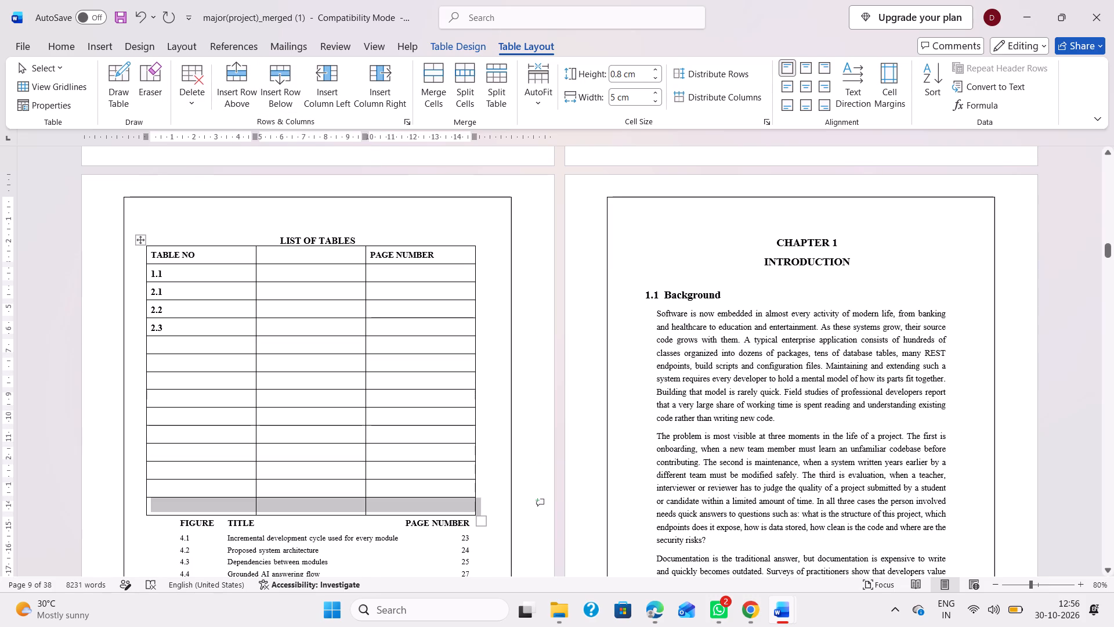
Continue the TABLE NO column below 2.3 with 2.4, 2.5, 2.6, 3.1 and 3.2, one per row.
{"action": "left_click", "coordinate": [190, 343]}
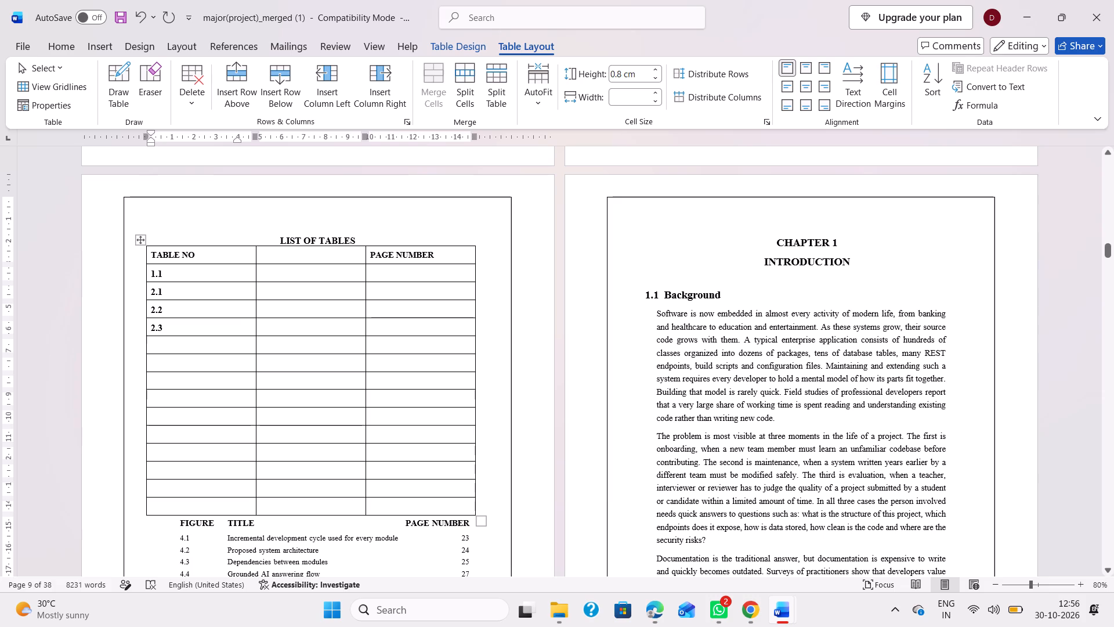
{"action": "key", "text": "2"}
{"action": "type", "text": ".4"}
{"action": "key", "text": "Down"}
{"action": "type", "text": "2.5"}
{"action": "key", "text": "Down"}
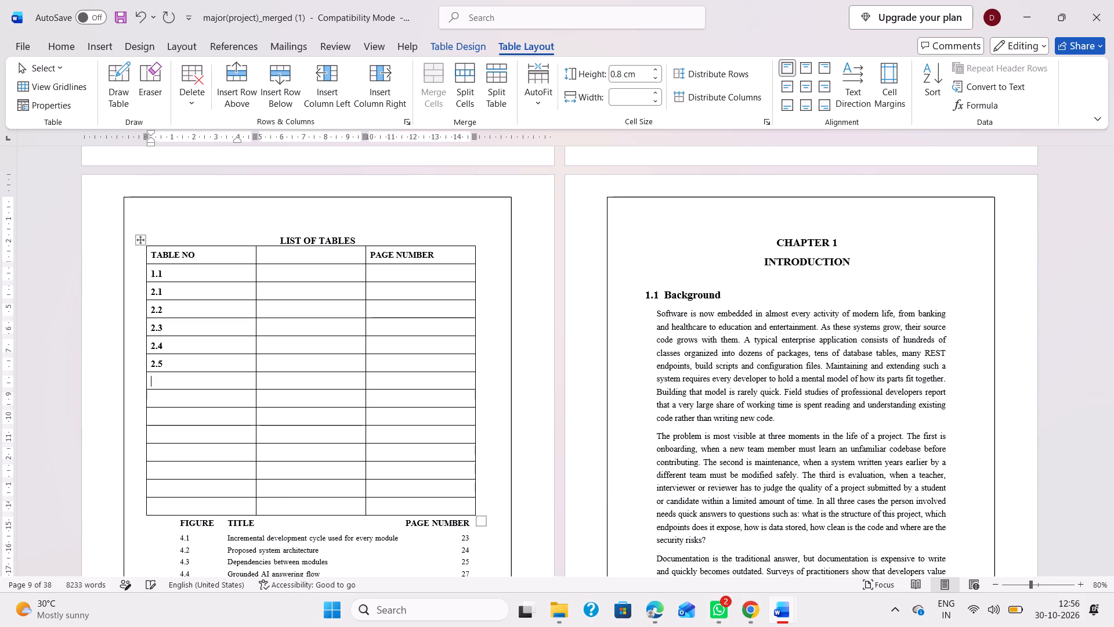
{"action": "type", "text": "2.6"}
{"action": "key", "text": "Down"}
{"action": "type", "text": "3.1"}
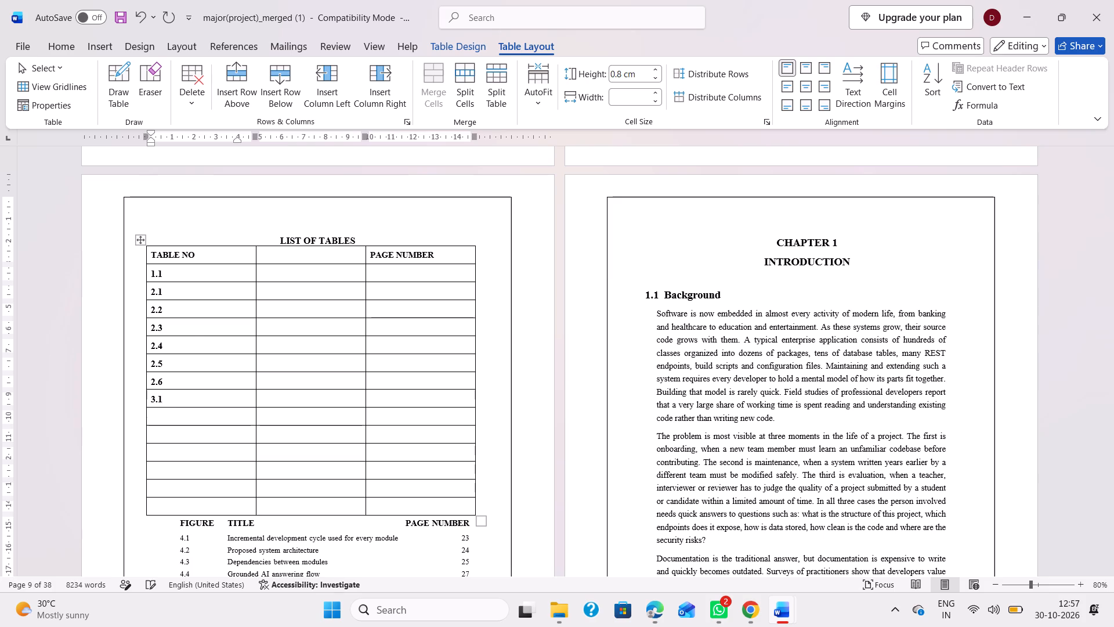
{"action": "key", "text": "Down"}
{"action": "type", "text": "3.2"}
{"action": "key", "text": "Down"}
Add table numbers 4.1, 4.2 and 4.3 in the rows below 3.2 in the TABLE NO column.
{"action": "type", "text": "4.1"}
{"action": "key", "text": "Down"}
{"action": "type", "text": "4.2"}
{"action": "key", "text": "Down"}
{"action": "type", "text": "4.3"}
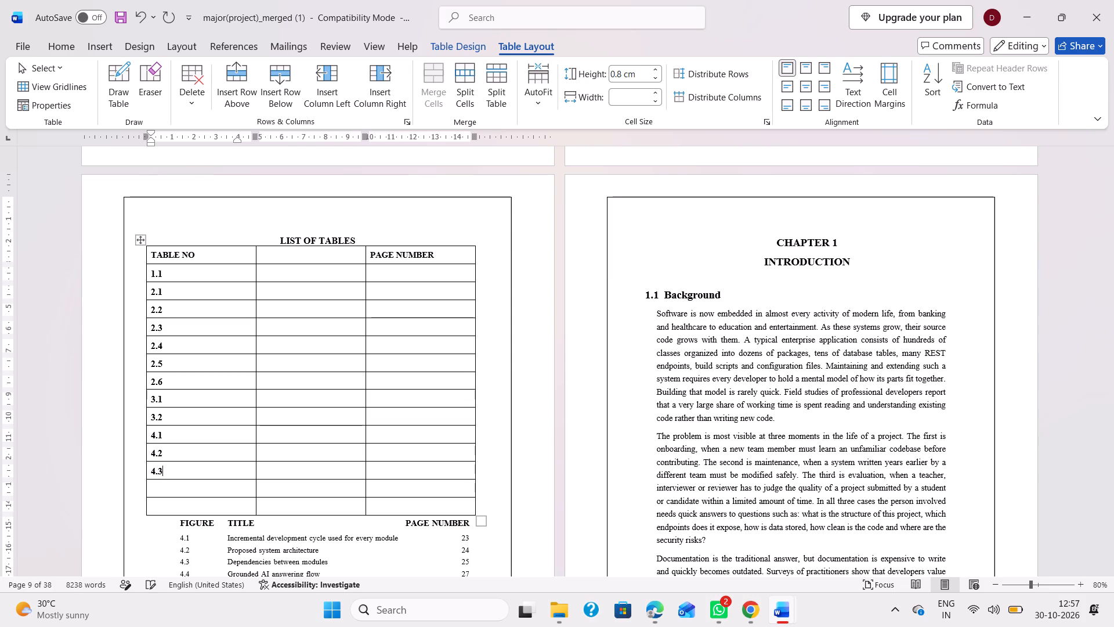
Add table numbers 4.4 and 4.5 in the two empty rows below 4.3 in the TABLE NO column.
{"action": "key", "text": "Down"}
{"action": "type", "text": "4.4"}
{"action": "key", "text": "Down"}
{"action": "type", "text": "4.5"}
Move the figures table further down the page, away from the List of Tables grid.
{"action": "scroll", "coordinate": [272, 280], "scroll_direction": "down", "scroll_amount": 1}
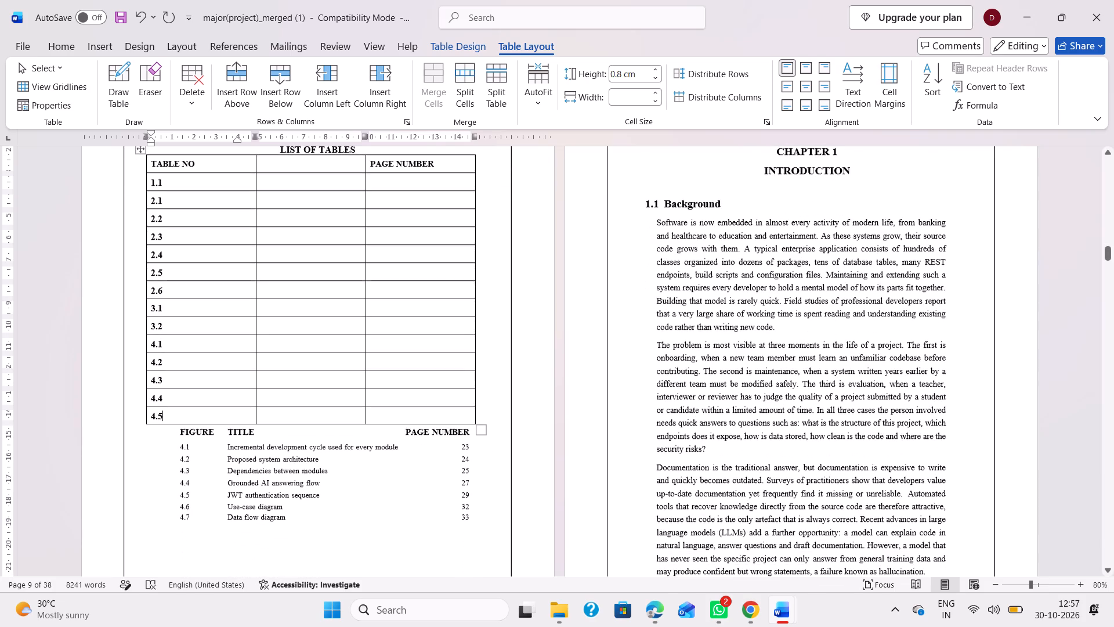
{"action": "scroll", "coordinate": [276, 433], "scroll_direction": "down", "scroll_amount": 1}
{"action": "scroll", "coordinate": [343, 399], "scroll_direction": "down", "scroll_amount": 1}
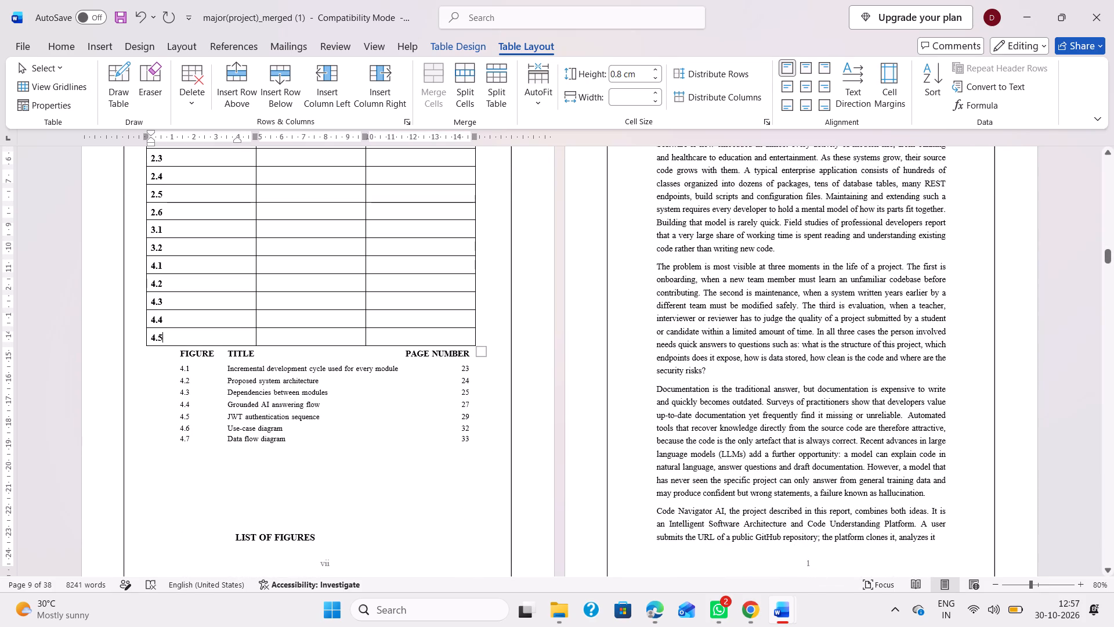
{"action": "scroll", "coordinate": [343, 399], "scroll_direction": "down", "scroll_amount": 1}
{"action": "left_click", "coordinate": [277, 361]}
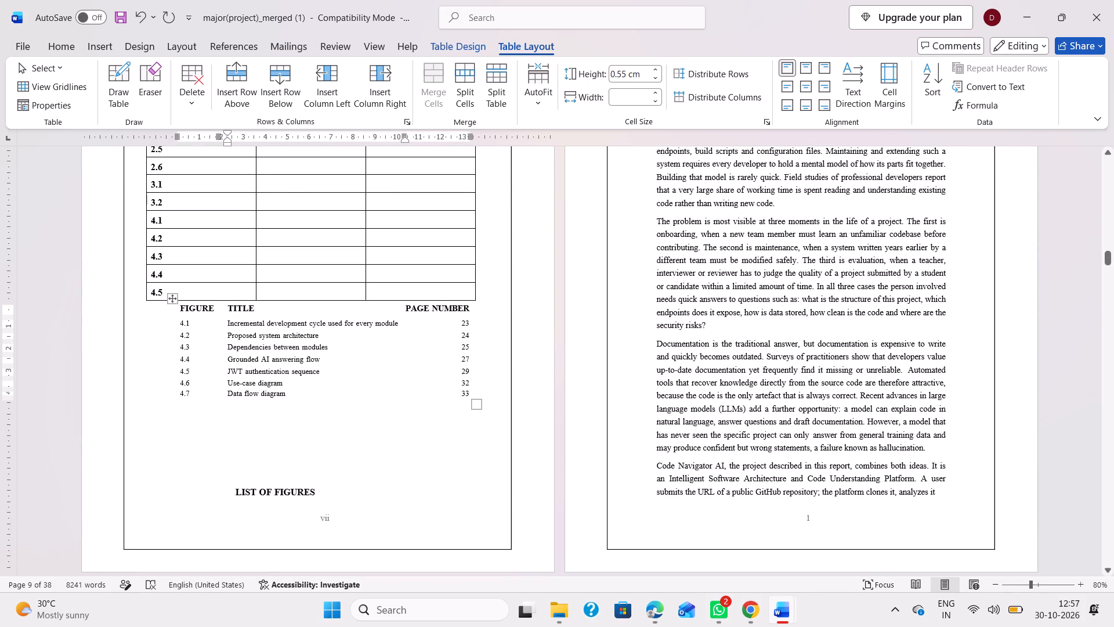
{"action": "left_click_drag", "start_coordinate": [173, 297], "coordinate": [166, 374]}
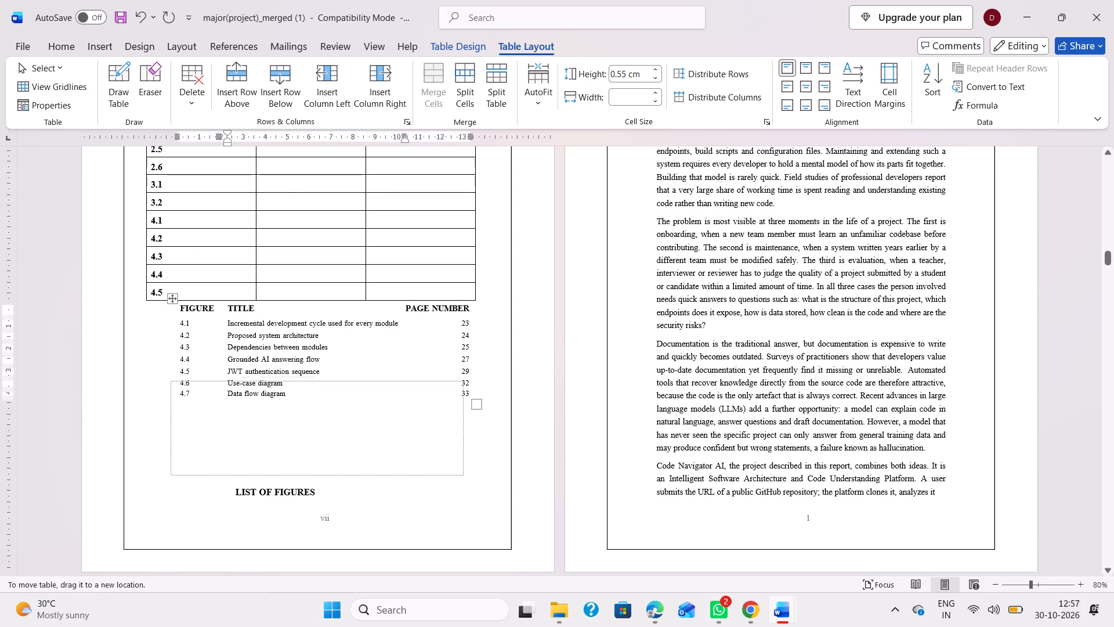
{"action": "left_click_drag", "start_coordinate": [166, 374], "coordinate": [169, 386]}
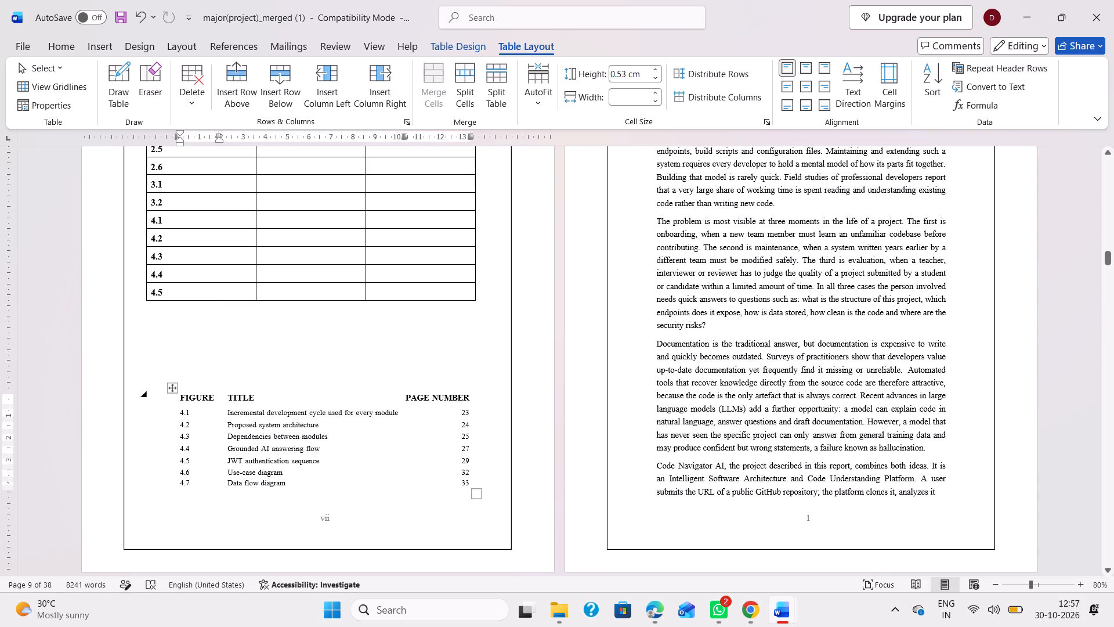
Examine the layout of the List of Tables page and its neighbouring pages with the figures table moved.
{"action": "scroll", "coordinate": [240, 396], "scroll_direction": "down", "scroll_amount": 2}
{"action": "scroll", "coordinate": [291, 465], "scroll_direction": "down", "scroll_amount": 1}
{"action": "scroll", "coordinate": [291, 465], "scroll_direction": "up", "scroll_amount": 2}
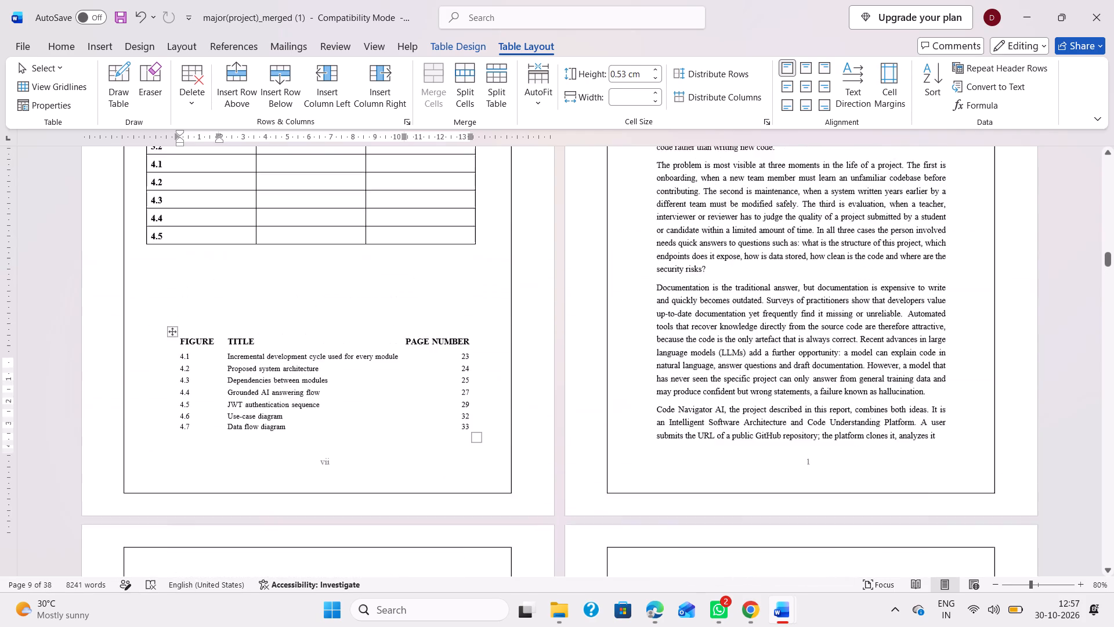
{"action": "scroll", "coordinate": [291, 465], "scroll_direction": "up", "scroll_amount": 3}
{"action": "scroll", "coordinate": [291, 465], "scroll_direction": "down", "scroll_amount": 3}
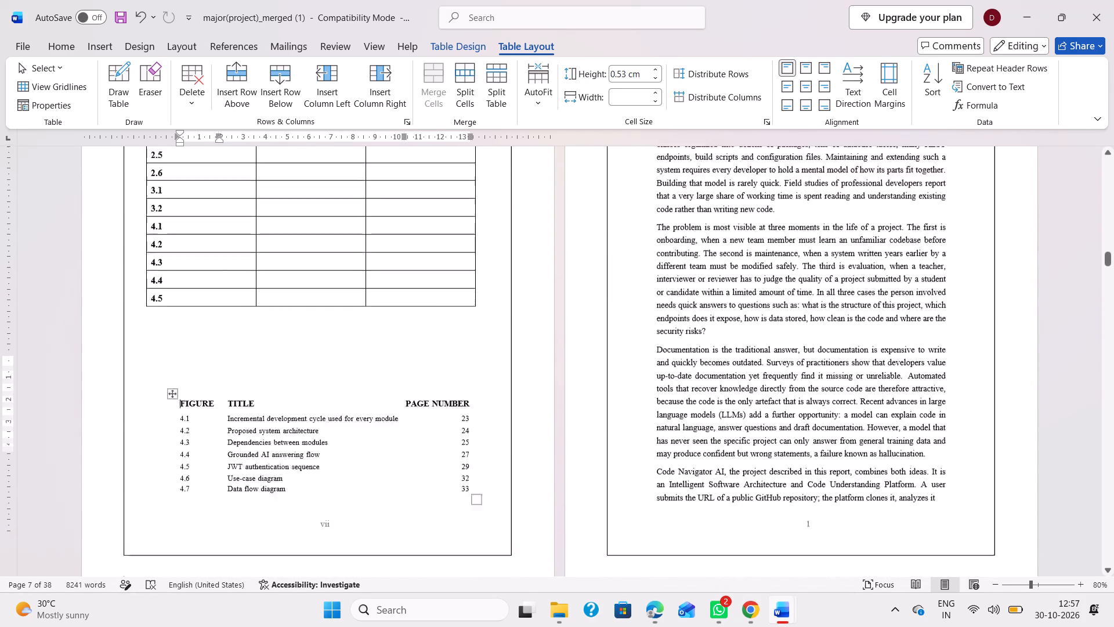
{"action": "scroll", "coordinate": [291, 465], "scroll_direction": "up", "scroll_amount": 3}
{"action": "scroll", "coordinate": [683, 383], "scroll_direction": "up", "scroll_amount": 5}
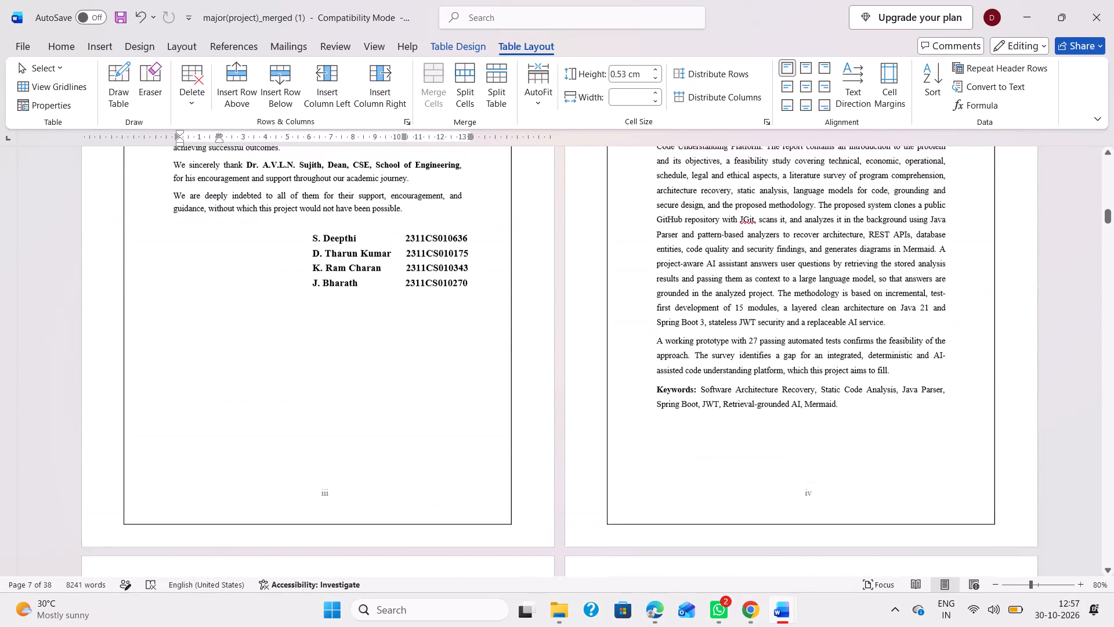
{"action": "scroll", "coordinate": [506, 379], "scroll_direction": "down", "scroll_amount": 5}
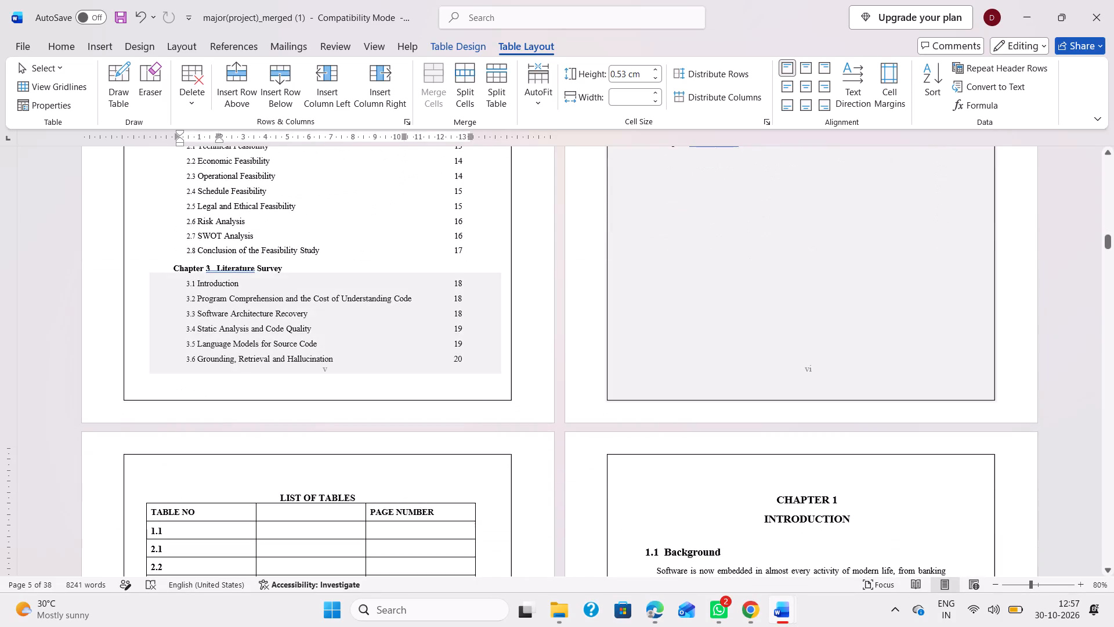
{"action": "scroll", "coordinate": [380, 430], "scroll_direction": "down", "scroll_amount": 2}
{"action": "scroll", "coordinate": [365, 477], "scroll_direction": "up", "scroll_amount": 2}
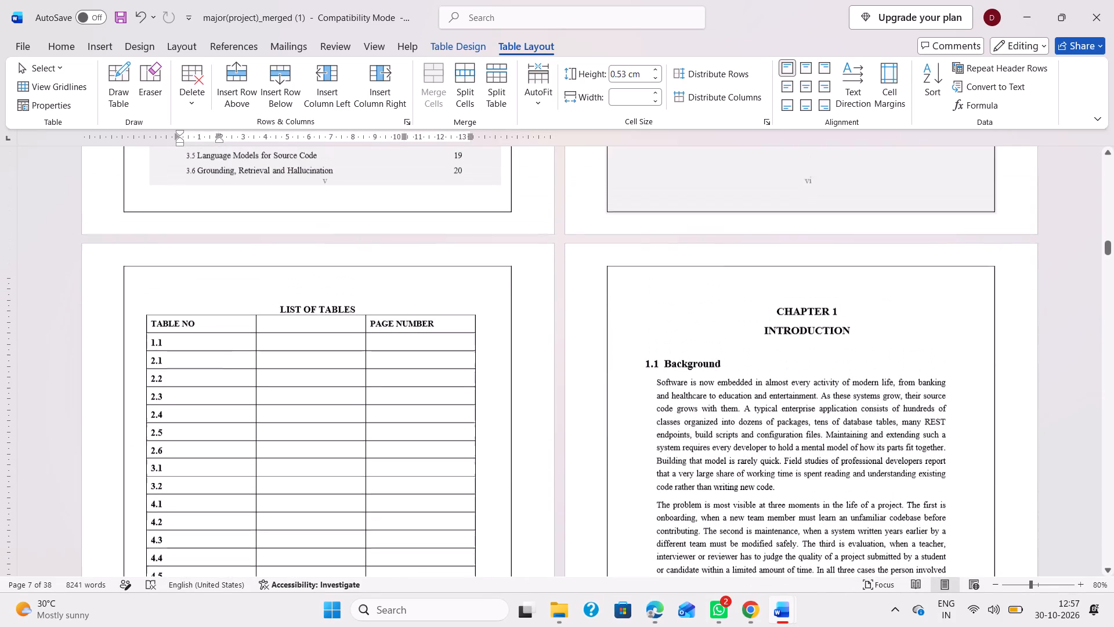
{"action": "scroll", "coordinate": [365, 477], "scroll_direction": "up", "scroll_amount": 1}
{"action": "scroll", "coordinate": [365, 477], "scroll_direction": "down", "scroll_amount": 3}
{"action": "scroll", "coordinate": [343, 435], "scroll_direction": "down", "scroll_amount": 1}
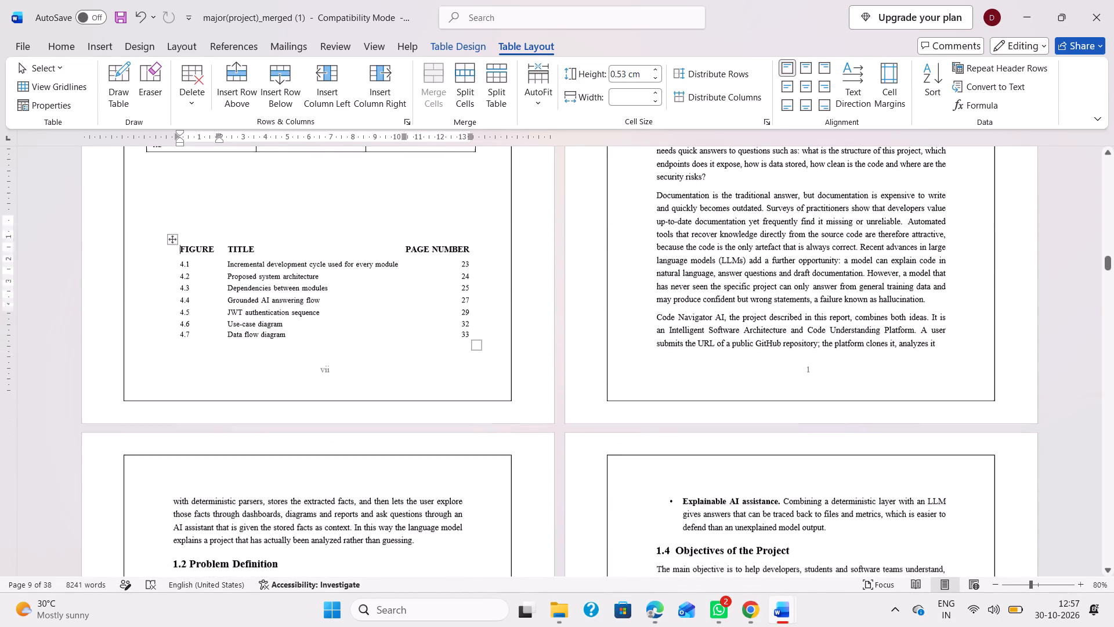
{"action": "scroll", "coordinate": [343, 435], "scroll_direction": "down", "scroll_amount": 1}
{"action": "scroll", "coordinate": [343, 435], "scroll_direction": "up", "scroll_amount": 1}
{"action": "scroll", "coordinate": [343, 435], "scroll_direction": "up", "scroll_amount": 6, "text": "ctrl"}
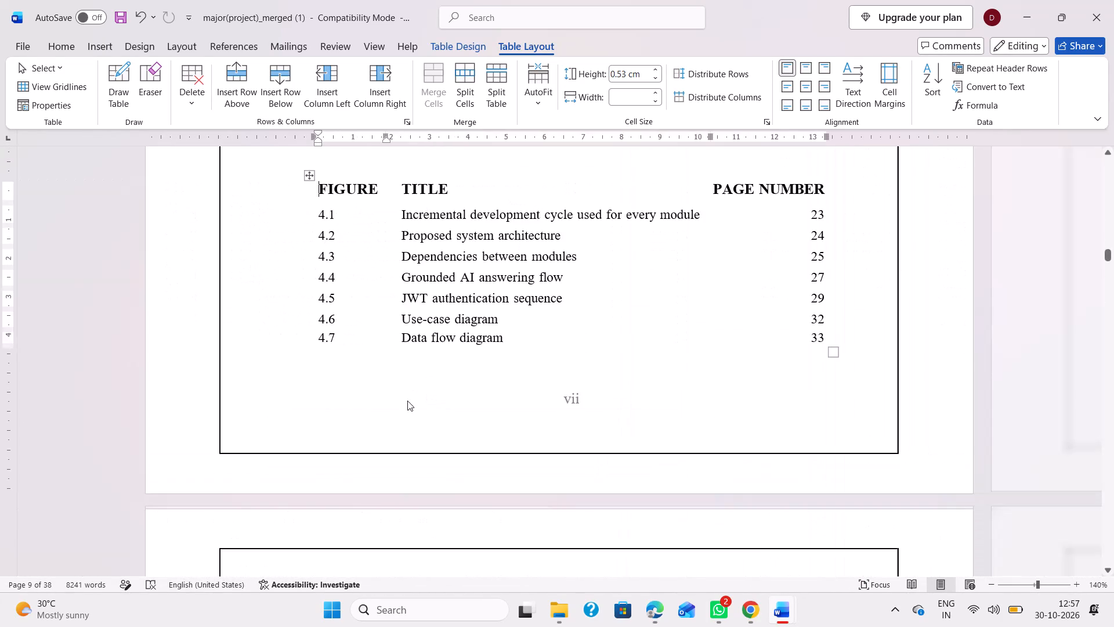
{"action": "scroll", "coordinate": [407, 401], "scroll_direction": "up", "scroll_amount": 1}
{"action": "scroll", "coordinate": [407, 401], "scroll_direction": "down", "scroll_amount": 4, "text": "ctrl"}
{"action": "scroll", "coordinate": [507, 456], "scroll_direction": "down", "scroll_amount": 1}
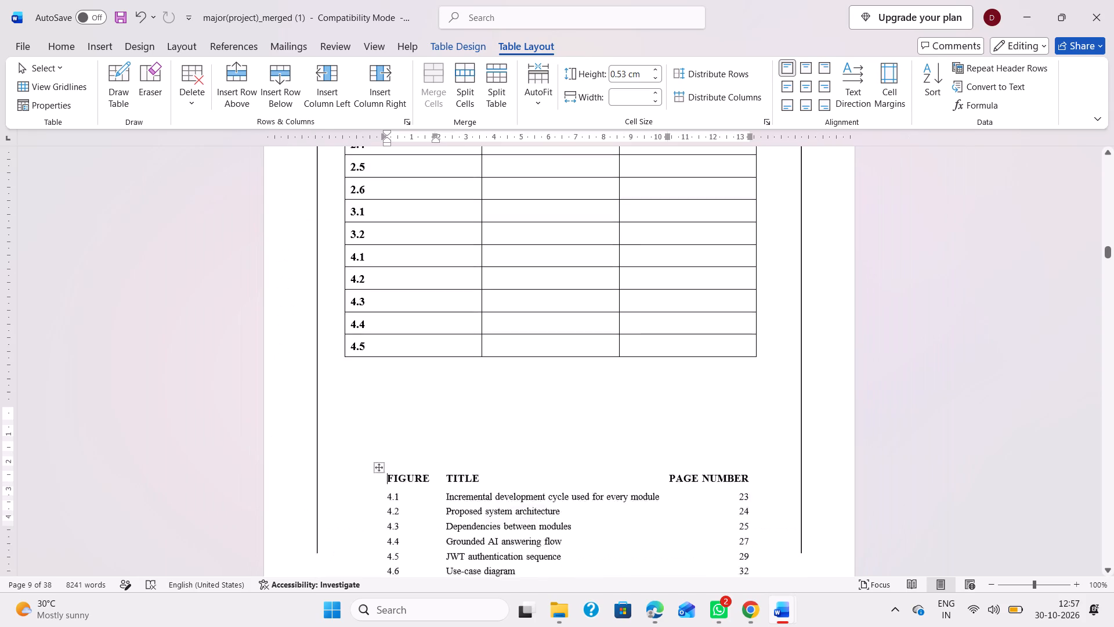
{"action": "scroll", "coordinate": [507, 456], "scroll_direction": "down", "scroll_amount": 1}
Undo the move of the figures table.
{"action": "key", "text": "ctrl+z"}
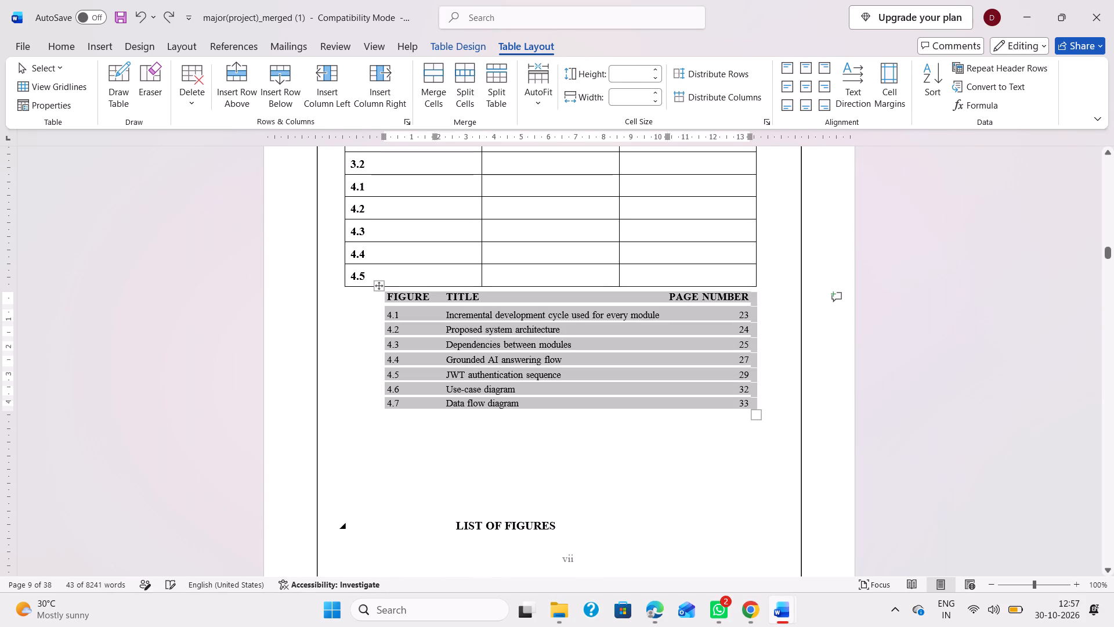
Copy the LIST OF FIGURES heading near the page bottom and delete it from there.
{"action": "left_click_drag", "start_coordinate": [567, 523], "coordinate": [455, 531]}
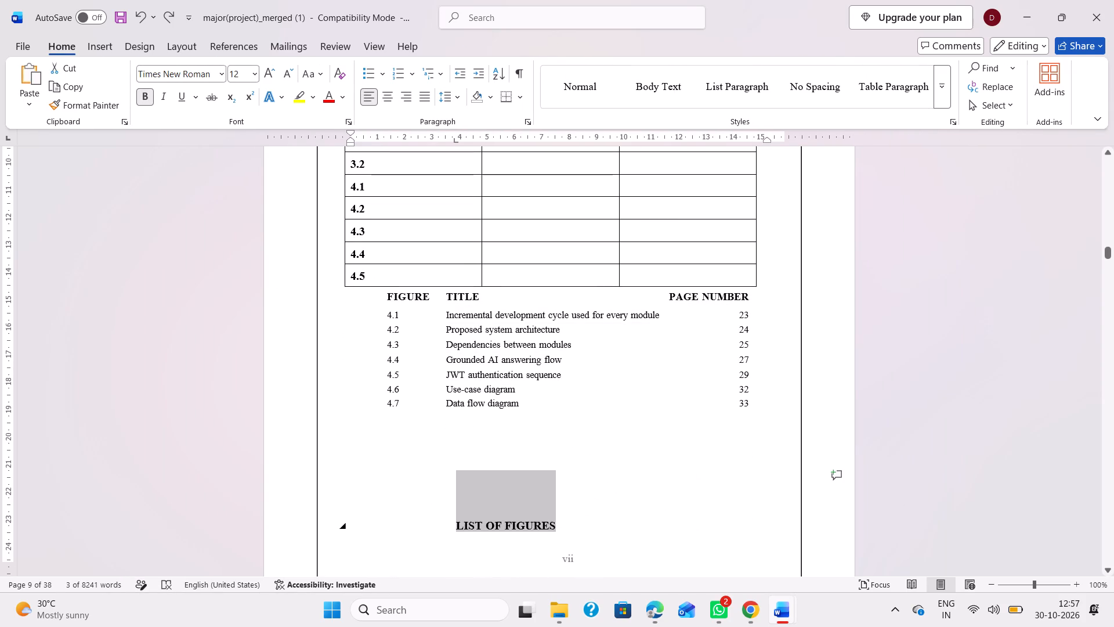
{"action": "key", "text": "ctrl+c"}
{"action": "left_click", "coordinate": [459, 354]}
{"action": "key", "text": "BackSpace"}
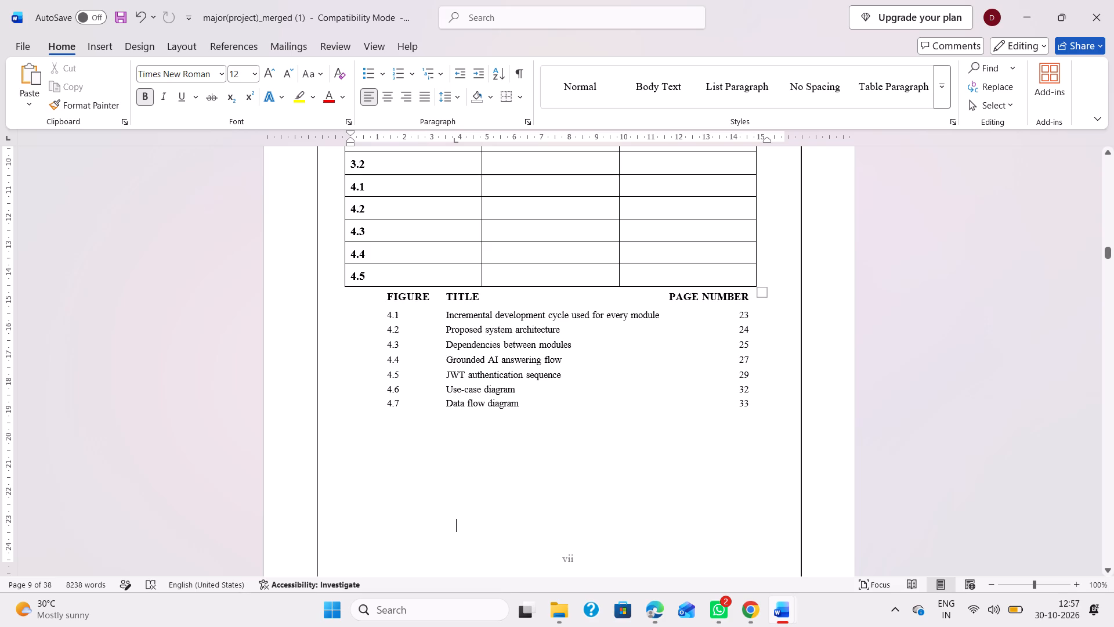
Move the figures table down the page to leave a gap below the List of Tables grid.
{"action": "left_click", "coordinate": [390, 312]}
{"action": "left_click_drag", "start_coordinate": [378, 287], "coordinate": [376, 350]}
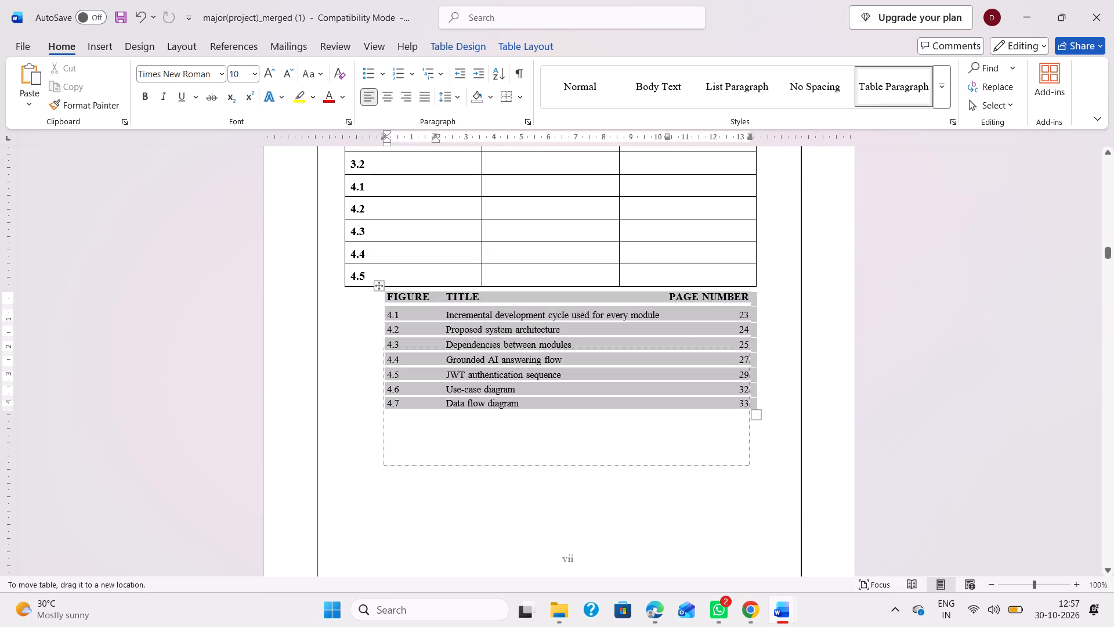
{"action": "left_click_drag", "start_coordinate": [376, 350], "coordinate": [373, 406]}
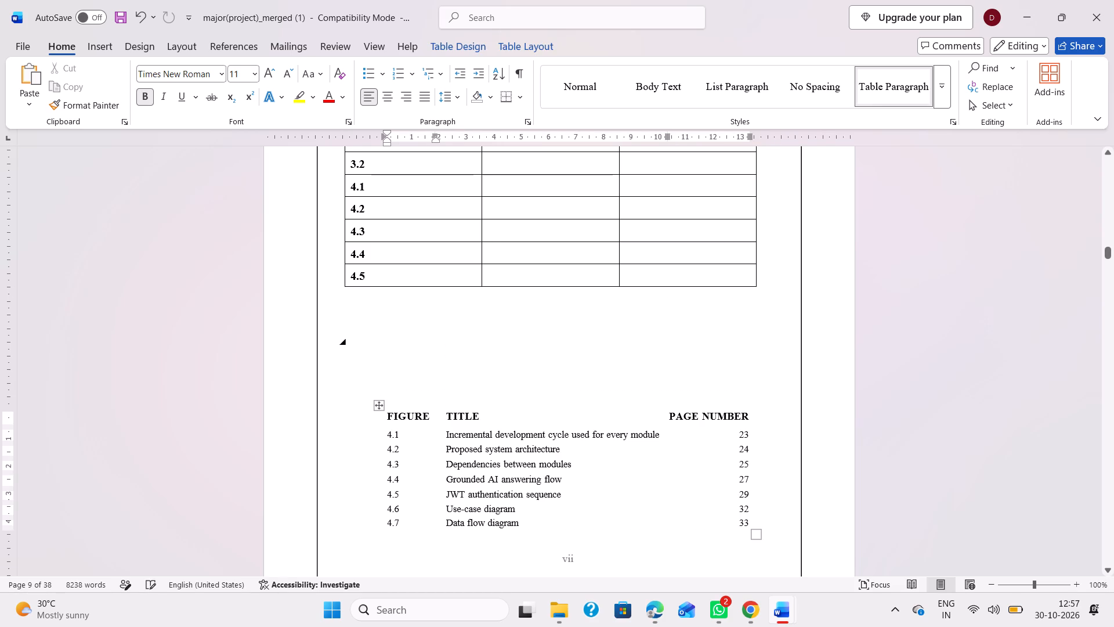
Paste the LIST OF FIGURES heading into the gap above the figures table and centre it.
{"action": "left_click", "coordinate": [422, 347]}
{"action": "key", "text": "ctrl+v"}
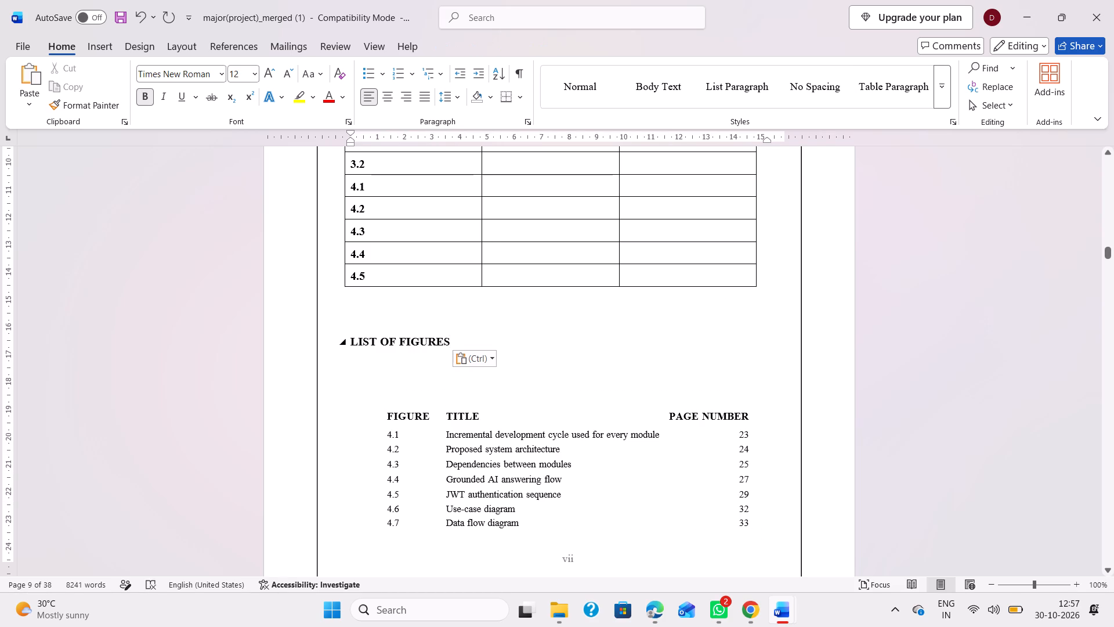
{"action": "left_click_drag", "start_coordinate": [348, 341], "coordinate": [460, 343]}
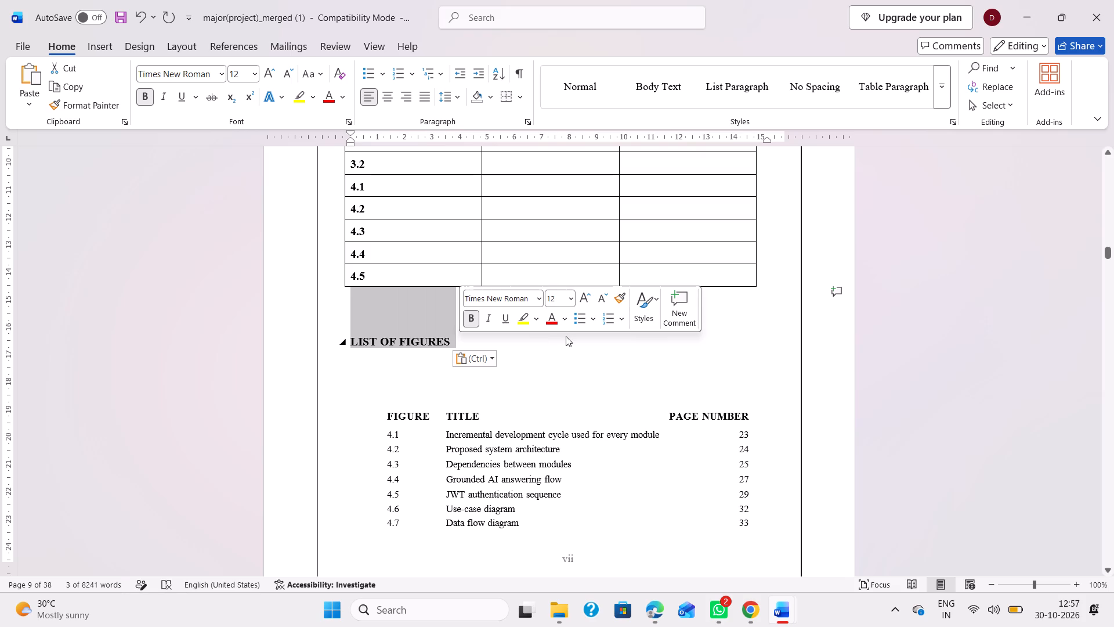
{"action": "left_click", "coordinate": [389, 99]}
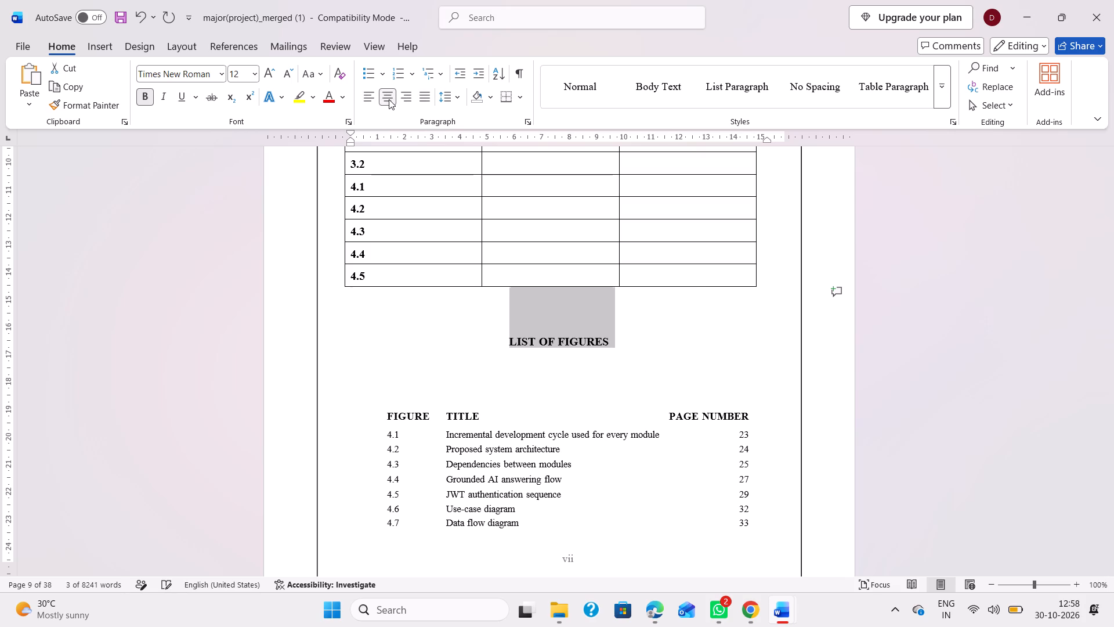
{"action": "left_click", "coordinate": [505, 323]}
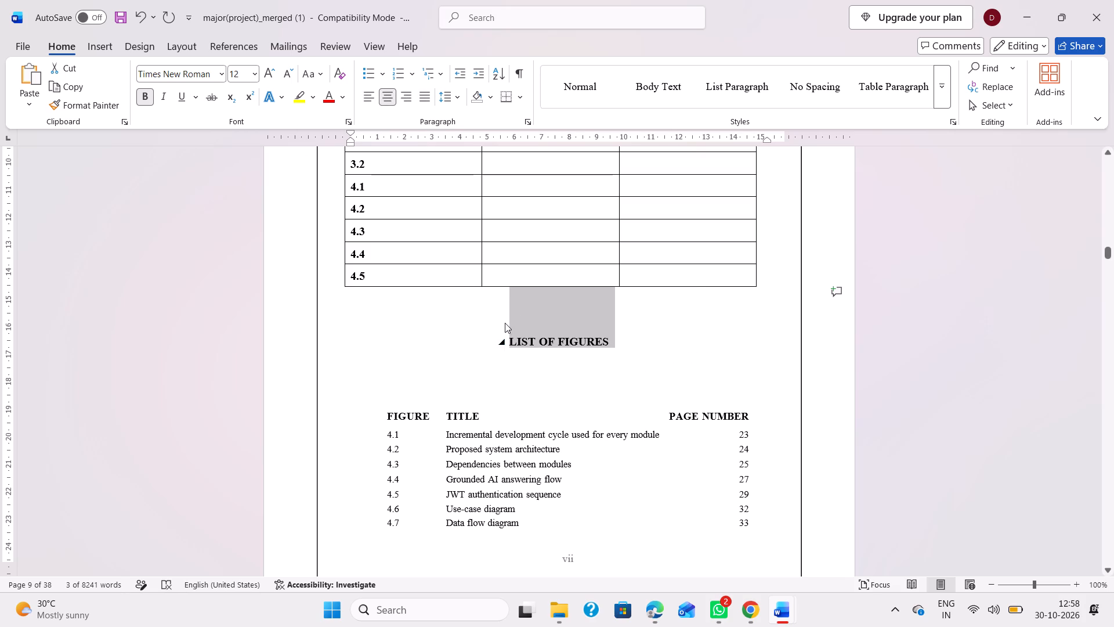
{"action": "left_click", "coordinate": [505, 323]}
{"action": "left_click", "coordinate": [393, 323]}
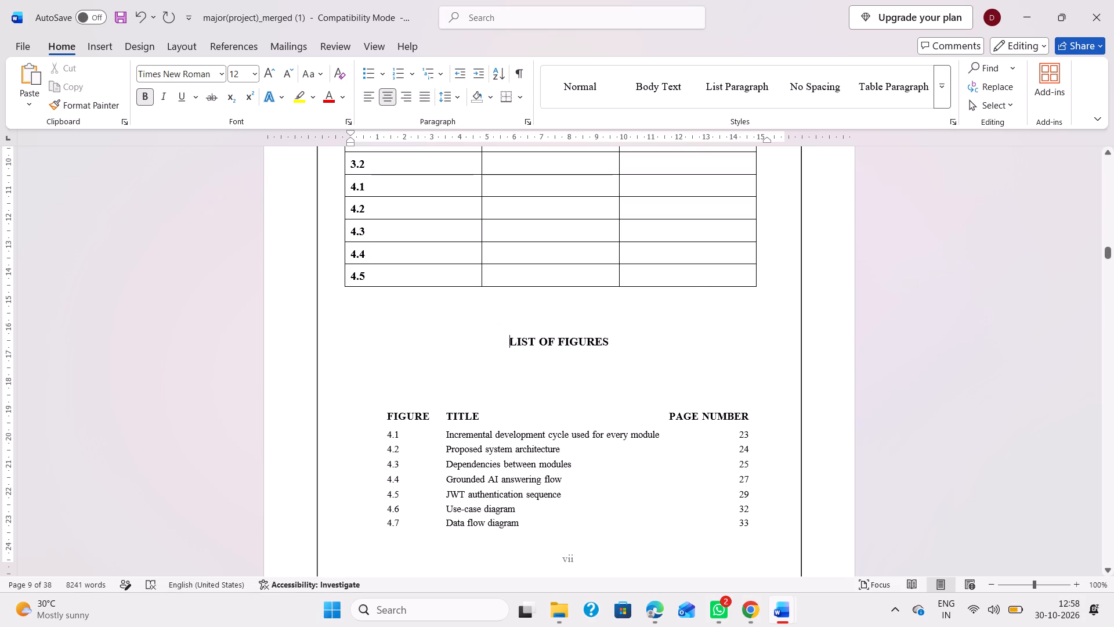
{"action": "left_click", "coordinate": [636, 305]}
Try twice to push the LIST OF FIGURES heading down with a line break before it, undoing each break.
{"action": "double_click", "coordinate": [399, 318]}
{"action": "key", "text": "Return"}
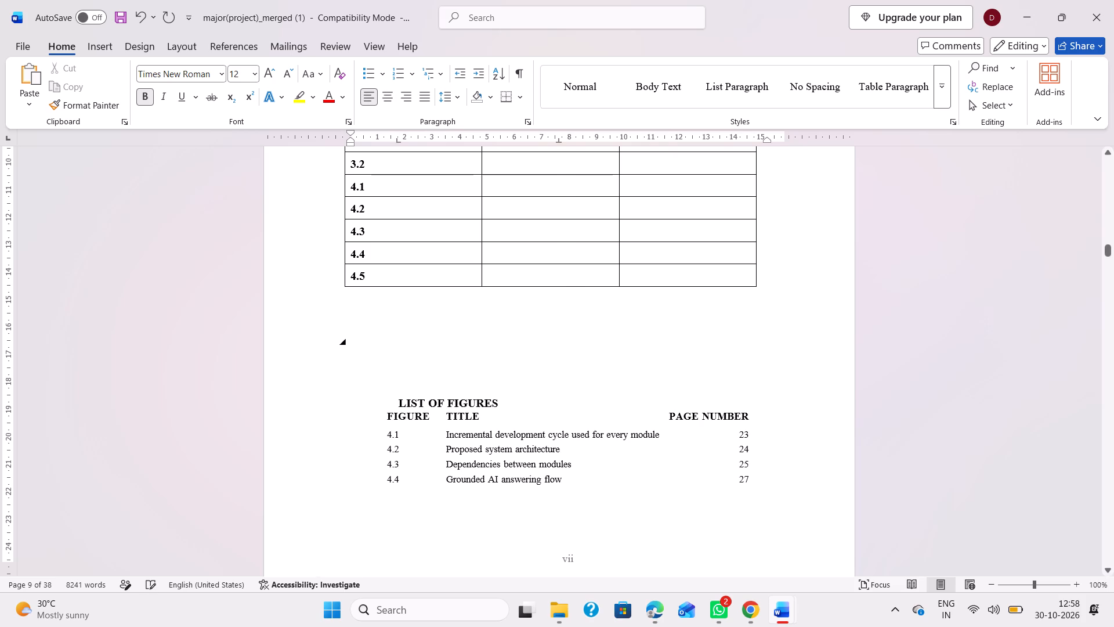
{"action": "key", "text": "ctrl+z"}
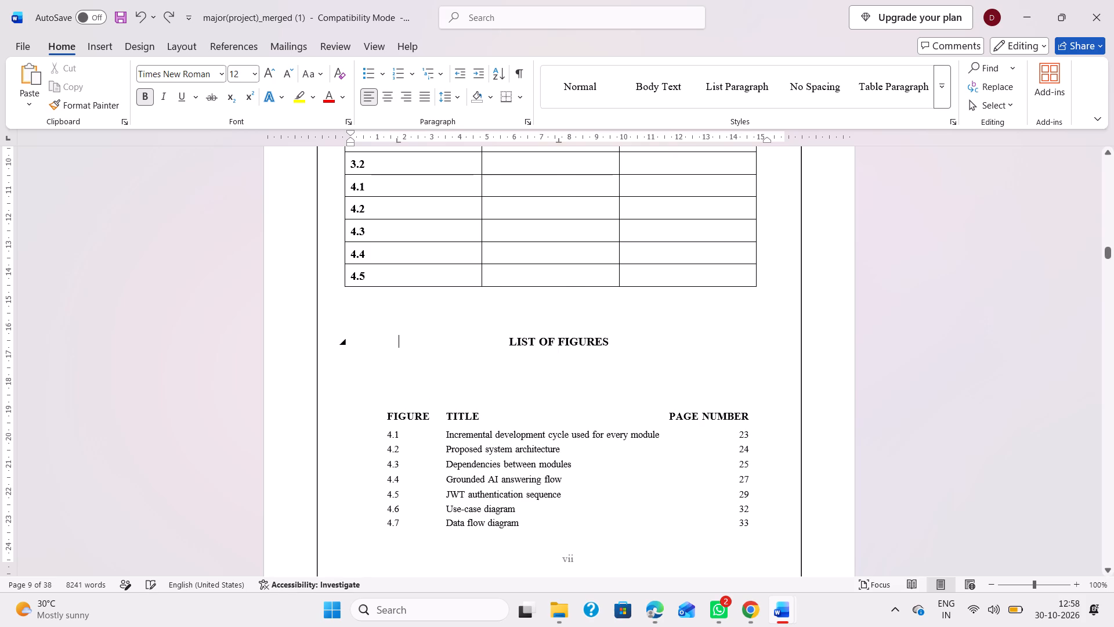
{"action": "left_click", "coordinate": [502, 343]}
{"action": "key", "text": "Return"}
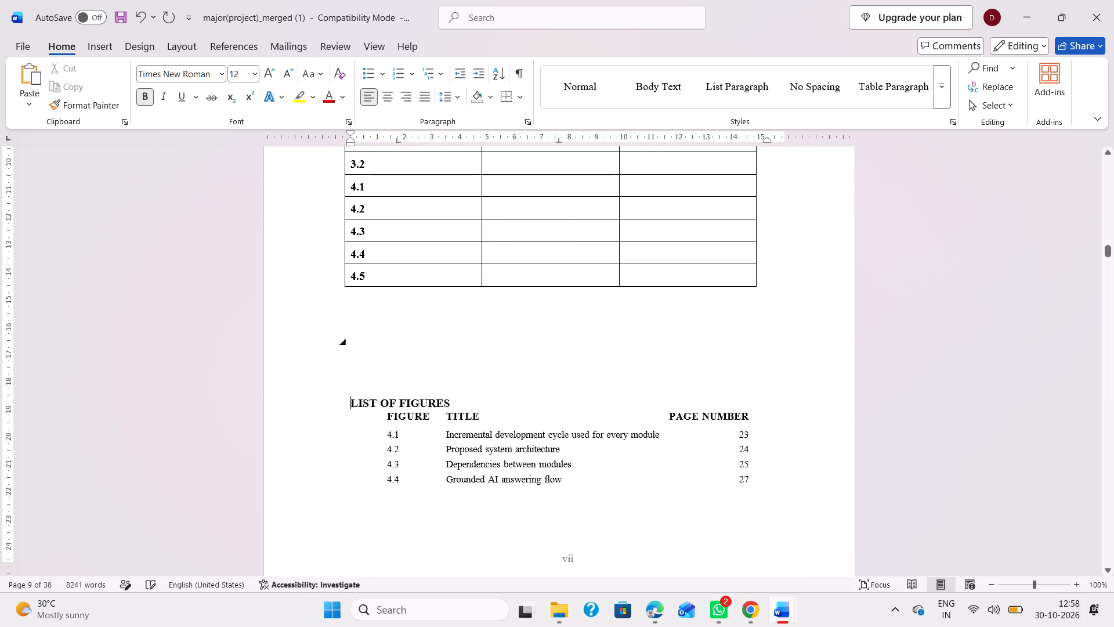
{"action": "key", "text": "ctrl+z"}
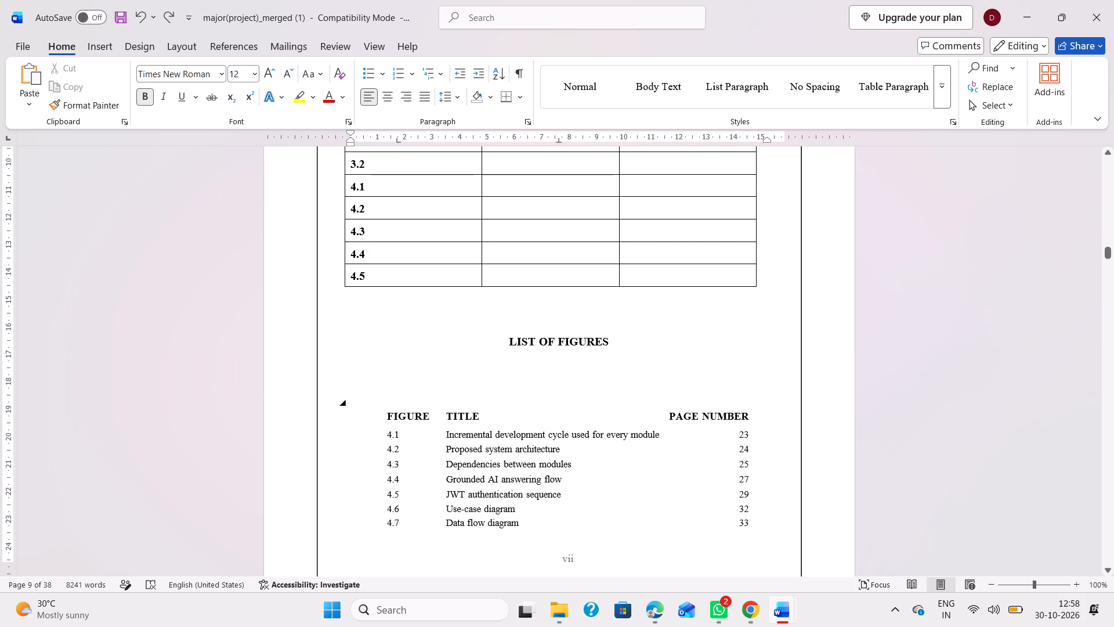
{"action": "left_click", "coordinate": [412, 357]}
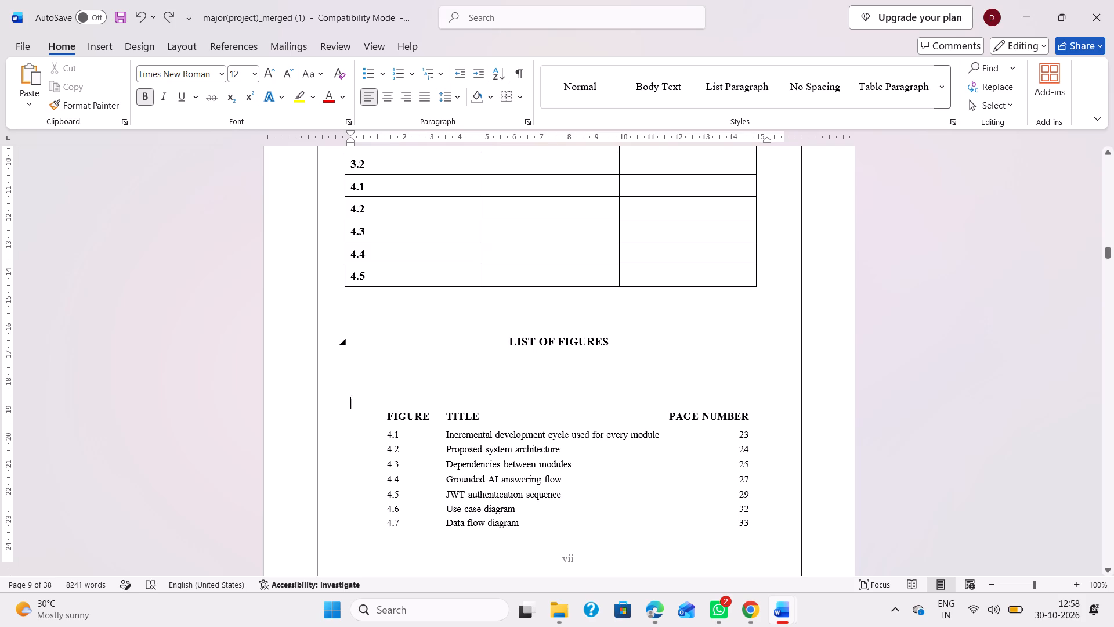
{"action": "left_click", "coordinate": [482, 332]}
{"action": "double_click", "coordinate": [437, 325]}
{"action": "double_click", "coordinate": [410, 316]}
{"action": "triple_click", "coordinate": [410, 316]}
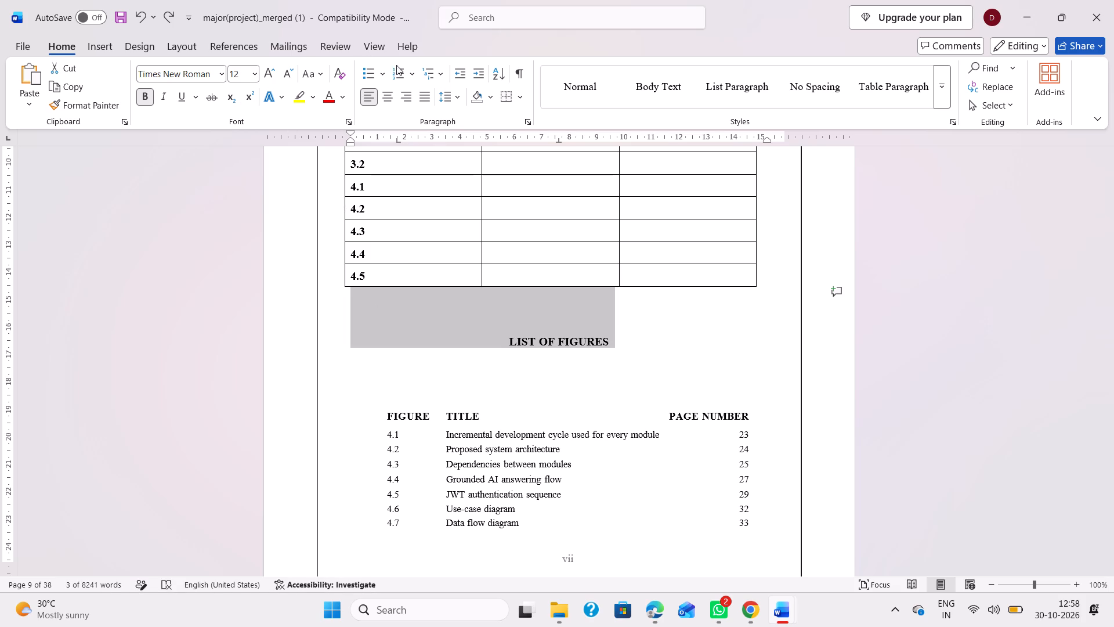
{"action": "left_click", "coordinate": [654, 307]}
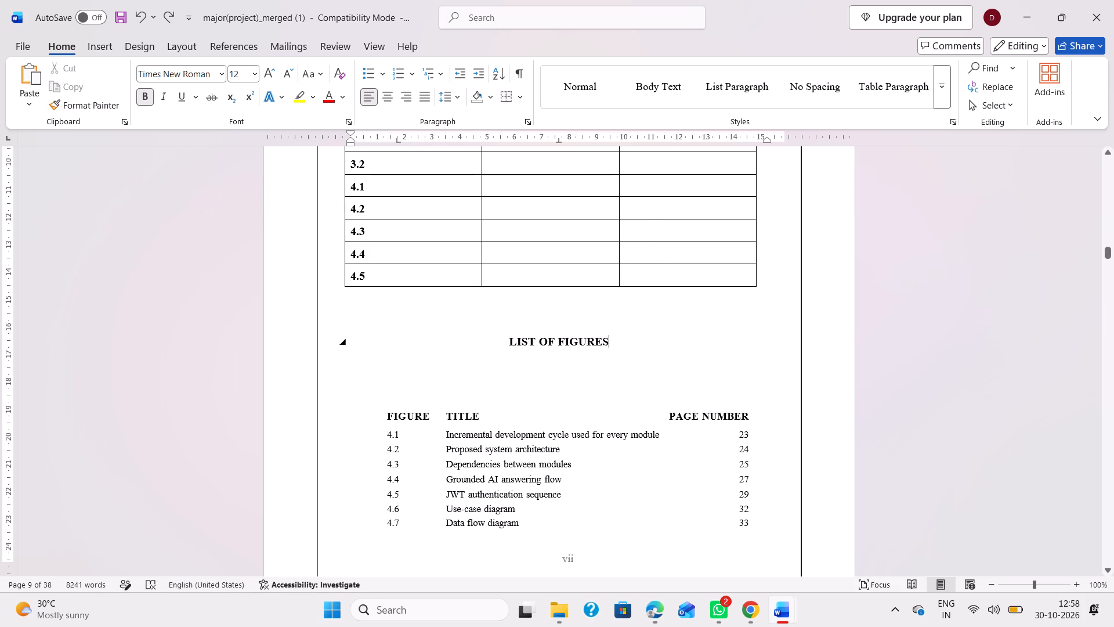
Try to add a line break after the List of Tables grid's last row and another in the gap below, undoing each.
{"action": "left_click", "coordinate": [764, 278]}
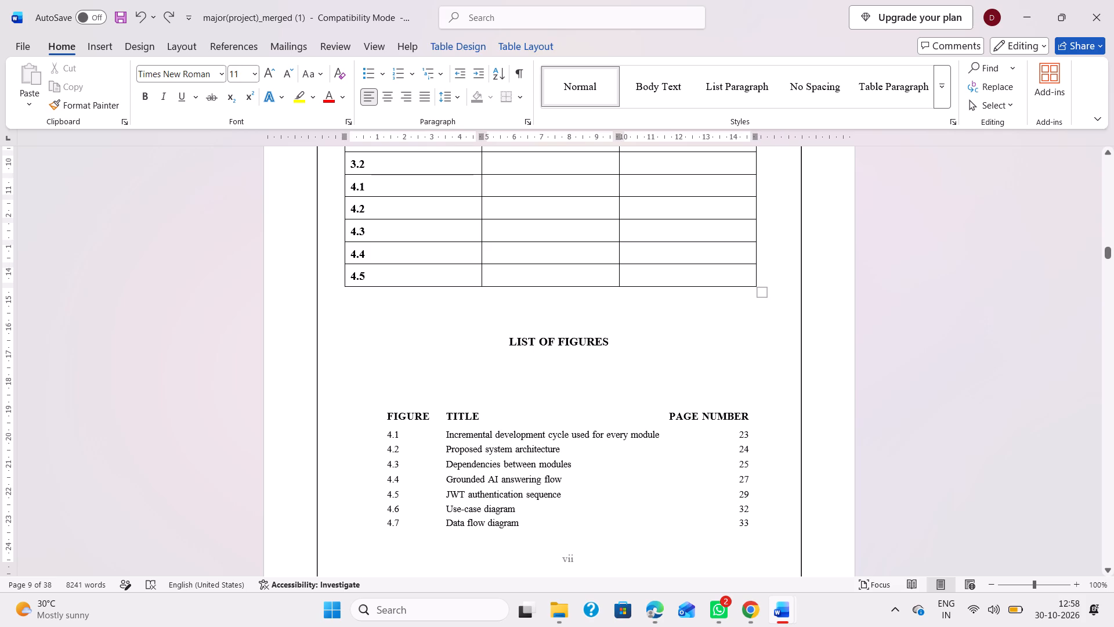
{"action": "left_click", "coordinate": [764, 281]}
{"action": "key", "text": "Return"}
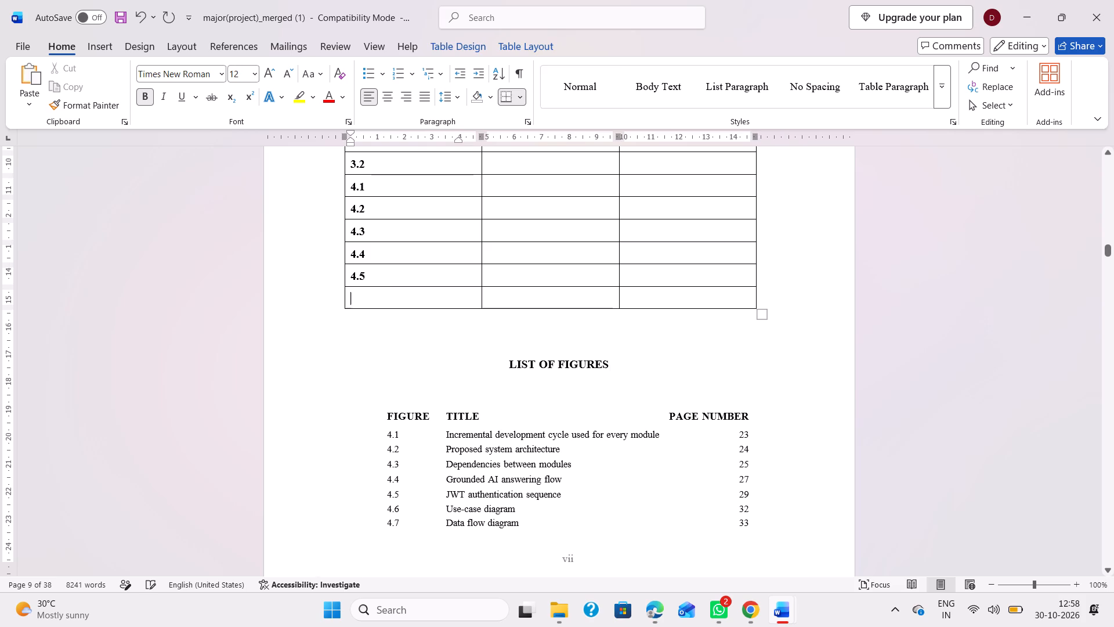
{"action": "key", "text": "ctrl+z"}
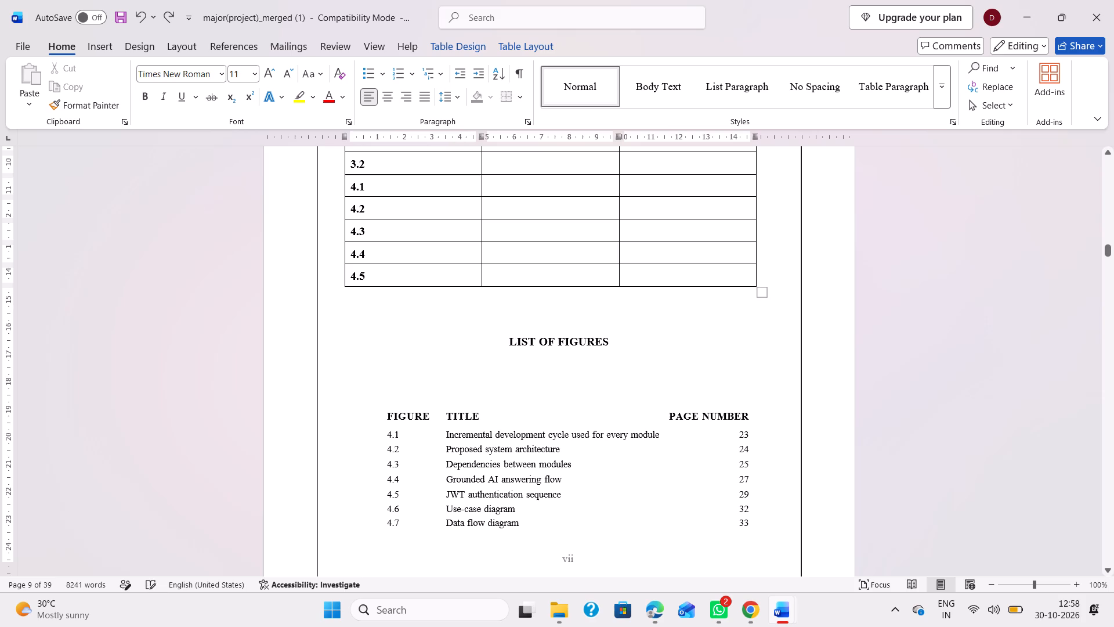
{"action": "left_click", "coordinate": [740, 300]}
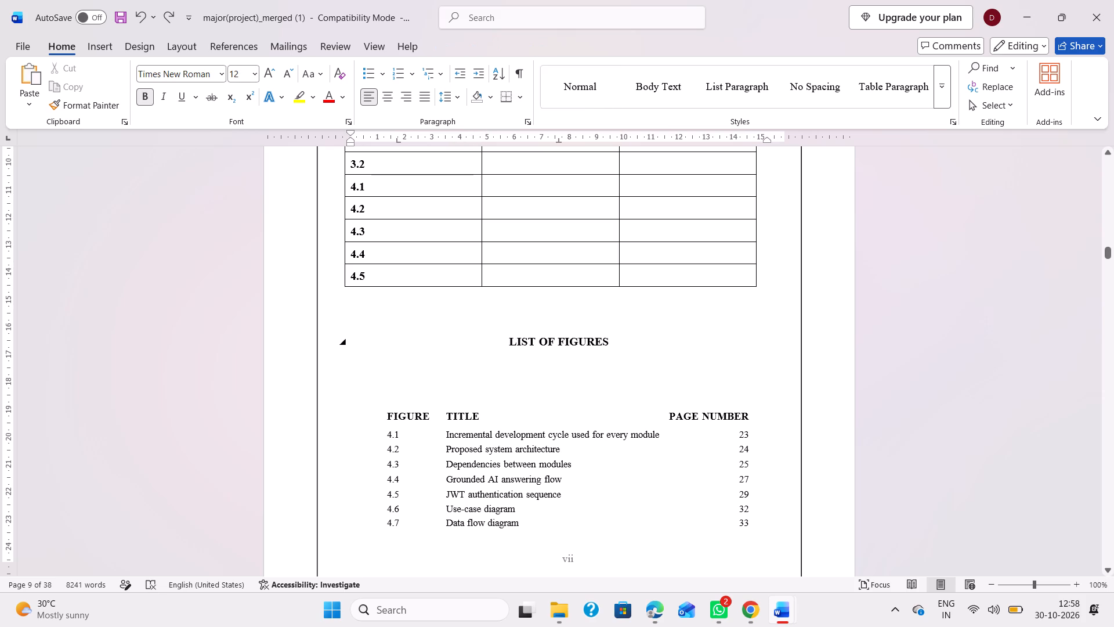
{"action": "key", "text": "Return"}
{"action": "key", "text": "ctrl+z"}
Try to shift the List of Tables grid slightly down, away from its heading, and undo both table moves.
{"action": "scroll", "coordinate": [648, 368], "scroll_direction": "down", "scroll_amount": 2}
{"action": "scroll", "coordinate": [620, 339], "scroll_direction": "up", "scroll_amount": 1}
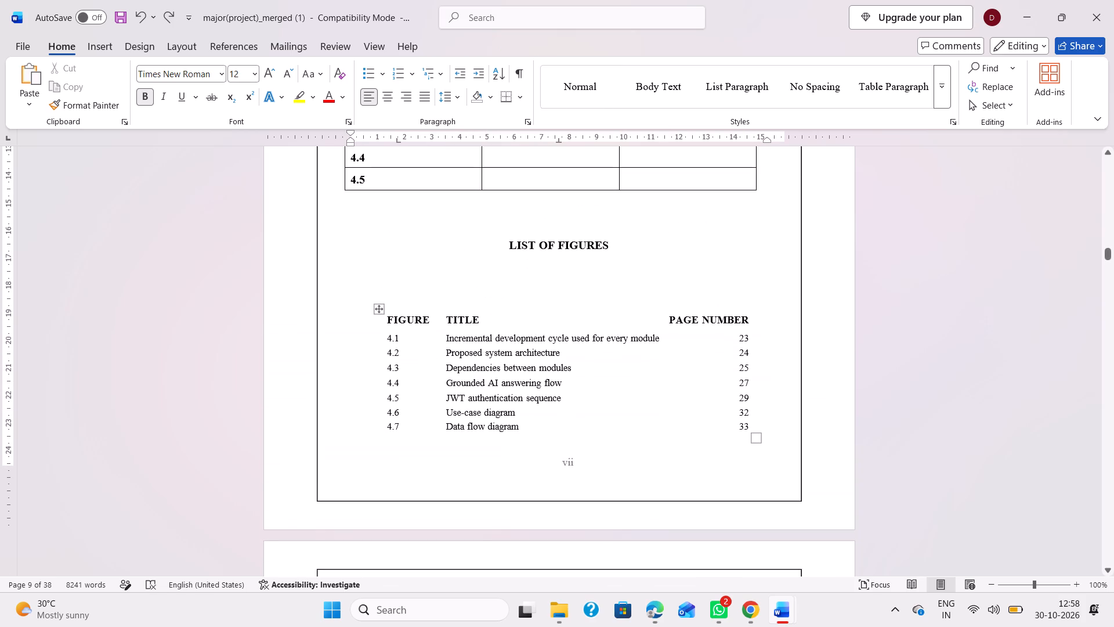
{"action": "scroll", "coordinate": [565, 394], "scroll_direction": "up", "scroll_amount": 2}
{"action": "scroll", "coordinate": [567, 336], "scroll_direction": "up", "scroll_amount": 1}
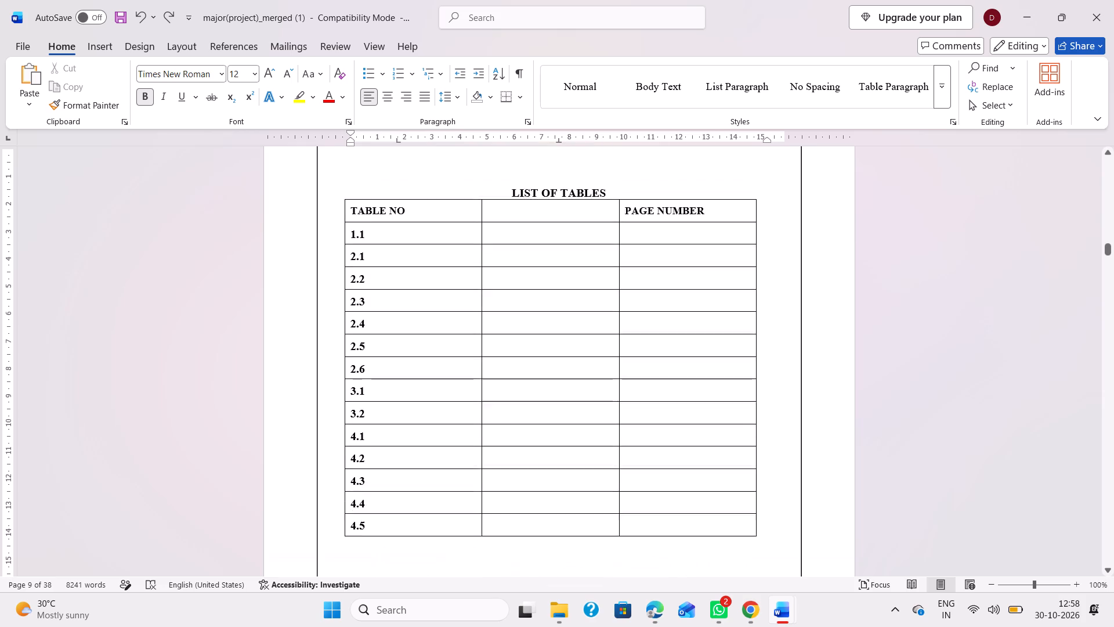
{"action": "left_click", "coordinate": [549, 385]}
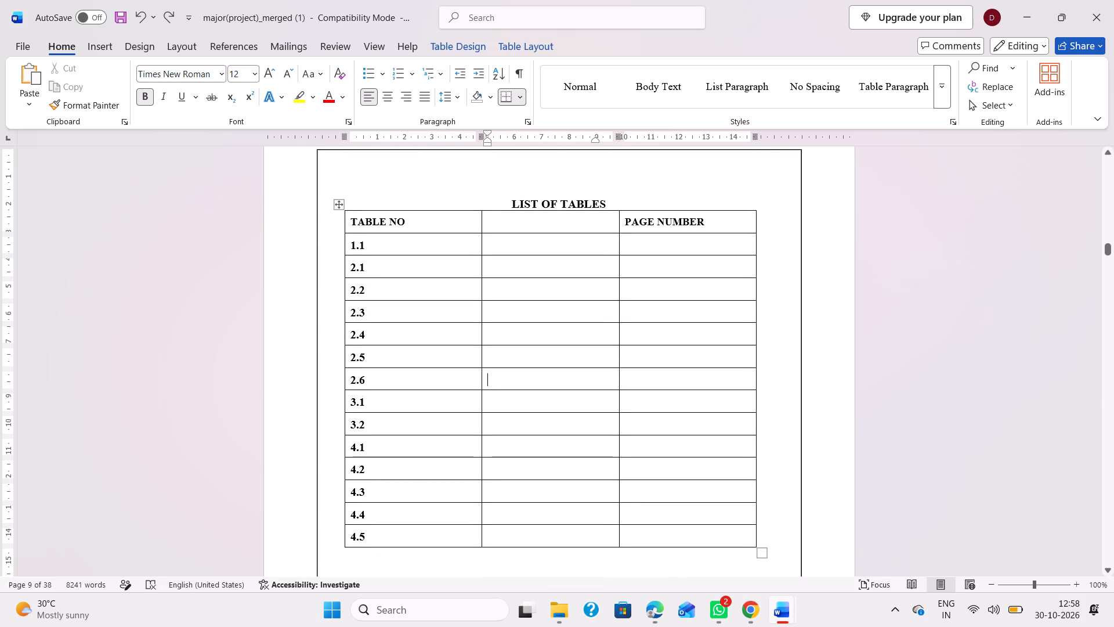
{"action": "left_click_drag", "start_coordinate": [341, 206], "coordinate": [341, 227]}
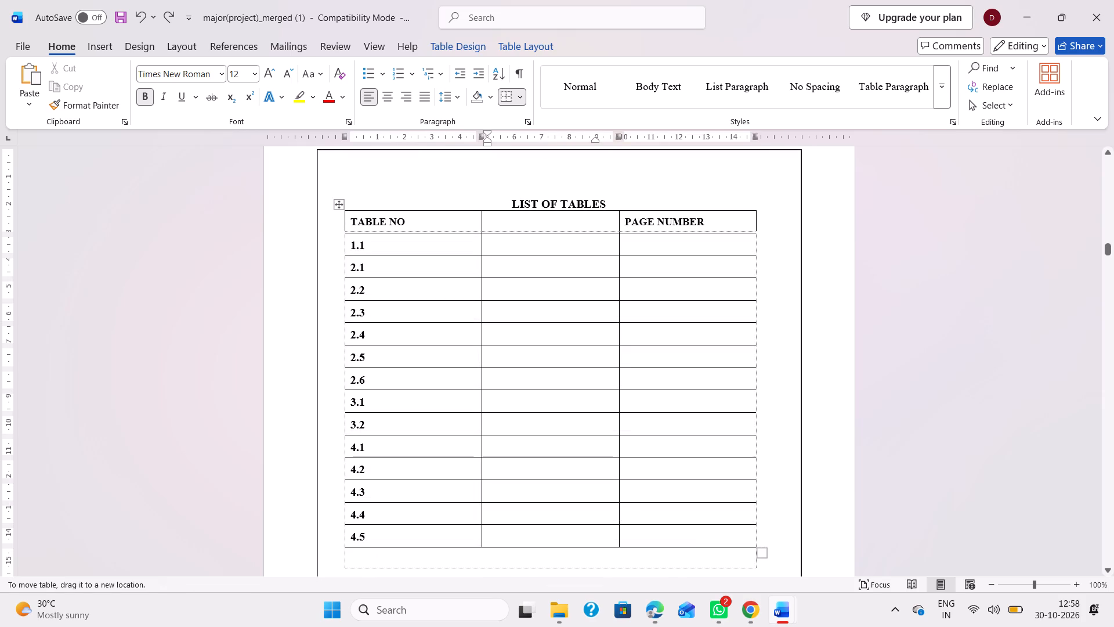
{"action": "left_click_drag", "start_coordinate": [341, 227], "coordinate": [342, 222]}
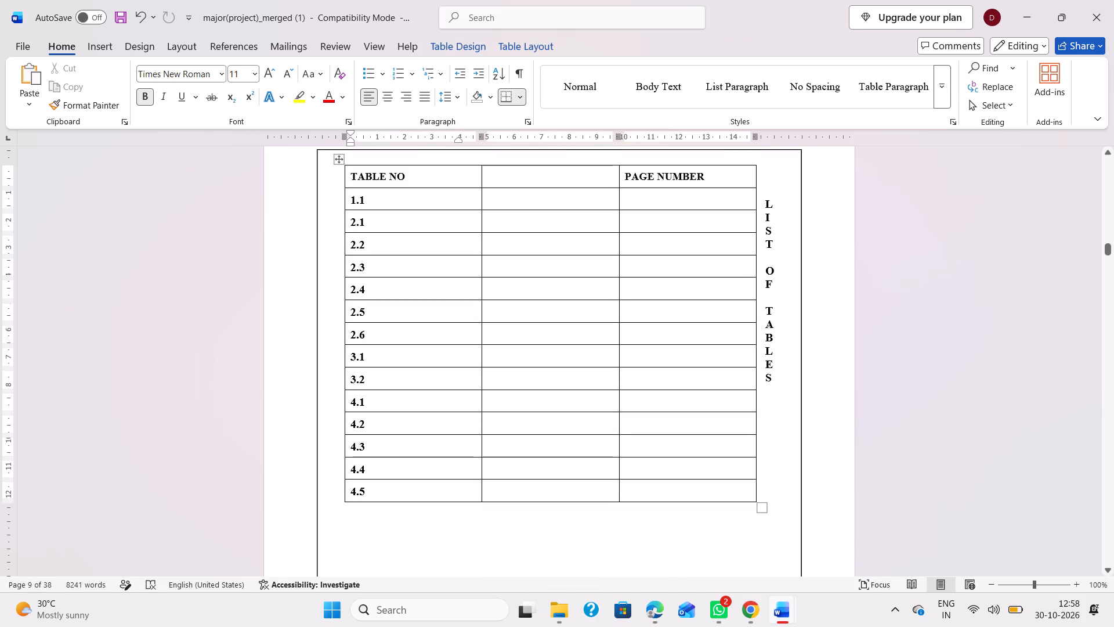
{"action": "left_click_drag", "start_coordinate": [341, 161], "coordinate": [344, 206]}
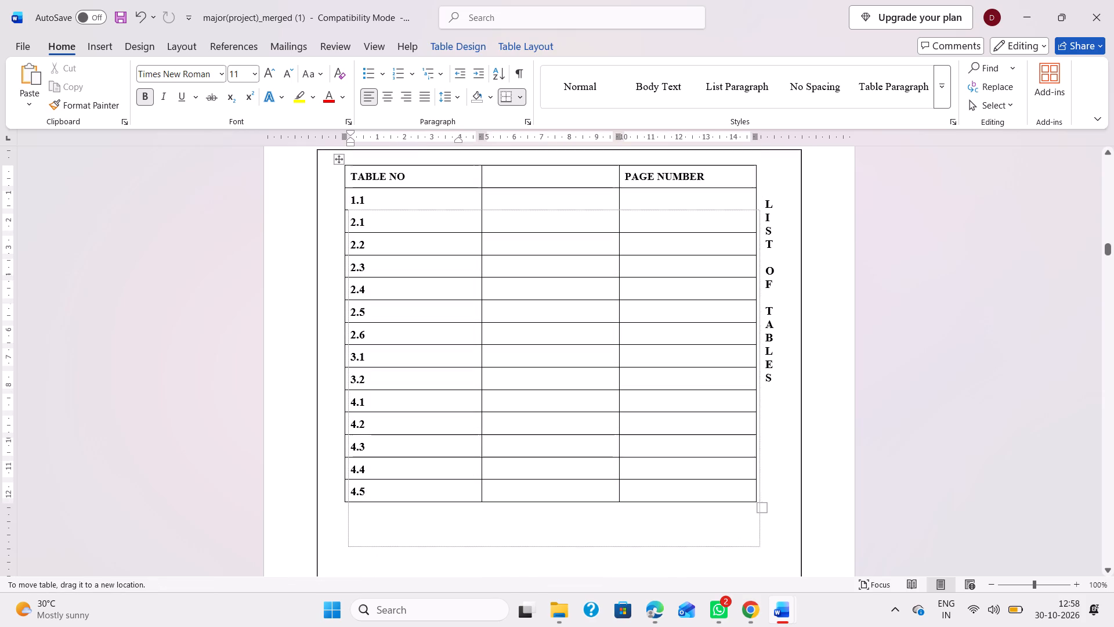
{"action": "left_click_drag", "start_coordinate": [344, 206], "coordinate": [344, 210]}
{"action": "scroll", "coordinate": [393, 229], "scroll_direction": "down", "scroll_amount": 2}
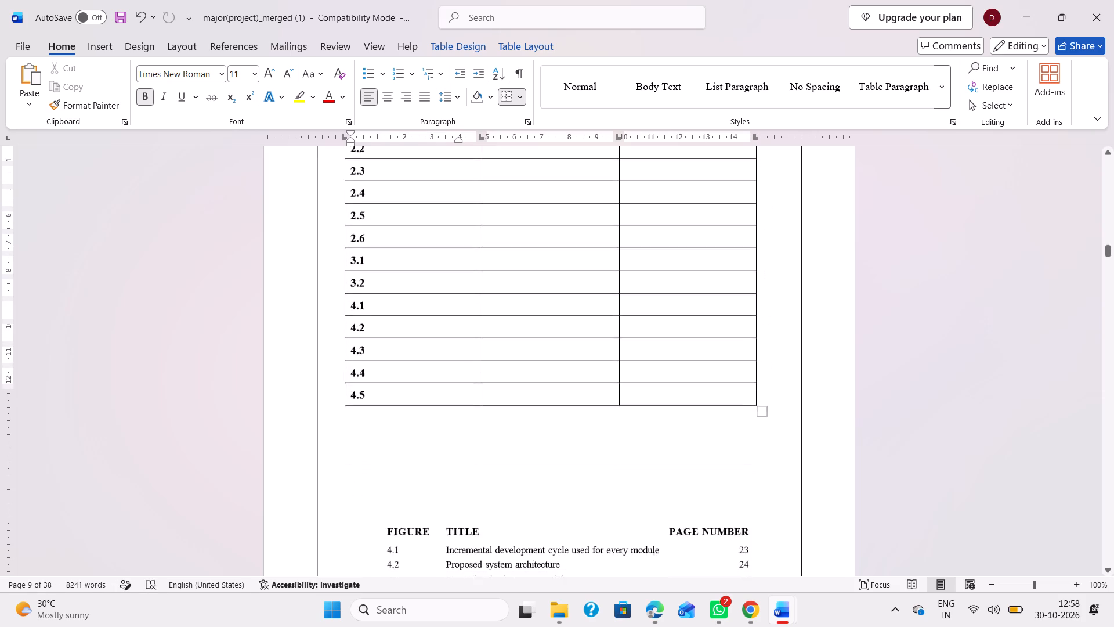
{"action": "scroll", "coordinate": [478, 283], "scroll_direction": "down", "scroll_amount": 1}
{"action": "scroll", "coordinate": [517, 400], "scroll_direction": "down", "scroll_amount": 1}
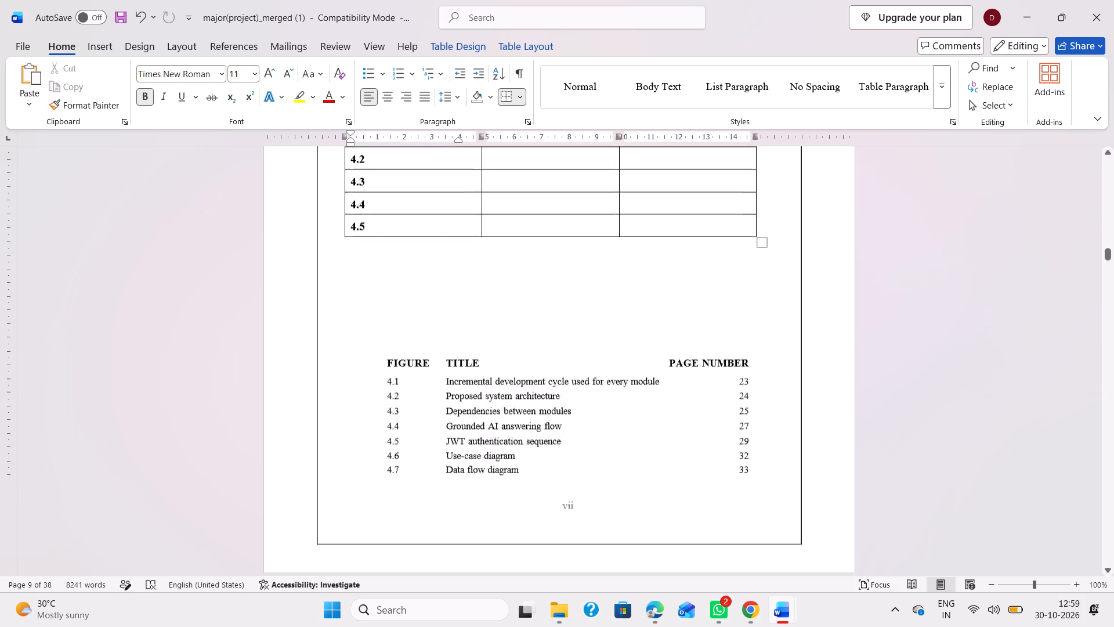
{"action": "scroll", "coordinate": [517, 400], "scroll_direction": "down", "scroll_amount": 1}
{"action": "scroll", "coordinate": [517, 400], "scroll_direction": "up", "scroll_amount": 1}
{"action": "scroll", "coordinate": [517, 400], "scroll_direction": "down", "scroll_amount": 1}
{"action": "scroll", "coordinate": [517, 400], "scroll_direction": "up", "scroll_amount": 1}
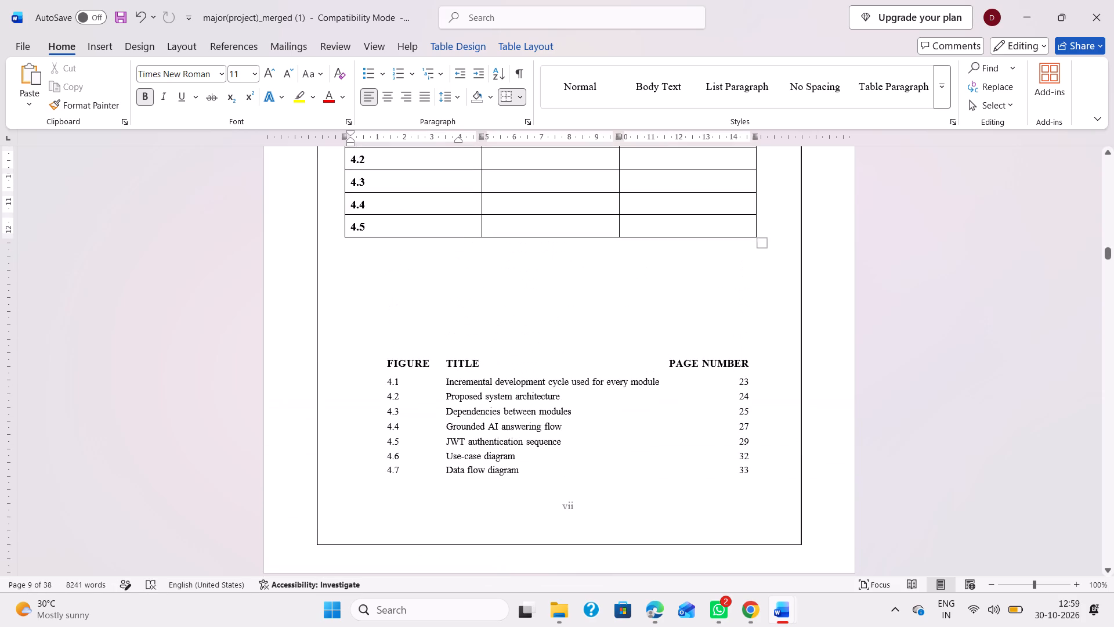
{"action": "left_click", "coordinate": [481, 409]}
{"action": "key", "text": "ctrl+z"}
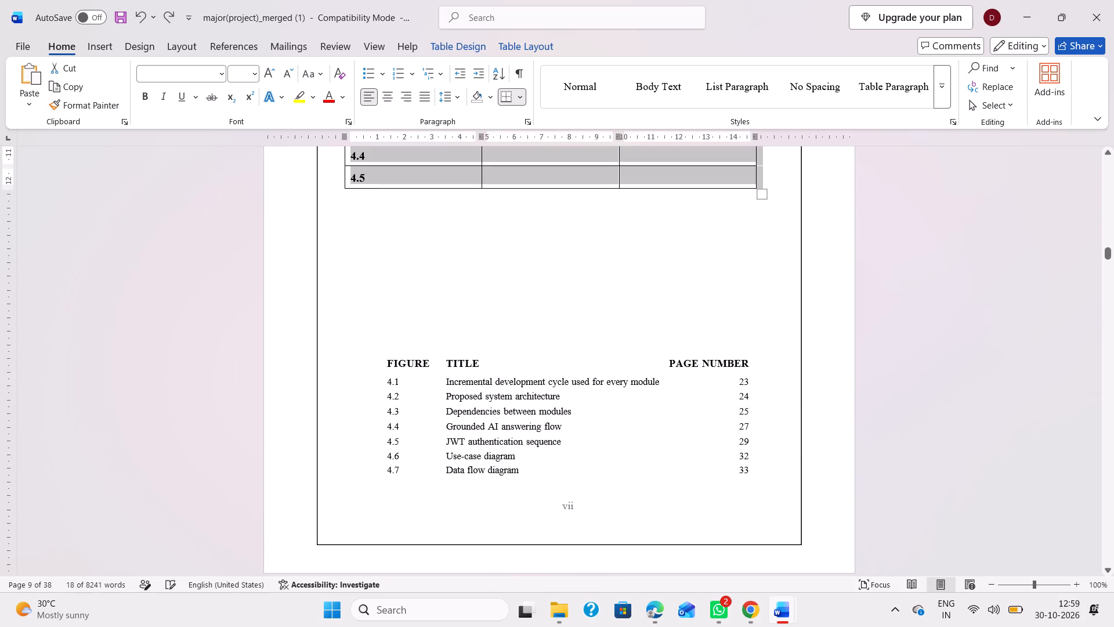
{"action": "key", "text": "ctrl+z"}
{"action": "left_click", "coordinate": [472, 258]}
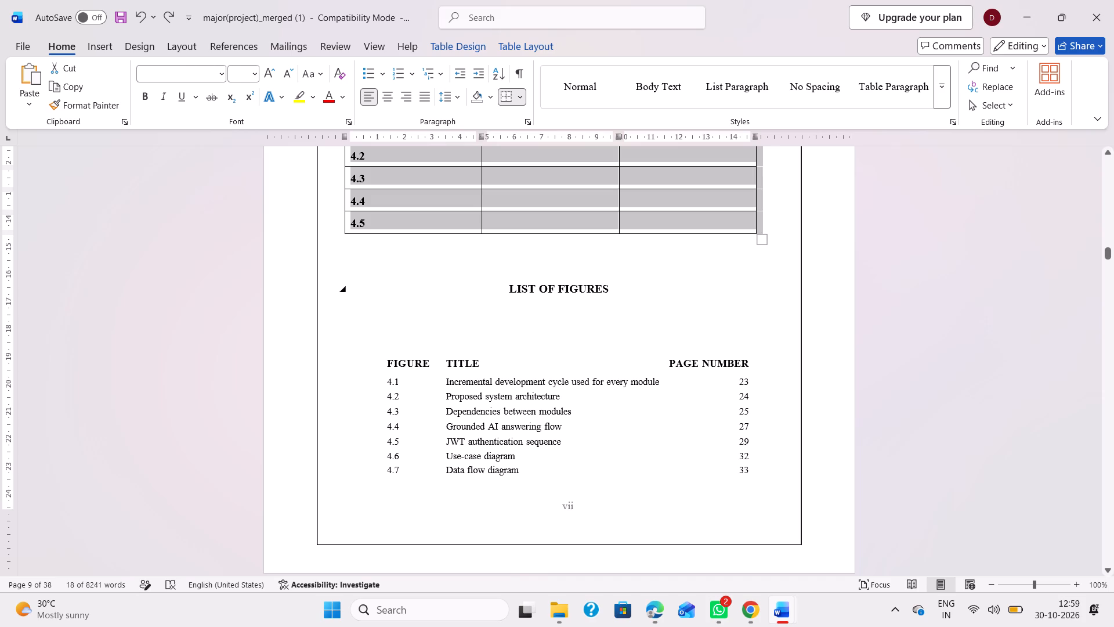
Insert an empty column immediately before the PAGE NUMBER column in the List of Tables grid.
{"action": "scroll", "coordinate": [472, 258], "scroll_direction": "up", "scroll_amount": 2}
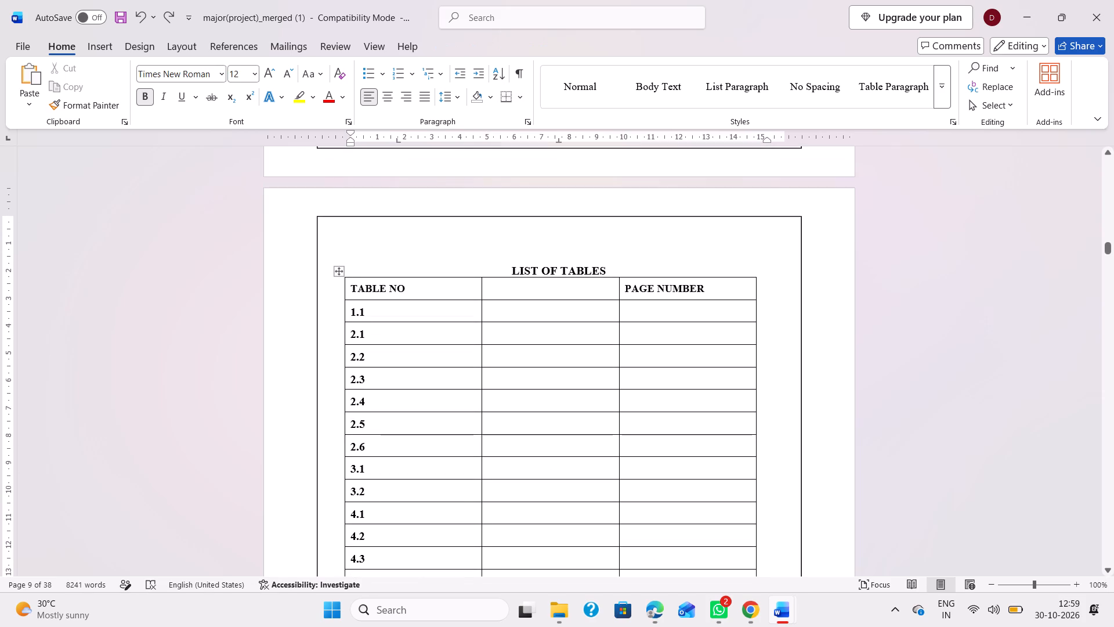
{"action": "left_click", "coordinate": [530, 253]}
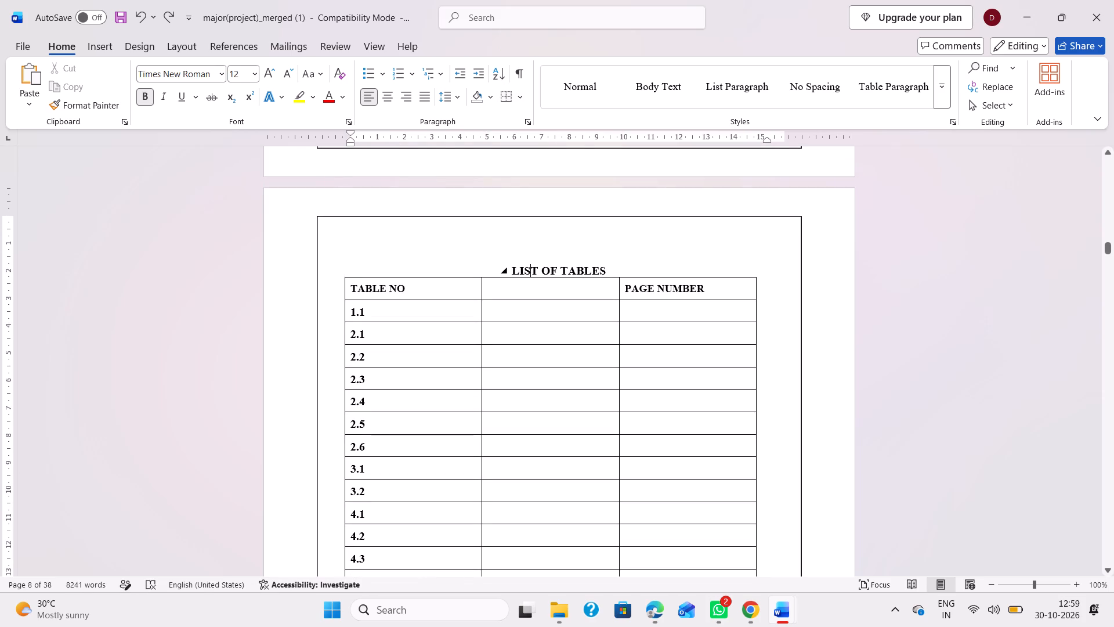
{"action": "left_click", "coordinate": [517, 248]}
{"action": "double_click", "coordinate": [517, 248]}
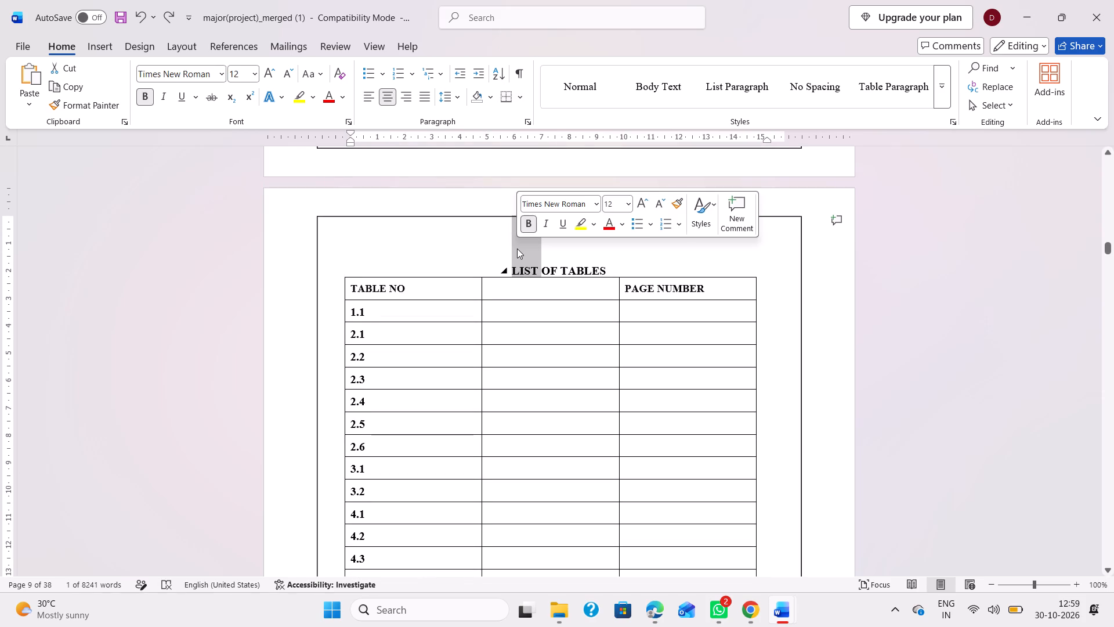
{"action": "left_click", "coordinate": [466, 261]}
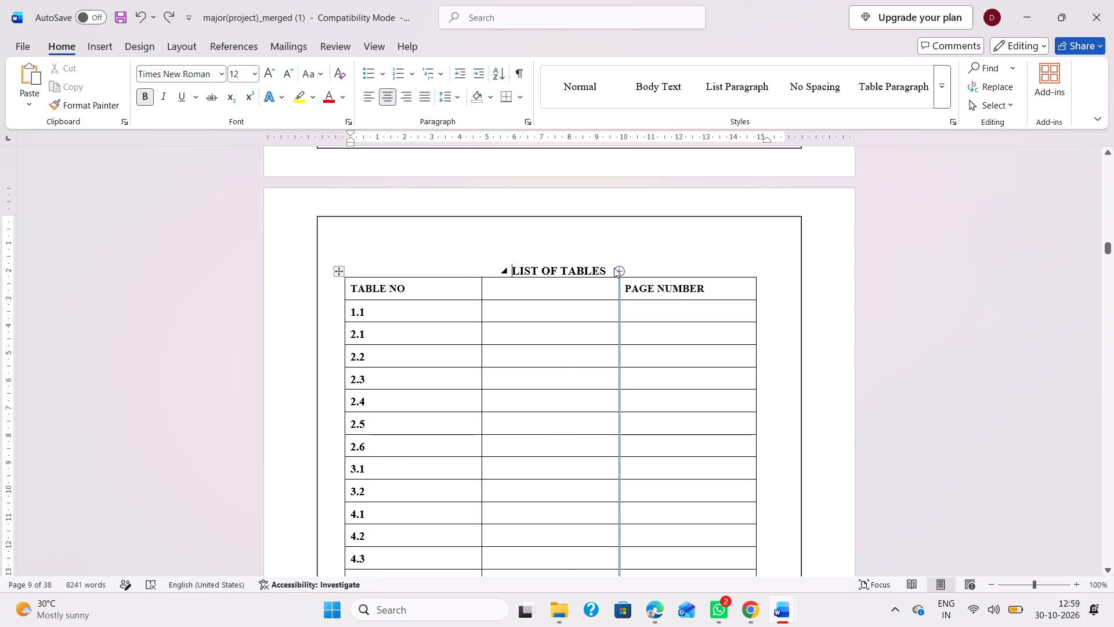
{"action": "left_click", "coordinate": [614, 268]}
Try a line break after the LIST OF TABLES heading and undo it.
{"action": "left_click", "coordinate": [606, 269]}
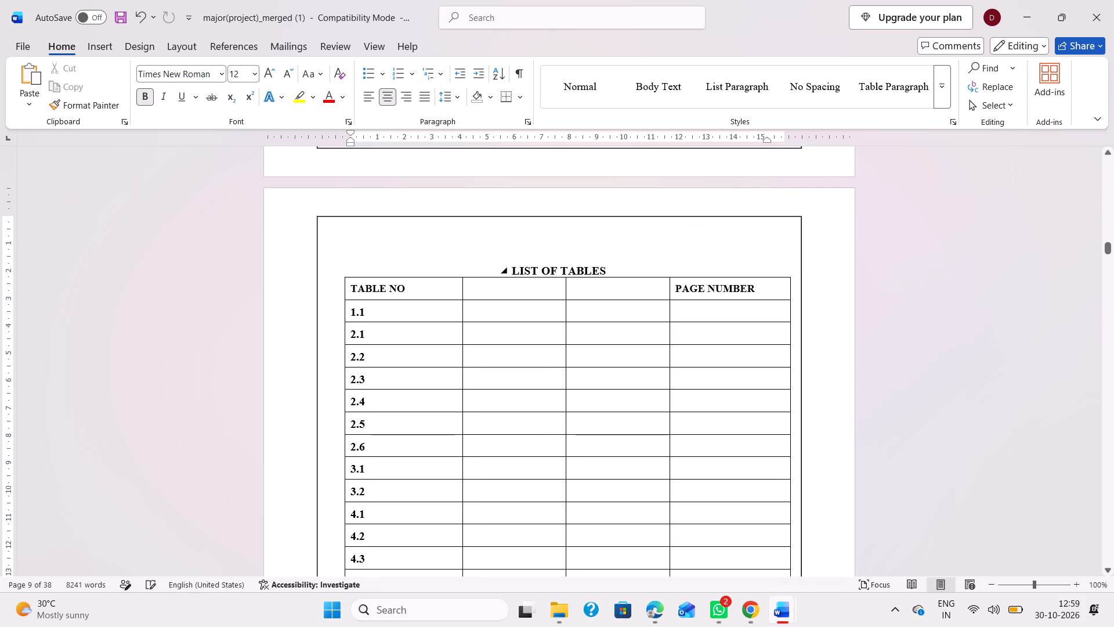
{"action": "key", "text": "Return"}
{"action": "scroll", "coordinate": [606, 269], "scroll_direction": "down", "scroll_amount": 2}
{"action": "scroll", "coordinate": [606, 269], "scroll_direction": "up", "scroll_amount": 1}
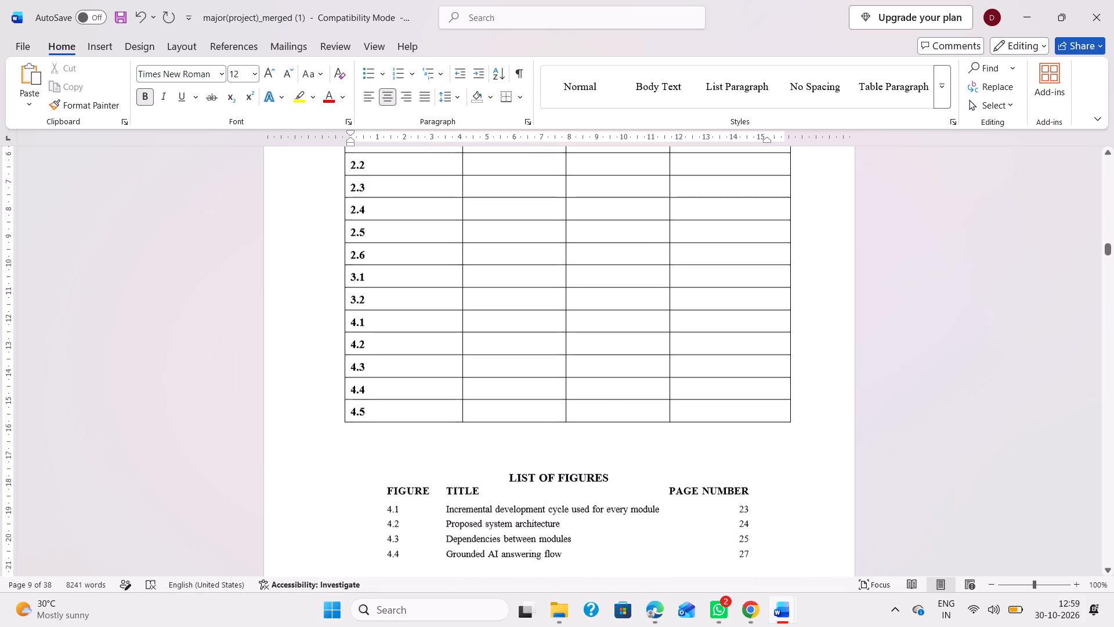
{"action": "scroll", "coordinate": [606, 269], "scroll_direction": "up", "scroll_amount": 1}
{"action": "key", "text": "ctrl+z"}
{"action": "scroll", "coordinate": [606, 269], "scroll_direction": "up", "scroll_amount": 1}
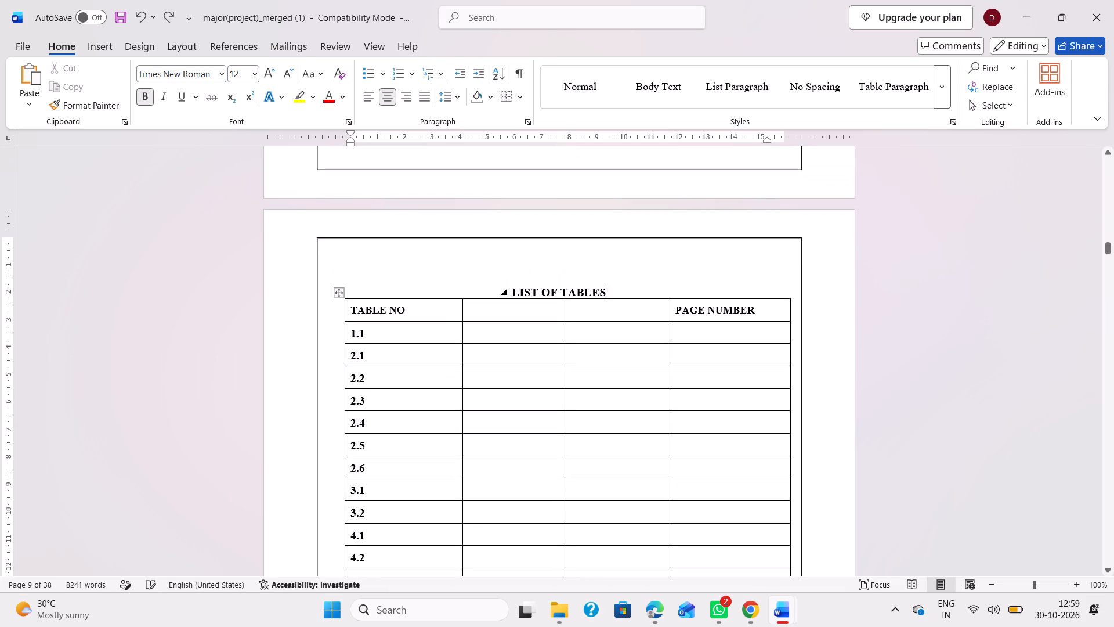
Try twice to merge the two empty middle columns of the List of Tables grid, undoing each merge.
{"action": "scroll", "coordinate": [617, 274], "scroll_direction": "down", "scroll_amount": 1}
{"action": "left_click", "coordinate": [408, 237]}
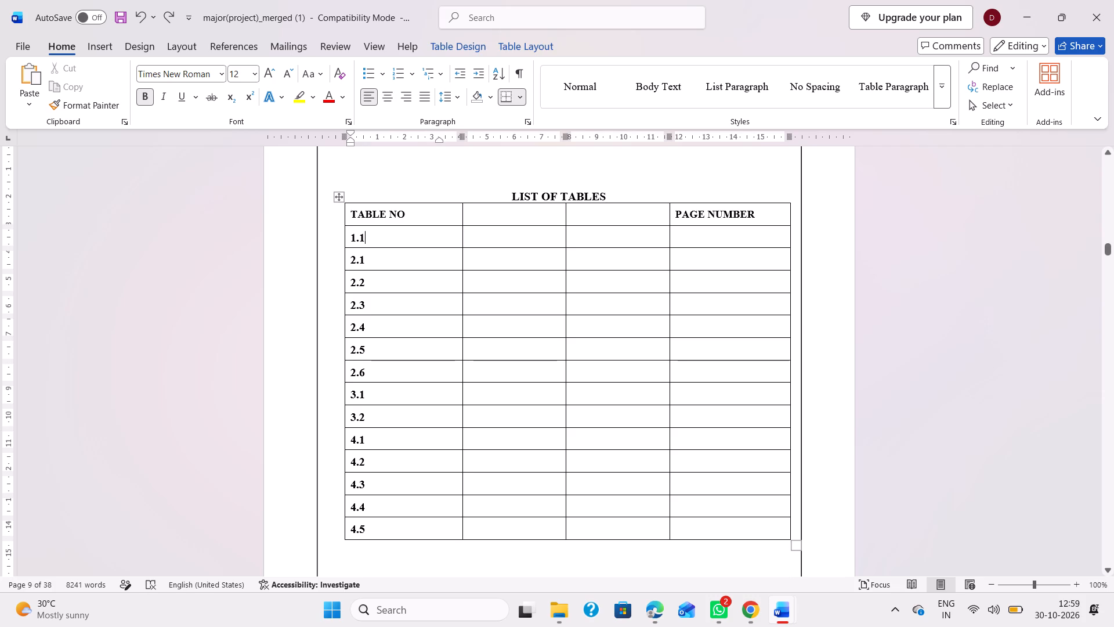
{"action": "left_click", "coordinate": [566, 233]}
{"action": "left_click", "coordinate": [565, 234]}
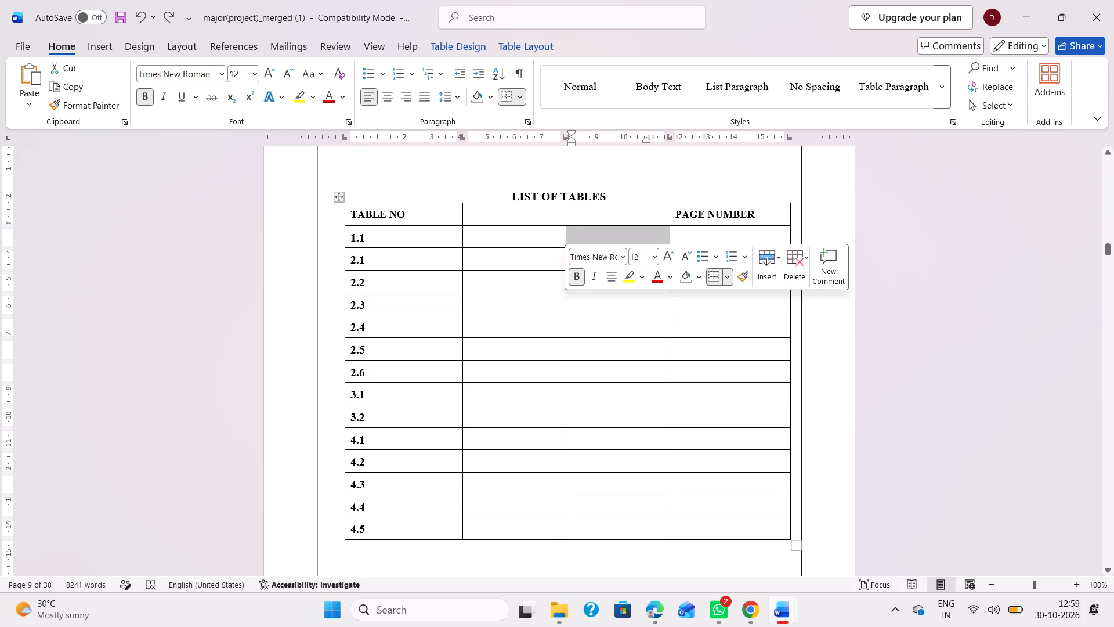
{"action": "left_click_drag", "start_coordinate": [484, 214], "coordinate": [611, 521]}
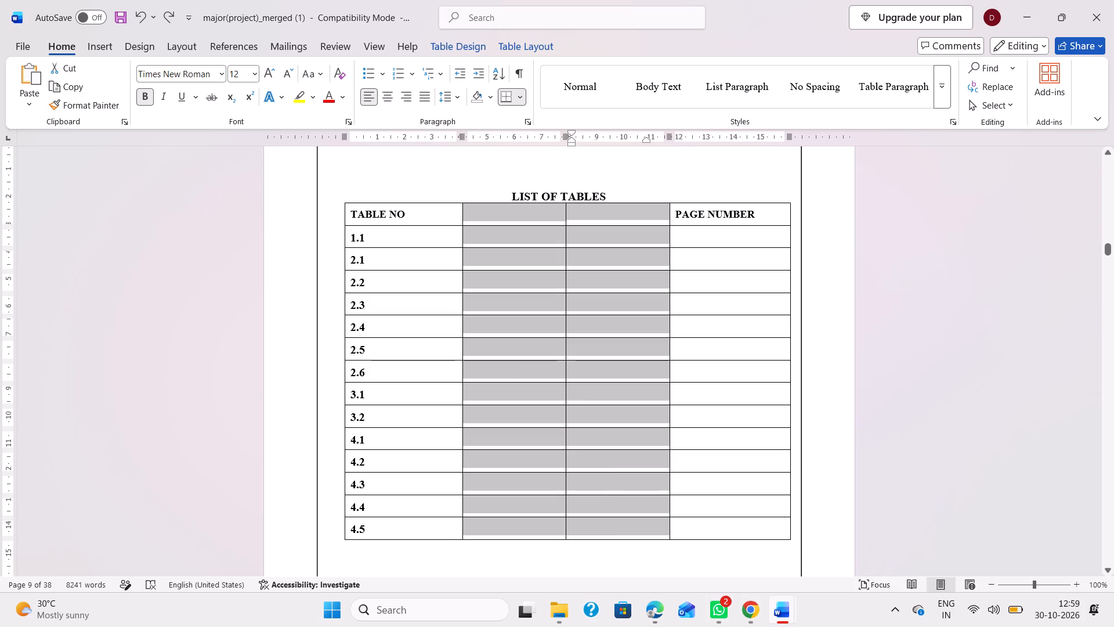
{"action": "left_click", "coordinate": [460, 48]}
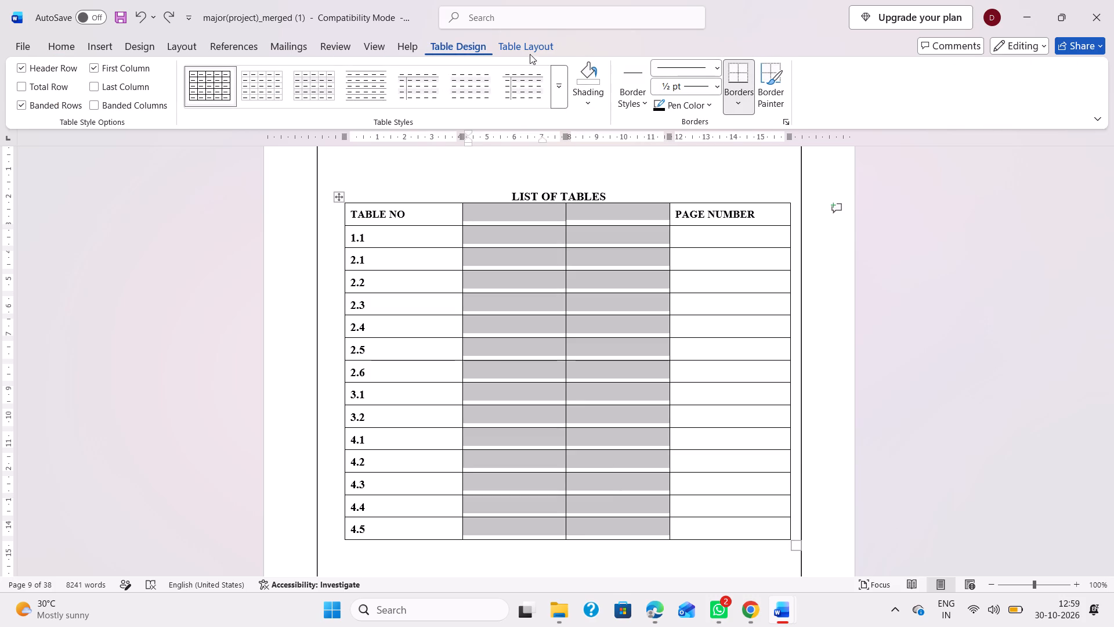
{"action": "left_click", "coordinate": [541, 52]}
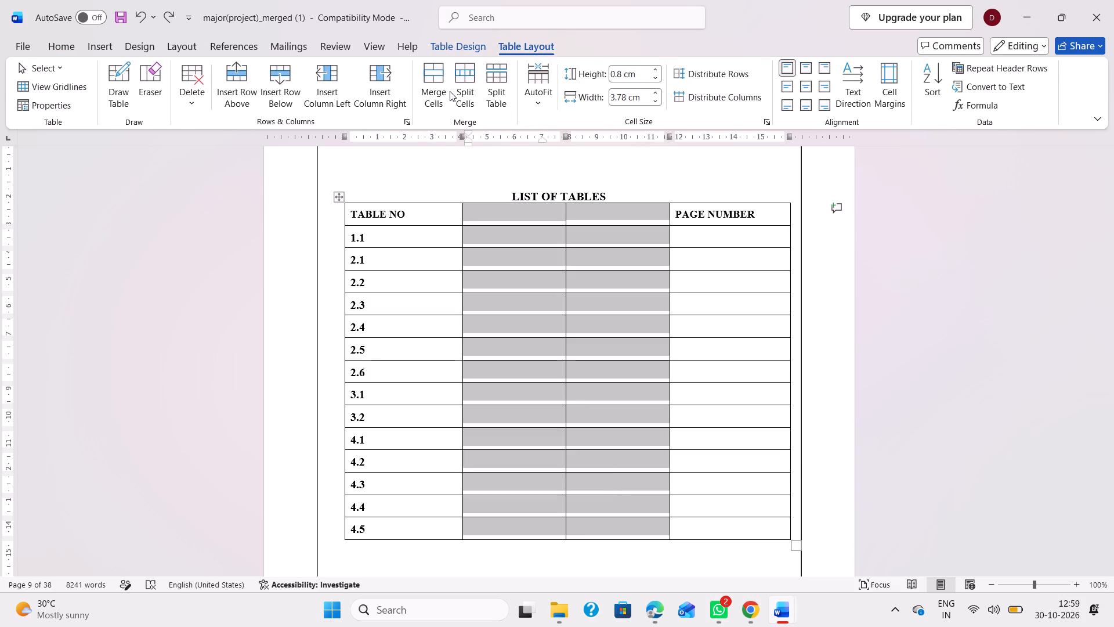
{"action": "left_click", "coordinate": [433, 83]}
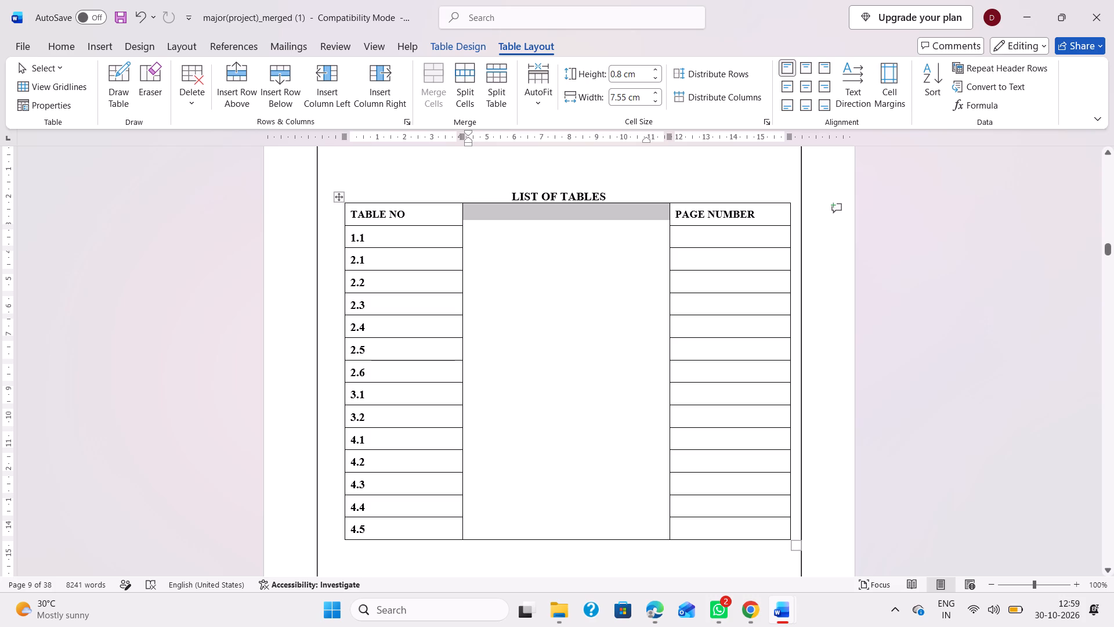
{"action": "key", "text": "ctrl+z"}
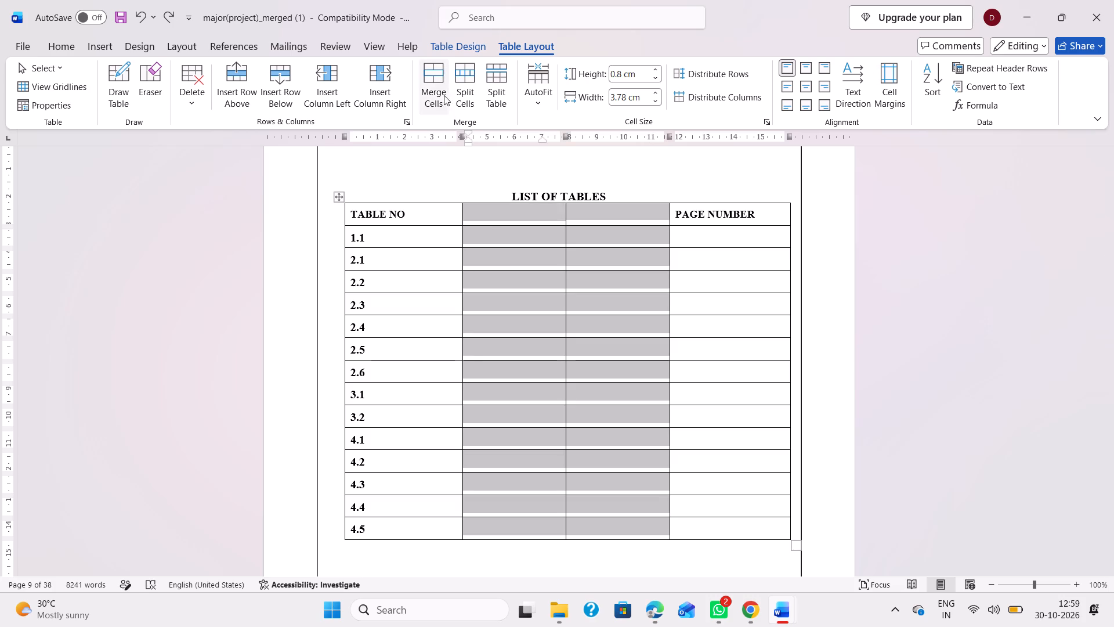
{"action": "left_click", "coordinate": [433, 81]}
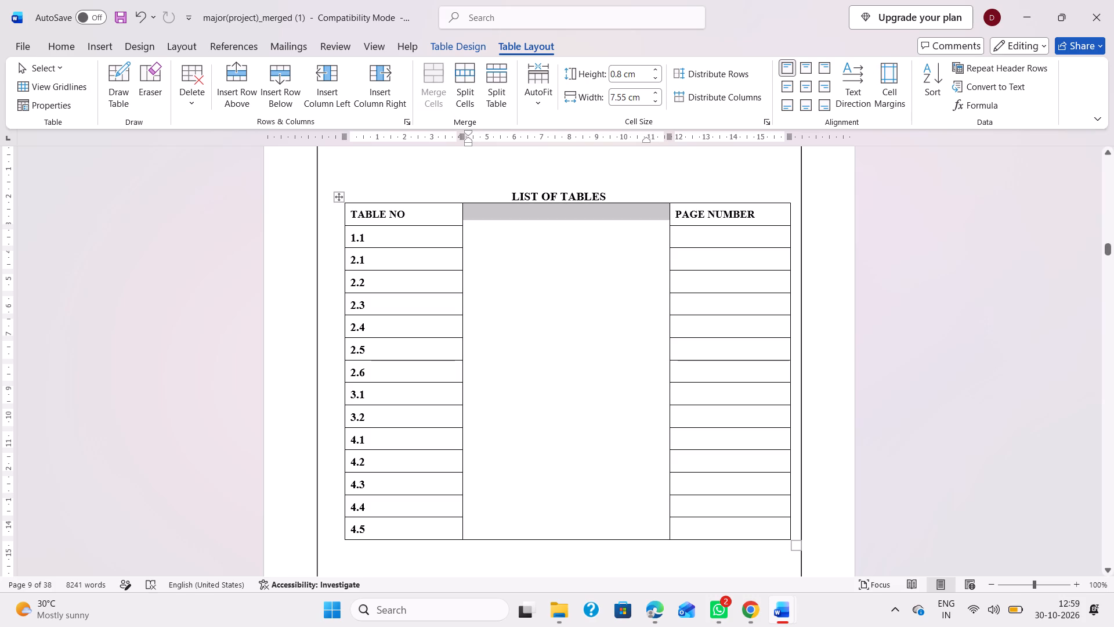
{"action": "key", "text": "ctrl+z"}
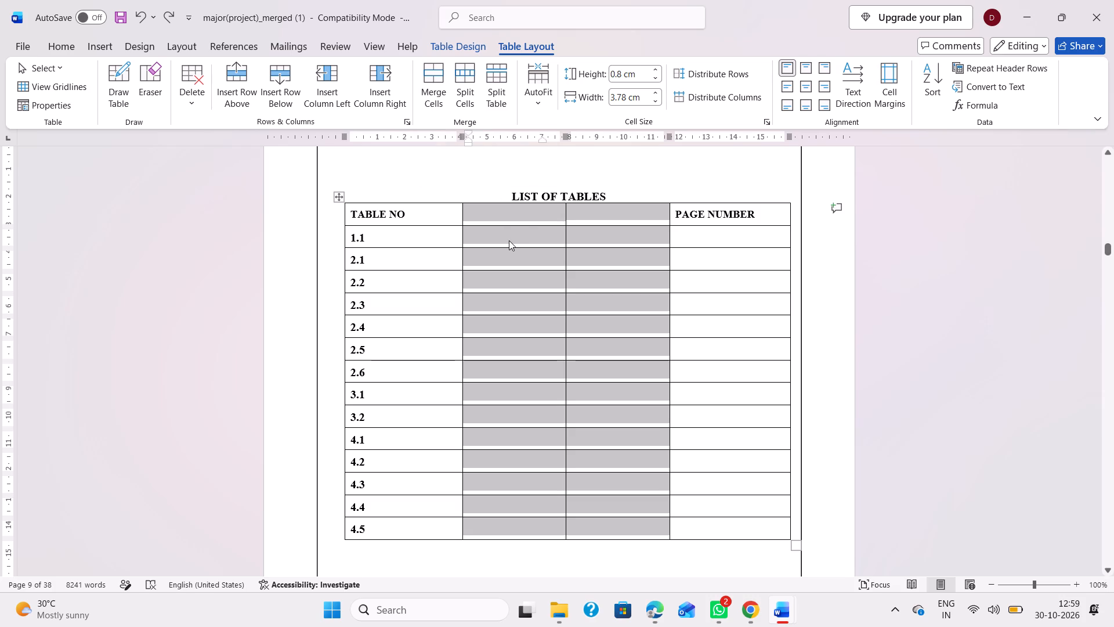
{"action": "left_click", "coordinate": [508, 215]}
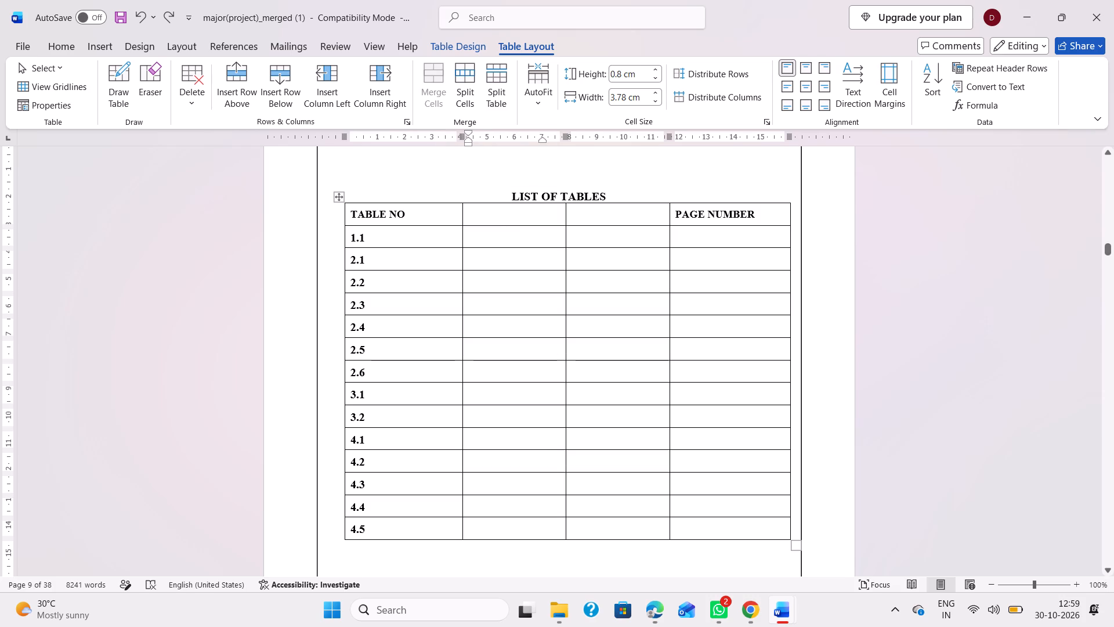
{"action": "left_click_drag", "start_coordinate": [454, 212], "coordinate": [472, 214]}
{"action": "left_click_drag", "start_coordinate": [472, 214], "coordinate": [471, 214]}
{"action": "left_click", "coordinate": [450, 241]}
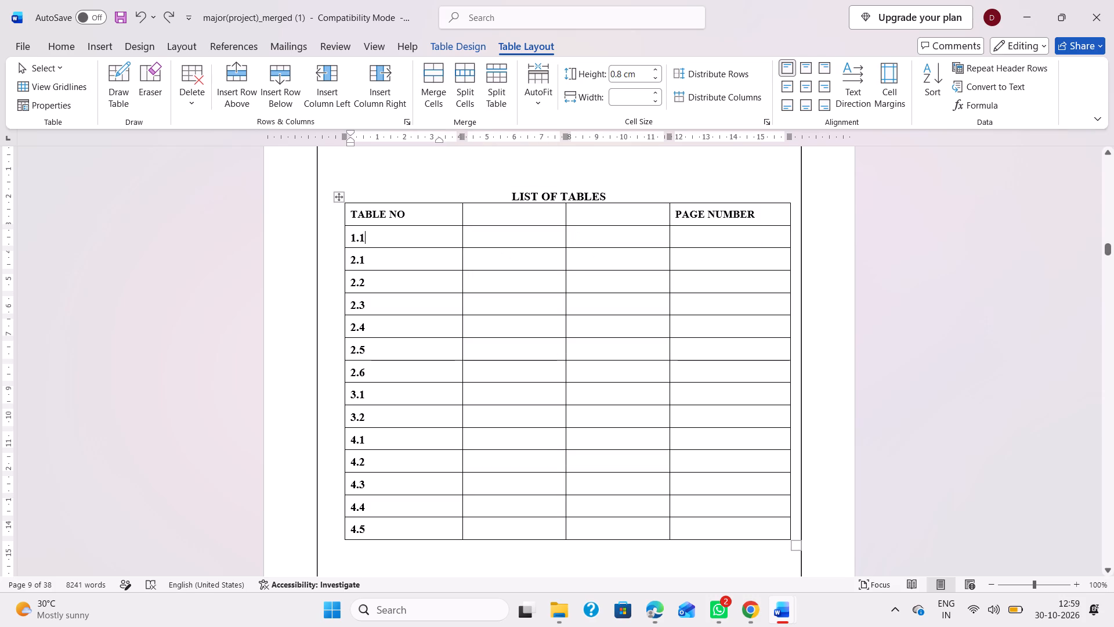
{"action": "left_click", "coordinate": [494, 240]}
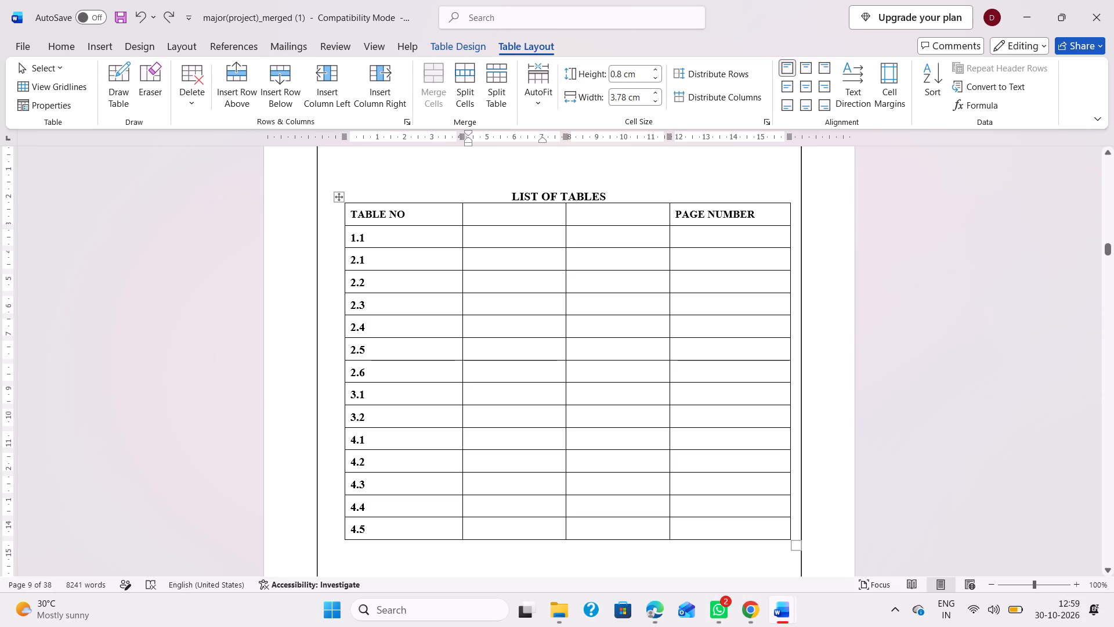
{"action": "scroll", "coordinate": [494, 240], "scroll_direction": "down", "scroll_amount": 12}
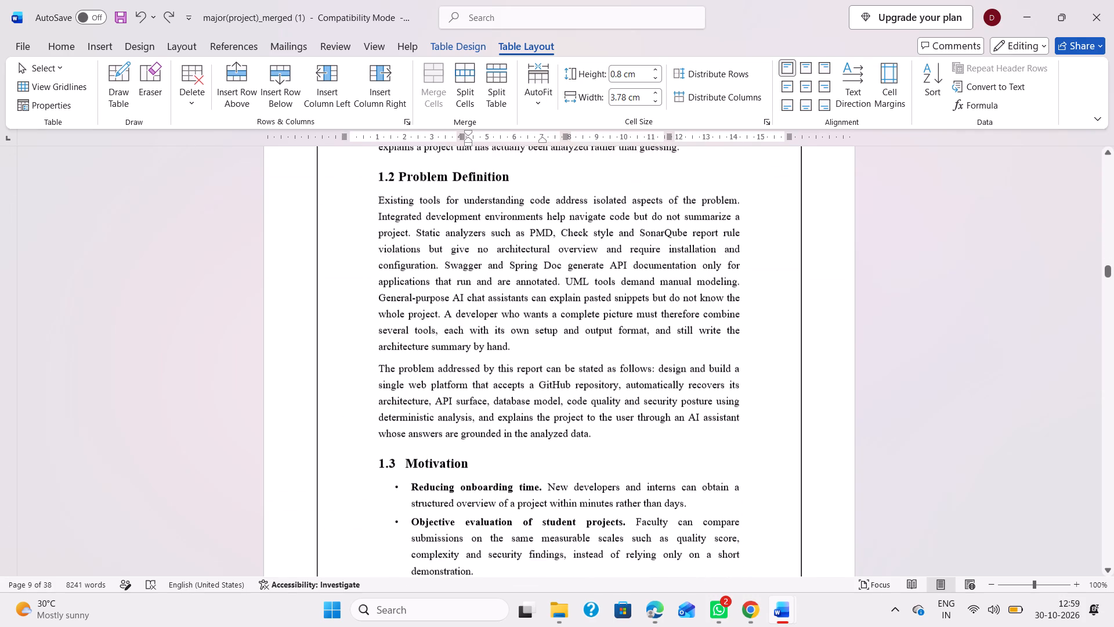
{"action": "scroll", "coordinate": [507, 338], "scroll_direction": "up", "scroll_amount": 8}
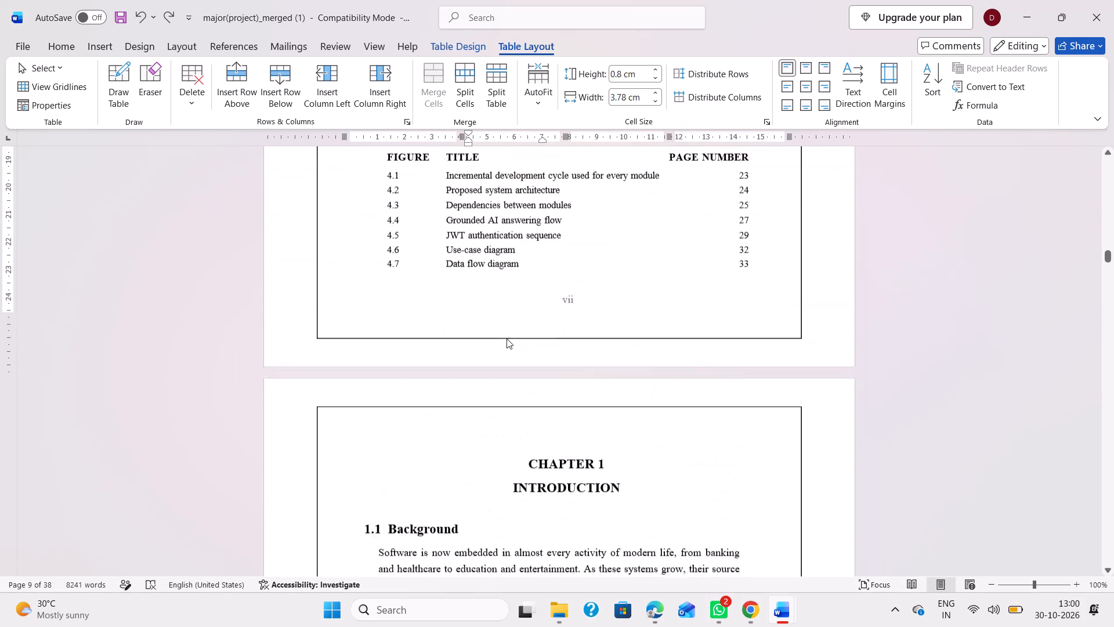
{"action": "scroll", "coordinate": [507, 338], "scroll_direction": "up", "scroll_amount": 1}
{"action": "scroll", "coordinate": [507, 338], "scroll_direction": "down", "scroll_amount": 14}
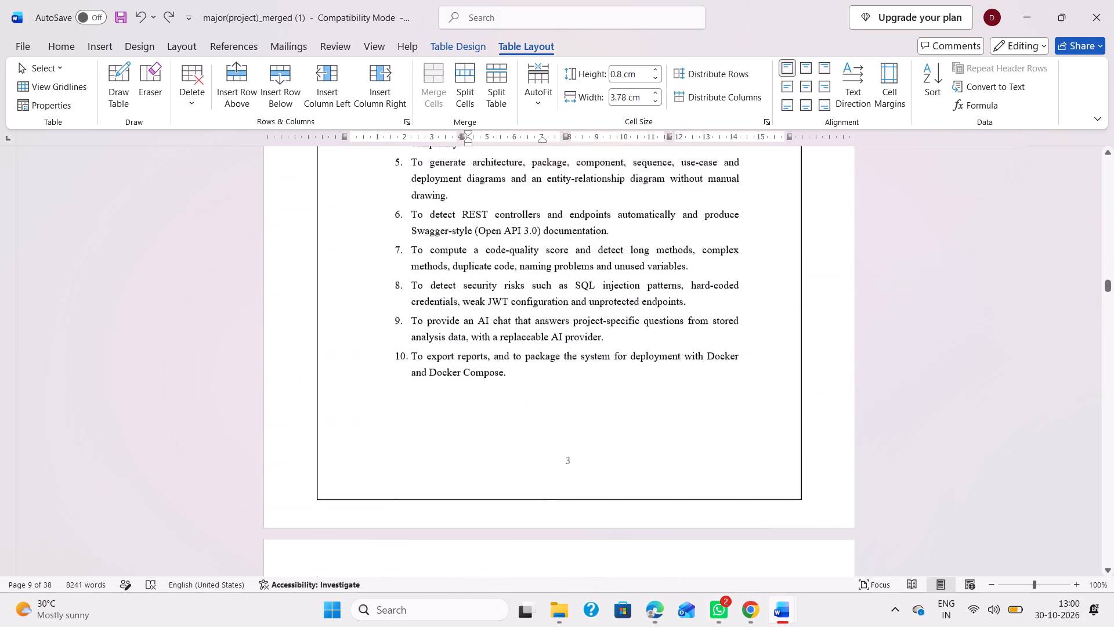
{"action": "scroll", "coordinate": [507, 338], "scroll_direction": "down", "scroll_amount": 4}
Change the year at the bottom of the title page to 2026.
{"action": "scroll", "coordinate": [507, 338], "scroll_direction": "up", "scroll_amount": 8}
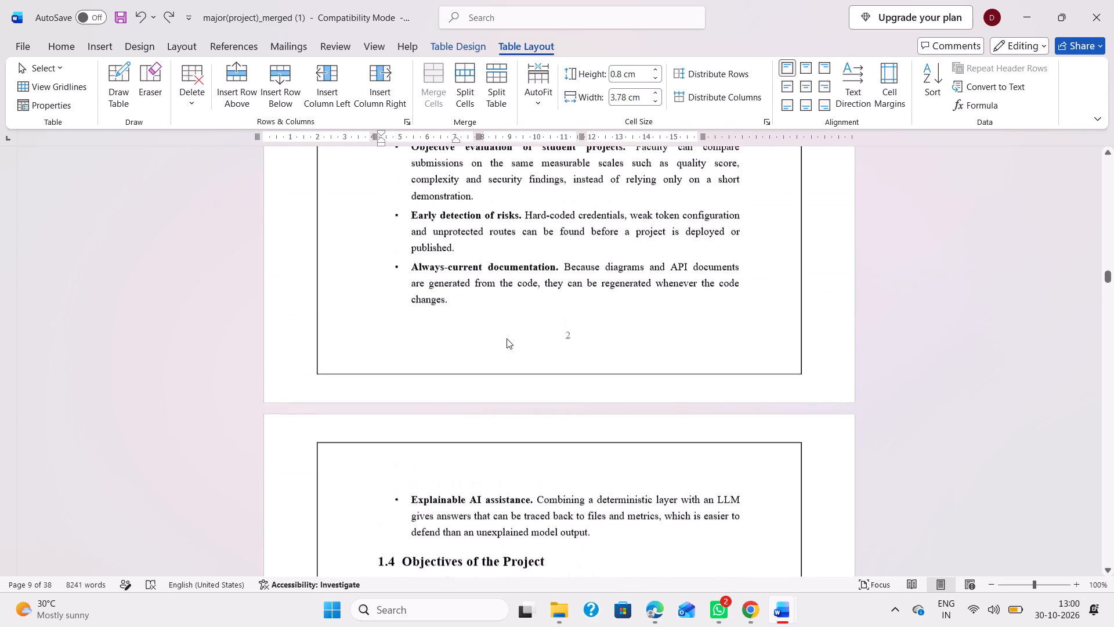
{"action": "scroll", "coordinate": [507, 338], "scroll_direction": "up", "scroll_amount": 9}
{"action": "scroll", "coordinate": [567, 381], "scroll_direction": "down", "scroll_amount": 6}
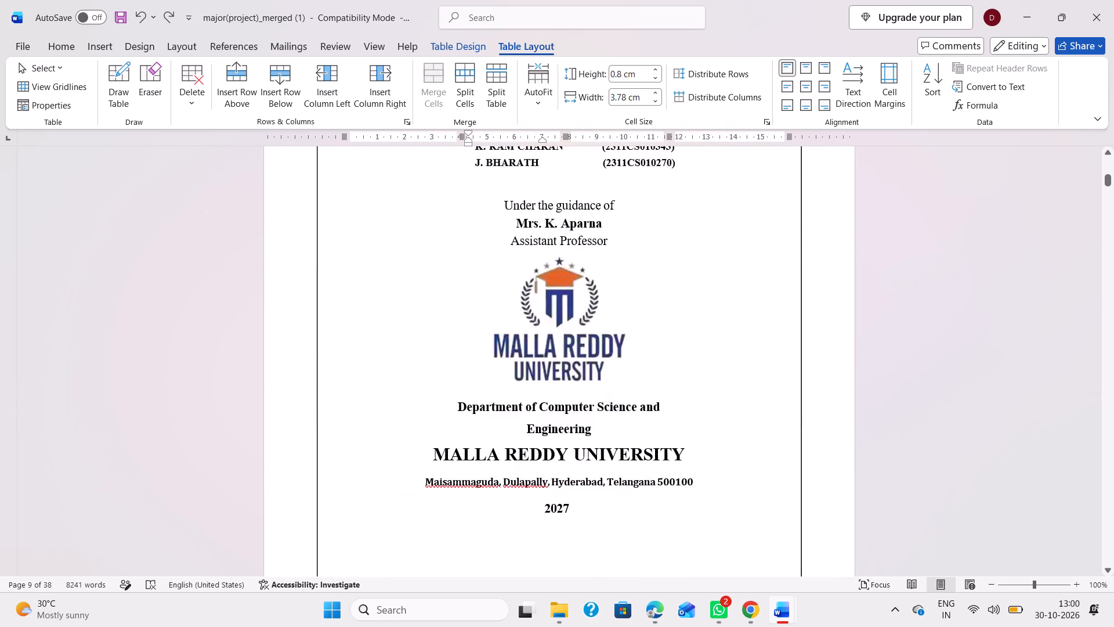
{"action": "scroll", "coordinate": [567, 381], "scroll_direction": "down", "scroll_amount": 6}
{"action": "scroll", "coordinate": [567, 381], "scroll_direction": "up", "scroll_amount": 7}
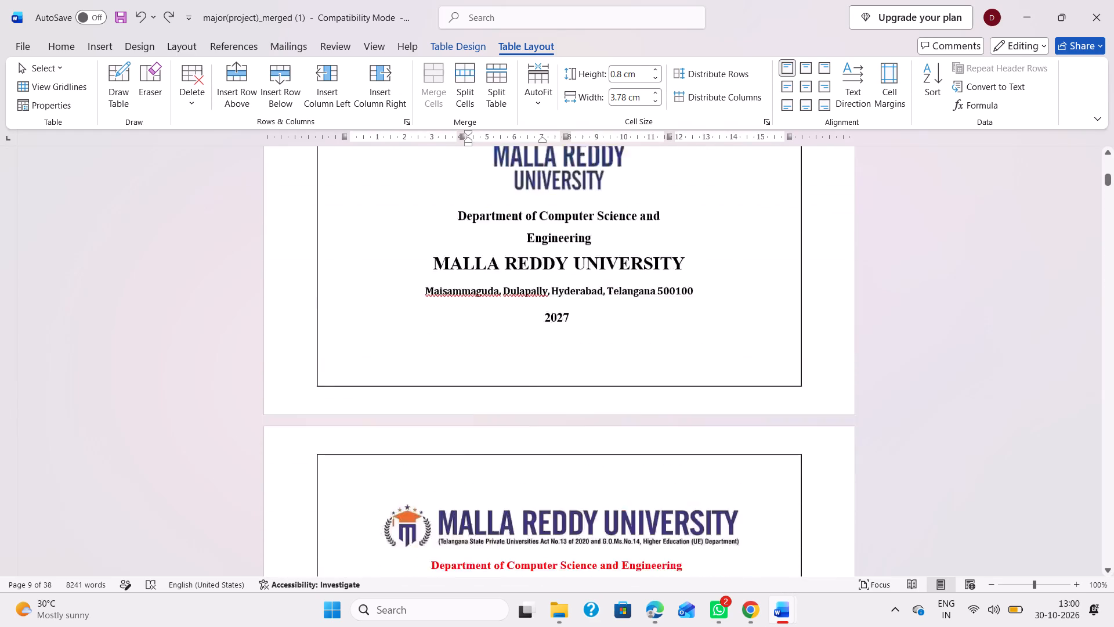
{"action": "left_click", "coordinate": [569, 521]}
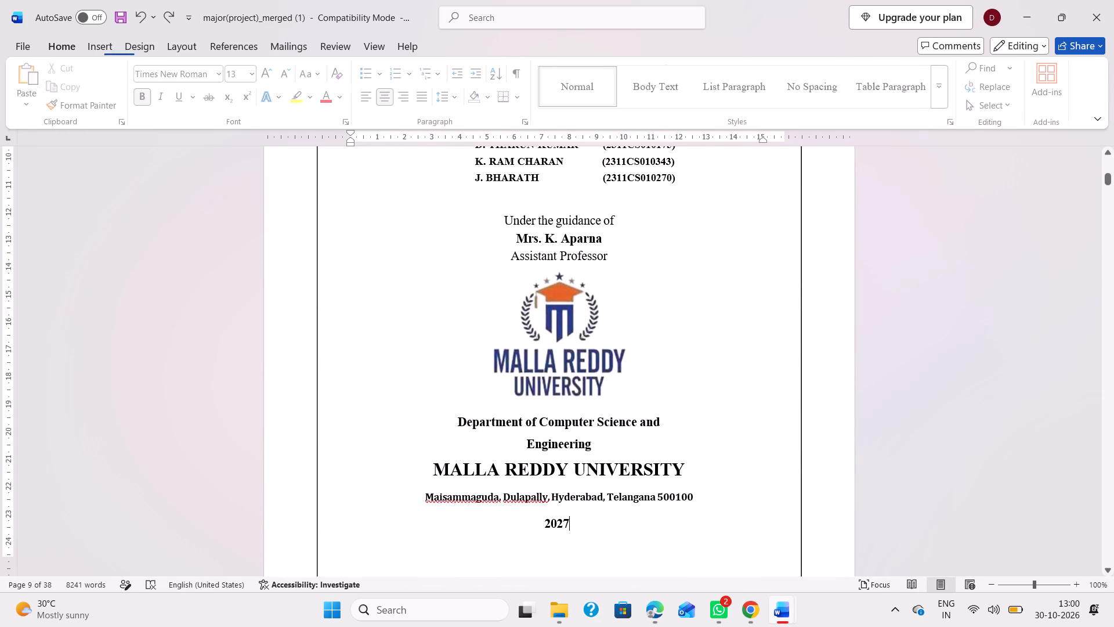
{"action": "key", "text": "BackSpace"}
{"action": "key", "text": "6"}
{"action": "key", "text": "Down"}
Delete the "Assistant Professor" line beneath the Internal Guide's name on the certificate page.
{"action": "scroll", "coordinate": [569, 521], "scroll_direction": "down", "scroll_amount": 2}
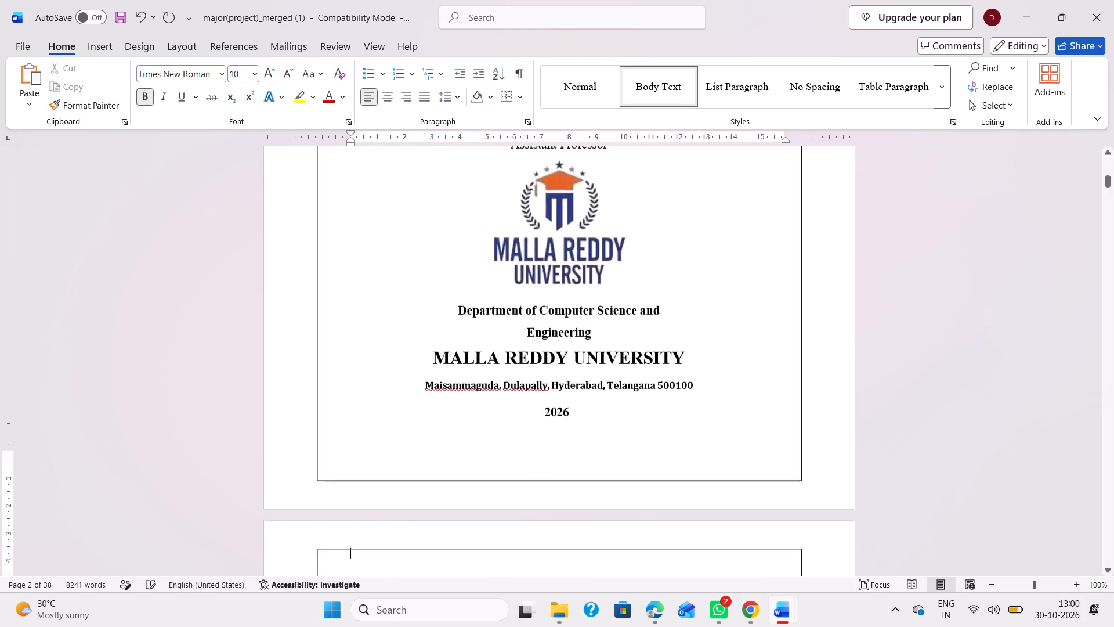
{"action": "scroll", "coordinate": [569, 521], "scroll_direction": "down", "scroll_amount": 2}
{"action": "scroll", "coordinate": [548, 569], "scroll_direction": "down", "scroll_amount": 1}
{"action": "scroll", "coordinate": [548, 569], "scroll_direction": "up", "scroll_amount": 1}
{"action": "scroll", "coordinate": [548, 569], "scroll_direction": "down", "scroll_amount": 1}
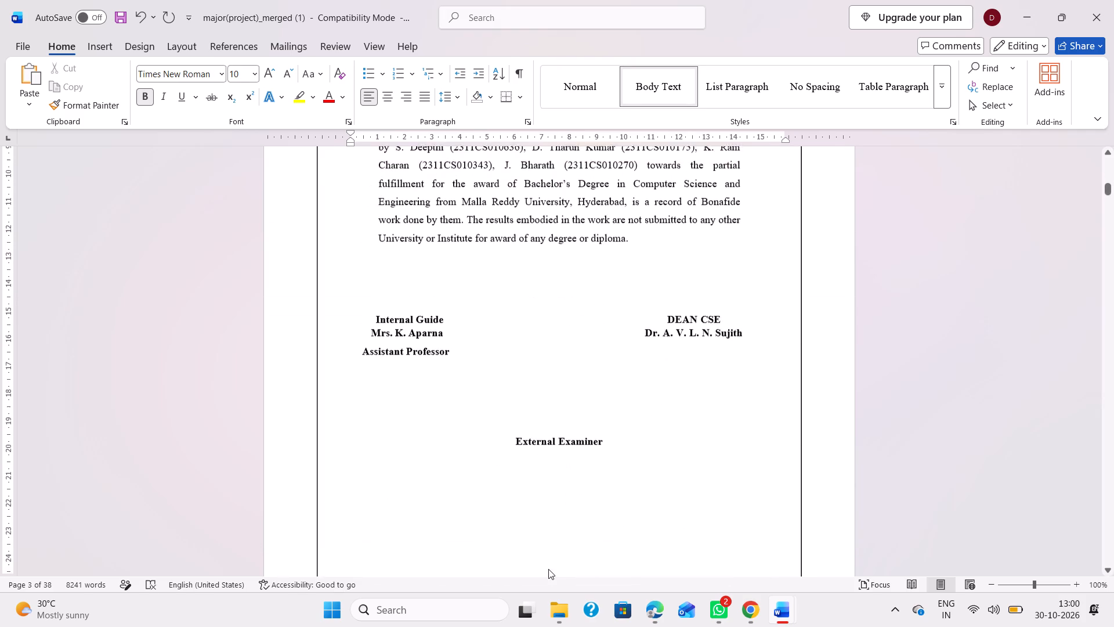
{"action": "scroll", "coordinate": [548, 569], "scroll_direction": "down", "scroll_amount": 1}
{"action": "left_click_drag", "start_coordinate": [459, 303], "coordinate": [368, 301]}
{"action": "key", "text": "BackSpace"}
Review the report's front matter, from the title page, certificate, declaration and acknowledgement through the table of contents to the List of Tables.
{"action": "scroll", "coordinate": [473, 311], "scroll_direction": "down", "scroll_amount": 4}
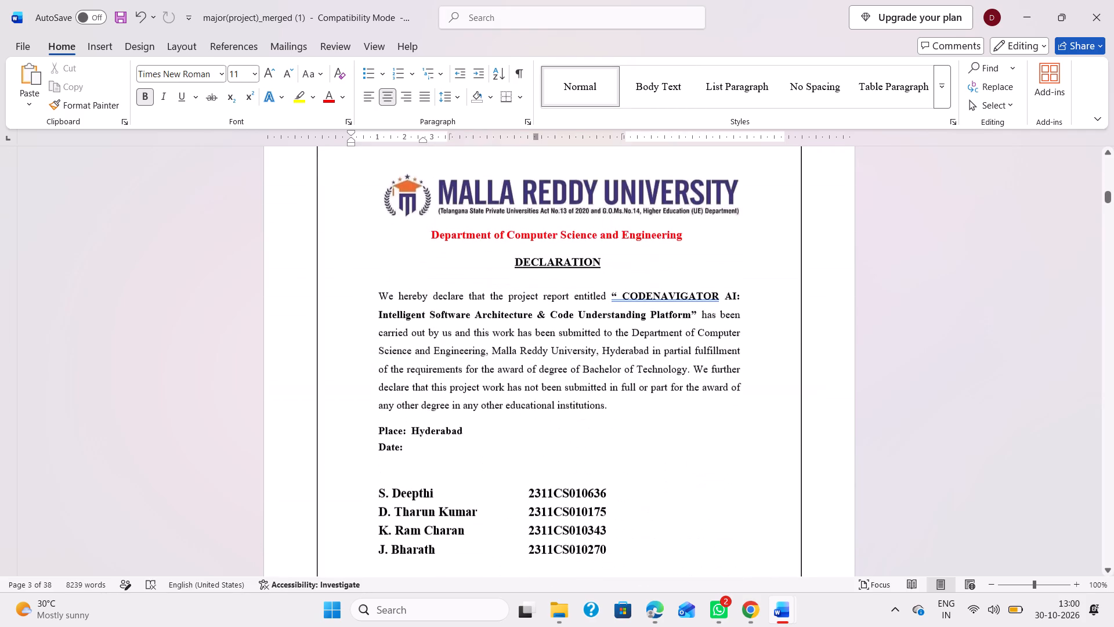
{"action": "scroll", "coordinate": [516, 369], "scroll_direction": "down", "scroll_amount": 2}
{"action": "scroll", "coordinate": [525, 416], "scroll_direction": "down", "scroll_amount": 3}
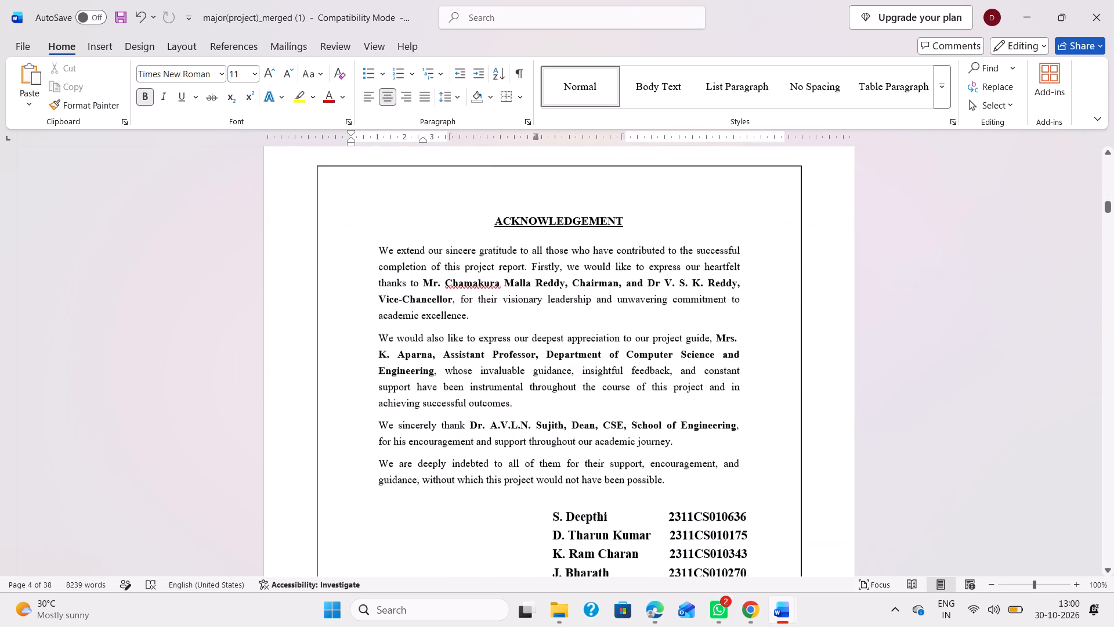
{"action": "scroll", "coordinate": [526, 523], "scroll_direction": "down", "scroll_amount": 3}
{"action": "scroll", "coordinate": [544, 455], "scroll_direction": "up", "scroll_amount": 3}
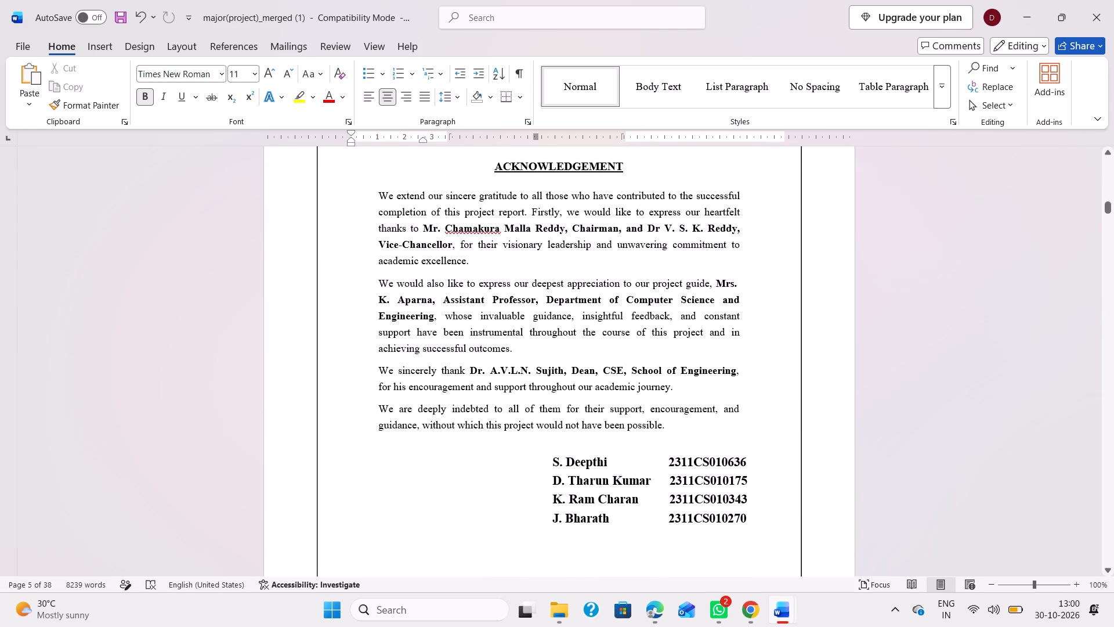
{"action": "scroll", "coordinate": [502, 394], "scroll_direction": "up", "scroll_amount": 3}
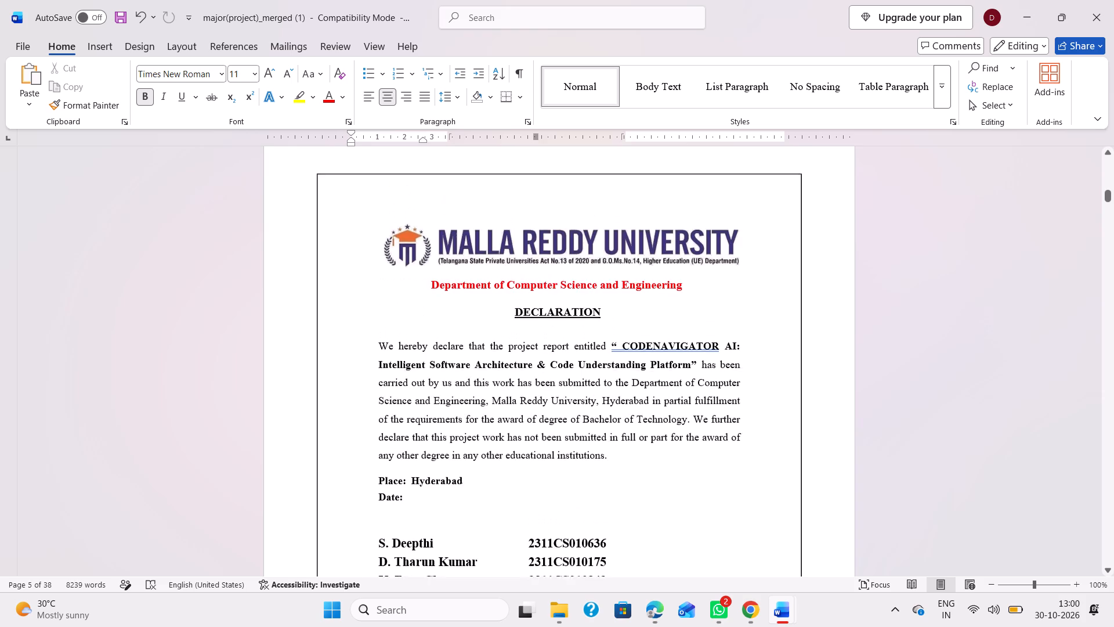
{"action": "scroll", "coordinate": [502, 394], "scroll_direction": "up", "scroll_amount": 3}
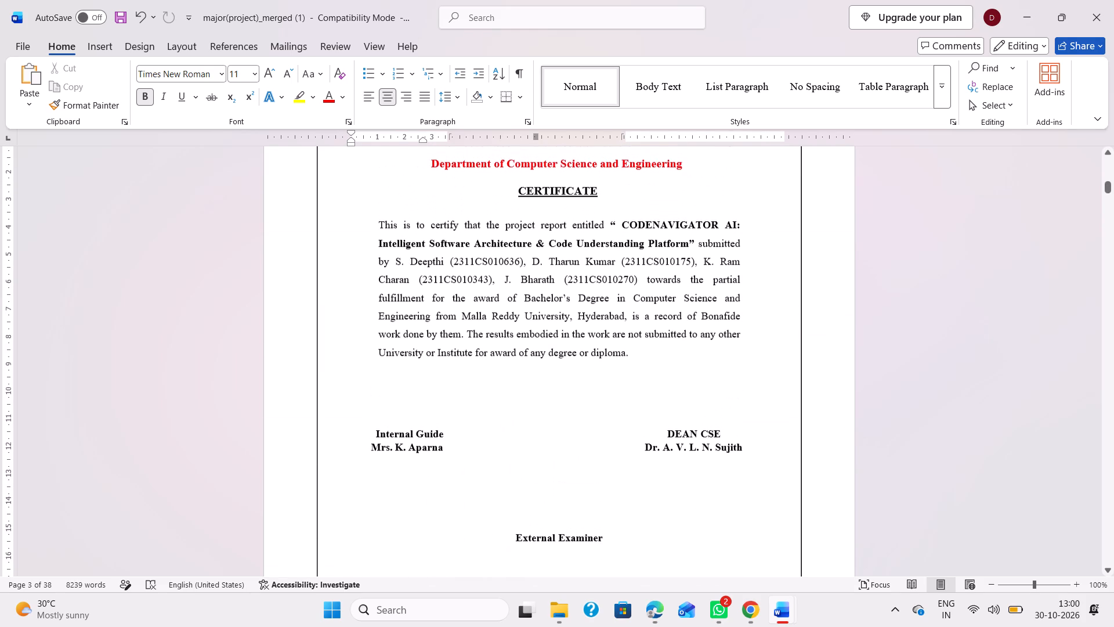
{"action": "scroll", "coordinate": [502, 394], "scroll_direction": "up", "scroll_amount": 3}
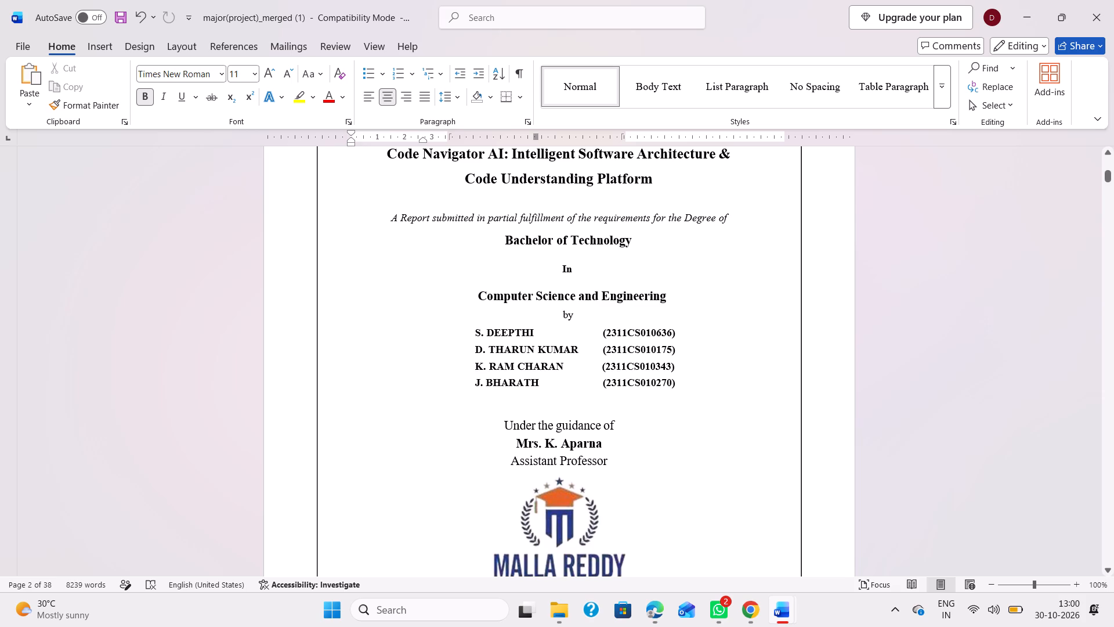
{"action": "scroll", "coordinate": [545, 465], "scroll_direction": "down", "scroll_amount": 5}
{"action": "scroll", "coordinate": [545, 465], "scroll_direction": "up", "scroll_amount": 3}
{"action": "scroll", "coordinate": [545, 465], "scroll_direction": "down", "scroll_amount": 6}
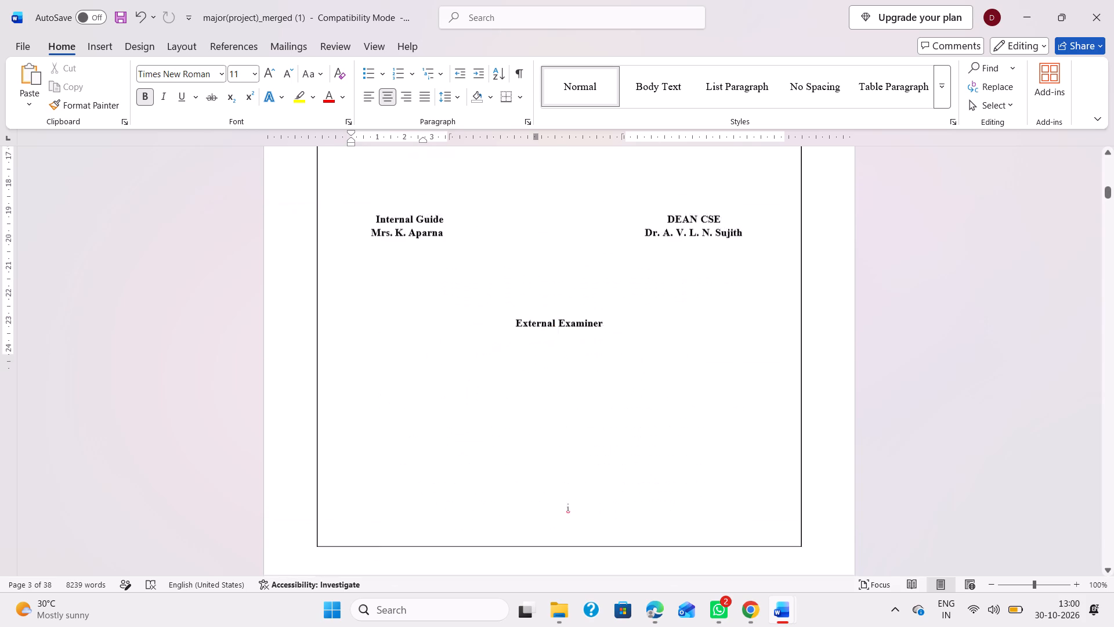
{"action": "scroll", "coordinate": [545, 465], "scroll_direction": "down", "scroll_amount": 5}
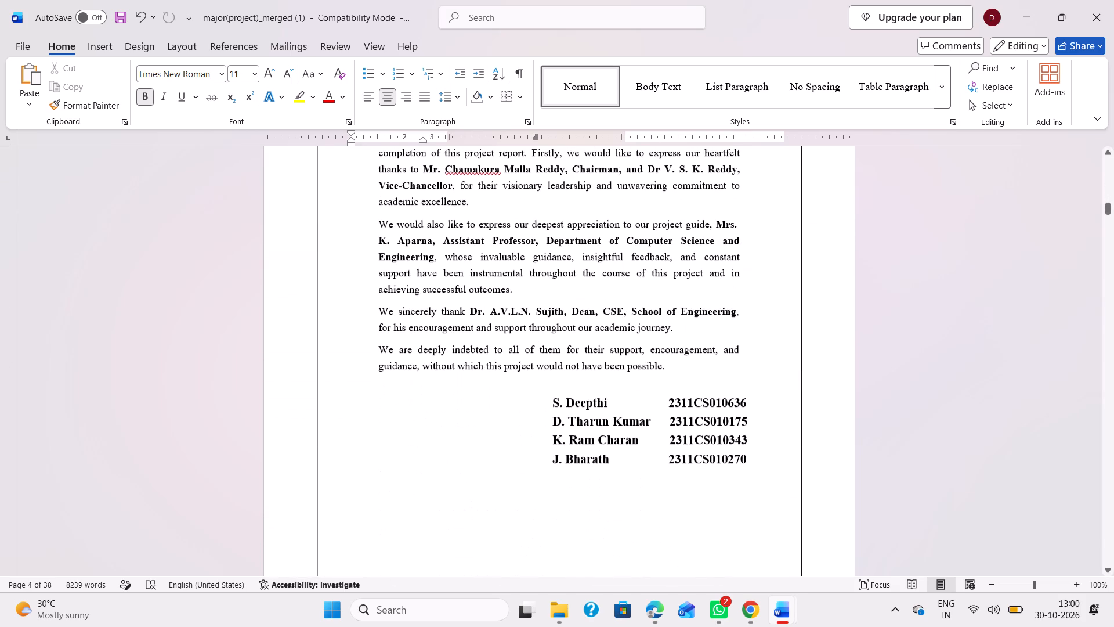
{"action": "scroll", "coordinate": [552, 426], "scroll_direction": "down", "scroll_amount": 2}
{"action": "scroll", "coordinate": [534, 491], "scroll_direction": "down", "scroll_amount": 4}
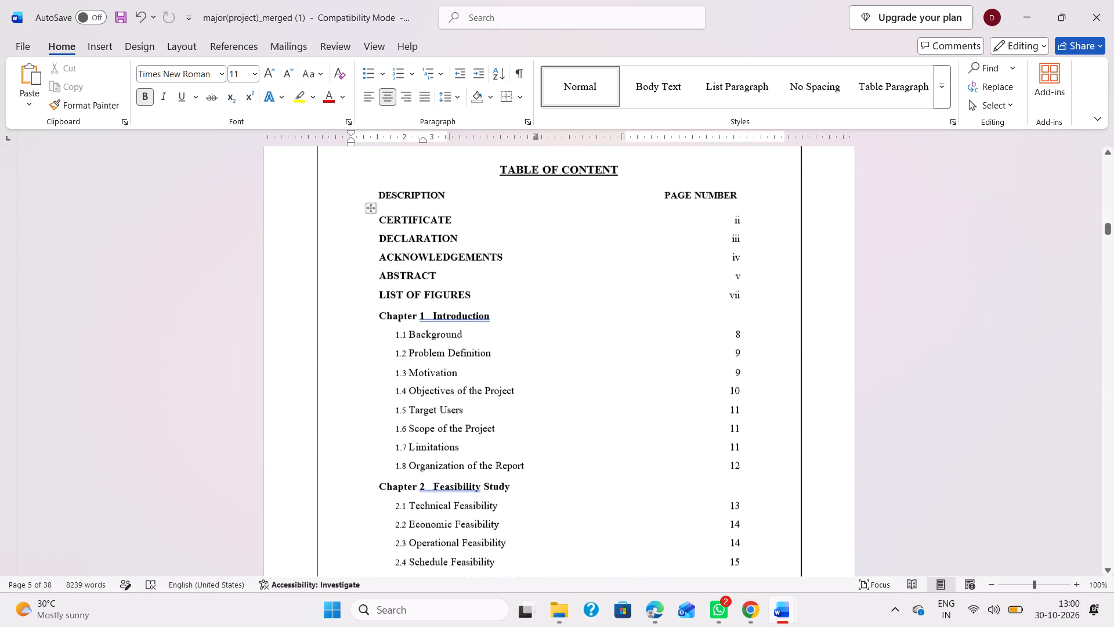
{"action": "scroll", "coordinate": [534, 491], "scroll_direction": "up", "scroll_amount": 4}
{"action": "scroll", "coordinate": [534, 491], "scroll_direction": "down", "scroll_amount": 5}
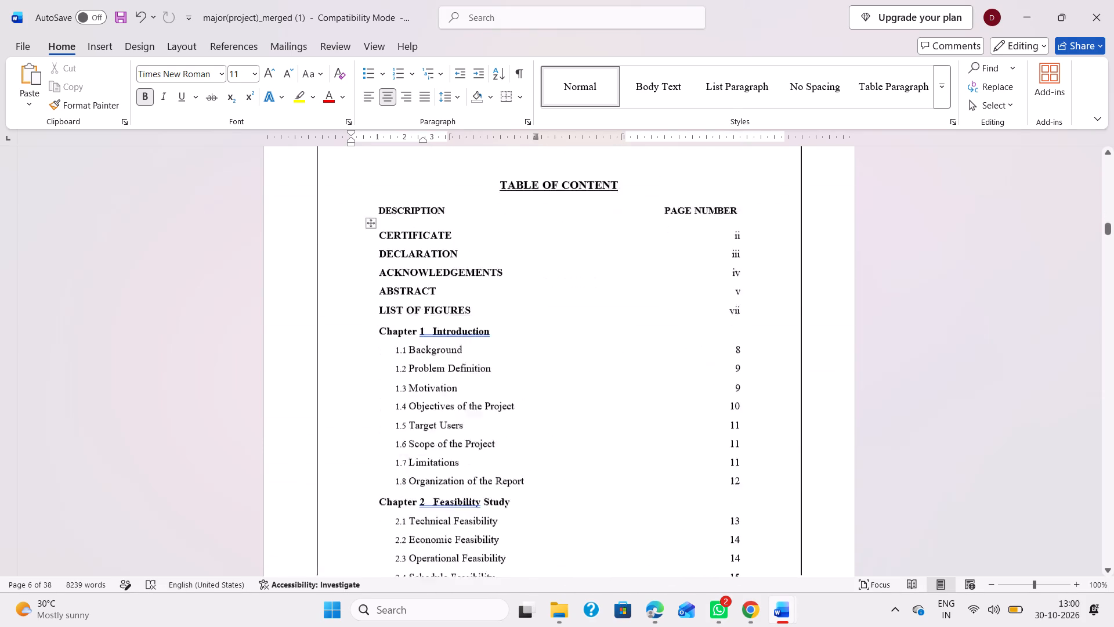
{"action": "scroll", "coordinate": [534, 491], "scroll_direction": "down", "scroll_amount": 10}
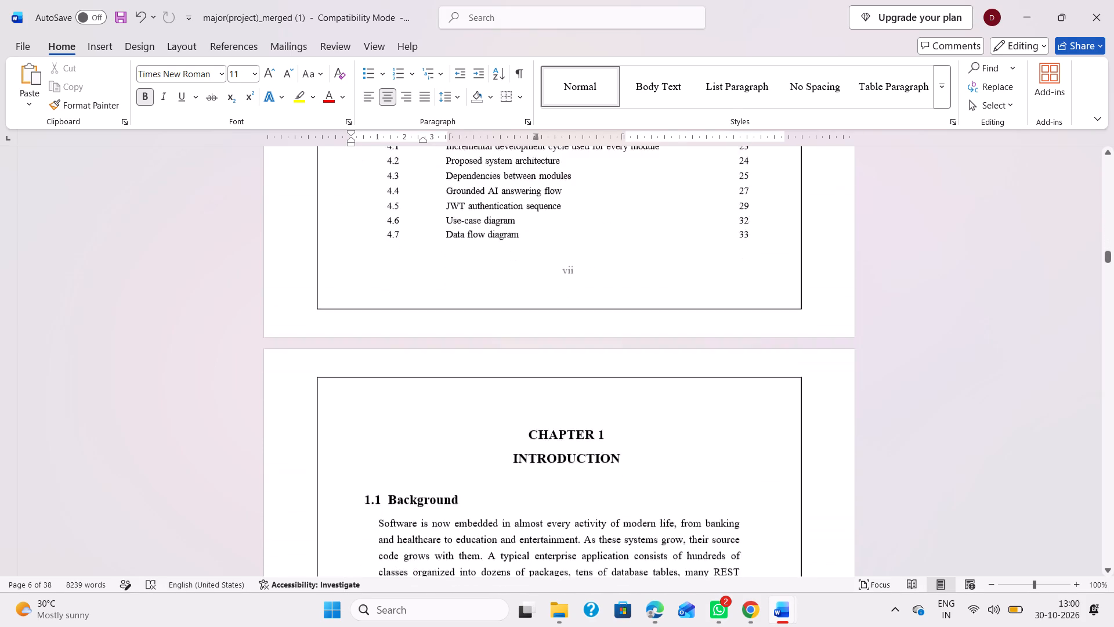
{"action": "scroll", "coordinate": [534, 491], "scroll_direction": "up", "scroll_amount": 4}
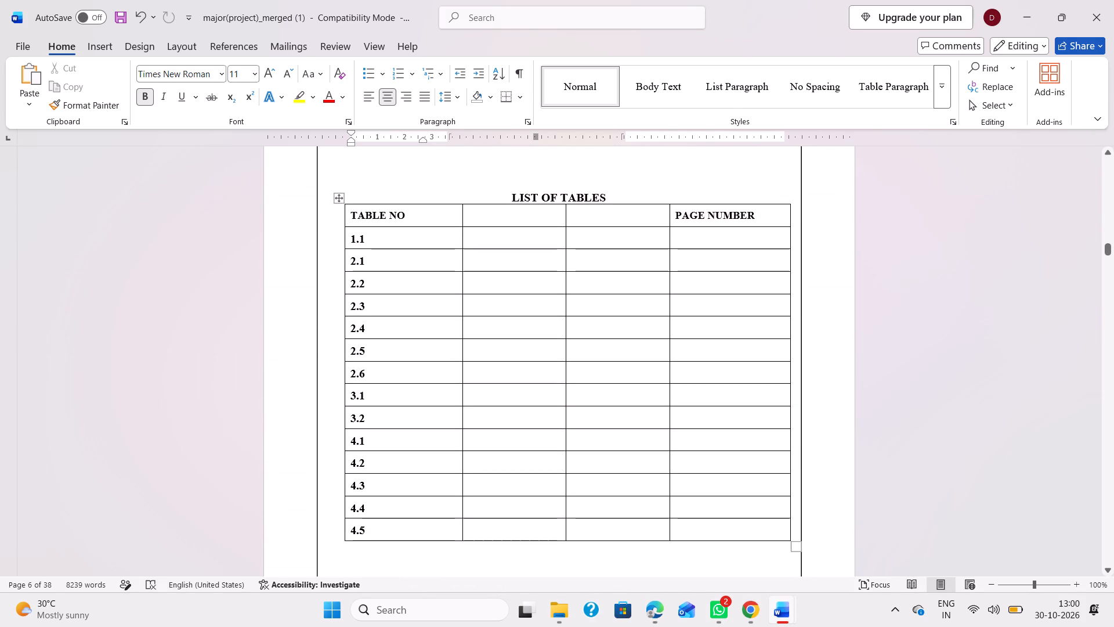
Copy the Table 1.1 caption title "Target users and their needs" into the empty cell beside 1.1 in the List of Tables grid.
{"action": "left_click", "coordinate": [497, 239]}
{"action": "scroll", "coordinate": [497, 239], "scroll_direction": "down", "scroll_amount": 5}
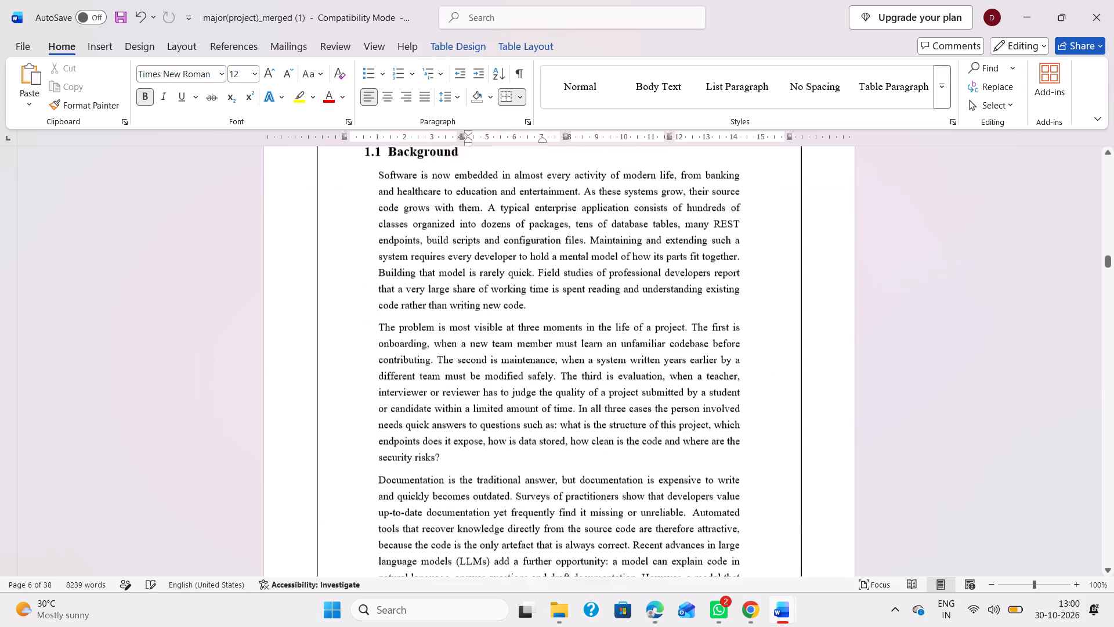
{"action": "scroll", "coordinate": [497, 239], "scroll_direction": "down", "scroll_amount": 5}
{"action": "scroll", "coordinate": [499, 329], "scroll_direction": "down", "scroll_amount": 2}
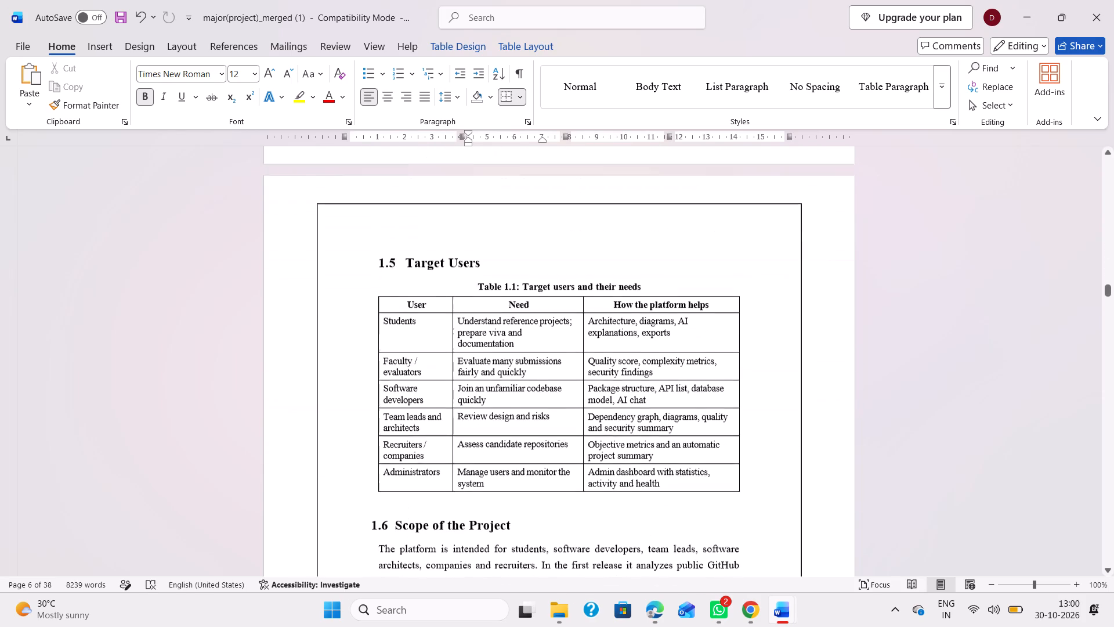
{"action": "left_click_drag", "start_coordinate": [650, 273], "coordinate": [500, 297]}
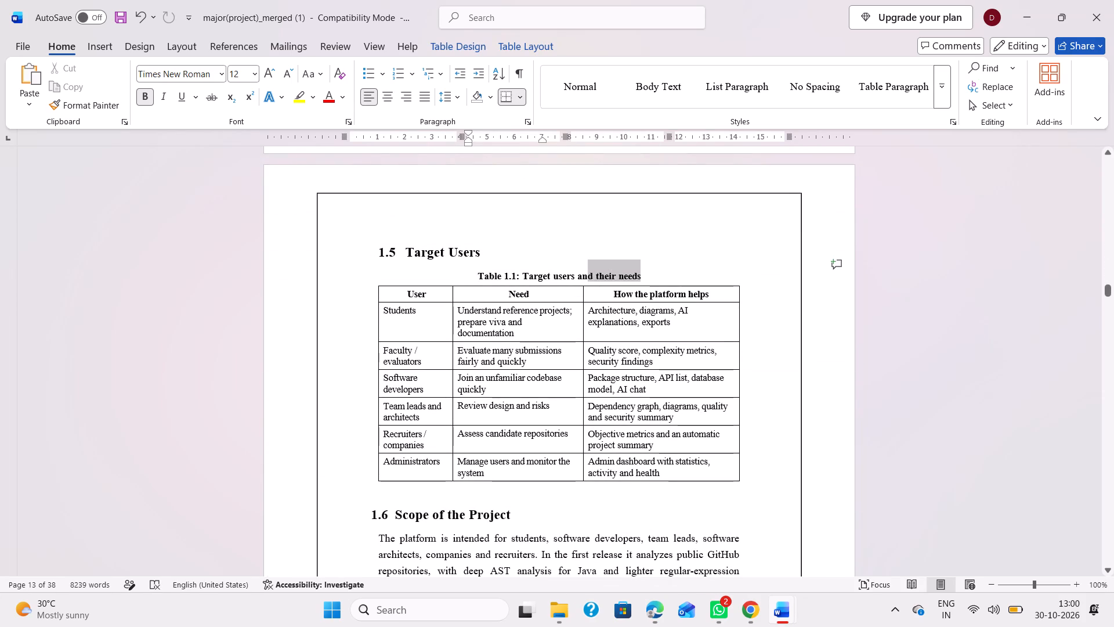
{"action": "left_click_drag", "start_coordinate": [500, 297], "coordinate": [525, 277]}
{"action": "key", "text": "ctrl+c"}
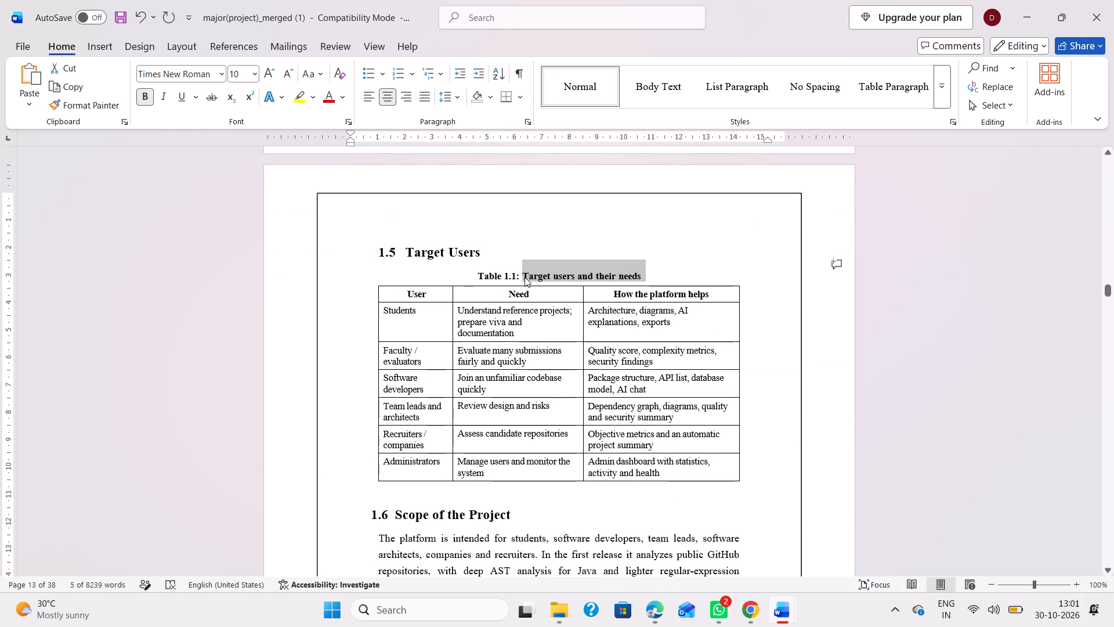
{"action": "scroll", "coordinate": [525, 277], "scroll_direction": "up", "scroll_amount": 10}
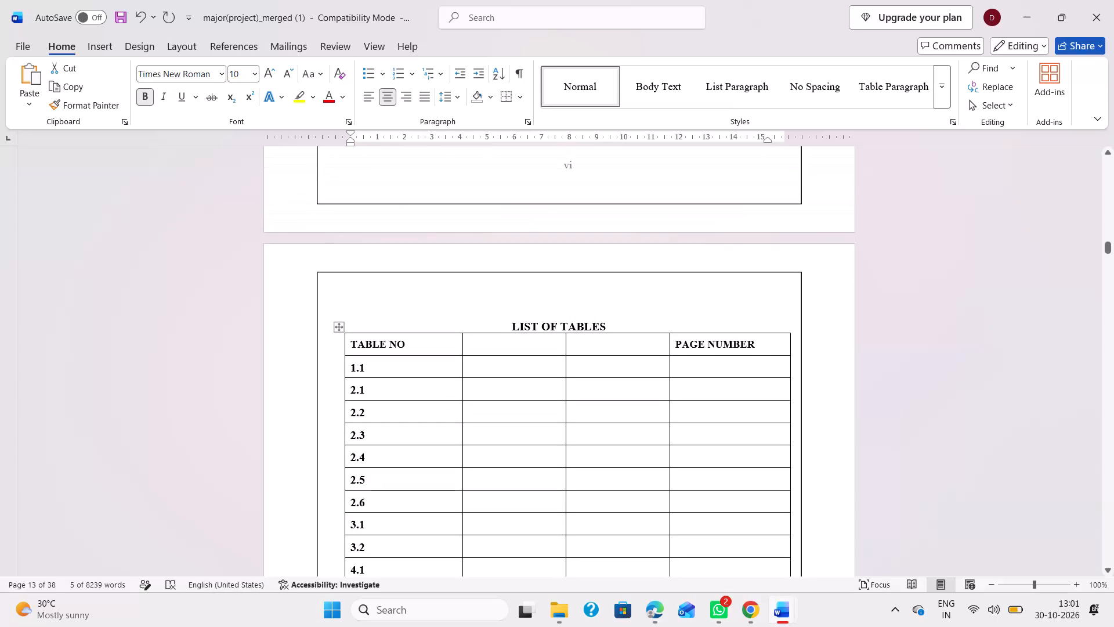
{"action": "left_click", "coordinate": [502, 370]}
{"action": "key", "text": "ctrl+v"}
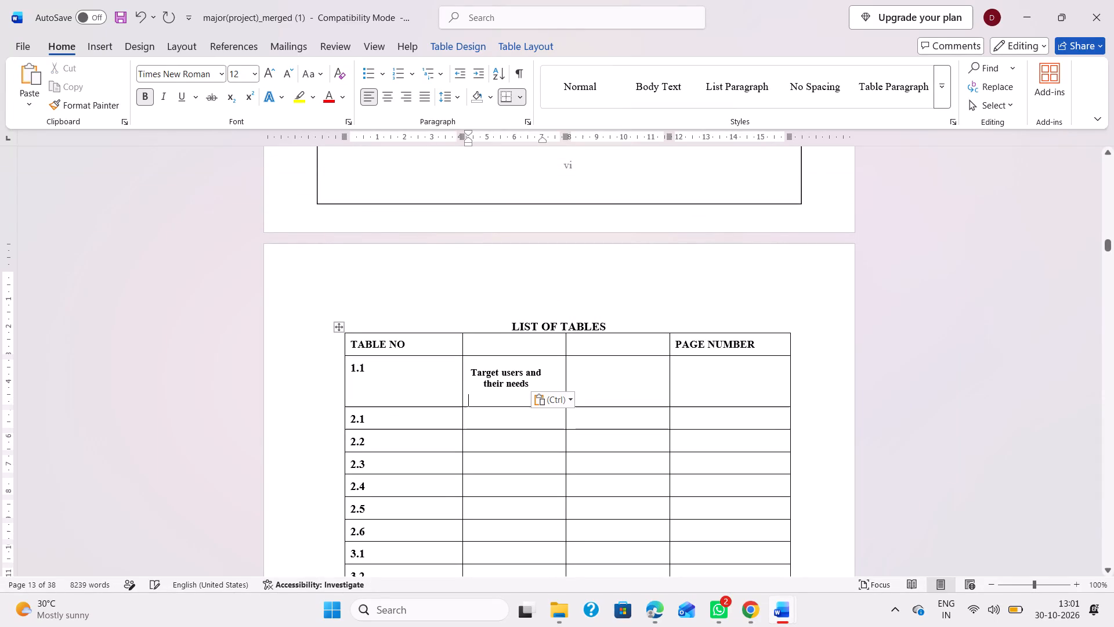
Widen only row 1.1's title cell in the List of Tables grid until it nearly reaches the PAGE NUMBER column.
{"action": "left_click", "coordinate": [567, 363]}
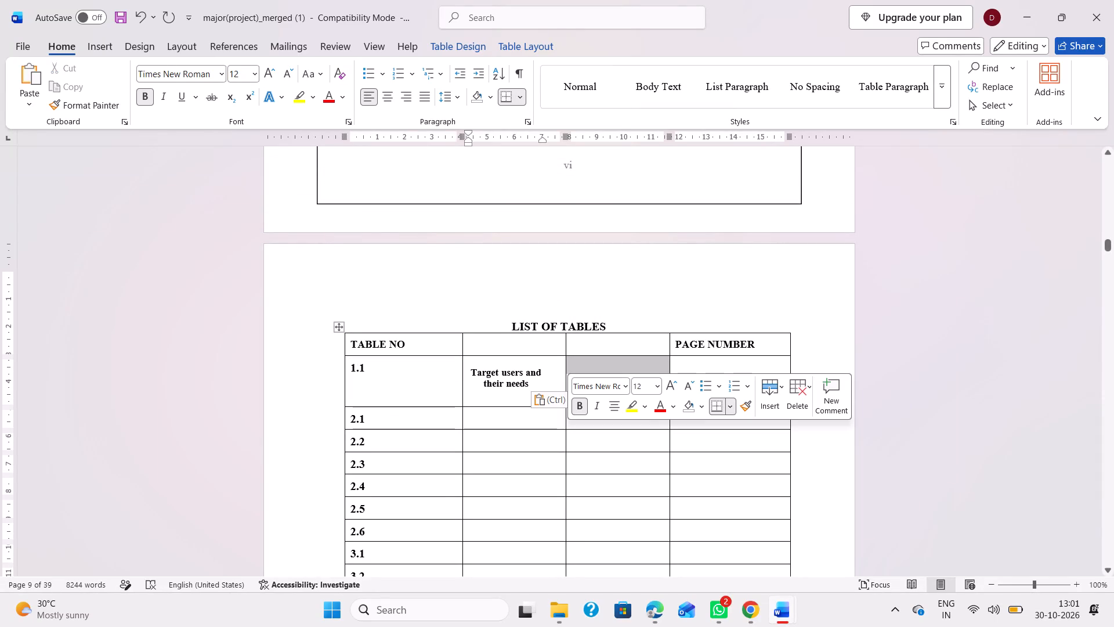
{"action": "left_click_drag", "start_coordinate": [566, 364], "coordinate": [605, 363]}
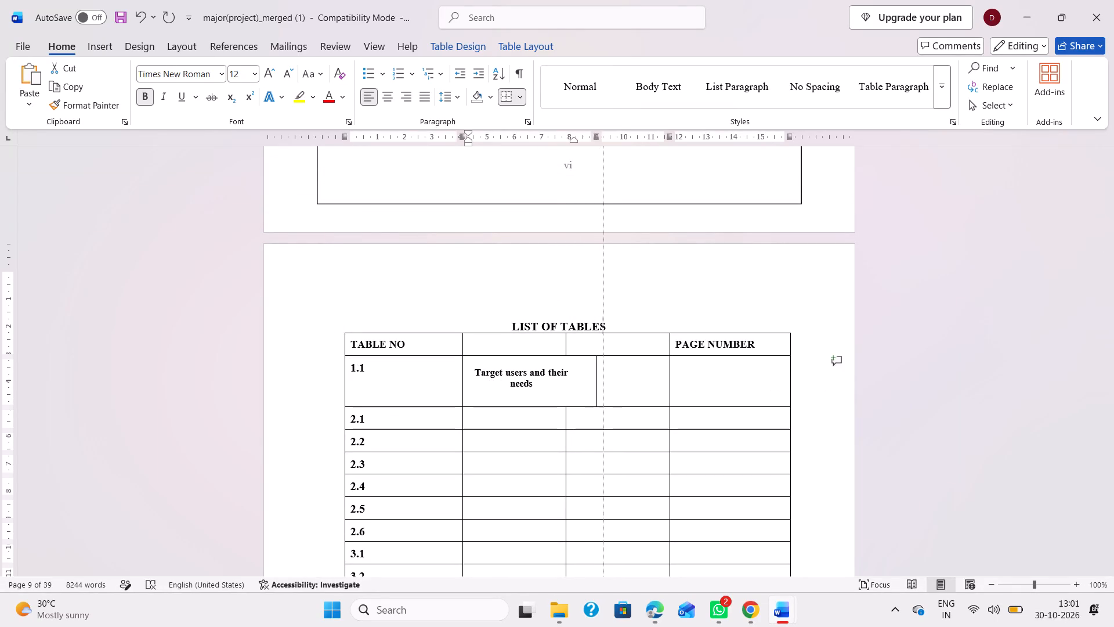
{"action": "left_click_drag", "start_coordinate": [605, 363], "coordinate": [664, 361]}
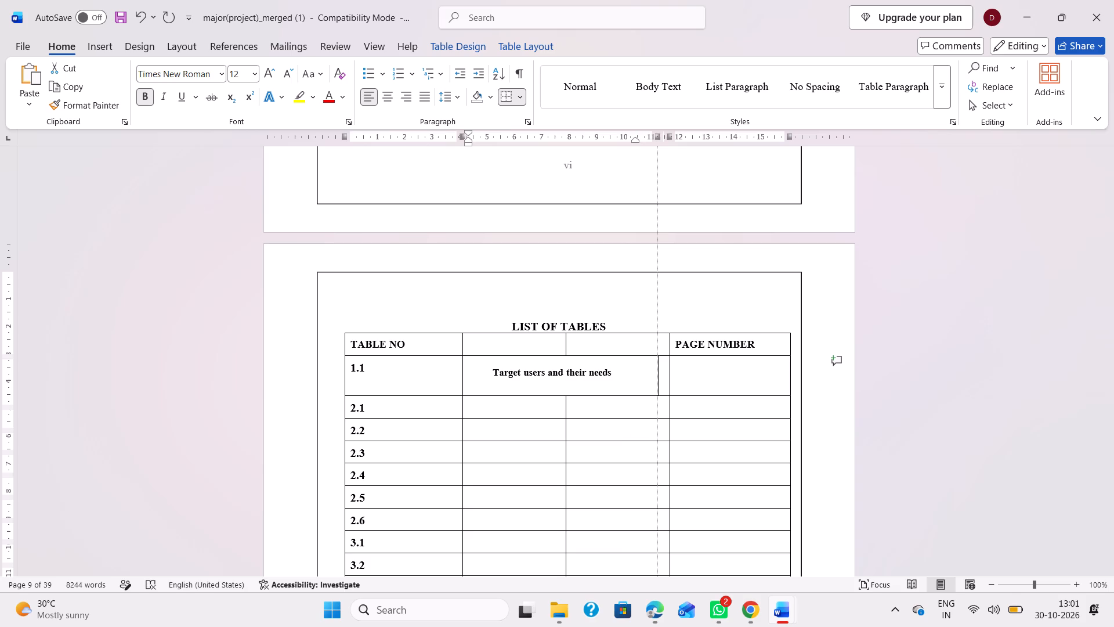
Widen the title column in the List of Tables grid's other rows, aligning its edge with row 1.1's widened title cell.
{"action": "left_click_drag", "start_coordinate": [664, 361], "coordinate": [667, 361]}
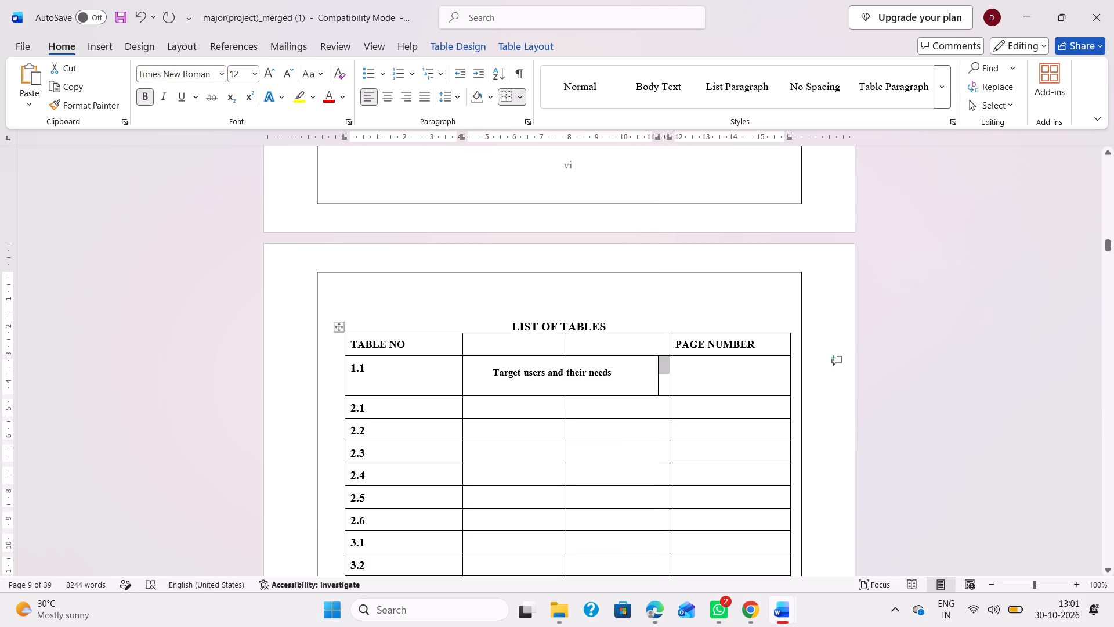
{"action": "left_click", "coordinate": [497, 410]}
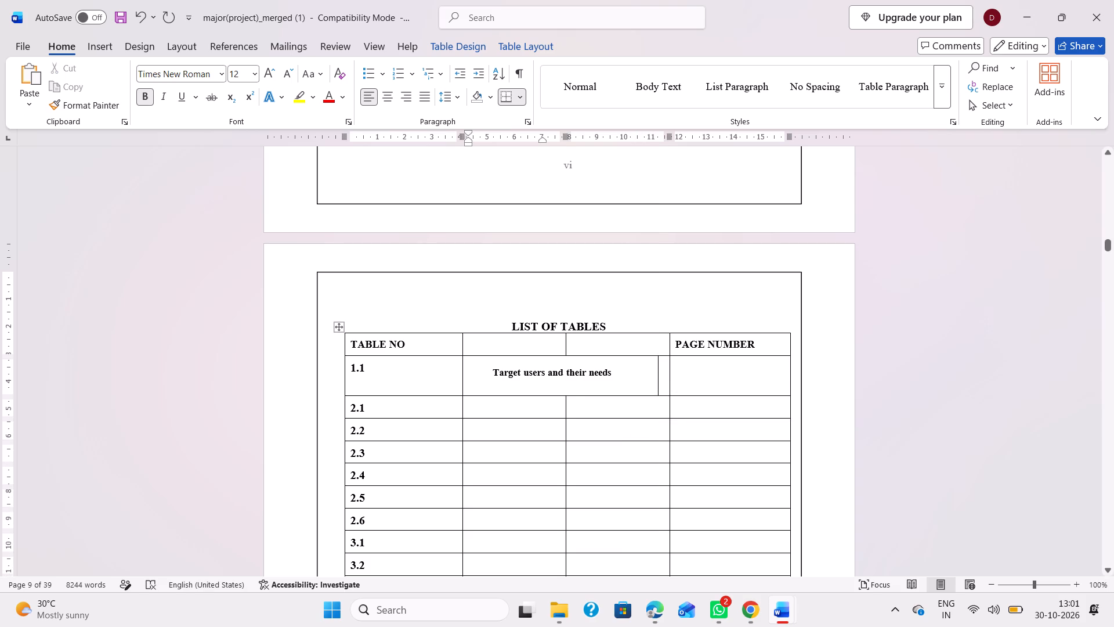
{"action": "left_click_drag", "start_coordinate": [565, 344], "coordinate": [571, 344]}
{"action": "left_click_drag", "start_coordinate": [571, 344], "coordinate": [659, 348]}
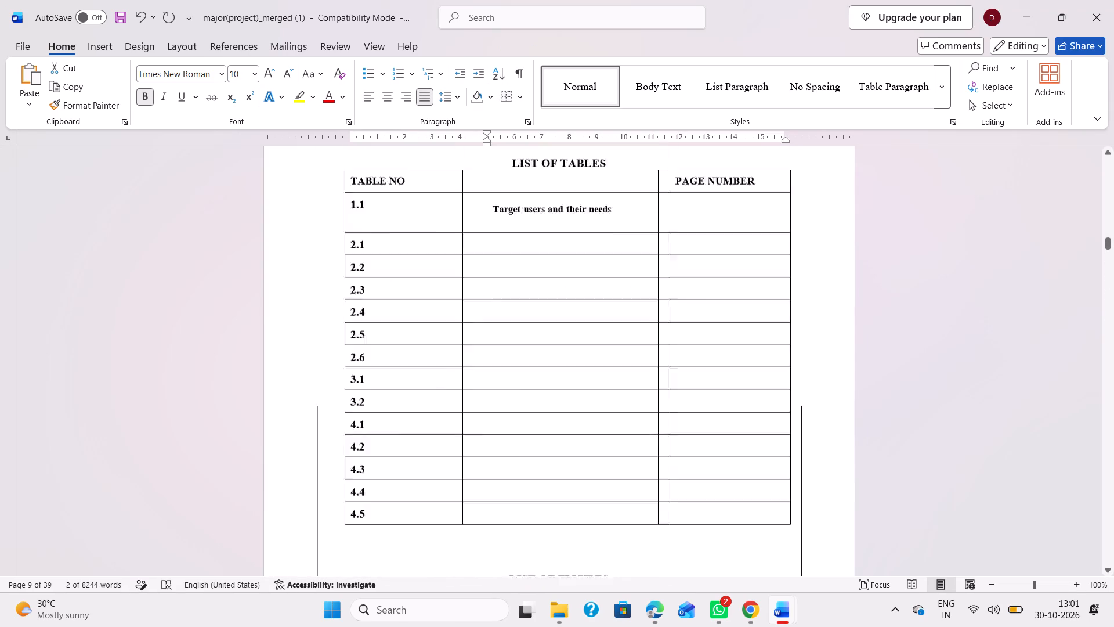
{"action": "scroll", "coordinate": [536, 372], "scroll_direction": "down", "scroll_amount": 2}
{"action": "left_click", "coordinate": [529, 326]}
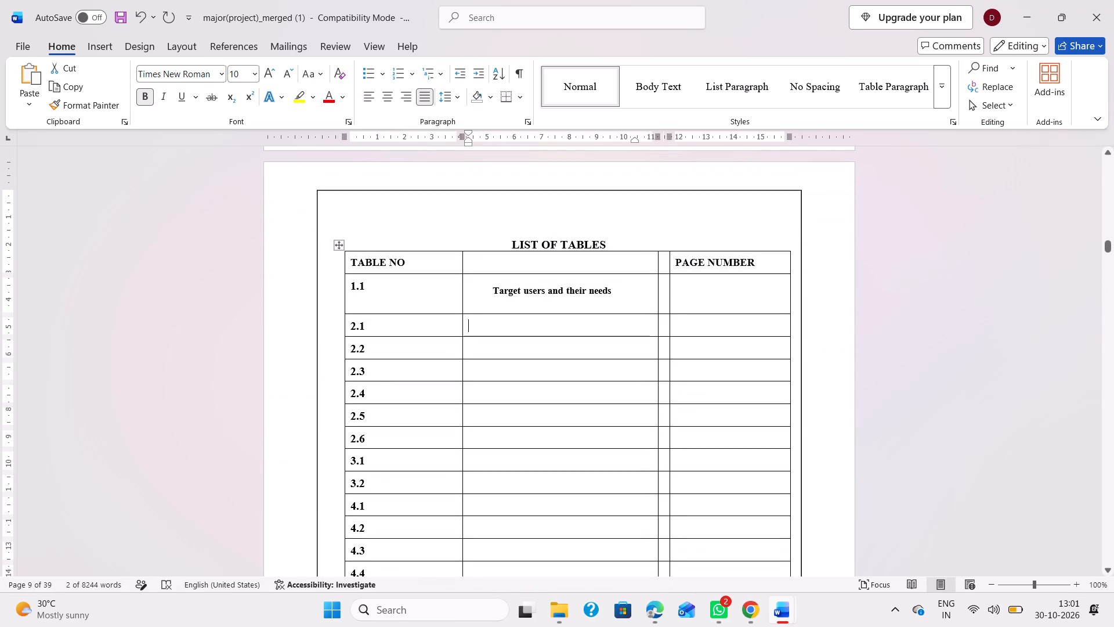
{"action": "key", "text": "ctrl+v"}
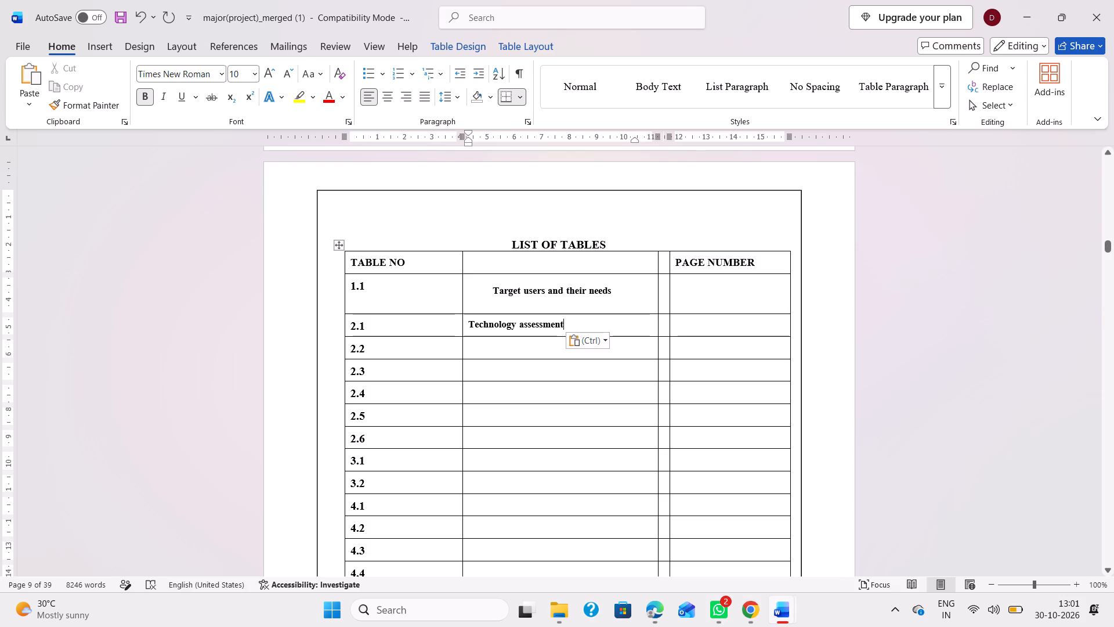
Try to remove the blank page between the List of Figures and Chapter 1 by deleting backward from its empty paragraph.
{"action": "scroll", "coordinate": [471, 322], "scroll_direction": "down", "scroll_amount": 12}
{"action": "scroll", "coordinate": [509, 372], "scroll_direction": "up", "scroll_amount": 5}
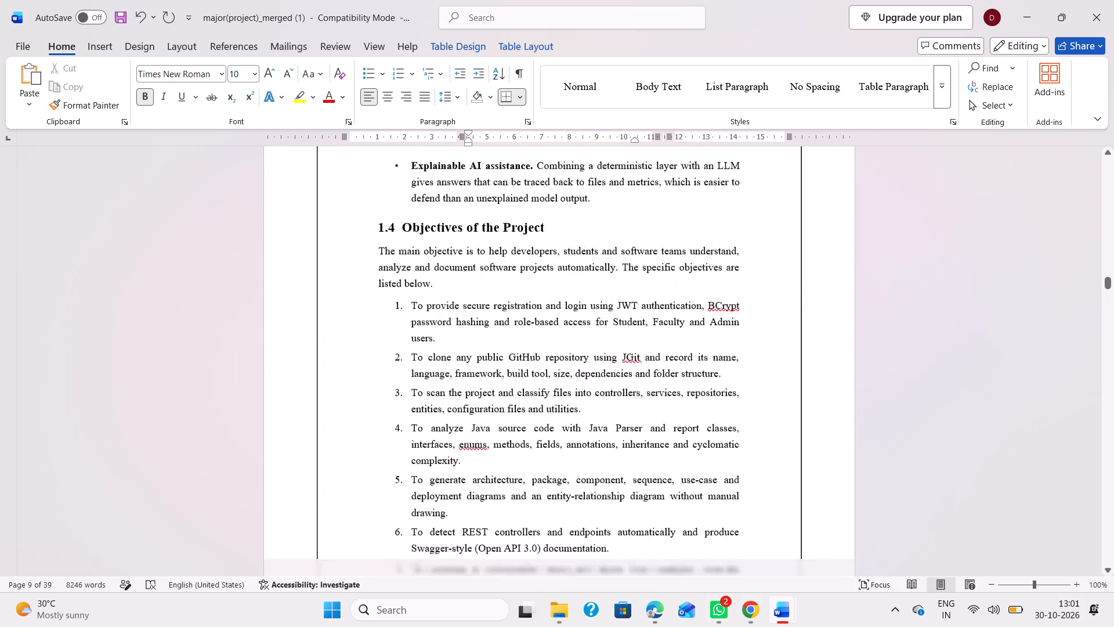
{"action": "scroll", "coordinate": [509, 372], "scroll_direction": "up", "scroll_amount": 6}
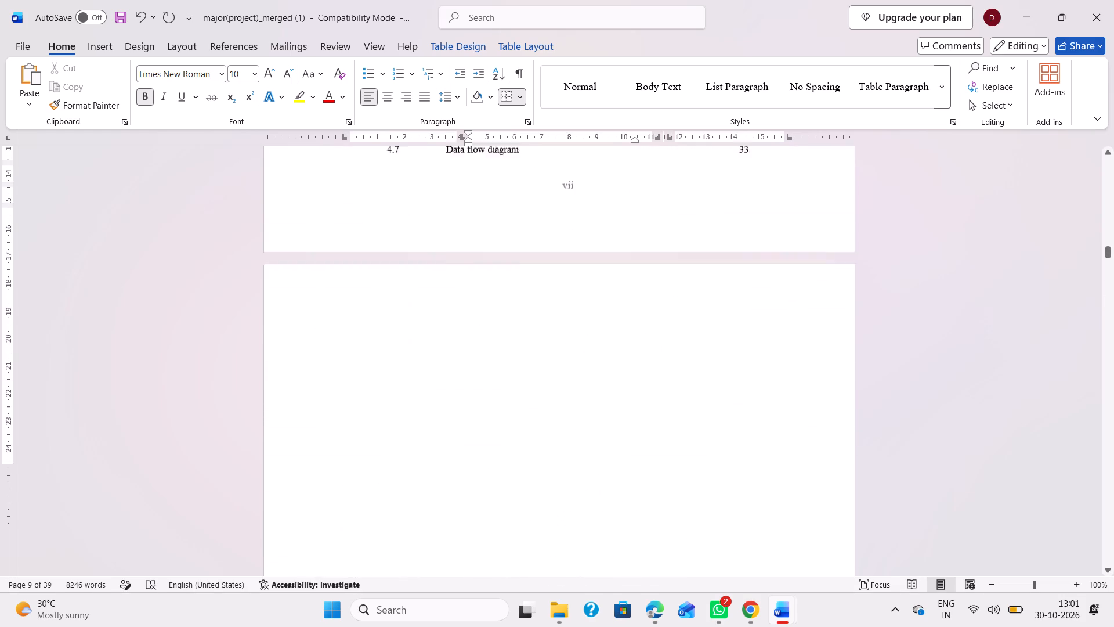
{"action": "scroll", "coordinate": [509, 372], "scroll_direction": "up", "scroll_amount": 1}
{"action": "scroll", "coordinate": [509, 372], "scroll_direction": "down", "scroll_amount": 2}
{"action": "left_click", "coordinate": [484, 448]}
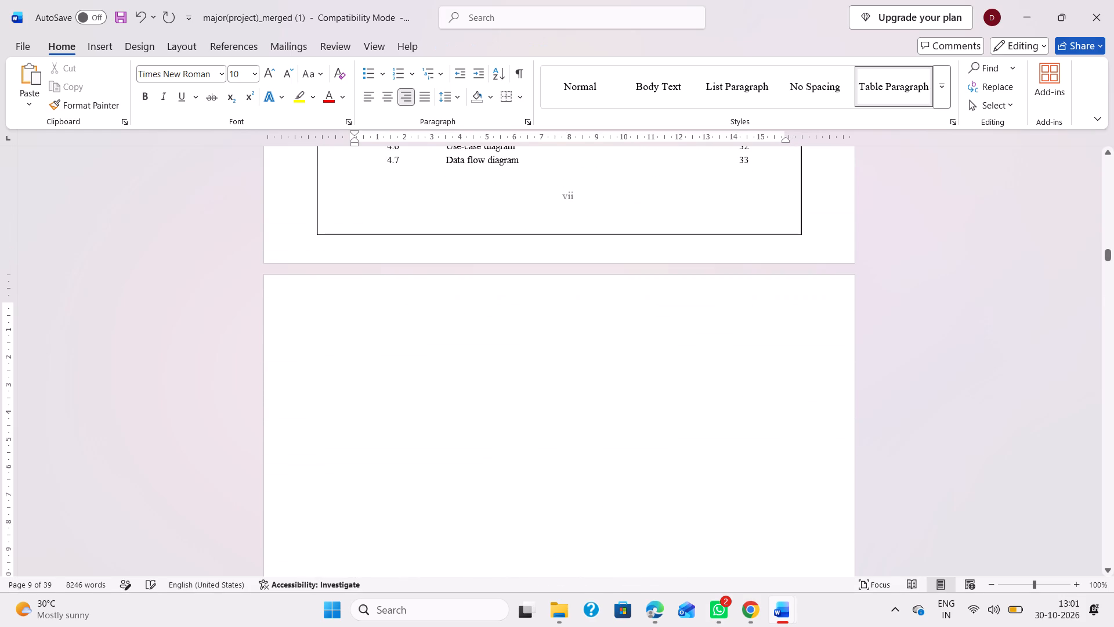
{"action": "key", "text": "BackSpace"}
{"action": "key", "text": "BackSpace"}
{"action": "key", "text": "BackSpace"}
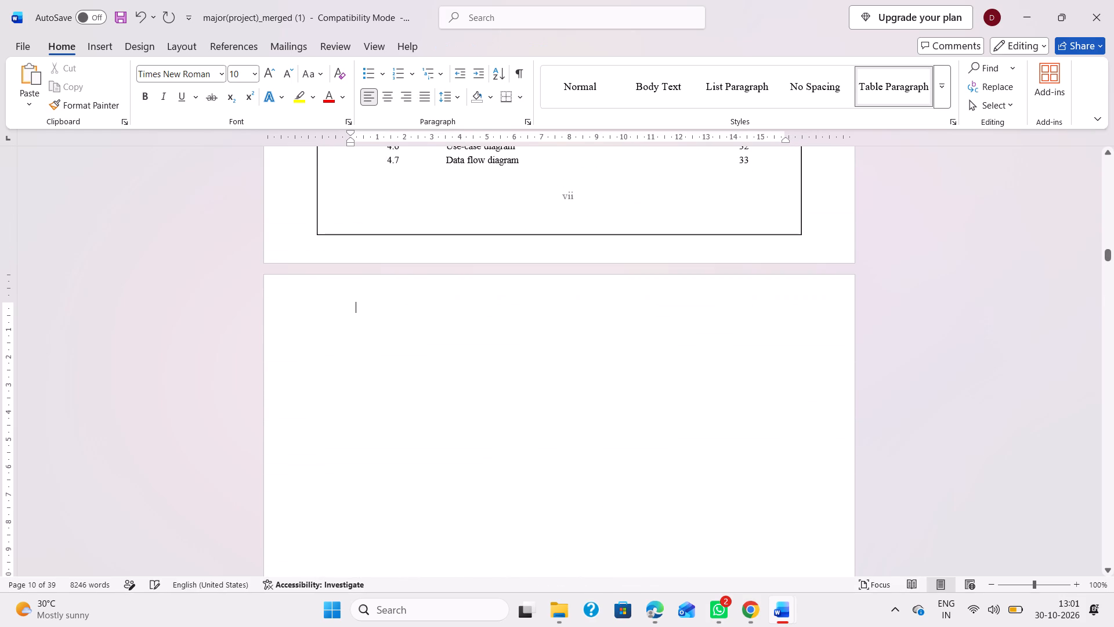
Move the List of Figures table slightly upward, closer to its LIST OF FIGURES heading.
{"action": "scroll", "coordinate": [484, 448], "scroll_direction": "up", "scroll_amount": 1}
{"action": "scroll", "coordinate": [646, 390], "scroll_direction": "up", "scroll_amount": 3}
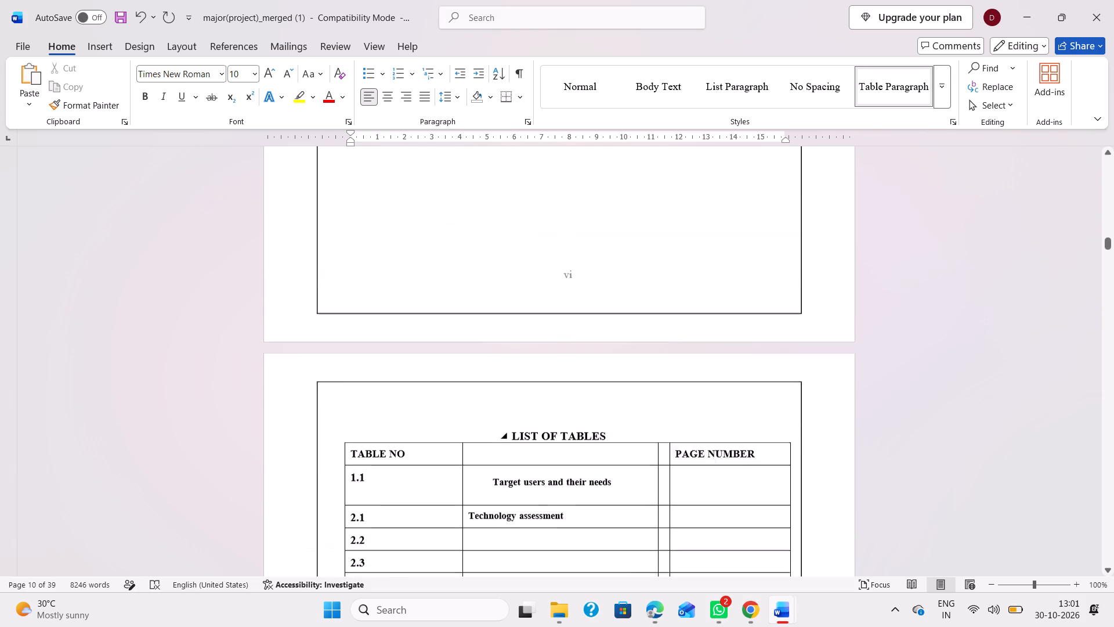
{"action": "scroll", "coordinate": [576, 417], "scroll_direction": "down", "scroll_amount": 7}
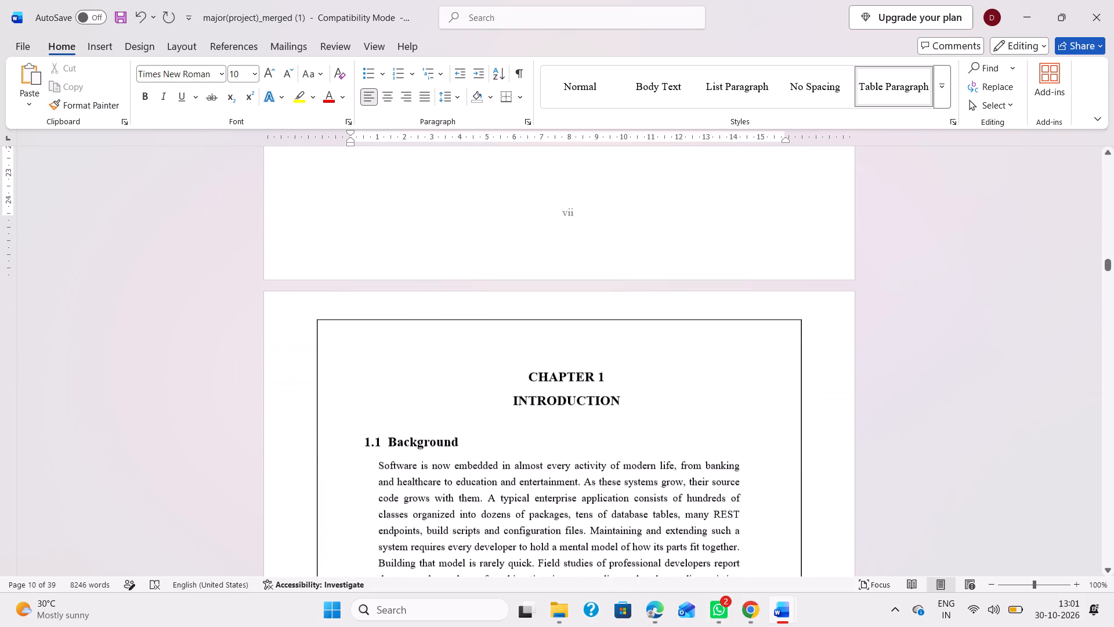
{"action": "scroll", "coordinate": [576, 417], "scroll_direction": "up", "scroll_amount": 5}
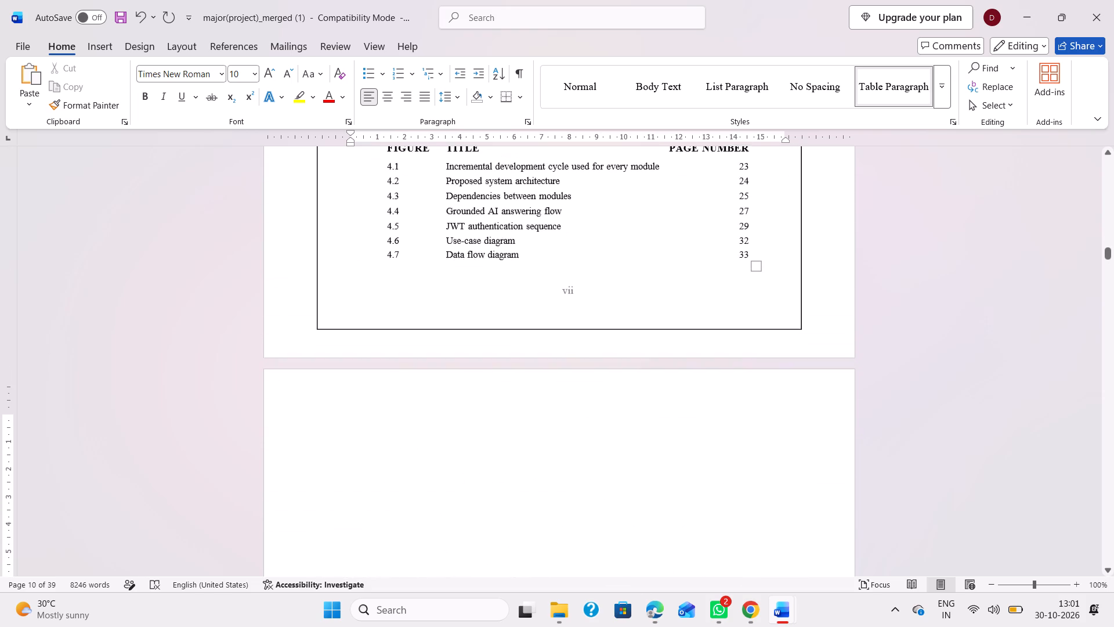
{"action": "left_click", "coordinate": [516, 234]}
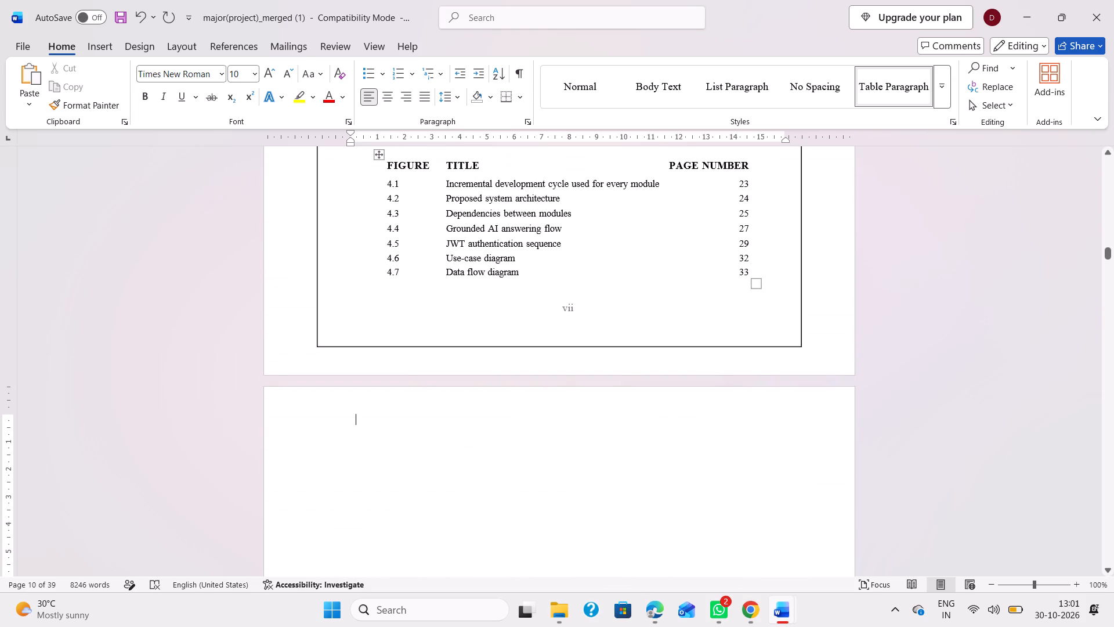
{"action": "scroll", "coordinate": [472, 214], "scroll_direction": "up", "scroll_amount": 1}
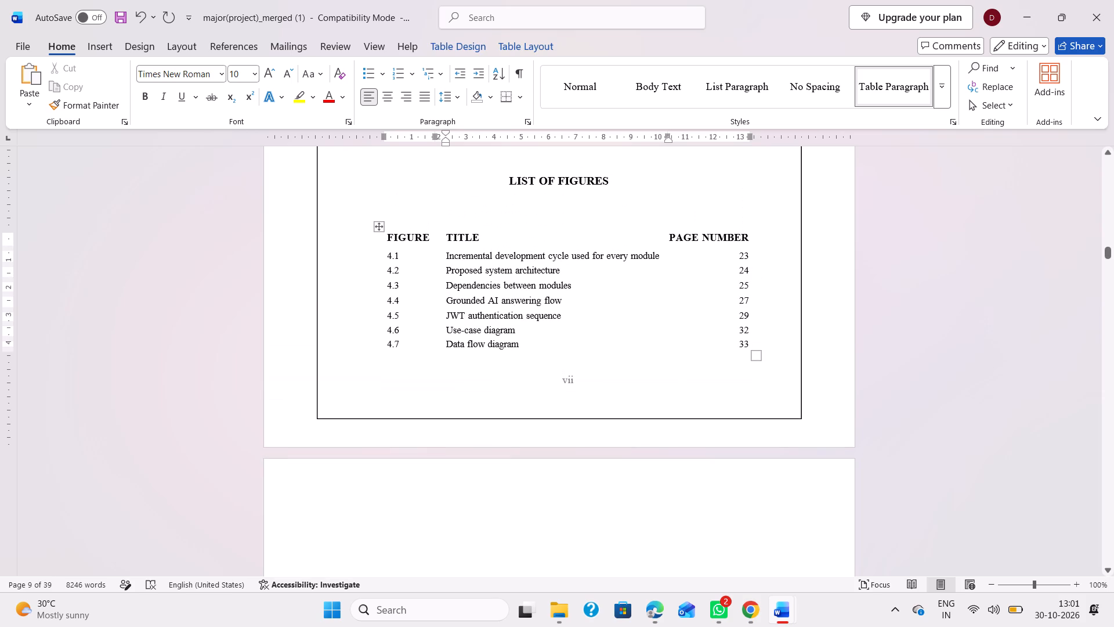
{"action": "left_click_drag", "start_coordinate": [379, 225], "coordinate": [374, 200]}
{"action": "scroll", "coordinate": [493, 257], "scroll_direction": "up", "scroll_amount": 1}
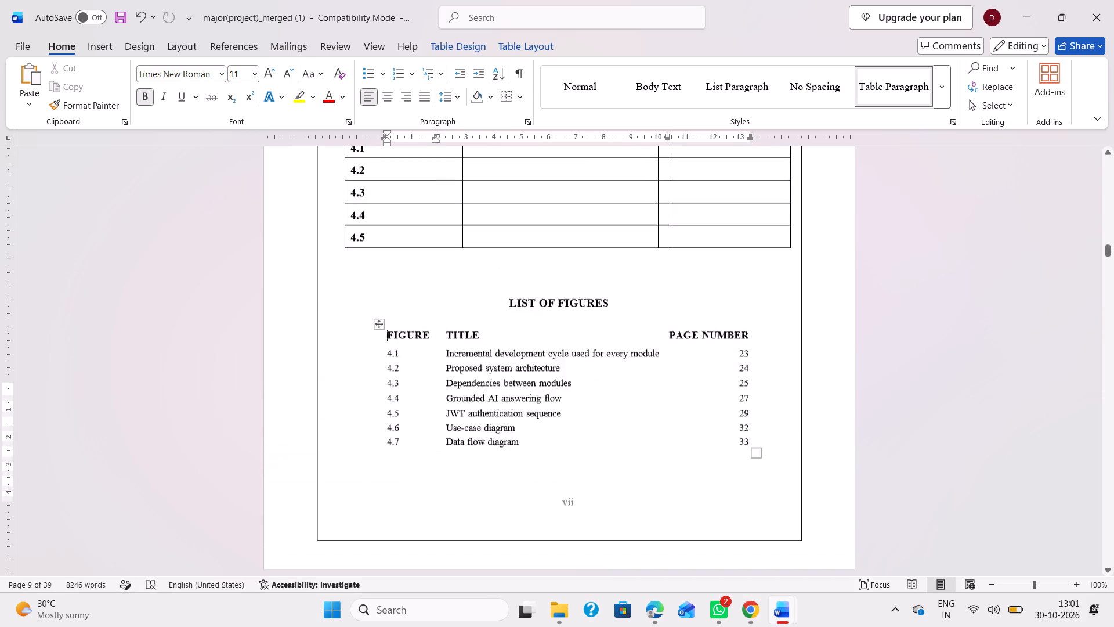
{"action": "scroll", "coordinate": [492, 345], "scroll_direction": "up", "scroll_amount": 1}
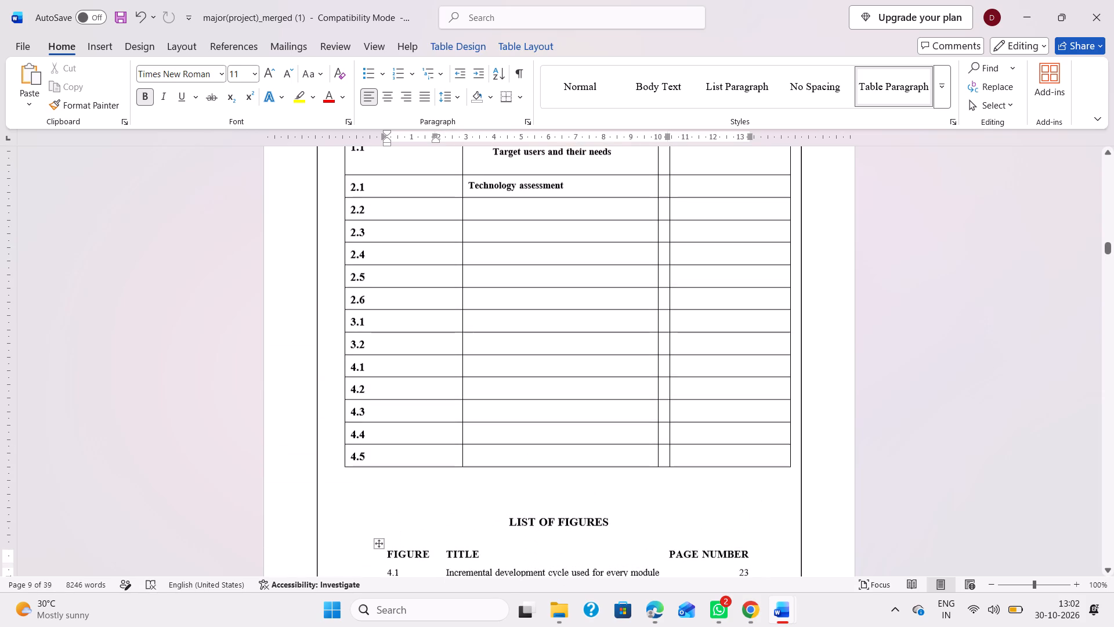
Delete the blank page between the List of Figures and Chapter 1.
{"action": "scroll", "coordinate": [500, 372], "scroll_direction": "down", "scroll_amount": 4}
{"action": "left_click", "coordinate": [478, 286]}
{"action": "scroll", "coordinate": [478, 286], "scroll_direction": "up", "scroll_amount": 1}
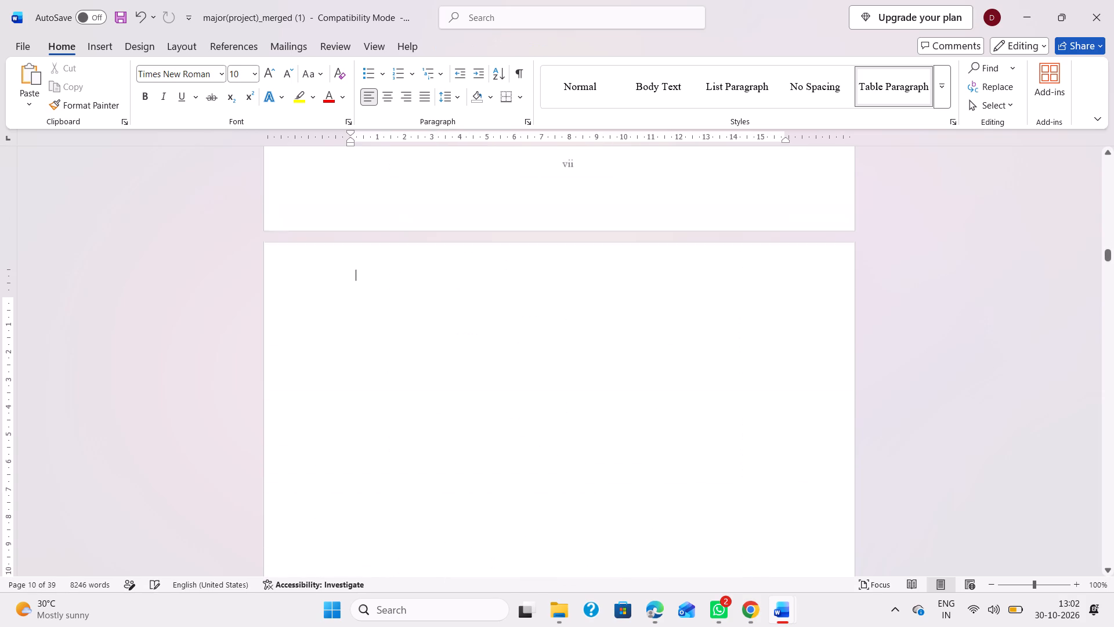
{"action": "key", "text": "Delete"}
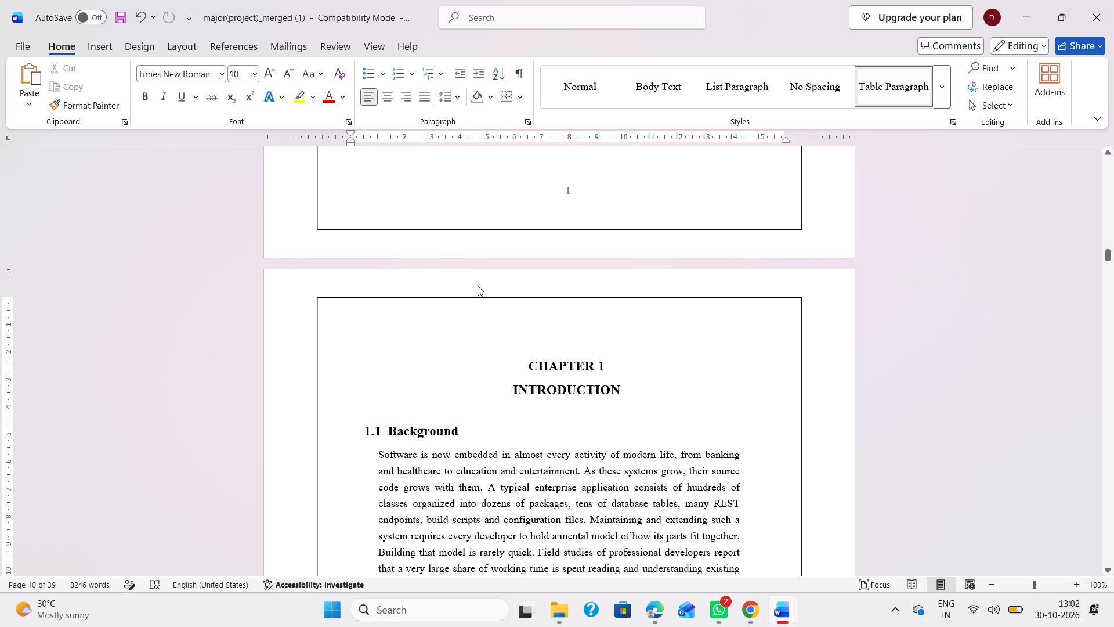
Examine the page layout and numbering from the List of Tables through the List of Figures and into Chapter 1.
{"action": "scroll", "coordinate": [478, 286], "scroll_direction": "up", "scroll_amount": 1}
{"action": "scroll", "coordinate": [478, 286], "scroll_direction": "down", "scroll_amount": 1}
{"action": "scroll", "coordinate": [478, 286], "scroll_direction": "up", "scroll_amount": 1}
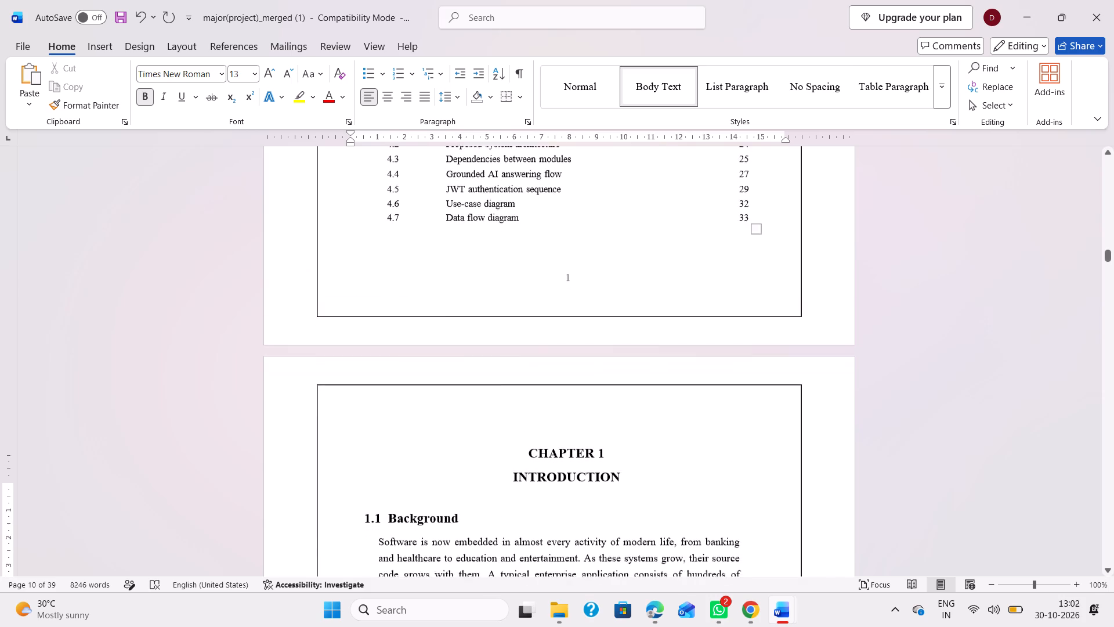
{"action": "scroll", "coordinate": [478, 286], "scroll_direction": "up", "scroll_amount": 3}
{"action": "scroll", "coordinate": [478, 286], "scroll_direction": "down", "scroll_amount": 3}
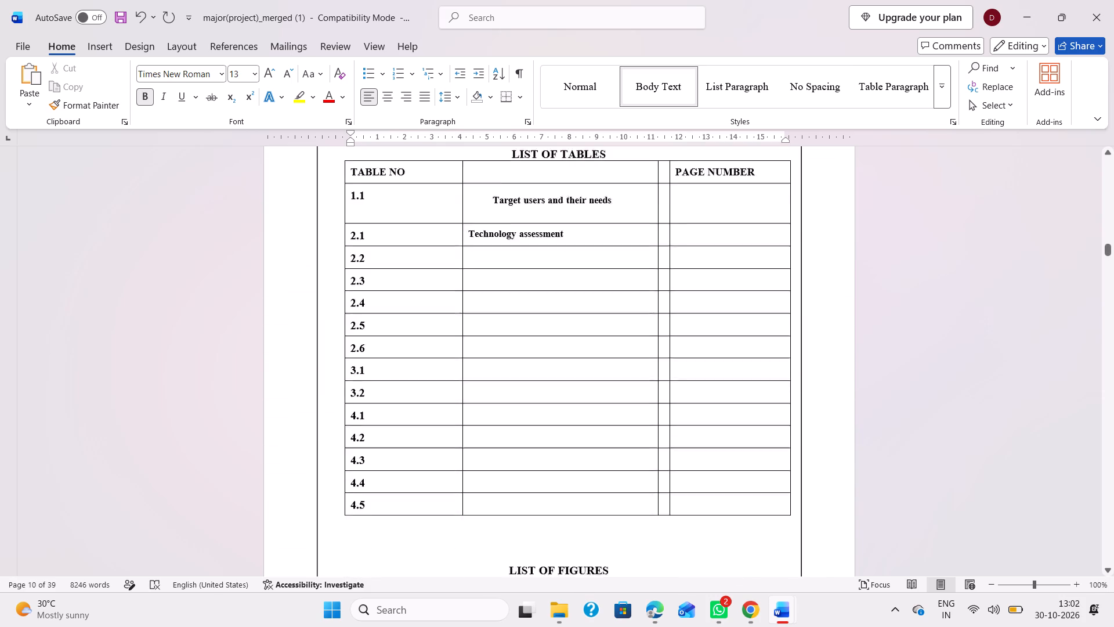
{"action": "scroll", "coordinate": [478, 286], "scroll_direction": "down", "scroll_amount": 2}
{"action": "scroll", "coordinate": [574, 336], "scroll_direction": "down", "scroll_amount": 3}
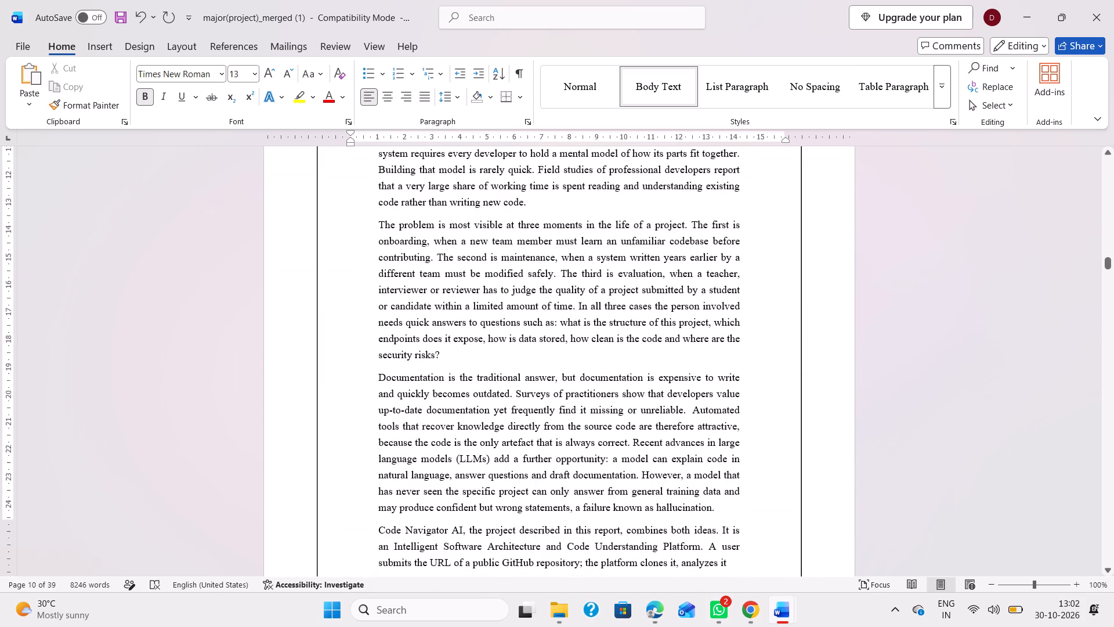
{"action": "scroll", "coordinate": [574, 336], "scroll_direction": "down", "scroll_amount": 1}
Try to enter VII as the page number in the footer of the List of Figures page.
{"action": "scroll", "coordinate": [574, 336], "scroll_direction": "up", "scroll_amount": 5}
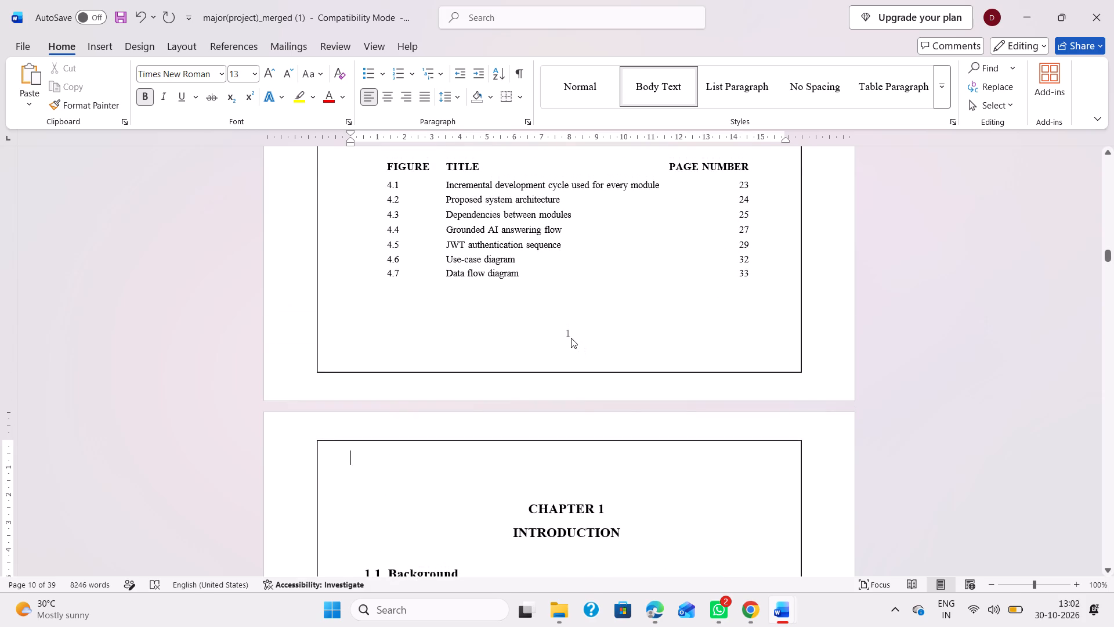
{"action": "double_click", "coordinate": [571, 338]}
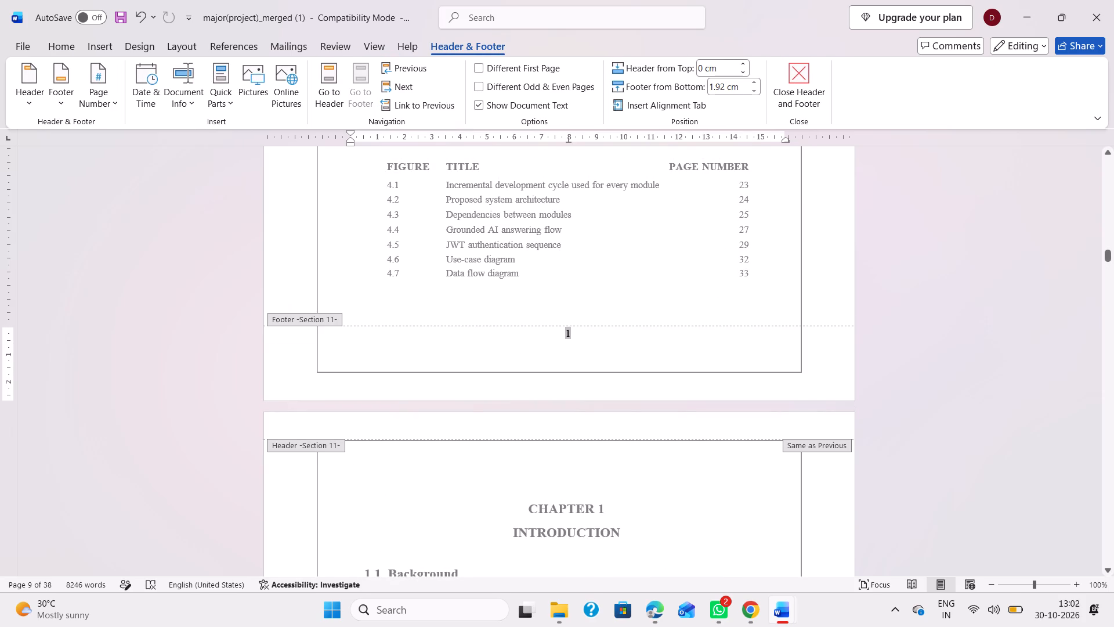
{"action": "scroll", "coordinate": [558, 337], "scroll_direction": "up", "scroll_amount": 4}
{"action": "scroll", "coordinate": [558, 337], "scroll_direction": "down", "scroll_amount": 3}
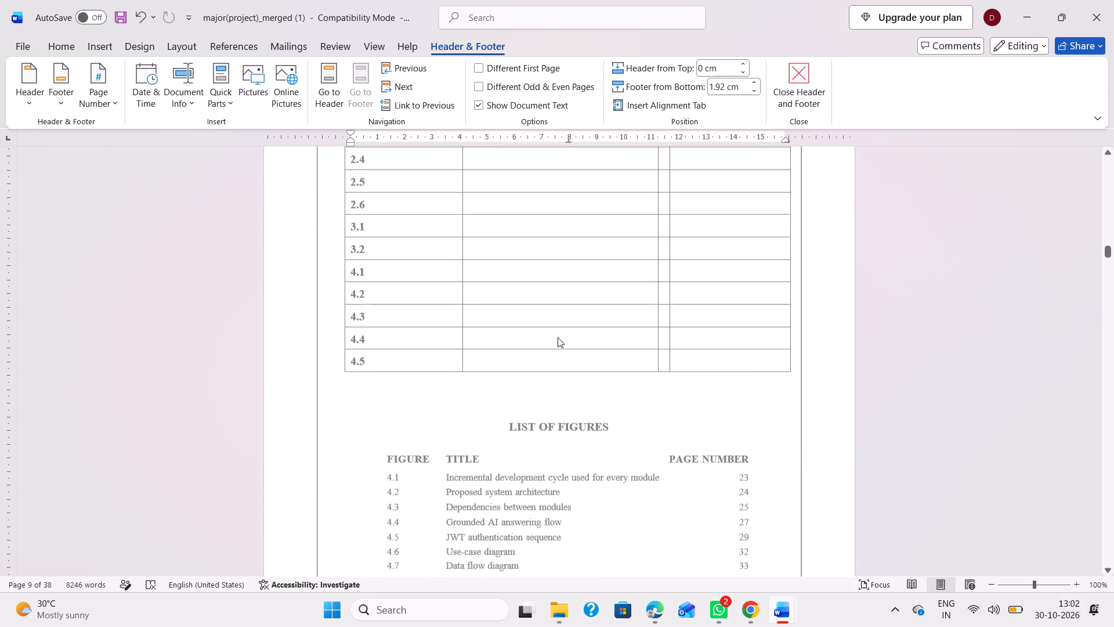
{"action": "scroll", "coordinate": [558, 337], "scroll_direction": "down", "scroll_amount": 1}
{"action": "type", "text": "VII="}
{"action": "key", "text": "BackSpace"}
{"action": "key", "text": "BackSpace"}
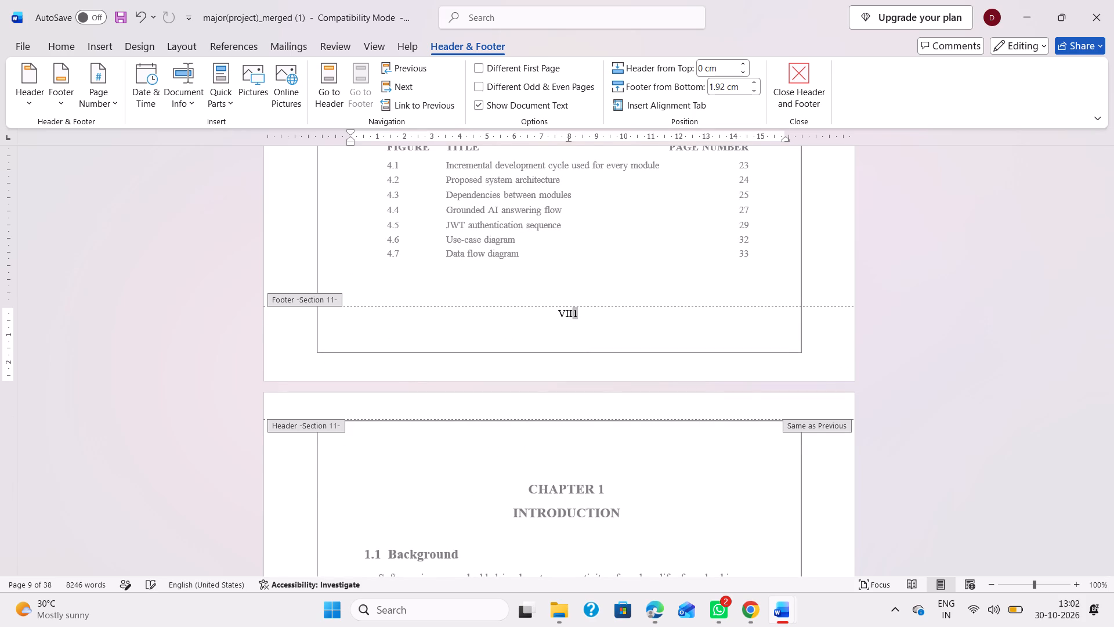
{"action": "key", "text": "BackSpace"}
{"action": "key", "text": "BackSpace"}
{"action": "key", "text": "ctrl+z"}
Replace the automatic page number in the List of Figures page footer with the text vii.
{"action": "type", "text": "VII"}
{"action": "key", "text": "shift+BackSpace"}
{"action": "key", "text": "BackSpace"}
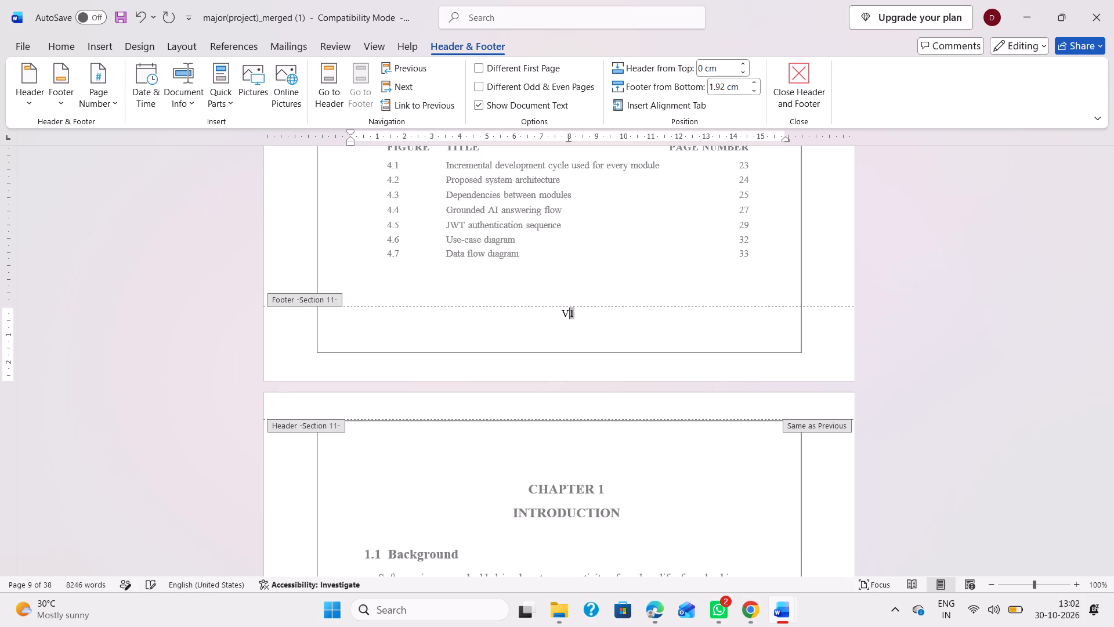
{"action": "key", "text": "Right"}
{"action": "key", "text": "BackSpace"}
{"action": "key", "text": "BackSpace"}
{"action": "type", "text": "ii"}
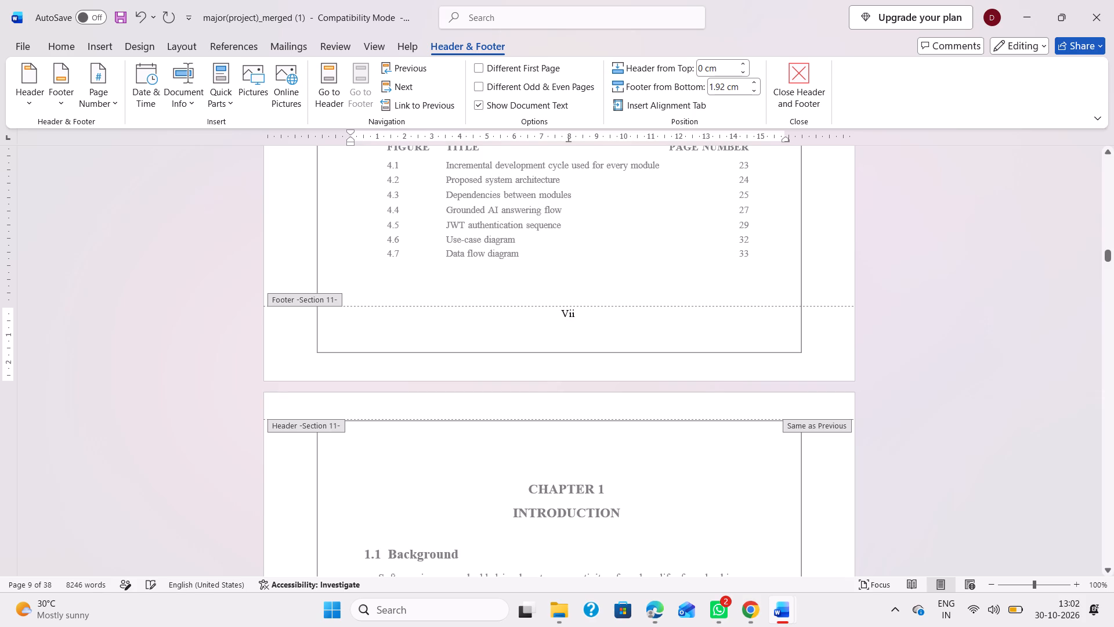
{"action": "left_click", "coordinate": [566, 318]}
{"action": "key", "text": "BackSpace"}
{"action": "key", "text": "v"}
Examine the footer page numbers from the contents pages through the List of Figures and the first pages of Chapter 1.
{"action": "scroll", "coordinate": [609, 377], "scroll_direction": "down", "scroll_amount": 4}
{"action": "left_click", "coordinate": [574, 513]}
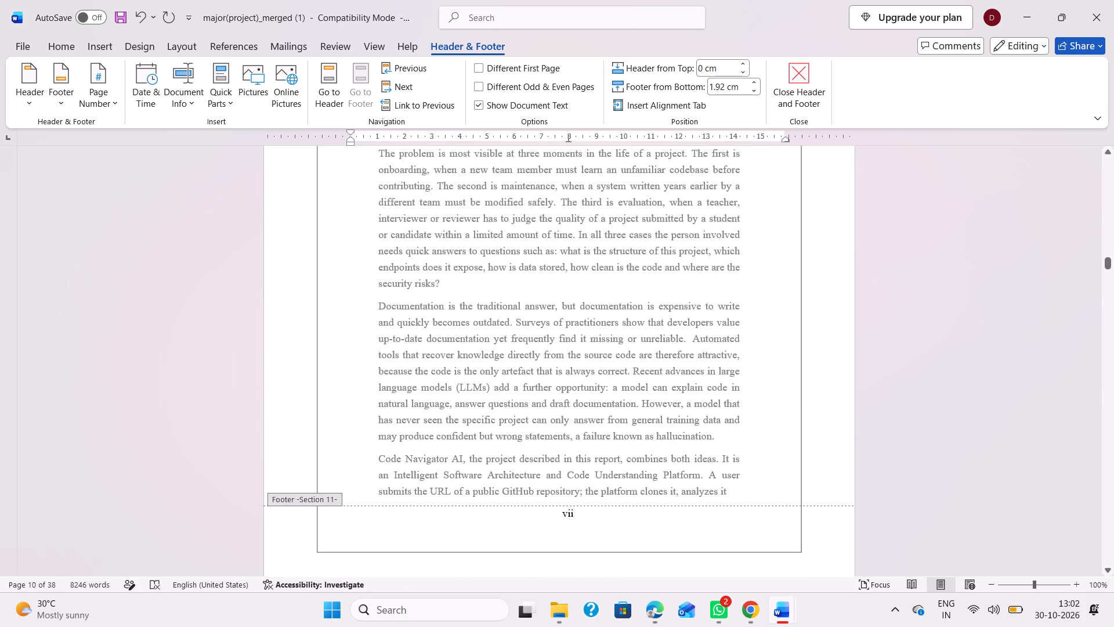
{"action": "left_click", "coordinate": [551, 518]}
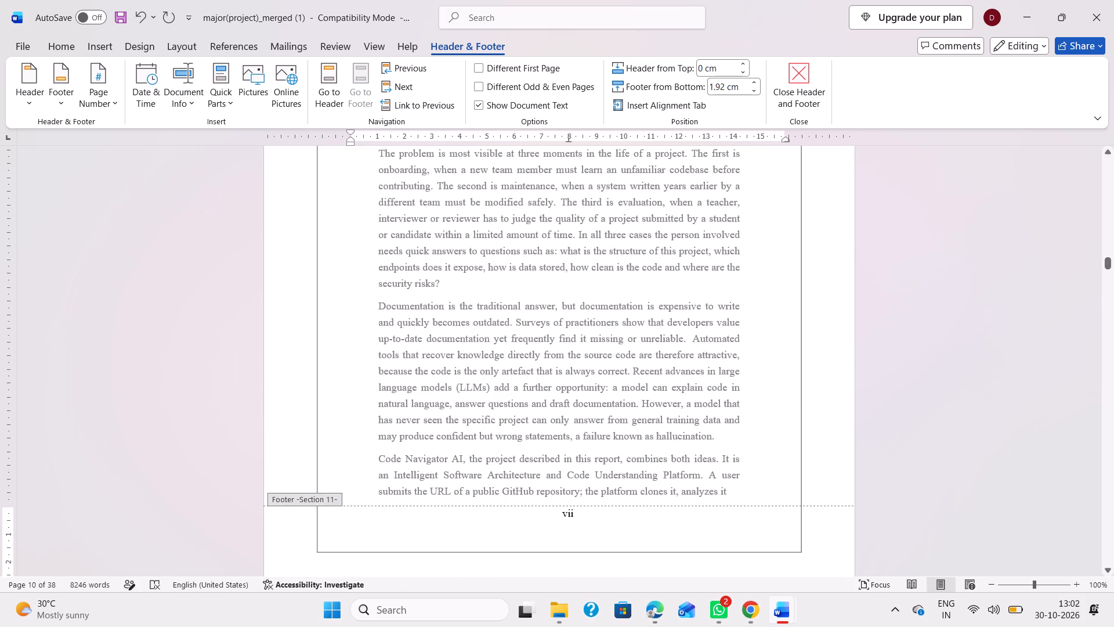
{"action": "left_click", "coordinate": [403, 520]}
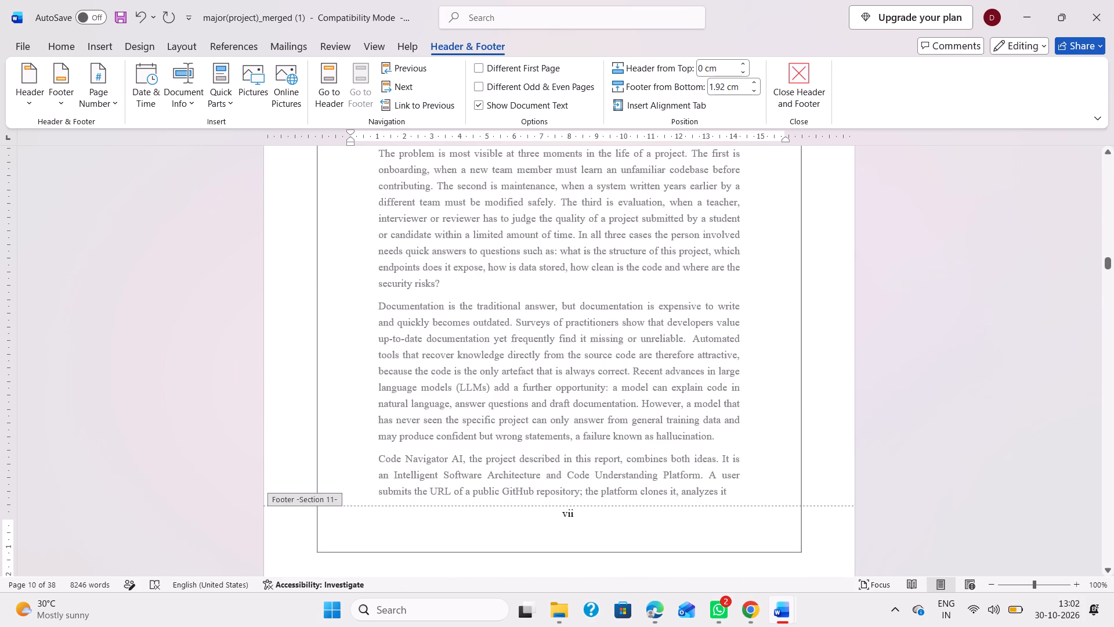
{"action": "left_click", "coordinate": [404, 514]}
{"action": "scroll", "coordinate": [476, 521], "scroll_direction": "down", "scroll_amount": 5}
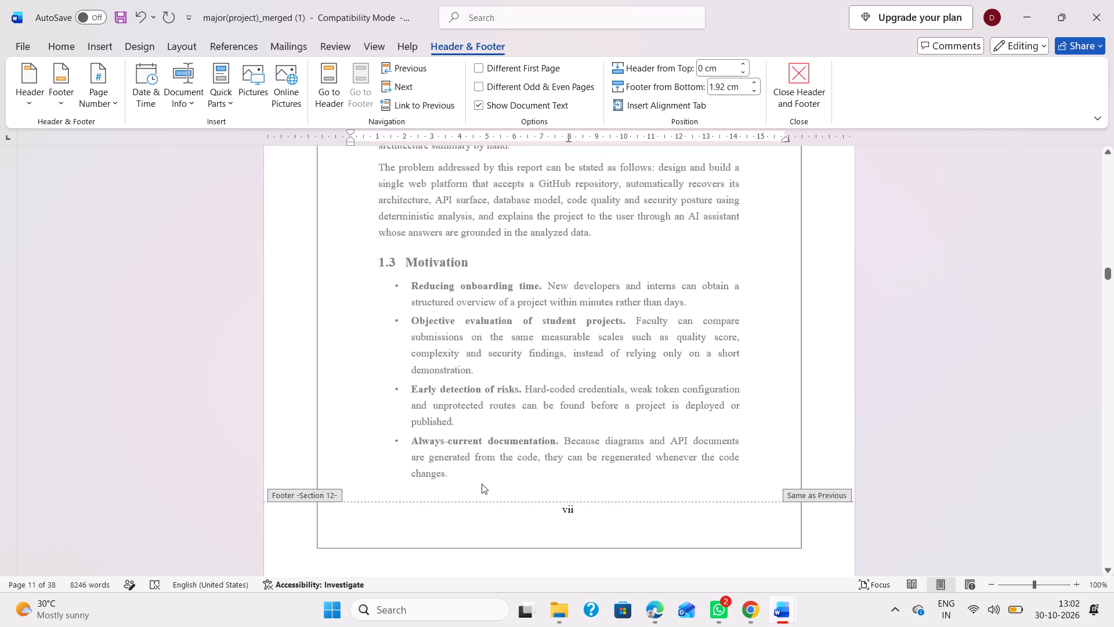
{"action": "scroll", "coordinate": [482, 484], "scroll_direction": "up", "scroll_amount": 6}
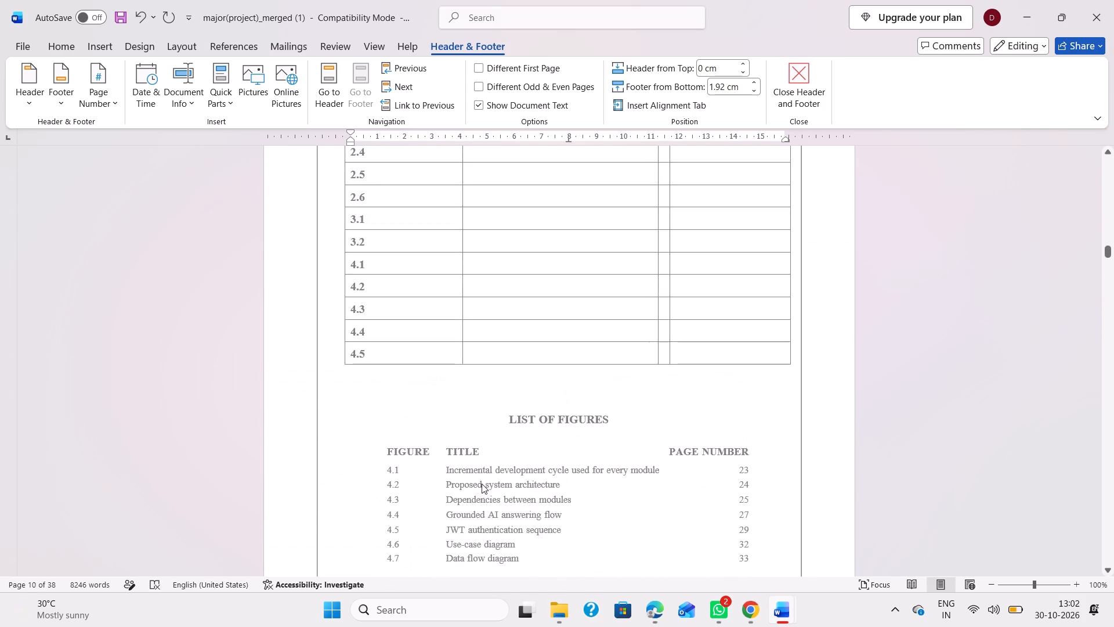
{"action": "scroll", "coordinate": [482, 484], "scroll_direction": "down", "scroll_amount": 2}
{"action": "left_click", "coordinate": [537, 320]}
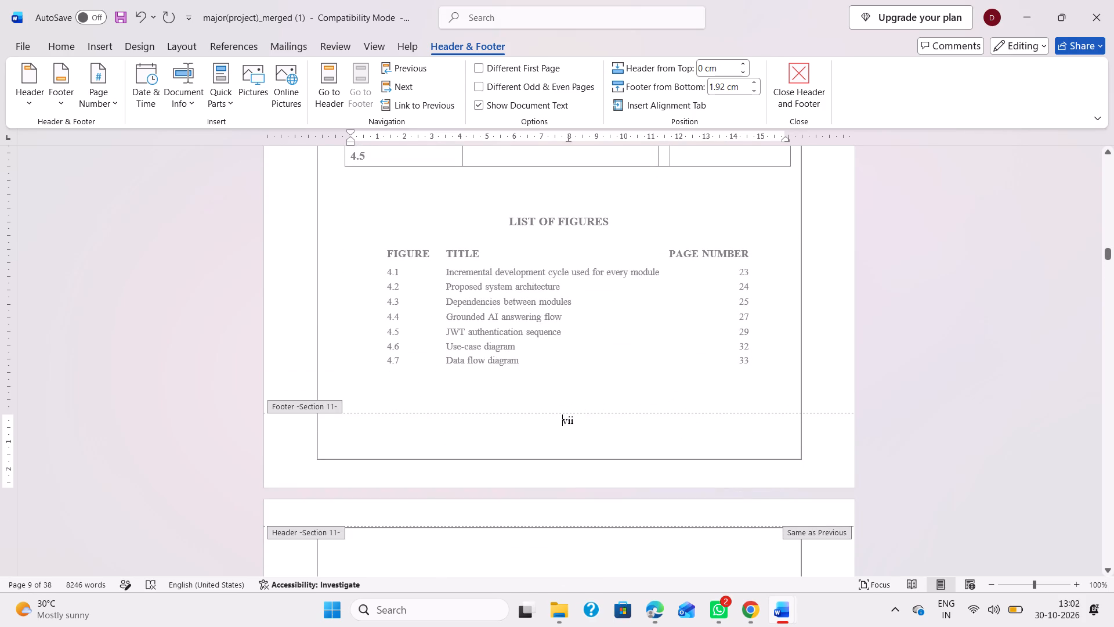
{"action": "scroll", "coordinate": [527, 477], "scroll_direction": "down", "scroll_amount": 3}
{"action": "scroll", "coordinate": [554, 447], "scroll_direction": "up", "scroll_amount": 8}
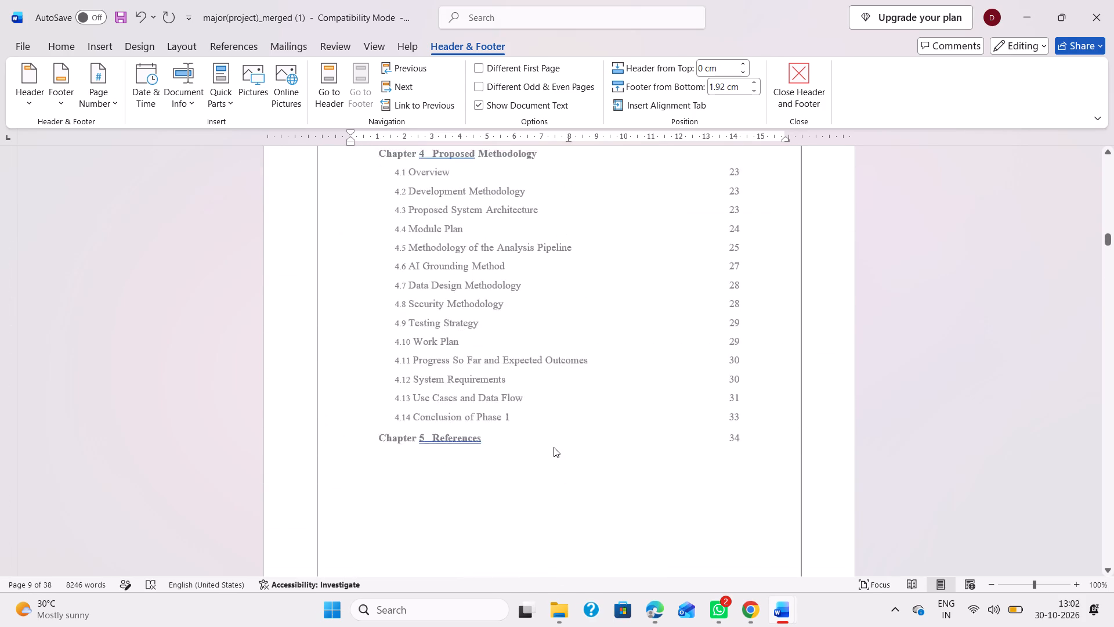
{"action": "scroll", "coordinate": [554, 447], "scroll_direction": "up", "scroll_amount": 3}
{"action": "scroll", "coordinate": [554, 447], "scroll_direction": "down", "scroll_amount": 7}
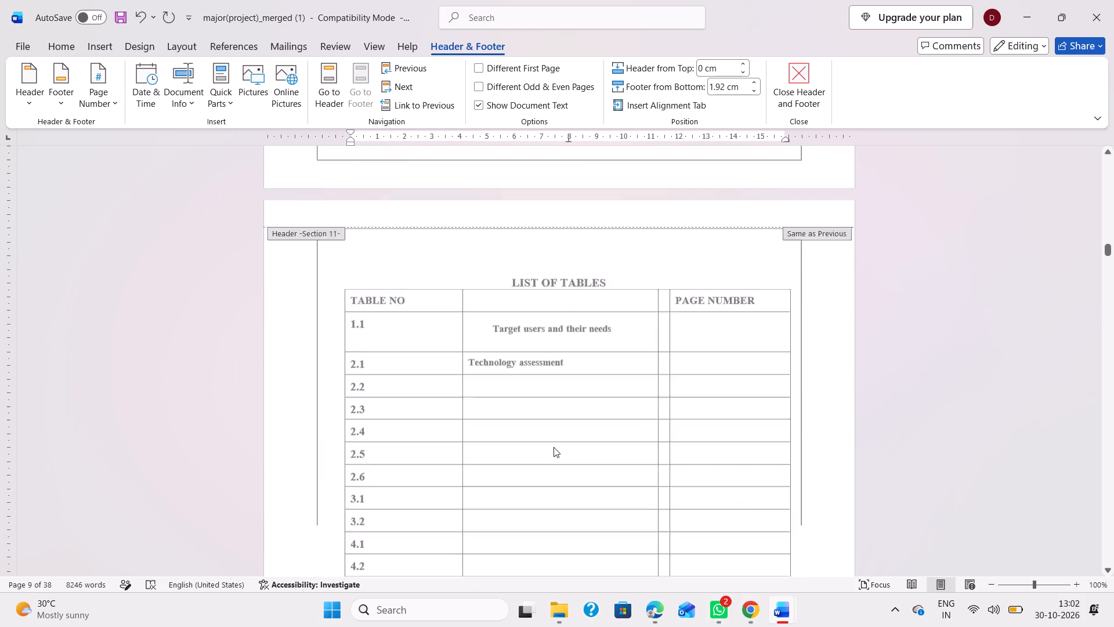
{"action": "scroll", "coordinate": [554, 447], "scroll_direction": "down", "scroll_amount": 6}
{"action": "scroll", "coordinate": [554, 447], "scroll_direction": "up", "scroll_amount": 4}
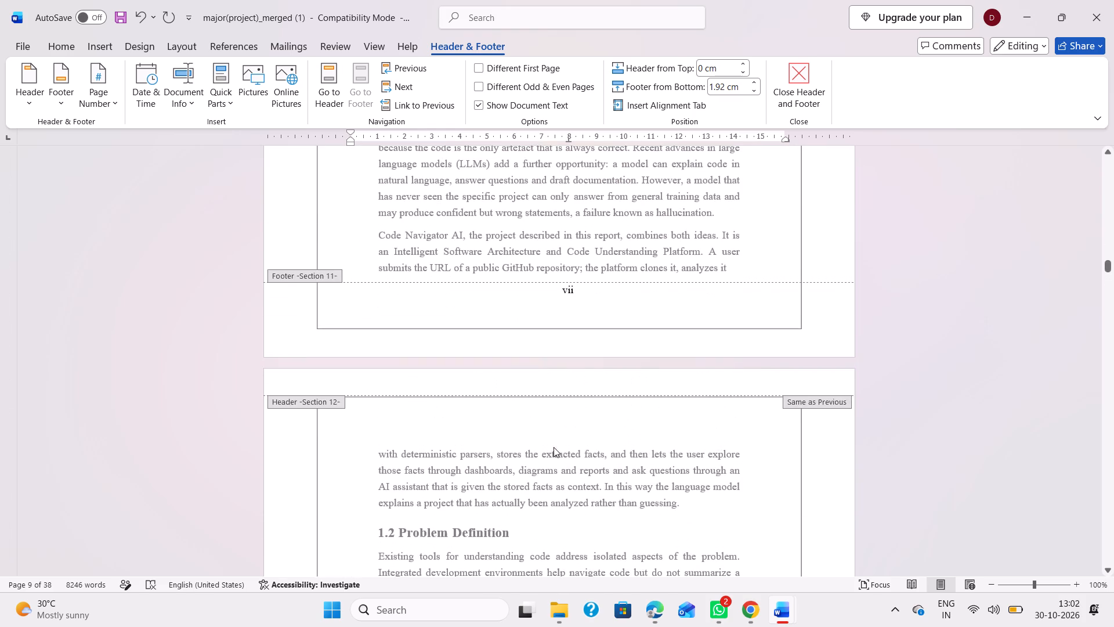
{"action": "scroll", "coordinate": [554, 447], "scroll_direction": "up", "scroll_amount": 2}
{"action": "scroll", "coordinate": [554, 447], "scroll_direction": "down", "scroll_amount": 3}
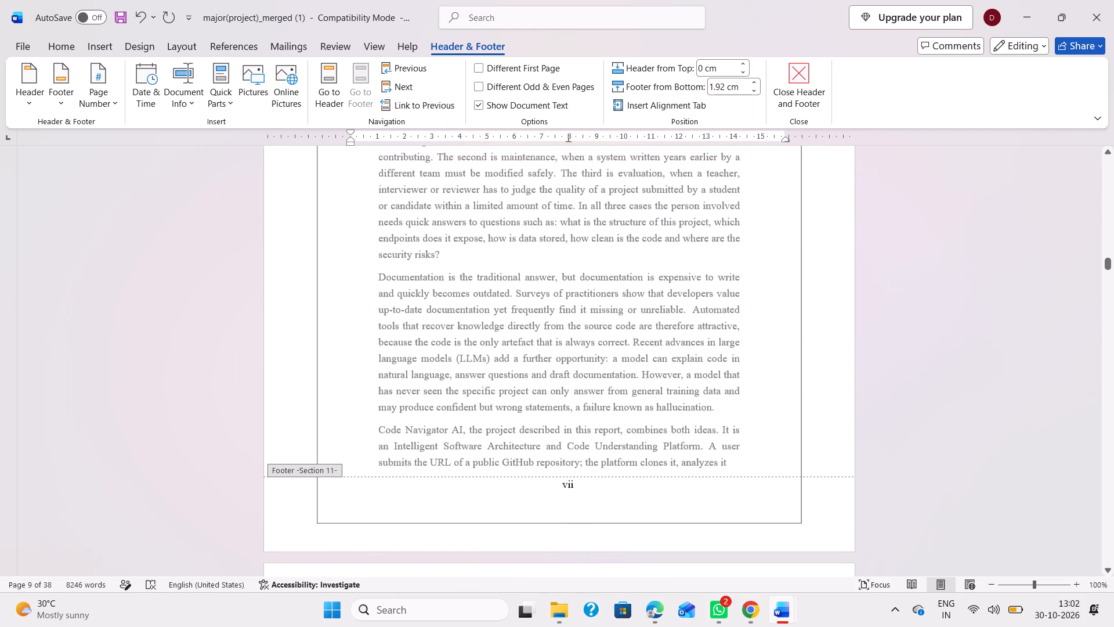
Check the page number format settings for the Section 11 footer on the first page of Chapter 1.
{"action": "double_click", "coordinate": [570, 484]}
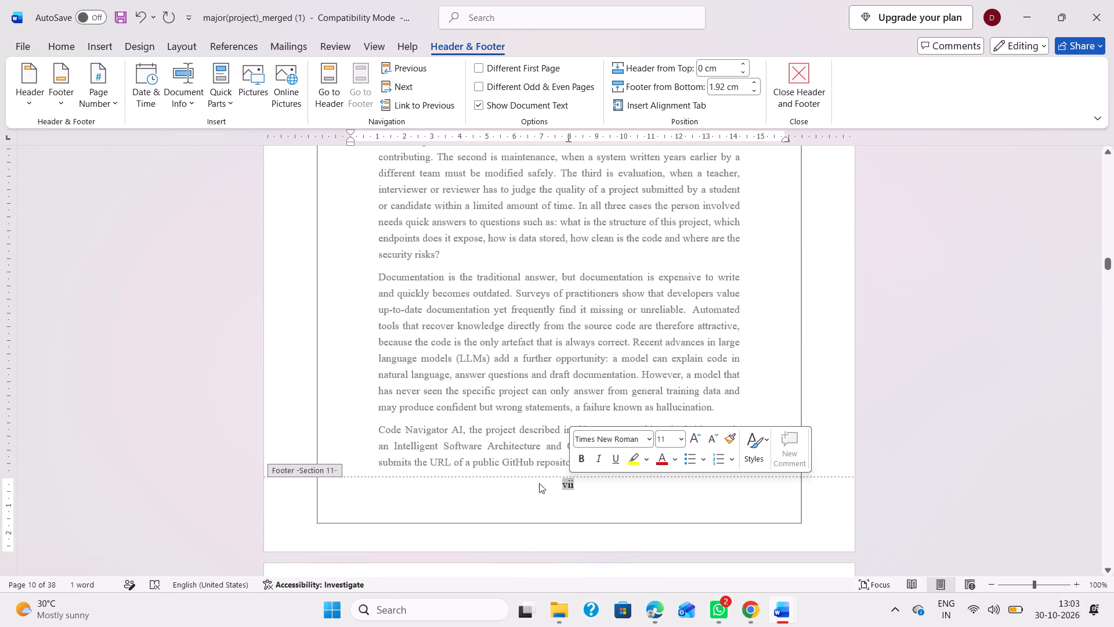
{"action": "left_click", "coordinate": [108, 102]}
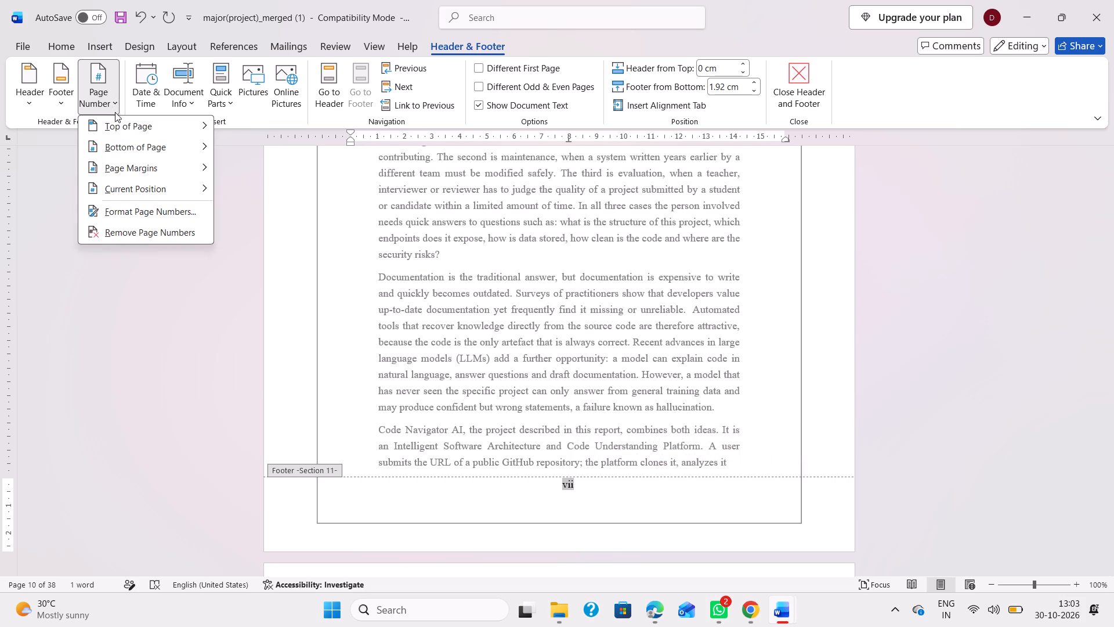
{"action": "left_click", "coordinate": [156, 211]}
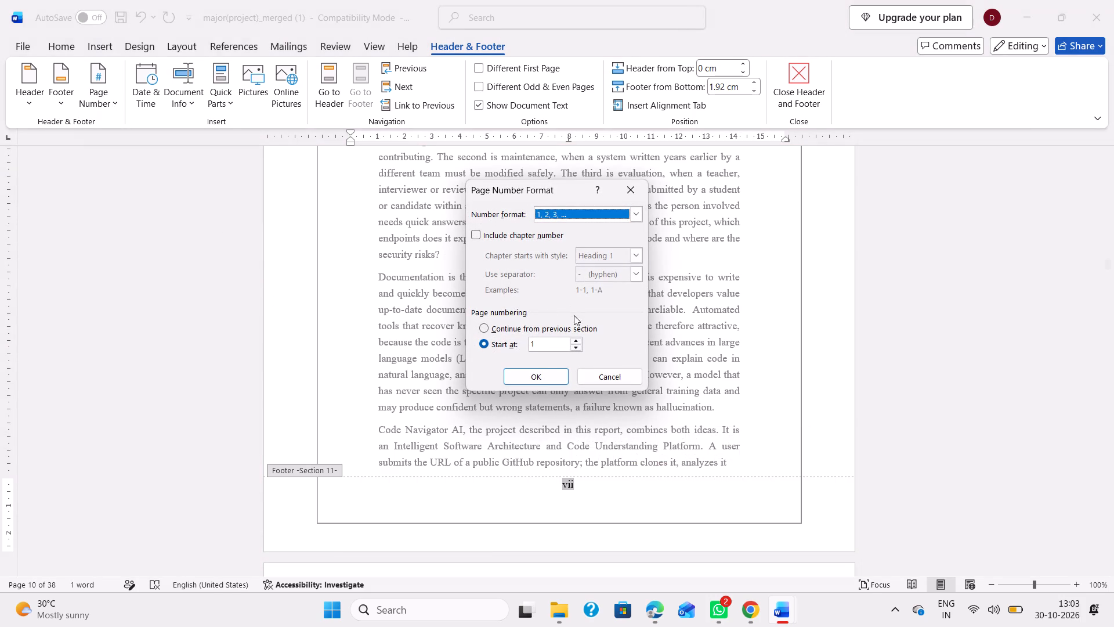
{"action": "left_click", "coordinate": [538, 373]}
{"action": "scroll", "coordinate": [549, 460], "scroll_direction": "down", "scroll_amount": 5}
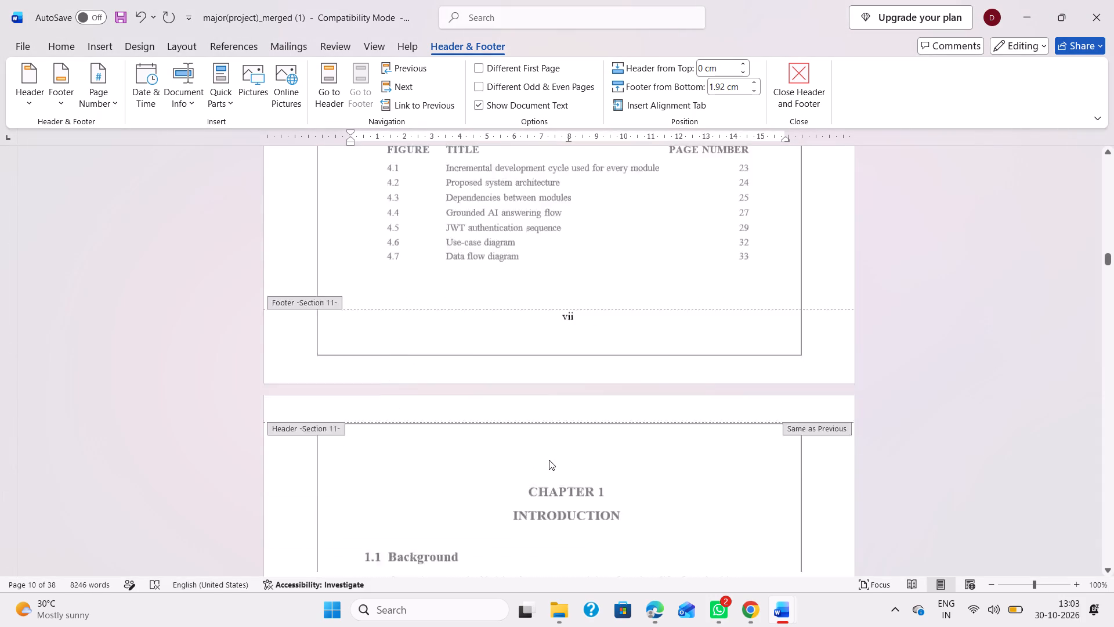
{"action": "scroll", "coordinate": [549, 460], "scroll_direction": "down", "scroll_amount": 2}
{"action": "scroll", "coordinate": [549, 460], "scroll_direction": "up", "scroll_amount": 1}
Insert a Plain Number 2 page number at the bottom of the page in the Section 11 footer, replacing the text vii.
{"action": "left_click", "coordinate": [578, 457]}
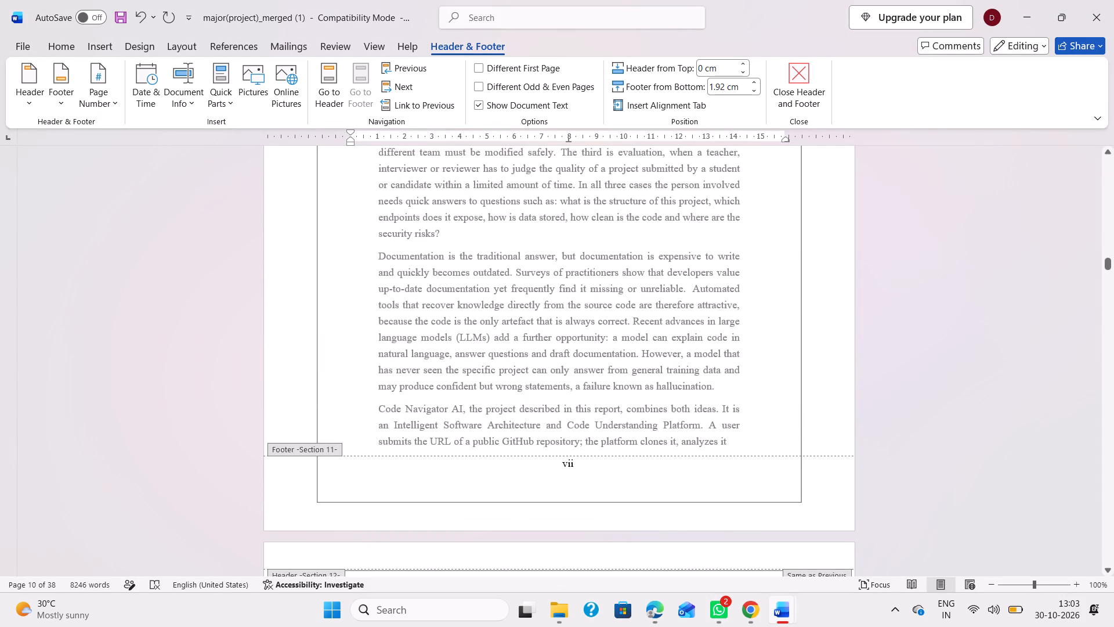
{"action": "left_click", "coordinate": [543, 464]}
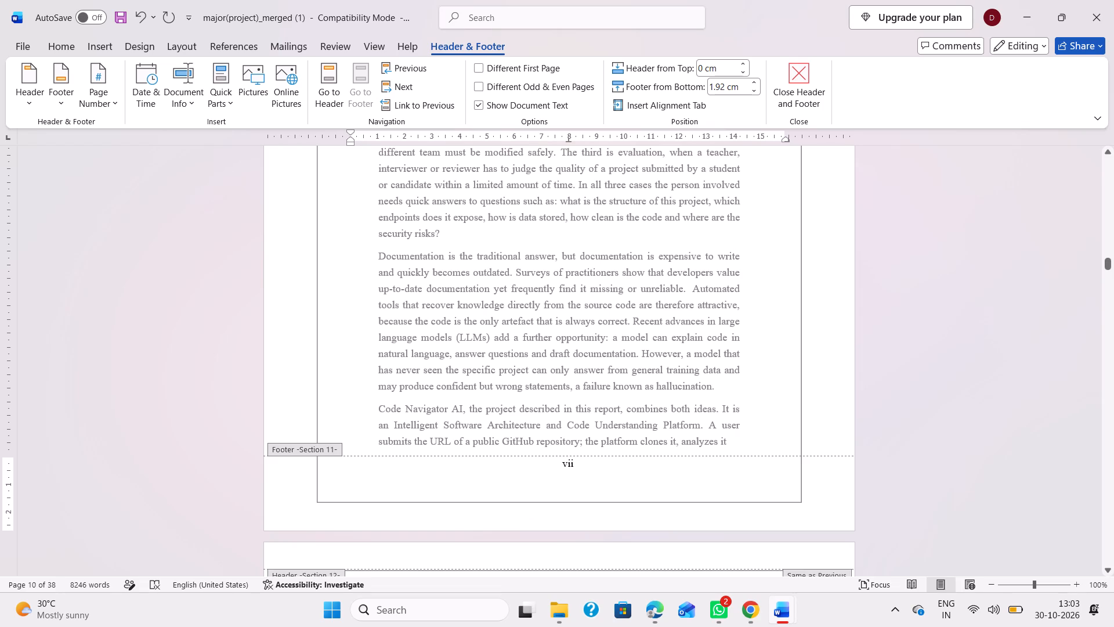
{"action": "left_click", "coordinate": [597, 462]}
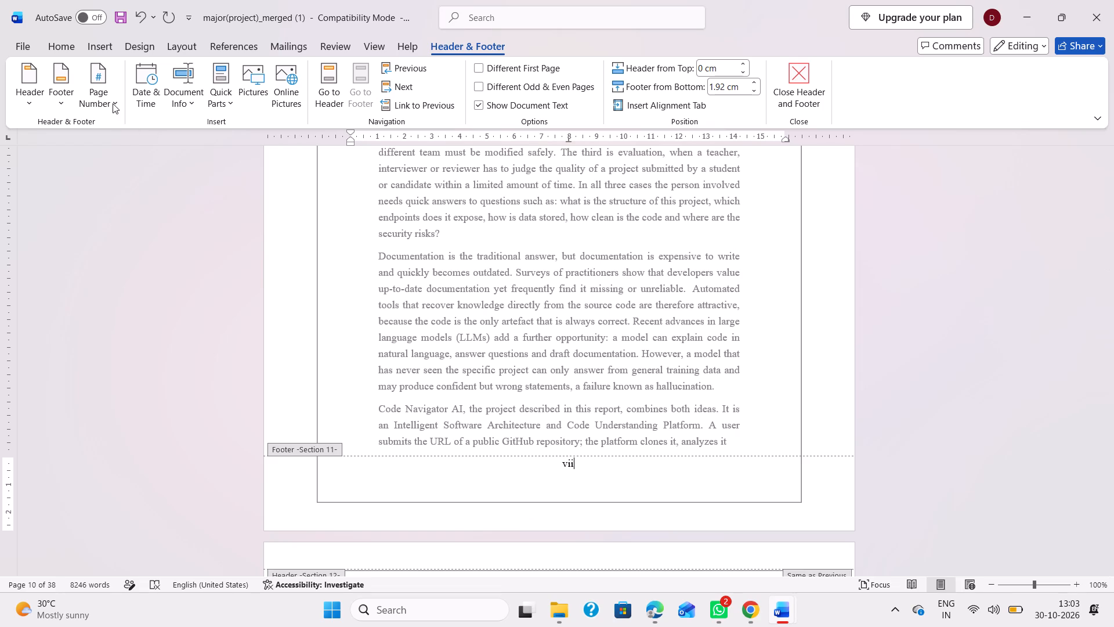
{"action": "left_click", "coordinate": [113, 103]}
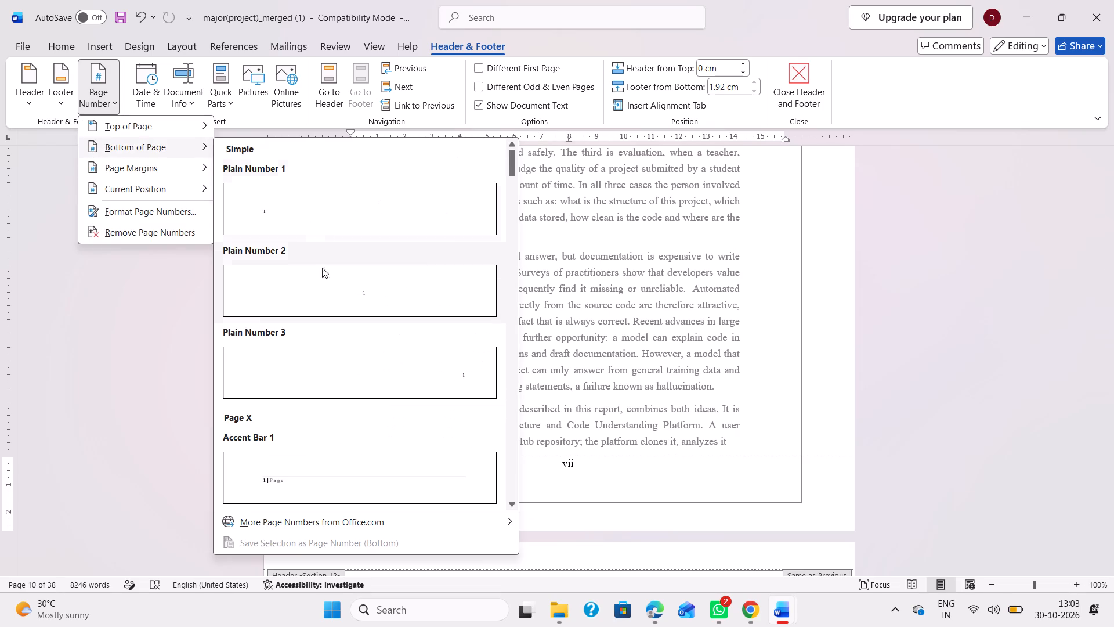
{"action": "left_click", "coordinate": [323, 274]}
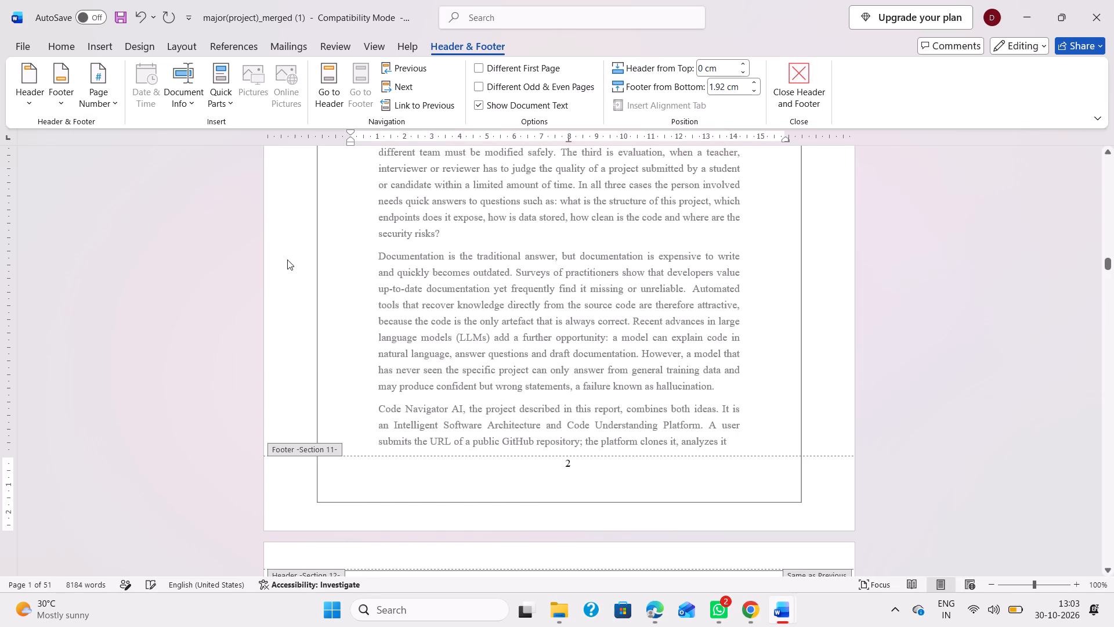
Examine the footer page numbers from the end of the contents through the List of Tables and List of Figures to Chapter 1.
{"action": "scroll", "coordinate": [403, 291], "scroll_direction": "up", "scroll_amount": 3}
{"action": "scroll", "coordinate": [506, 336], "scroll_direction": "up", "scroll_amount": 1}
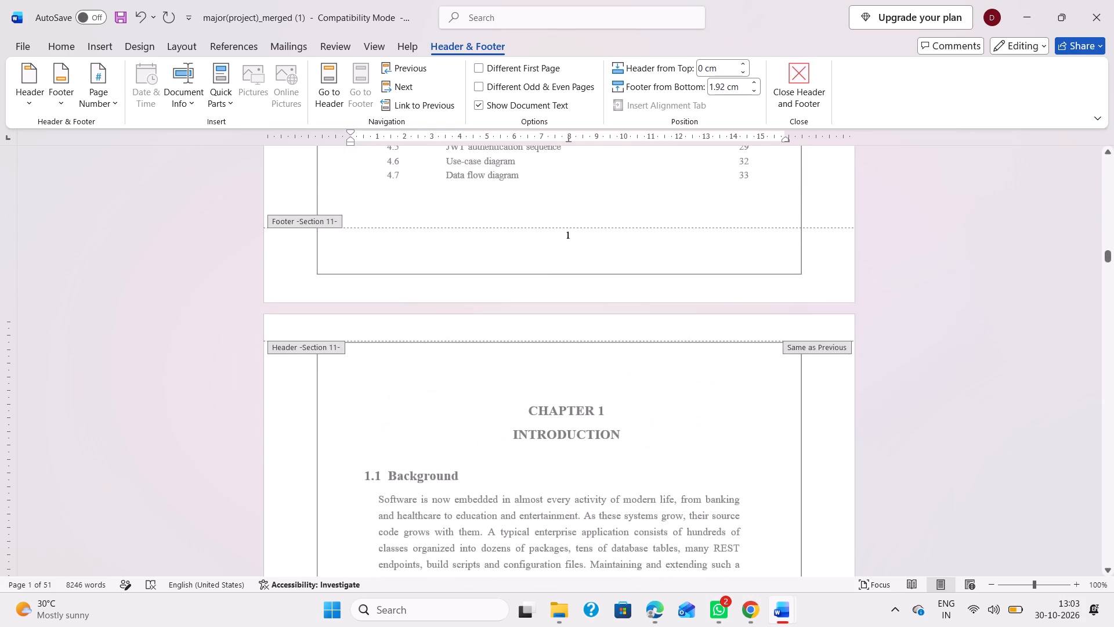
{"action": "scroll", "coordinate": [560, 292], "scroll_direction": "up", "scroll_amount": 4}
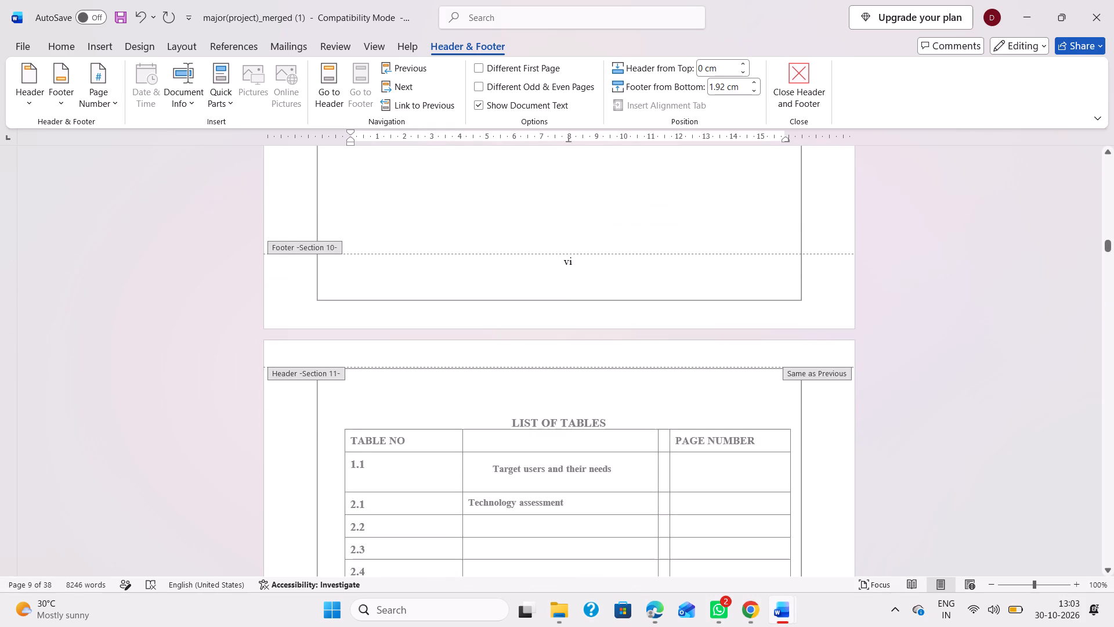
{"action": "scroll", "coordinate": [560, 292], "scroll_direction": "down", "scroll_amount": 6}
{"action": "scroll", "coordinate": [560, 292], "scroll_direction": "up", "scroll_amount": 6}
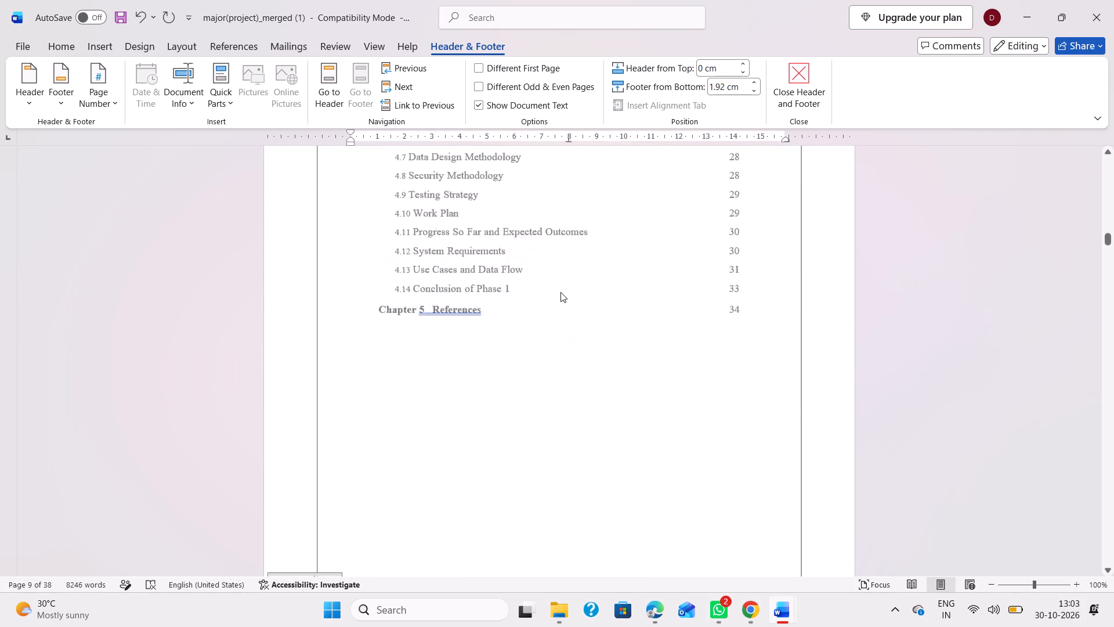
{"action": "scroll", "coordinate": [560, 292], "scroll_direction": "down", "scroll_amount": 7}
{"action": "scroll", "coordinate": [560, 292], "scroll_direction": "up", "scroll_amount": 1}
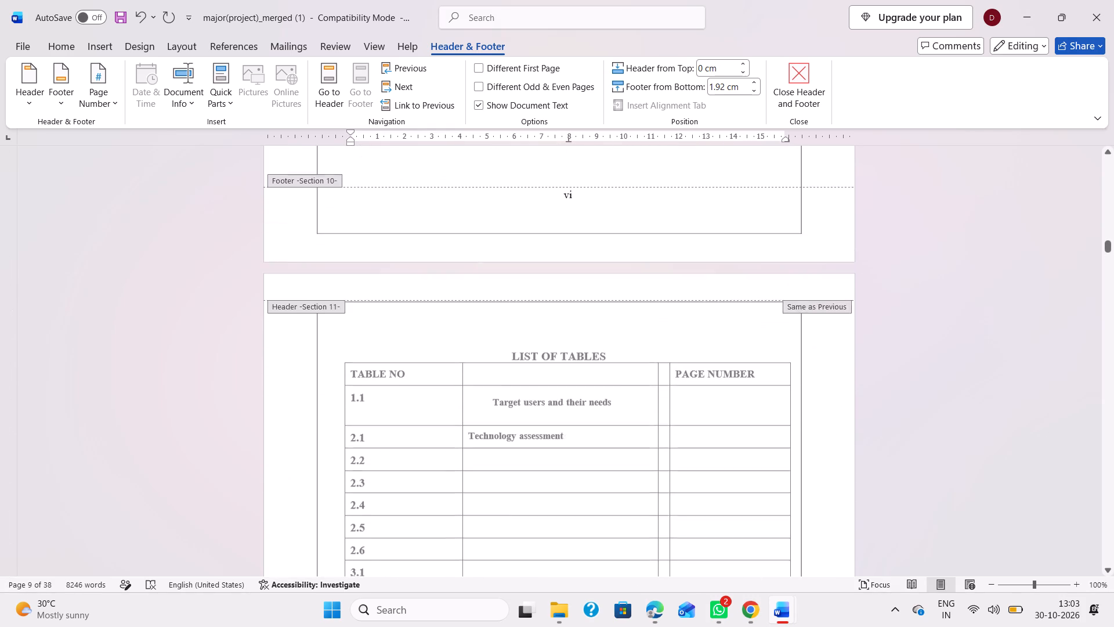
{"action": "scroll", "coordinate": [560, 292], "scroll_direction": "down", "scroll_amount": 4}
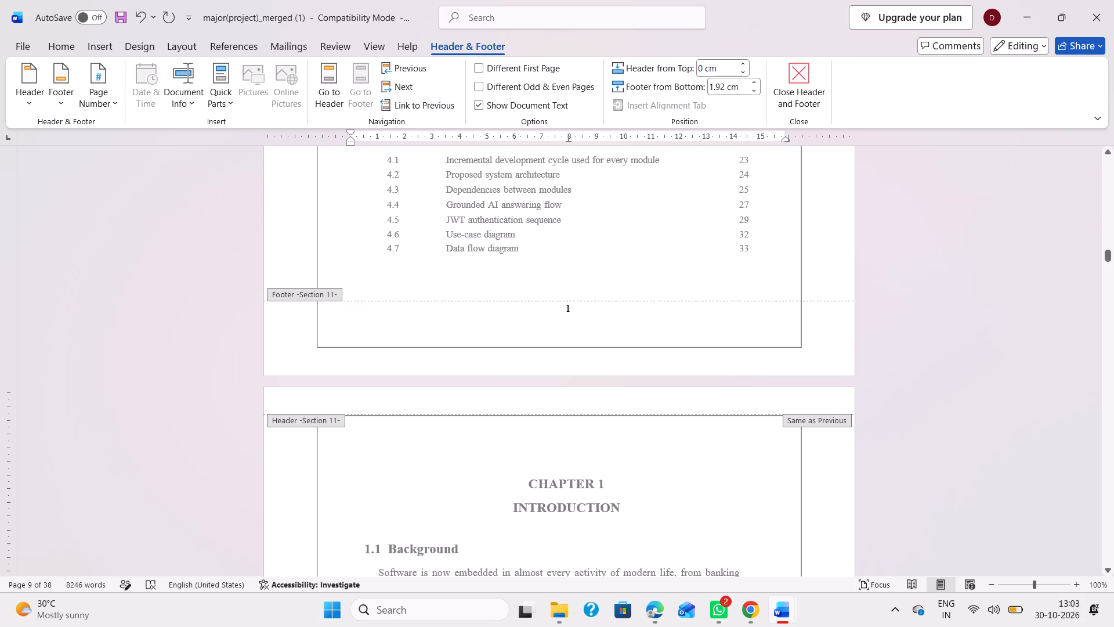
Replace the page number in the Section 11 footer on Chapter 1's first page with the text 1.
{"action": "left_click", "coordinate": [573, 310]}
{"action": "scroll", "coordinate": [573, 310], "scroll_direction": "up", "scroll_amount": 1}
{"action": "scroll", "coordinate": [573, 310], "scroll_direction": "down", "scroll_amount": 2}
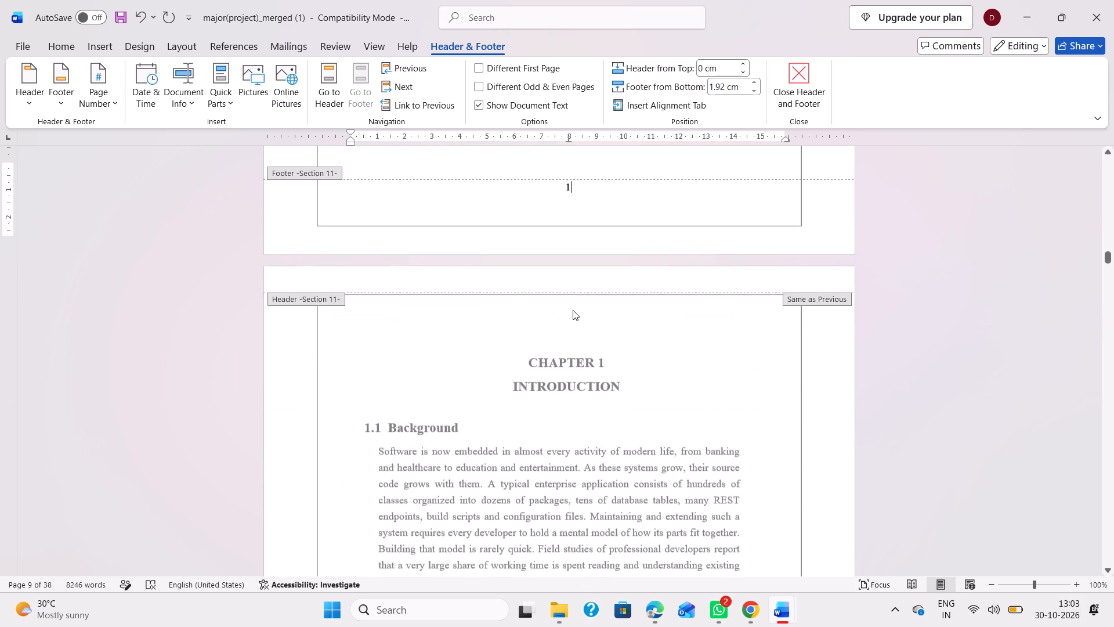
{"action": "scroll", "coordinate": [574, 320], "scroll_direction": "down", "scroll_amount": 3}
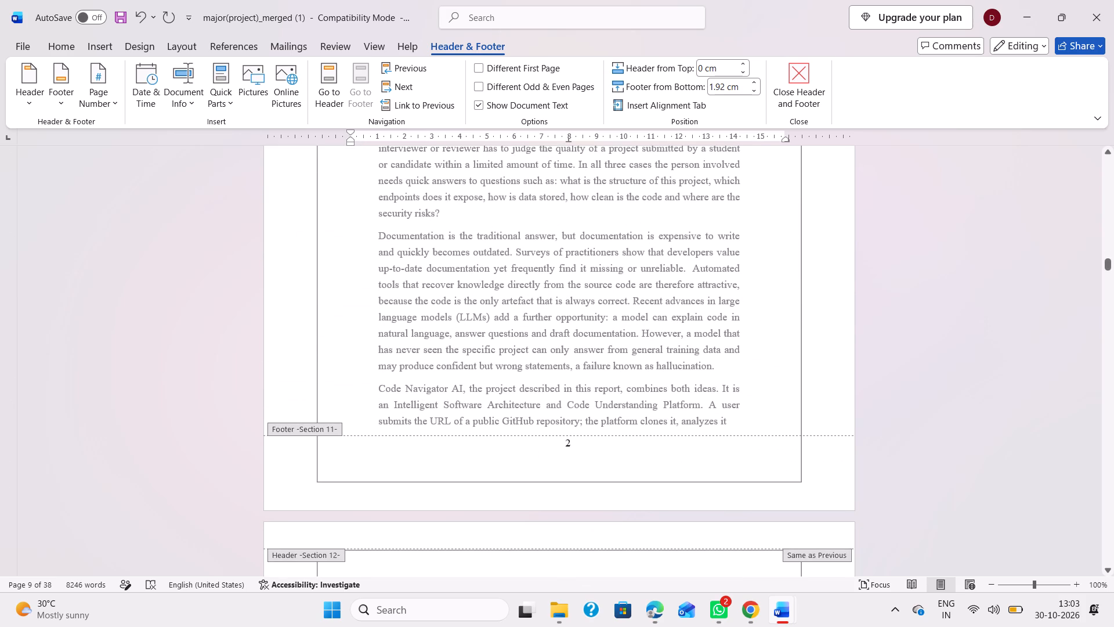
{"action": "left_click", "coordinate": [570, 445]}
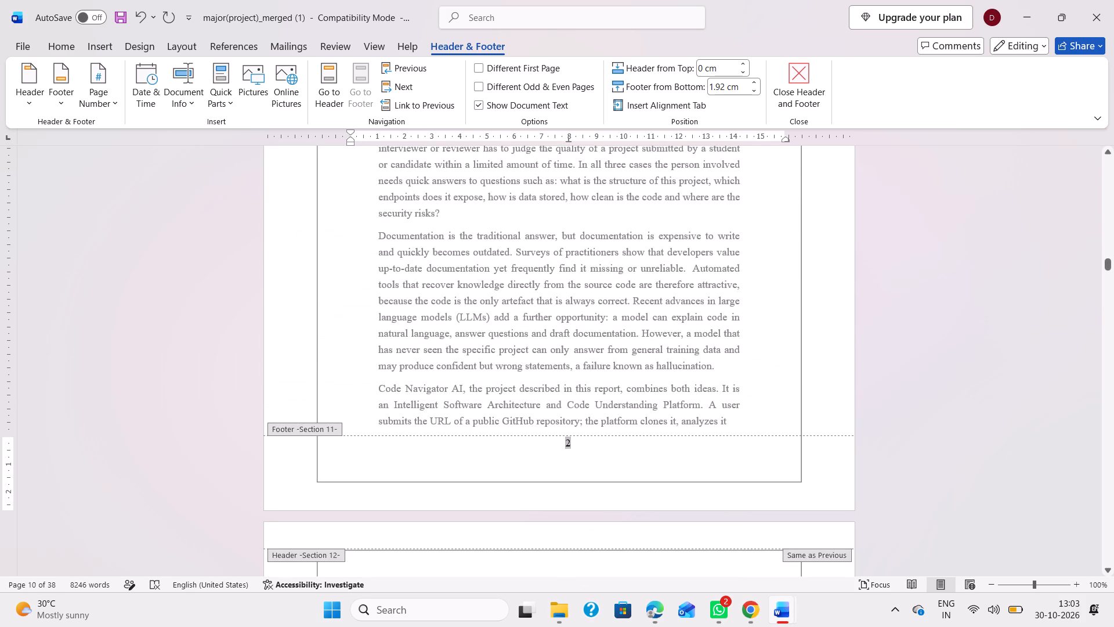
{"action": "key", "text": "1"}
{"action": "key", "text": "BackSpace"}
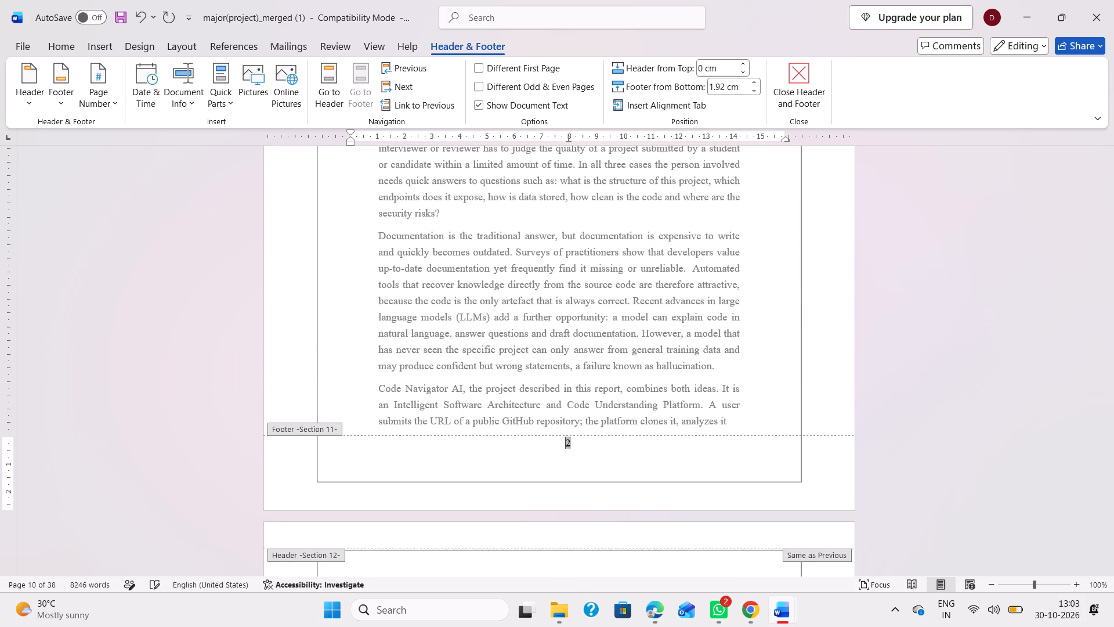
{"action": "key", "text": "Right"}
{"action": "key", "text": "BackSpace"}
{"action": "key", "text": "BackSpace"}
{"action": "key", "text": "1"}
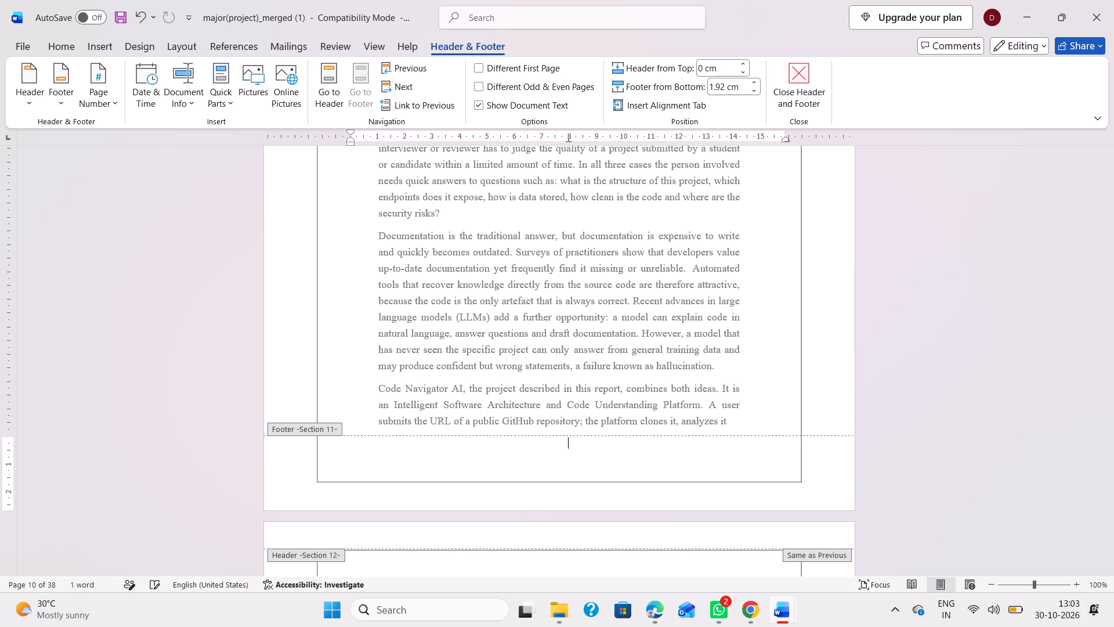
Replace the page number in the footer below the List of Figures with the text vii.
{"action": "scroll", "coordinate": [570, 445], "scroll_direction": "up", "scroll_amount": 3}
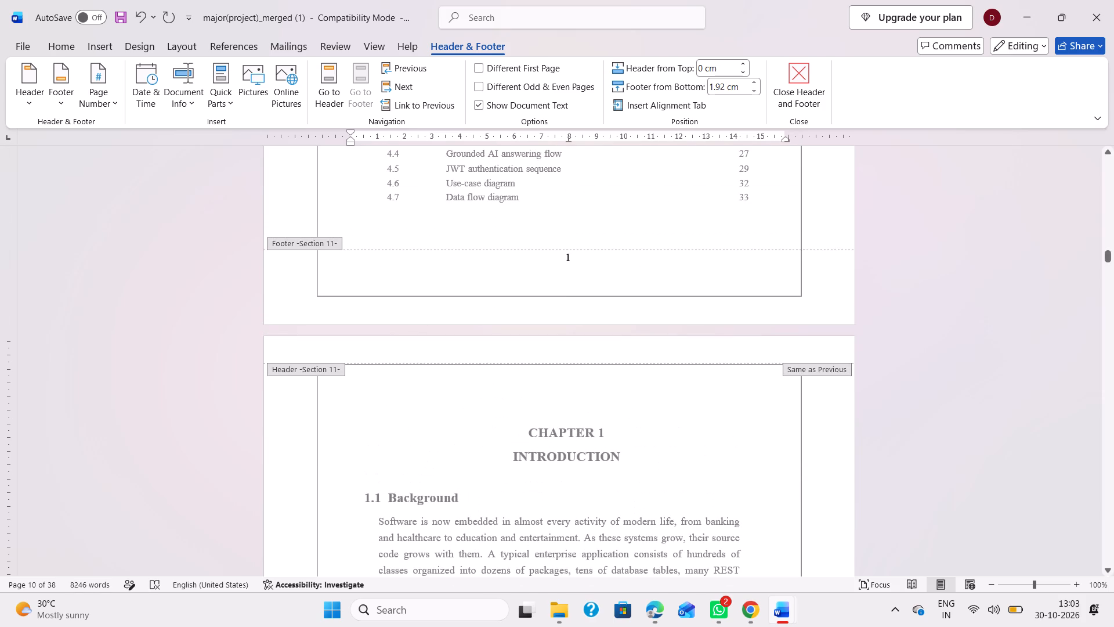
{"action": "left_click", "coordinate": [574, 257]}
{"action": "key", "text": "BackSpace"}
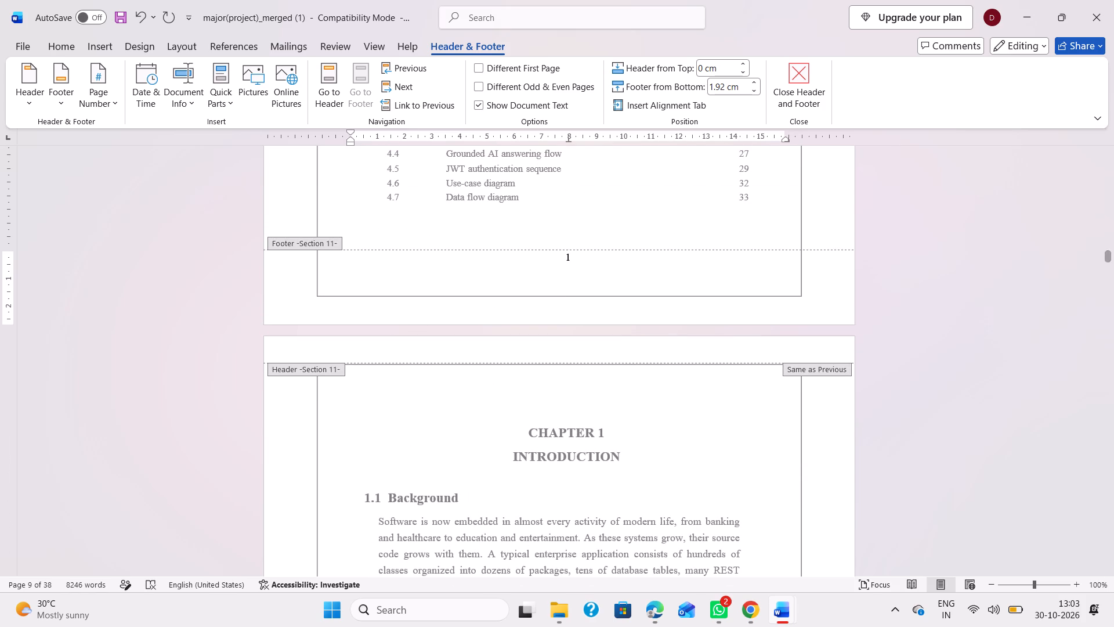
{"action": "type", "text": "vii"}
Compare the Section 11 footer numbers on the first page of Chapter 1 and on the List of Figures page.
{"action": "scroll", "coordinate": [574, 257], "scroll_direction": "down", "scroll_amount": 5}
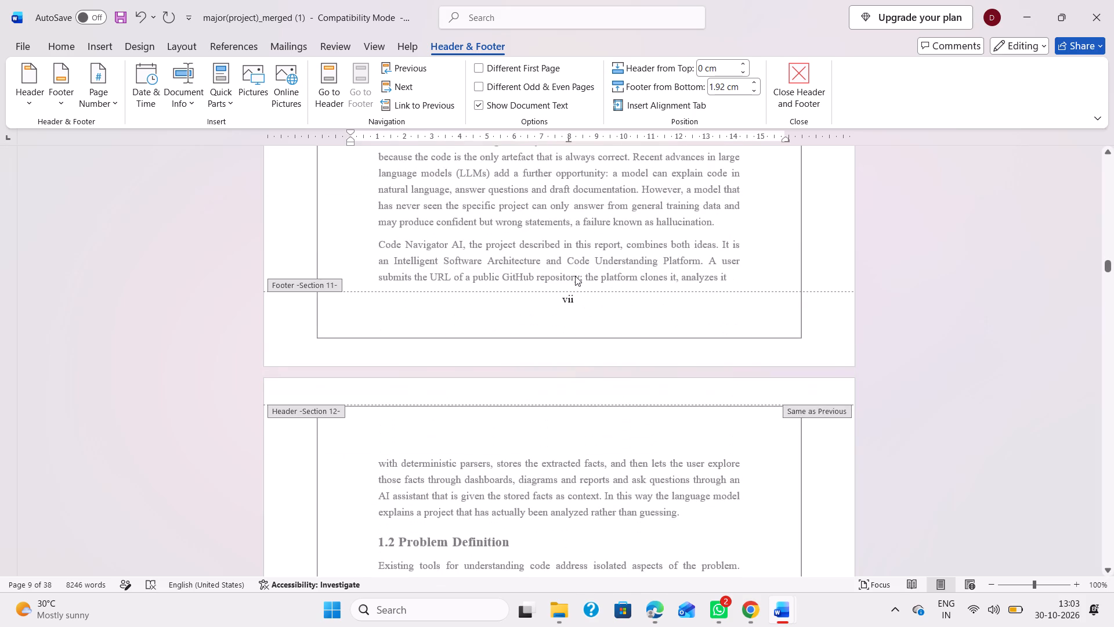
{"action": "scroll", "coordinate": [575, 276], "scroll_direction": "down", "scroll_amount": 7}
{"action": "scroll", "coordinate": [566, 379], "scroll_direction": "down", "scroll_amount": 2}
{"action": "scroll", "coordinate": [566, 379], "scroll_direction": "up", "scroll_amount": 4}
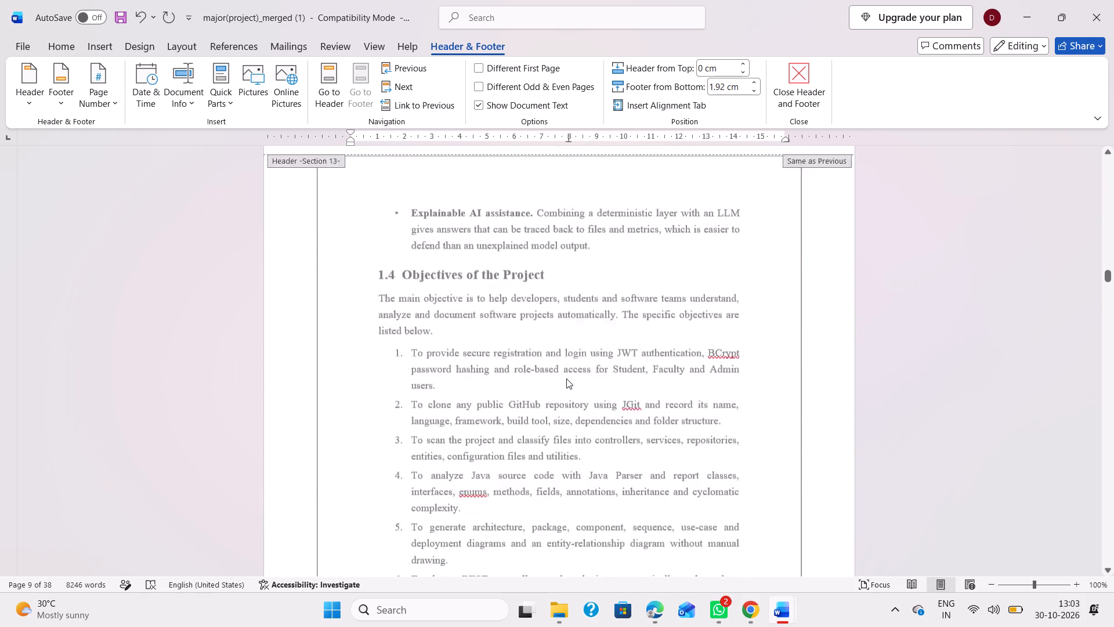
{"action": "scroll", "coordinate": [566, 379], "scroll_direction": "up", "scroll_amount": 2}
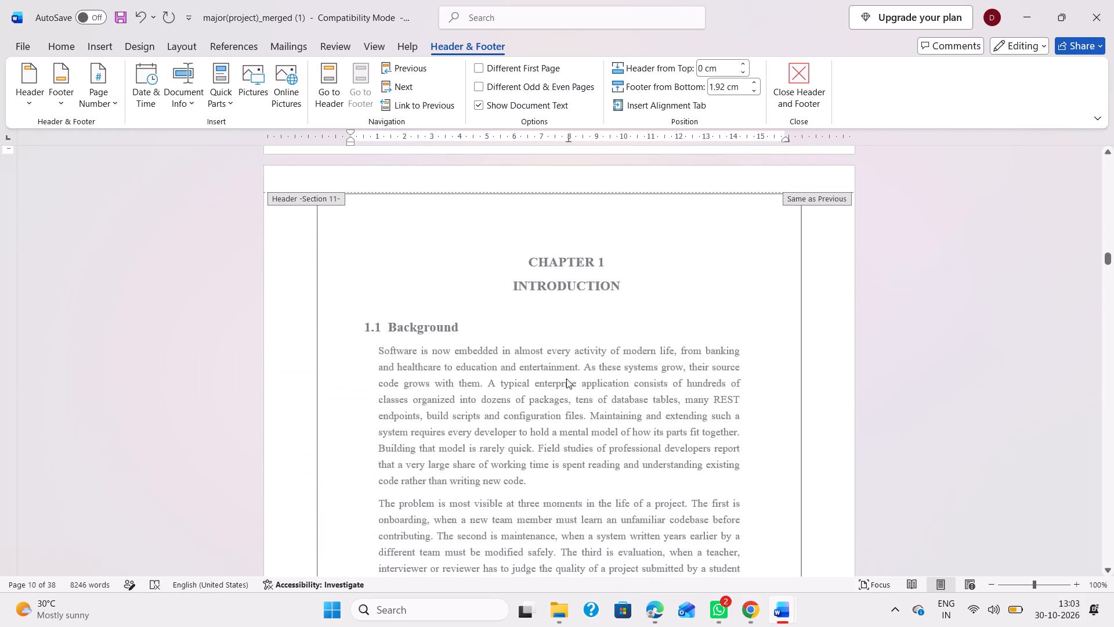
{"action": "scroll", "coordinate": [566, 379], "scroll_direction": "up", "scroll_amount": 2}
{"action": "scroll", "coordinate": [566, 379], "scroll_direction": "down", "scroll_amount": 2}
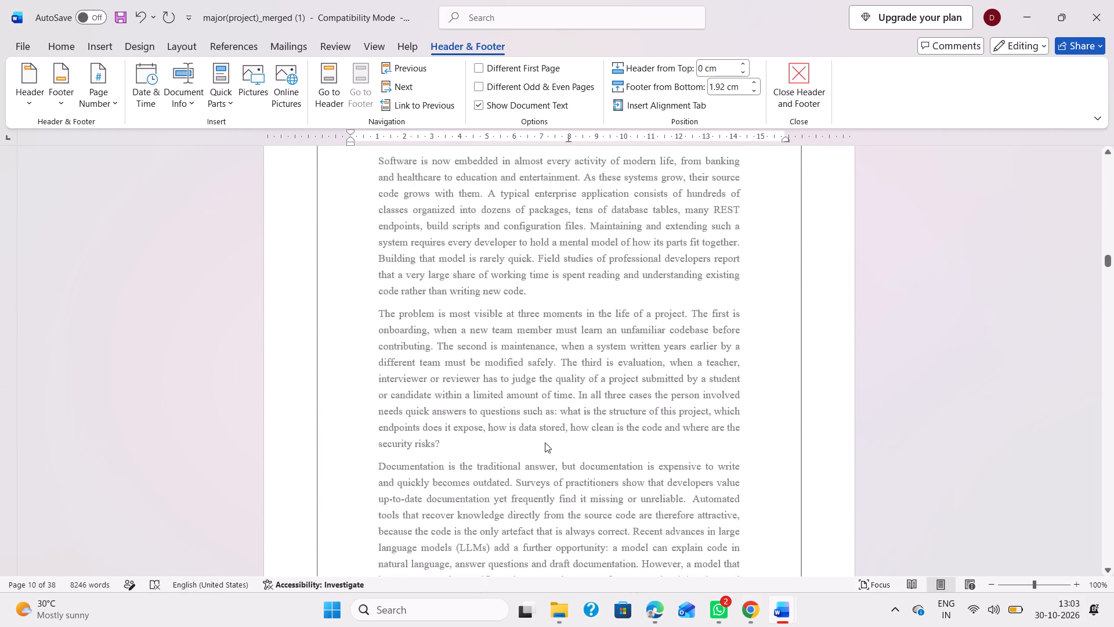
{"action": "scroll", "coordinate": [544, 444], "scroll_direction": "down", "scroll_amount": 1}
{"action": "scroll", "coordinate": [570, 487], "scroll_direction": "down", "scroll_amount": 1}
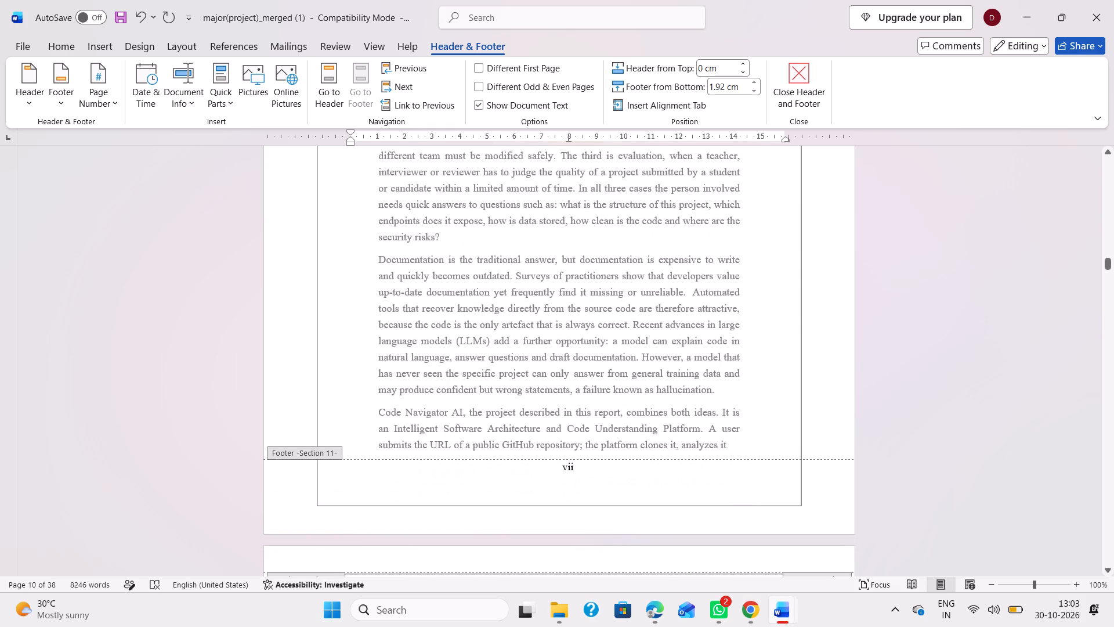
{"action": "left_click", "coordinate": [572, 465]}
{"action": "scroll", "coordinate": [582, 383], "scroll_direction": "up", "scroll_amount": 3}
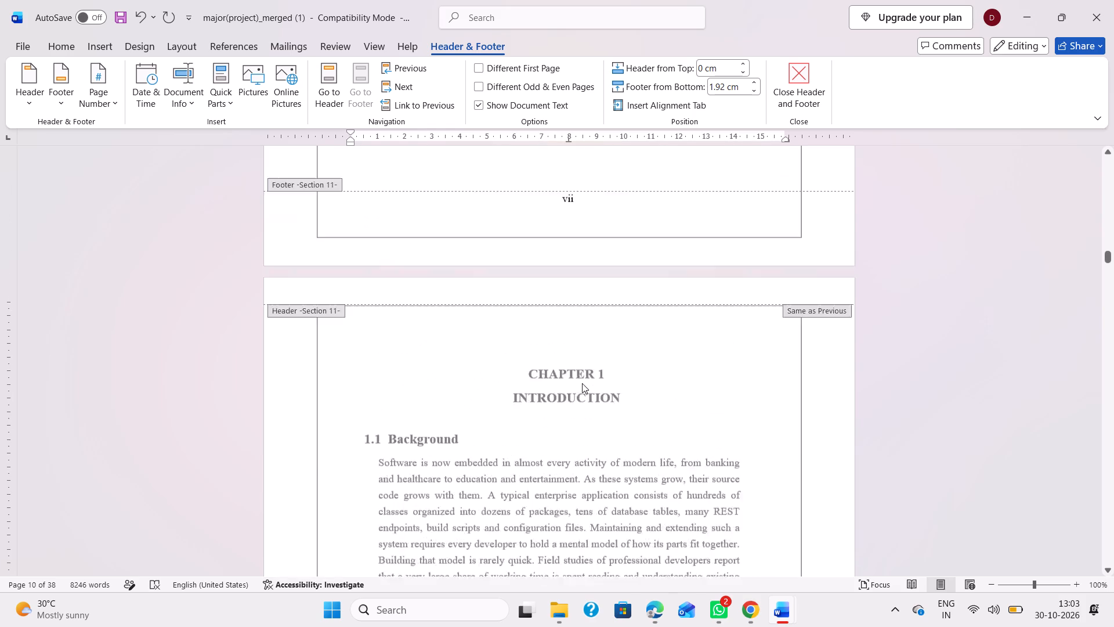
{"action": "scroll", "coordinate": [582, 383], "scroll_direction": "up", "scroll_amount": 1}
{"action": "left_click", "coordinate": [578, 426]}
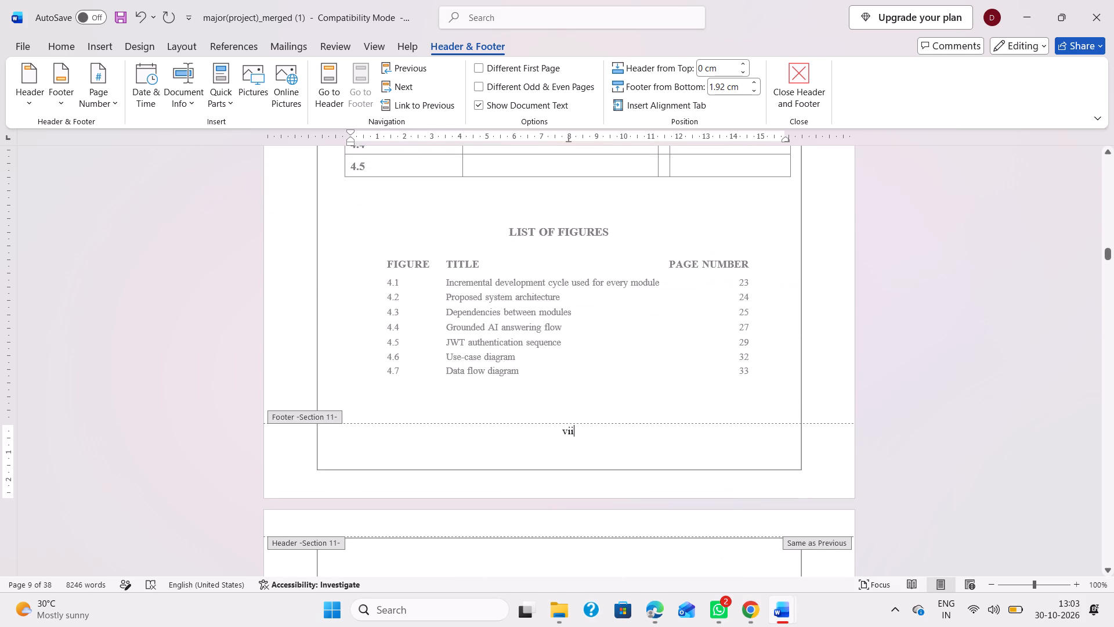
Undo the Section 11 footer edits back to the point before the blank page ahead of Chapter 1 was removed.
{"action": "key", "text": "ctrl+z"}
{"action": "key", "text": "ctrl+z"}
{"action": "key", "text": "ctrl+z"}
{"action": "key", "text": "ctrl+z"}
{"action": "key", "text": "ctrl+z"}
{"action": "key", "text": "ctrl+z"}
{"action": "key", "text": "ctrl+z"}
{"action": "key", "text": "ctrl+z"}
{"action": "key", "text": "ctrl+z"}
{"action": "key", "text": "ctrl+z"}
{"action": "key", "text": "ctrl+z"}
{"action": "key", "text": "ctrl+z"}
{"action": "key", "text": "ctrl+z"}
{"action": "key", "text": "ctrl+z"}
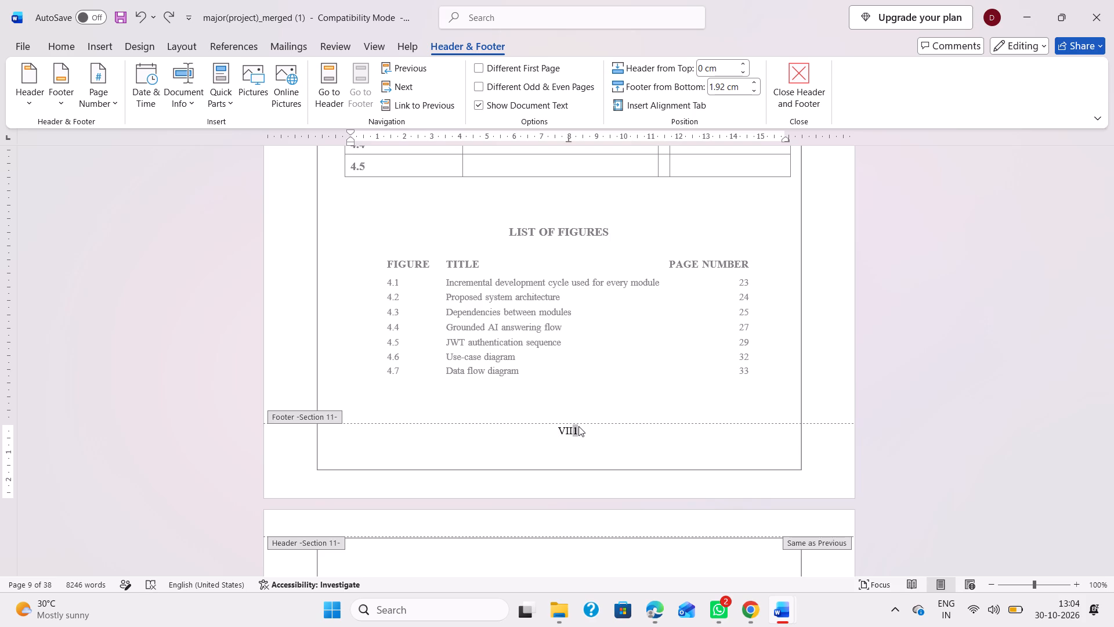
{"action": "key", "text": "ctrl+z"}
{"action": "key", "text": "ctrl+z"}
{"action": "key", "text": "ctrl+z"}
{"action": "key", "text": "ctrl+z"}
{"action": "key", "text": "ctrl+z"}
{"action": "key", "text": "ctrl+z"}
{"action": "key", "text": "ctrl+z"}
{"action": "key", "text": "ctrl+z"}
{"action": "key", "text": "ctrl+z"}
{"action": "key", "text": "ctrl+z"}
{"action": "key", "text": "ctrl+z"}
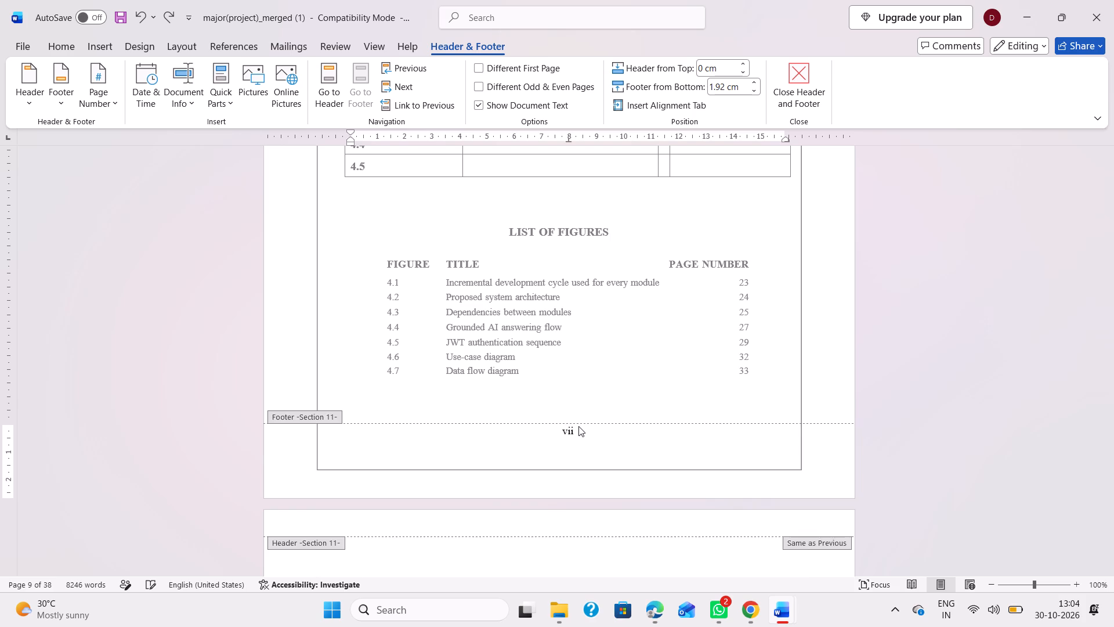
{"action": "key", "text": "ctrl+z"}
{"action": "scroll", "coordinate": [578, 426], "scroll_direction": "up", "scroll_amount": 5}
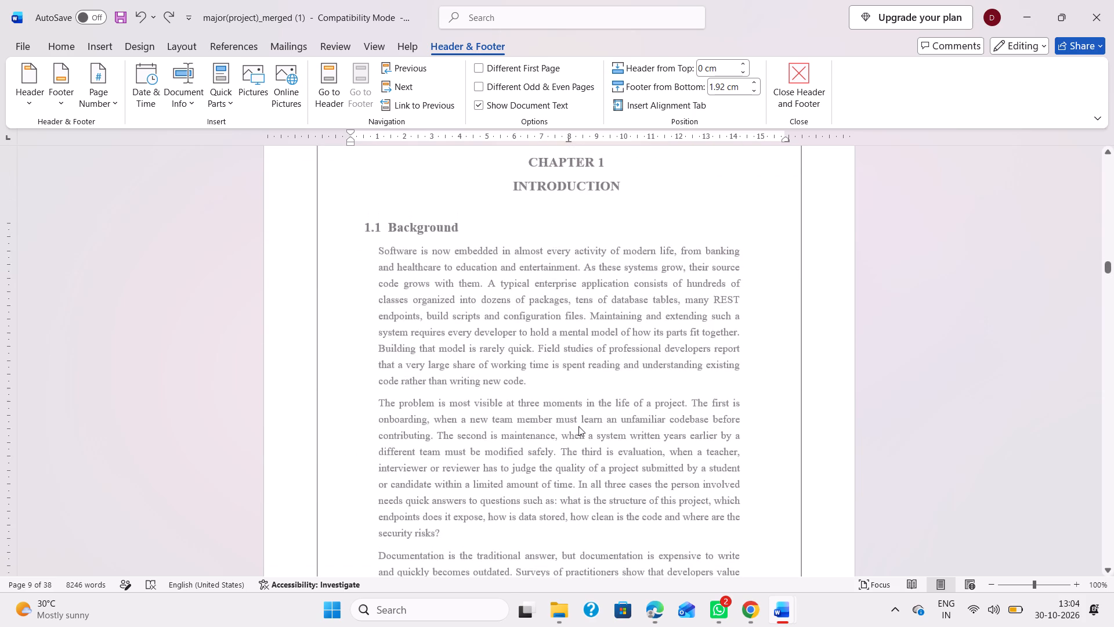
{"action": "scroll", "coordinate": [578, 426], "scroll_direction": "up", "scroll_amount": 4}
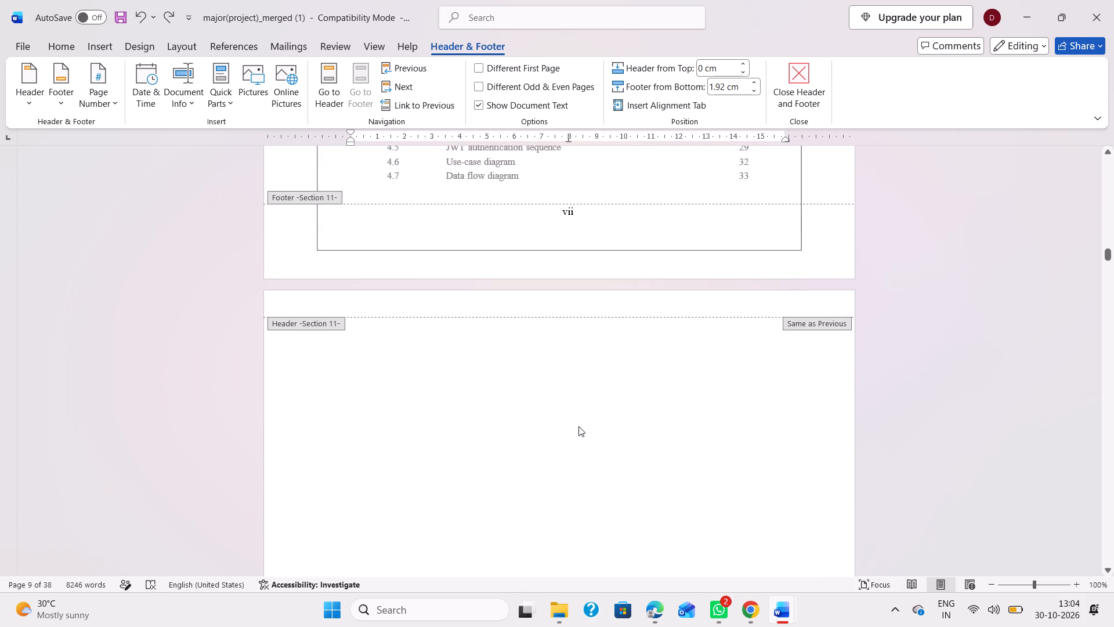
{"action": "scroll", "coordinate": [559, 415], "scroll_direction": "up", "scroll_amount": 1}
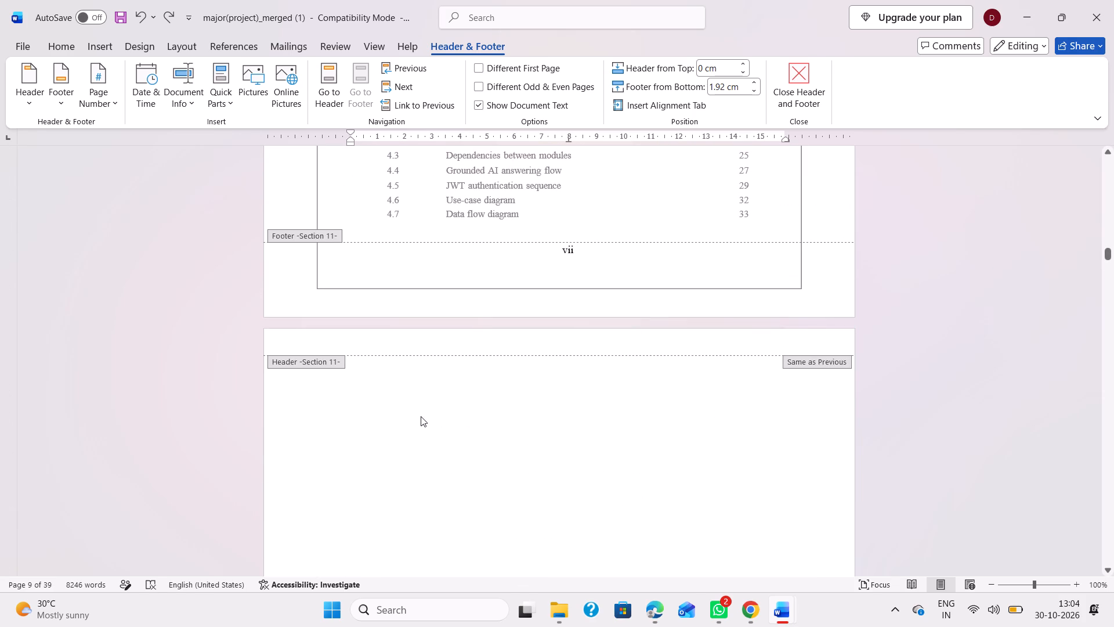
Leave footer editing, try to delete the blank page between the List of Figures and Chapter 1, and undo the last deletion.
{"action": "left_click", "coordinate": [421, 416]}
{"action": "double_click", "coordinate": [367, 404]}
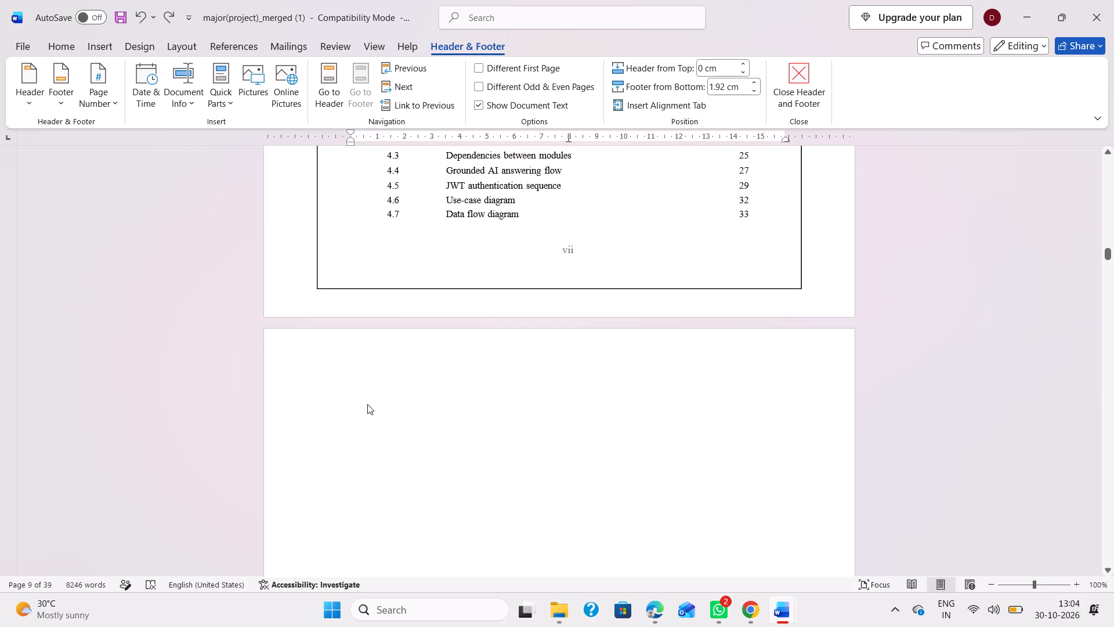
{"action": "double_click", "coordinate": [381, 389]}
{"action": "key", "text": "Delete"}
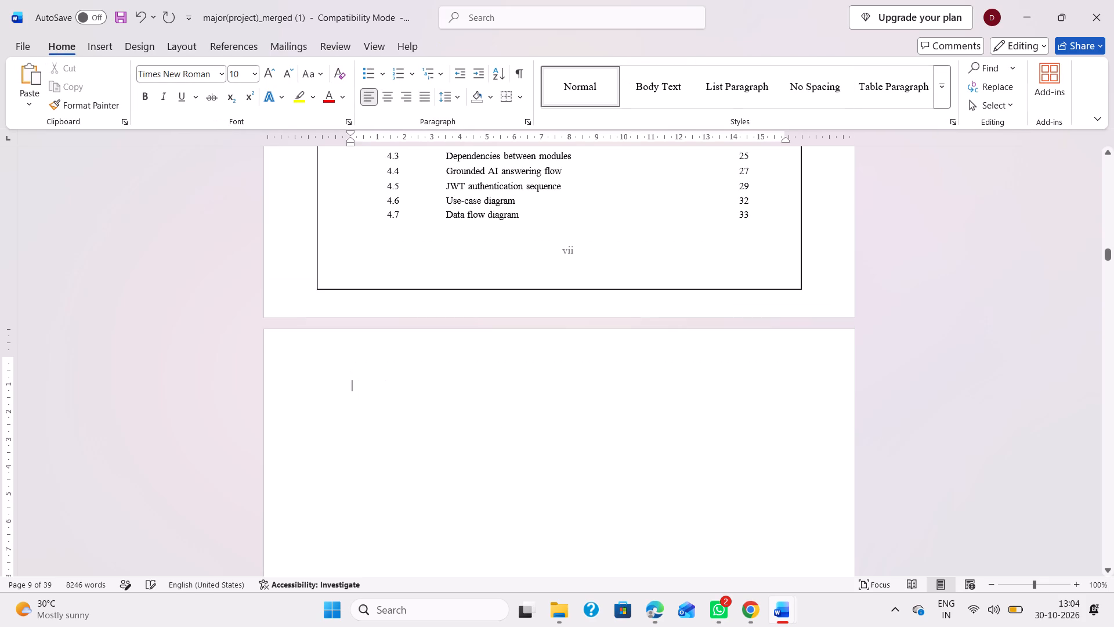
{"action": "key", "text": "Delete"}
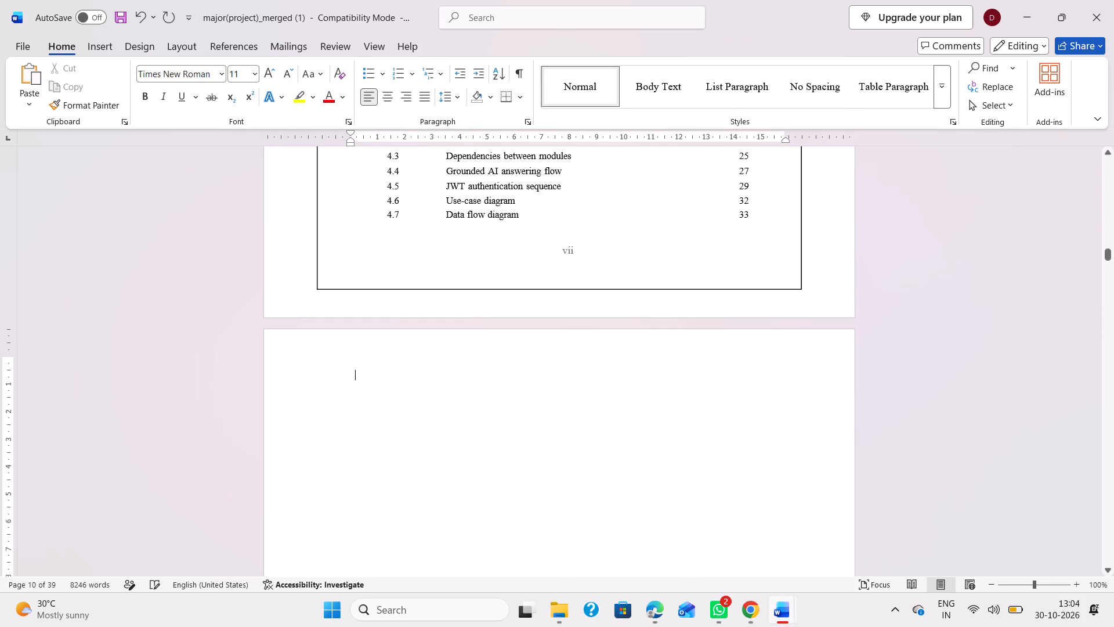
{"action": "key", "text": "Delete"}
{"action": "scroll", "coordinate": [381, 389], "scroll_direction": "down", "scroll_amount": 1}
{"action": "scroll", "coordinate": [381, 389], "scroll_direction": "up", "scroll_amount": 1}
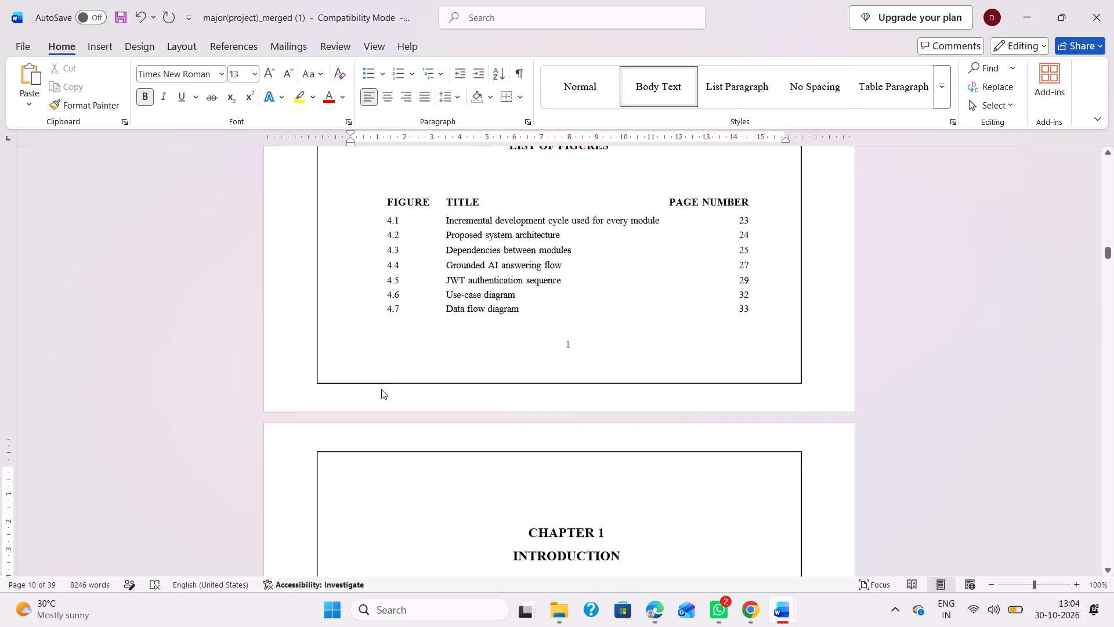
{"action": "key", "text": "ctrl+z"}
Move the List of Figures table up, closer to its heading.
{"action": "scroll", "coordinate": [631, 392], "scroll_direction": "down", "scroll_amount": 1}
{"action": "left_click", "coordinate": [542, 236]}
{"action": "scroll", "coordinate": [542, 236], "scroll_direction": "up", "scroll_amount": 1}
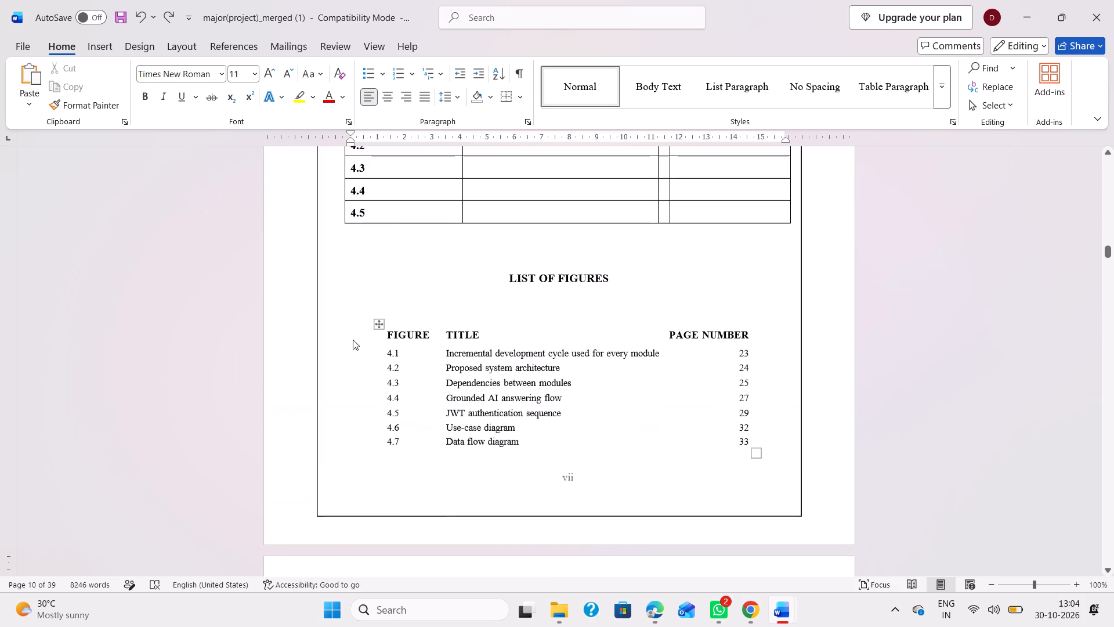
{"action": "left_click_drag", "start_coordinate": [377, 324], "coordinate": [378, 307]}
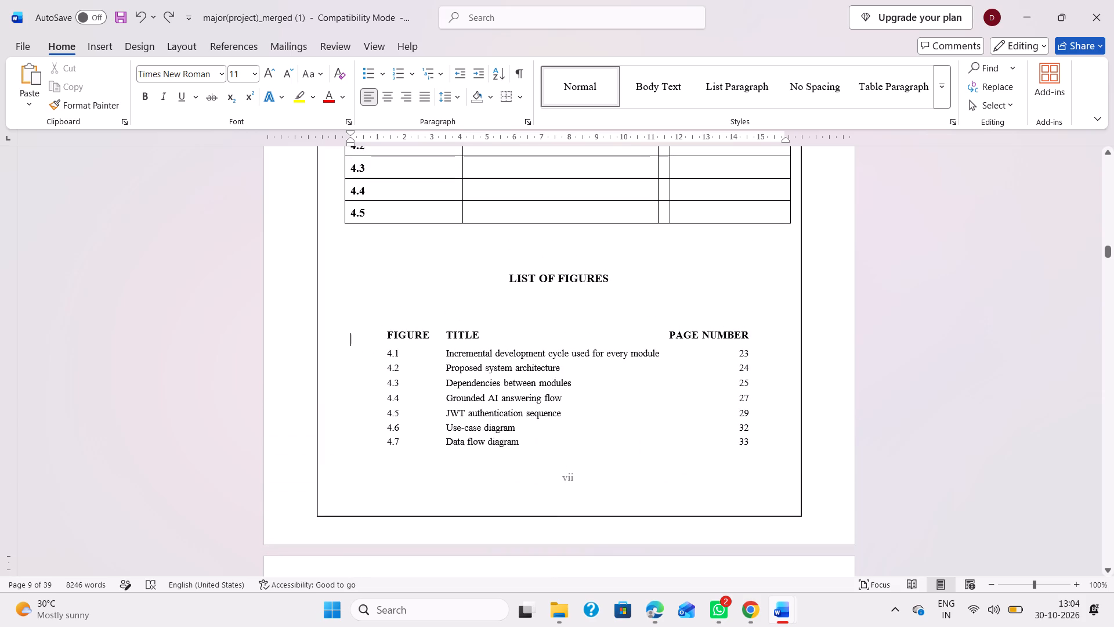
{"action": "left_click_drag", "start_coordinate": [378, 307], "coordinate": [377, 302]}
{"action": "left_click", "coordinate": [379, 333]}
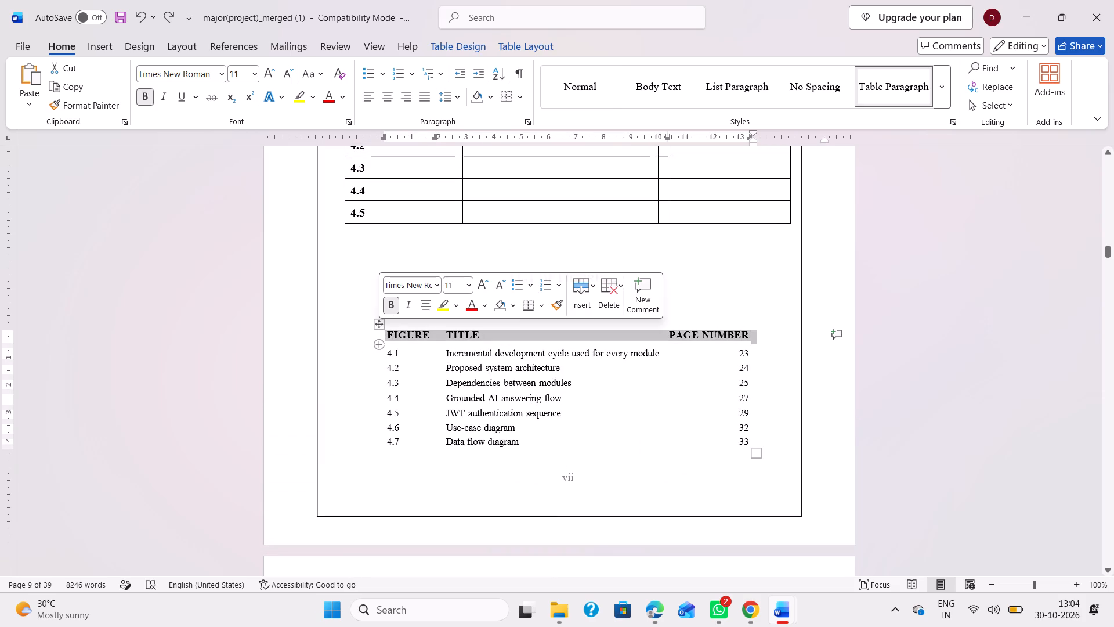
{"action": "left_click_drag", "start_coordinate": [379, 325], "coordinate": [379, 297]}
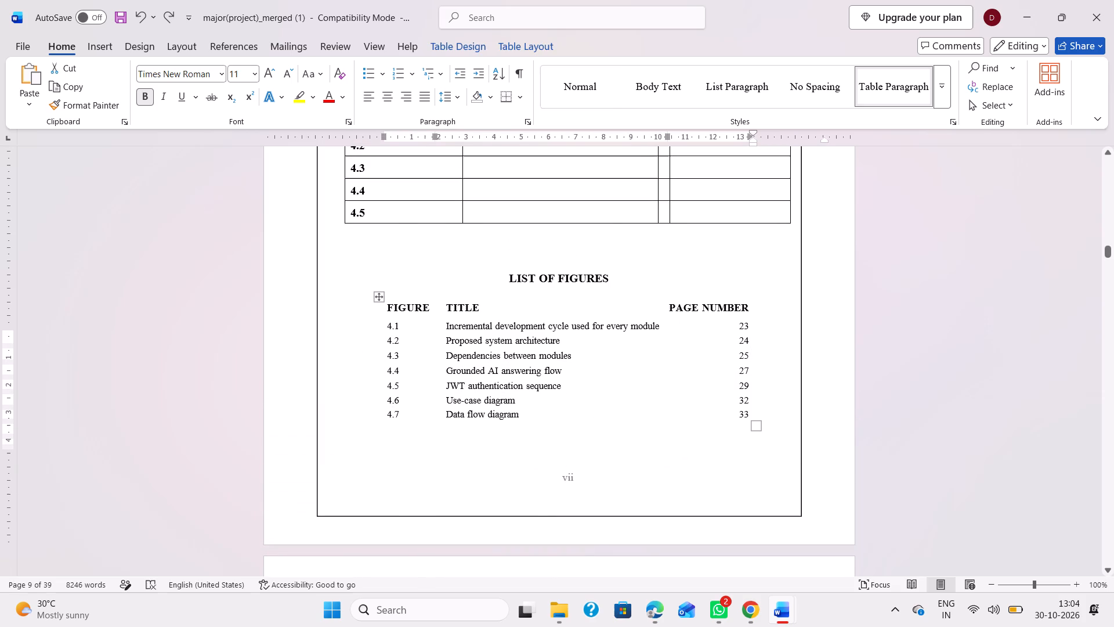
Remove the blank page before Chapter 1 by deleting backwards from its empty line, and check the footer on Chapter 1's first page.
{"action": "scroll", "coordinate": [511, 430], "scroll_direction": "down", "scroll_amount": 3}
{"action": "left_click", "coordinate": [443, 379]}
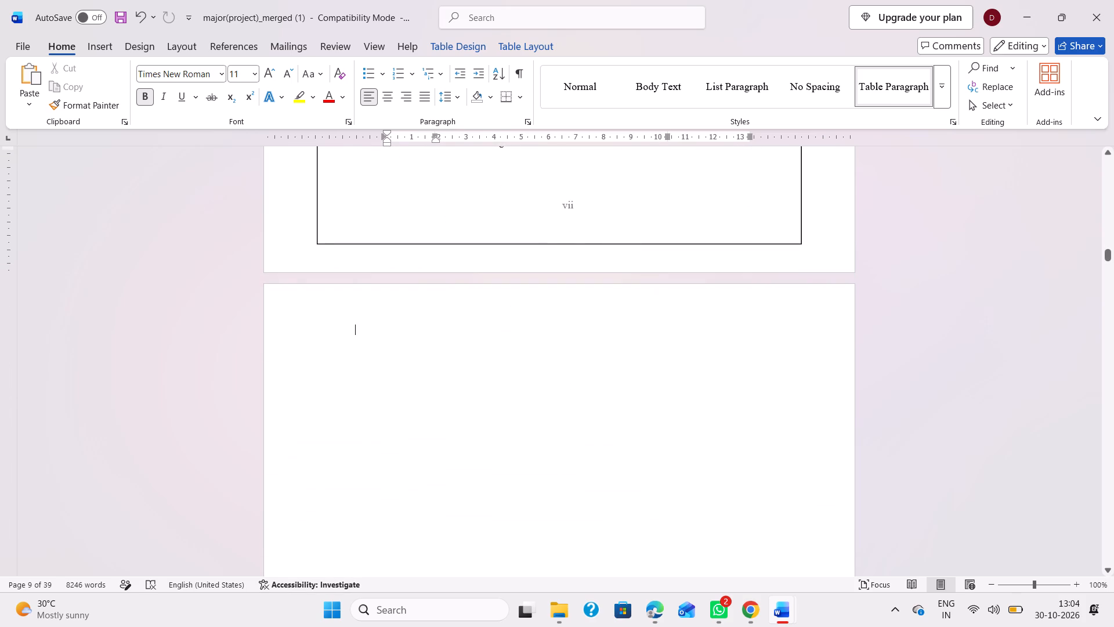
{"action": "key", "text": "BackSpace"}
{"action": "key", "text": "BackSpace"}
{"action": "key", "text": "BackSpace"}
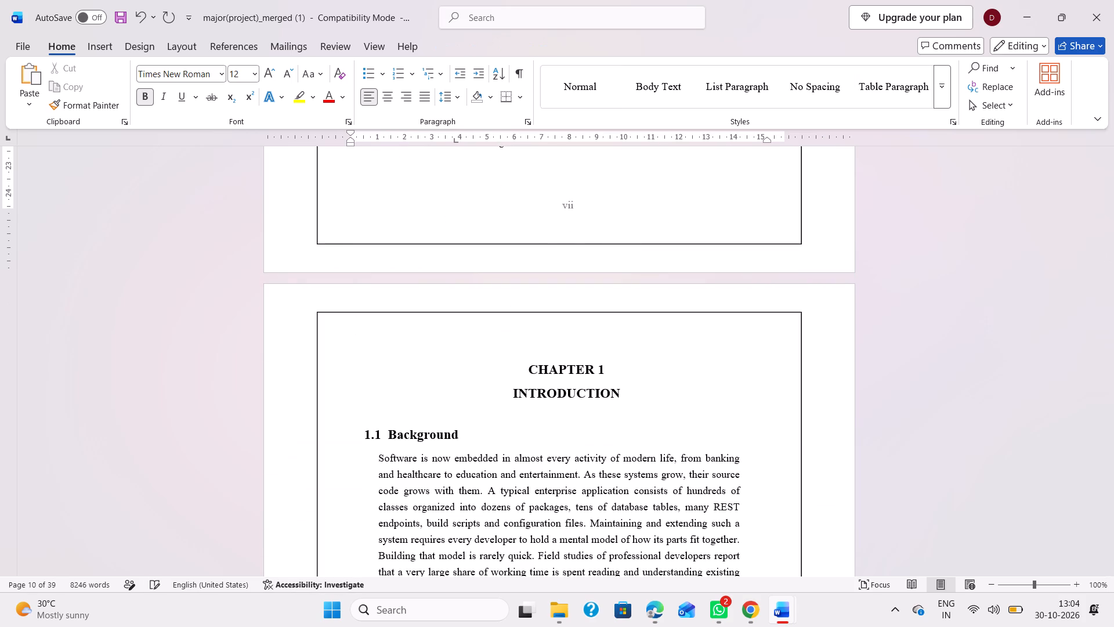
{"action": "scroll", "coordinate": [462, 298], "scroll_direction": "down", "scroll_amount": 4}
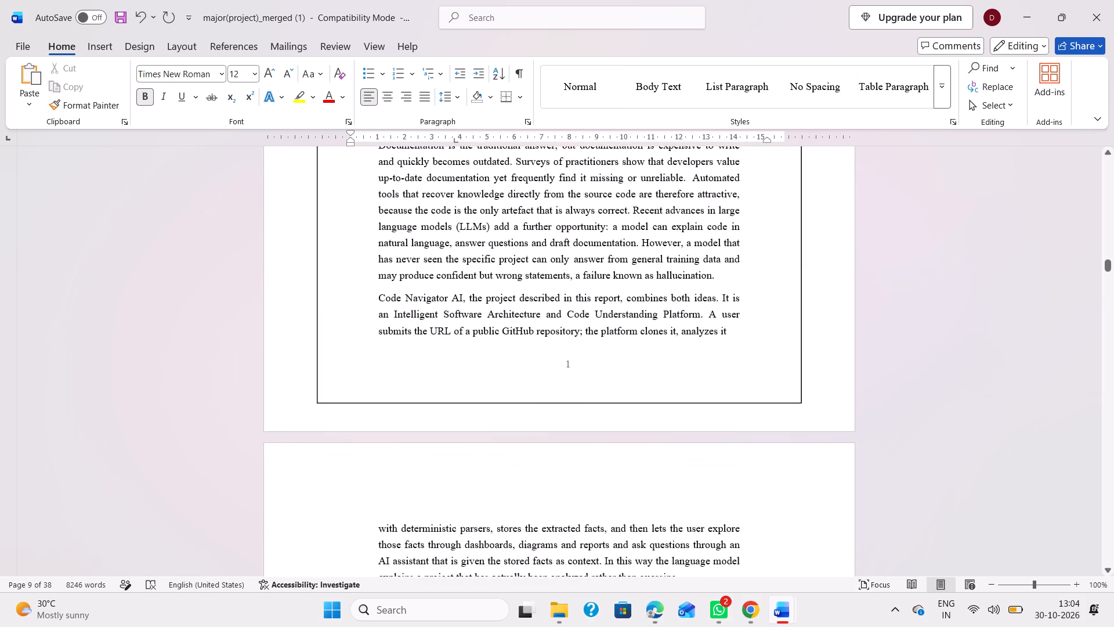
Copy the Table 2.2 caption title "Estimated cost of development and operation" from Chapter 2 into row 2.2 of the List of Tables.
{"action": "scroll", "coordinate": [462, 298], "scroll_direction": "up", "scroll_amount": 6}
{"action": "scroll", "coordinate": [488, 372], "scroll_direction": "down", "scroll_amount": 4}
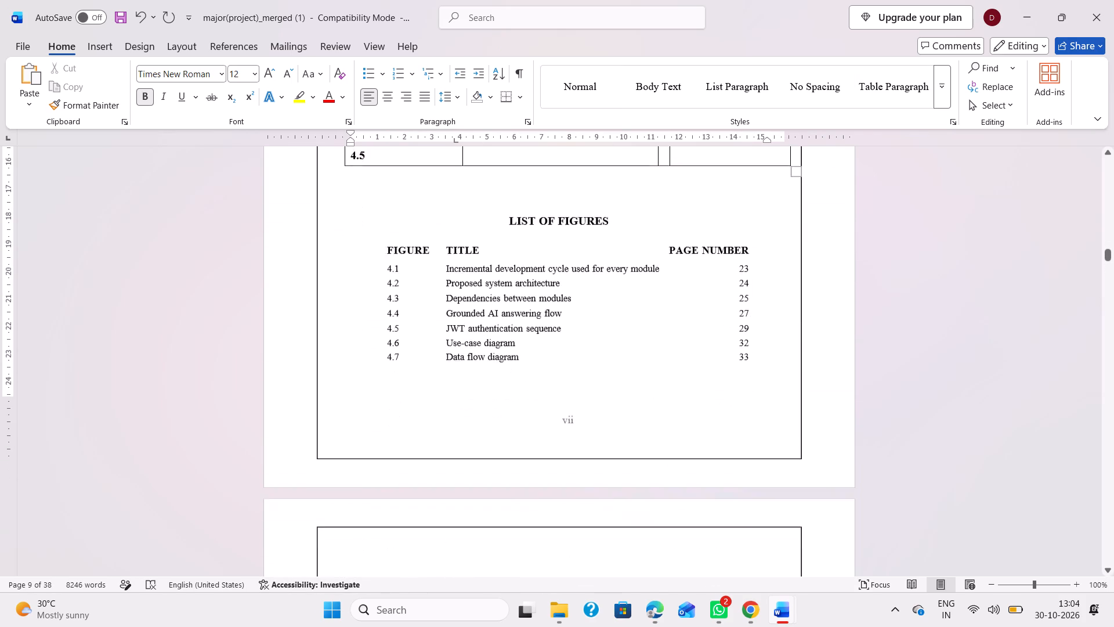
{"action": "scroll", "coordinate": [595, 351], "scroll_direction": "up", "scroll_amount": 4}
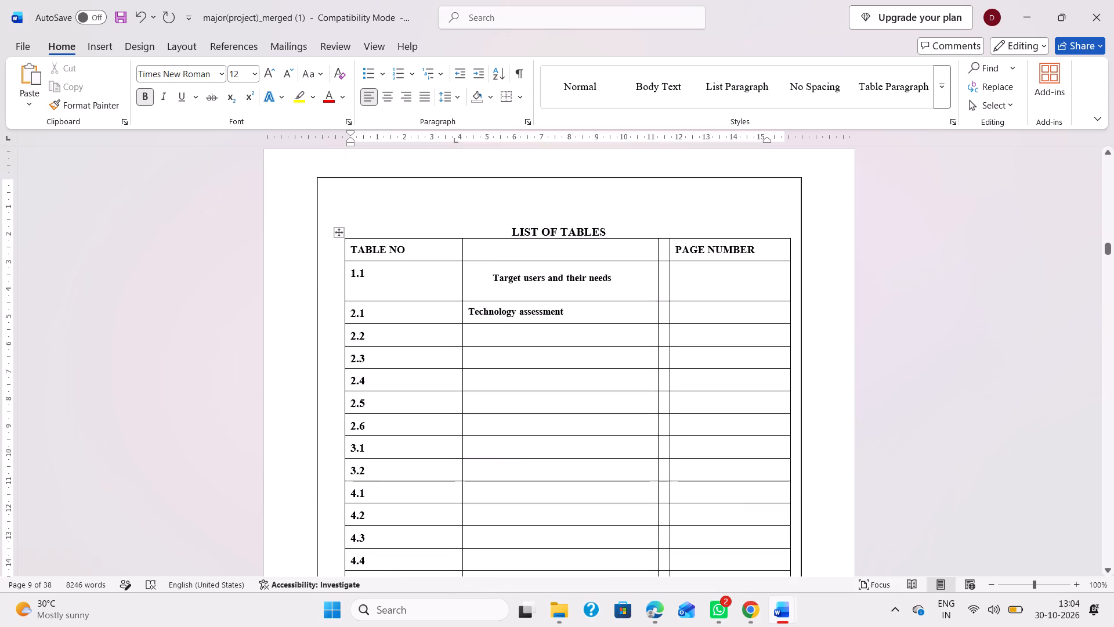
{"action": "left_click", "coordinate": [580, 313]}
{"action": "left_click", "coordinate": [573, 334]}
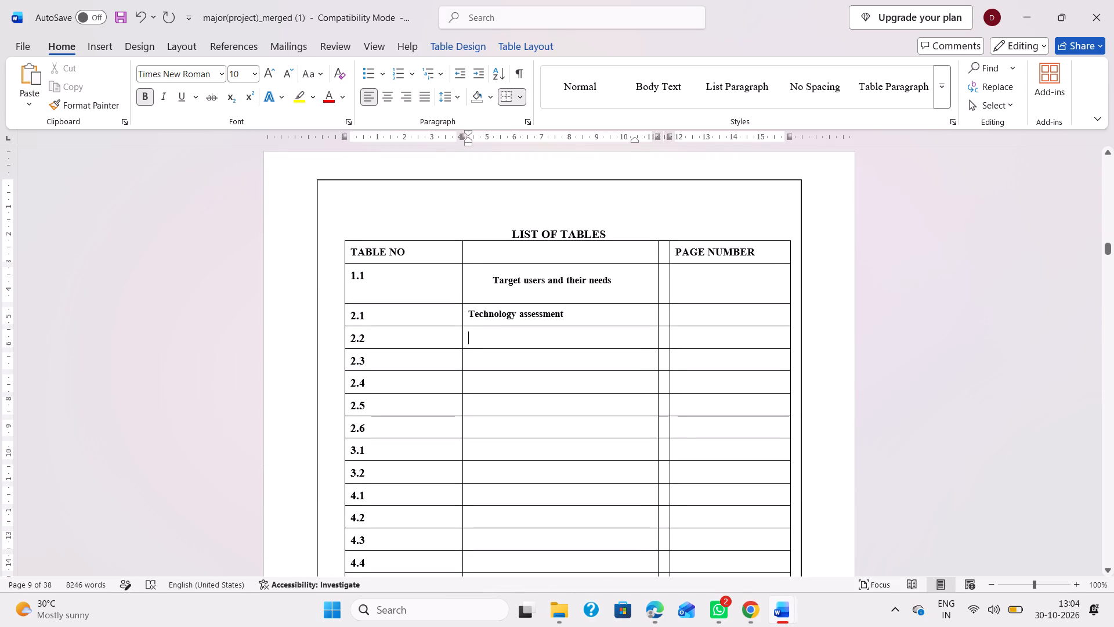
{"action": "scroll", "coordinate": [558, 395], "scroll_direction": "down", "scroll_amount": 10}
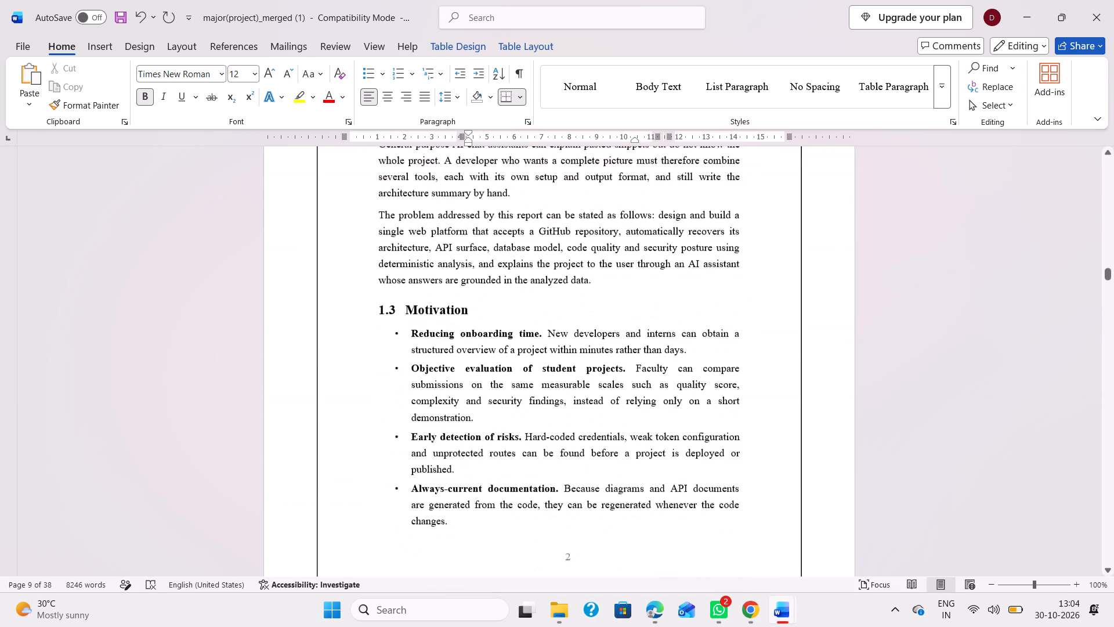
{"action": "scroll", "coordinate": [558, 395], "scroll_direction": "down", "scroll_amount": 5}
{"action": "scroll", "coordinate": [558, 395], "scroll_direction": "up", "scroll_amount": 1}
{"action": "scroll", "coordinate": [558, 395], "scroll_direction": "down", "scroll_amount": 2}
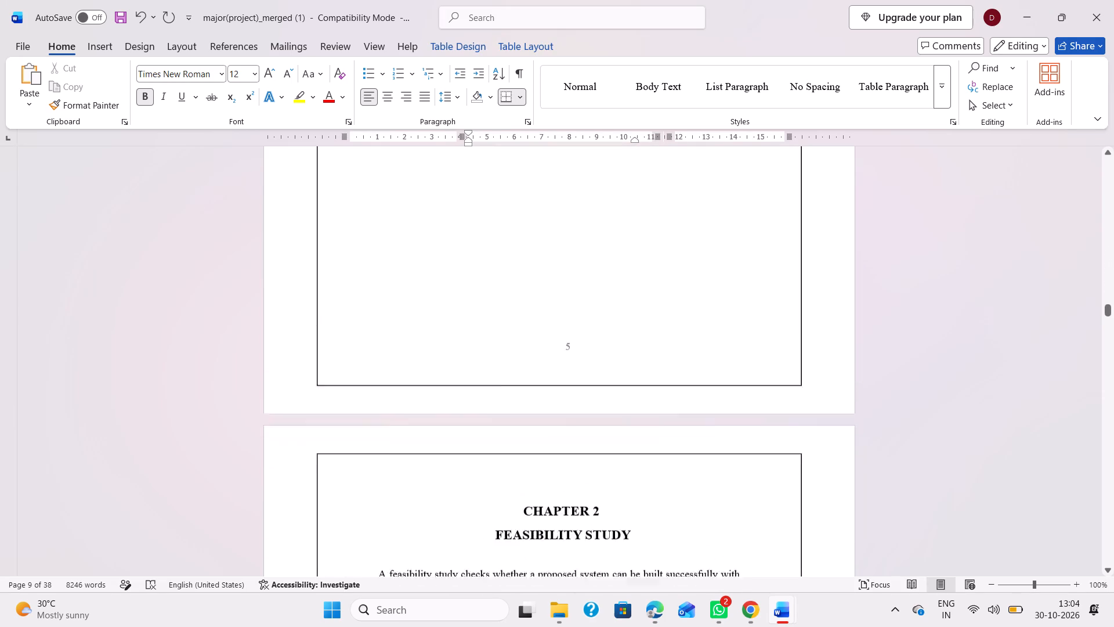
{"action": "scroll", "coordinate": [558, 395], "scroll_direction": "down", "scroll_amount": 6}
{"action": "scroll", "coordinate": [558, 395], "scroll_direction": "up", "scroll_amount": 1}
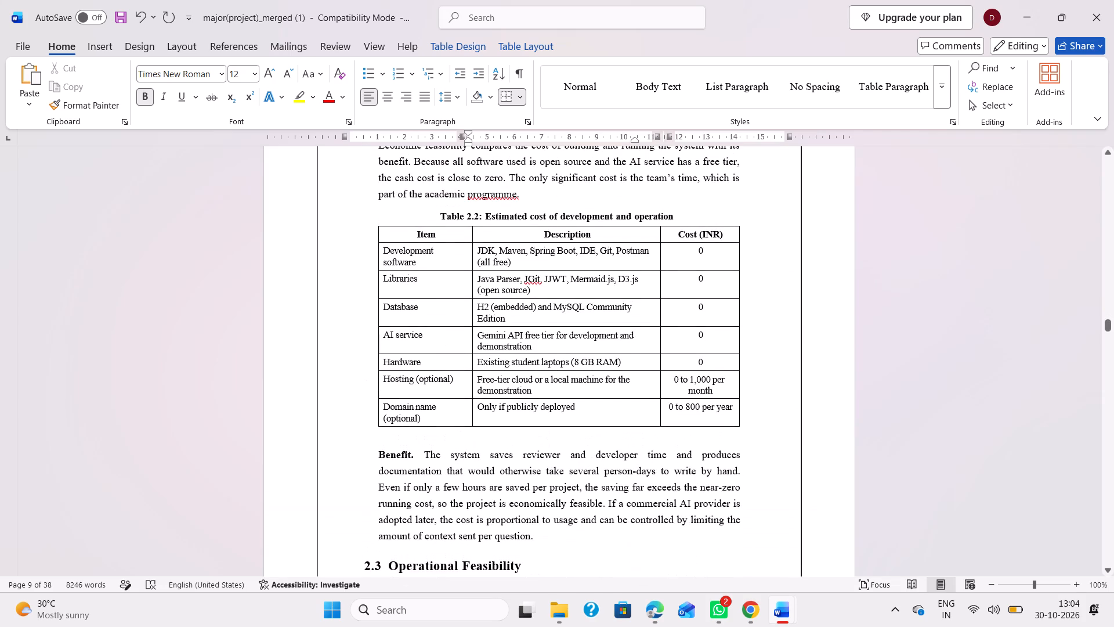
{"action": "left_click_drag", "start_coordinate": [674, 217], "coordinate": [500, 208]}
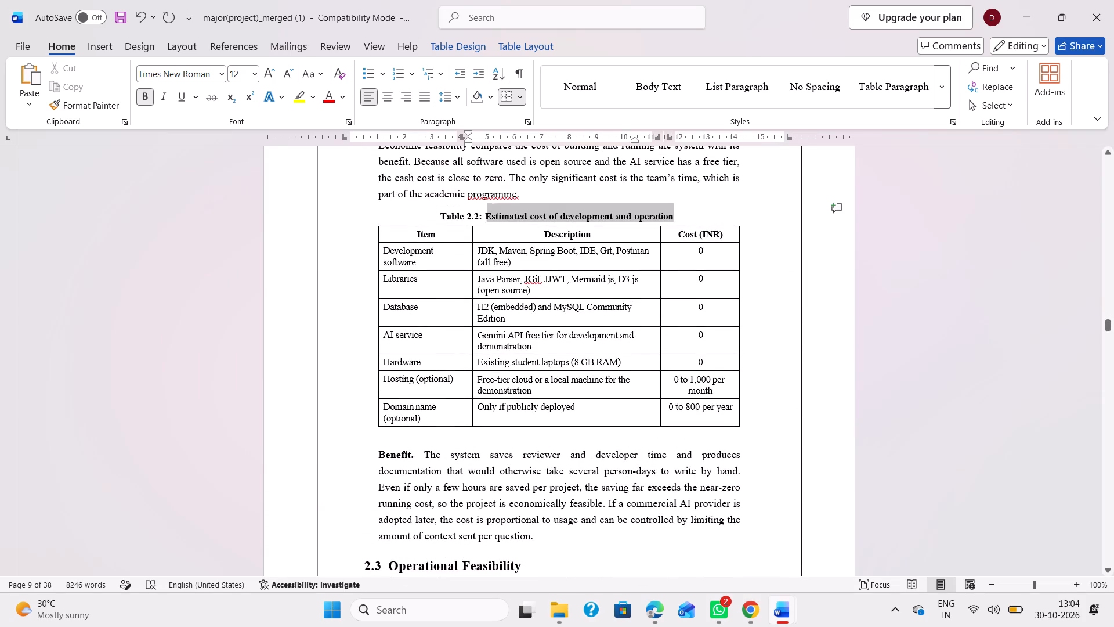
{"action": "left_click_drag", "start_coordinate": [500, 208], "coordinate": [497, 207]}
{"action": "key", "text": "ctrl+c"}
{"action": "scroll", "coordinate": [497, 207], "scroll_direction": "up", "scroll_amount": 8}
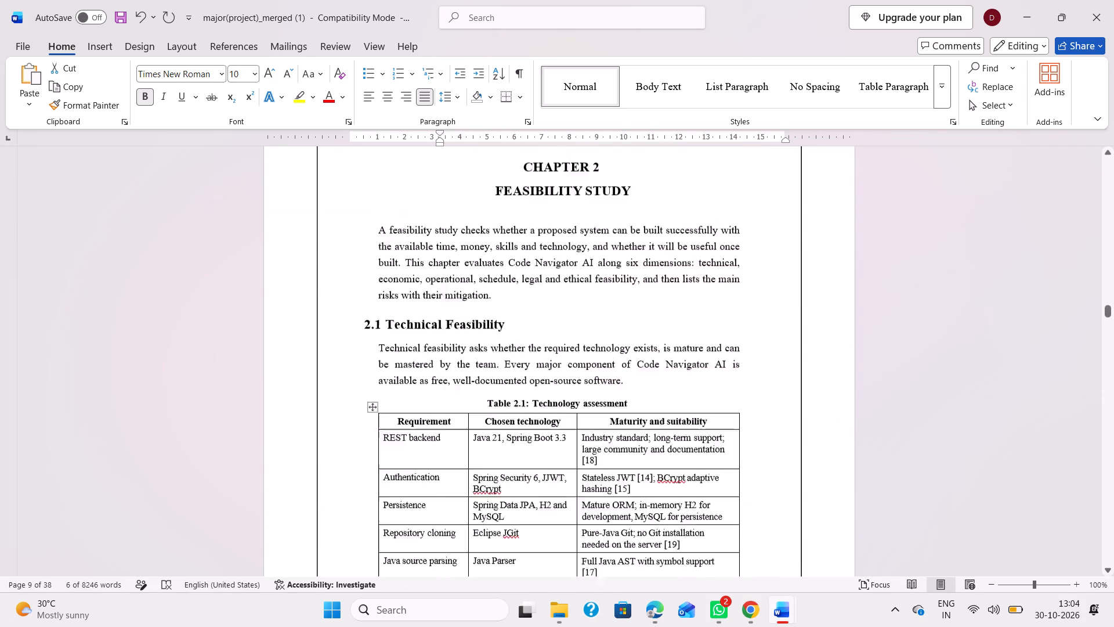
{"action": "scroll", "coordinate": [497, 207], "scroll_direction": "up", "scroll_amount": 3}
{"action": "scroll", "coordinate": [497, 344], "scroll_direction": "up", "scroll_amount": 8}
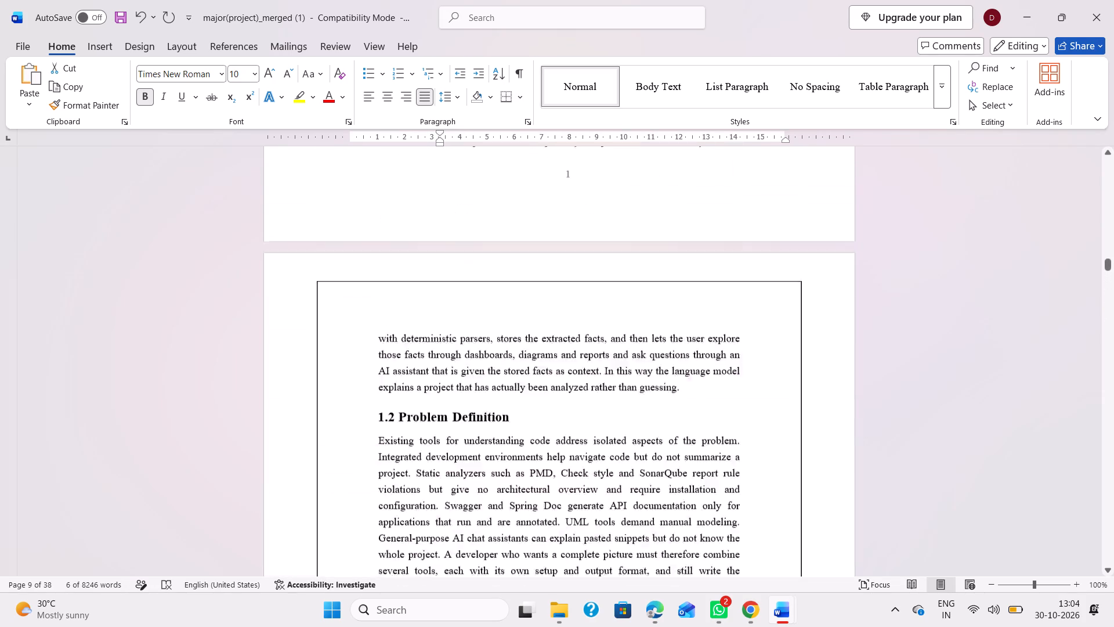
{"action": "scroll", "coordinate": [497, 344], "scroll_direction": "up", "scroll_amount": 3}
{"action": "scroll", "coordinate": [497, 344], "scroll_direction": "down", "scroll_amount": 6}
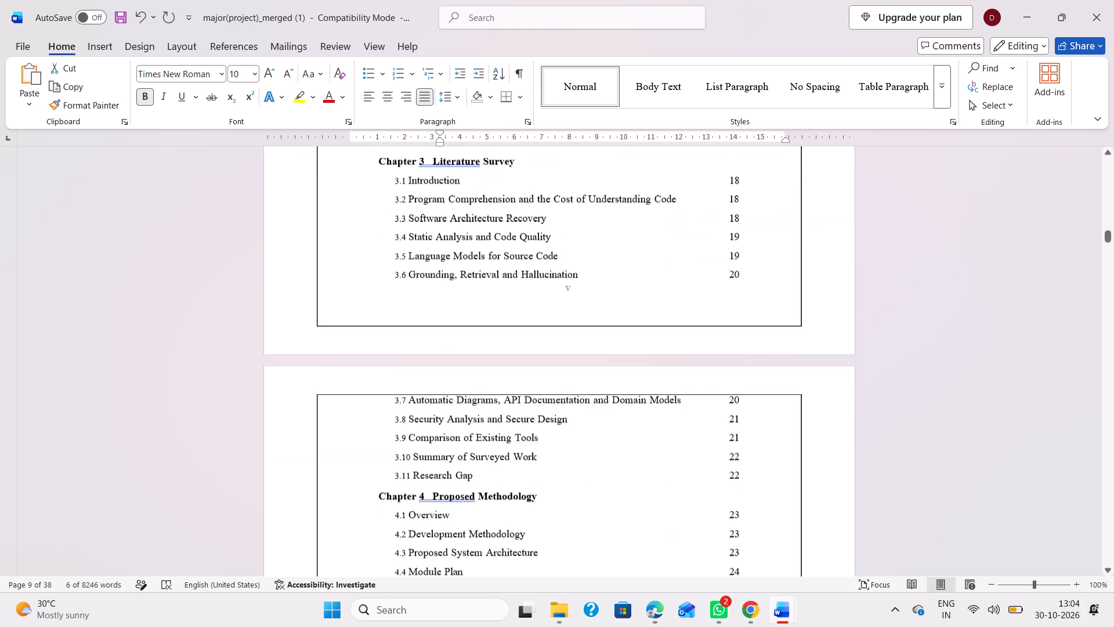
{"action": "scroll", "coordinate": [497, 344], "scroll_direction": "down", "scroll_amount": 2}
{"action": "scroll", "coordinate": [497, 344], "scroll_direction": "up", "scroll_amount": 3}
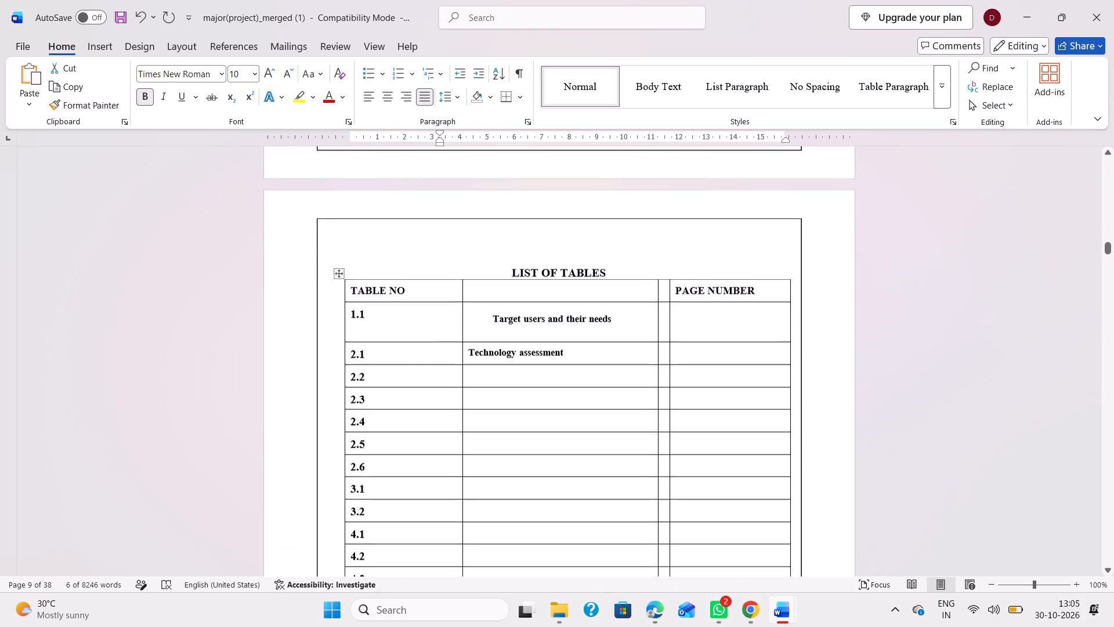
{"action": "left_click", "coordinate": [512, 376]}
{"action": "key", "text": "ctrl+v"}
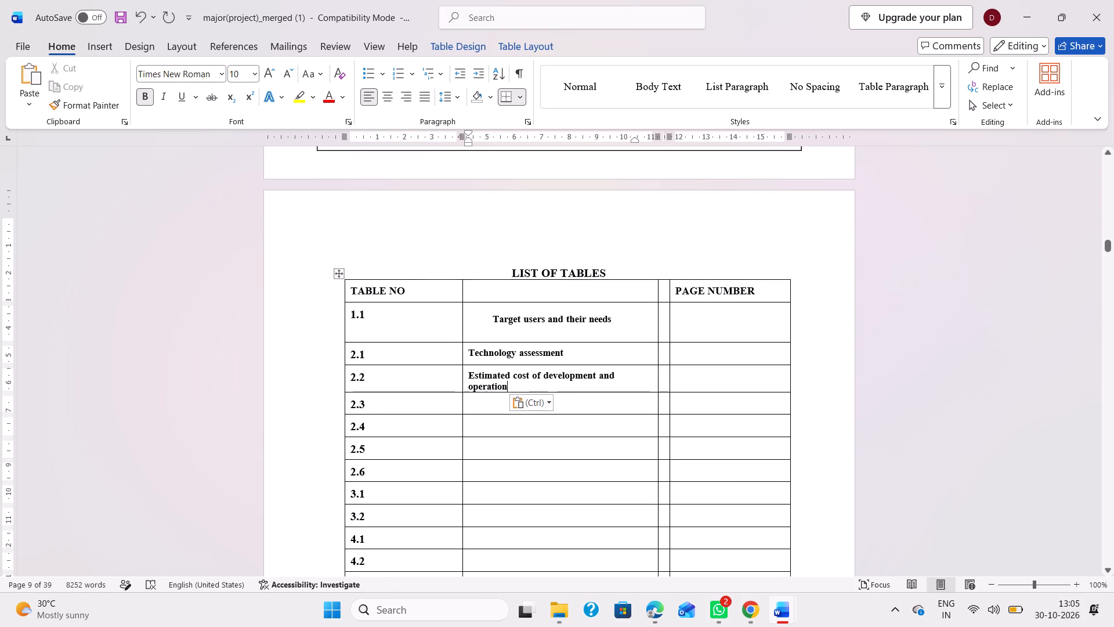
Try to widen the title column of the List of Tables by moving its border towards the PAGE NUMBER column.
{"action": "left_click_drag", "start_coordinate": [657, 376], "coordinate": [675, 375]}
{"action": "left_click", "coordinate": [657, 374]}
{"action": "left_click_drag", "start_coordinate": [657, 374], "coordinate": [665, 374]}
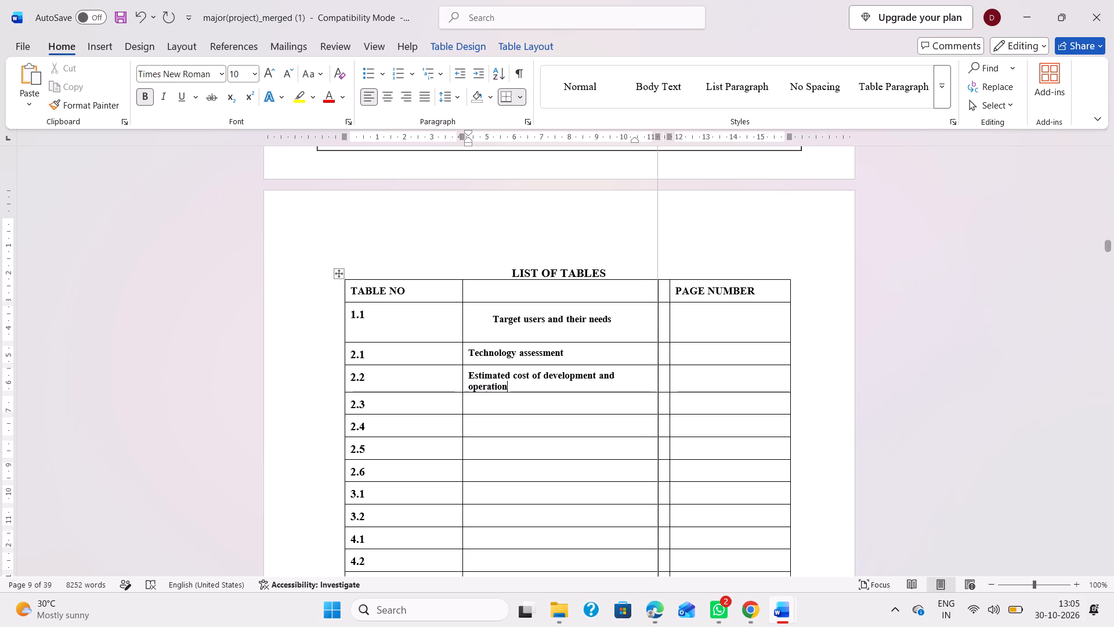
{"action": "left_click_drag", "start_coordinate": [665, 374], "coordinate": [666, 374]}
Narrow the TABLE NO column of the List of Tables so the 2.2 title fits on one line, and check the following pages.
{"action": "left_click_drag", "start_coordinate": [462, 357], "coordinate": [422, 353]}
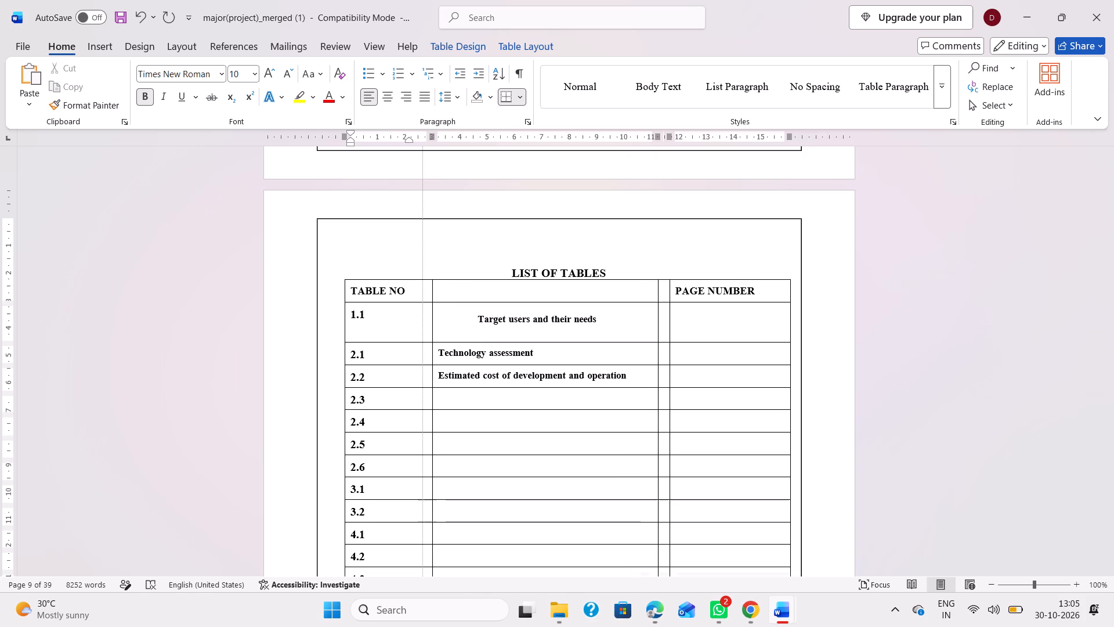
{"action": "left_click_drag", "start_coordinate": [422, 353], "coordinate": [411, 351]}
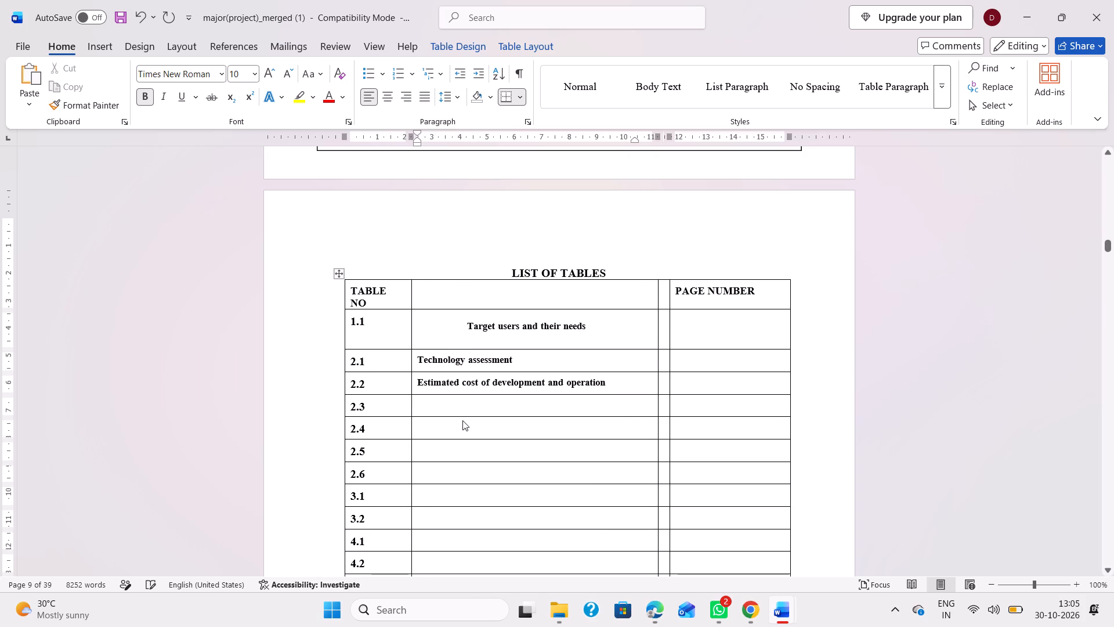
{"action": "scroll", "coordinate": [462, 420], "scroll_direction": "down", "scroll_amount": 4}
{"action": "scroll", "coordinate": [484, 360], "scroll_direction": "up", "scroll_amount": 1}
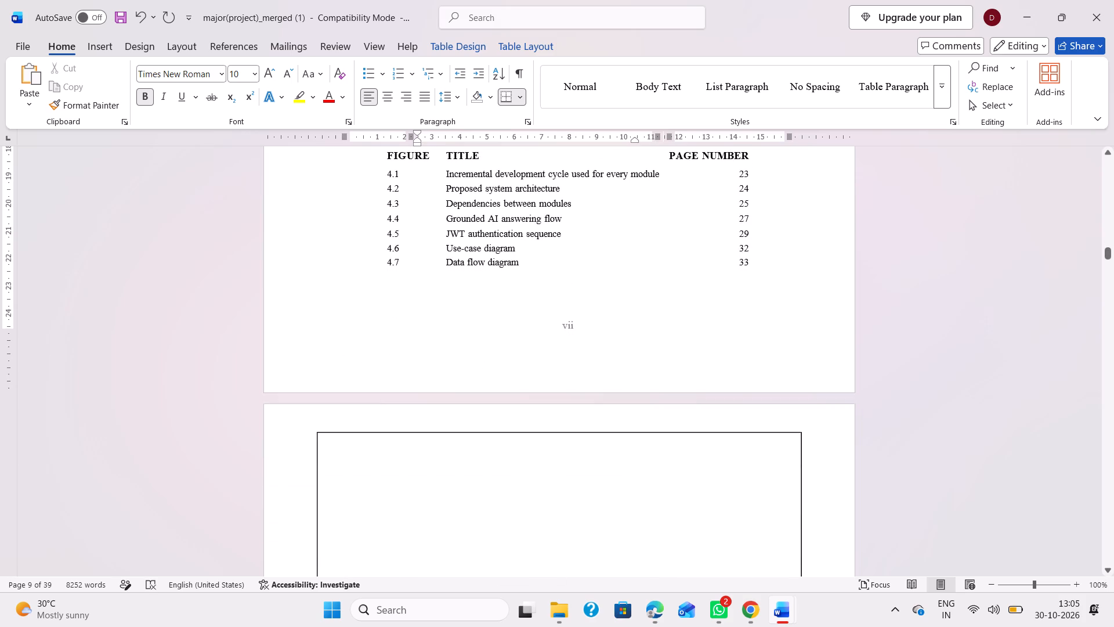
{"action": "scroll", "coordinate": [484, 360], "scroll_direction": "up", "scroll_amount": 4}
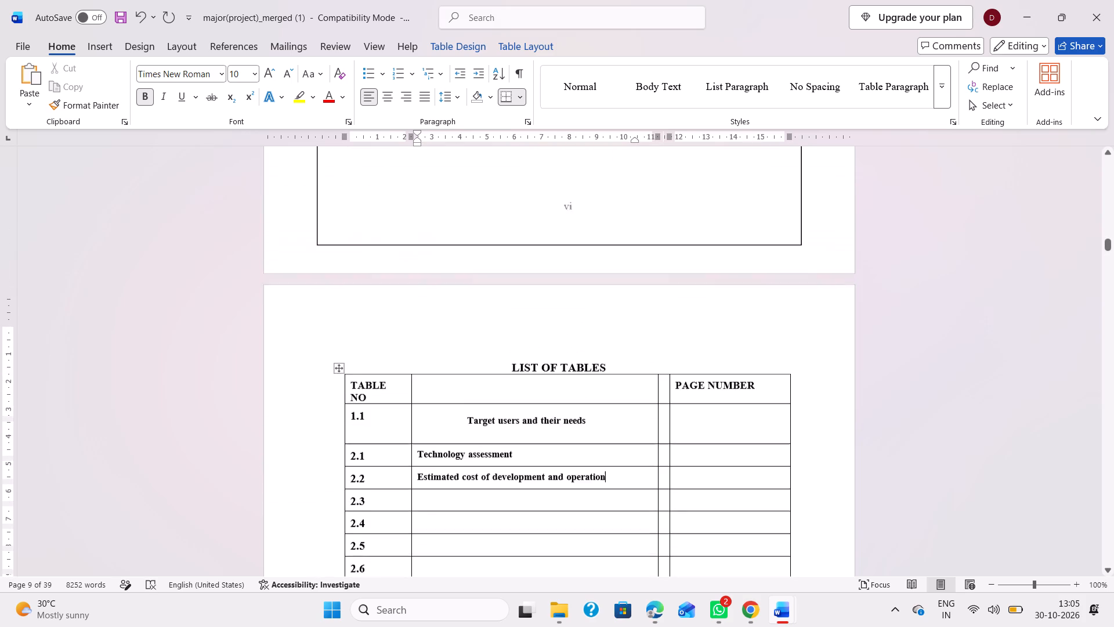
{"action": "scroll", "coordinate": [484, 360], "scroll_direction": "down", "scroll_amount": 3}
{"action": "scroll", "coordinate": [472, 330], "scroll_direction": "up", "scroll_amount": 2}
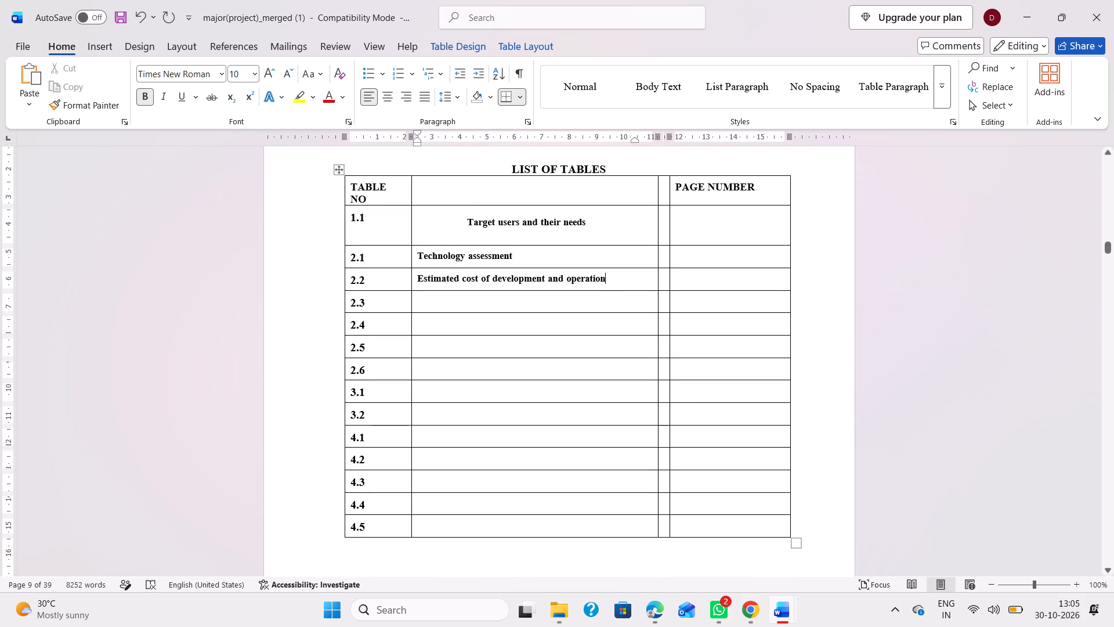
Widen the TABLE NO column slightly so its heading fits on one line, and check the pages up to Chapter 1.
{"action": "left_click_drag", "start_coordinate": [411, 326], "coordinate": [418, 326]}
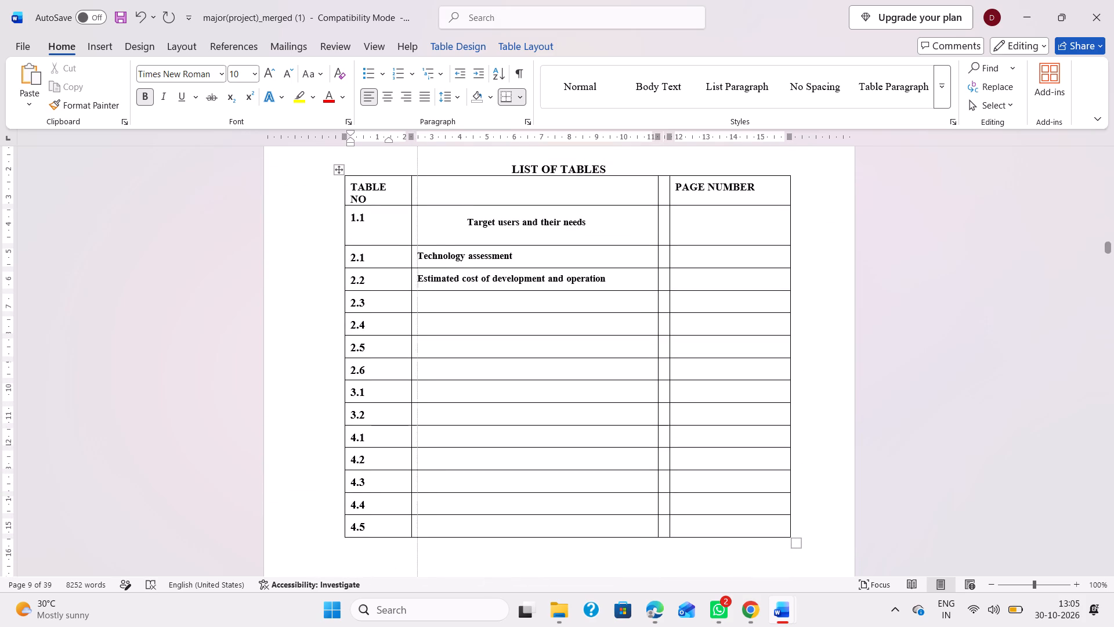
{"action": "left_click_drag", "start_coordinate": [418, 326], "coordinate": [431, 326]}
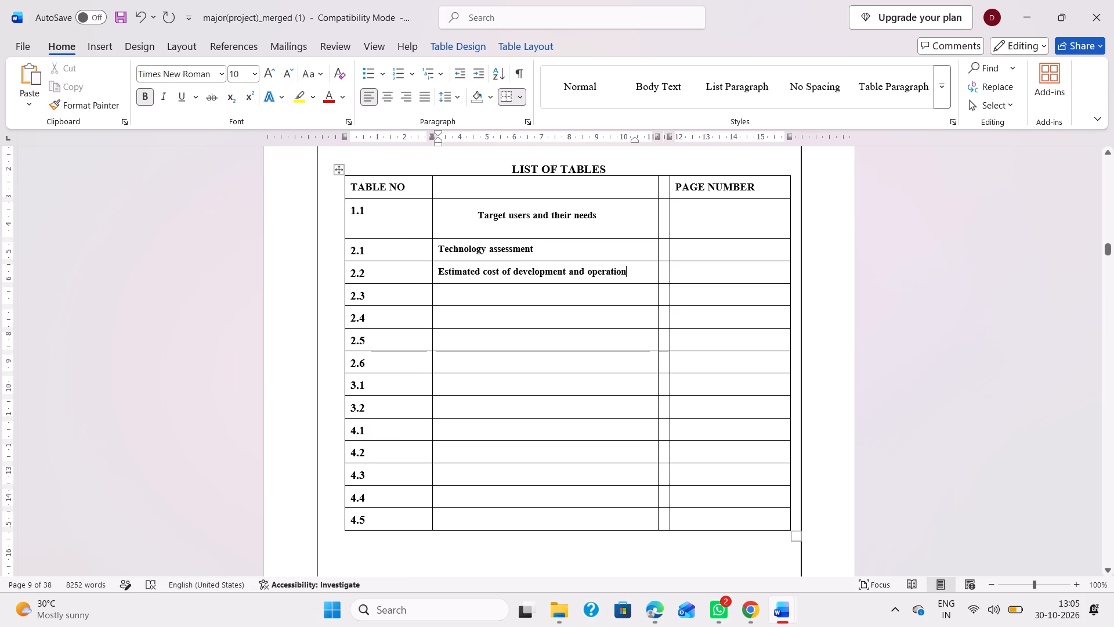
{"action": "scroll", "coordinate": [526, 286], "scroll_direction": "down", "scroll_amount": 3}
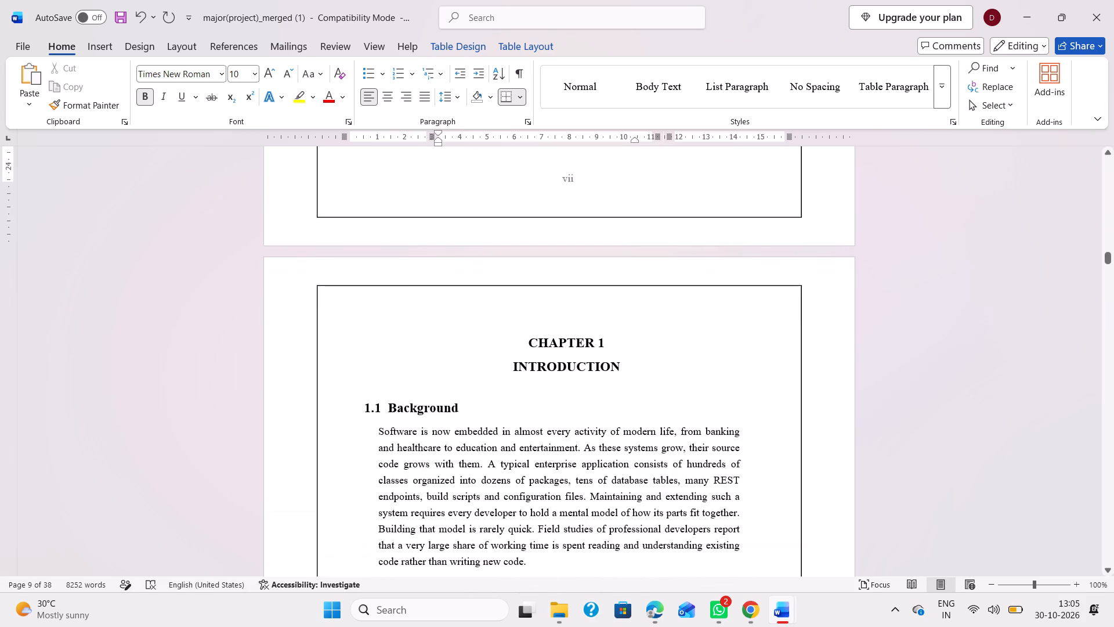
{"action": "scroll", "coordinate": [526, 286], "scroll_direction": "down", "scroll_amount": 3}
{"action": "scroll", "coordinate": [526, 286], "scroll_direction": "up", "scroll_amount": 5}
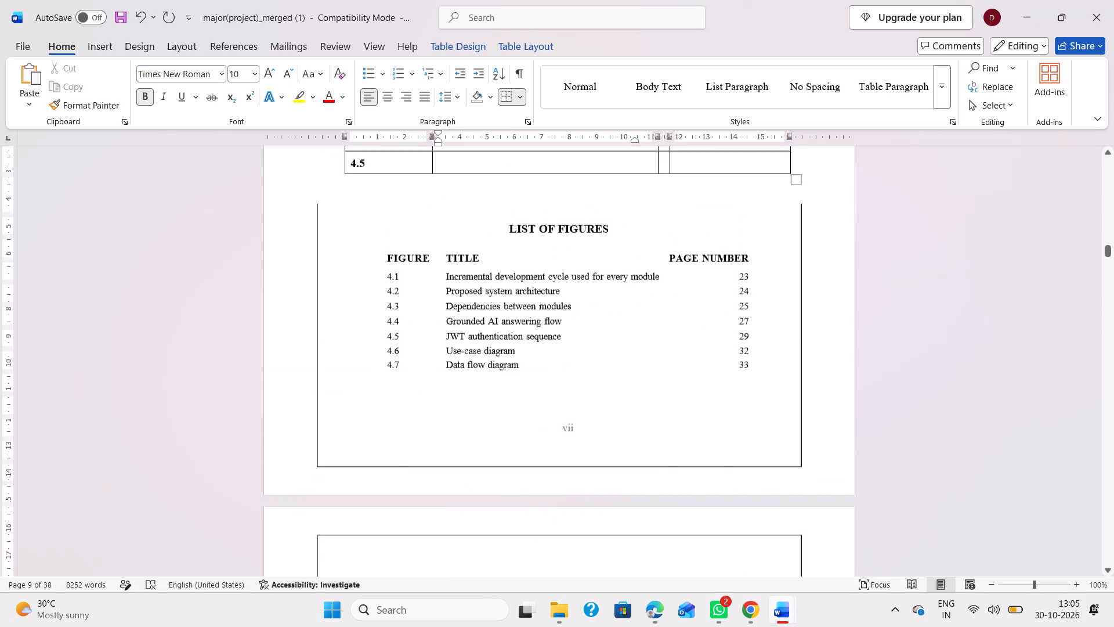
Copy the Table 2.3 caption title "Schedule estimate by phase" from section 2.4 into row 2.3 of the List of Tables.
{"action": "scroll", "coordinate": [526, 286], "scroll_direction": "up", "scroll_amount": 2}
{"action": "left_click", "coordinate": [505, 382]}
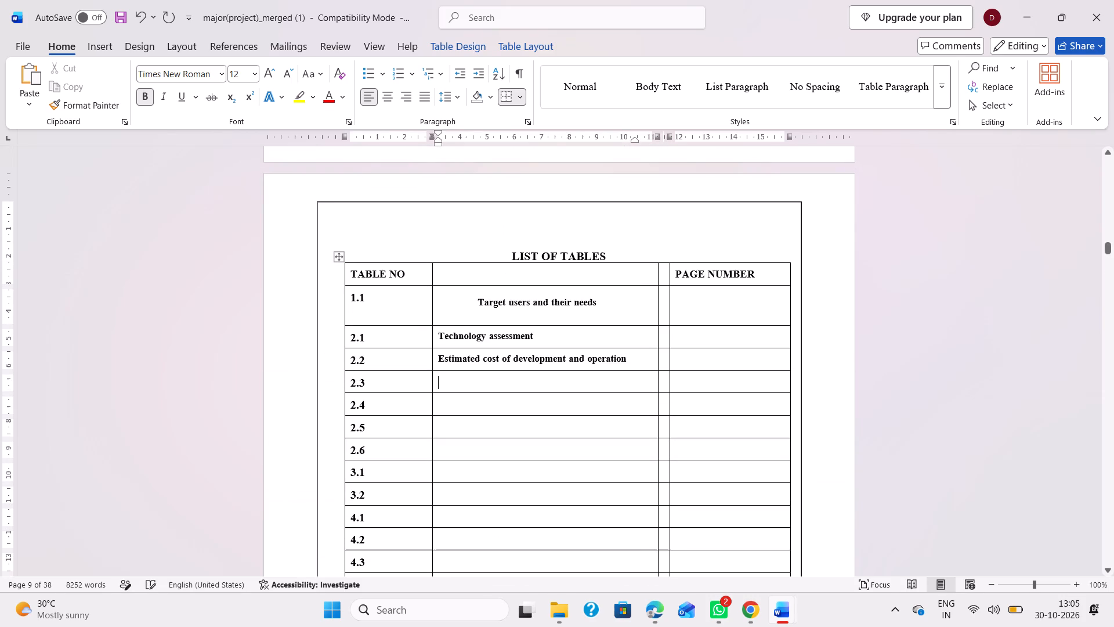
{"action": "key", "text": "alt+Tab"}
{"action": "key", "text": "alt+Tab"}
{"action": "scroll", "coordinate": [544, 383], "scroll_direction": "down", "scroll_amount": 18}
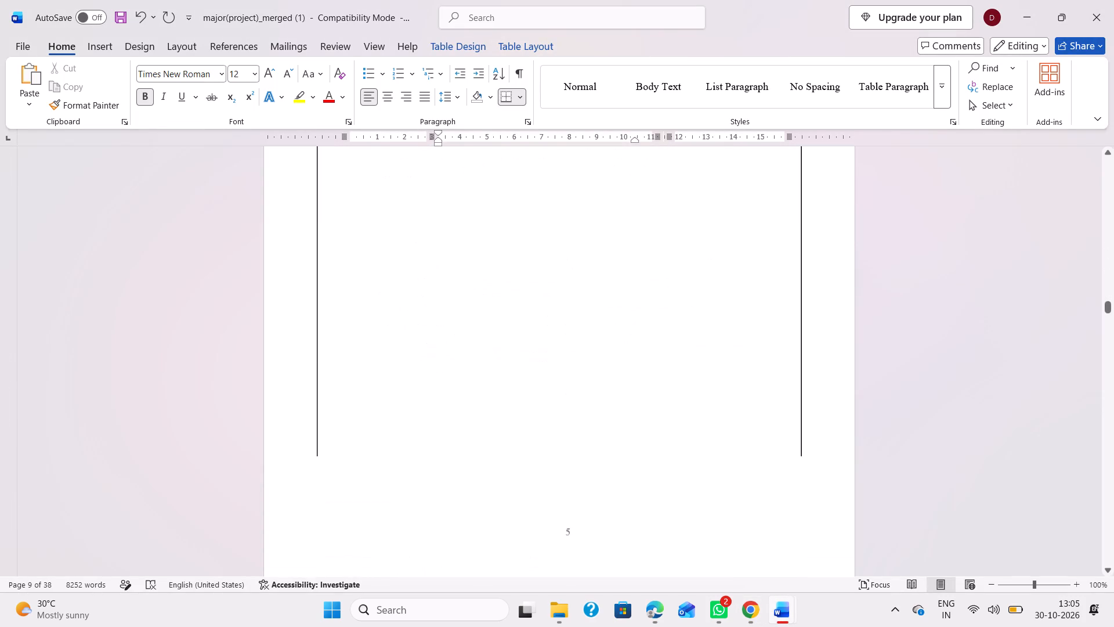
{"action": "scroll", "coordinate": [544, 383], "scroll_direction": "down", "scroll_amount": 6}
{"action": "scroll", "coordinate": [544, 383], "scroll_direction": "up", "scroll_amount": 3}
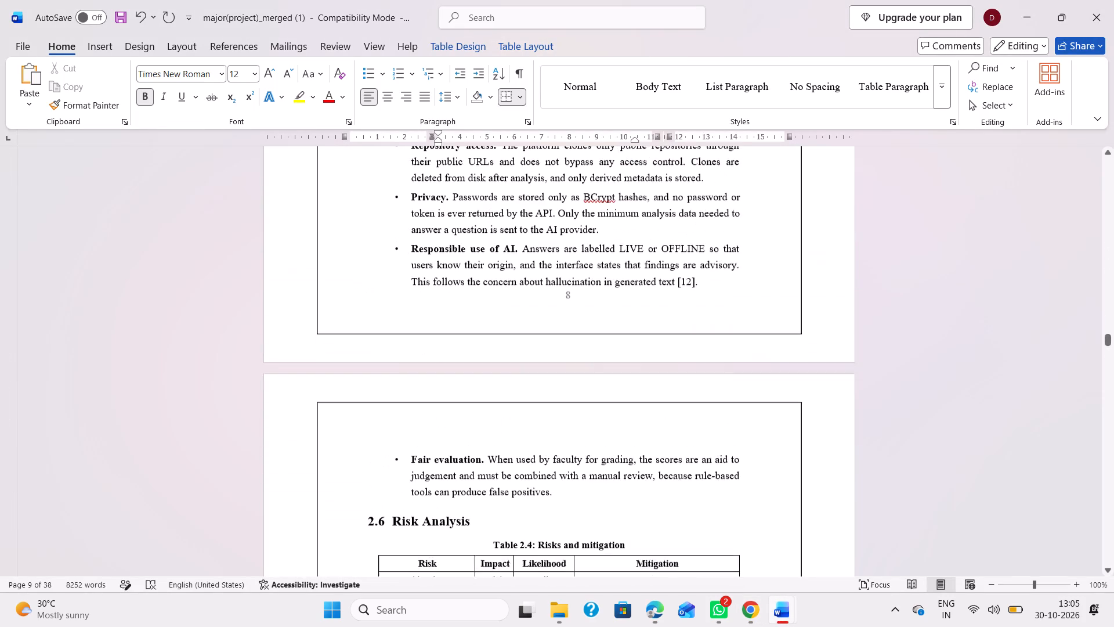
{"action": "scroll", "coordinate": [544, 383], "scroll_direction": "up", "scroll_amount": 2}
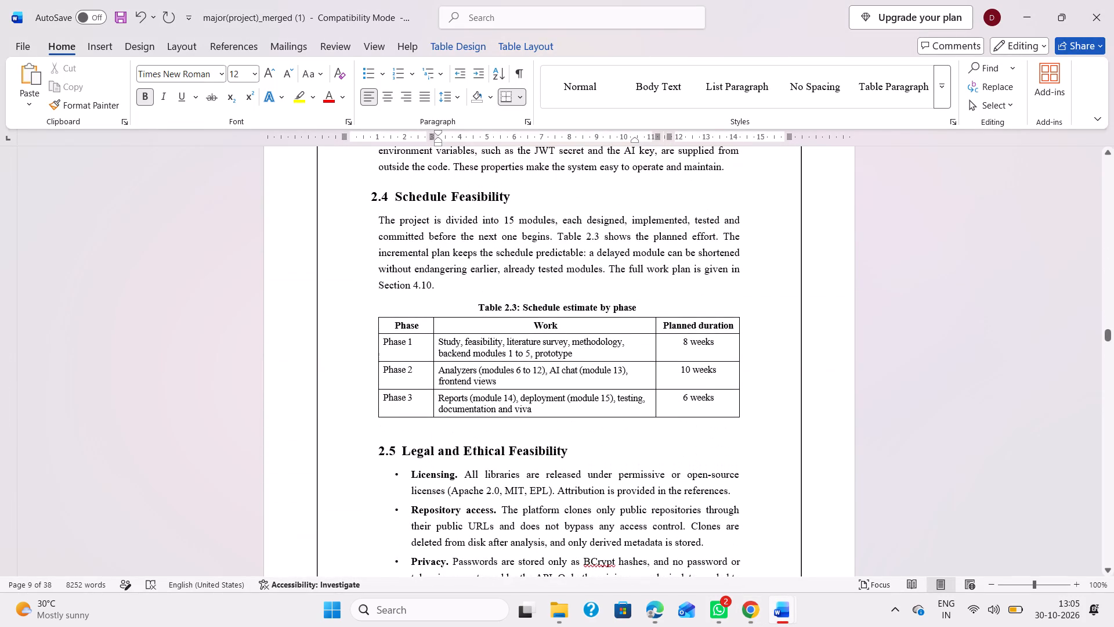
{"action": "left_click_drag", "start_coordinate": [646, 307], "coordinate": [519, 306]}
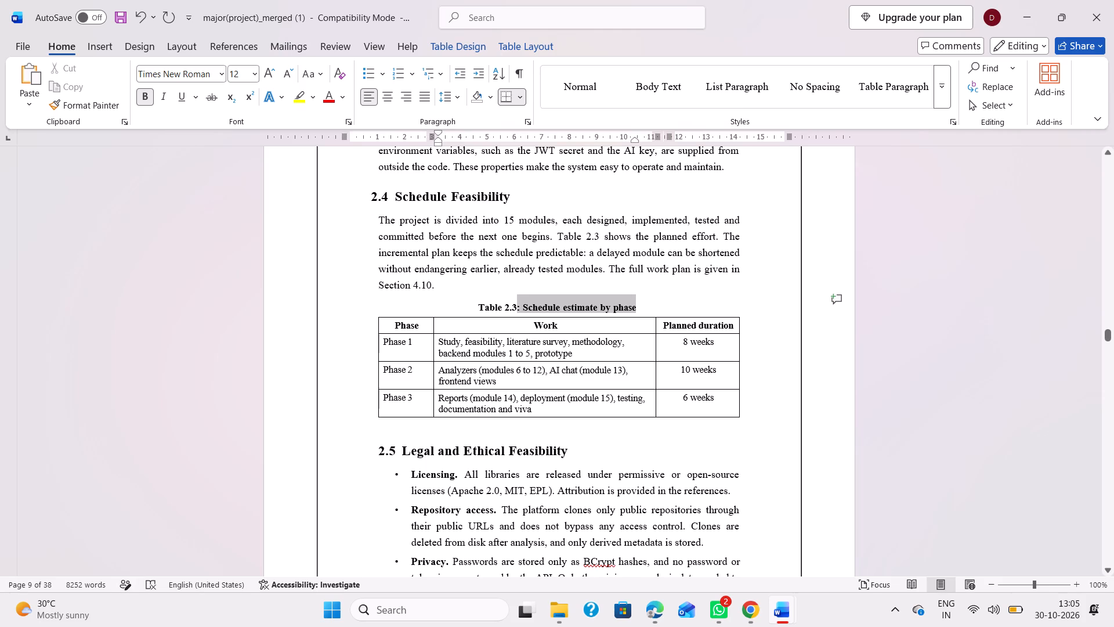
{"action": "left_click_drag", "start_coordinate": [519, 306], "coordinate": [524, 307]}
{"action": "key", "text": "ctrl+c"}
{"action": "scroll", "coordinate": [524, 307], "scroll_direction": "up", "scroll_amount": 4}
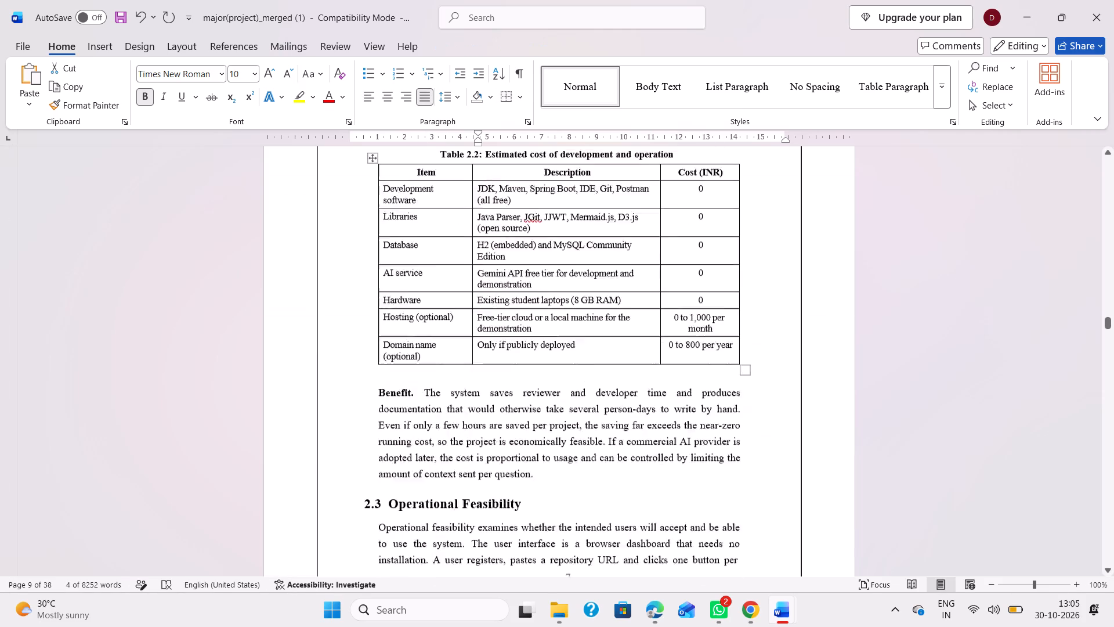
{"action": "scroll", "coordinate": [524, 307], "scroll_direction": "up", "scroll_amount": 9}
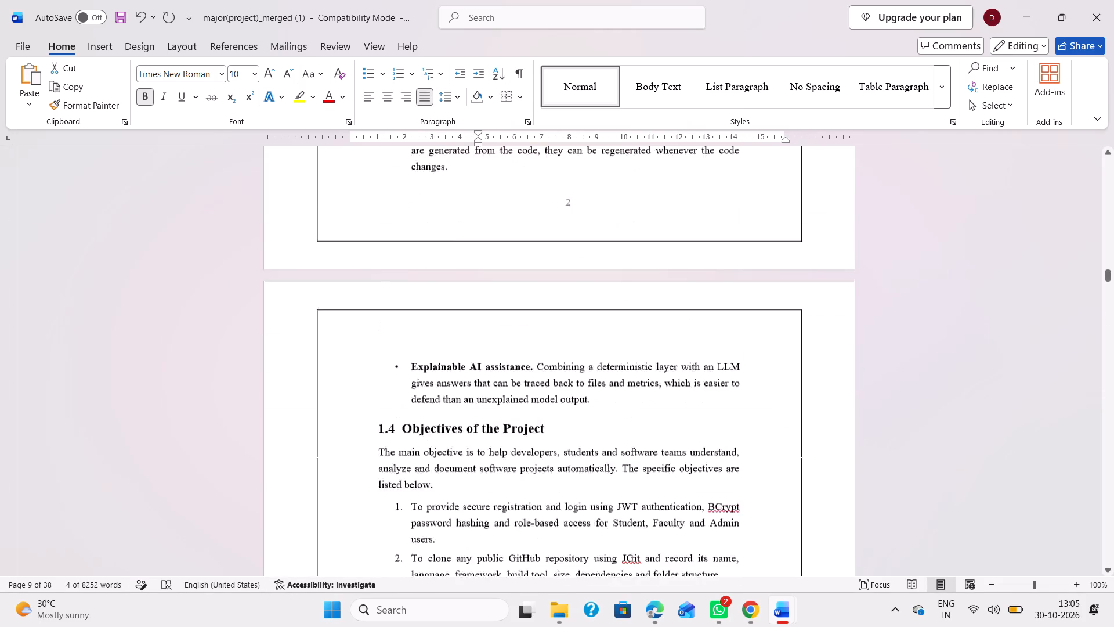
{"action": "scroll", "coordinate": [524, 307], "scroll_direction": "up", "scroll_amount": 8}
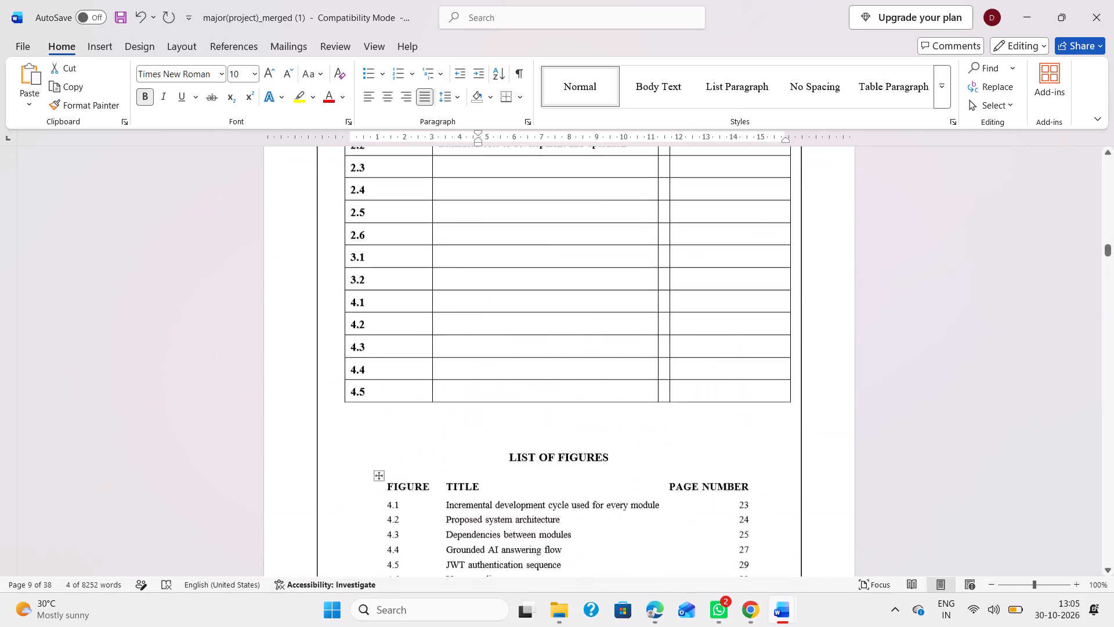
{"action": "scroll", "coordinate": [524, 307], "scroll_direction": "up", "scroll_amount": 1}
{"action": "left_click", "coordinate": [484, 372]}
{"action": "key", "text": "ctrl+v"}
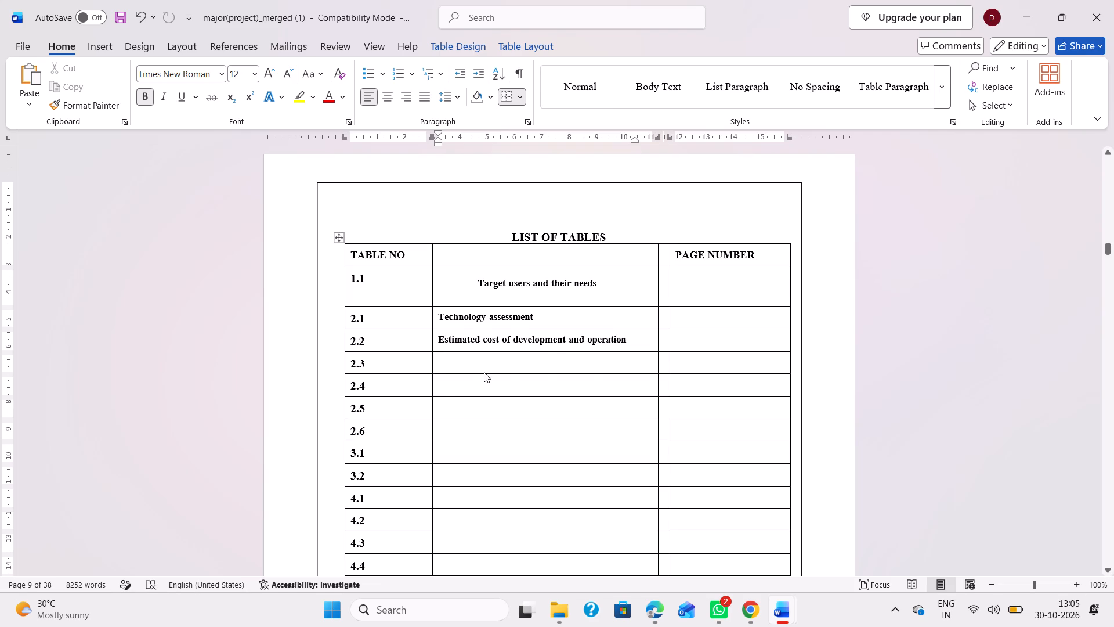
Copy the Table 2.4 caption title "Risks and mitigation" from section 2.6 into row 2.4 of the List of Tables.
{"action": "scroll", "coordinate": [484, 372], "scroll_direction": "down", "scroll_amount": 11}
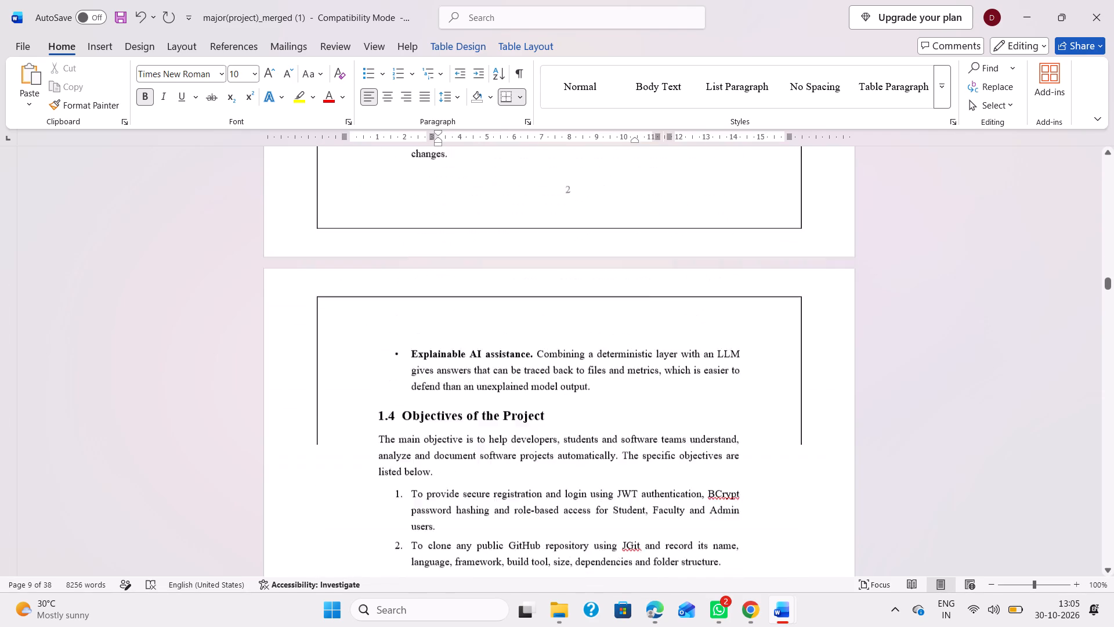
{"action": "scroll", "coordinate": [484, 372], "scroll_direction": "down", "scroll_amount": 2}
{"action": "scroll", "coordinate": [540, 336], "scroll_direction": "down", "scroll_amount": 2}
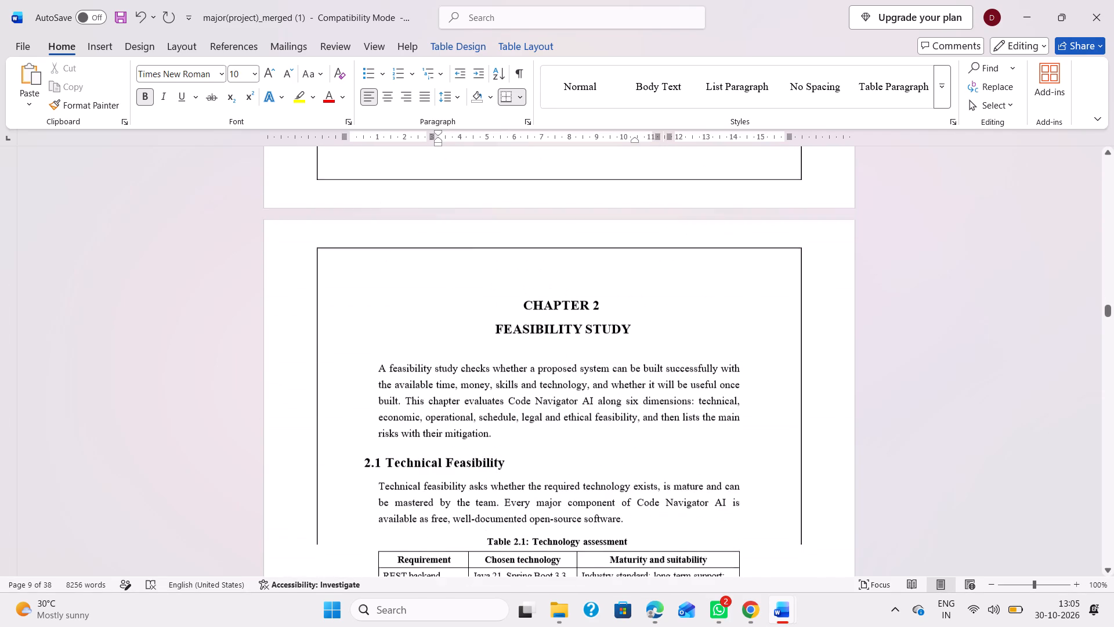
{"action": "scroll", "coordinate": [532, 384], "scroll_direction": "down", "scroll_amount": 7}
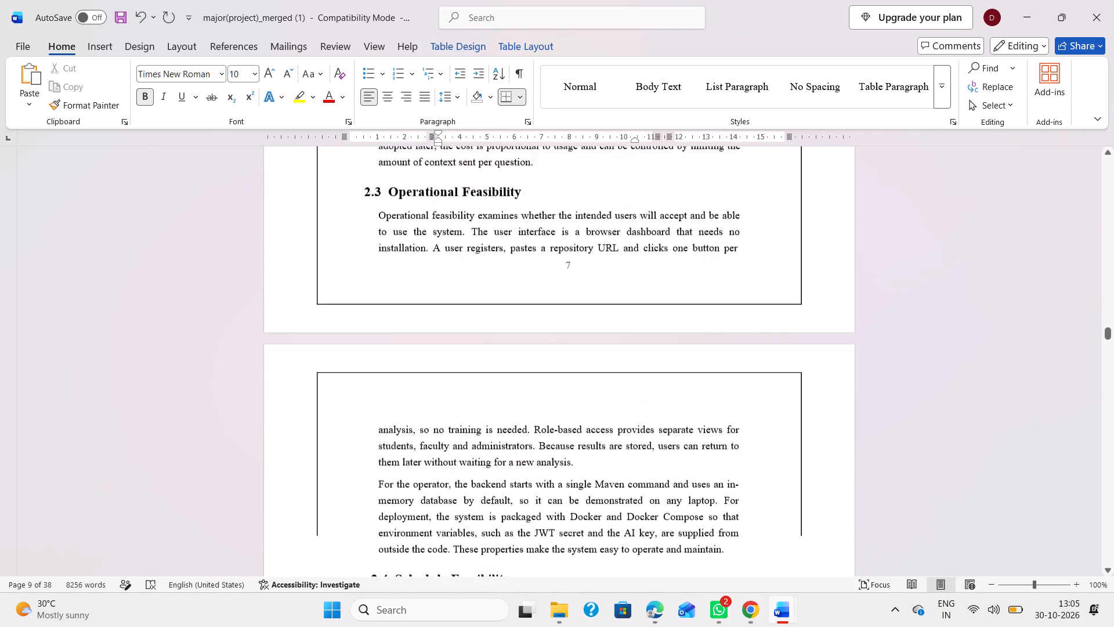
{"action": "scroll", "coordinate": [619, 390], "scroll_direction": "down", "scroll_amount": 3}
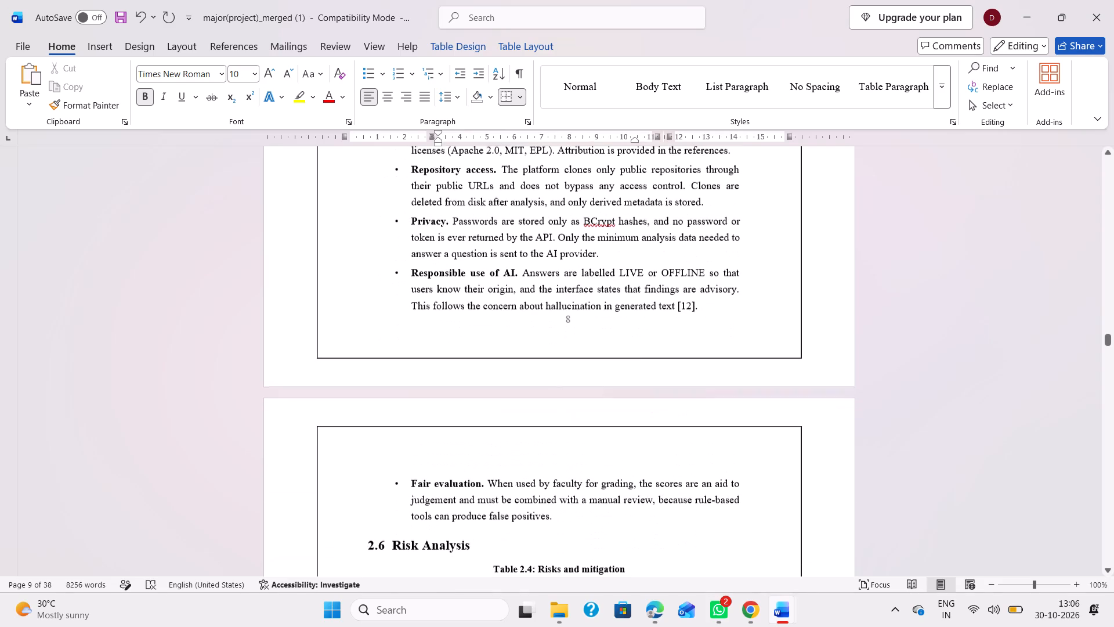
{"action": "scroll", "coordinate": [595, 384], "scroll_direction": "down", "scroll_amount": 3}
{"action": "left_click_drag", "start_coordinate": [628, 288], "coordinate": [542, 286]}
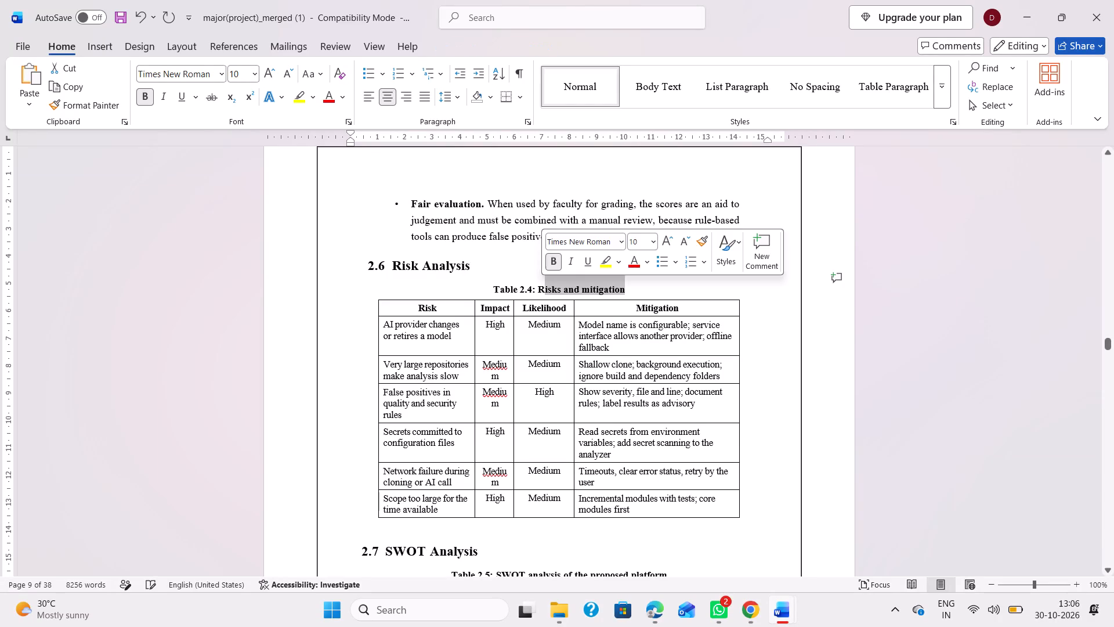
{"action": "left_click", "coordinate": [538, 287]}
{"action": "left_click_drag", "start_coordinate": [538, 287], "coordinate": [623, 284]}
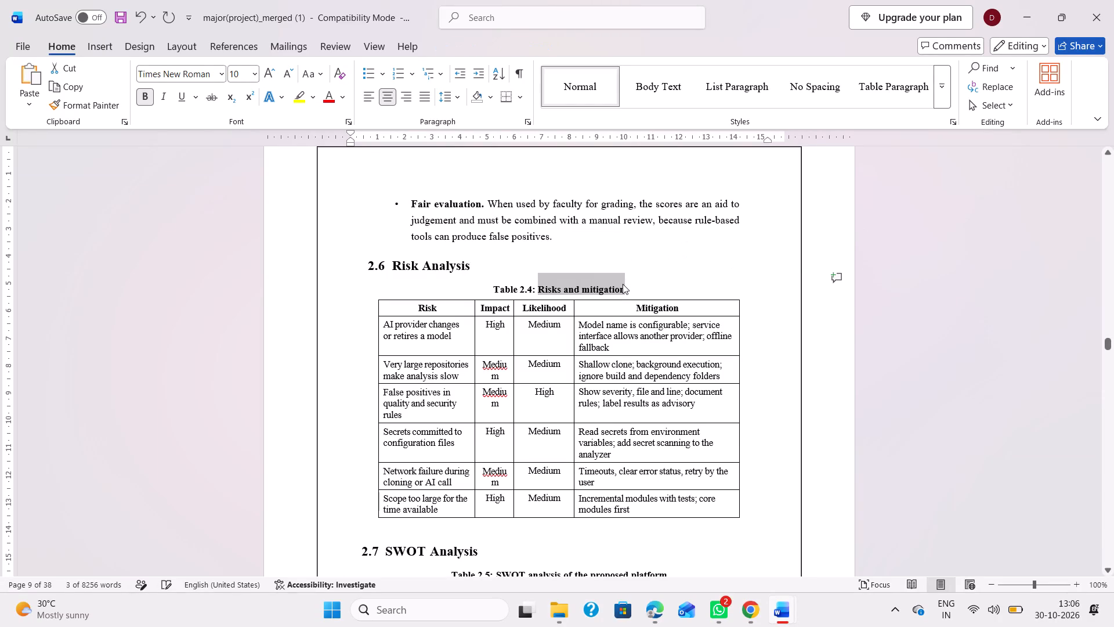
{"action": "key", "text": "ctrl+c"}
{"action": "scroll", "coordinate": [623, 284], "scroll_direction": "up", "scroll_amount": 14}
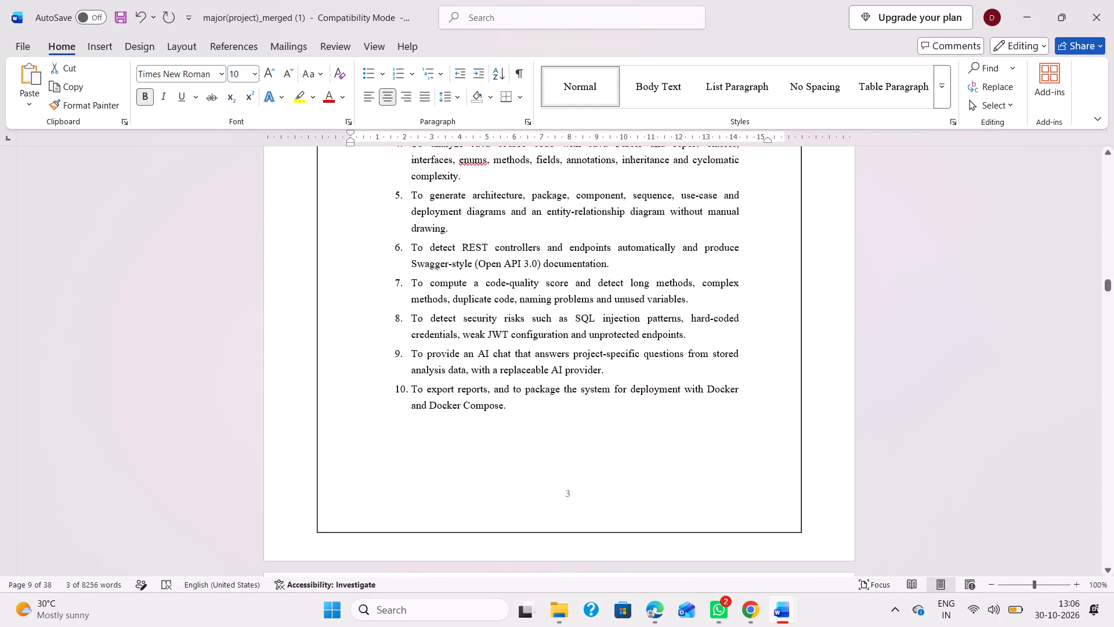
{"action": "scroll", "coordinate": [568, 399], "scroll_direction": "up", "scroll_amount": 9}
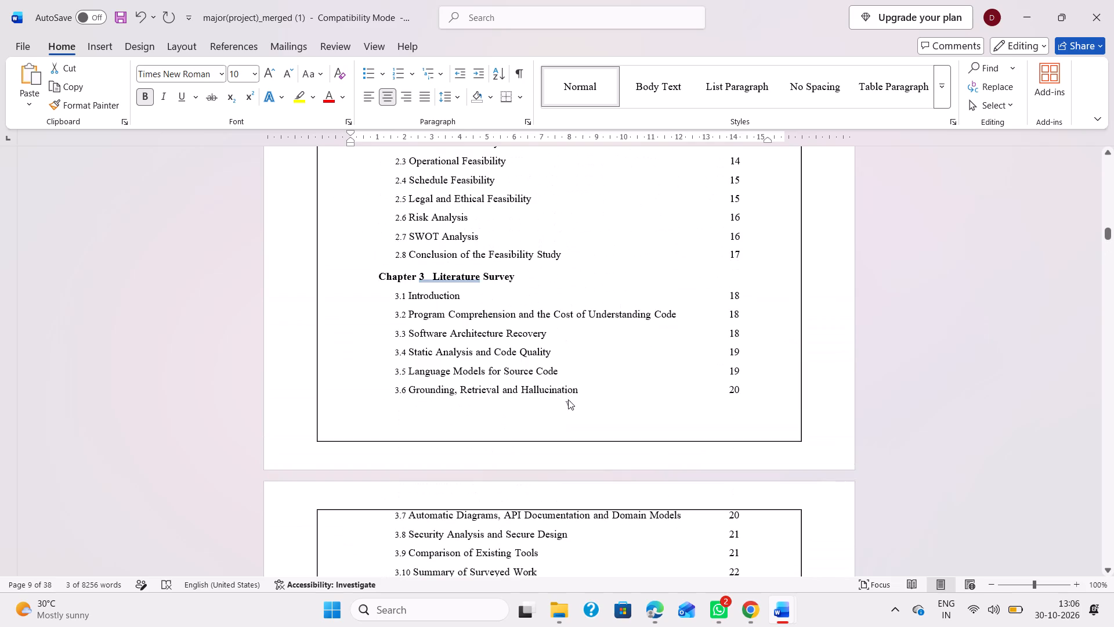
{"action": "scroll", "coordinate": [568, 399], "scroll_direction": "down", "scroll_amount": 8}
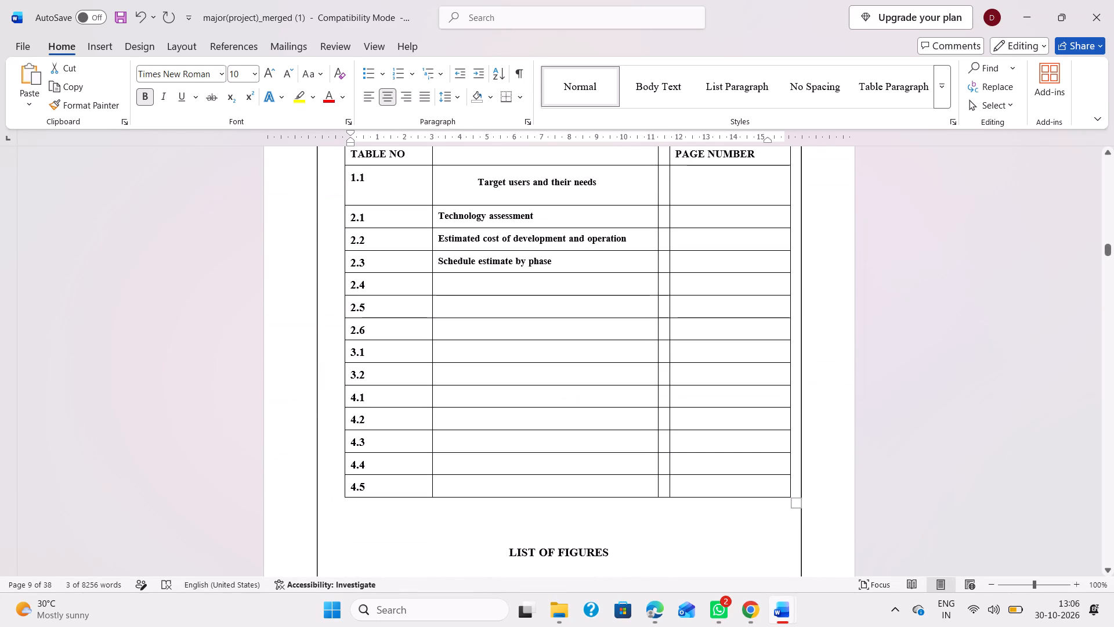
{"action": "left_click", "coordinate": [493, 285]}
{"action": "key", "text": "ctrl+v"}
Copy the Table 2.5 caption title "SWOT analysis of the proposed platform" from section 2.7 into row 2.5 of the List of Tables.
{"action": "scroll", "coordinate": [493, 285], "scroll_direction": "down", "scroll_amount": 7}
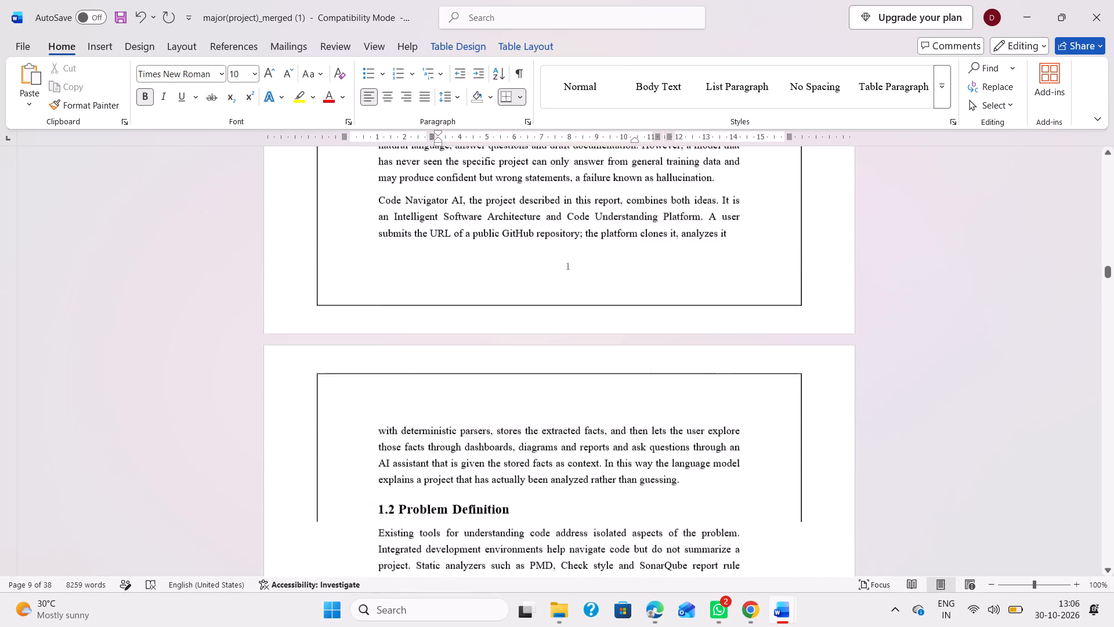
{"action": "scroll", "coordinate": [493, 285], "scroll_direction": "down", "scroll_amount": 3}
{"action": "scroll", "coordinate": [510, 417], "scroll_direction": "down", "scroll_amount": 7}
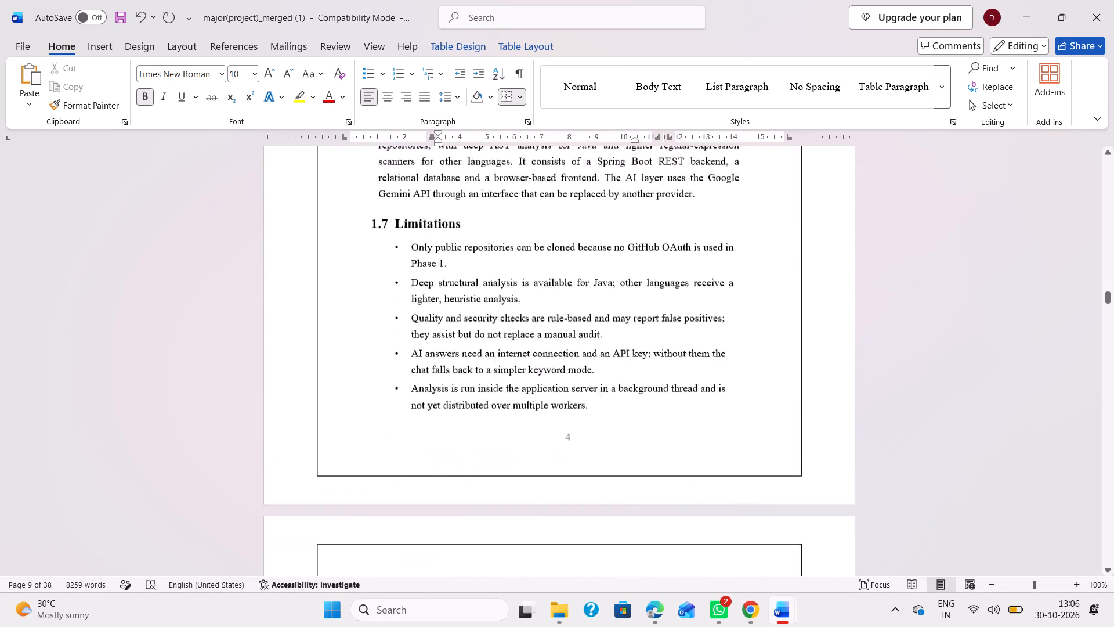
{"action": "scroll", "coordinate": [519, 395], "scroll_direction": "down", "scroll_amount": 3}
{"action": "left_click", "coordinate": [523, 372]}
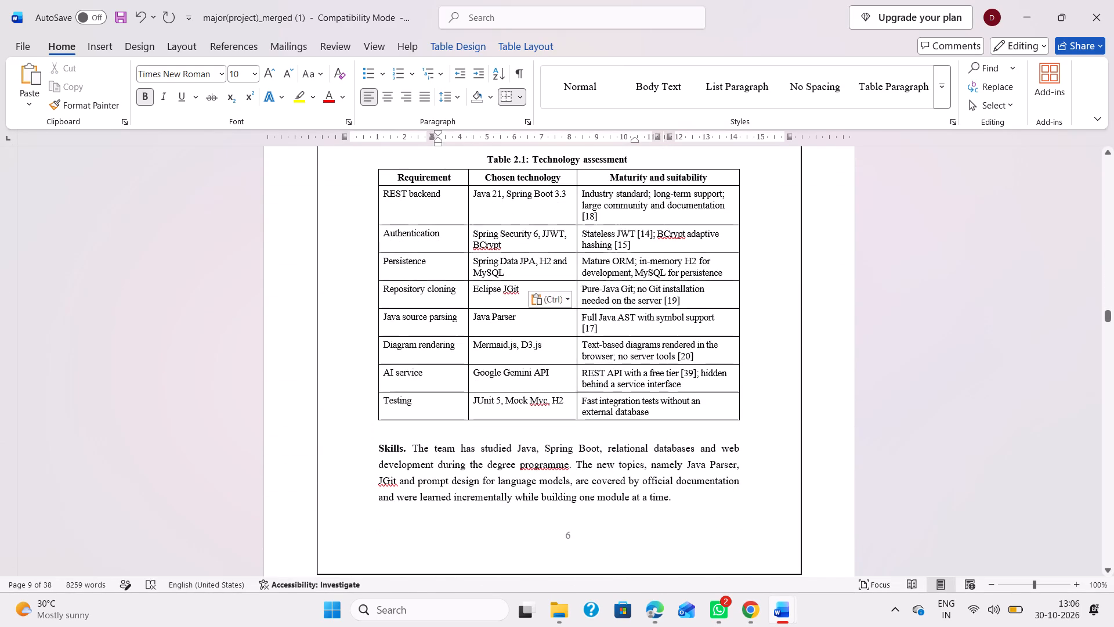
{"action": "scroll", "coordinate": [523, 372], "scroll_direction": "down", "scroll_amount": 8}
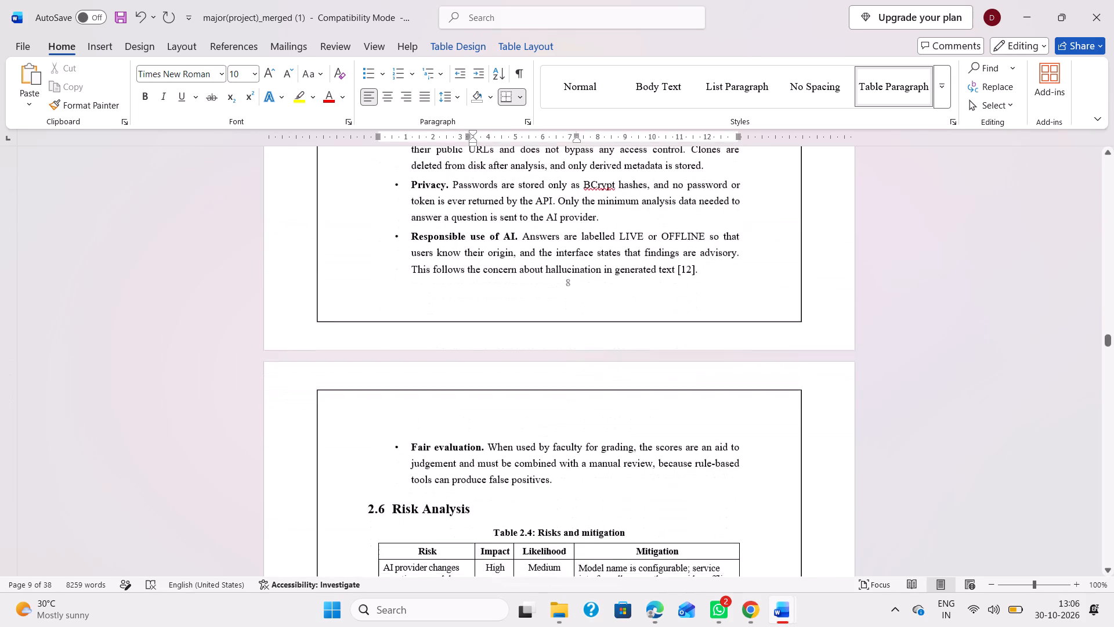
{"action": "scroll", "coordinate": [523, 372], "scroll_direction": "up", "scroll_amount": 1}
{"action": "scroll", "coordinate": [523, 372], "scroll_direction": "down", "scroll_amount": 3}
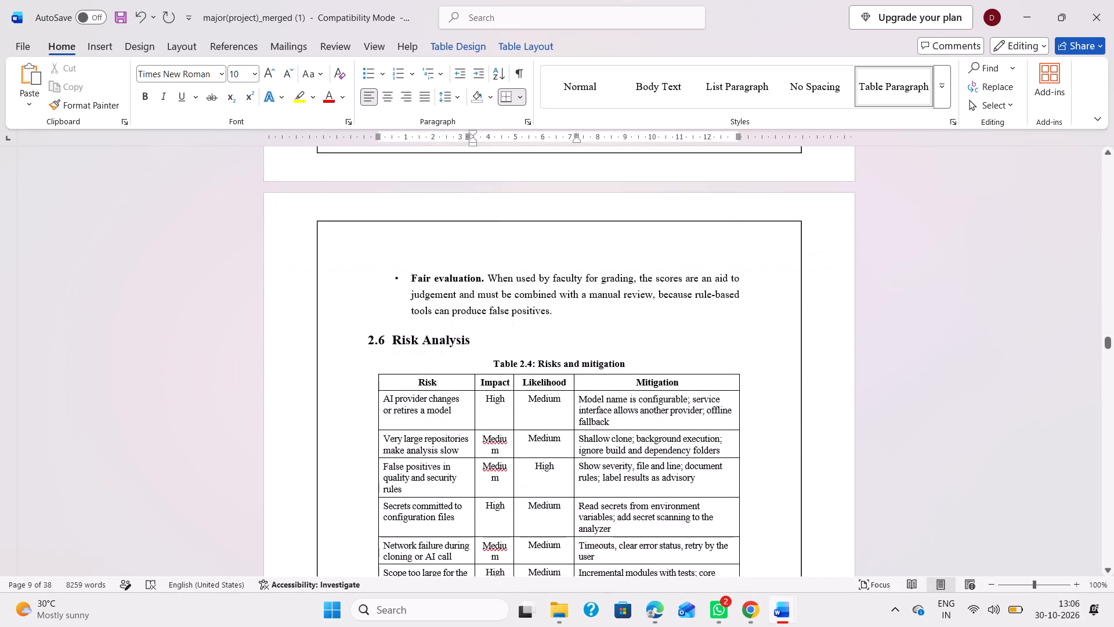
{"action": "scroll", "coordinate": [523, 372], "scroll_direction": "down", "scroll_amount": 3}
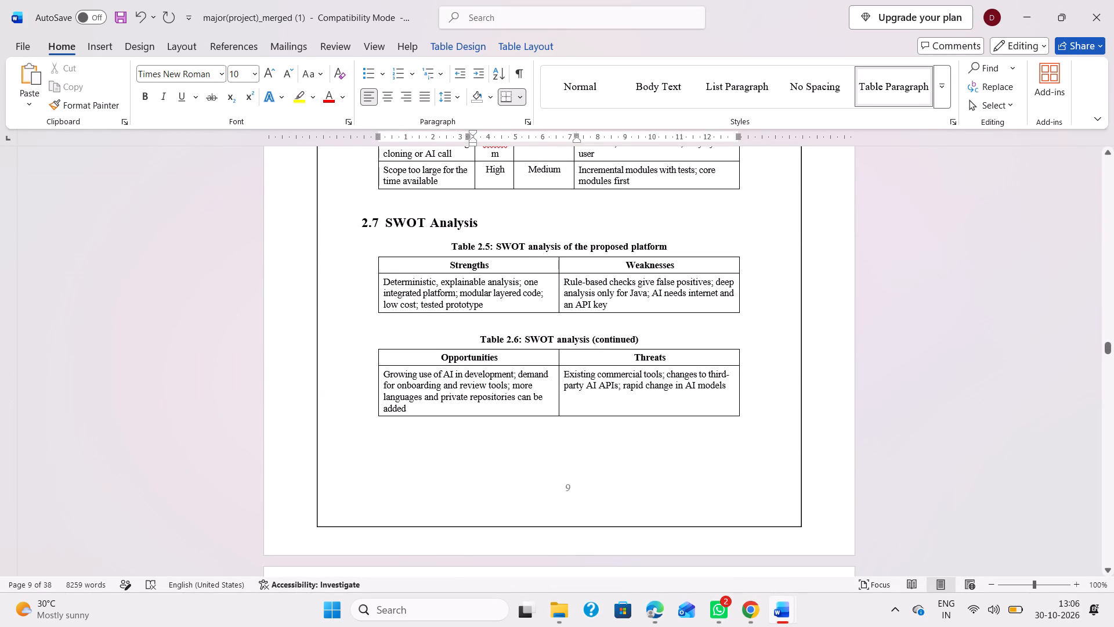
{"action": "left_click_drag", "start_coordinate": [672, 247], "coordinate": [507, 232]}
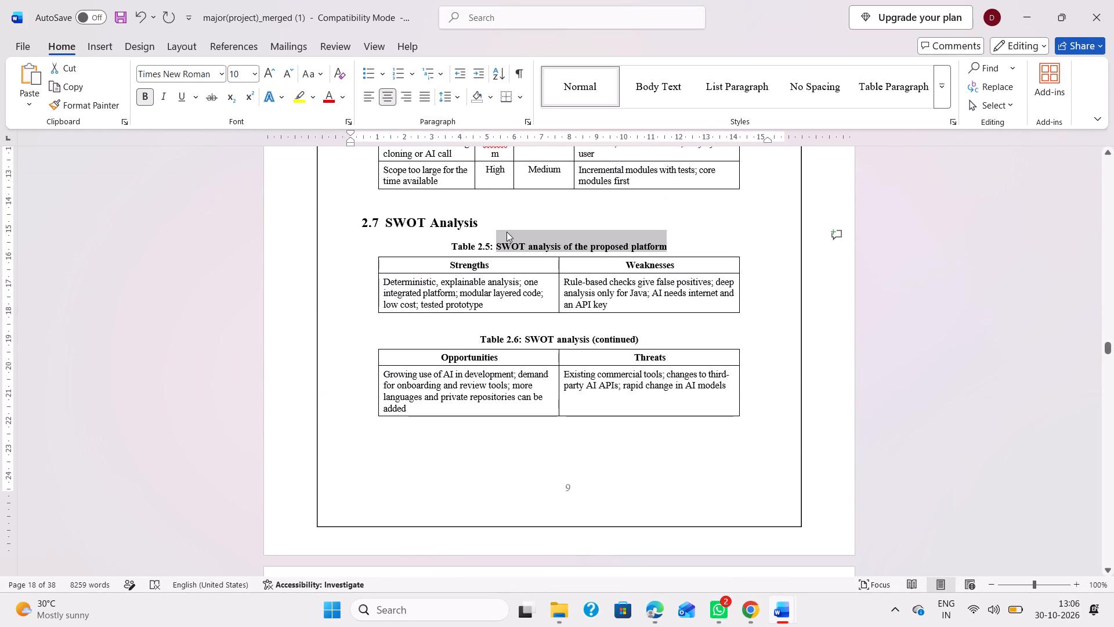
{"action": "key", "text": "ctrl+c"}
{"action": "left_click", "coordinate": [587, 460]}
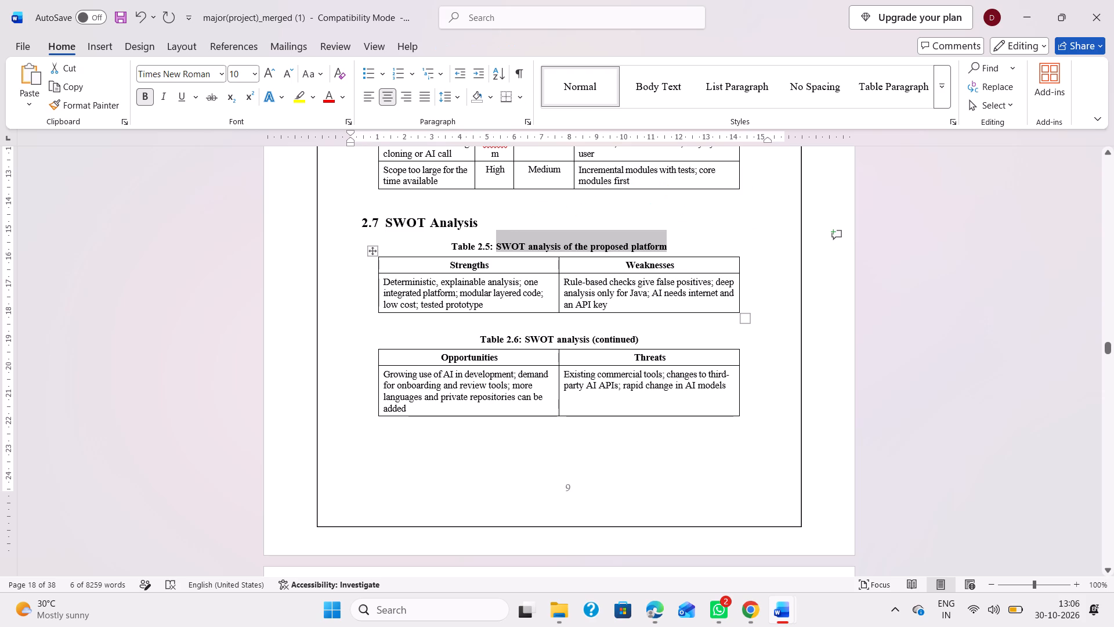
{"action": "scroll", "coordinate": [587, 460], "scroll_direction": "up", "scroll_amount": 15}
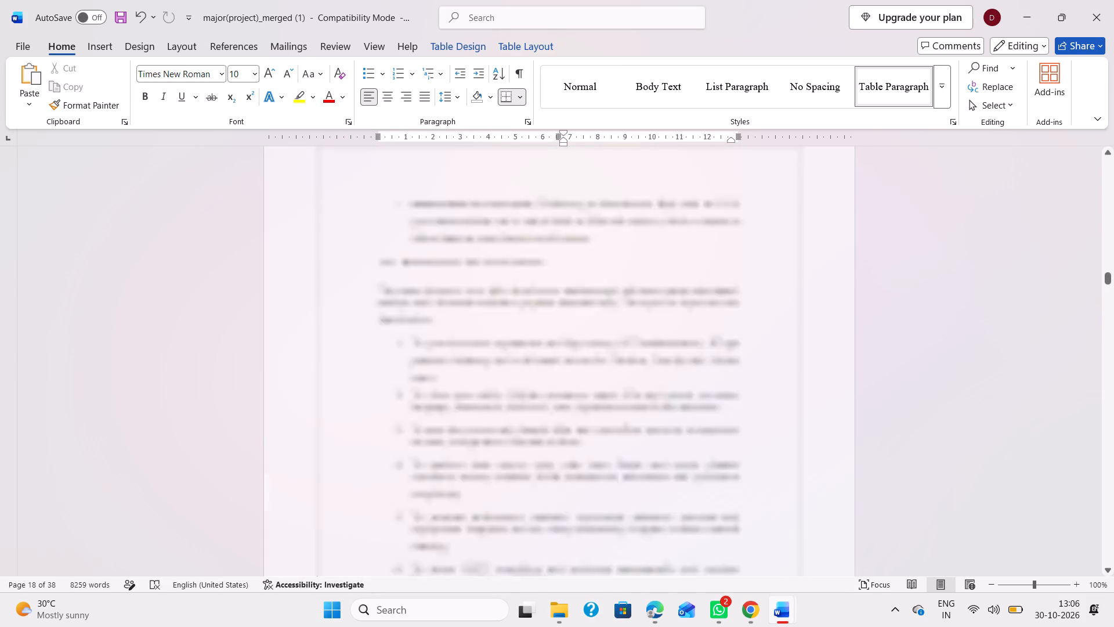
{"action": "scroll", "coordinate": [587, 460], "scroll_direction": "up", "scroll_amount": 3}
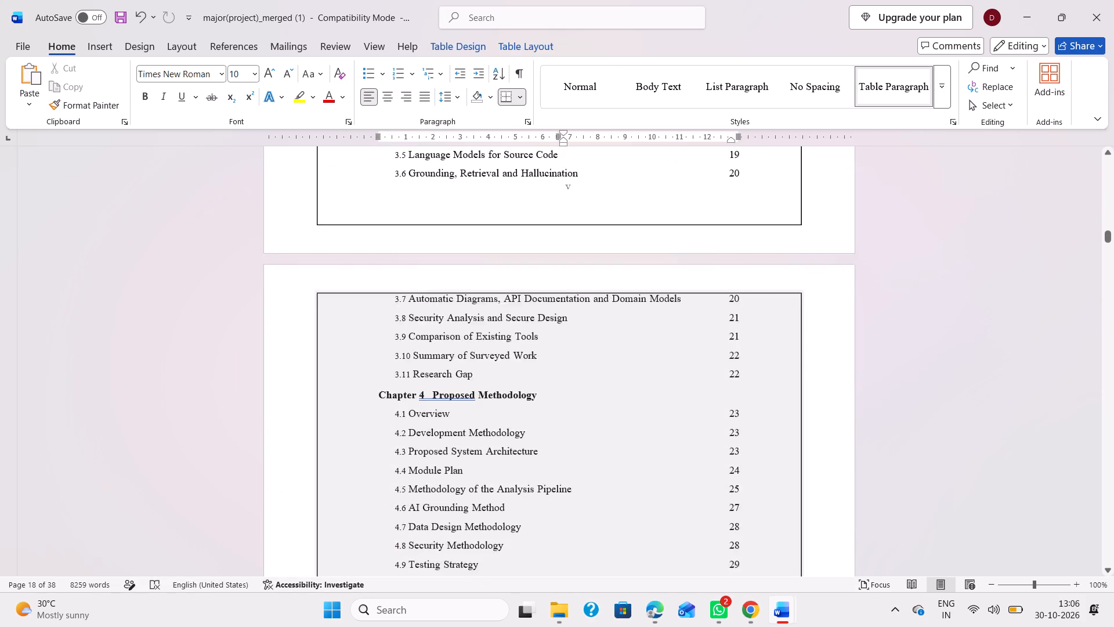
{"action": "scroll", "coordinate": [565, 475], "scroll_direction": "down", "scroll_amount": 6}
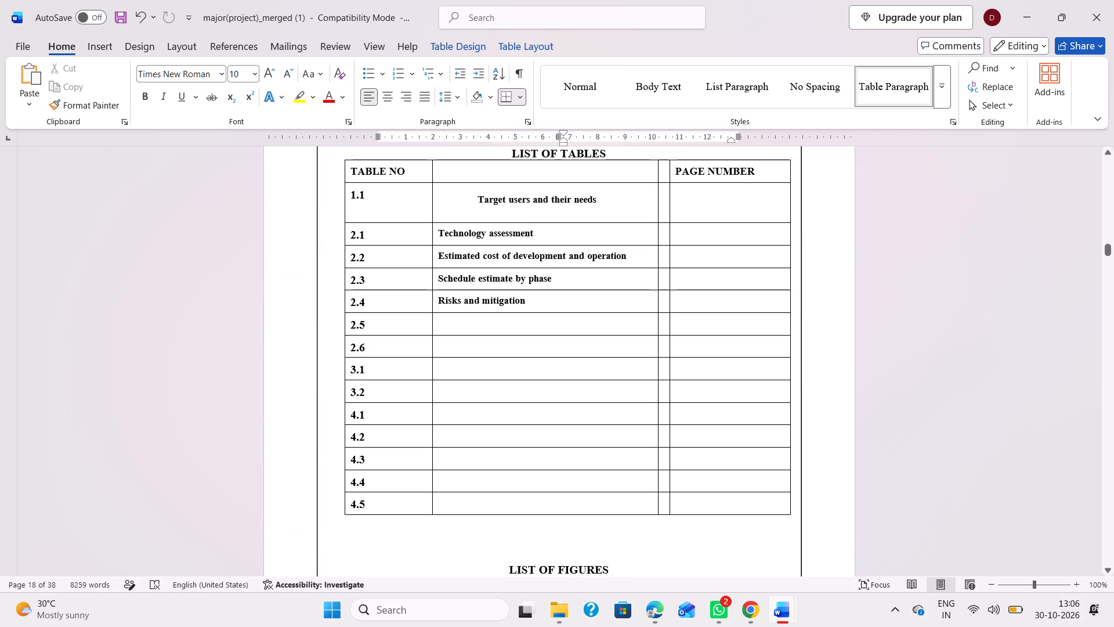
{"action": "left_click", "coordinate": [523, 319]}
{"action": "key", "text": "ctrl+v"}
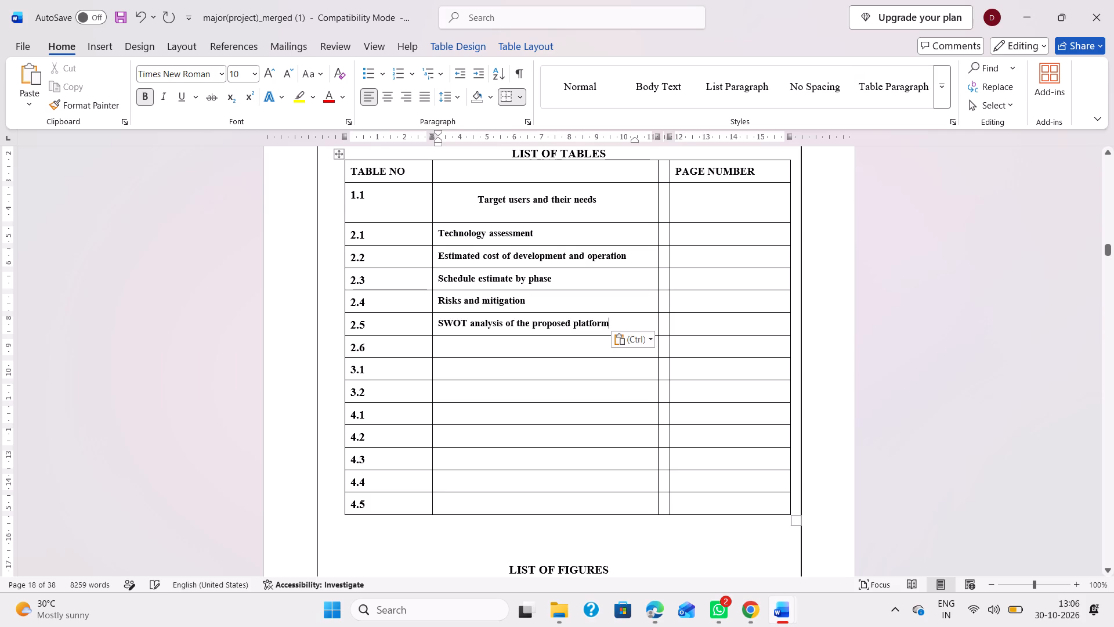
Copy "SWOT analysis", without "(continued)", from the Table 2.6 caption in section 2.7 into row 2.6 of the List of Tables.
{"action": "scroll", "coordinate": [525, 392], "scroll_direction": "down", "scroll_amount": 8}
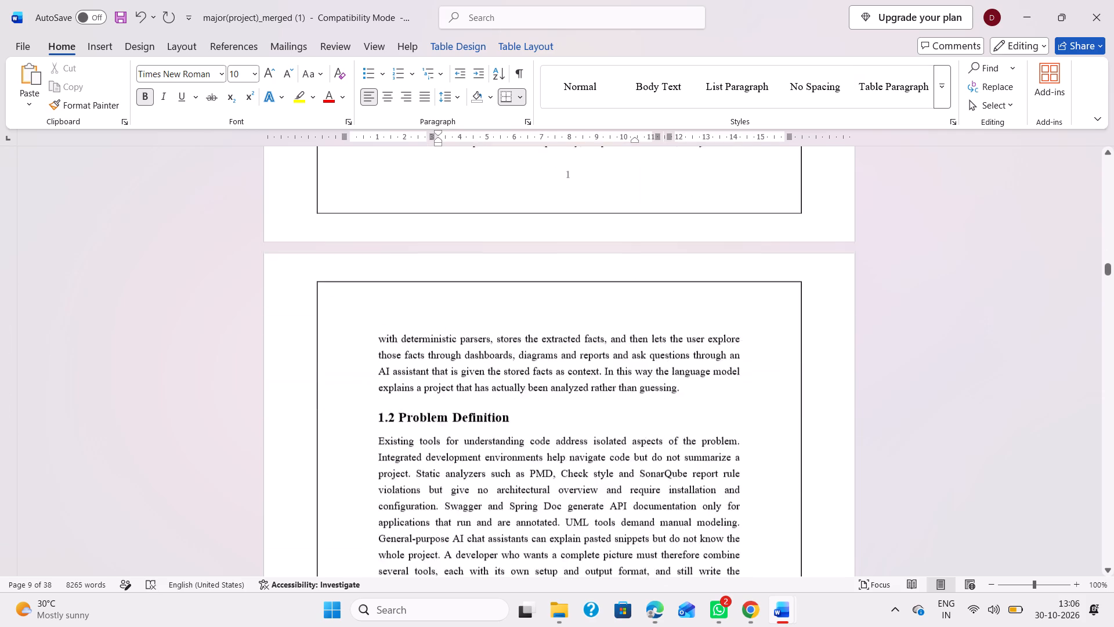
{"action": "scroll", "coordinate": [525, 392], "scroll_direction": "down", "scroll_amount": 15}
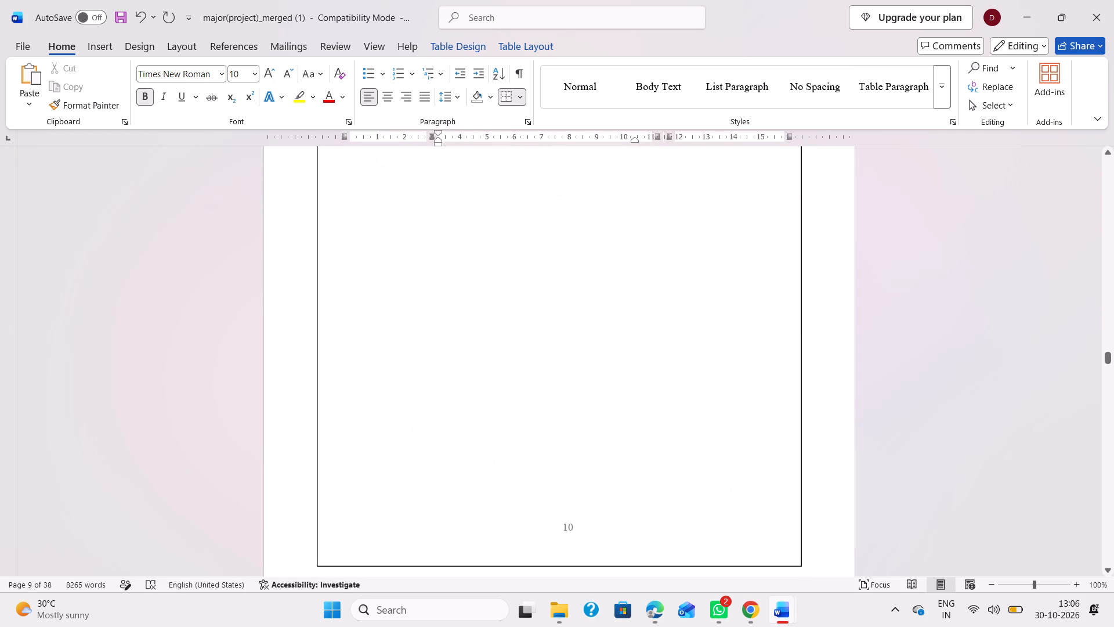
{"action": "scroll", "coordinate": [541, 344], "scroll_direction": "up", "scroll_amount": 4}
{"action": "scroll", "coordinate": [541, 344], "scroll_direction": "down", "scroll_amount": 3}
{"action": "scroll", "coordinate": [541, 344], "scroll_direction": "up", "scroll_amount": 1}
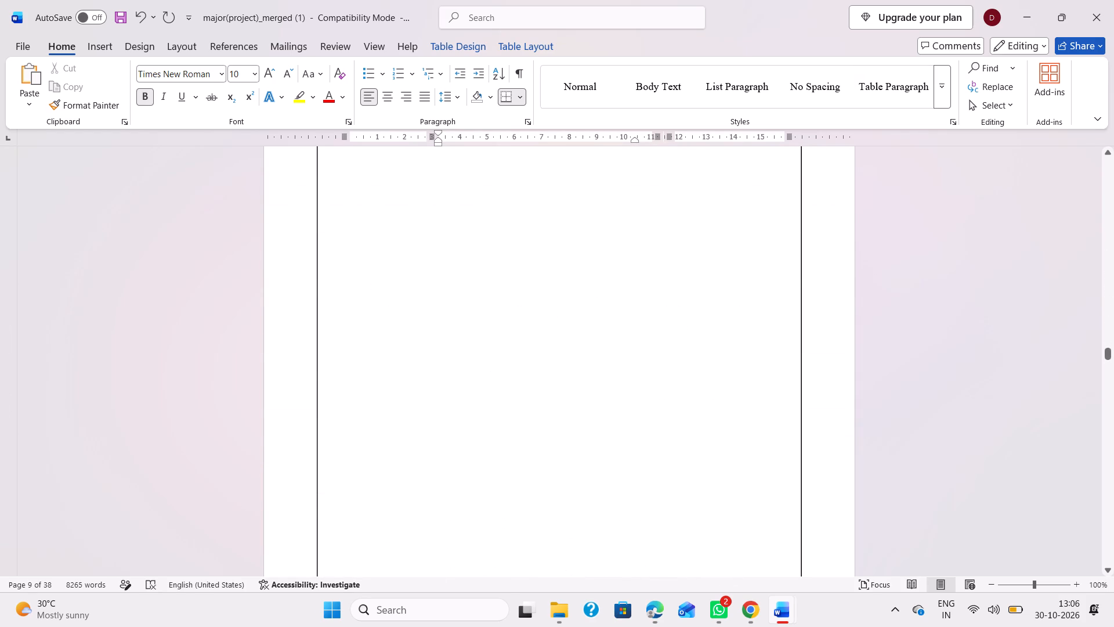
{"action": "scroll", "coordinate": [541, 344], "scroll_direction": "up", "scroll_amount": 3}
{"action": "left_click_drag", "start_coordinate": [647, 354], "coordinate": [534, 354]}
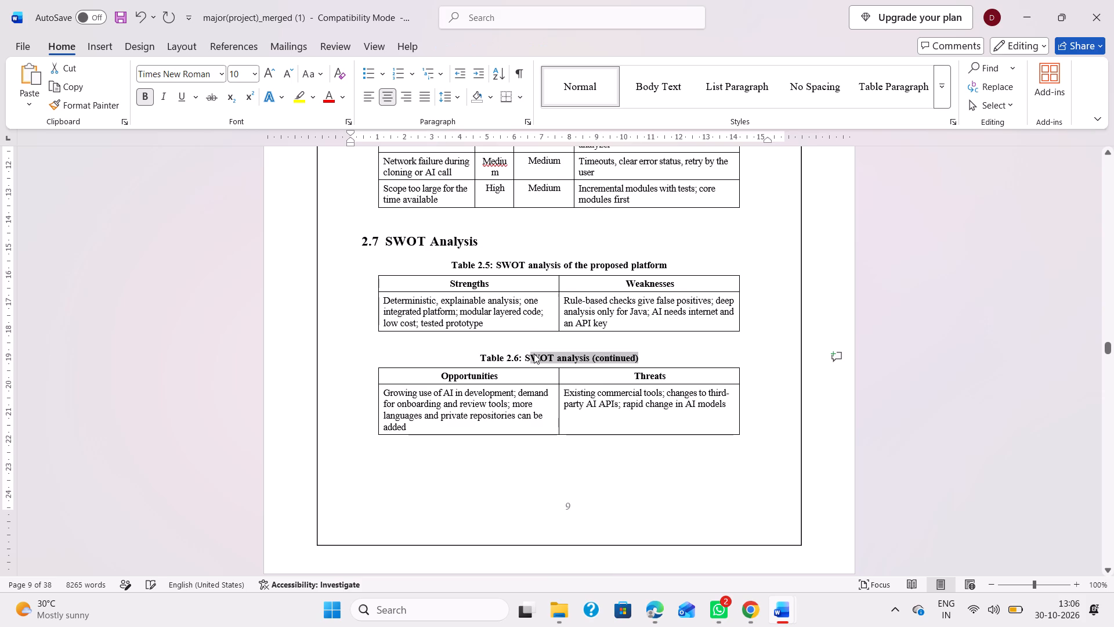
{"action": "left_click", "coordinate": [527, 355]}
{"action": "left_click_drag", "start_coordinate": [527, 355], "coordinate": [540, 356]}
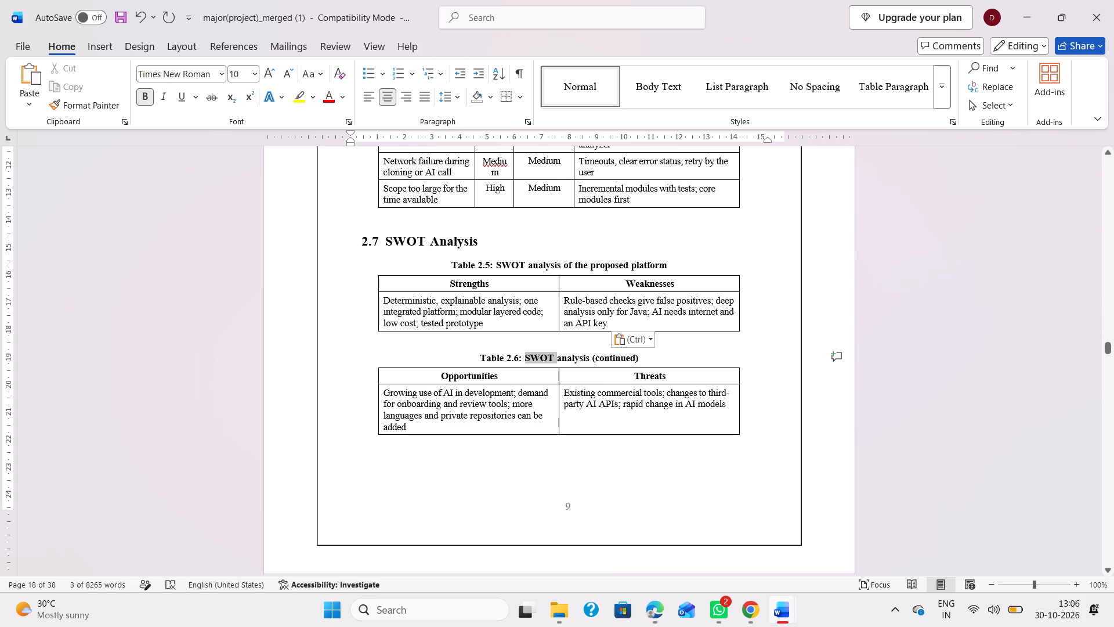
{"action": "left_click_drag", "start_coordinate": [540, 356], "coordinate": [573, 358]}
{"action": "key", "text": "ctrl+c"}
{"action": "left_click", "coordinate": [573, 358]}
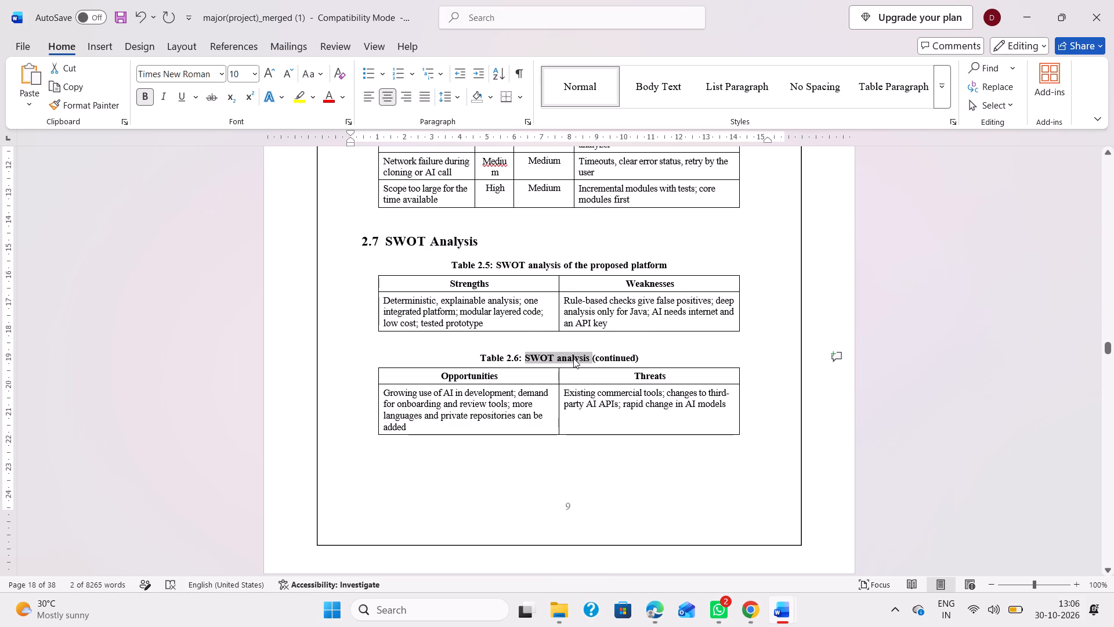
{"action": "scroll", "coordinate": [573, 358], "scroll_direction": "up", "scroll_amount": 13}
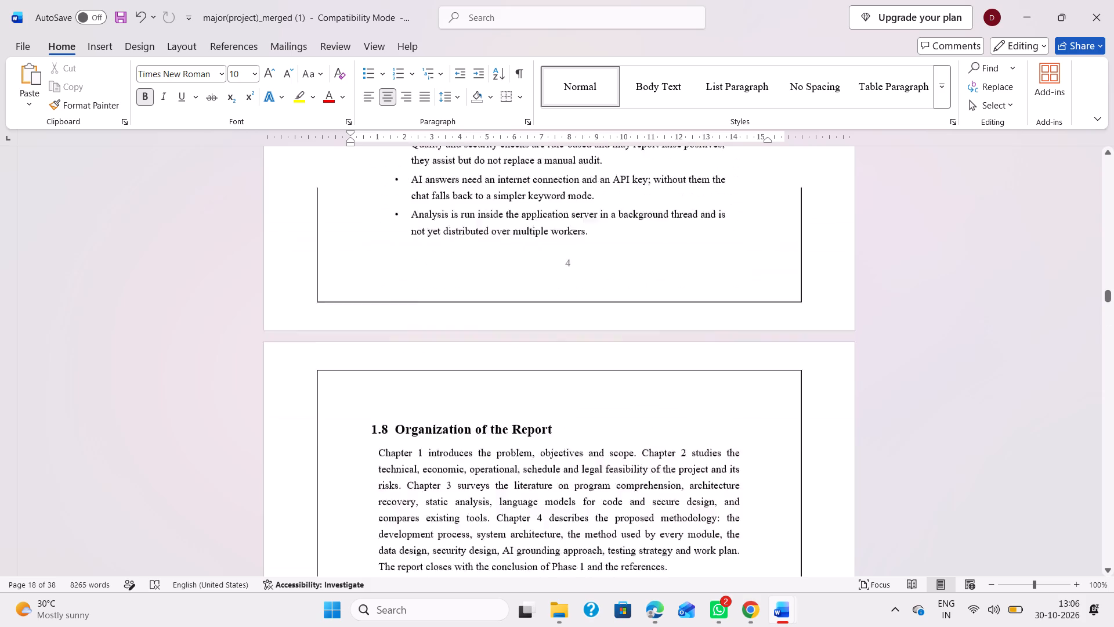
{"action": "scroll", "coordinate": [573, 358], "scroll_direction": "up", "scroll_amount": 10}
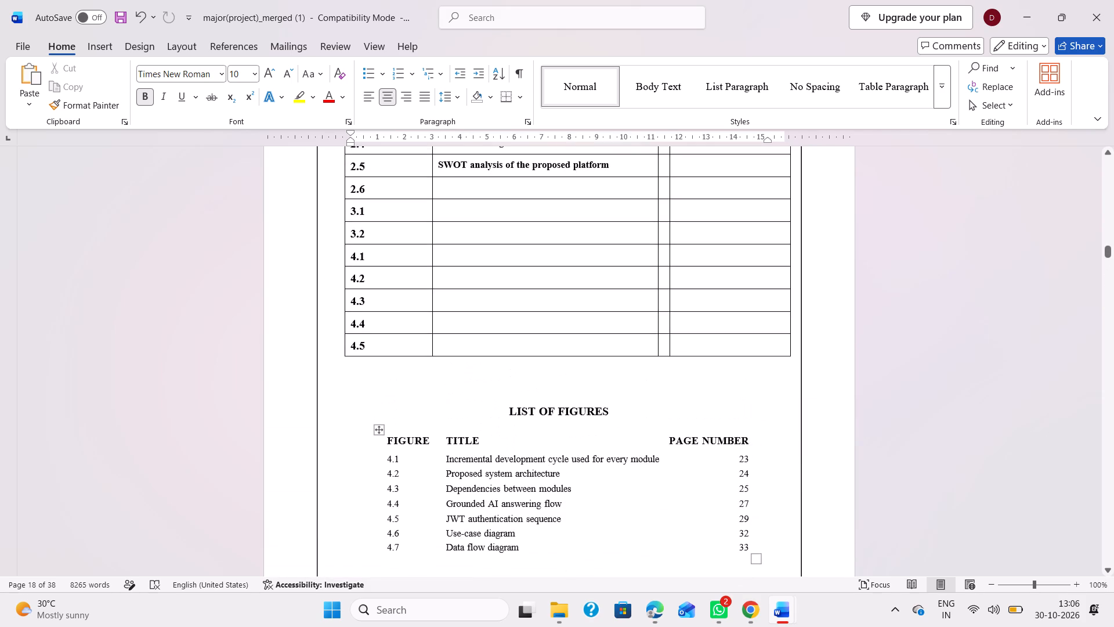
{"action": "left_click", "coordinate": [487, 188]}
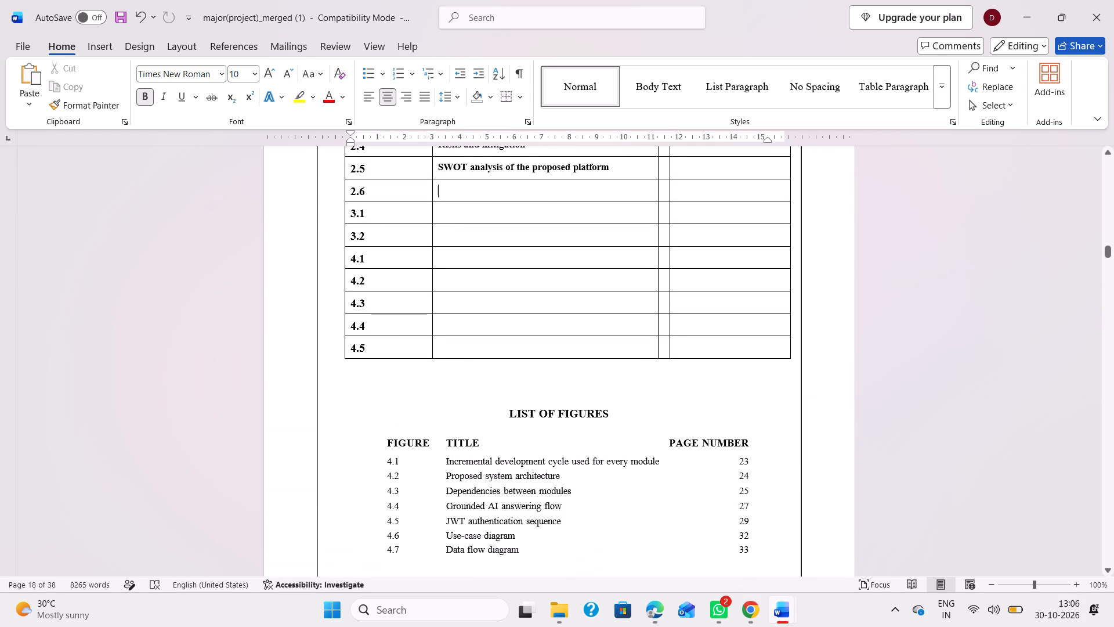
{"action": "key", "text": "ctrl+v"}
Copy the Table 3.1 caption title "Comparison of existing tools with the proposed platform" from section 3.9 into row 3.1 of the List of Tables.
{"action": "scroll", "coordinate": [502, 365], "scroll_direction": "down", "scroll_amount": 14}
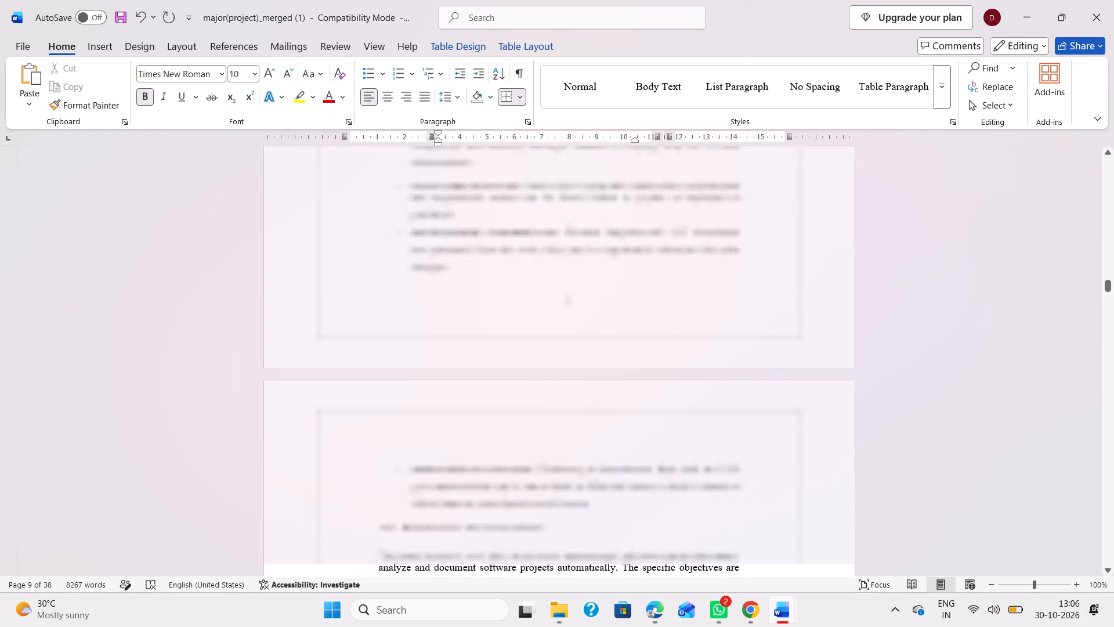
{"action": "scroll", "coordinate": [502, 365], "scroll_direction": "down", "scroll_amount": 9}
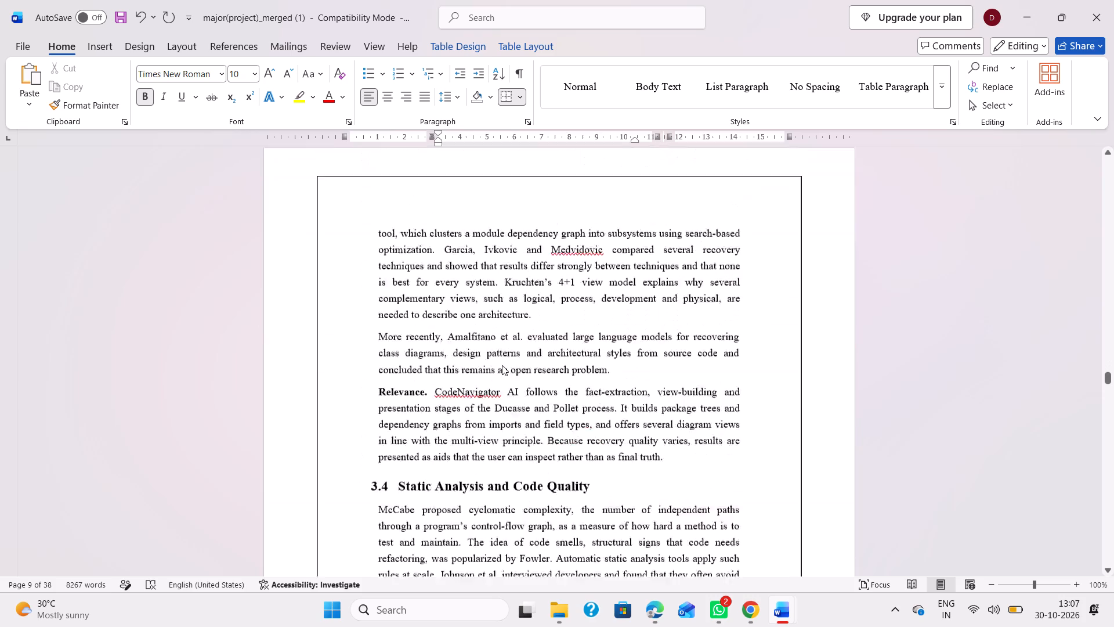
{"action": "scroll", "coordinate": [502, 365], "scroll_direction": "up", "scroll_amount": 2}
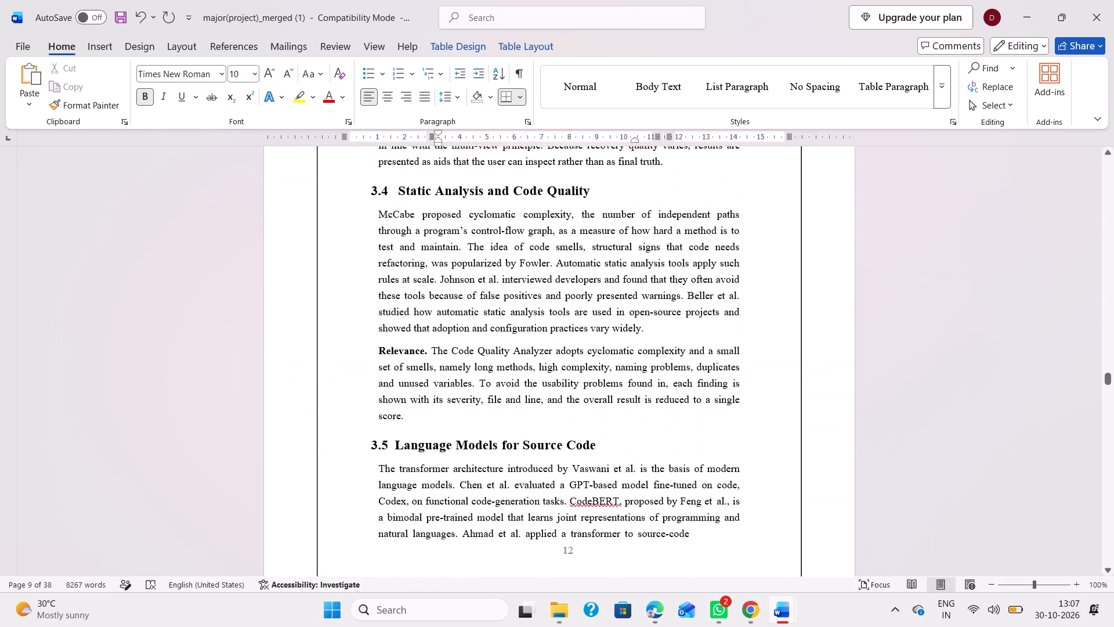
{"action": "scroll", "coordinate": [502, 365], "scroll_direction": "down", "scroll_amount": 8}
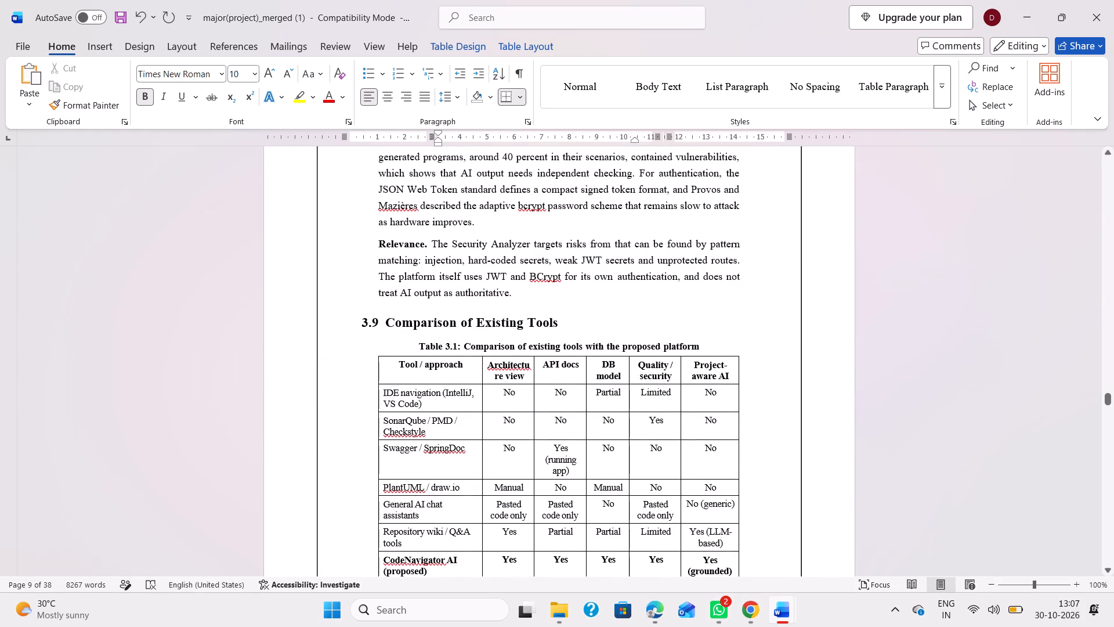
{"action": "left_click_drag", "start_coordinate": [708, 346], "coordinate": [464, 347]}
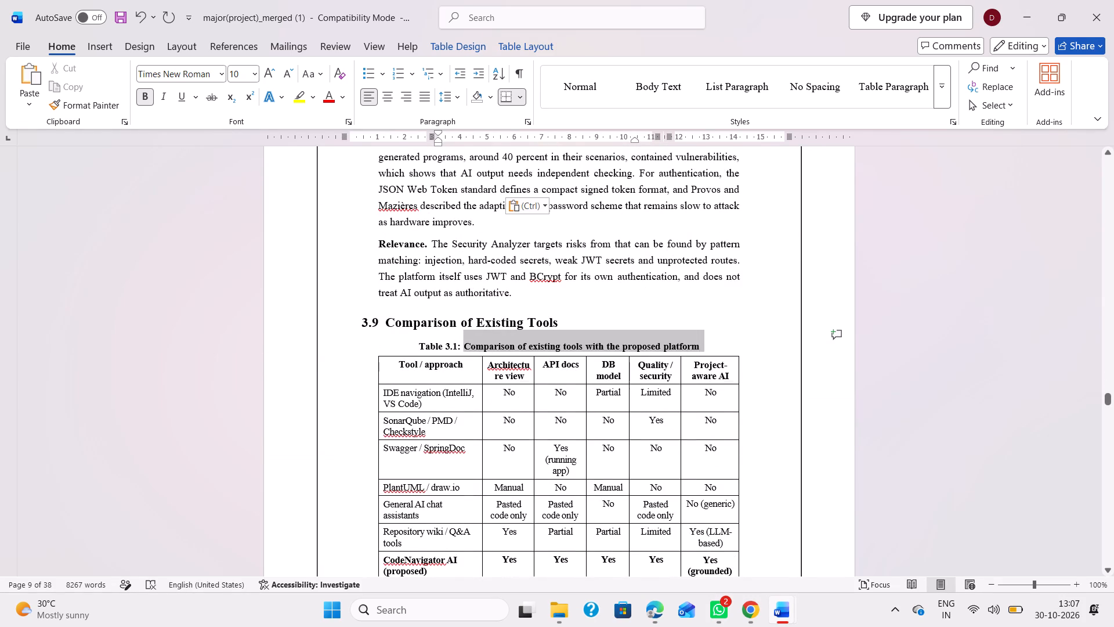
{"action": "left_click_drag", "start_coordinate": [464, 347], "coordinate": [465, 347]}
{"action": "key", "text": "ctrl+c"}
{"action": "left_click", "coordinate": [526, 427]}
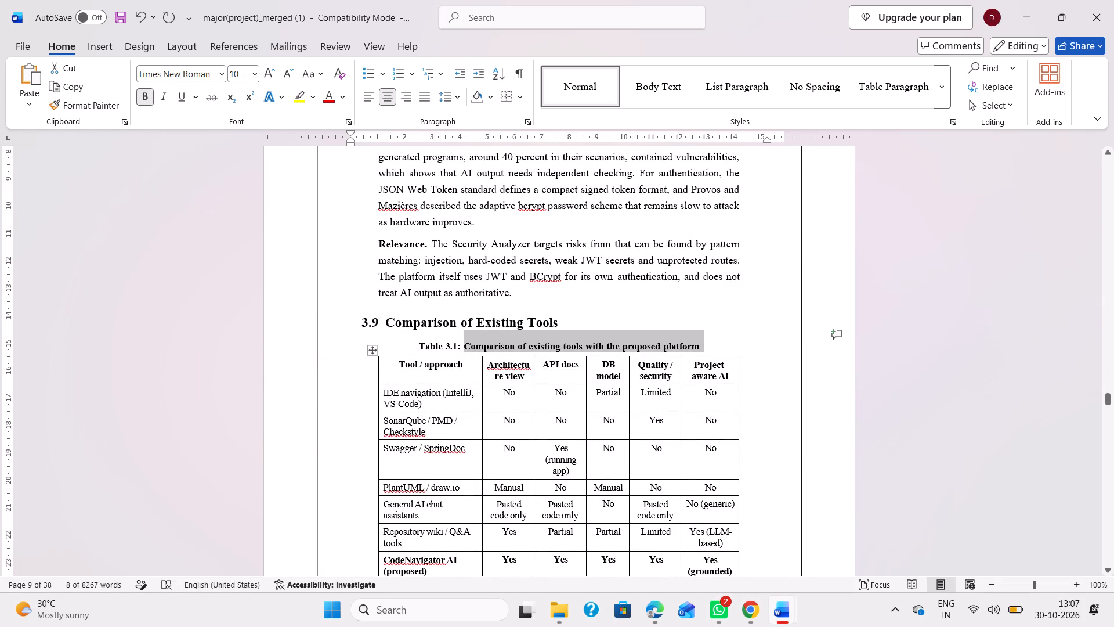
{"action": "scroll", "coordinate": [526, 427], "scroll_direction": "up", "scroll_amount": 17}
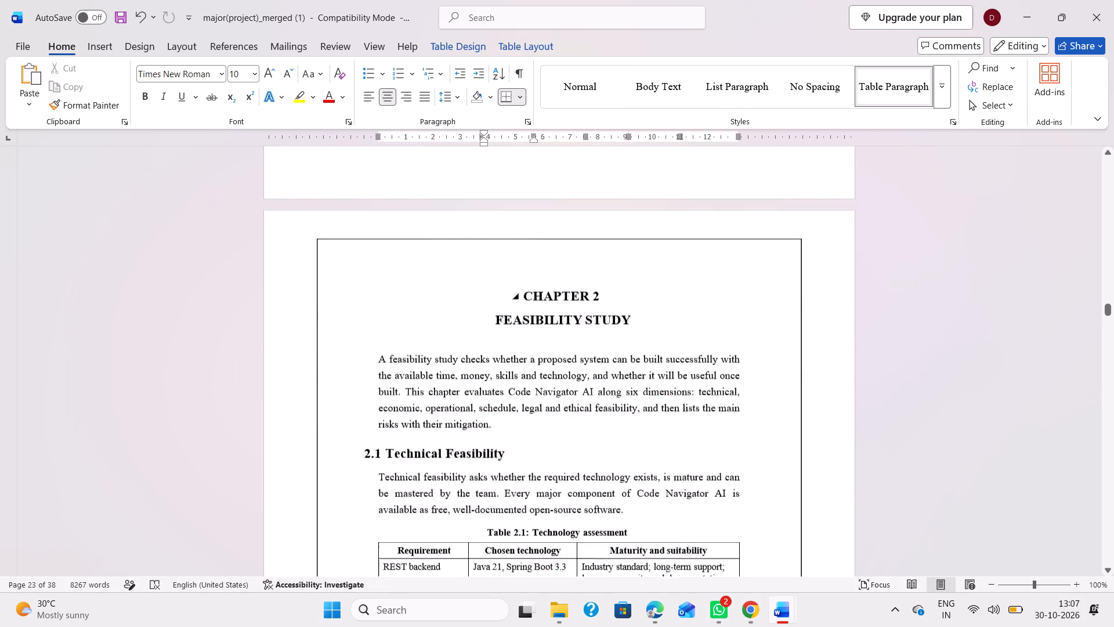
{"action": "scroll", "coordinate": [526, 427], "scroll_direction": "up", "scroll_amount": 11}
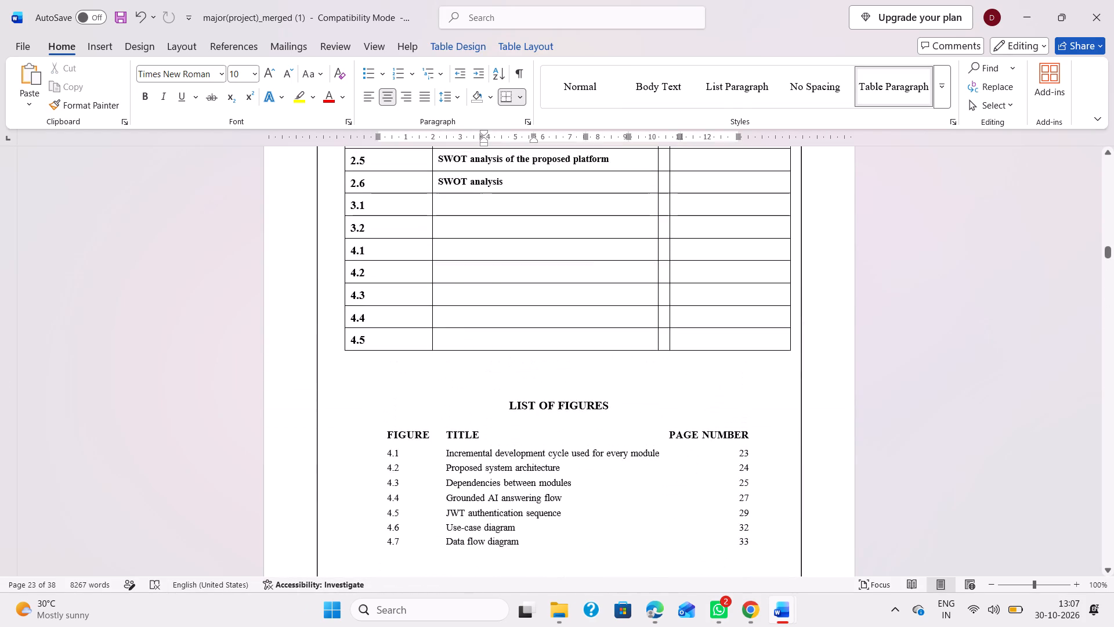
{"action": "scroll", "coordinate": [526, 427], "scroll_direction": "up", "scroll_amount": 1}
{"action": "left_click", "coordinate": [480, 437]}
{"action": "key", "text": "ctrl+v"}
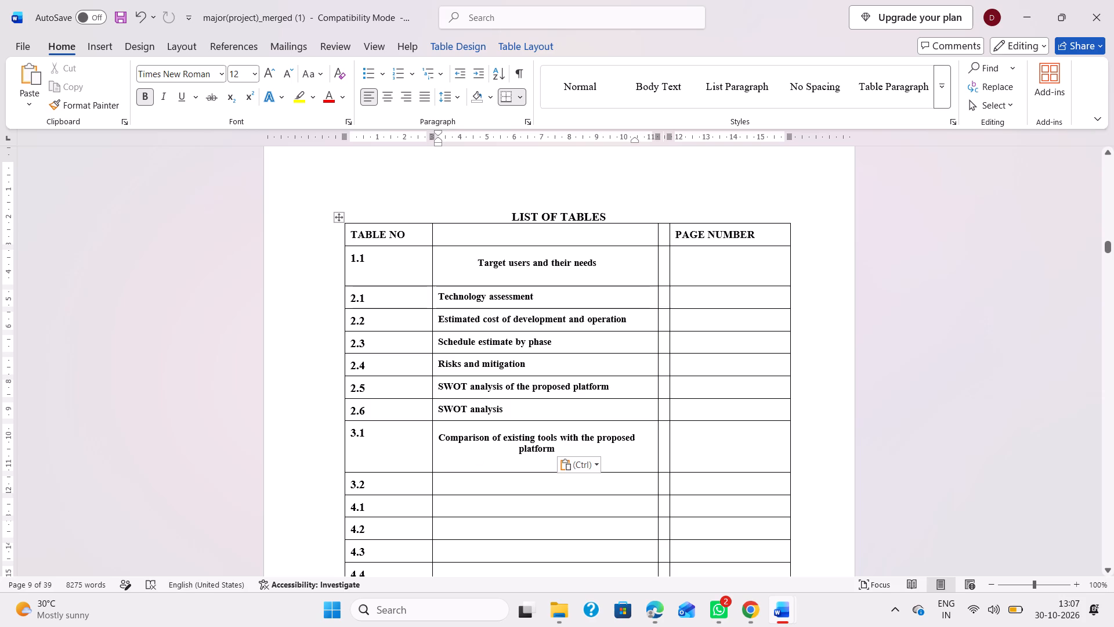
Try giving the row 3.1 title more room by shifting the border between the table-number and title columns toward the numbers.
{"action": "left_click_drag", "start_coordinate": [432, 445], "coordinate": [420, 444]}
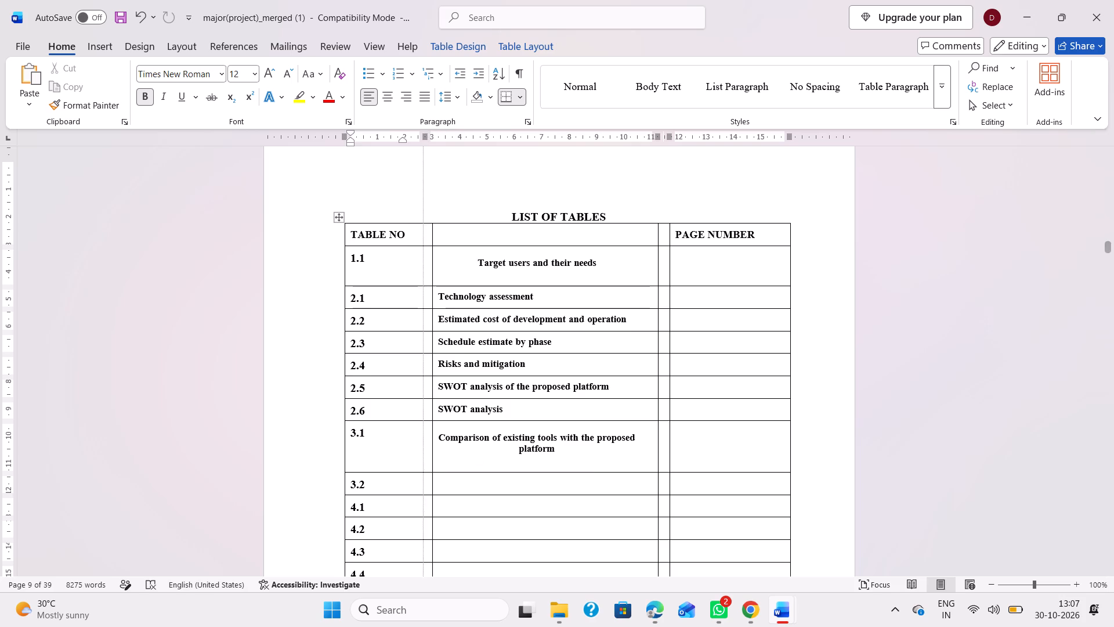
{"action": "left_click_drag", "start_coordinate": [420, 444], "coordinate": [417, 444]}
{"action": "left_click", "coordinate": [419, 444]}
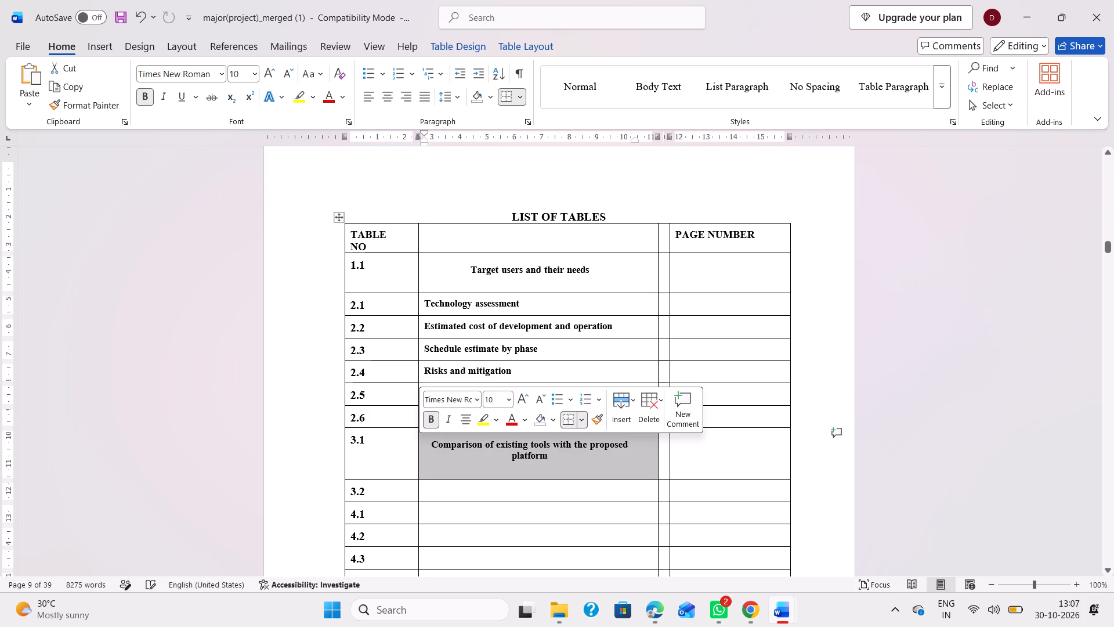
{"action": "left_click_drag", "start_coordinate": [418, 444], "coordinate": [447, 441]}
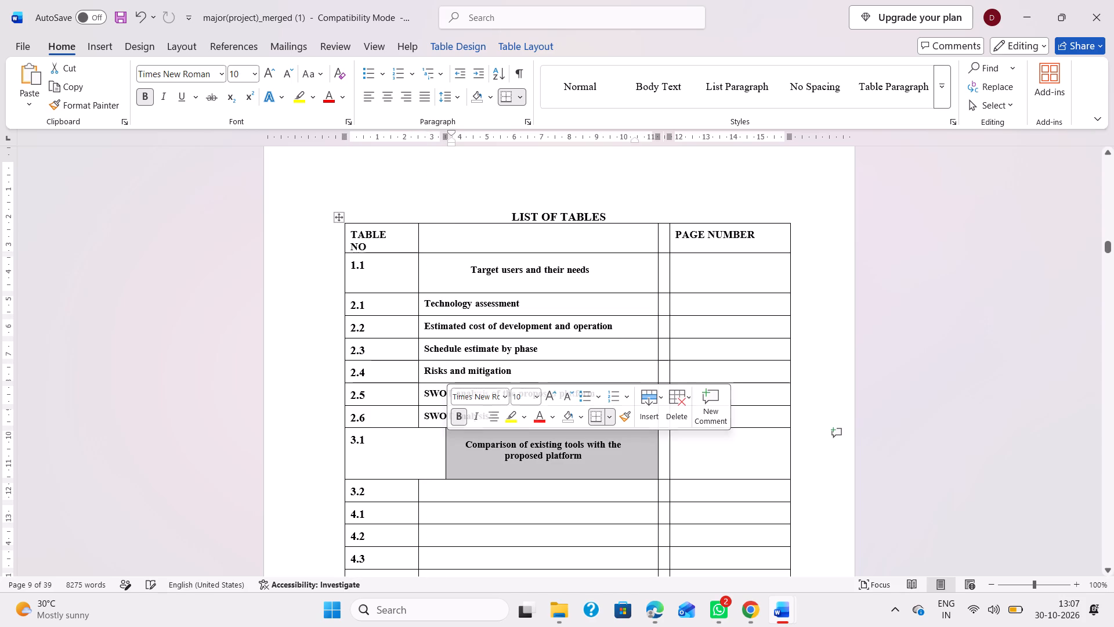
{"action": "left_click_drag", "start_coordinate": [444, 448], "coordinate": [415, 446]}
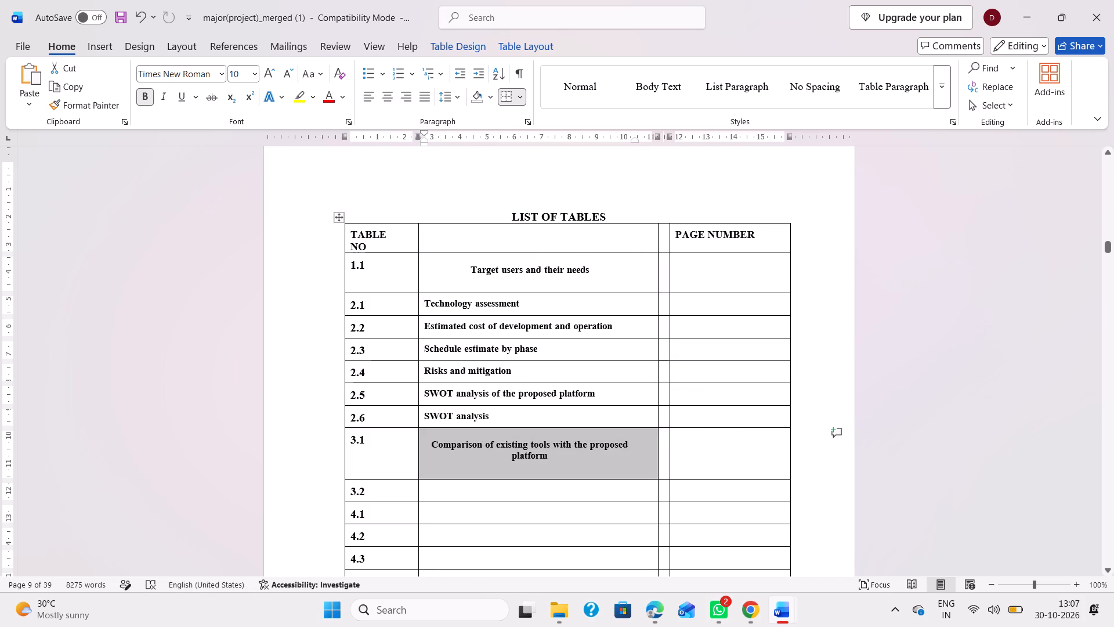
Widen the table-number column of the List of Tables slightly by moving its border toward the titles.
{"action": "left_click_drag", "start_coordinate": [418, 233], "coordinate": [431, 234]}
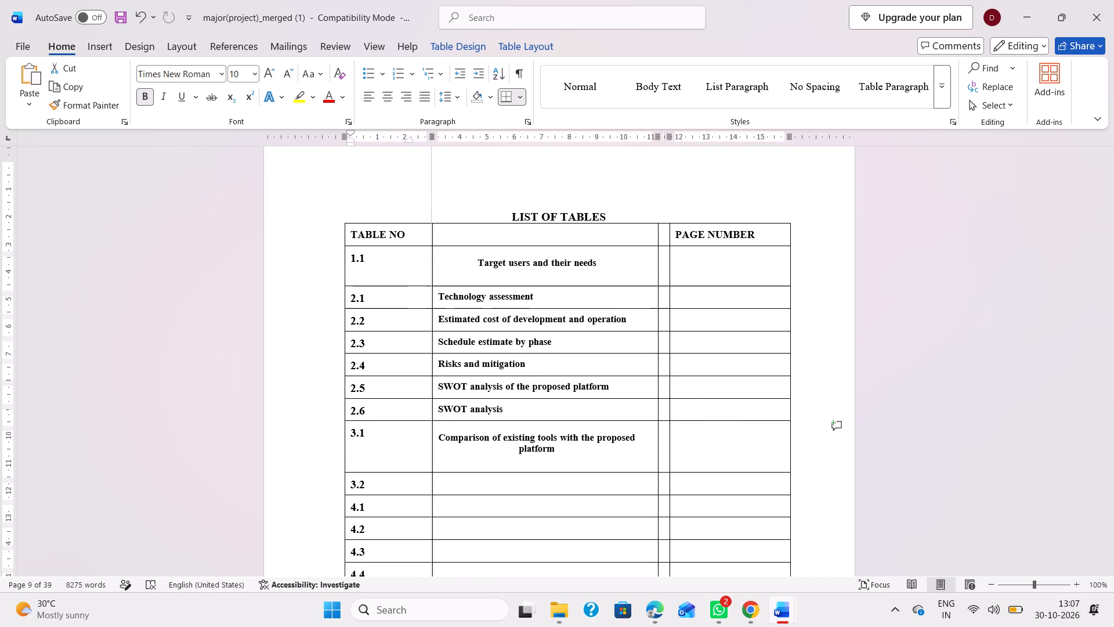
{"action": "left_click_drag", "start_coordinate": [431, 234], "coordinate": [445, 231]}
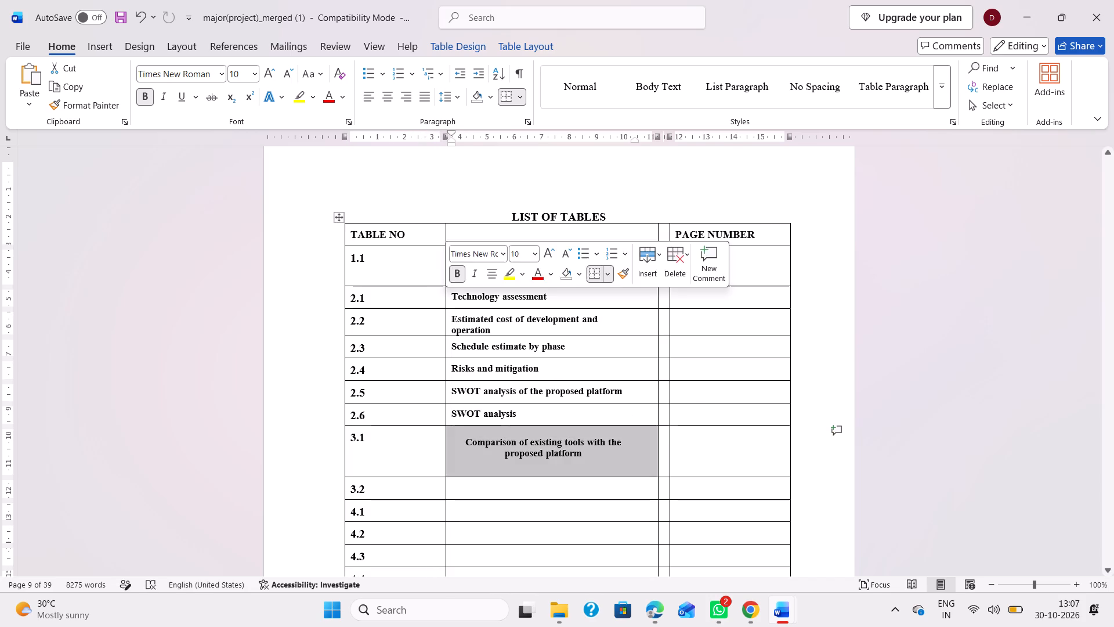
Examine how the List of Tables and the List of Figures fit across their pages.
{"action": "scroll", "coordinate": [413, 379], "scroll_direction": "down", "scroll_amount": 3}
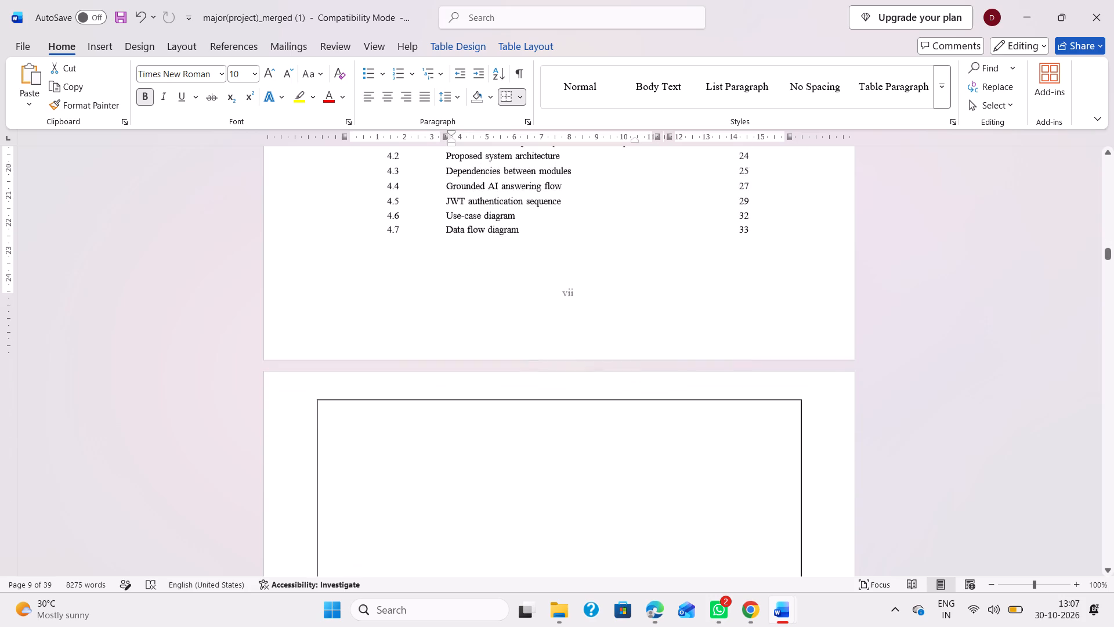
{"action": "scroll", "coordinate": [413, 379], "scroll_direction": "down", "scroll_amount": 3}
{"action": "scroll", "coordinate": [413, 379], "scroll_direction": "up", "scroll_amount": 5}
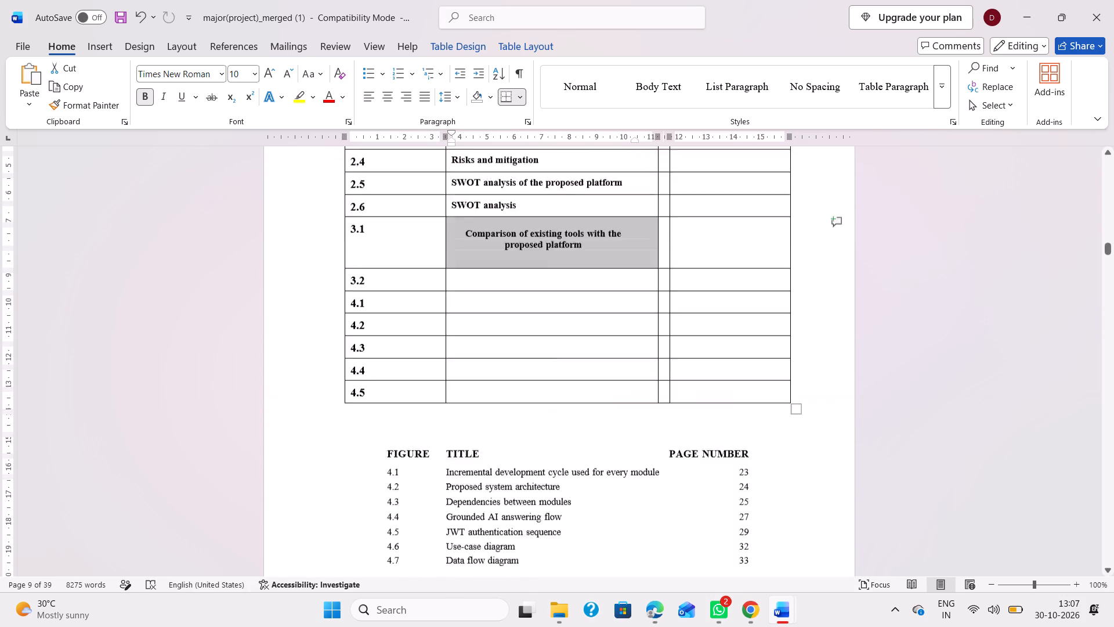
{"action": "scroll", "coordinate": [413, 379], "scroll_direction": "up", "scroll_amount": 2}
{"action": "scroll", "coordinate": [413, 379], "scroll_direction": "down", "scroll_amount": 6}
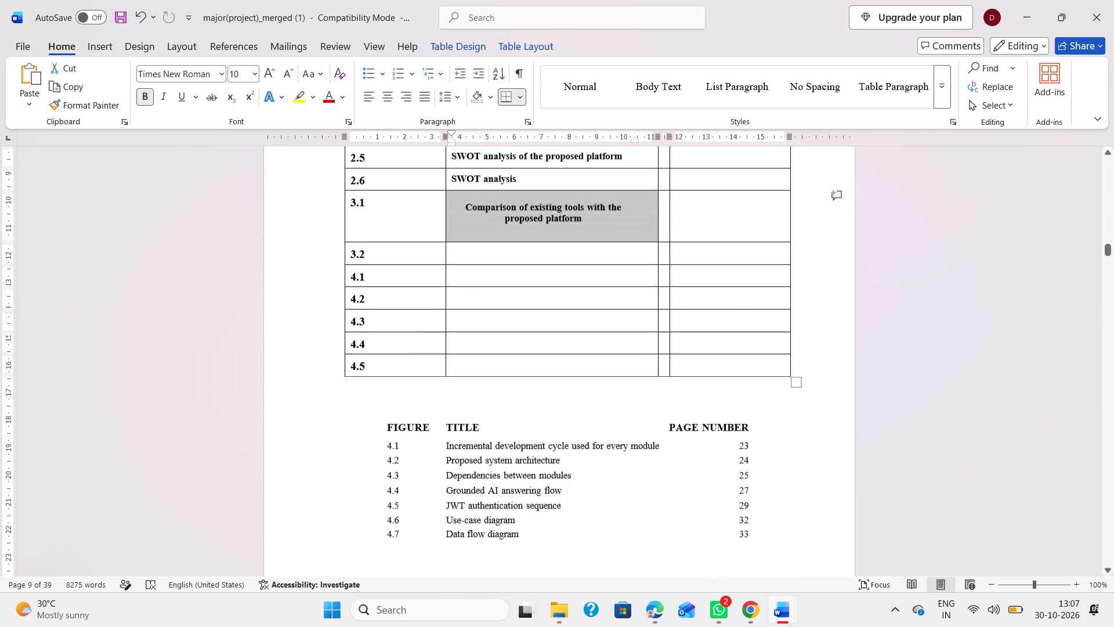
{"action": "scroll", "coordinate": [440, 312], "scroll_direction": "up", "scroll_amount": 1}
{"action": "left_click", "coordinate": [505, 395]}
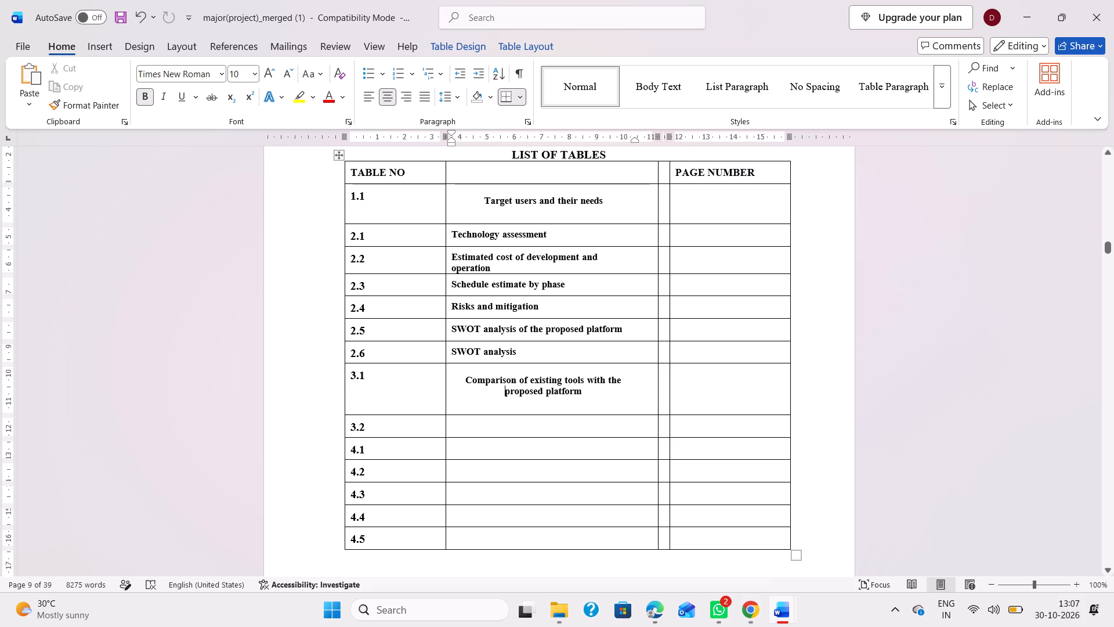
Widen the title column of the List of Tables by shifting both borders of the narrow blank column toward the page numbers.
{"action": "left_click_drag", "start_coordinate": [669, 235], "coordinate": [690, 232]}
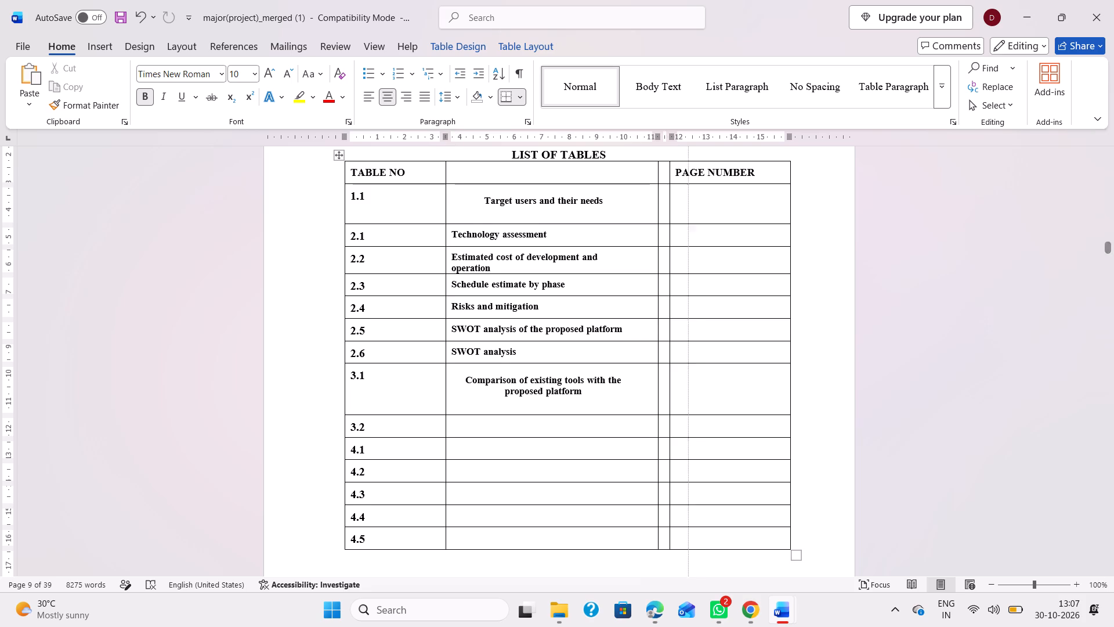
{"action": "left_click_drag", "start_coordinate": [690, 232], "coordinate": [696, 231]}
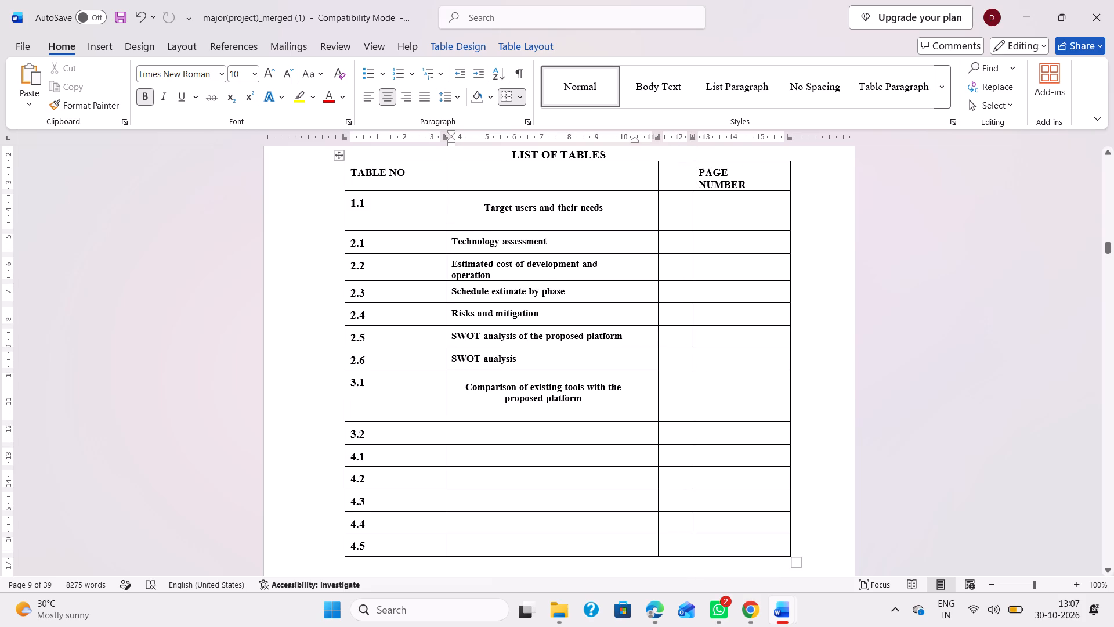
{"action": "left_click_drag", "start_coordinate": [657, 239], "coordinate": [686, 237]}
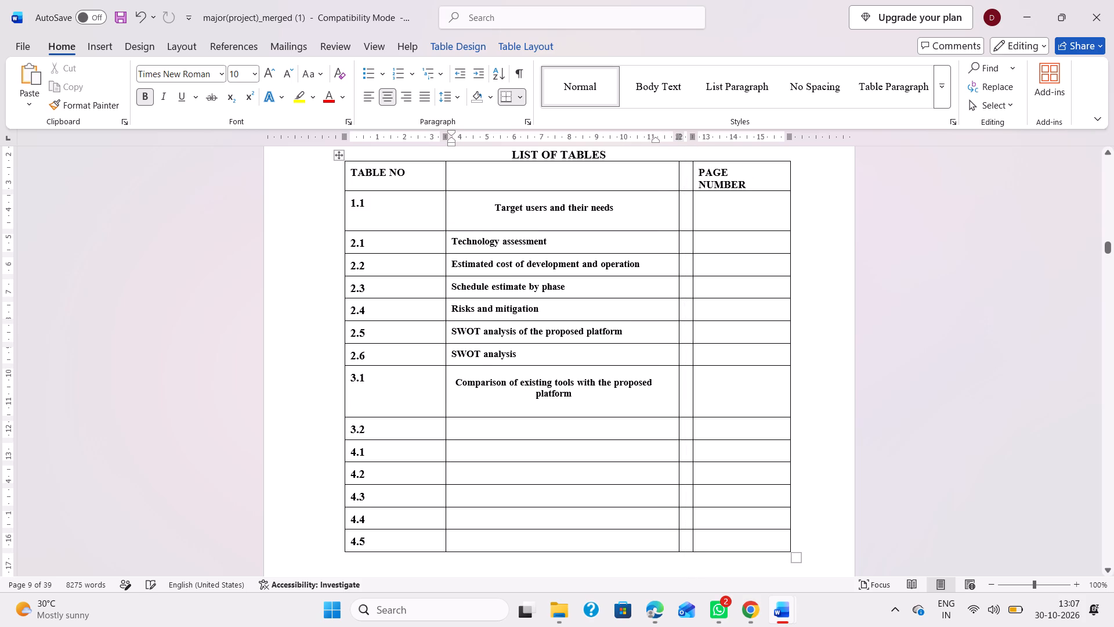
Left-align the row 3.1 title in the List of Tables and shorten it to "Comparison of existing tools".
{"action": "left_click", "coordinate": [457, 384]}
{"action": "key", "text": "BackSpace"}
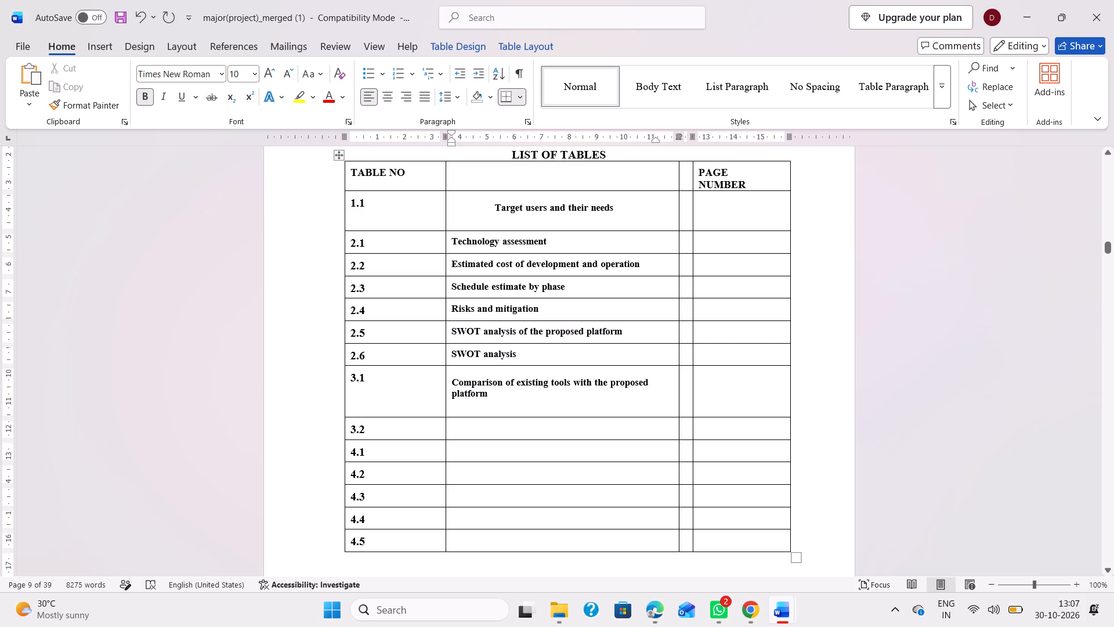
{"action": "left_click_drag", "start_coordinate": [491, 390], "coordinate": [581, 378]}
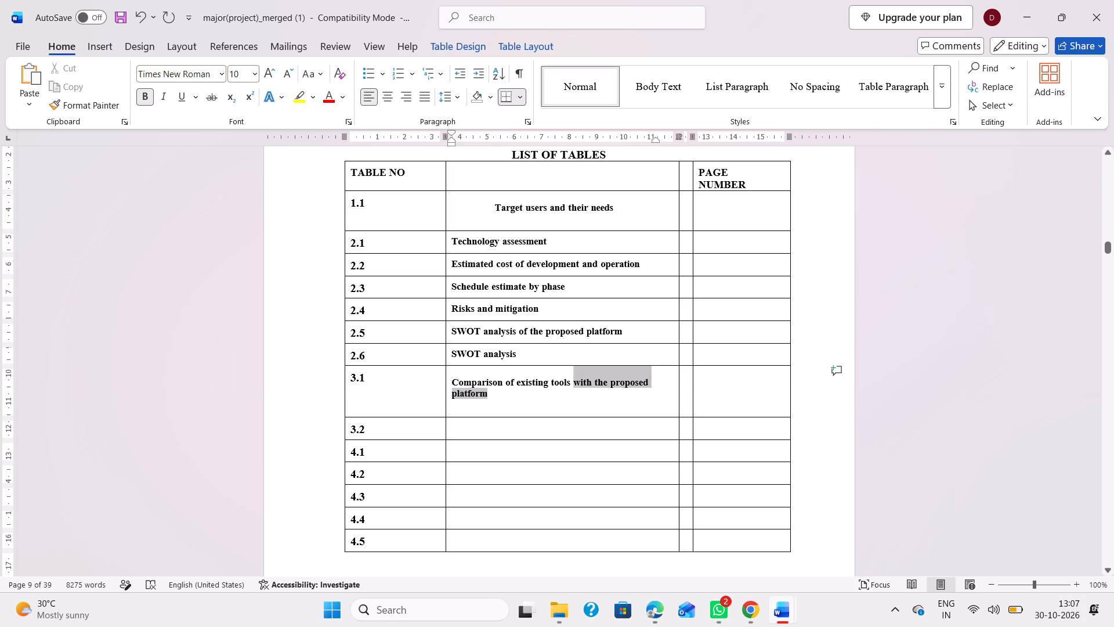
{"action": "left_click_drag", "start_coordinate": [581, 378], "coordinate": [581, 378]}
{"action": "key", "text": "BackSpace"}
{"action": "key", "text": "BackSpace"}
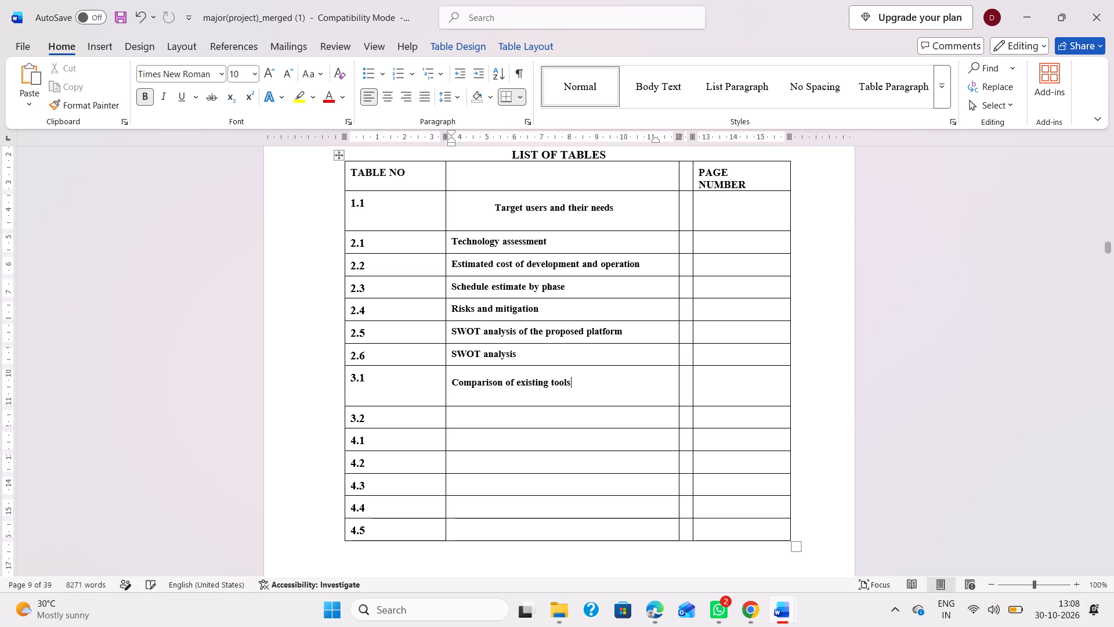
Delete the empty line below the row 3.1 title in the List of Tables.
{"action": "key", "text": "Down"}
{"action": "key", "text": "Down"}
{"action": "key", "text": "Up"}
{"action": "key", "text": "BackSpace"}
Remove the empty line below "Target users and their needs" in row 1.1 and left-align that title.
{"action": "scroll", "coordinate": [595, 402], "scroll_direction": "down", "scroll_amount": 3}
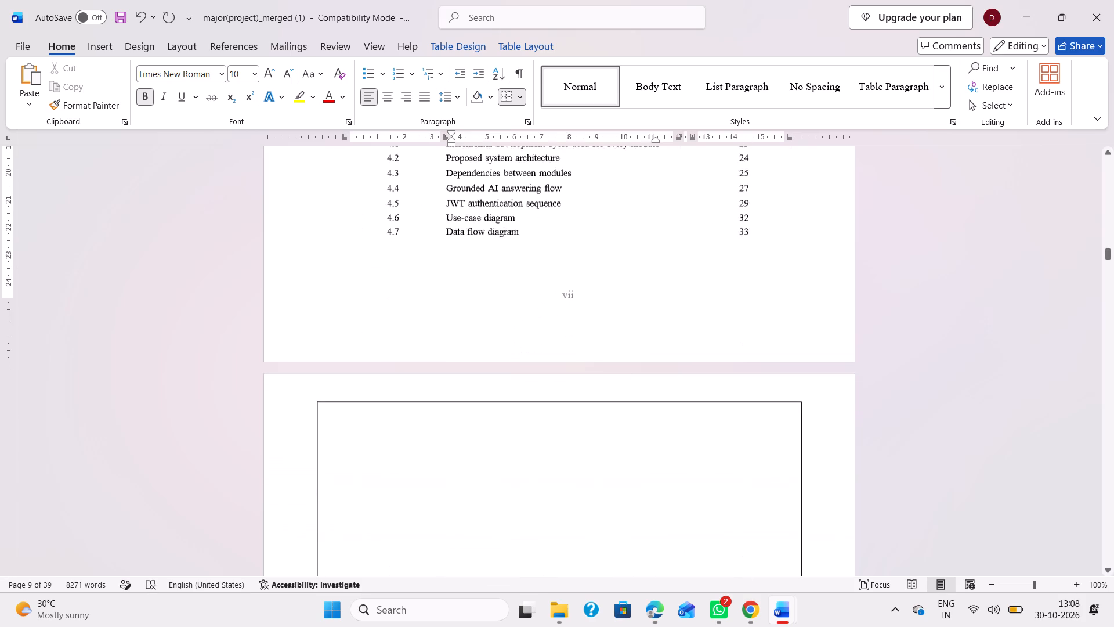
{"action": "scroll", "coordinate": [595, 402], "scroll_direction": "up", "scroll_amount": 4}
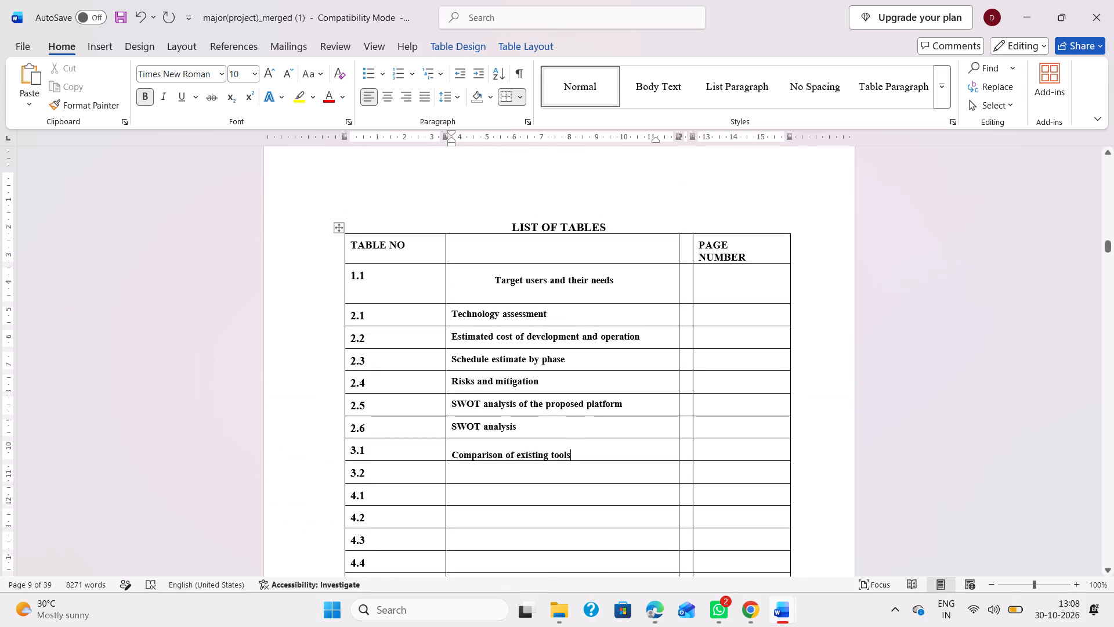
{"action": "left_click", "coordinate": [542, 295]}
{"action": "key", "text": "BackSpace"}
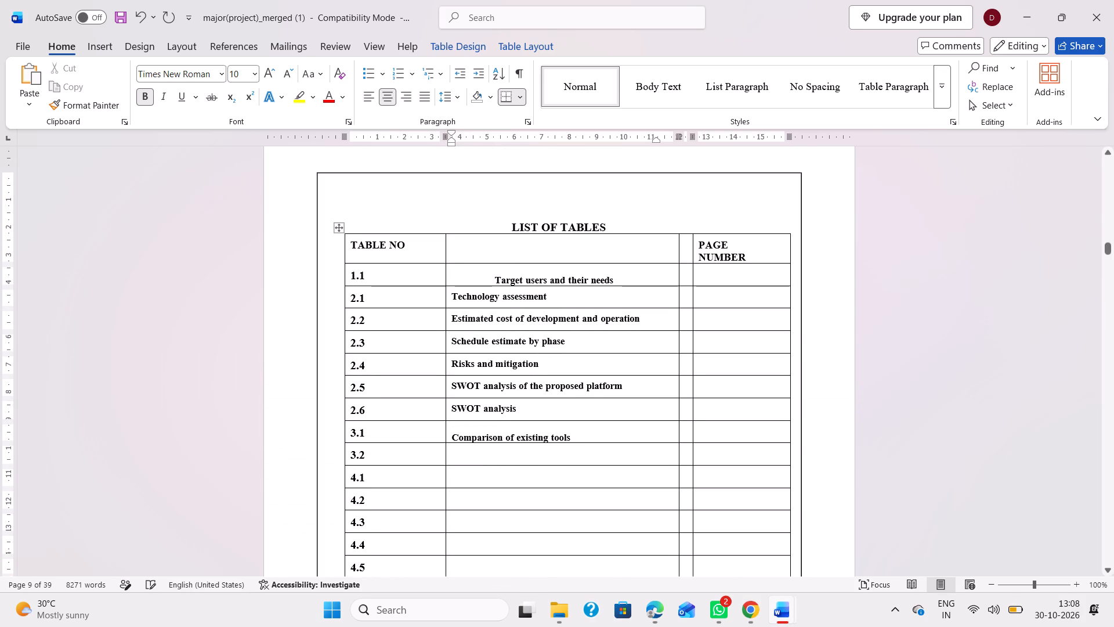
{"action": "left_click", "coordinate": [495, 278]}
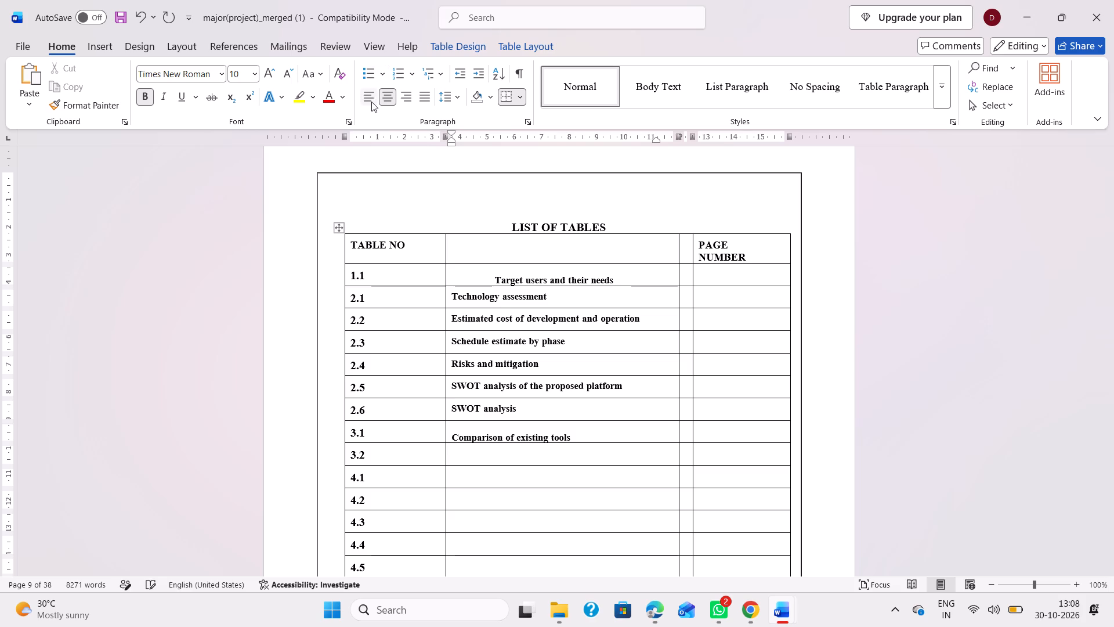
{"action": "left_click", "coordinate": [371, 103]}
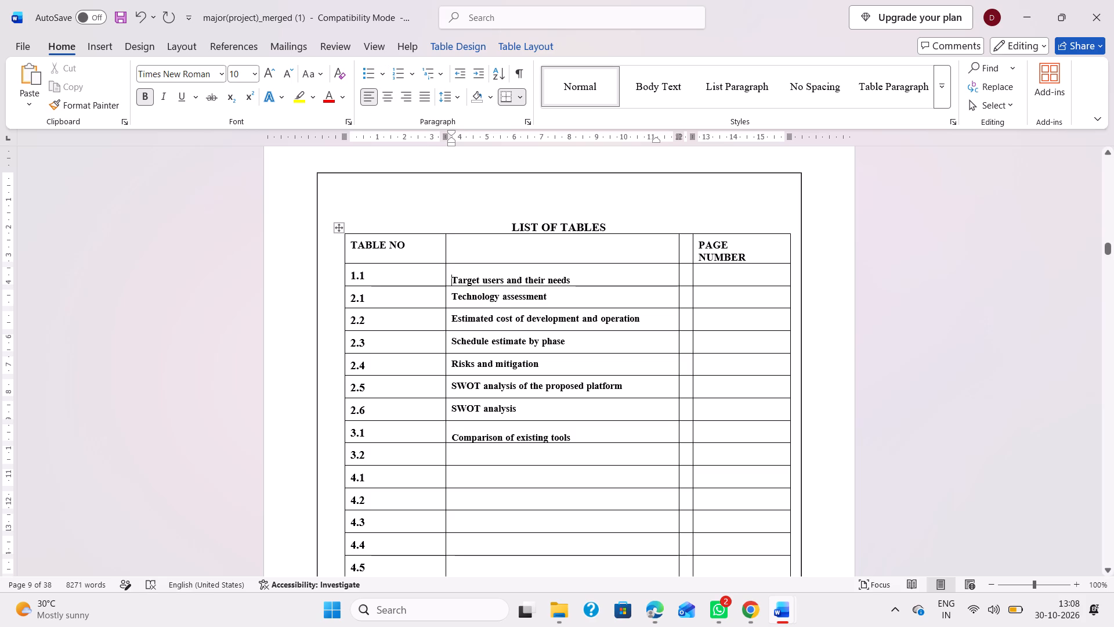
Copy the Table 3.2 caption title "Key findings used in the design" from section 3.10 into row 3.2 of the List of Tables.
{"action": "left_click", "coordinate": [504, 430]}
{"action": "scroll", "coordinate": [504, 430], "scroll_direction": "down", "scroll_amount": 1}
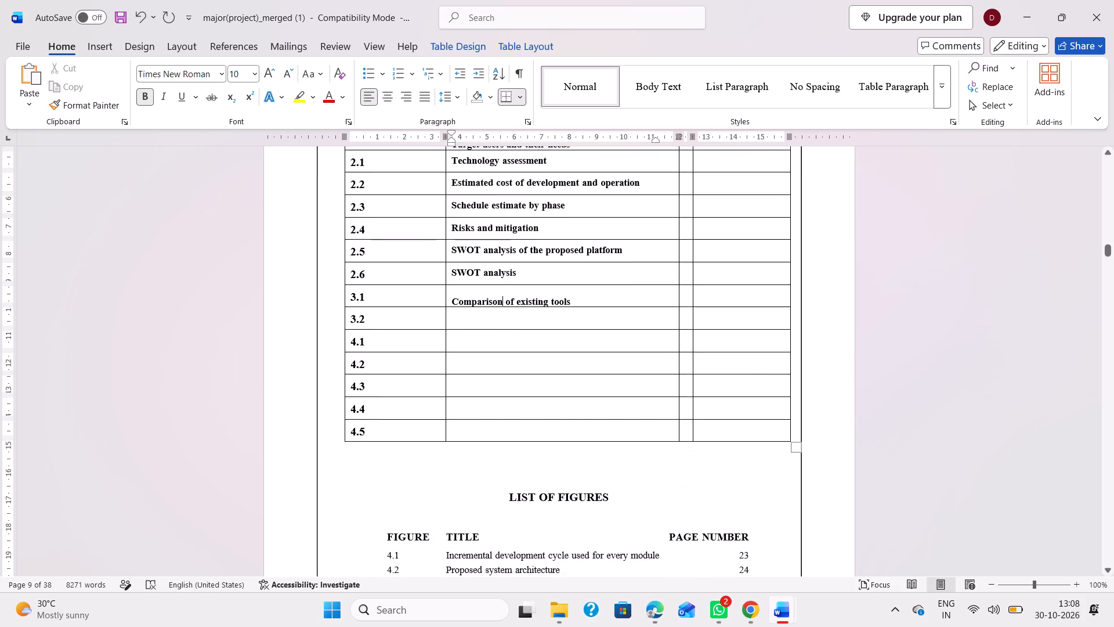
{"action": "left_click", "coordinate": [479, 309]}
{"action": "scroll", "coordinate": [479, 309], "scroll_direction": "down", "scroll_amount": 17}
{"action": "scroll", "coordinate": [479, 376], "scroll_direction": "down", "scroll_amount": 3}
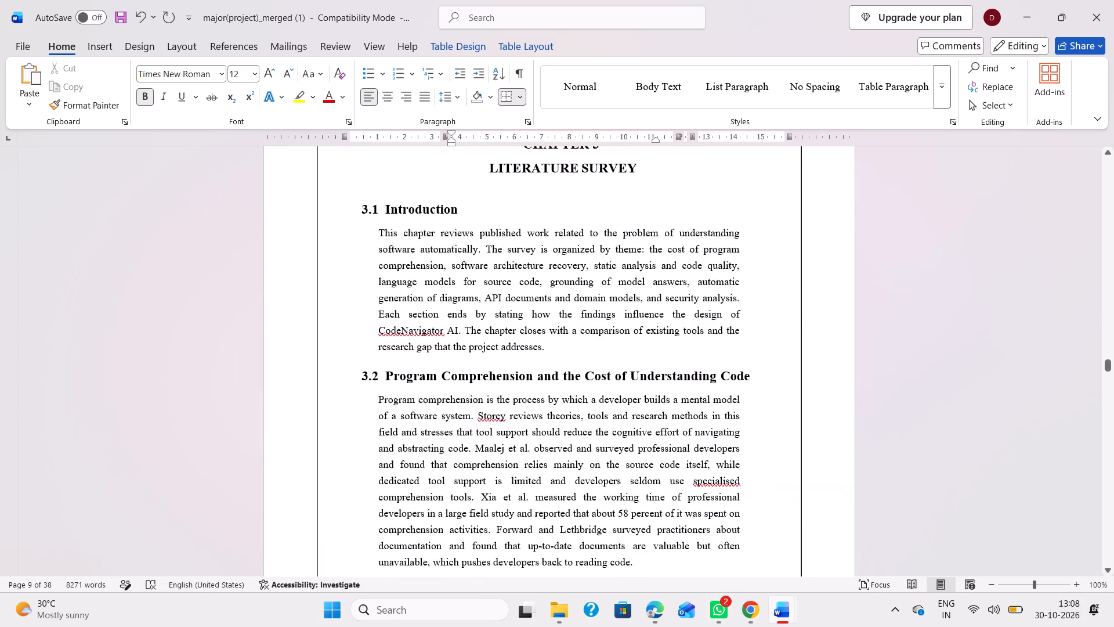
{"action": "scroll", "coordinate": [479, 376], "scroll_direction": "down", "scroll_amount": 11}
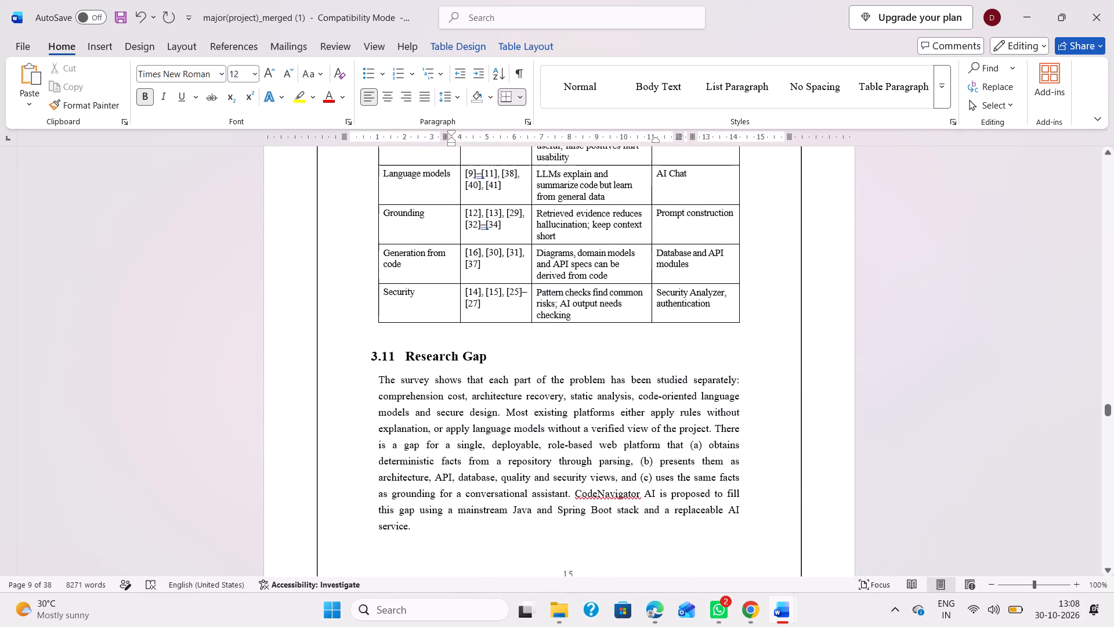
{"action": "scroll", "coordinate": [479, 376], "scroll_direction": "up", "scroll_amount": 2}
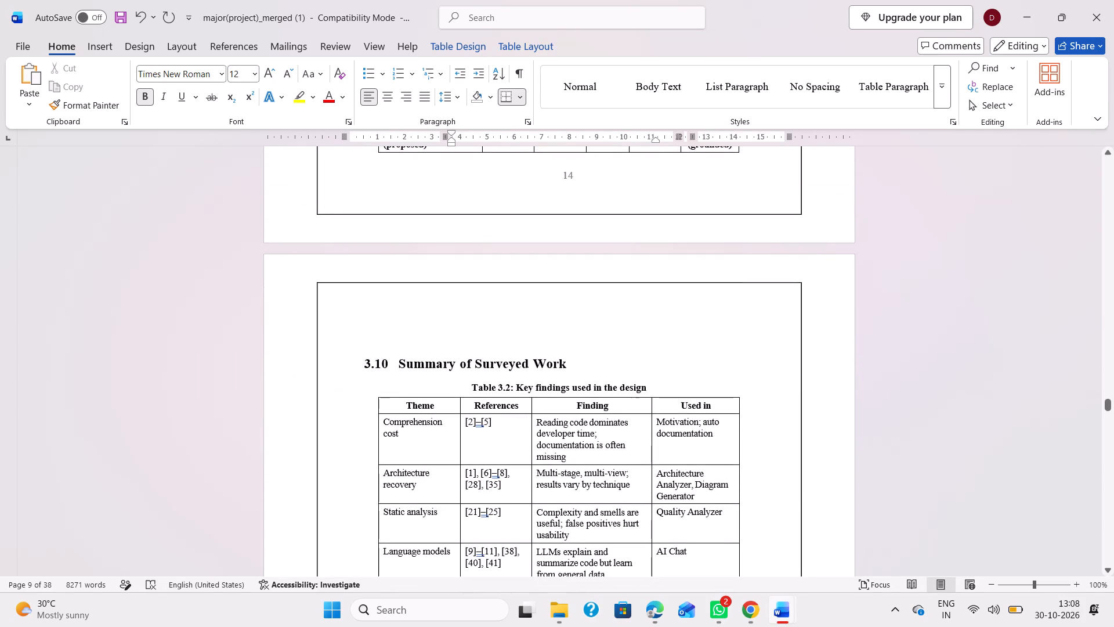
{"action": "left_click_drag", "start_coordinate": [646, 388], "coordinate": [525, 386]}
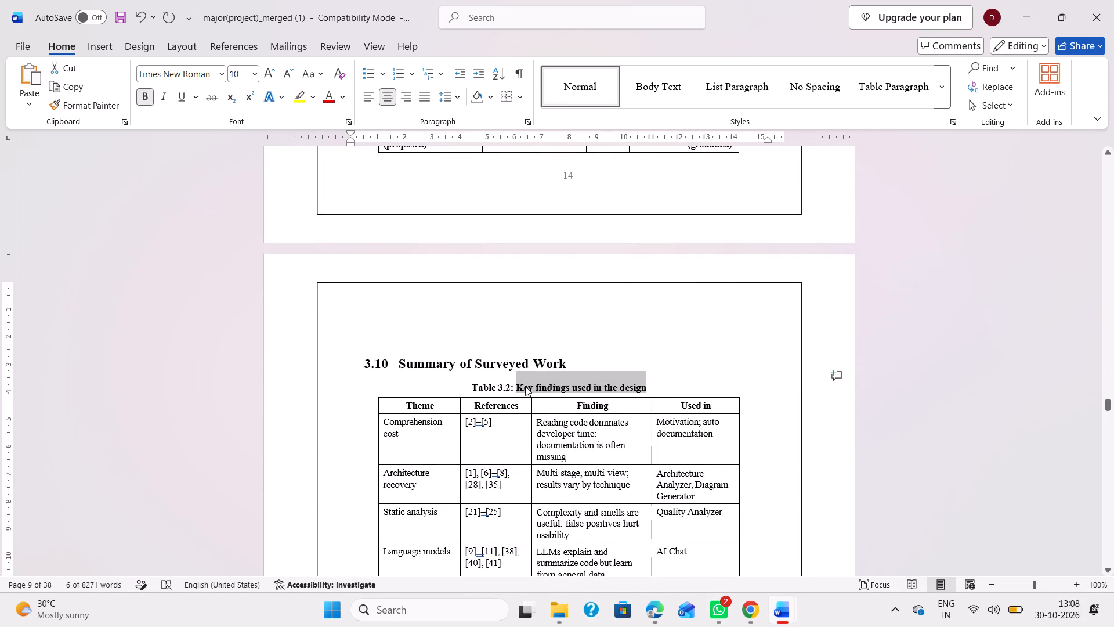
{"action": "key", "text": "ctrl+c"}
{"action": "scroll", "coordinate": [525, 386], "scroll_direction": "up", "scroll_amount": 17}
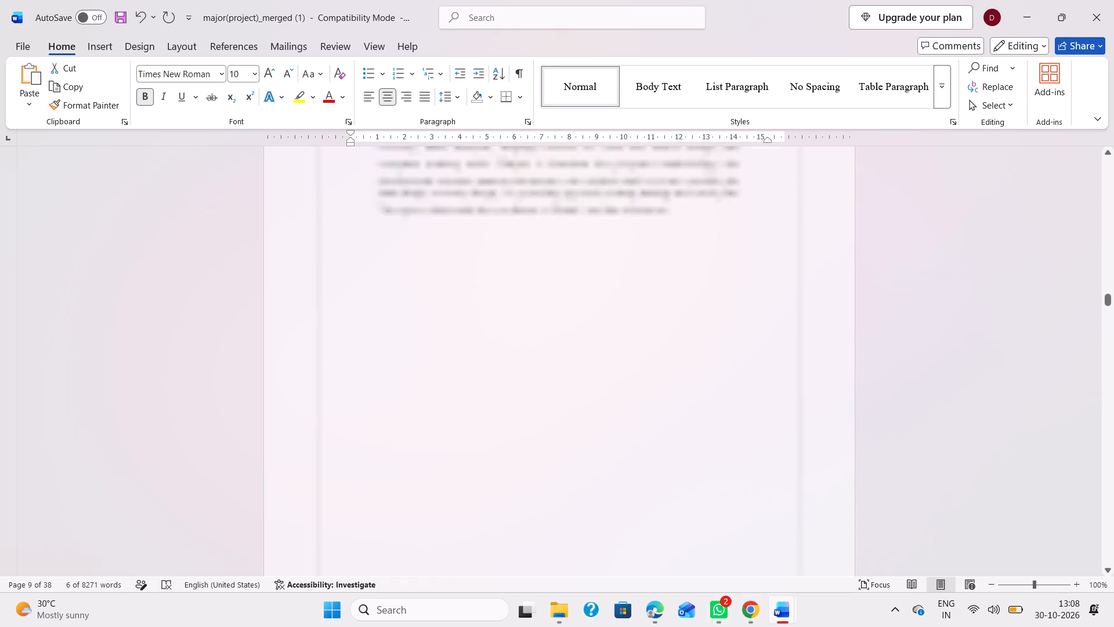
{"action": "scroll", "coordinate": [525, 386], "scroll_direction": "up", "scroll_amount": 2}
{"action": "scroll", "coordinate": [525, 386], "scroll_direction": "down", "scroll_amount": 11}
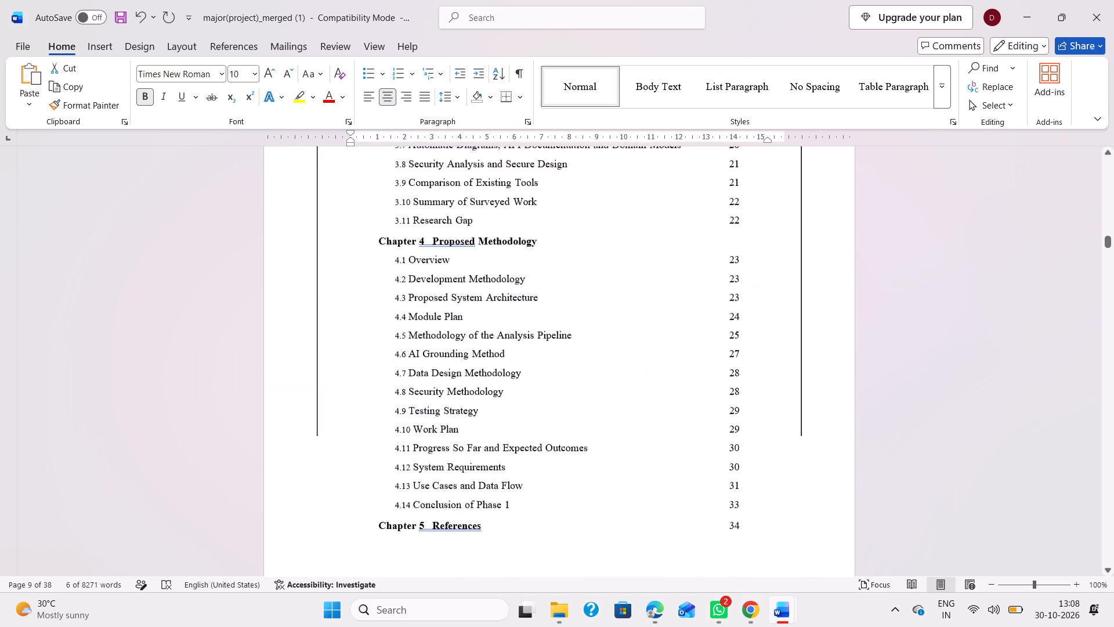
{"action": "scroll", "coordinate": [525, 386], "scroll_direction": "down", "scroll_amount": 2}
{"action": "scroll", "coordinate": [525, 386], "scroll_direction": "up", "scroll_amount": 5}
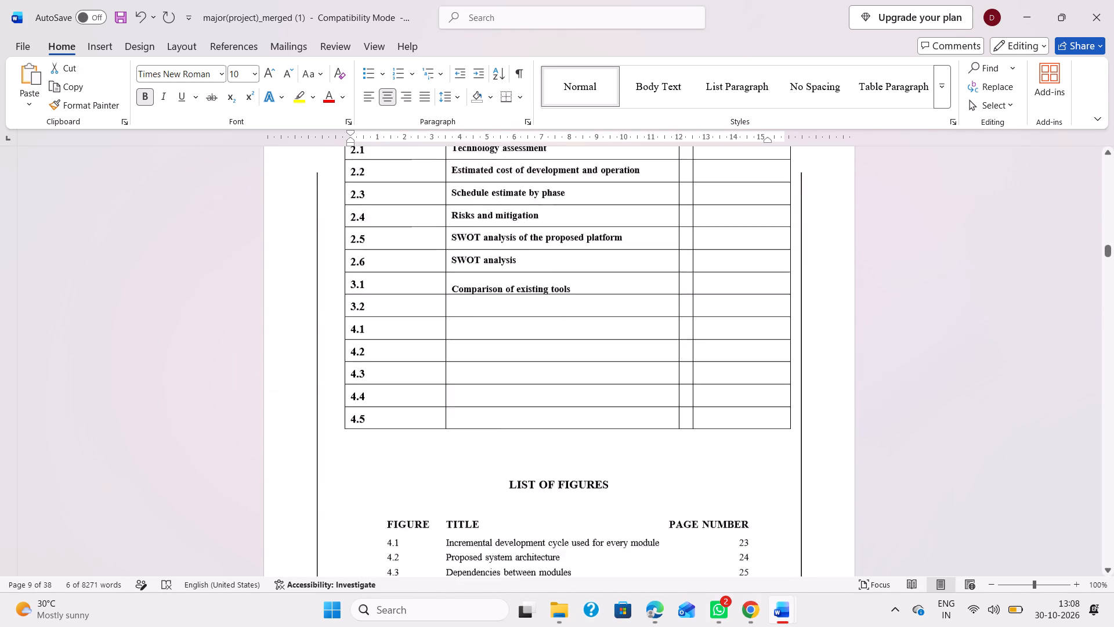
{"action": "scroll", "coordinate": [525, 386], "scroll_direction": "up", "scroll_amount": 1}
{"action": "left_click", "coordinate": [482, 354]}
{"action": "key", "text": "ctrl+v"}
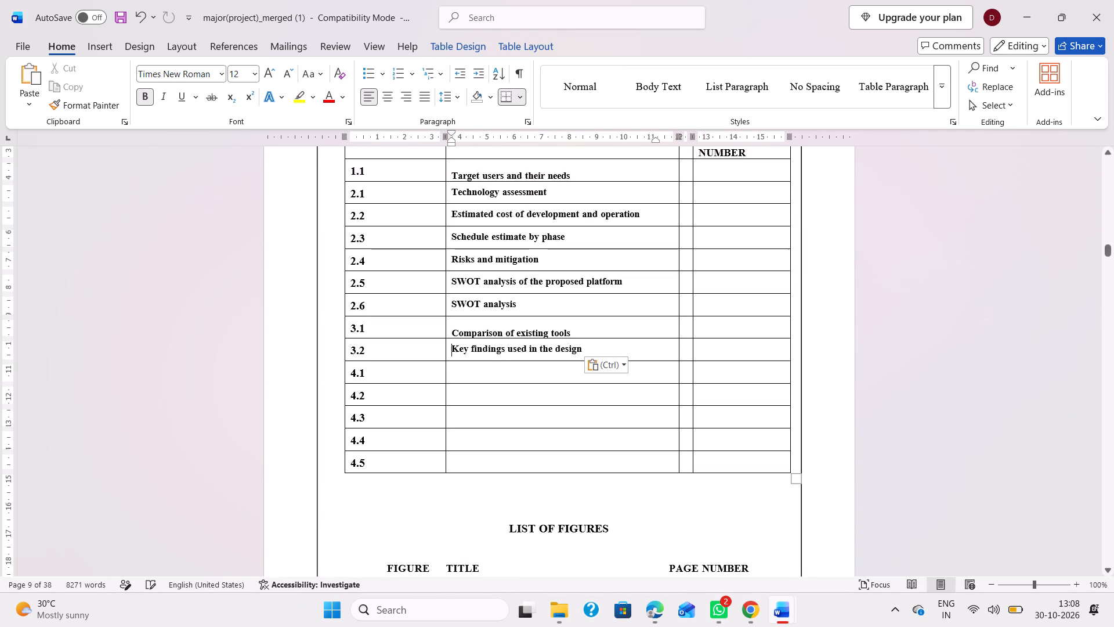
Copy the Table 4.1 caption title "Module plan" from section 4.4 for row 4.1 of the List of Tables.
{"action": "left_click", "coordinate": [482, 373]}
{"action": "scroll", "coordinate": [497, 390], "scroll_direction": "down", "scroll_amount": 16}
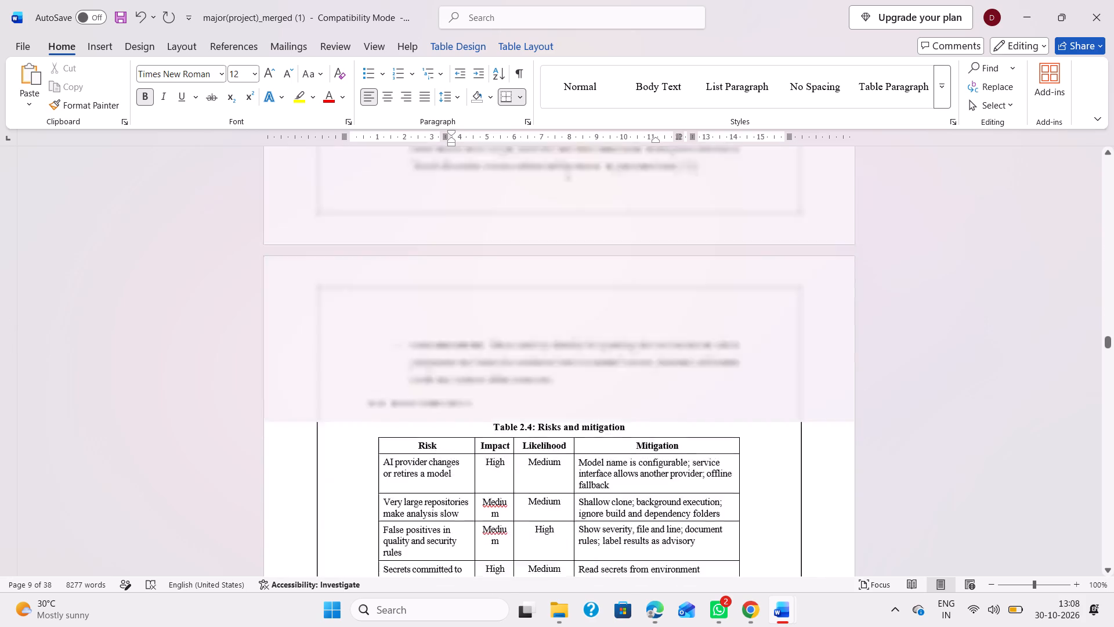
{"action": "scroll", "coordinate": [497, 390], "scroll_direction": "down", "scroll_amount": 1}
{"action": "scroll", "coordinate": [497, 390], "scroll_direction": "up", "scroll_amount": 1}
{"action": "scroll", "coordinate": [497, 390], "scroll_direction": "down", "scroll_amount": 1}
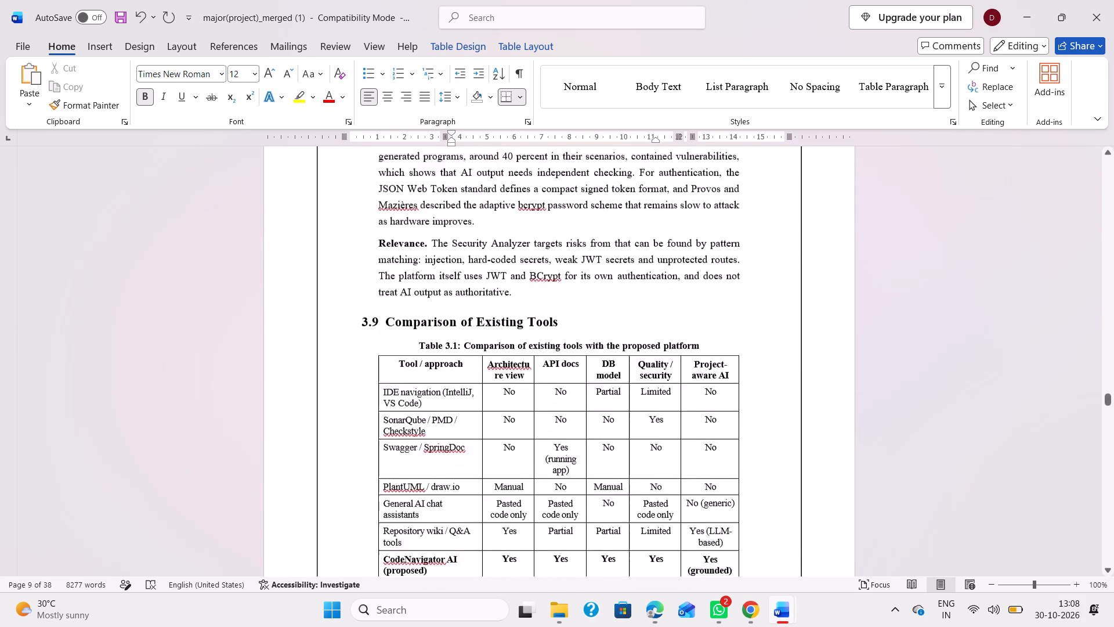
{"action": "scroll", "coordinate": [497, 390], "scroll_direction": "up", "scroll_amount": 4}
{"action": "scroll", "coordinate": [497, 390], "scroll_direction": "down", "scroll_amount": 5}
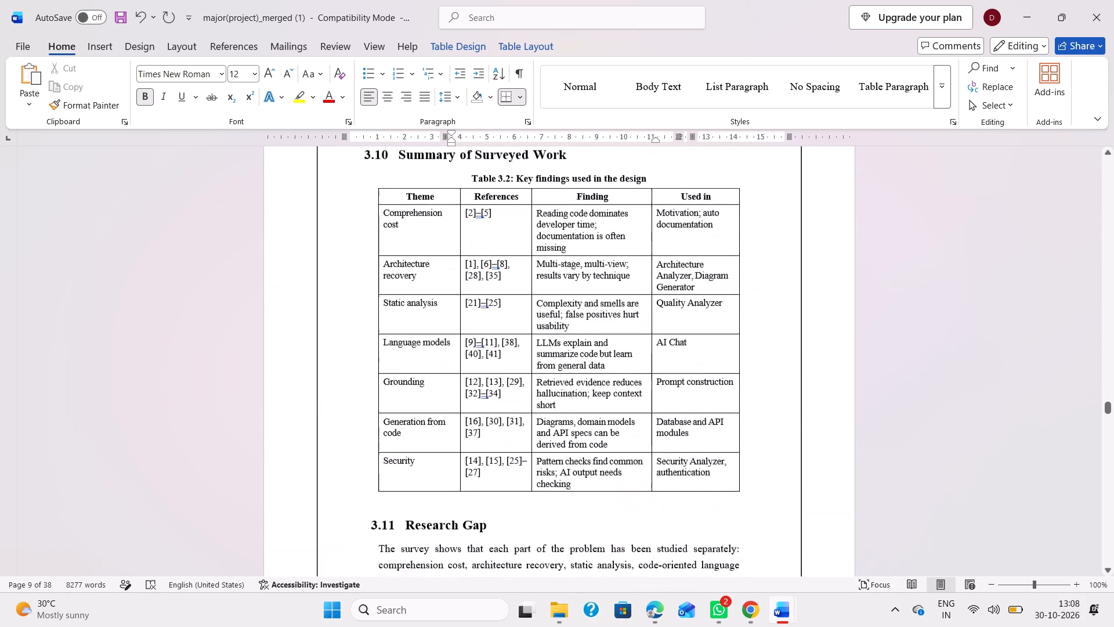
{"action": "scroll", "coordinate": [497, 390], "scroll_direction": "down", "scroll_amount": 2}
{"action": "scroll", "coordinate": [497, 390], "scroll_direction": "up", "scroll_amount": 2}
{"action": "scroll", "coordinate": [497, 390], "scroll_direction": "down", "scroll_amount": 2}
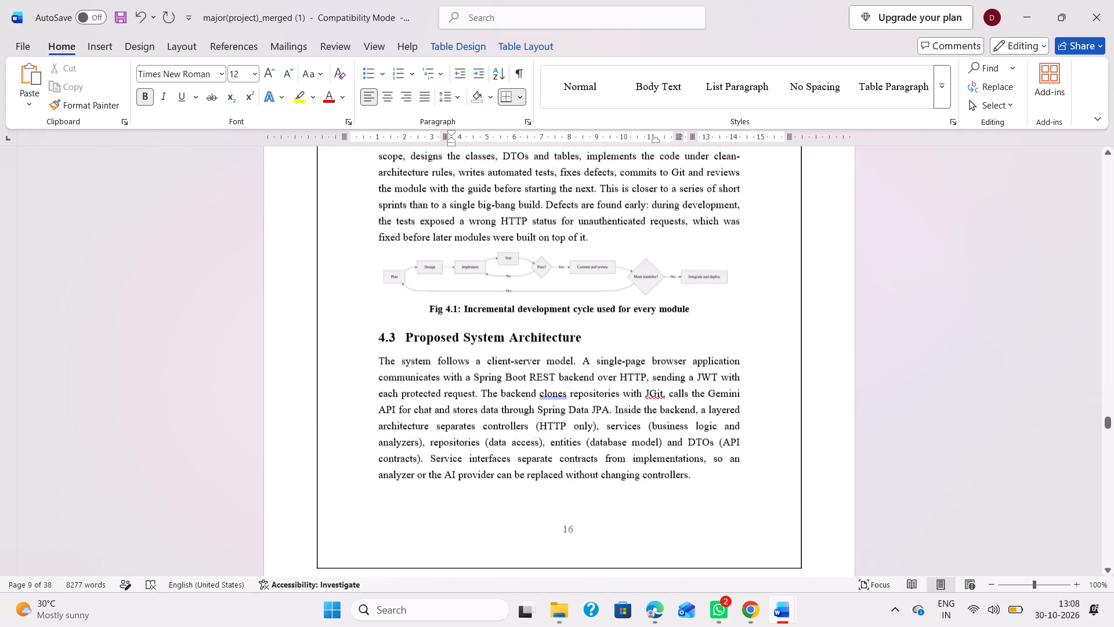
{"action": "scroll", "coordinate": [497, 390], "scroll_direction": "down", "scroll_amount": 5}
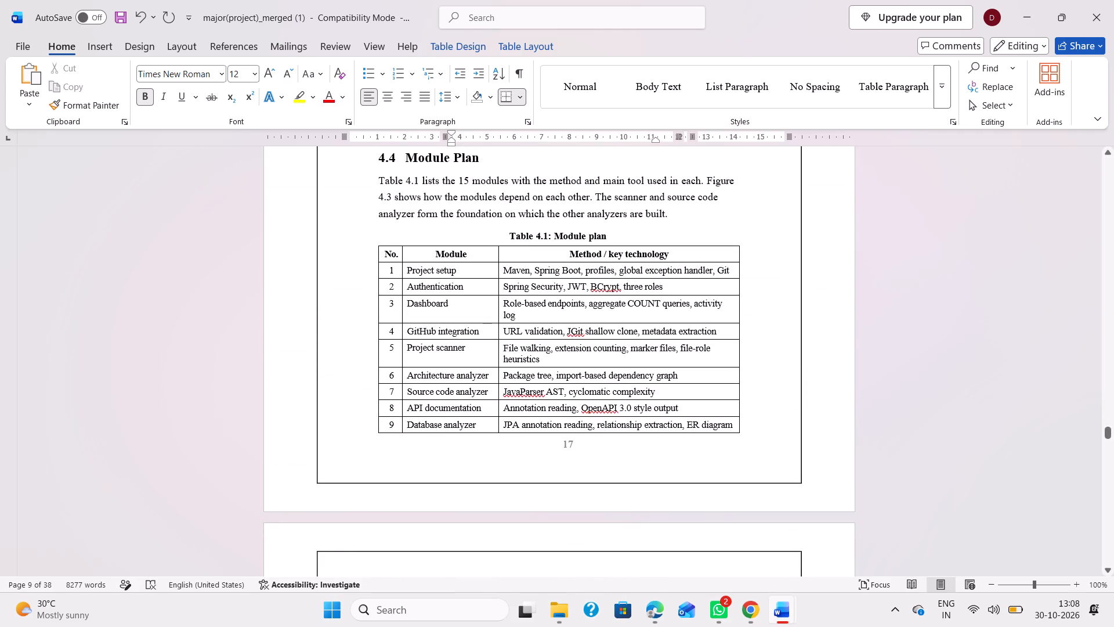
{"action": "left_click_drag", "start_coordinate": [614, 234], "coordinate": [566, 235]}
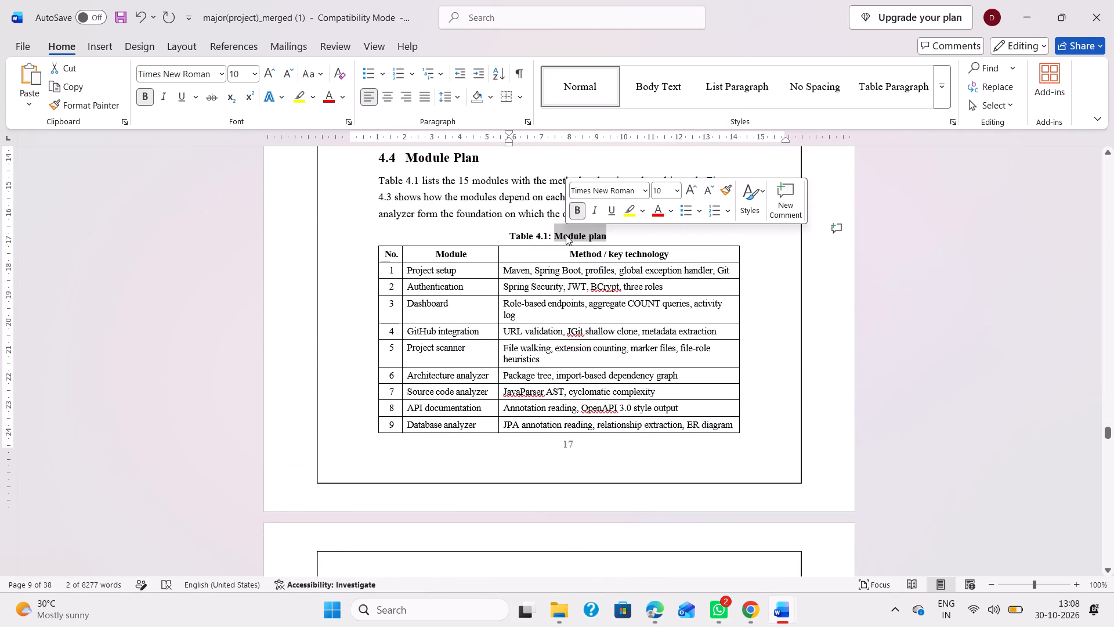
{"action": "key", "text": "ctrl+c"}
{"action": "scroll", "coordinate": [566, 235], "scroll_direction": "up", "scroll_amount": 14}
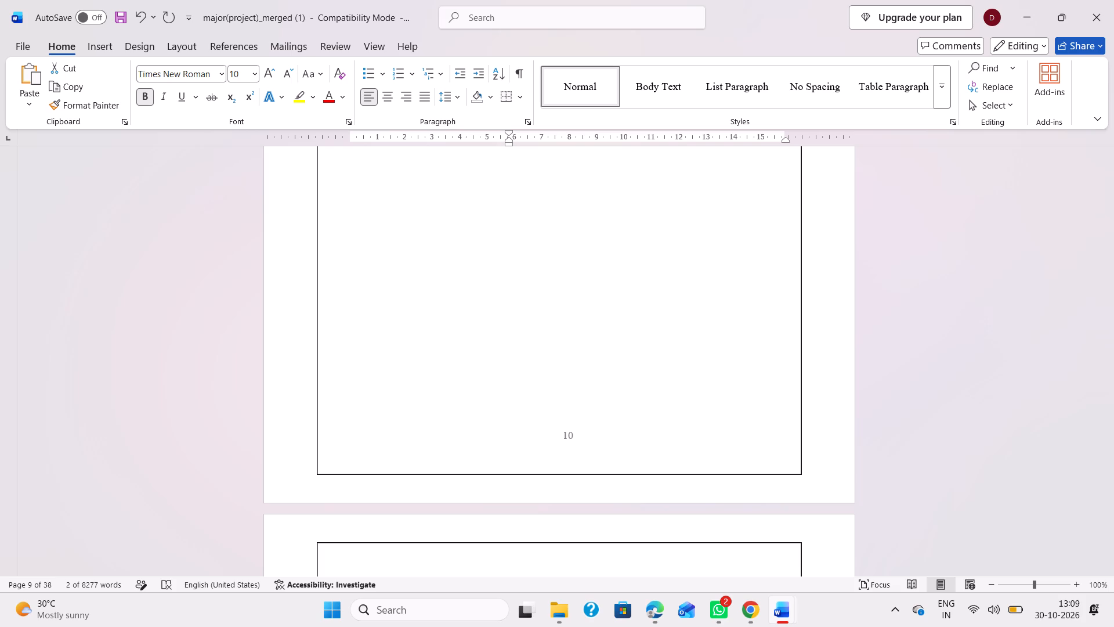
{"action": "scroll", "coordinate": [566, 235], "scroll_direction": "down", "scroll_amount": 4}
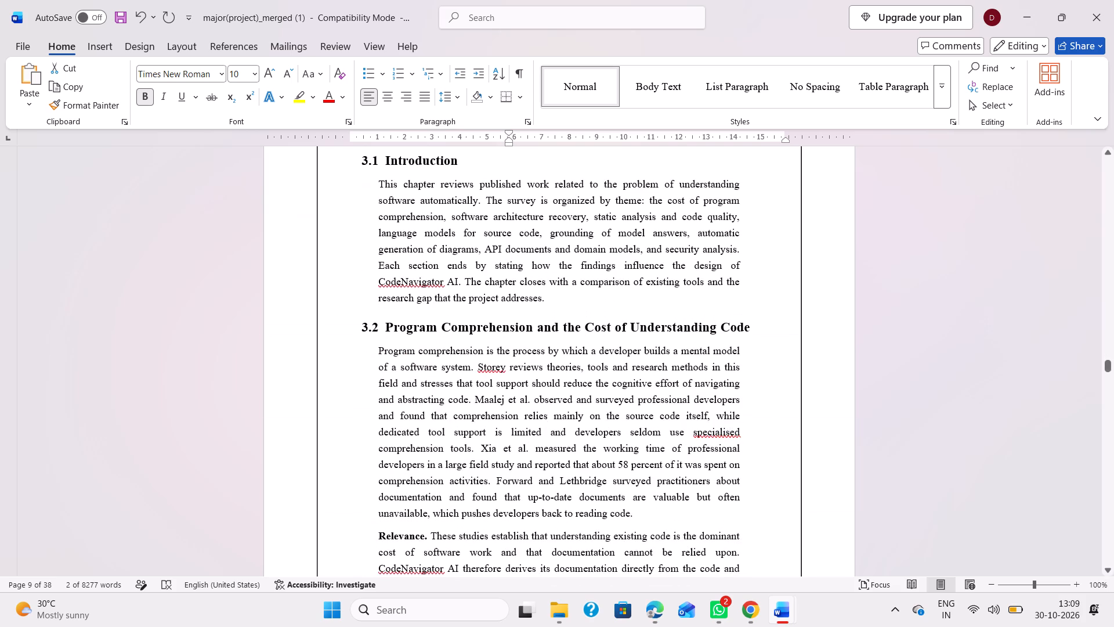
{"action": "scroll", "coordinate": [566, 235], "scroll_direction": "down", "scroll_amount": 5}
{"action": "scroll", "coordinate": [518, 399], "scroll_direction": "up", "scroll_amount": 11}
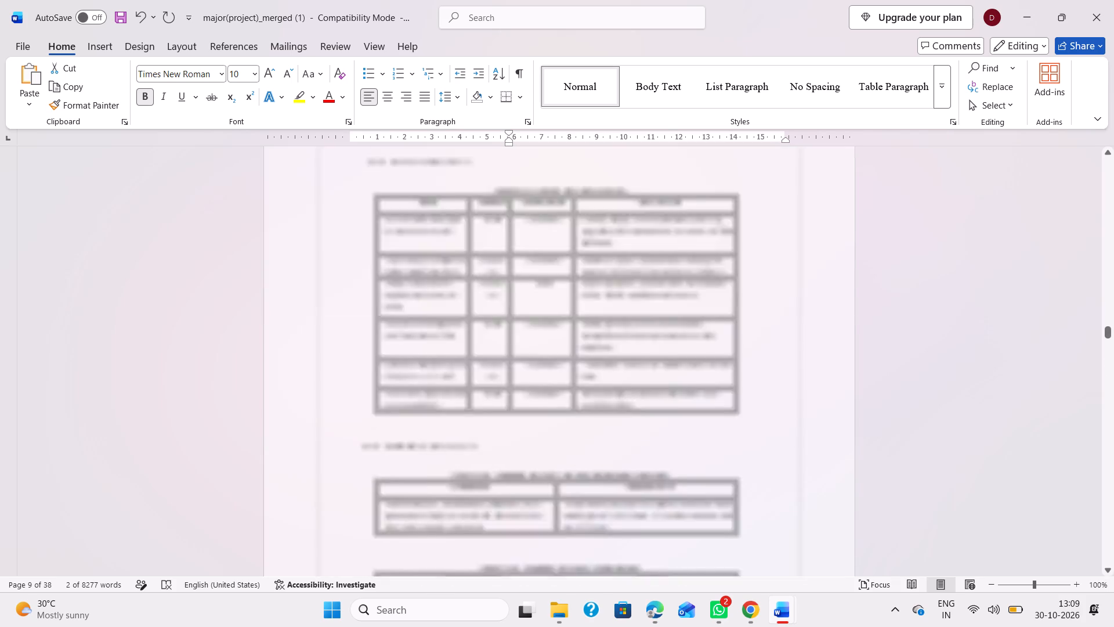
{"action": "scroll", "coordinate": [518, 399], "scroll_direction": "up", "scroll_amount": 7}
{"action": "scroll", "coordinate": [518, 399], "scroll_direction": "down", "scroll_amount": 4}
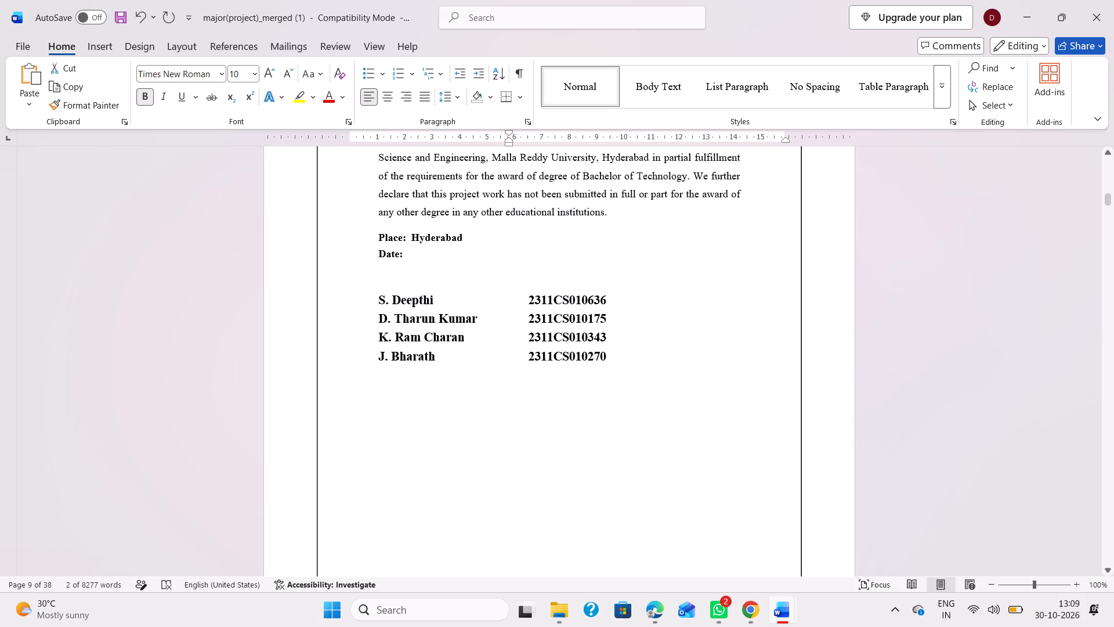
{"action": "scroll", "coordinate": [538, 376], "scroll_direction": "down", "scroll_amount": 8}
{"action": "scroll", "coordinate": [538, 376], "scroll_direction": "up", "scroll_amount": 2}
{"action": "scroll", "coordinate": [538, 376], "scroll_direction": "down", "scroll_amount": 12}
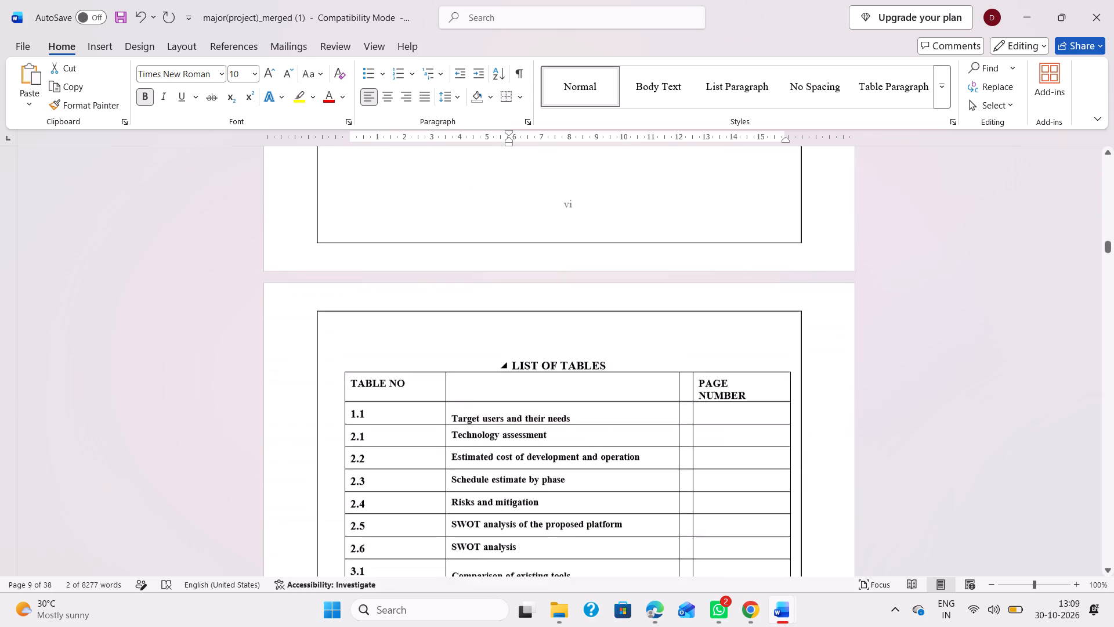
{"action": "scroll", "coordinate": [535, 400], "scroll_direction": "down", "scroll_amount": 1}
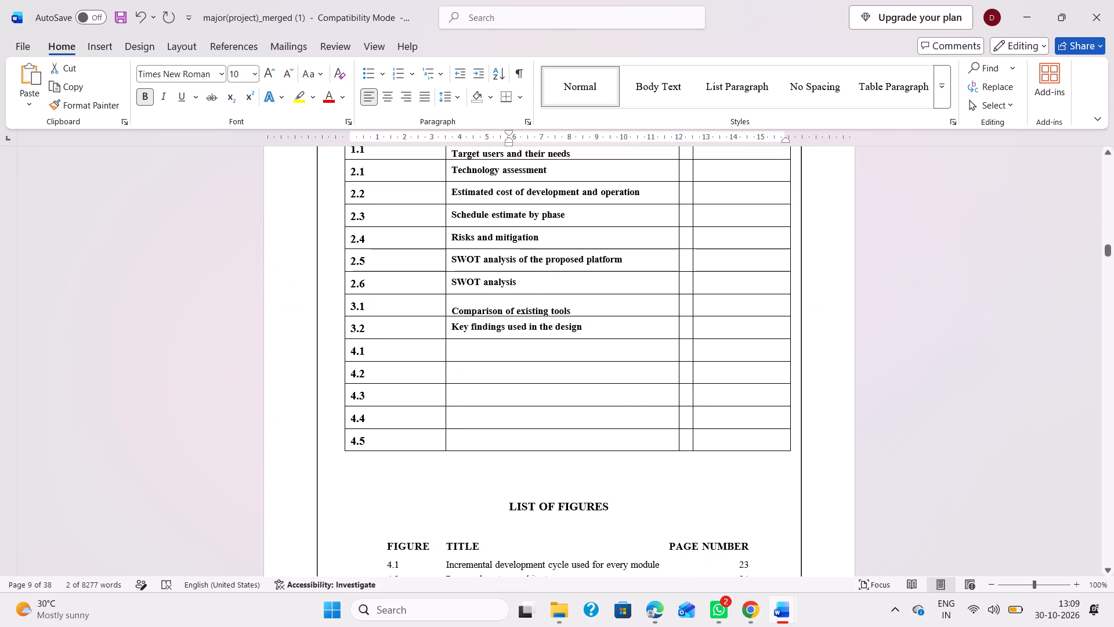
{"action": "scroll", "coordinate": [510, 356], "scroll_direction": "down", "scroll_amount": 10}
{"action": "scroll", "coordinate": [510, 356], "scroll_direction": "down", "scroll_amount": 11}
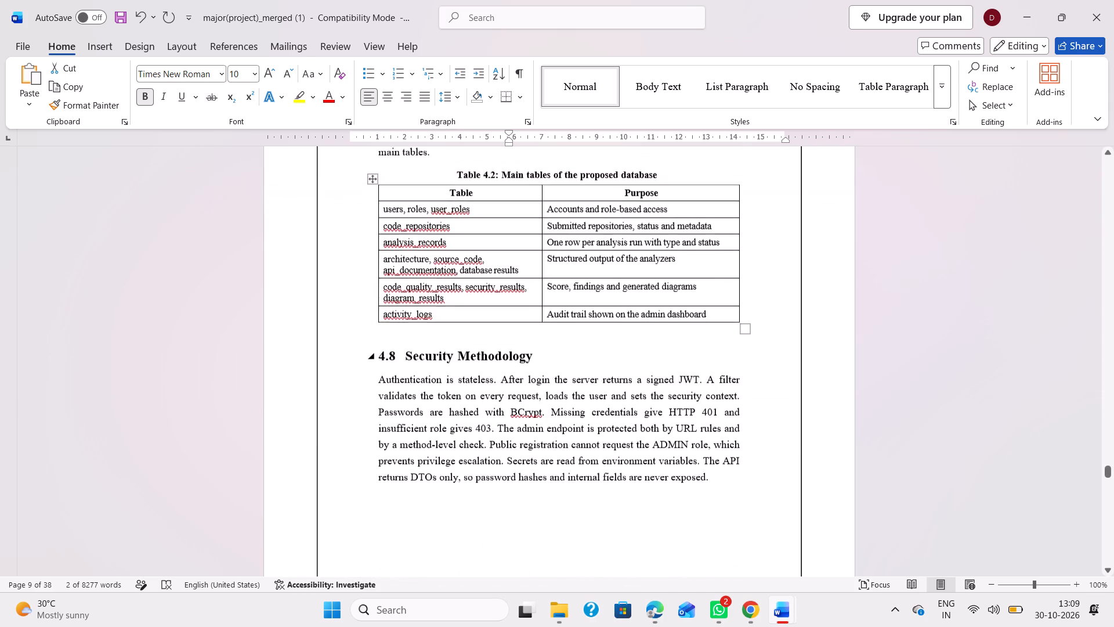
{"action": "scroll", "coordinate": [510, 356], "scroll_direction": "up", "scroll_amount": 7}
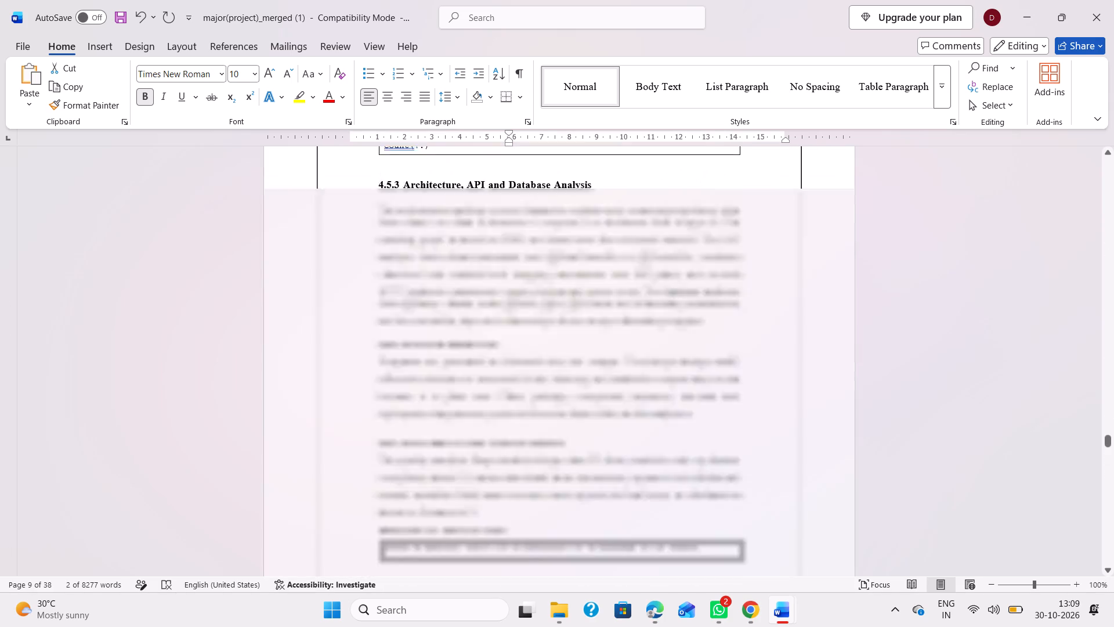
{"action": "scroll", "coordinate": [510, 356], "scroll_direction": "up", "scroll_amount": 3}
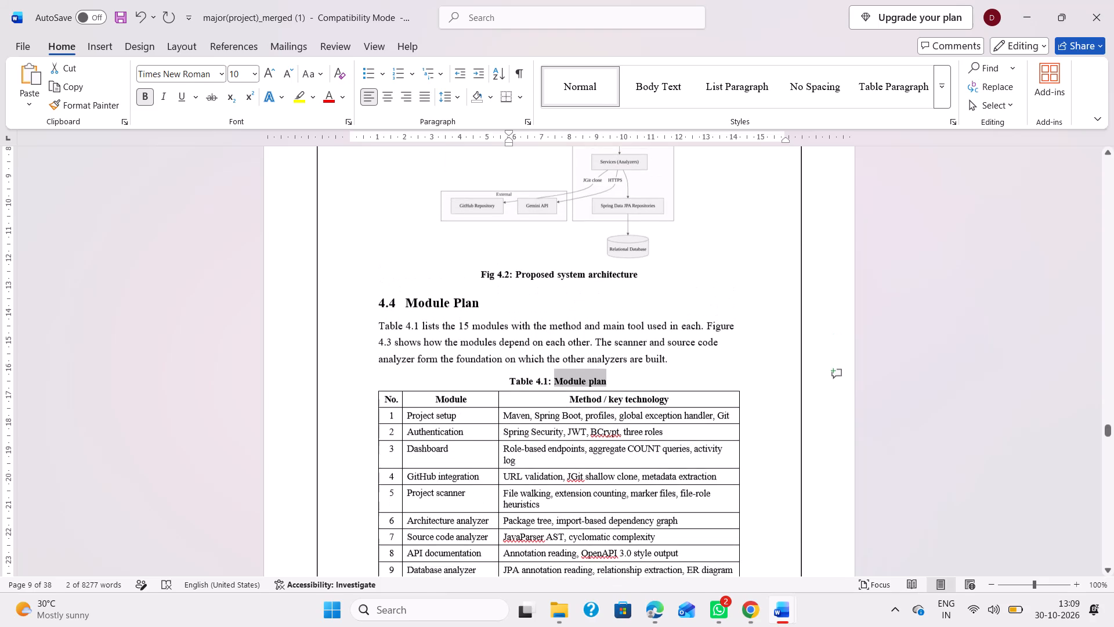
Copy the selected Table 4.1 title "Module plan" again and paste it into row 4.1 of the List of Tables.
{"action": "key", "text": "ctrl+c"}
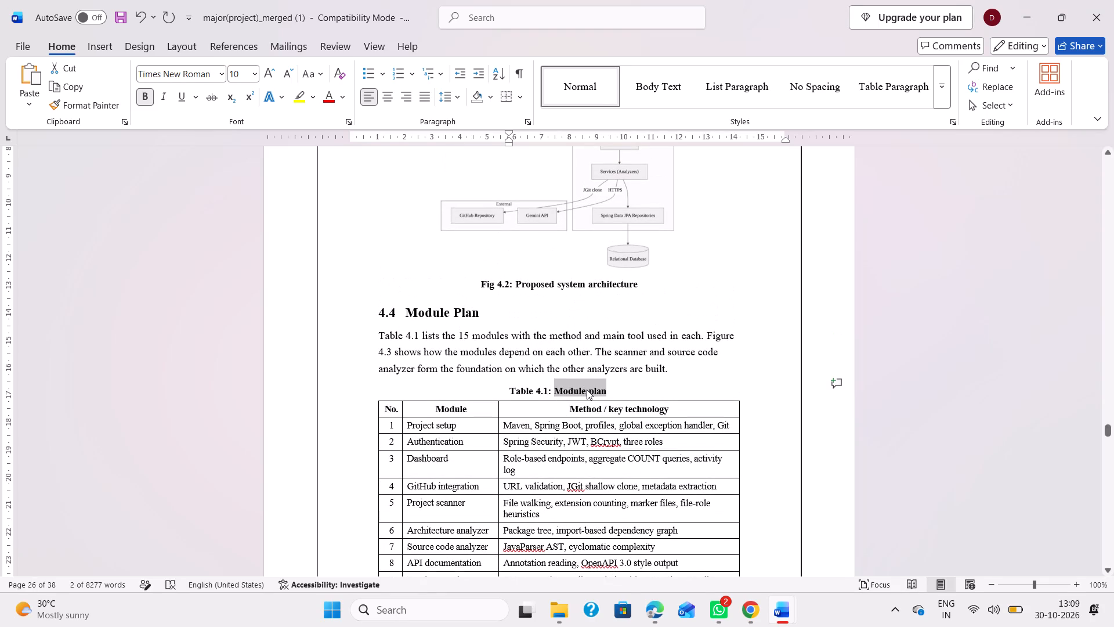
{"action": "scroll", "coordinate": [587, 390], "scroll_direction": "up", "scroll_amount": 14}
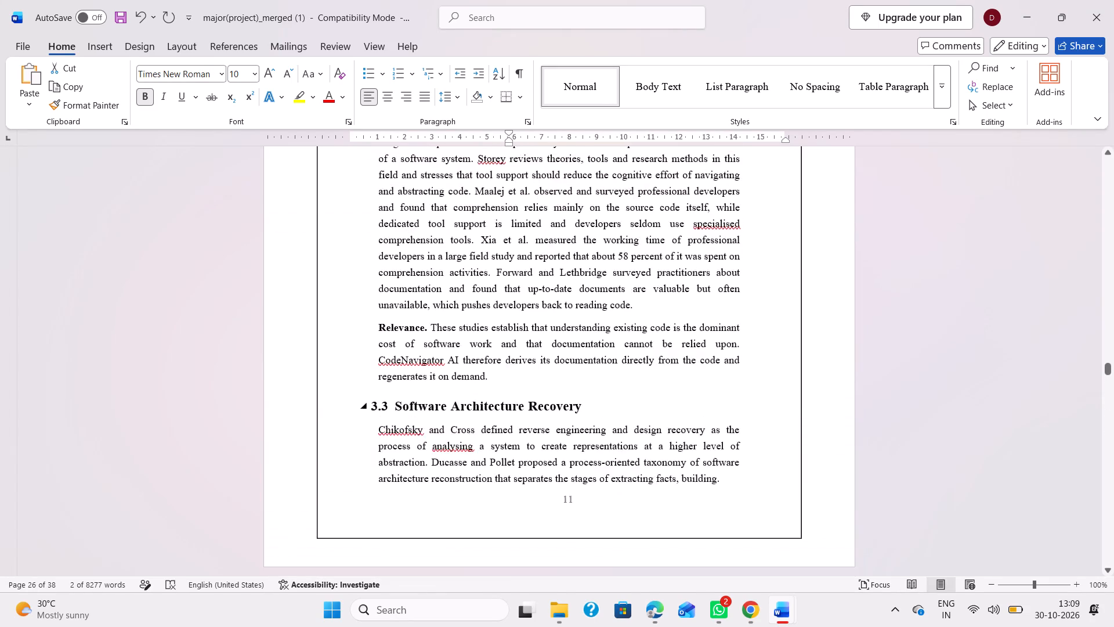
{"action": "scroll", "coordinate": [587, 390], "scroll_direction": "up", "scroll_amount": 16}
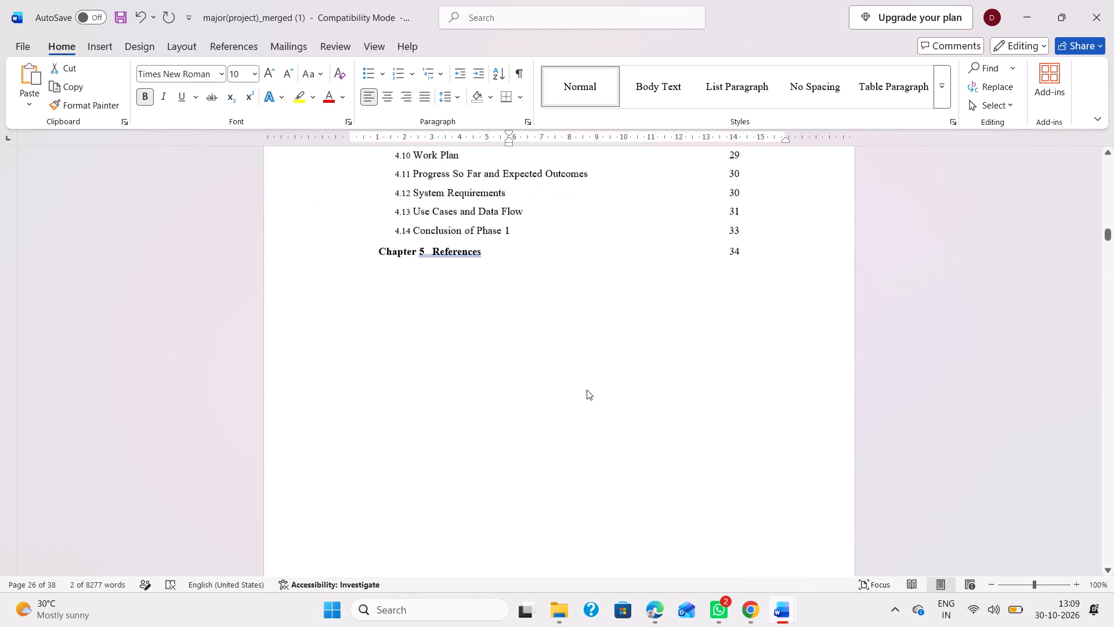
{"action": "scroll", "coordinate": [587, 390], "scroll_direction": "up", "scroll_amount": 1}
{"action": "scroll", "coordinate": [587, 390], "scroll_direction": "down", "scroll_amount": 6}
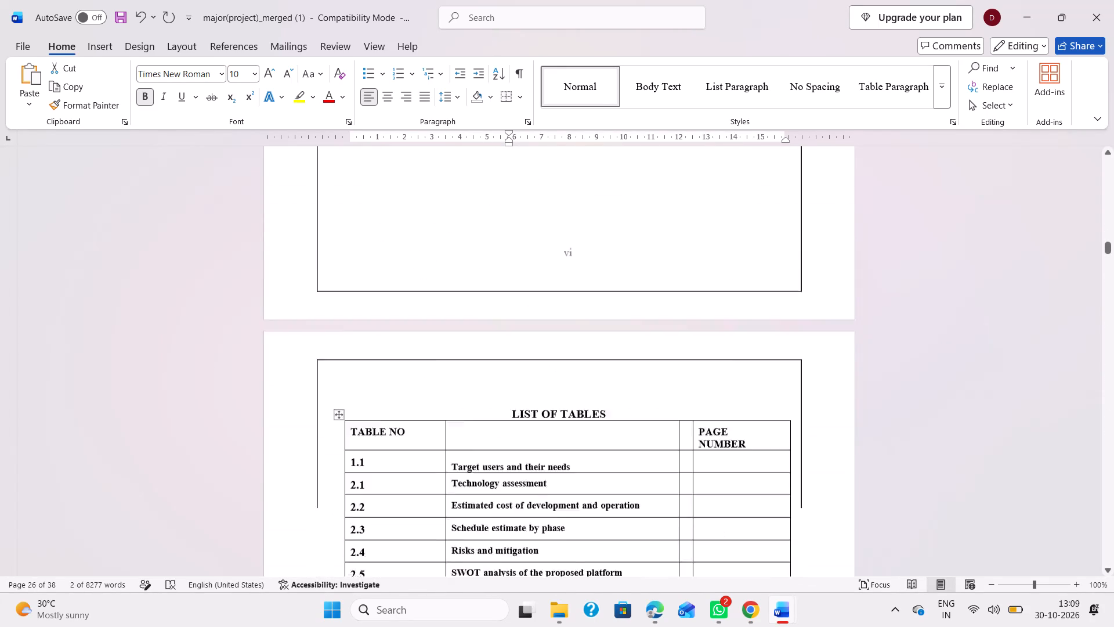
{"action": "left_click", "coordinate": [531, 509]}
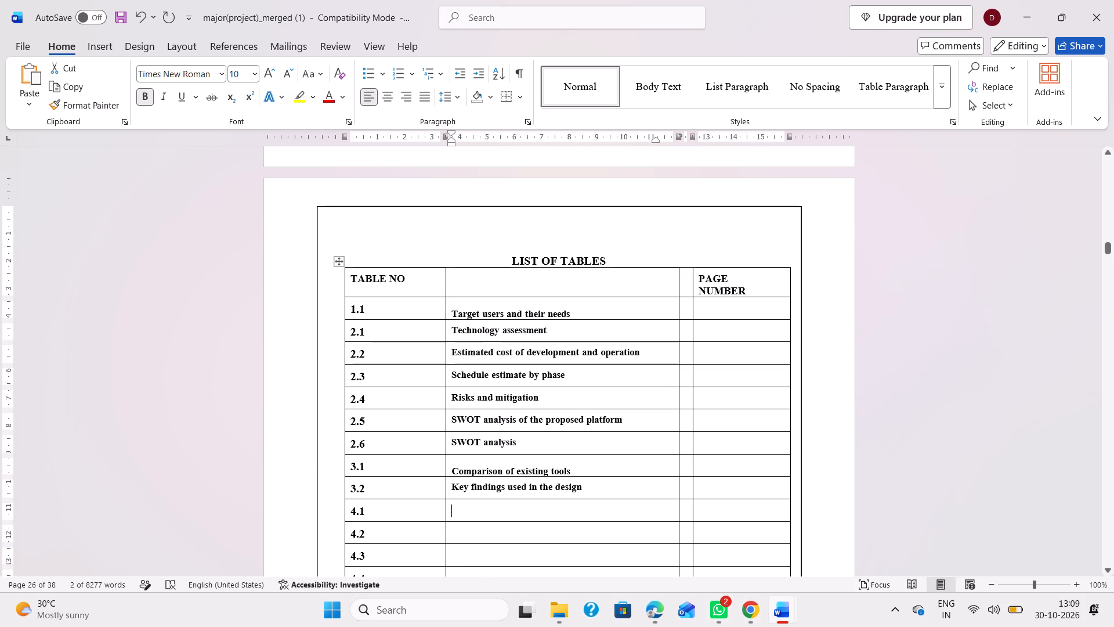
{"action": "key", "text": "ctrl+v"}
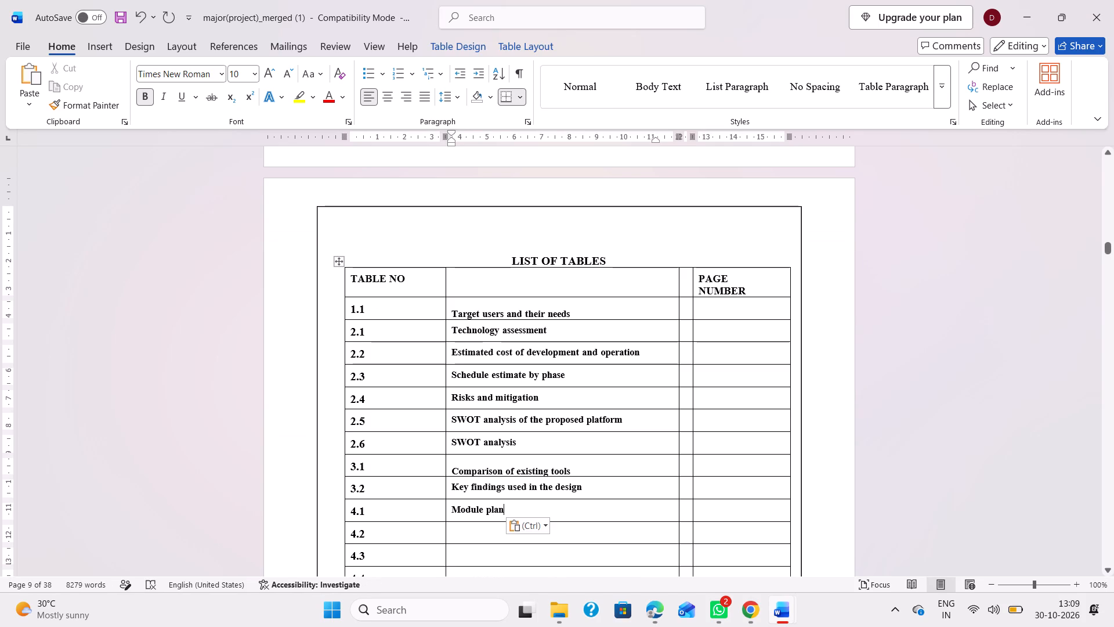
Copy the Table 4.2 caption title "Main tables of the proposed database" from section 4.7 into row 4.2 of the List of Tables.
{"action": "left_click", "coordinate": [466, 535]}
{"action": "scroll", "coordinate": [466, 535], "scroll_direction": "down", "scroll_amount": 14}
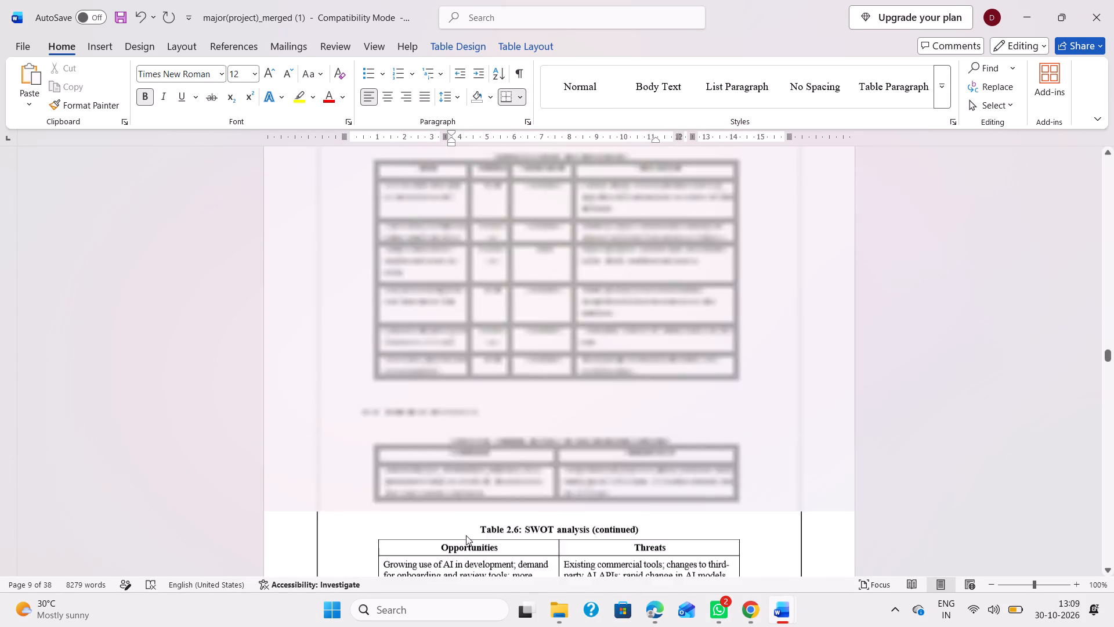
{"action": "scroll", "coordinate": [492, 449], "scroll_direction": "up", "scroll_amount": 5}
{"action": "scroll", "coordinate": [492, 449], "scroll_direction": "down", "scroll_amount": 16}
{"action": "scroll", "coordinate": [507, 396], "scroll_direction": "down", "scroll_amount": 2}
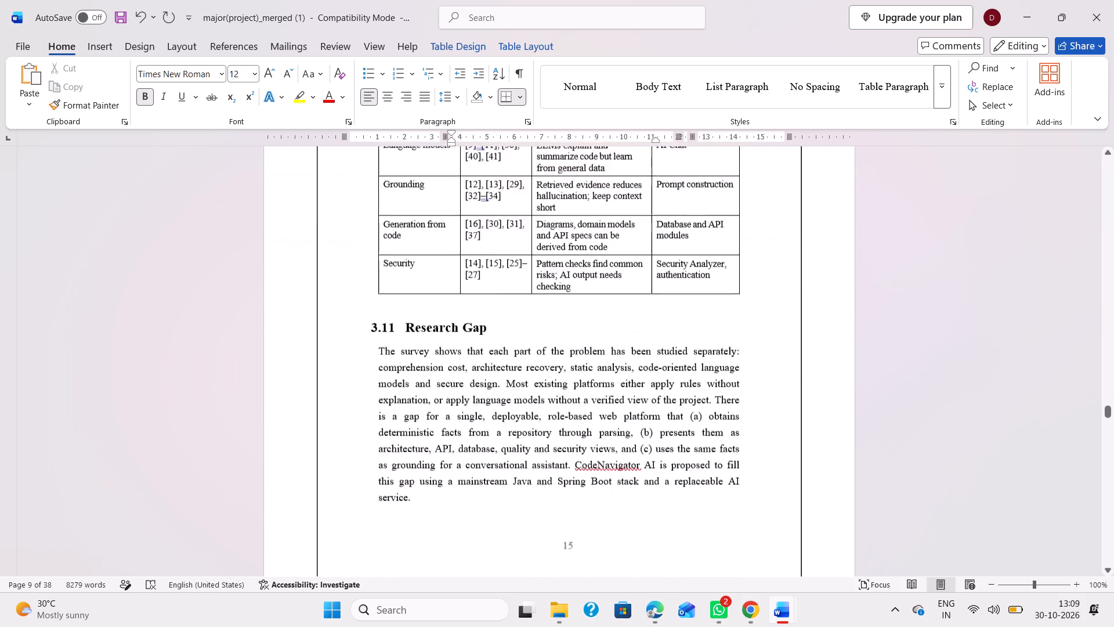
{"action": "scroll", "coordinate": [507, 396], "scroll_direction": "up", "scroll_amount": 4}
{"action": "scroll", "coordinate": [583, 464], "scroll_direction": "down", "scroll_amount": 7}
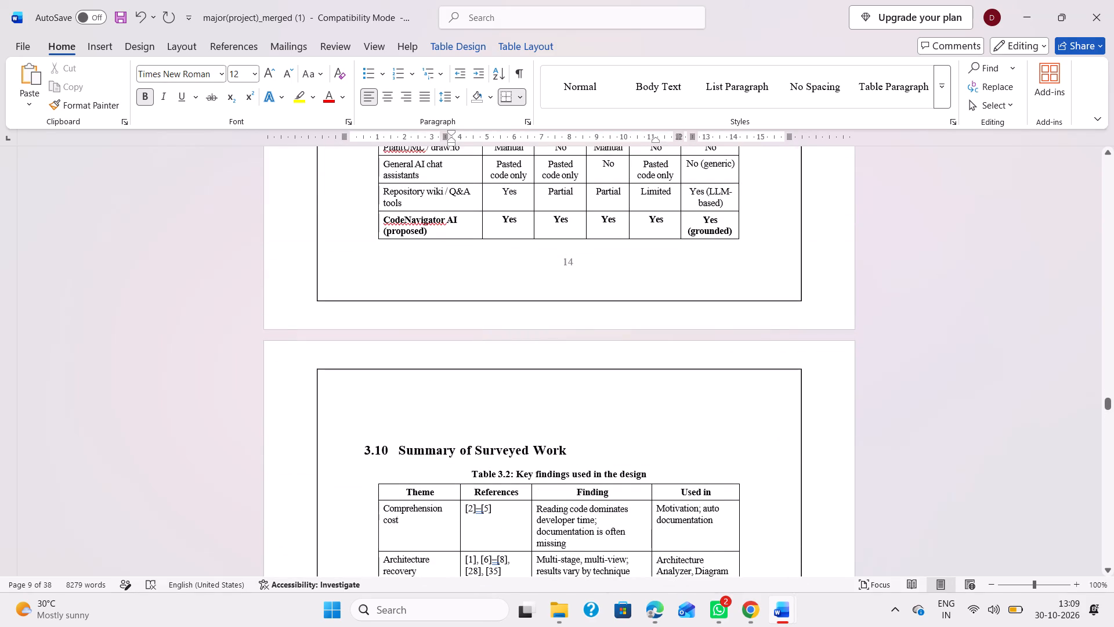
{"action": "scroll", "coordinate": [550, 412], "scroll_direction": "down", "scroll_amount": 4}
{"action": "scroll", "coordinate": [550, 412], "scroll_direction": "up", "scroll_amount": 4}
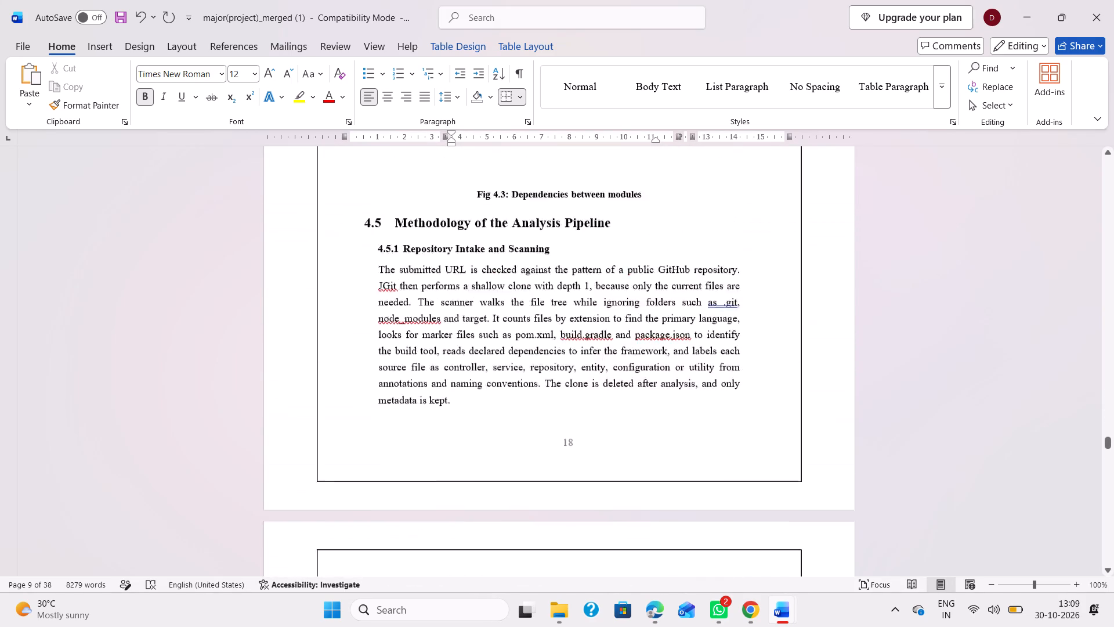
{"action": "scroll", "coordinate": [550, 412], "scroll_direction": "up", "scroll_amount": 4}
{"action": "scroll", "coordinate": [550, 412], "scroll_direction": "down", "scroll_amount": 3}
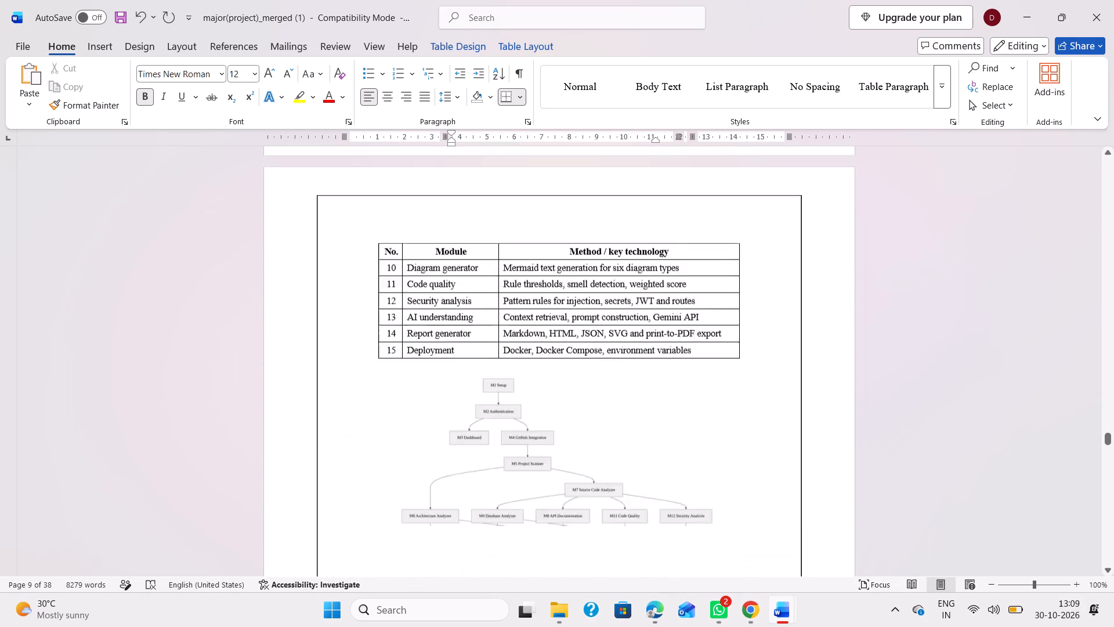
{"action": "scroll", "coordinate": [550, 412], "scroll_direction": "down", "scroll_amount": 2}
{"action": "scroll", "coordinate": [550, 412], "scroll_direction": "up", "scroll_amount": 2}
{"action": "scroll", "coordinate": [550, 412], "scroll_direction": "down", "scroll_amount": 4}
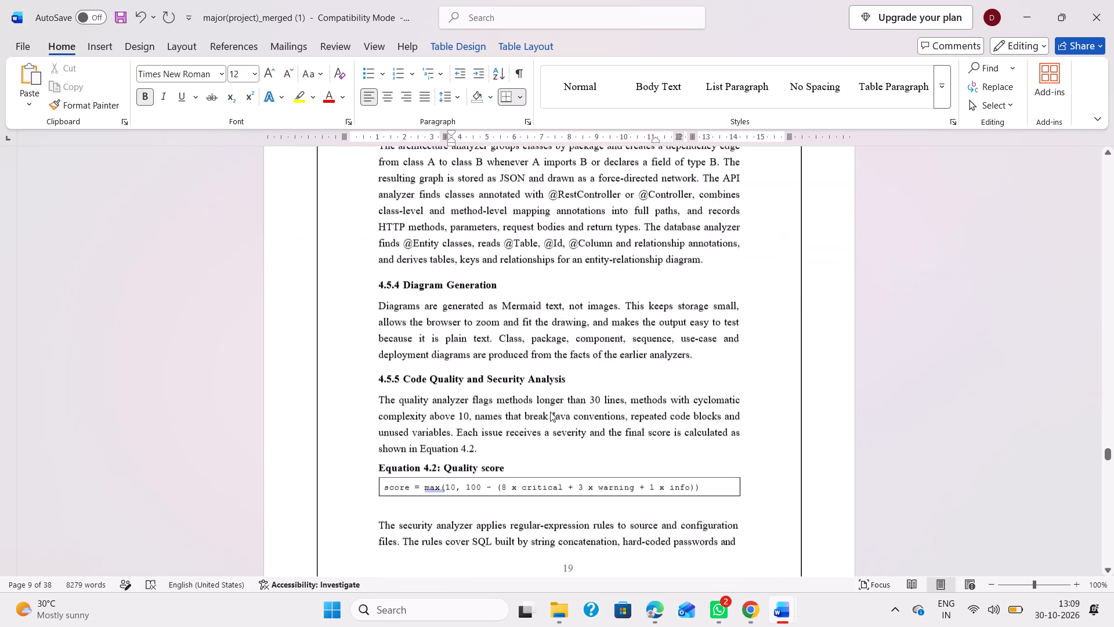
{"action": "scroll", "coordinate": [550, 412], "scroll_direction": "down", "scroll_amount": 2}
{"action": "scroll", "coordinate": [550, 412], "scroll_direction": "up", "scroll_amount": 2}
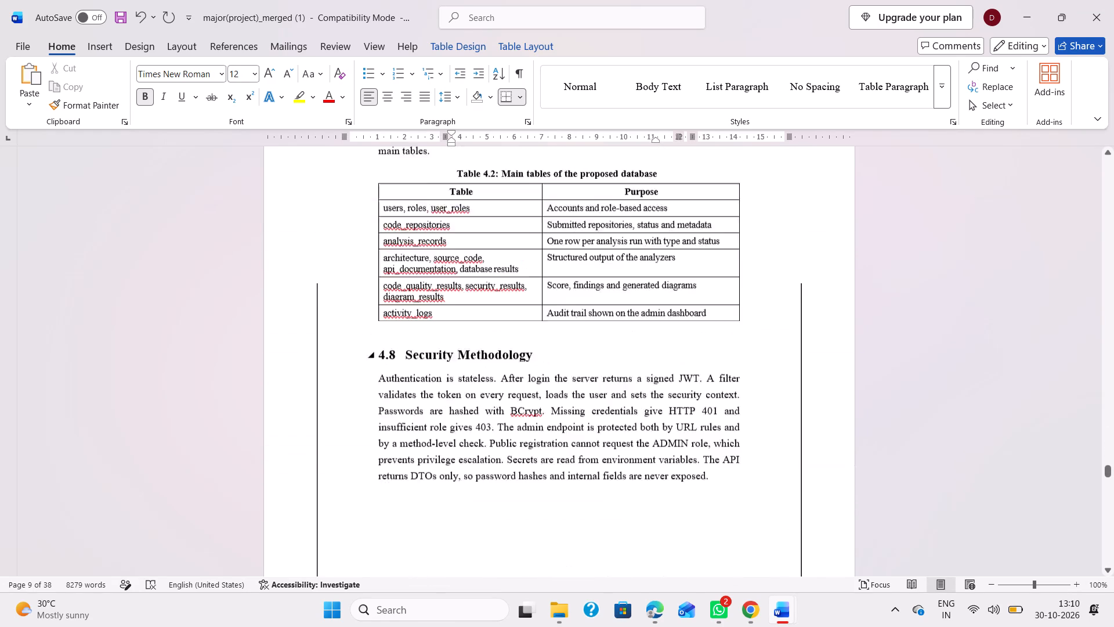
{"action": "scroll", "coordinate": [550, 412], "scroll_direction": "up", "scroll_amount": 1}
{"action": "left_click_drag", "start_coordinate": [662, 397], "coordinate": [504, 399]}
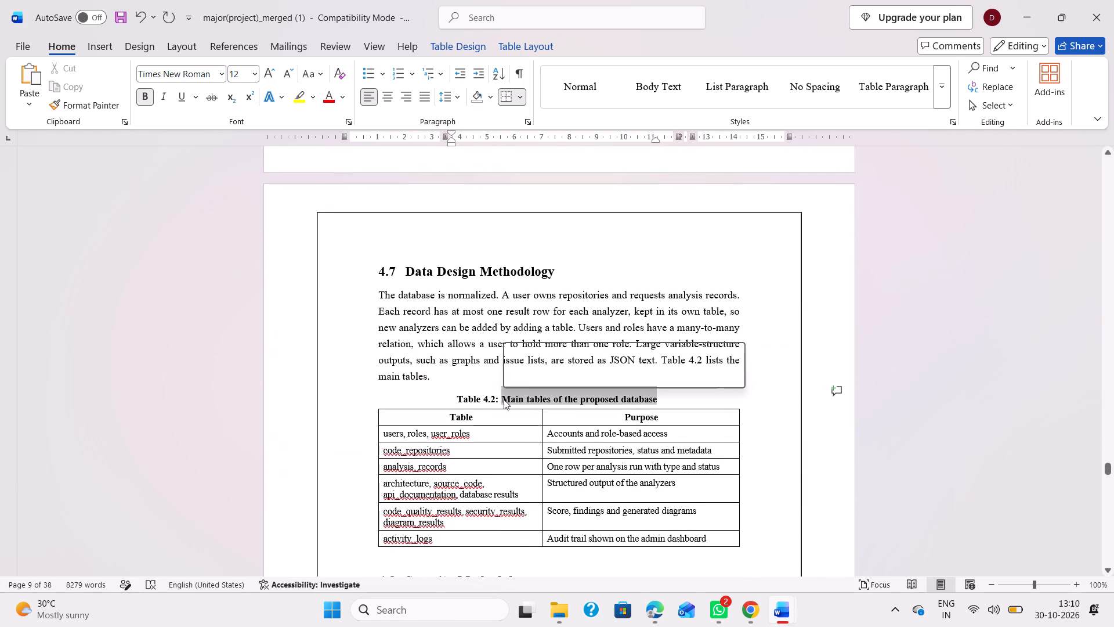
{"action": "key", "text": "ctrl+c"}
{"action": "scroll", "coordinate": [504, 399], "scroll_direction": "up", "scroll_amount": 12}
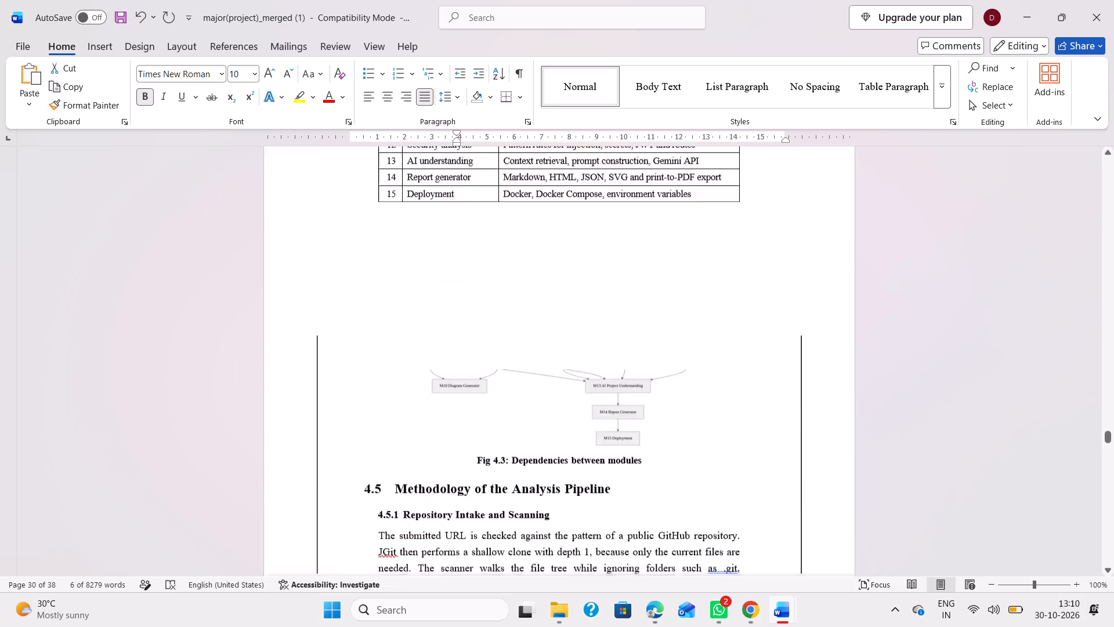
{"action": "scroll", "coordinate": [504, 399], "scroll_direction": "up", "scroll_amount": 20}
{"action": "scroll", "coordinate": [504, 399], "scroll_direction": "up", "scroll_amount": 7}
{"action": "scroll", "coordinate": [517, 434], "scroll_direction": "down", "scroll_amount": 4}
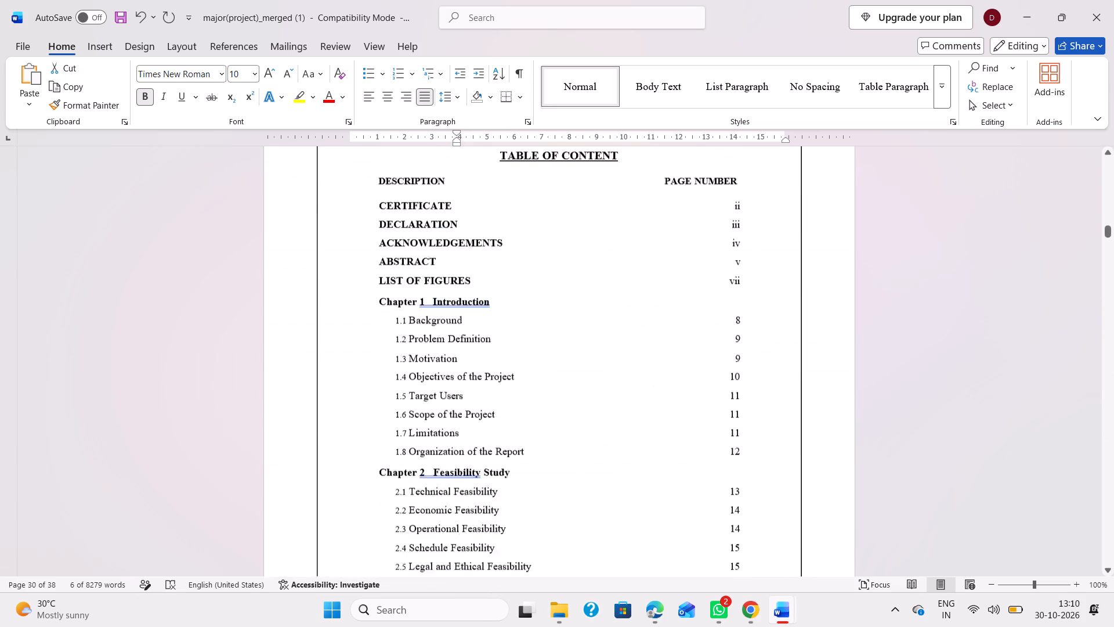
{"action": "scroll", "coordinate": [517, 434], "scroll_direction": "down", "scroll_amount": 9}
{"action": "scroll", "coordinate": [512, 376], "scroll_direction": "up", "scroll_amount": 4}
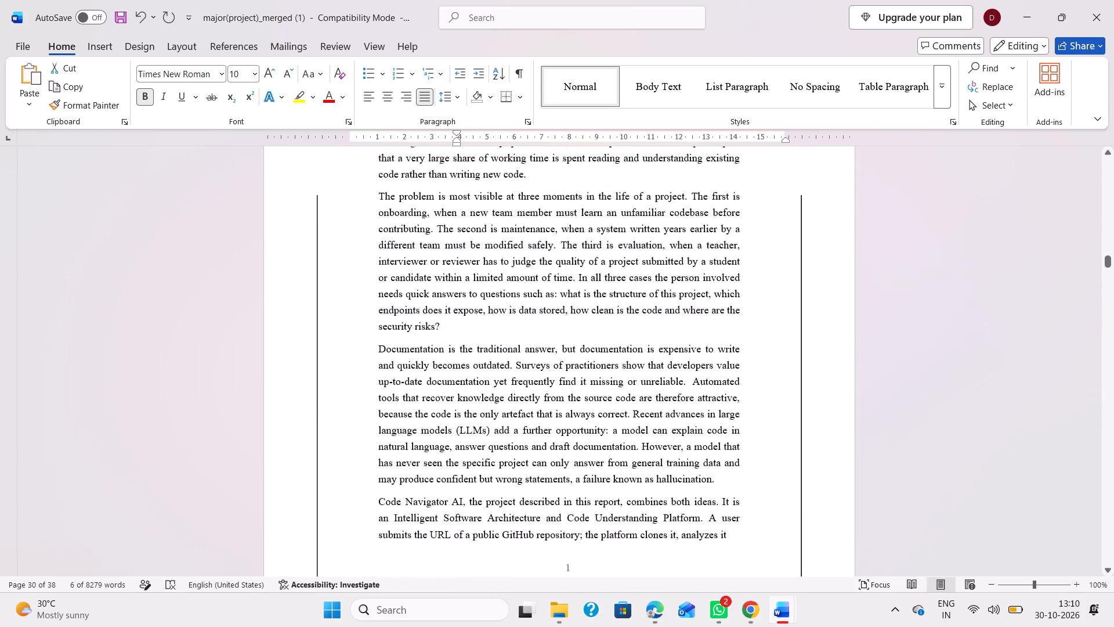
{"action": "scroll", "coordinate": [512, 376], "scroll_direction": "up", "scroll_amount": 4}
{"action": "scroll", "coordinate": [512, 376], "scroll_direction": "down", "scroll_amount": 3}
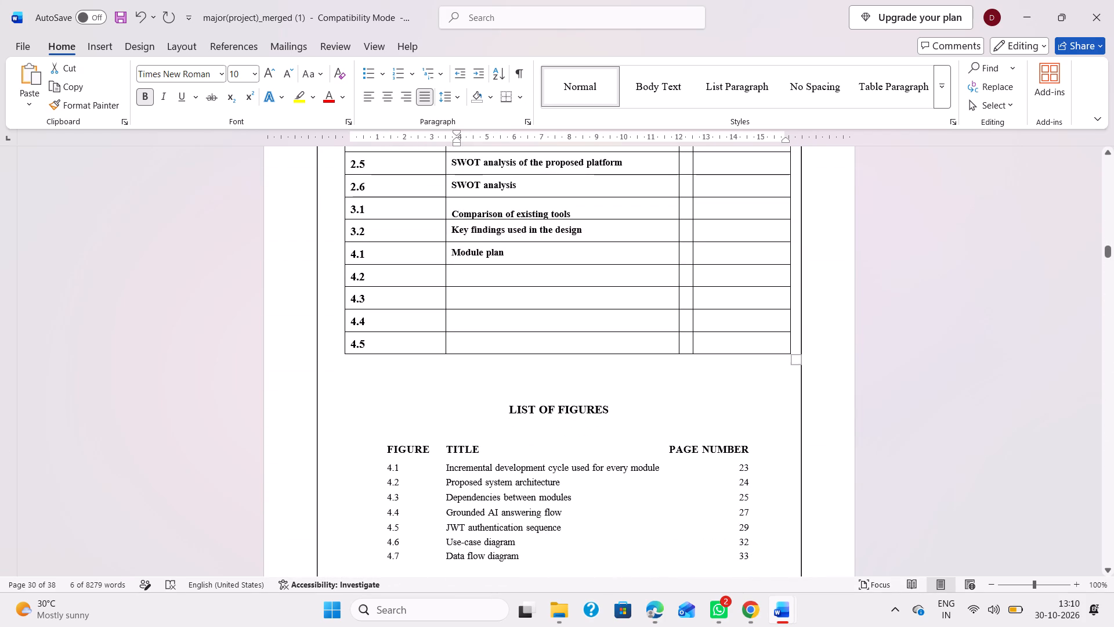
{"action": "left_click", "coordinate": [491, 282]}
{"action": "key", "text": "ctrl+v"}
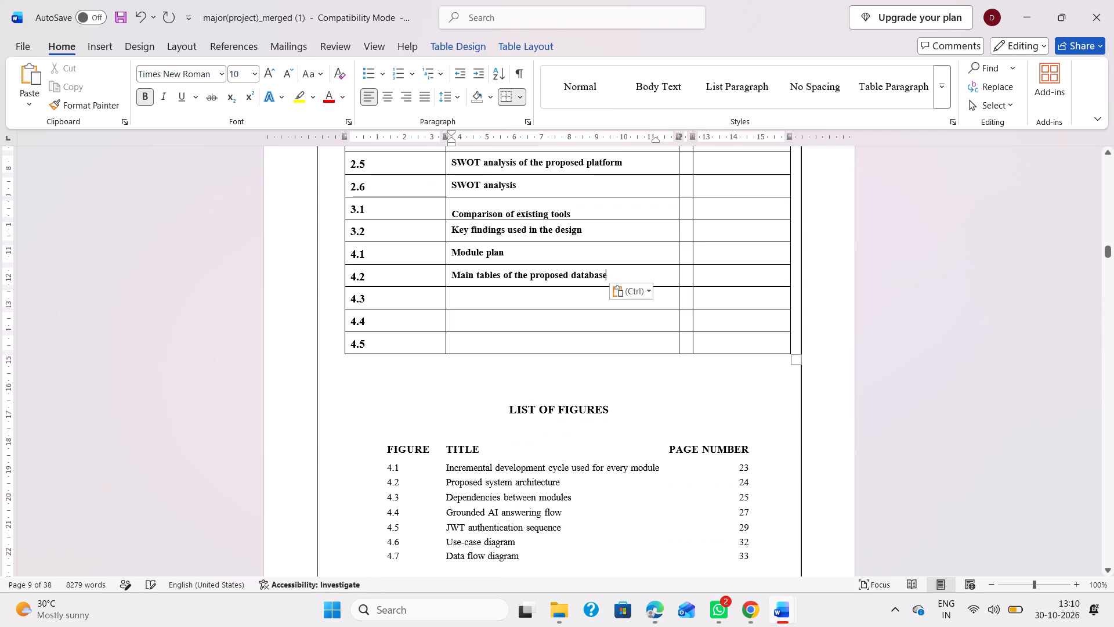
Open Notepad and replace the open note's text with the Table 4.3 caption title "Work plan and milestones" copied from section 4.10.
{"action": "left_click", "coordinate": [485, 294]}
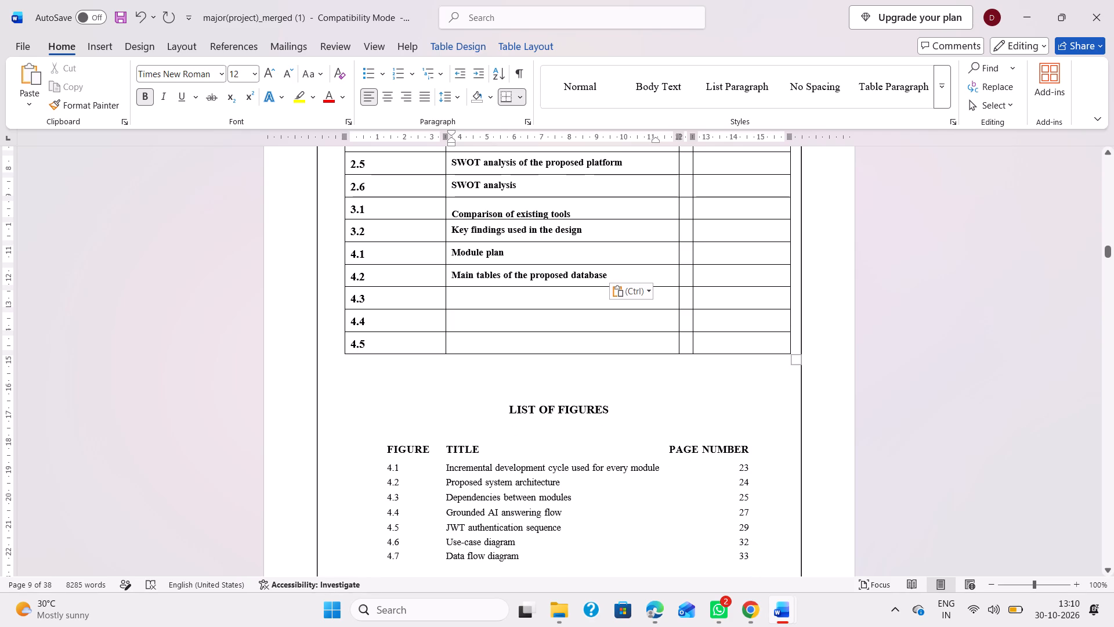
{"action": "scroll", "coordinate": [485, 294], "scroll_direction": "down", "scroll_amount": 20}
{"action": "scroll", "coordinate": [485, 294], "scroll_direction": "down", "scroll_amount": 4}
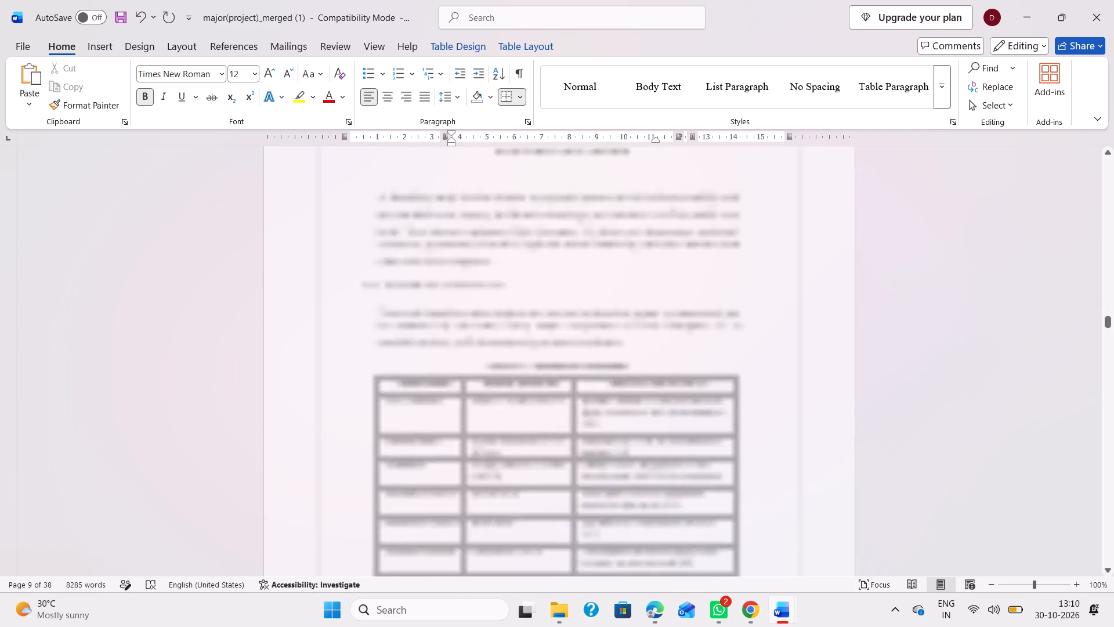
{"action": "scroll", "coordinate": [485, 294], "scroll_direction": "down", "scroll_amount": 20}
{"action": "scroll", "coordinate": [485, 294], "scroll_direction": "down", "scroll_amount": 20}
{"action": "scroll", "coordinate": [485, 294], "scroll_direction": "down", "scroll_amount": 20}
{"action": "scroll", "coordinate": [537, 408], "scroll_direction": "up", "scroll_amount": 5}
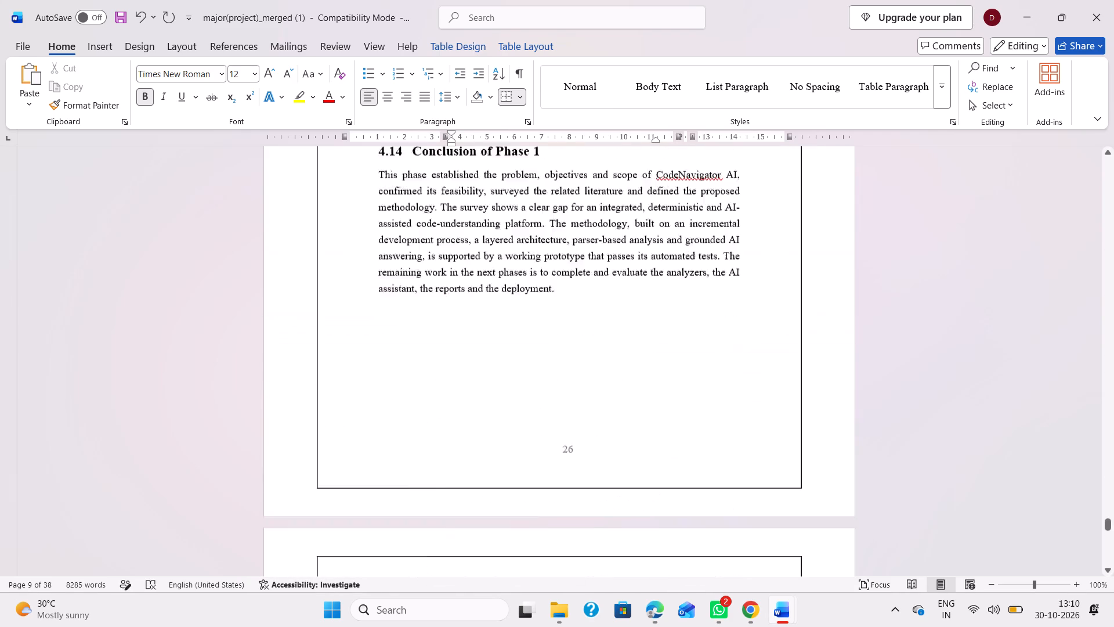
{"action": "scroll", "coordinate": [537, 408], "scroll_direction": "up", "scroll_amount": 7}
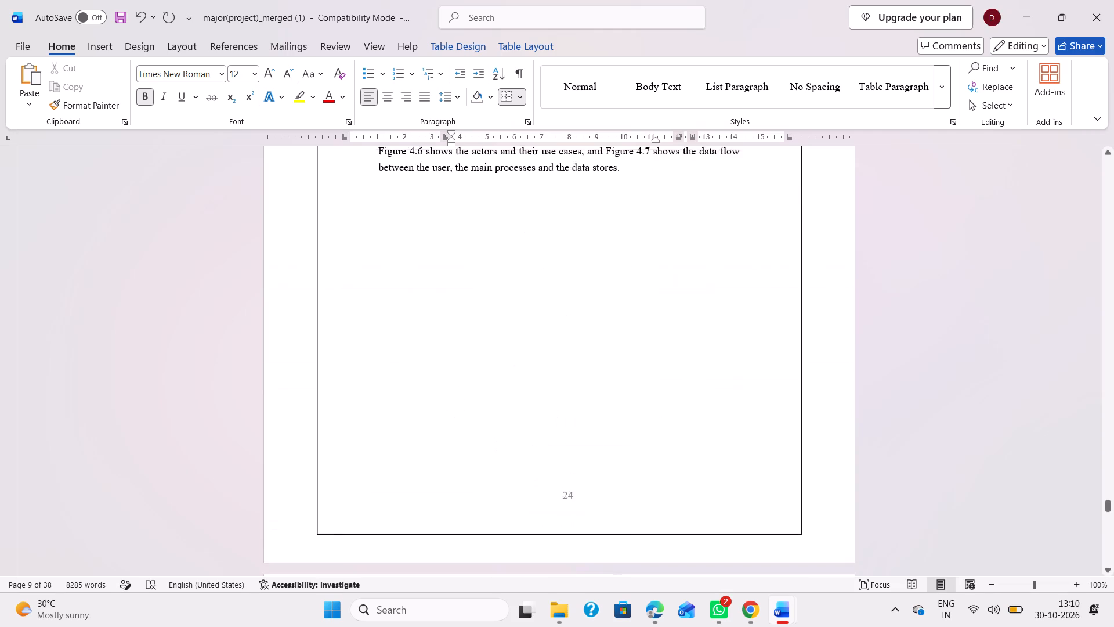
{"action": "scroll", "coordinate": [537, 408], "scroll_direction": "up", "scroll_amount": 2}
{"action": "scroll", "coordinate": [537, 408], "scroll_direction": "down", "scroll_amount": 3}
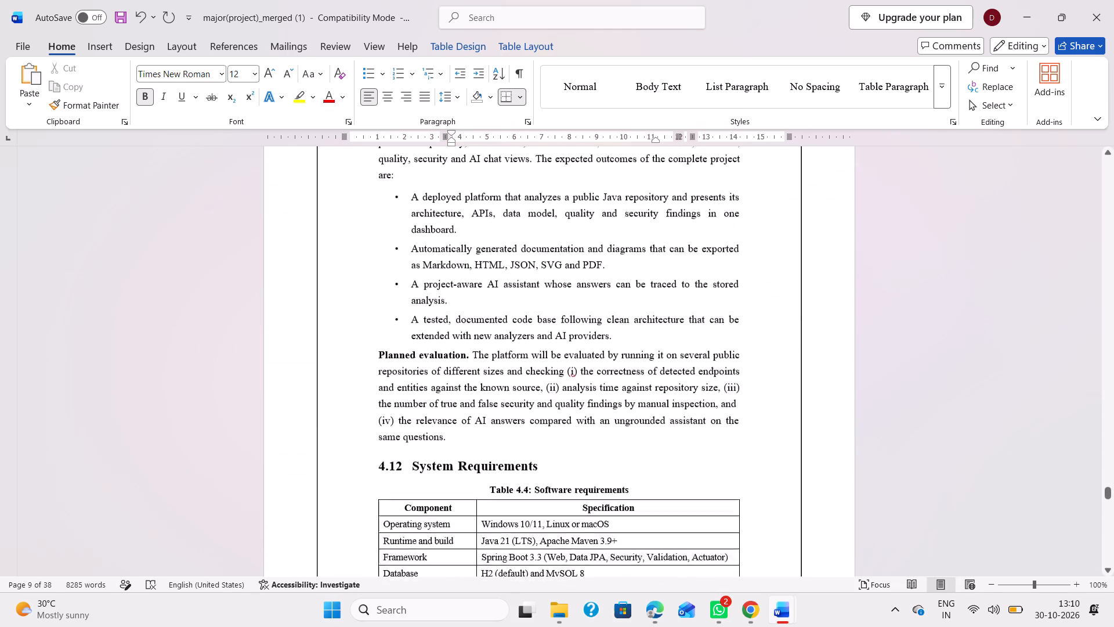
{"action": "scroll", "coordinate": [537, 408], "scroll_direction": "down", "scroll_amount": 1}
{"action": "scroll", "coordinate": [546, 366], "scroll_direction": "up", "scroll_amount": 6}
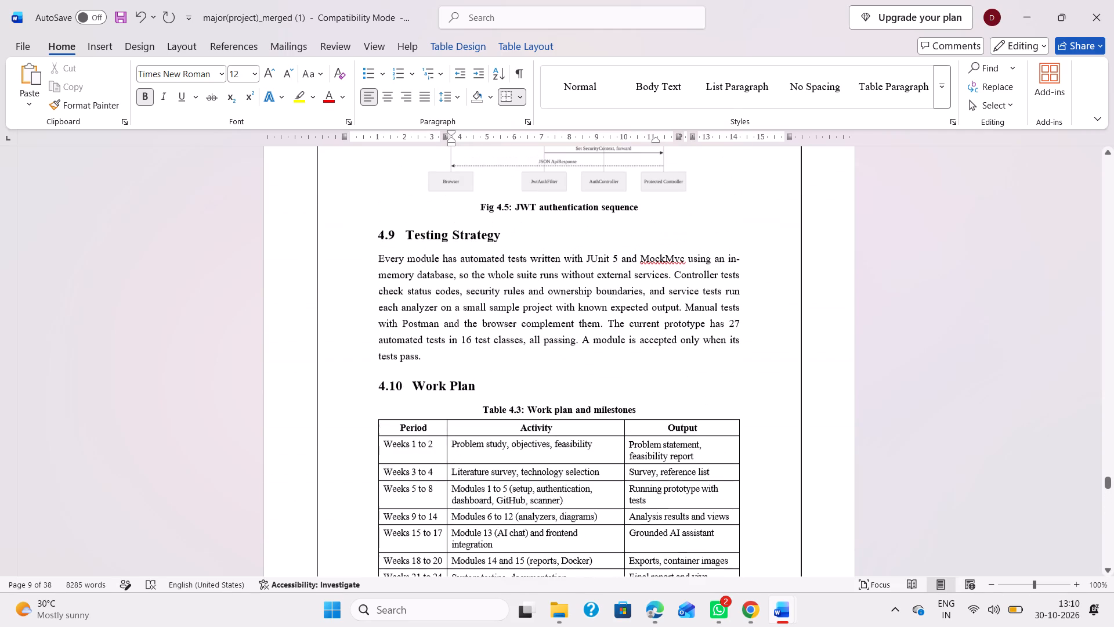
{"action": "type", "text": "note"}
{"action": "key", "text": "Return"}
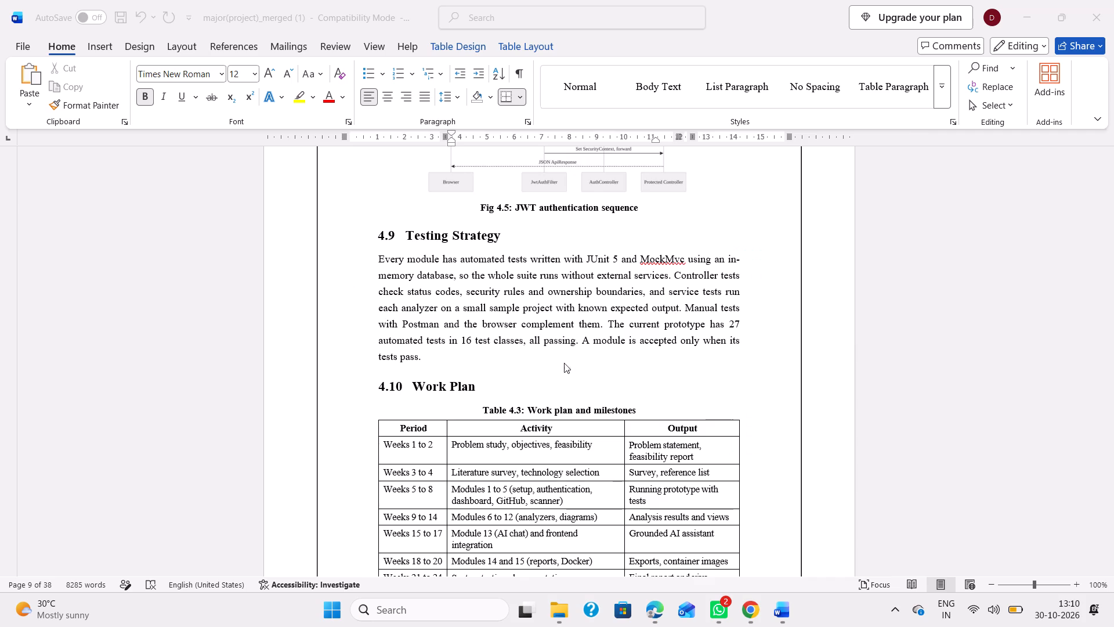
{"action": "left_click", "coordinate": [922, 351]}
{"action": "left_click", "coordinate": [942, 346]}
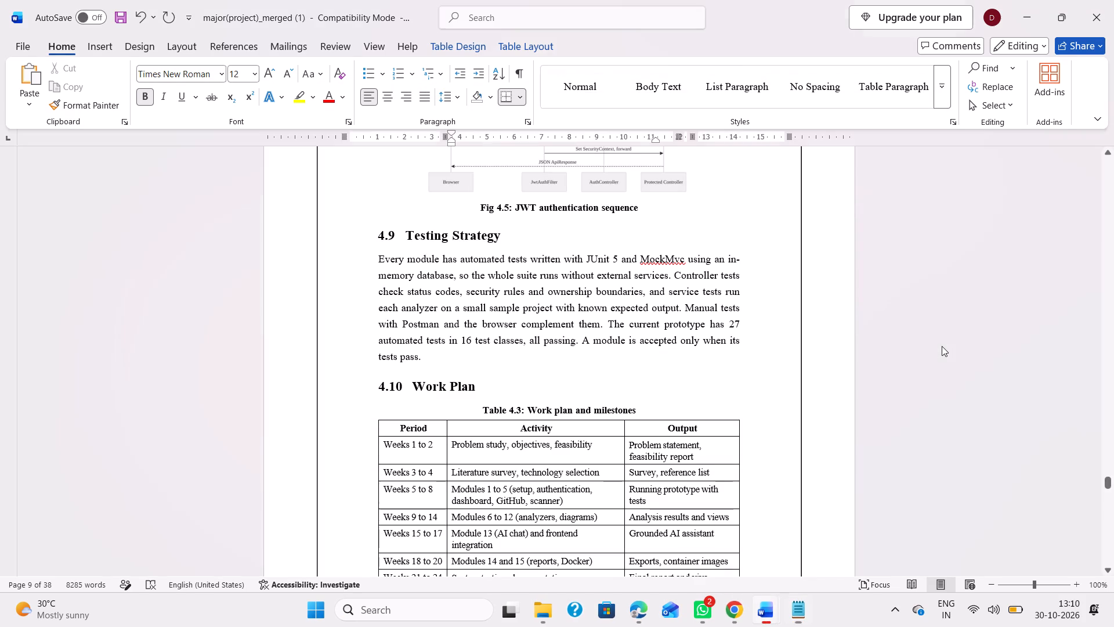
{"action": "left_click_drag", "start_coordinate": [643, 408], "coordinate": [537, 402]}
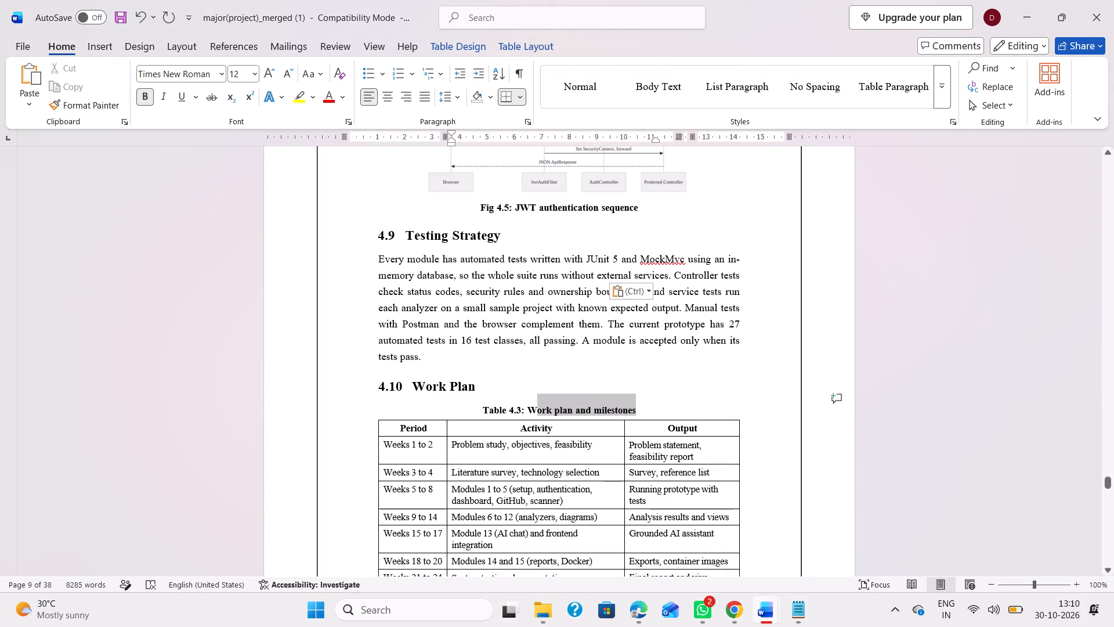
{"action": "left_click_drag", "start_coordinate": [537, 402], "coordinate": [532, 401]}
{"action": "key", "text": "ctrl+c"}
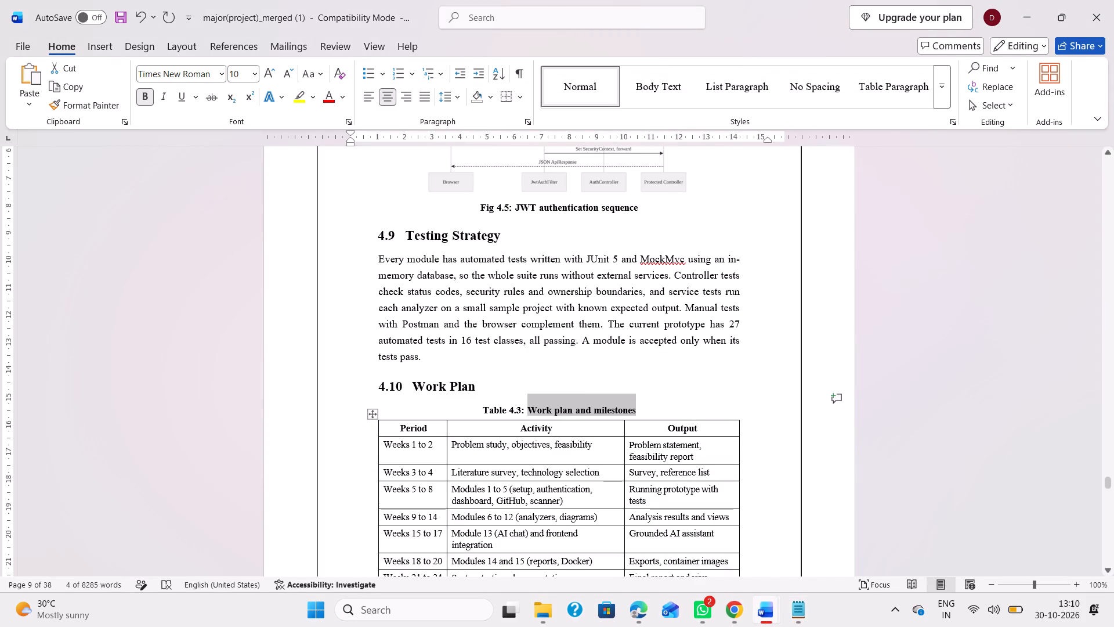
{"action": "left_click", "coordinate": [799, 626]}
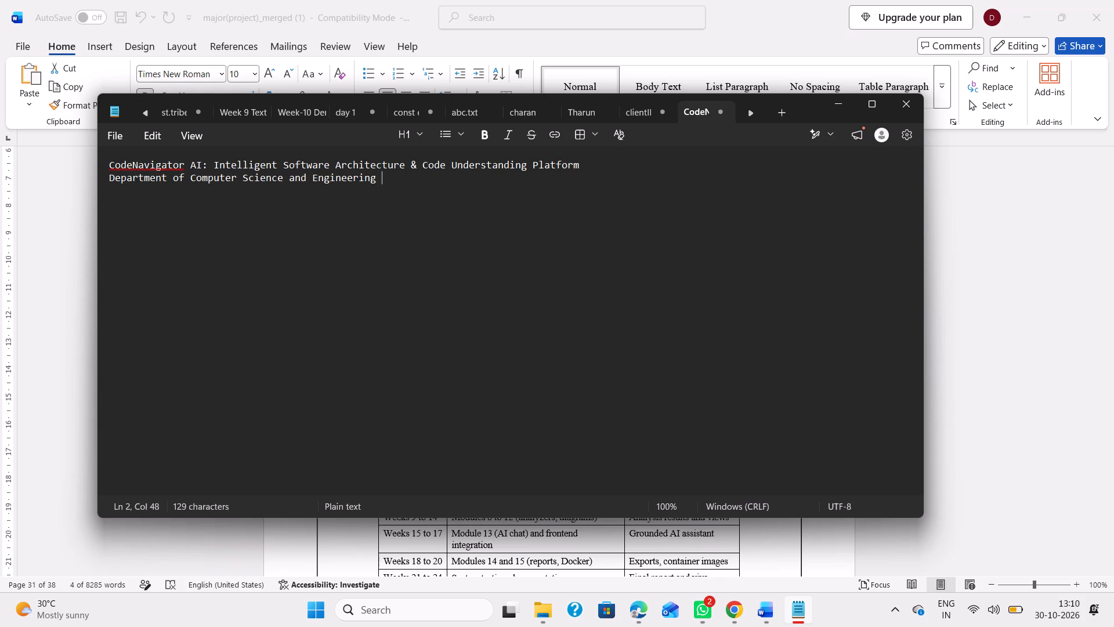
{"action": "key", "text": "ctrl+a"}
{"action": "key", "text": "ctrl+v"}
Copy the Table 4.4 caption title "Software requirements" from section 4.12 of the report onto a new second line of the Notepad note.
{"action": "key", "text": "alt+Tab"}
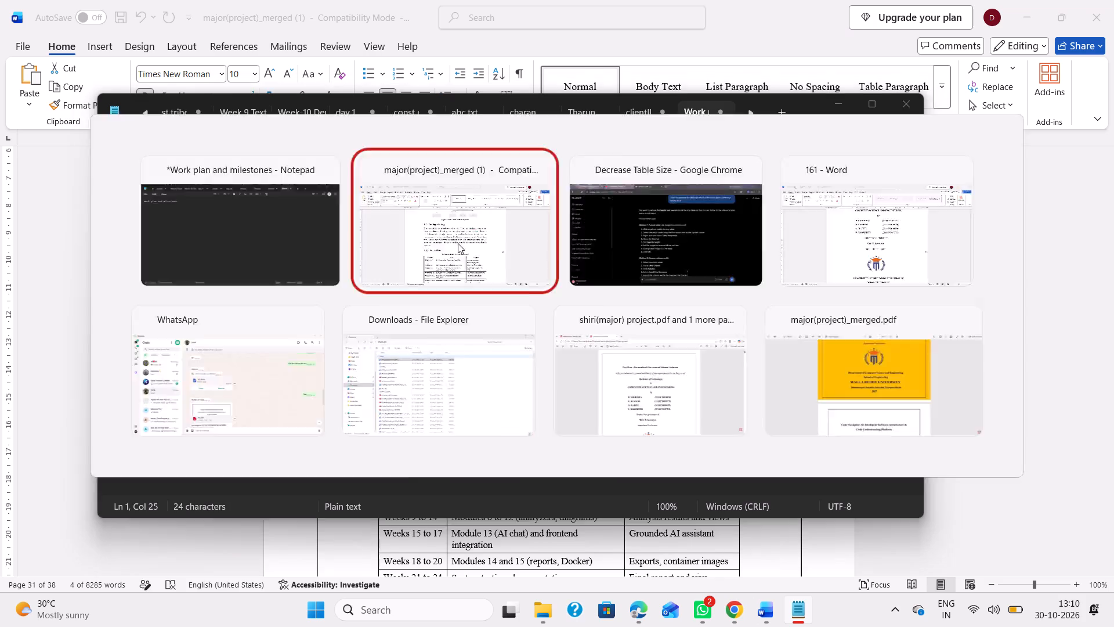
{"action": "scroll", "coordinate": [624, 448], "scroll_direction": "down", "scroll_amount": 4}
{"action": "scroll", "coordinate": [591, 358], "scroll_direction": "down", "scroll_amount": 2}
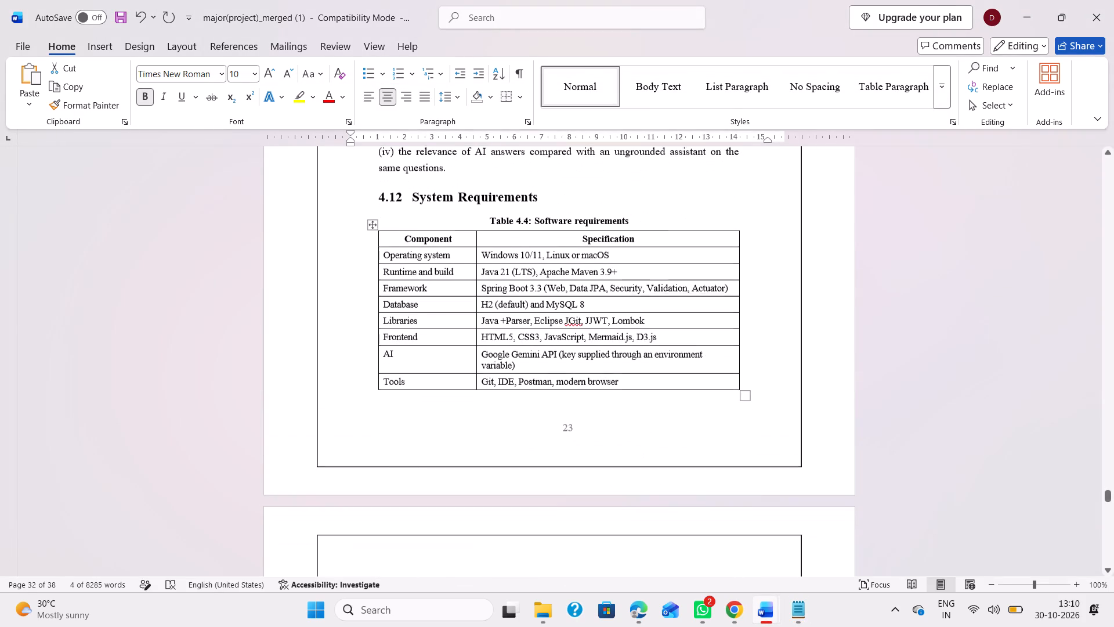
{"action": "left_click_drag", "start_coordinate": [645, 218], "coordinate": [548, 213]}
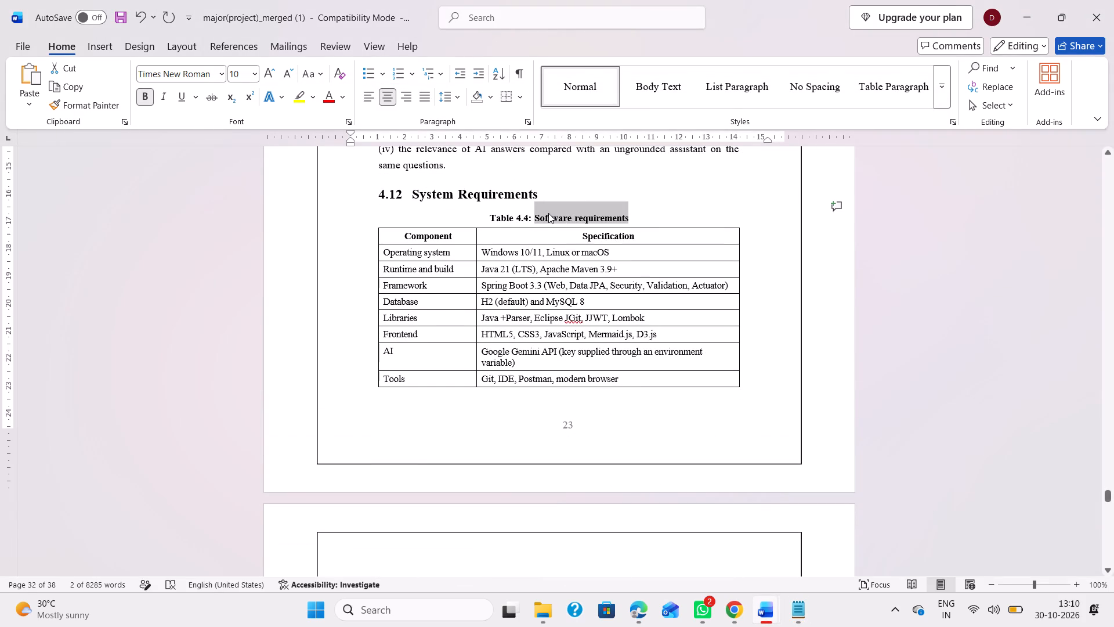
{"action": "key", "text": "ctrl+c"}
{"action": "key", "text": "alt+Tab"}
{"action": "key", "text": "Return"}
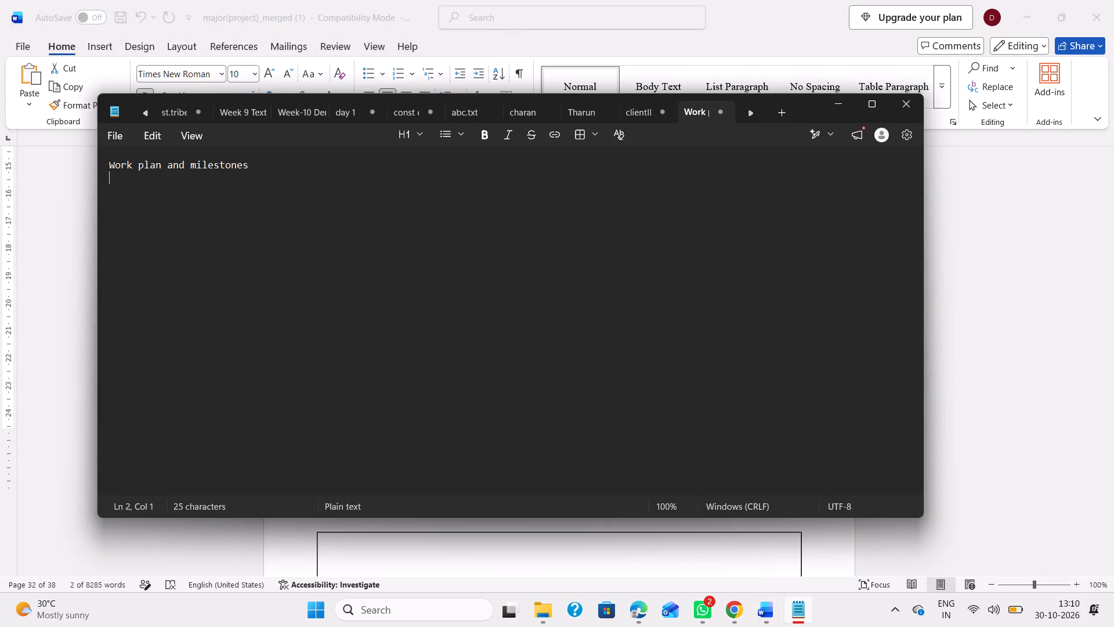
{"action": "key", "text": "ctrl+v"}
Return to the report in Word and select the Table 4.5 caption title "Hardware requirements" above section 4.13.
{"action": "left_click", "coordinate": [1026, 388]}
{"action": "scroll", "coordinate": [662, 389], "scroll_direction": "up", "scroll_amount": 9}
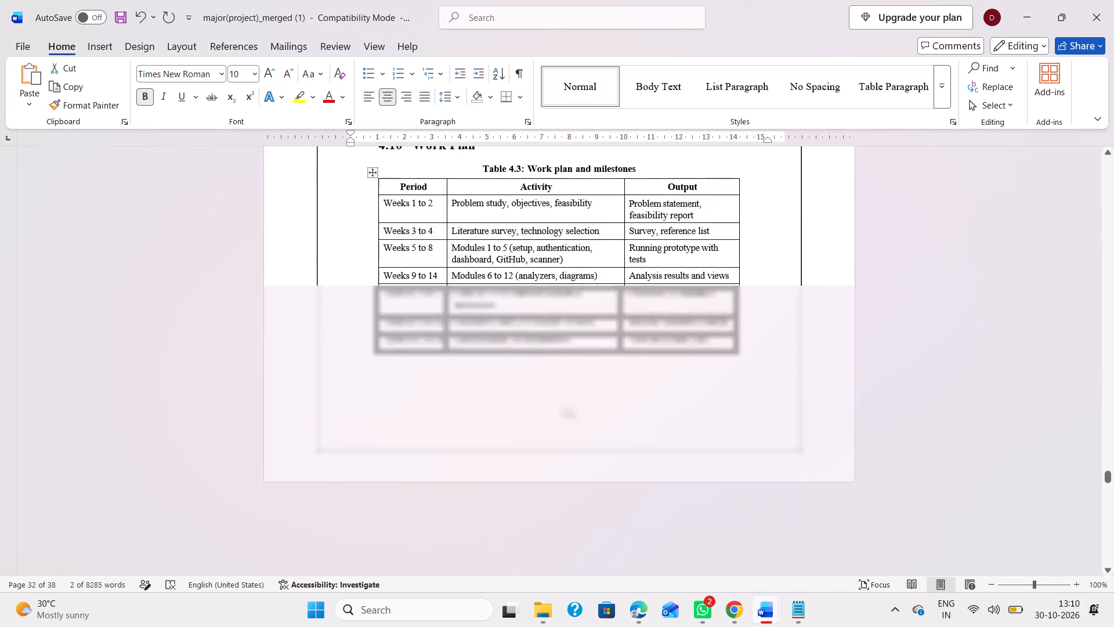
{"action": "scroll", "coordinate": [662, 389], "scroll_direction": "up", "scroll_amount": 20}
{"action": "scroll", "coordinate": [662, 389], "scroll_direction": "up", "scroll_amount": 8}
{"action": "scroll", "coordinate": [662, 389], "scroll_direction": "down", "scroll_amount": 17}
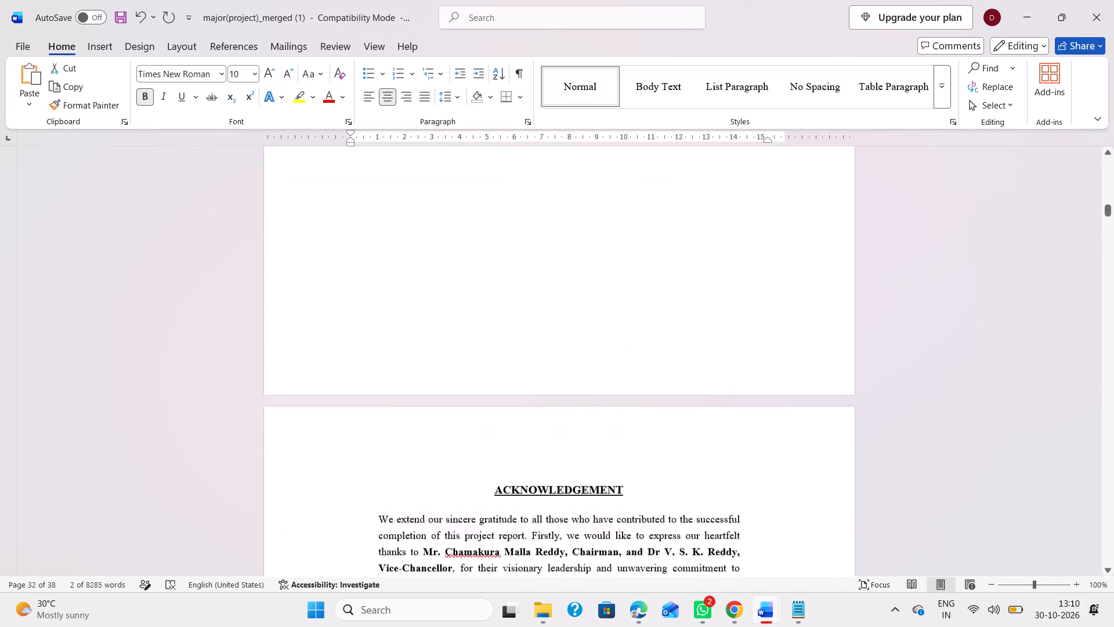
{"action": "scroll", "coordinate": [662, 389], "scroll_direction": "down", "scroll_amount": 12}
{"action": "scroll", "coordinate": [662, 389], "scroll_direction": "down", "scroll_amount": 12}
{"action": "scroll", "coordinate": [662, 389], "scroll_direction": "up", "scroll_amount": 2}
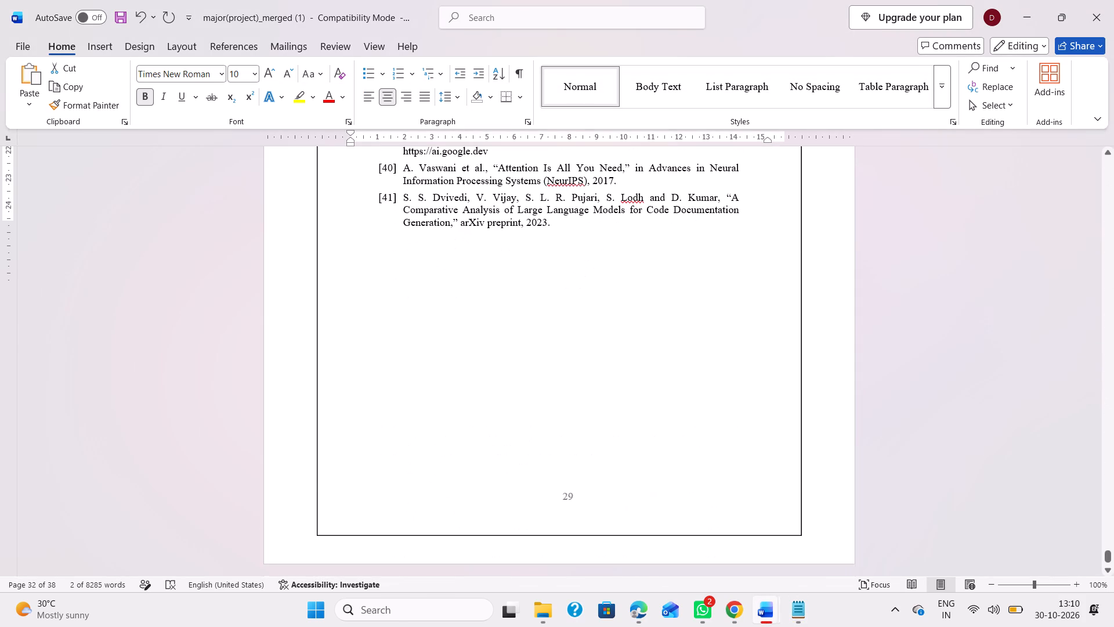
{"action": "scroll", "coordinate": [662, 389], "scroll_direction": "up", "scroll_amount": 13}
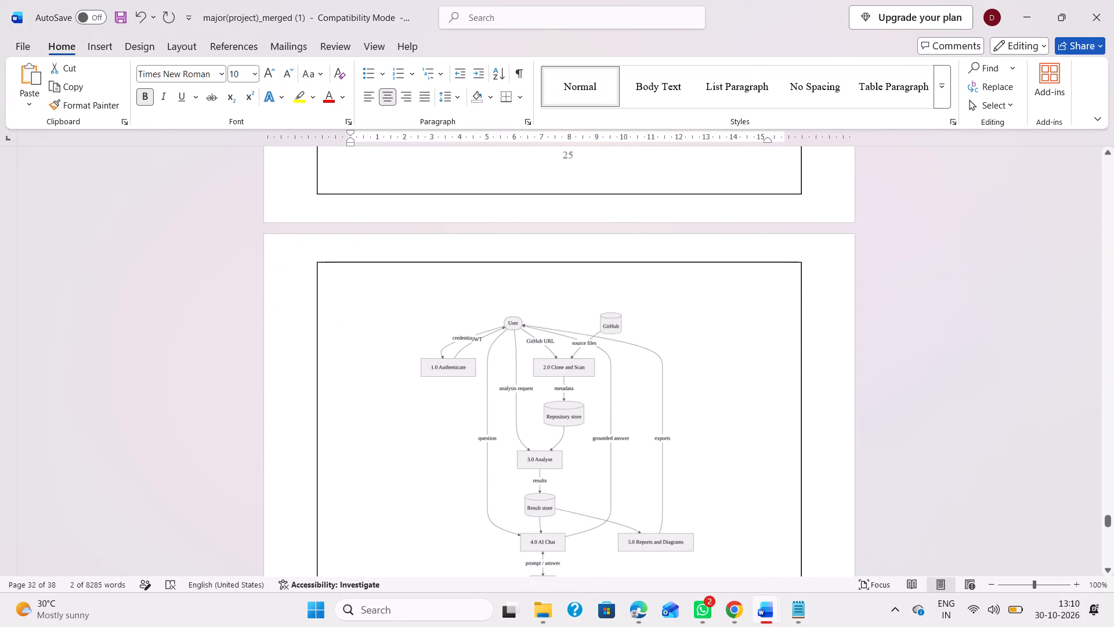
{"action": "scroll", "coordinate": [662, 389], "scroll_direction": "down", "scroll_amount": 2}
{"action": "scroll", "coordinate": [662, 389], "scroll_direction": "up", "scroll_amount": 14}
{"action": "scroll", "coordinate": [641, 474], "scroll_direction": "down", "scroll_amount": 3}
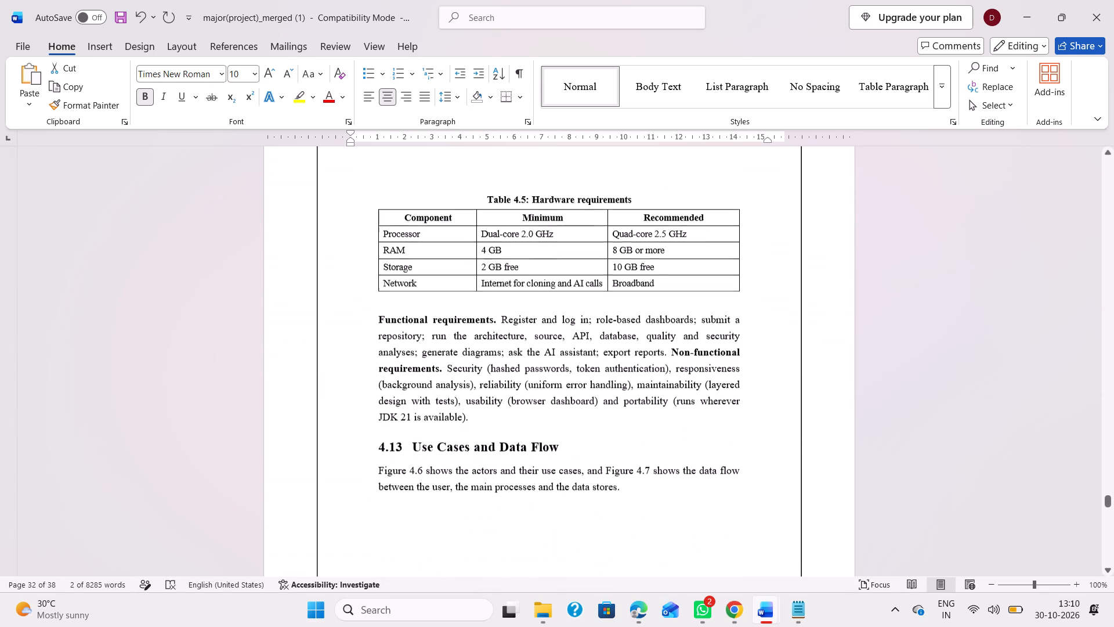
{"action": "left_click", "coordinate": [639, 199]}
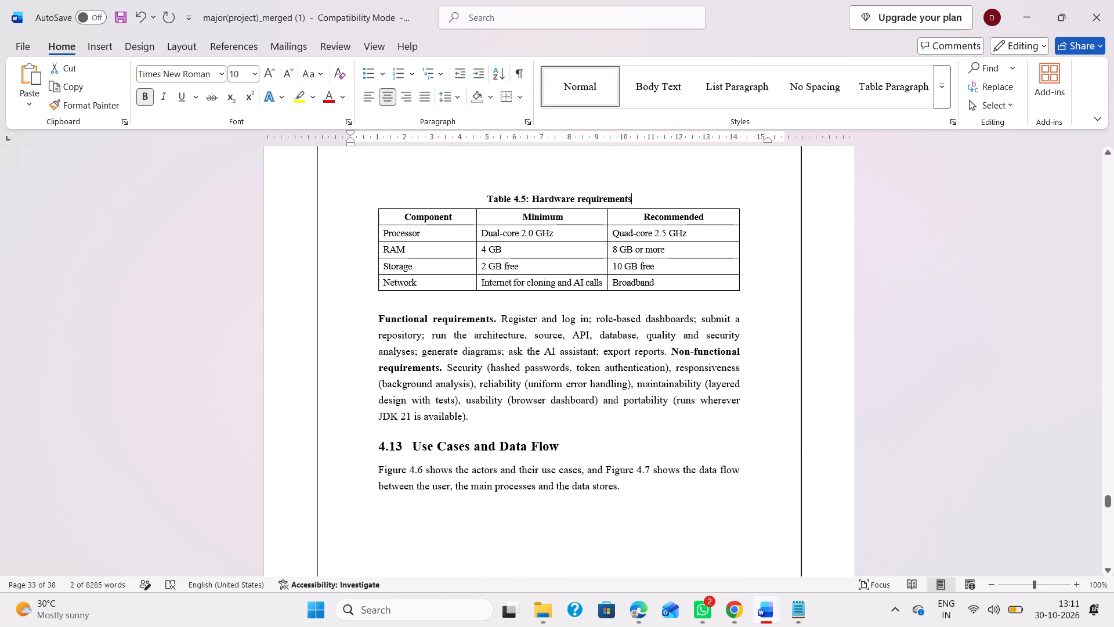
{"action": "left_click_drag", "start_coordinate": [639, 199], "coordinate": [540, 197]}
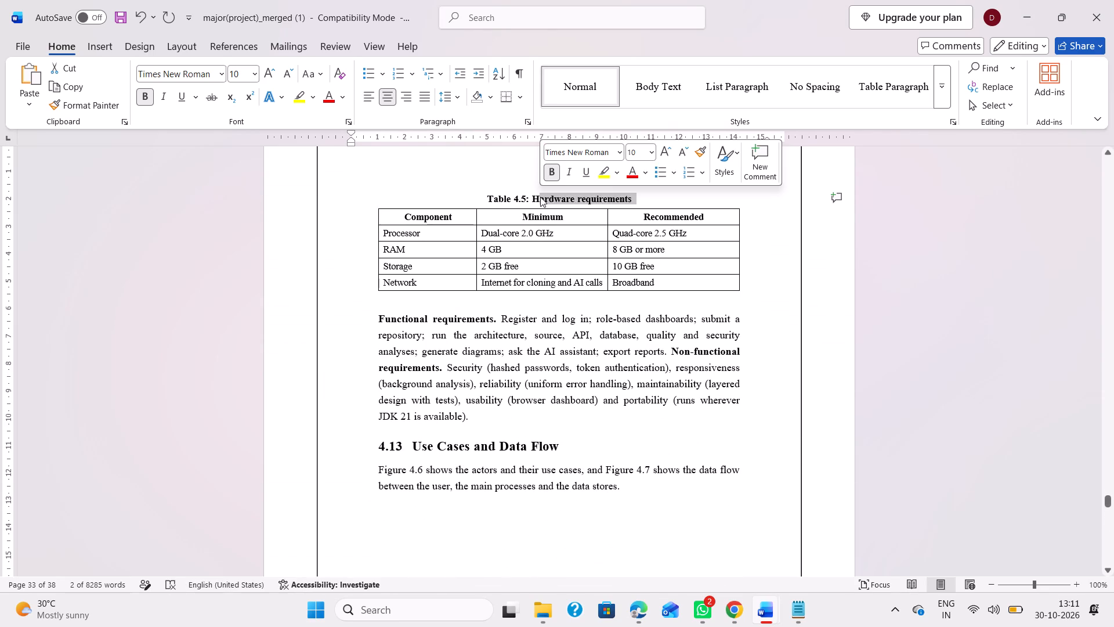
{"action": "left_click", "coordinate": [538, 197]}
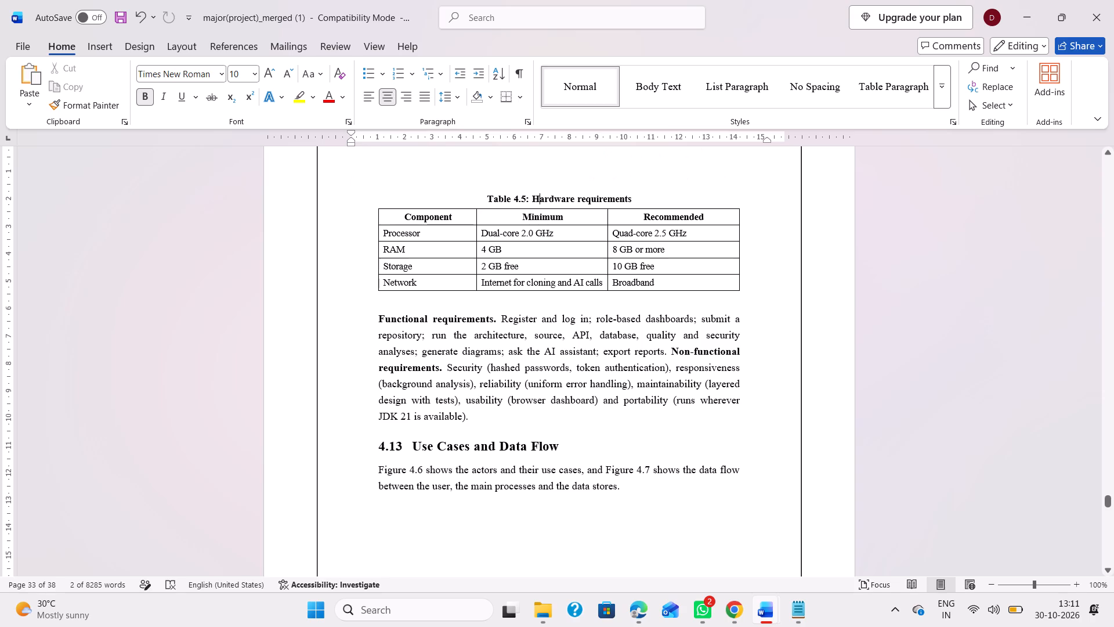
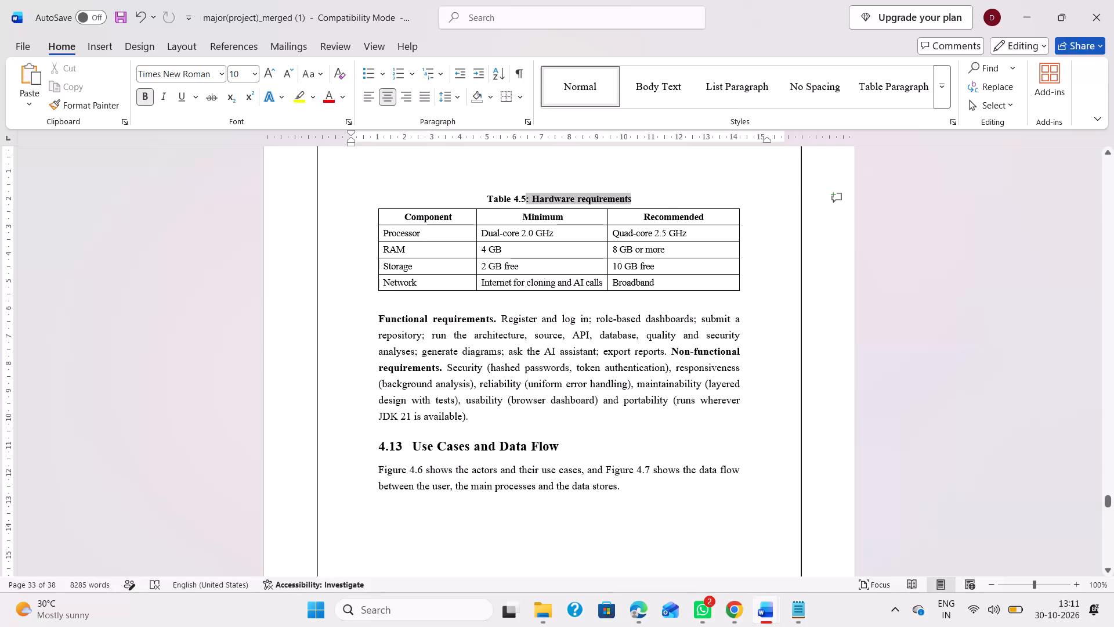
Copy the "Hardware requirements" title from the Table 4.5 caption onto a new line of the Notepad list.
{"action": "left_click", "coordinate": [634, 192]}
{"action": "left_click_drag", "start_coordinate": [635, 200], "coordinate": [550, 199]}
{"action": "key", "text": "ctrl+c"}
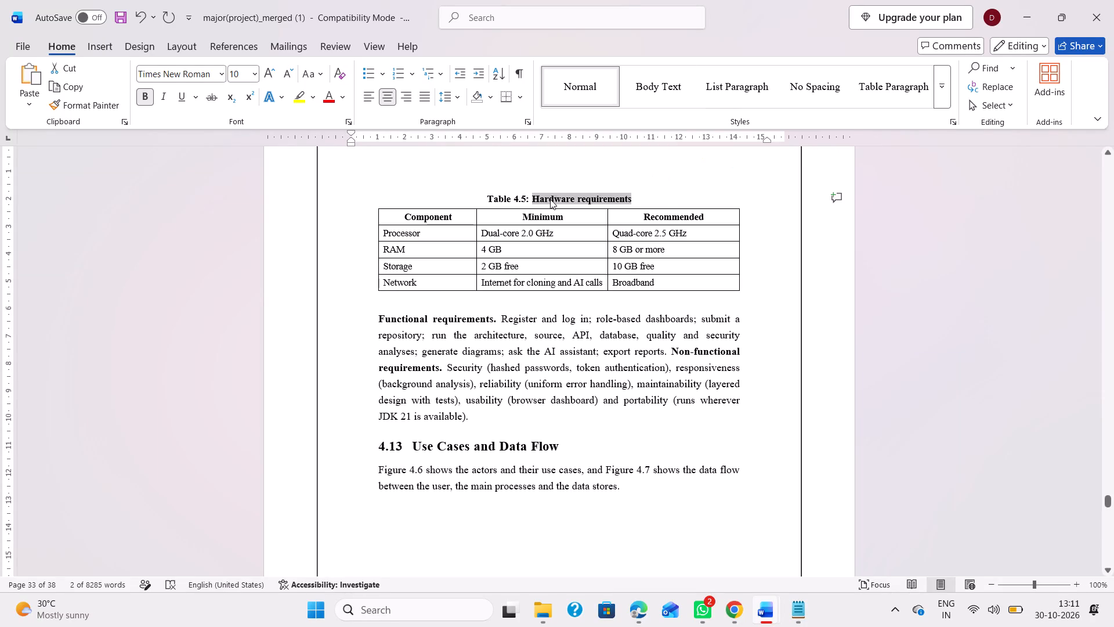
{"action": "key", "text": "alt+Tab"}
{"action": "key", "text": "Return"}
{"action": "key", "text": "ctrl+v"}
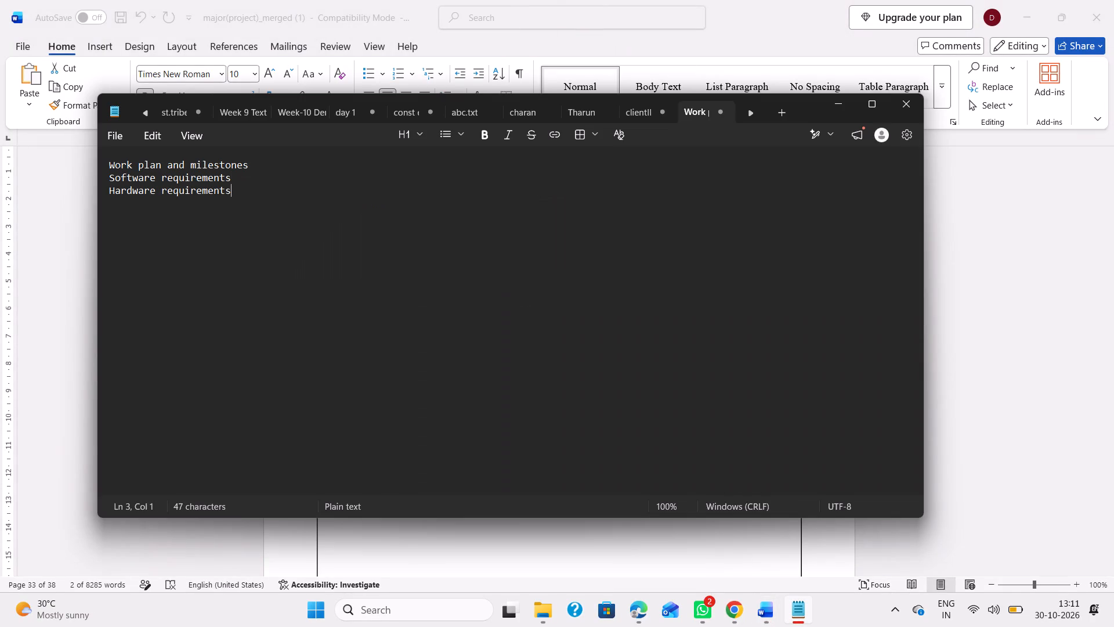
Copy "Work plan and milestones" from the Notepad list into the title cell of row 4.3 in Word's List of Tables.
{"action": "left_click", "coordinate": [67, 289]}
{"action": "scroll", "coordinate": [424, 347], "scroll_direction": "up", "scroll_amount": 12}
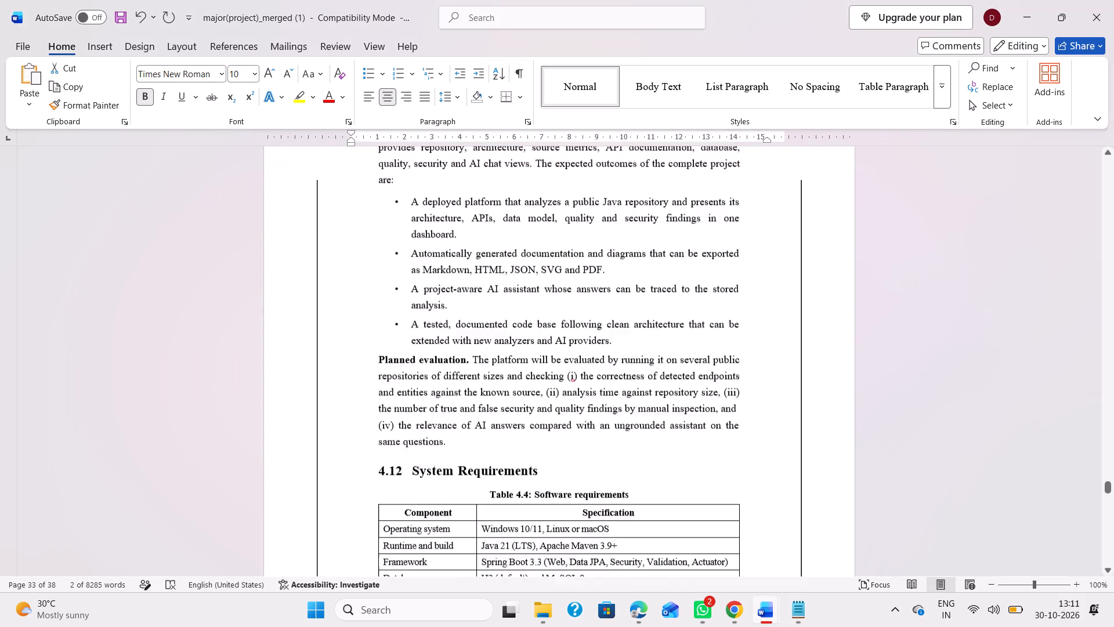
{"action": "scroll", "coordinate": [424, 347], "scroll_direction": "up", "scroll_amount": 20}
{"action": "scroll", "coordinate": [424, 347], "scroll_direction": "up", "scroll_amount": 20}
{"action": "scroll", "coordinate": [424, 347], "scroll_direction": "up", "scroll_amount": 2}
{"action": "scroll", "coordinate": [590, 421], "scroll_direction": "down", "scroll_amount": 5}
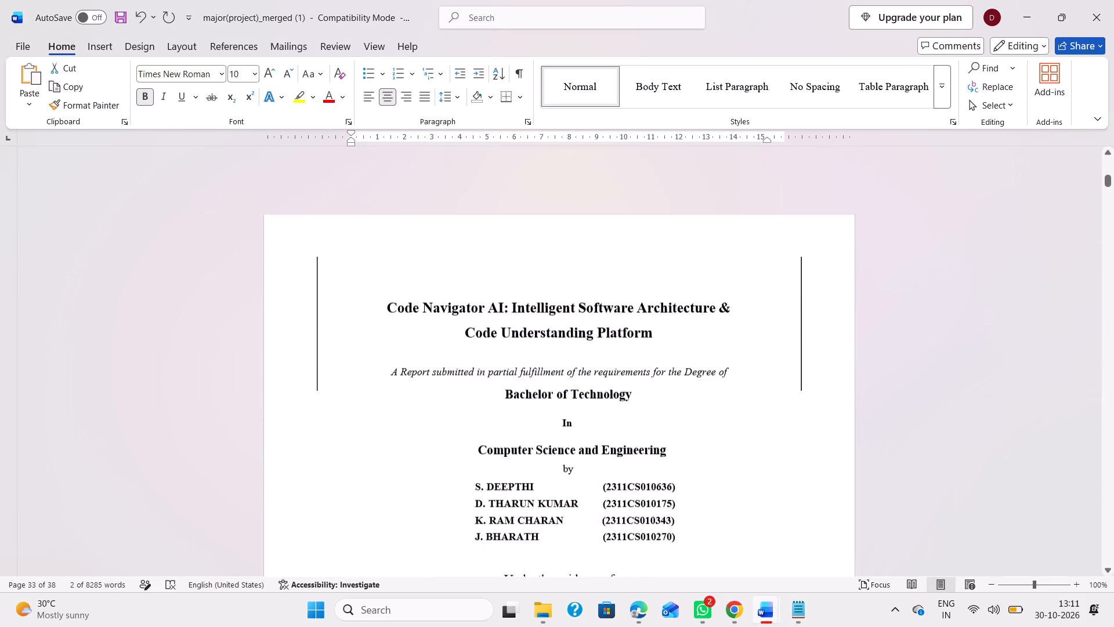
{"action": "scroll", "coordinate": [590, 421], "scroll_direction": "down", "scroll_amount": 5}
{"action": "scroll", "coordinate": [590, 421], "scroll_direction": "up", "scroll_amount": 1}
{"action": "scroll", "coordinate": [590, 421], "scroll_direction": "down", "scroll_amount": 5}
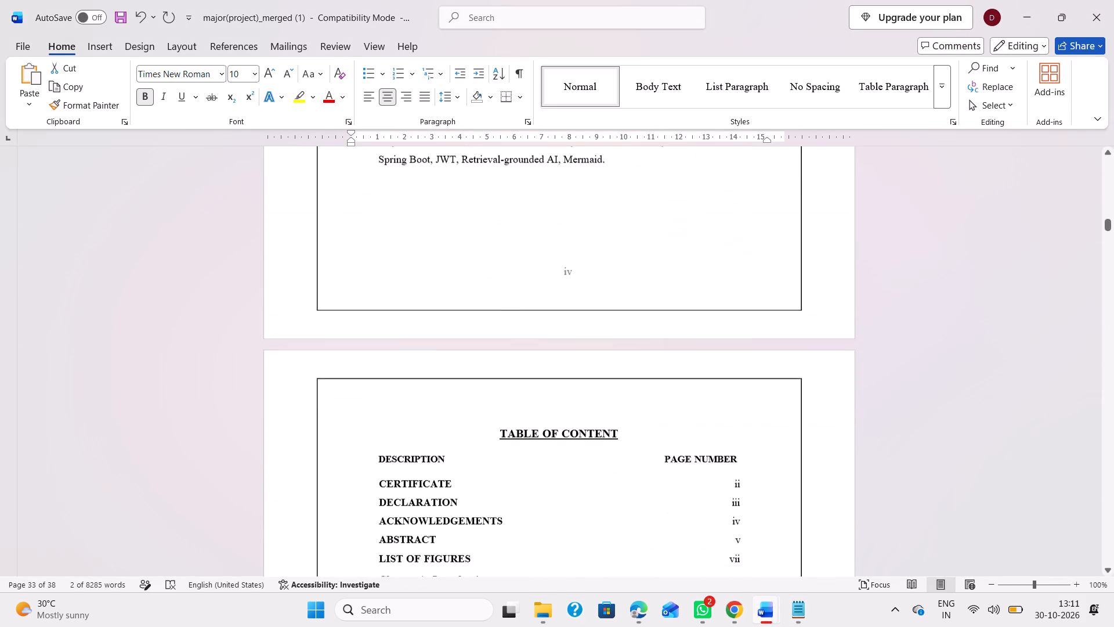
{"action": "scroll", "coordinate": [590, 421], "scroll_direction": "down", "scroll_amount": 1}
{"action": "scroll", "coordinate": [576, 375], "scroll_direction": "down", "scroll_amount": 3}
{"action": "scroll", "coordinate": [574, 424], "scroll_direction": "down", "scroll_amount": 2}
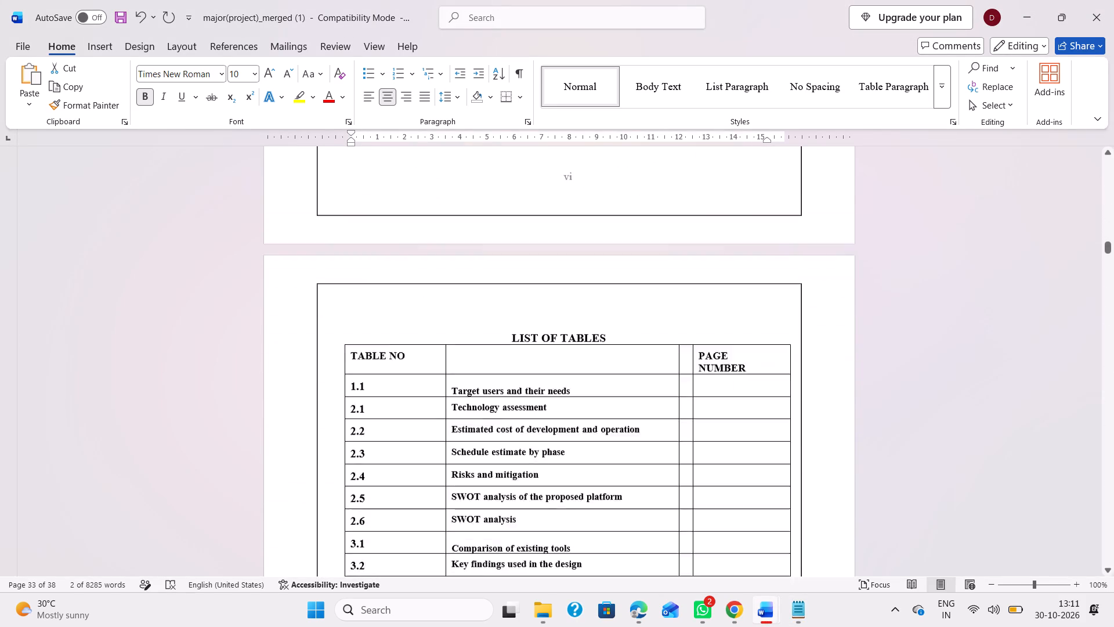
{"action": "scroll", "coordinate": [544, 421], "scroll_direction": "down", "scroll_amount": 1}
{"action": "left_click", "coordinate": [508, 358]}
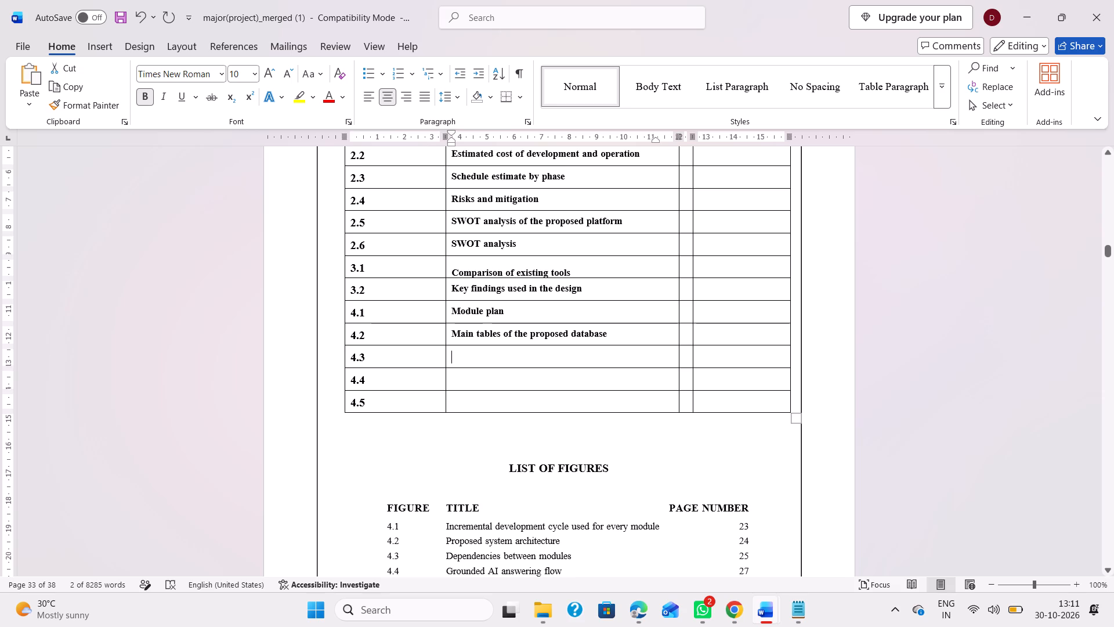
{"action": "key", "text": "alt+Tab"}
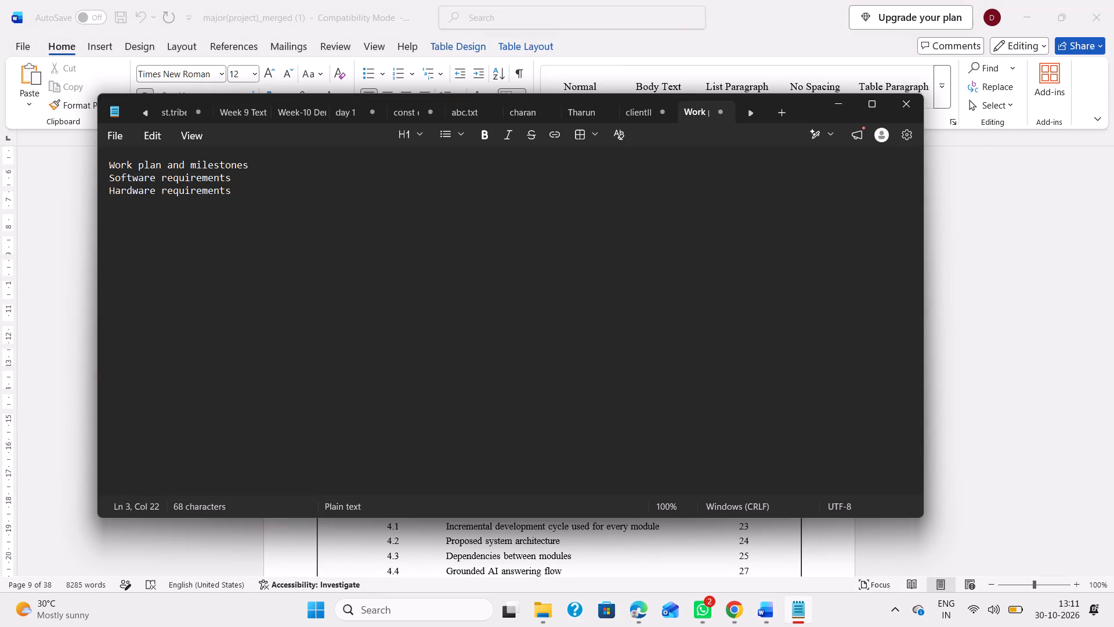
{"action": "triple_click", "coordinate": [273, 170]}
{"action": "key", "text": "ctrl+c"}
{"action": "key", "text": "alt+Tab"}
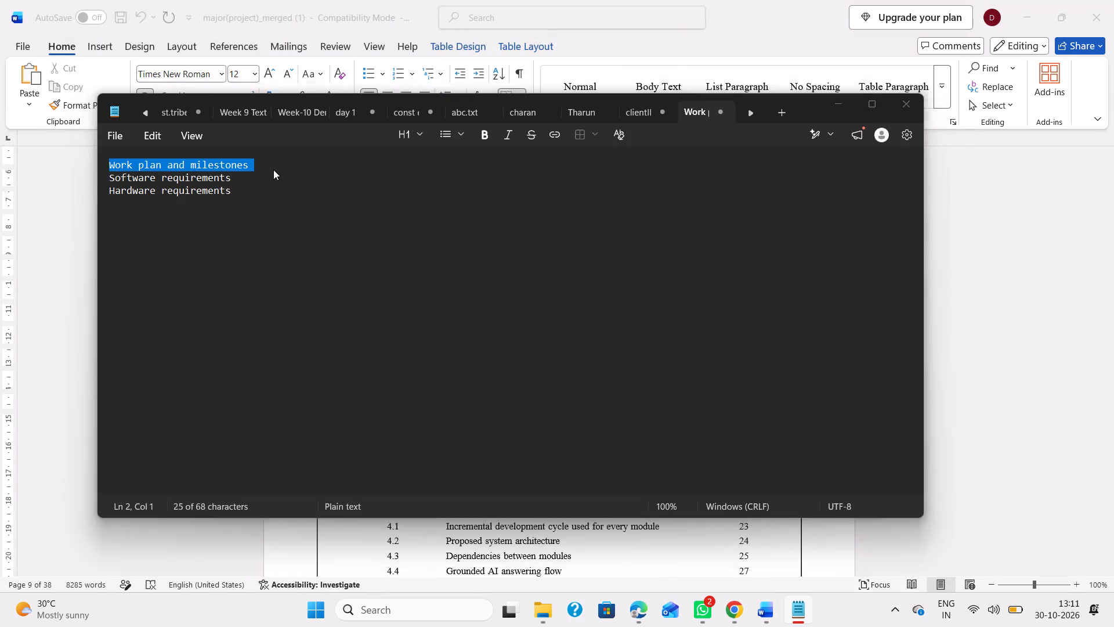
{"action": "key", "text": "ctrl+v"}
Copy "Software requirements" from the Notepad list into the title cell of row 4.4 in Word's List of Tables.
{"action": "key", "text": "alt+Tab"}
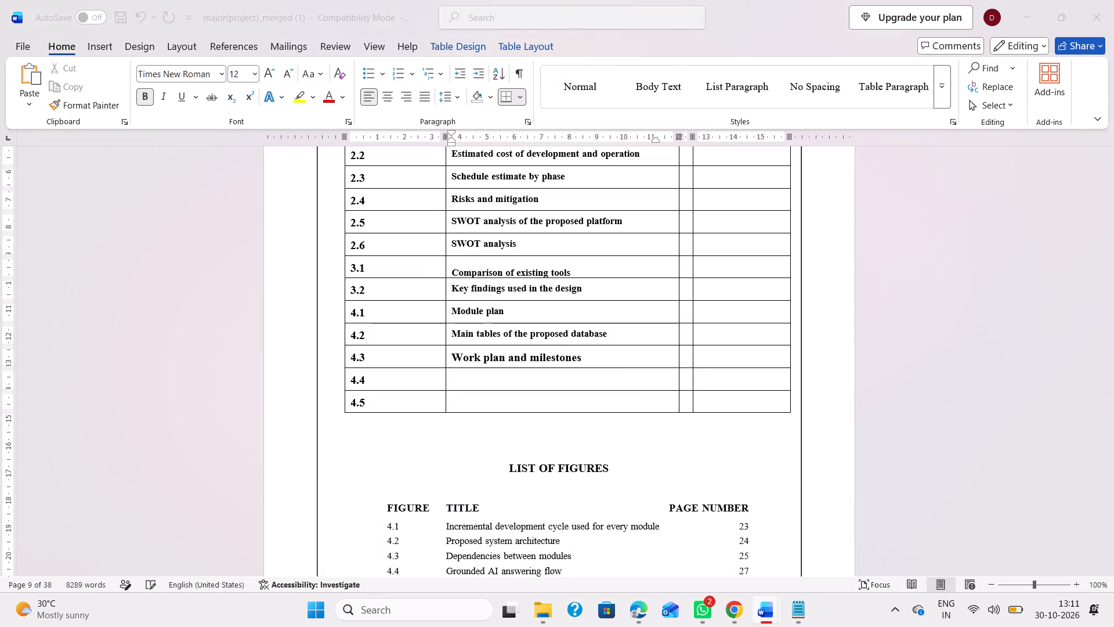
{"action": "triple_click", "coordinate": [246, 175]}
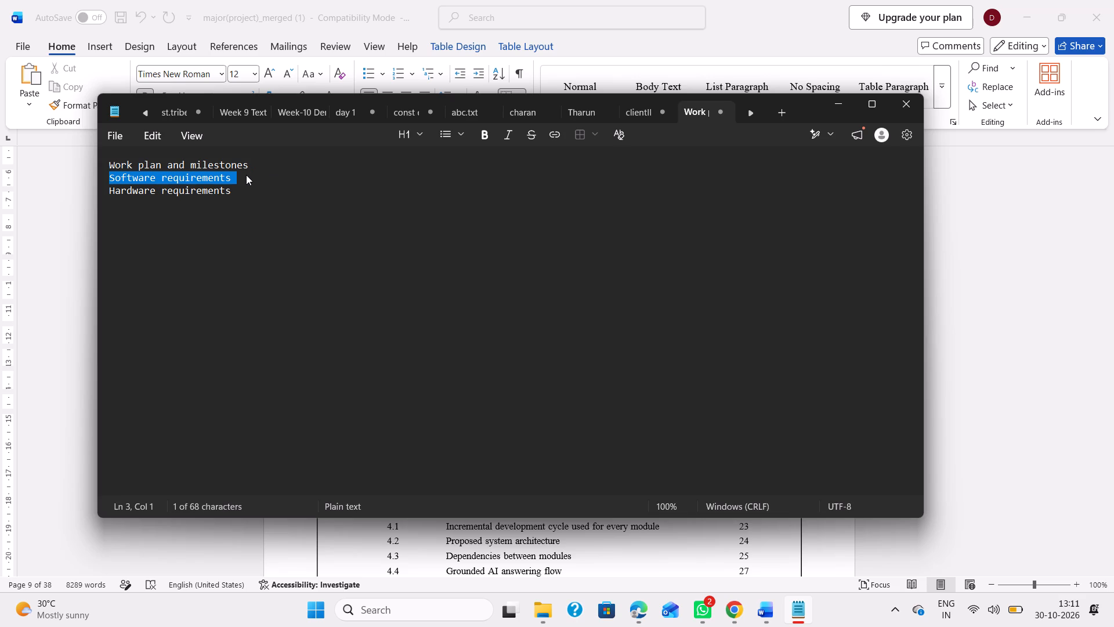
{"action": "key", "text": "ctrl+c"}
{"action": "key", "text": "alt+Tab"}
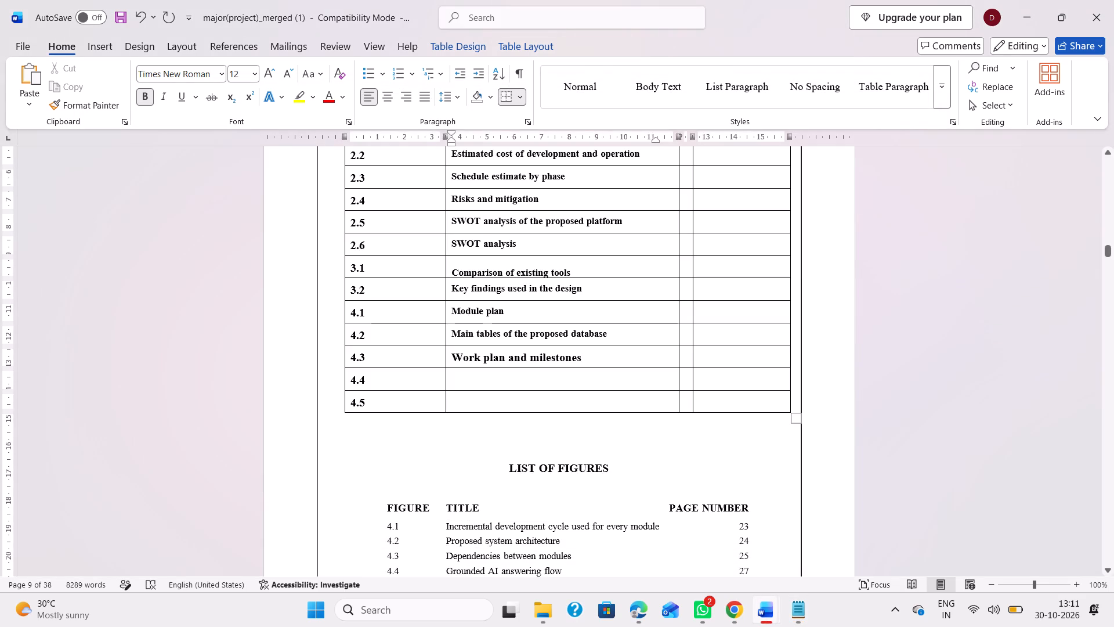
{"action": "left_click", "coordinate": [468, 377]}
{"action": "key", "text": "ctrl+v"}
Copy "Hardware requirements" from the Notepad list into the title cell of row 4.5 in Word's List of Tables.
{"action": "key", "text": "alt+Tab"}
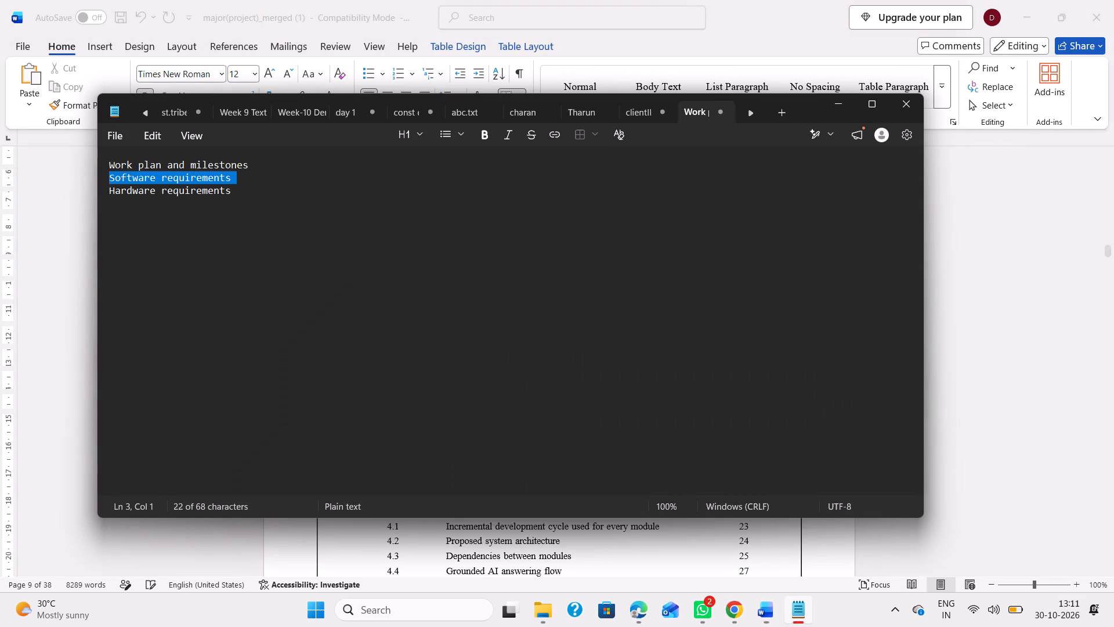
{"action": "triple_click", "coordinate": [255, 193]}
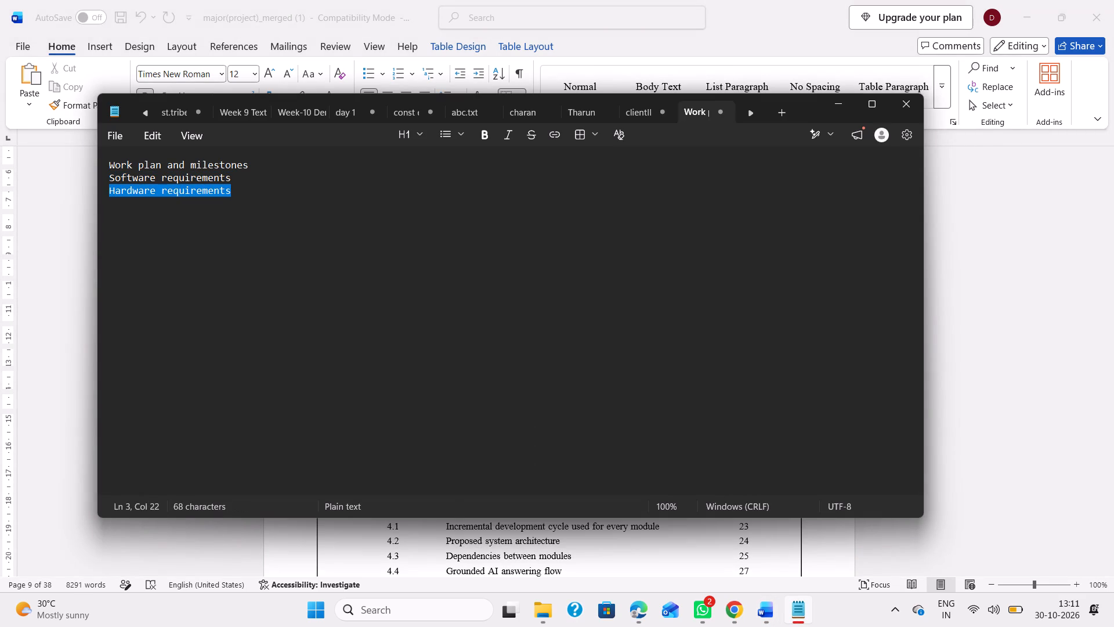
{"action": "key", "text": "ctrl+c"}
{"action": "key", "text": "alt+Tab"}
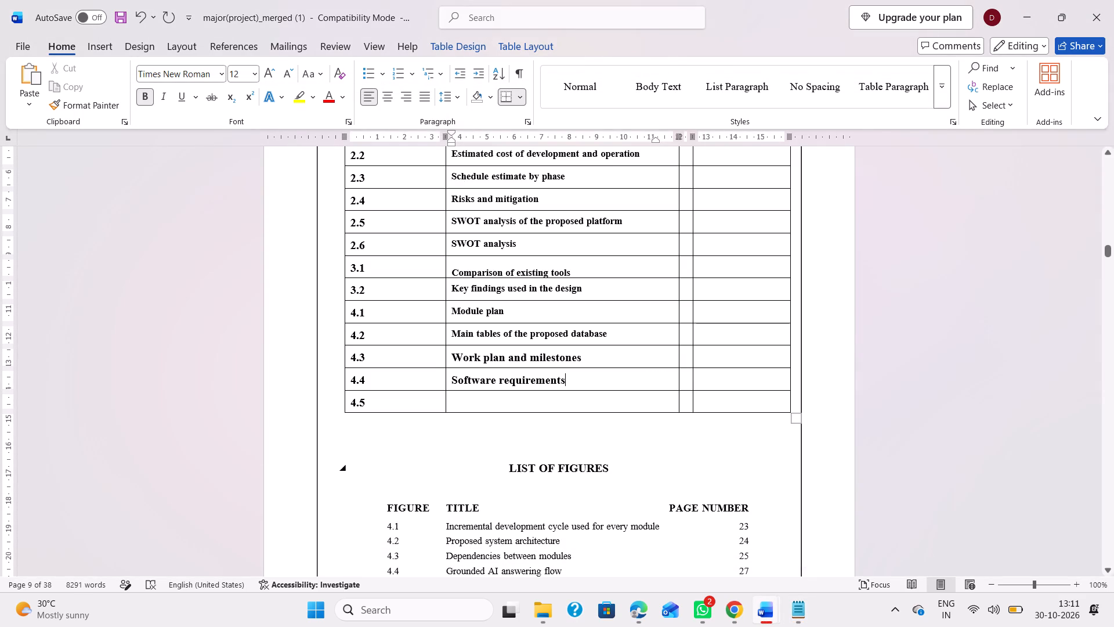
{"action": "left_click", "coordinate": [474, 401]}
{"action": "key", "text": "ctrl+v"}
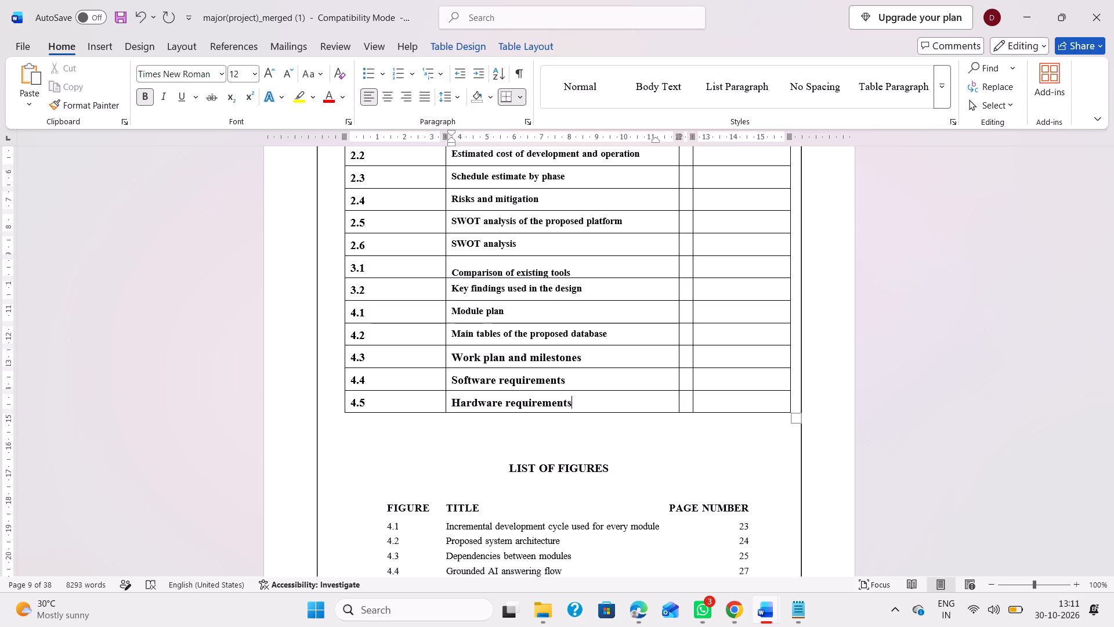
Set the font size of all table titles from row 1.1 to row 4.5 in the List of Tables to 11.
{"action": "scroll", "coordinate": [518, 367], "scroll_direction": "up", "scroll_amount": 1}
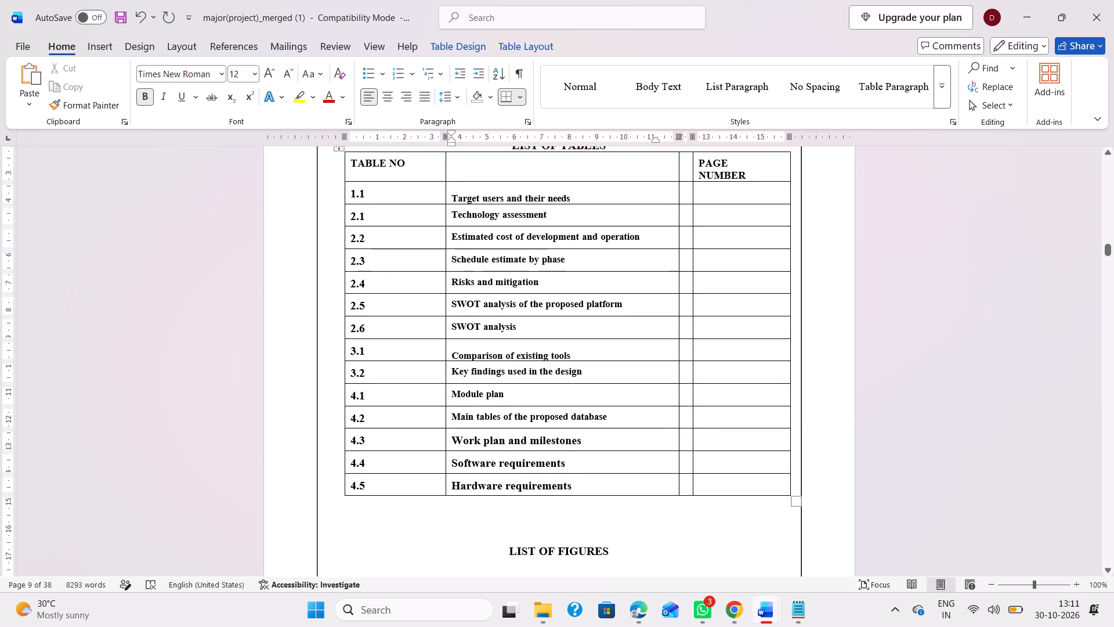
{"action": "left_click_drag", "start_coordinate": [454, 438], "coordinate": [565, 481]}
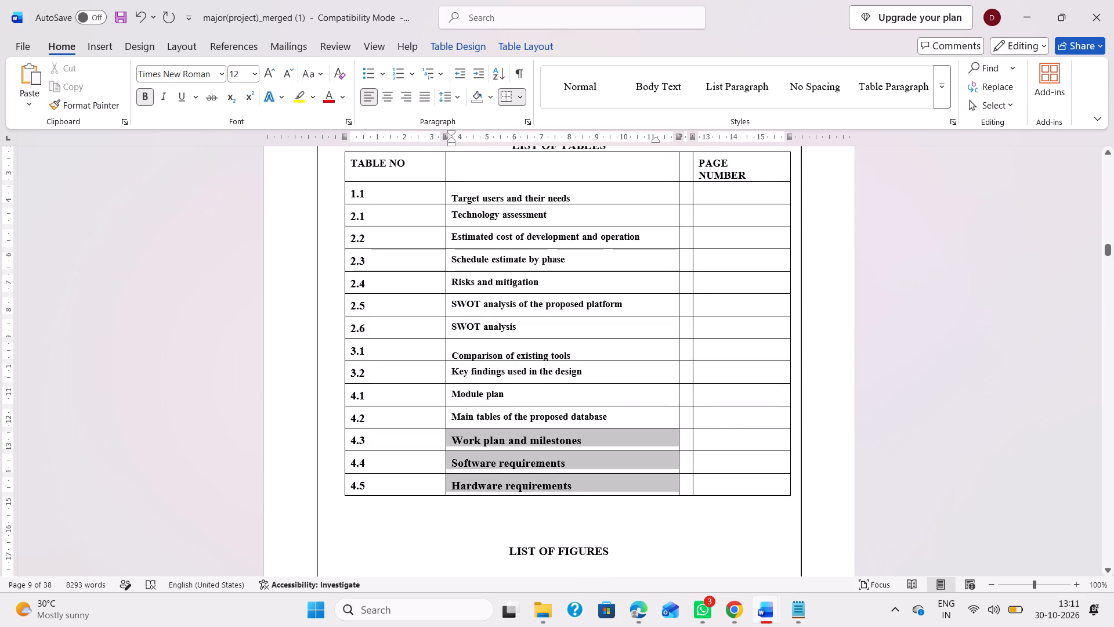
{"action": "left_click_drag", "start_coordinate": [565, 481], "coordinate": [569, 483]}
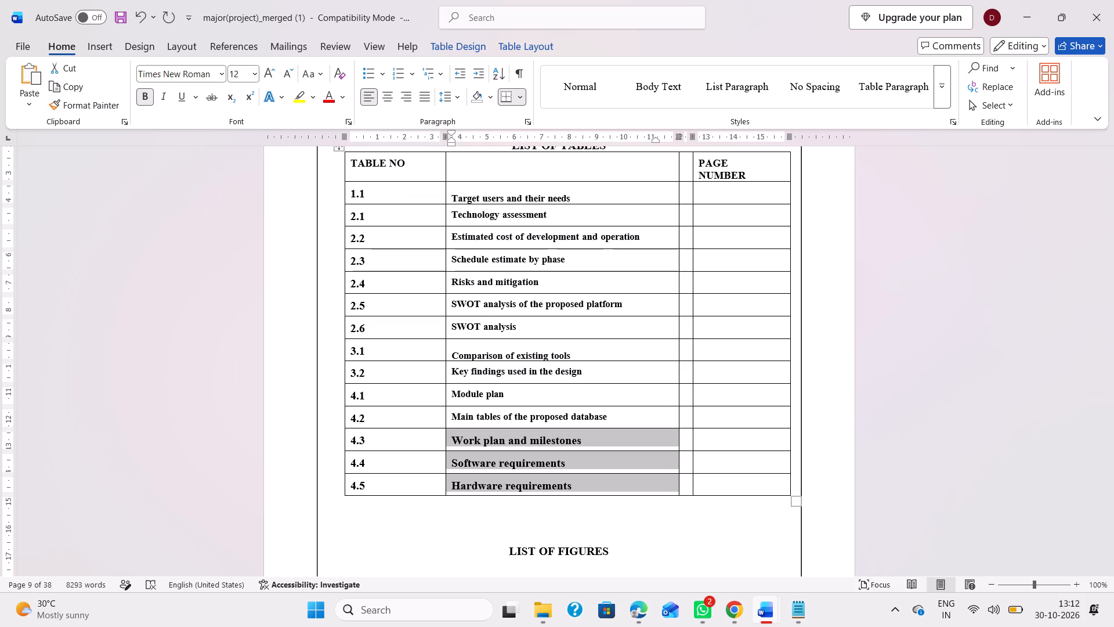
{"action": "double_click", "coordinate": [529, 344]}
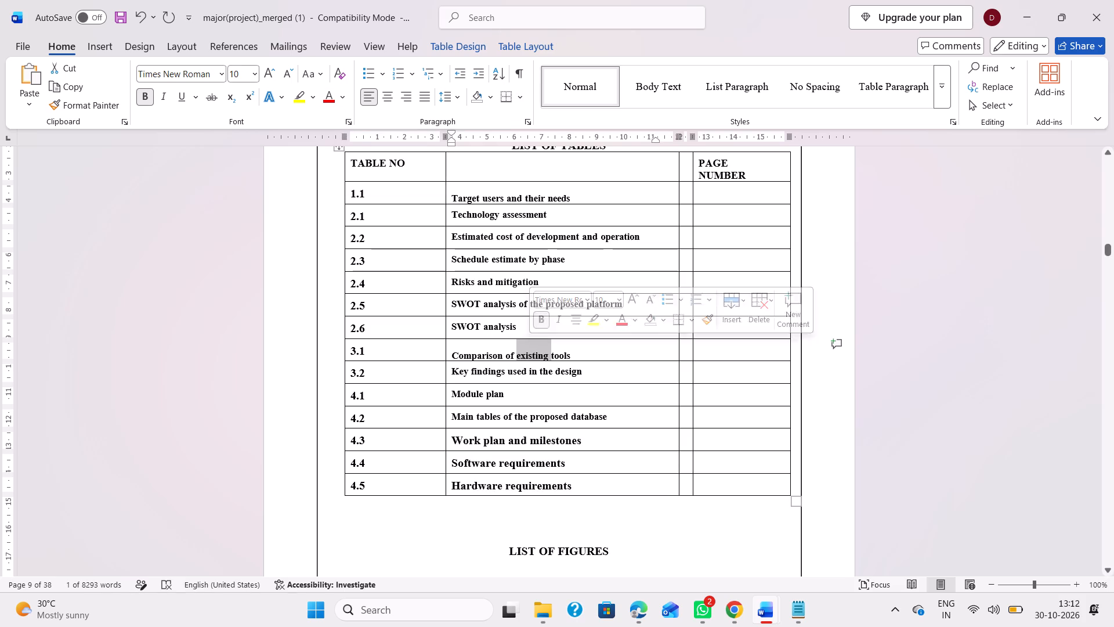
{"action": "scroll", "coordinate": [453, 434], "scroll_direction": "up", "scroll_amount": 1}
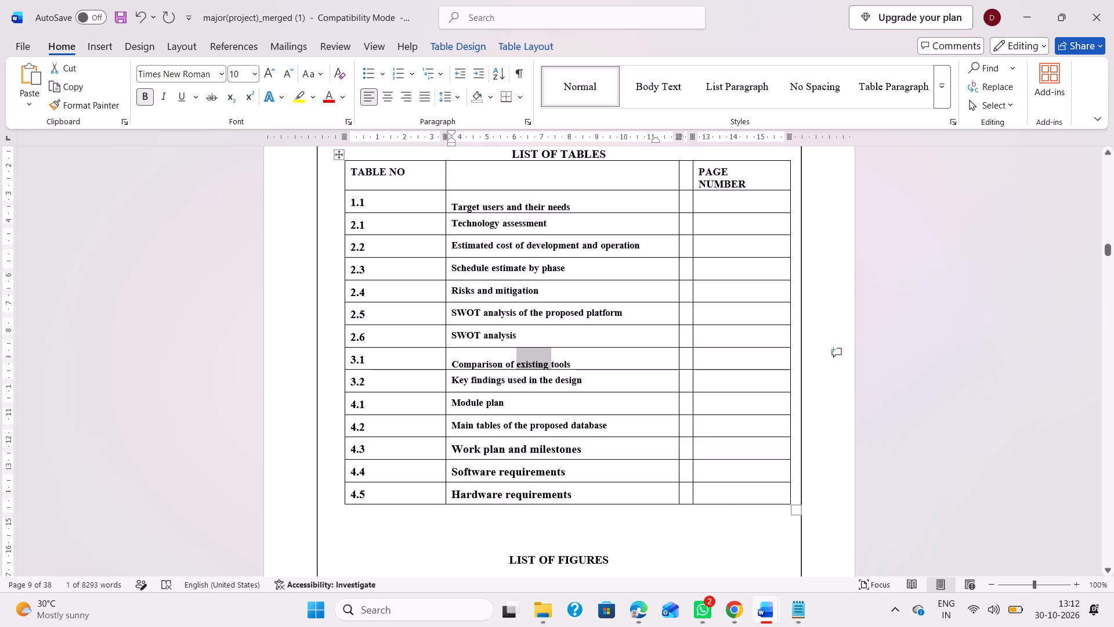
{"action": "left_click_drag", "start_coordinate": [452, 212], "coordinate": [567, 485]}
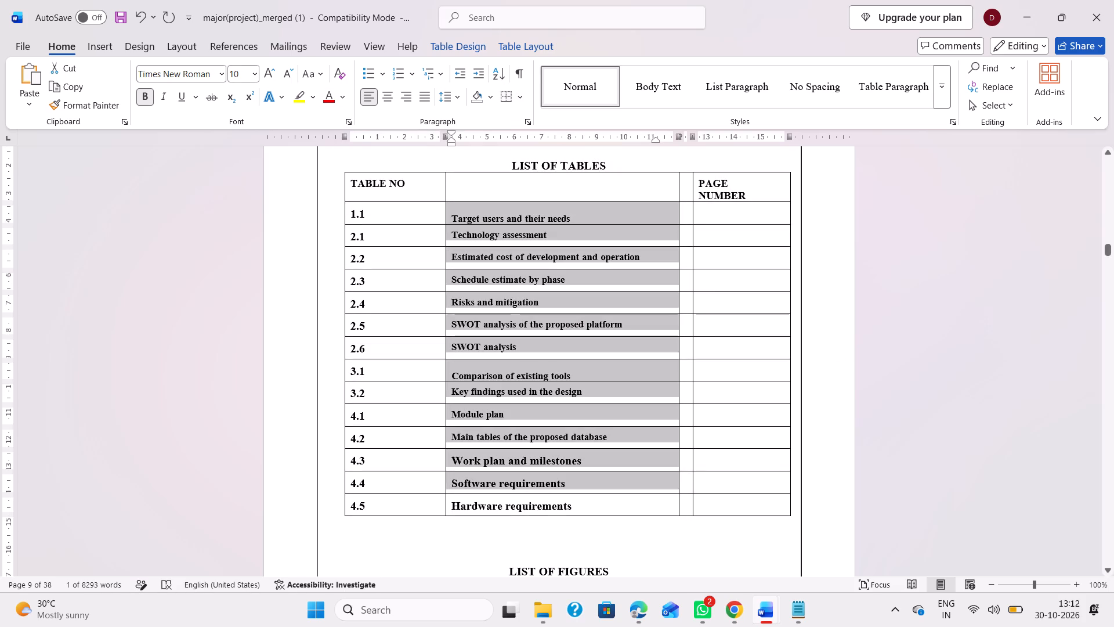
{"action": "left_click_drag", "start_coordinate": [567, 485], "coordinate": [578, 507]}
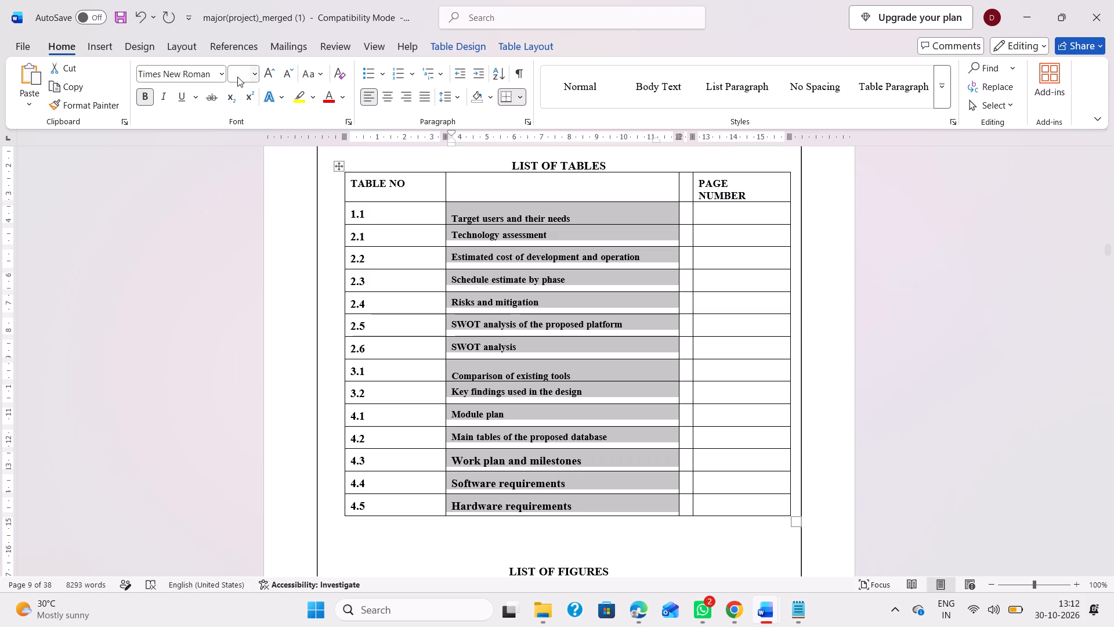
{"action": "left_click", "coordinate": [237, 77]}
{"action": "type", "text": "11"}
{"action": "key", "text": "Return"}
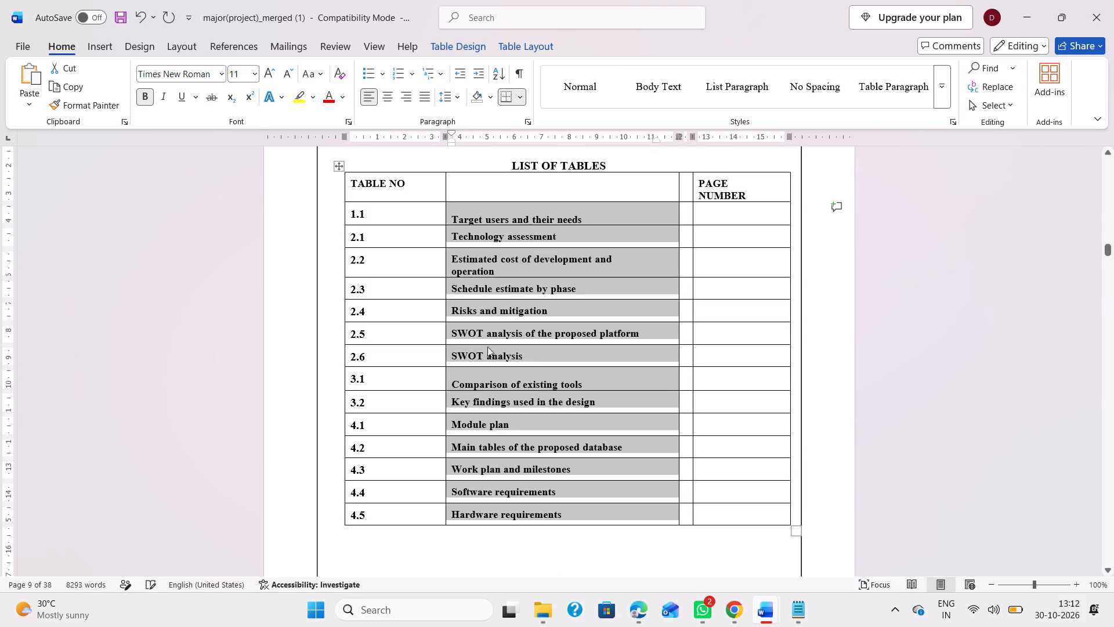
{"action": "left_click", "coordinate": [487, 347]}
Center the PAGE NUMBER header in the List of Tables.
{"action": "scroll", "coordinate": [646, 260], "scroll_direction": "down", "scroll_amount": 1}
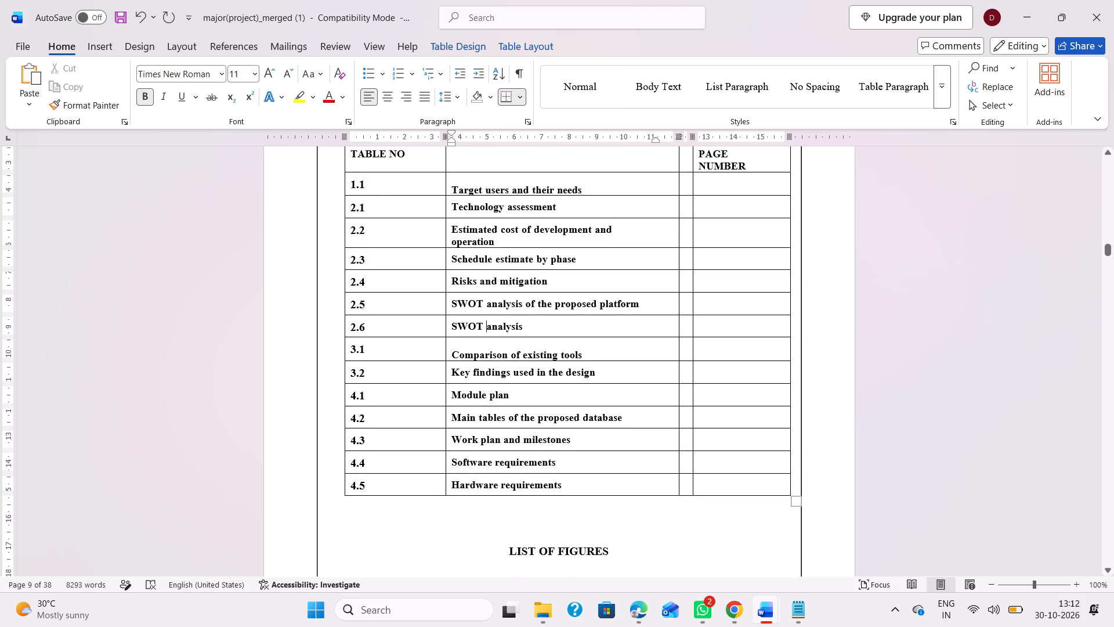
{"action": "scroll", "coordinate": [658, 213], "scroll_direction": "up", "scroll_amount": 1}
{"action": "left_click", "coordinate": [733, 255]}
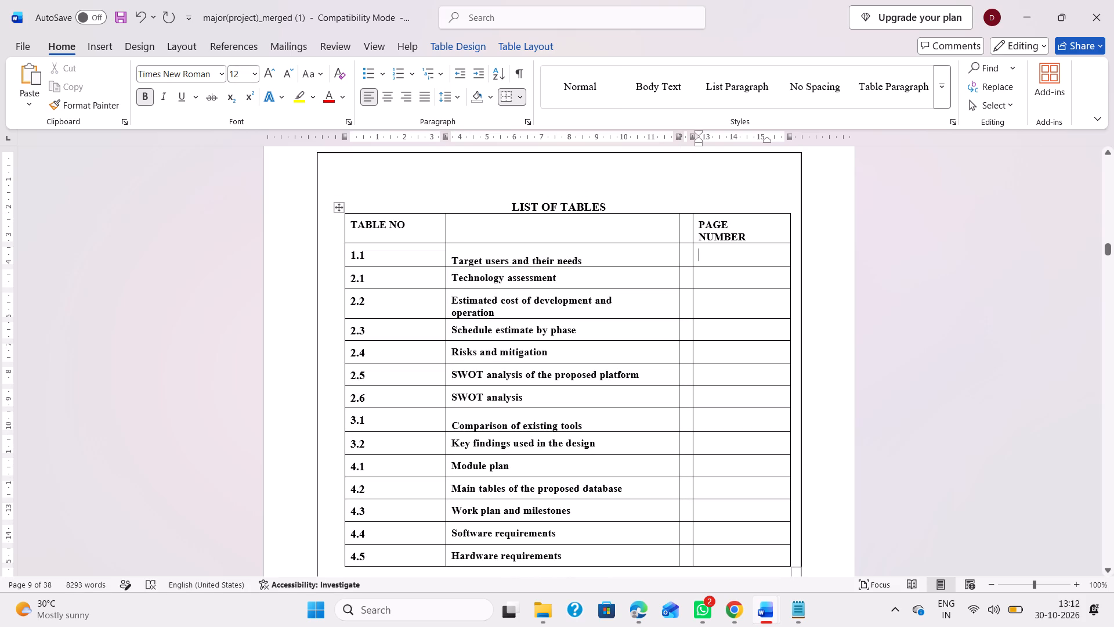
{"action": "left_click", "coordinate": [699, 224]}
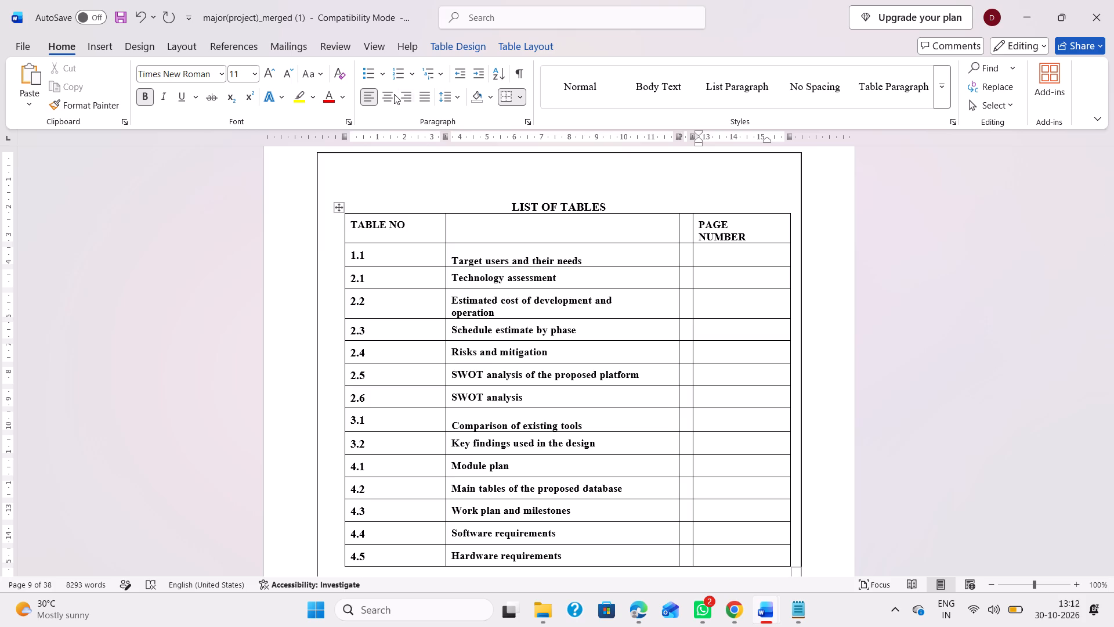
{"action": "left_click", "coordinate": [394, 94]}
Enter the page numbers 4, 6, 8, 9, 9, 9 and 14 for rows 1.1 to 2.6 of the List of Tables.
{"action": "left_click", "coordinate": [722, 255]}
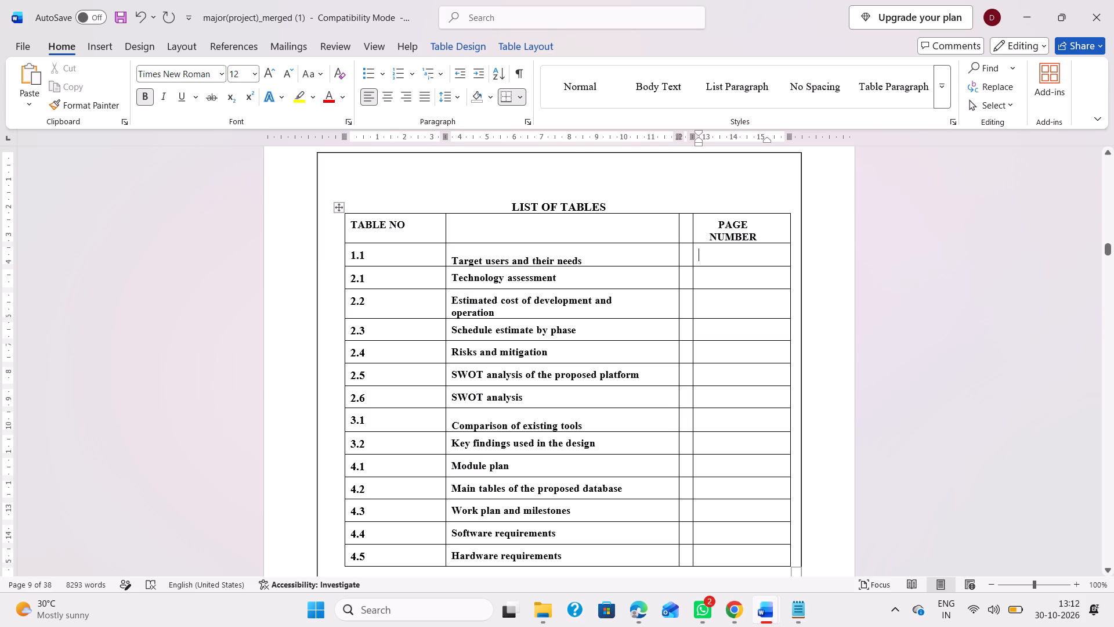
{"action": "key", "text": "4"}
{"action": "key", "text": "Down"}
{"action": "key", "text": "6"}
{"action": "key", "text": "Down"}
{"action": "key", "text": "8"}
{"action": "key", "text": "Down"}
{"action": "key", "text": "9"}
{"action": "key", "text": "Down"}
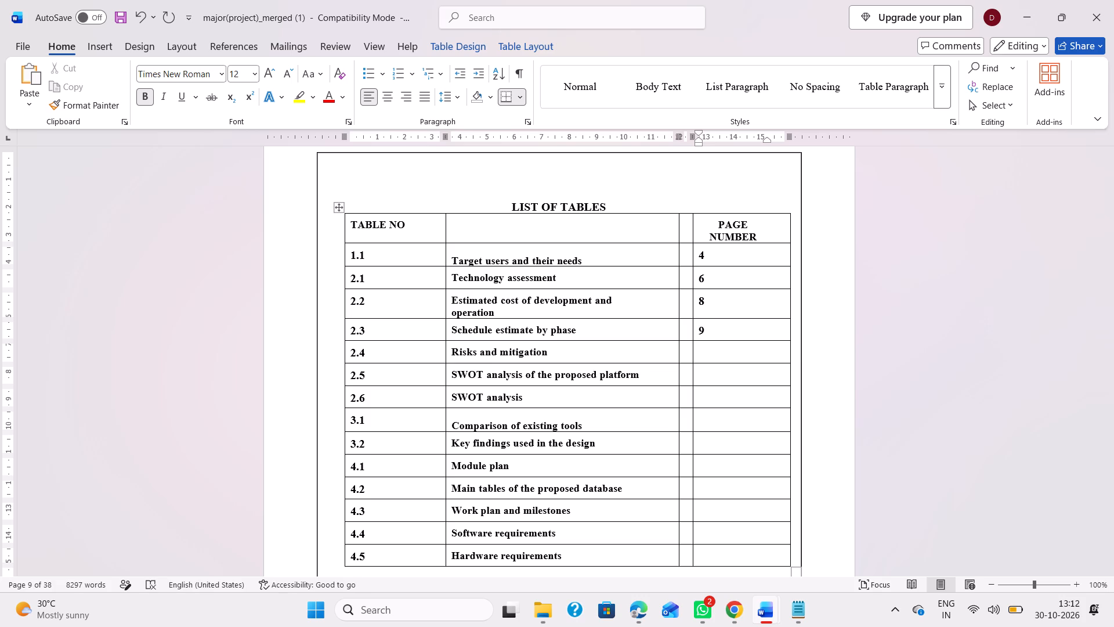
{"action": "key", "text": "9"}
{"action": "key", "text": "Down"}
{"action": "key", "text": "9"}
{"action": "key", "text": "Down"}
{"action": "type", "text": "14"}
Enter the page numbers 15, 17, 21 and 22 for rows 3.1, 3.2, 4.1 and 4.2 of the List of Tables.
{"action": "key", "text": "Down"}
{"action": "type", "text": "15"}
{"action": "key", "text": "Down"}
{"action": "type", "text": "17"}
{"action": "key", "text": "Down"}
{"action": "type", "text": "21"}
{"action": "key", "text": "Down"}
{"action": "type", "text": "22"}
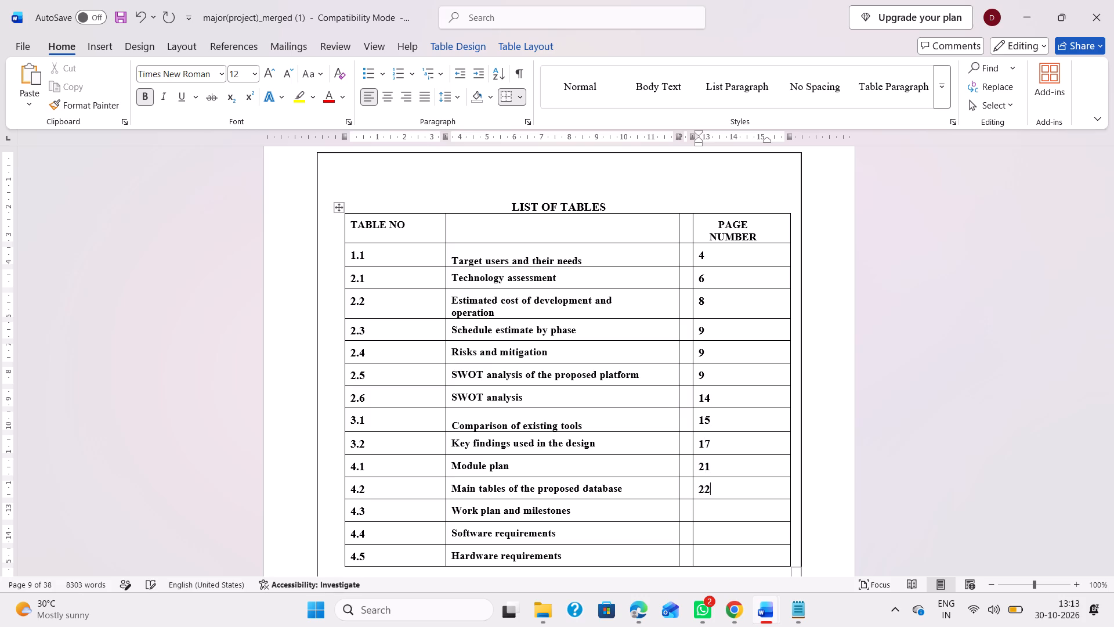
Enter the page numbers 23, 23 and 24 for rows 4.3, 4.4 and 4.5 of the List of Tables.
{"action": "key", "text": "Down"}
{"action": "type", "text": "22"}
{"action": "scroll", "coordinate": [745, 262], "scroll_direction": "down", "scroll_amount": 1}
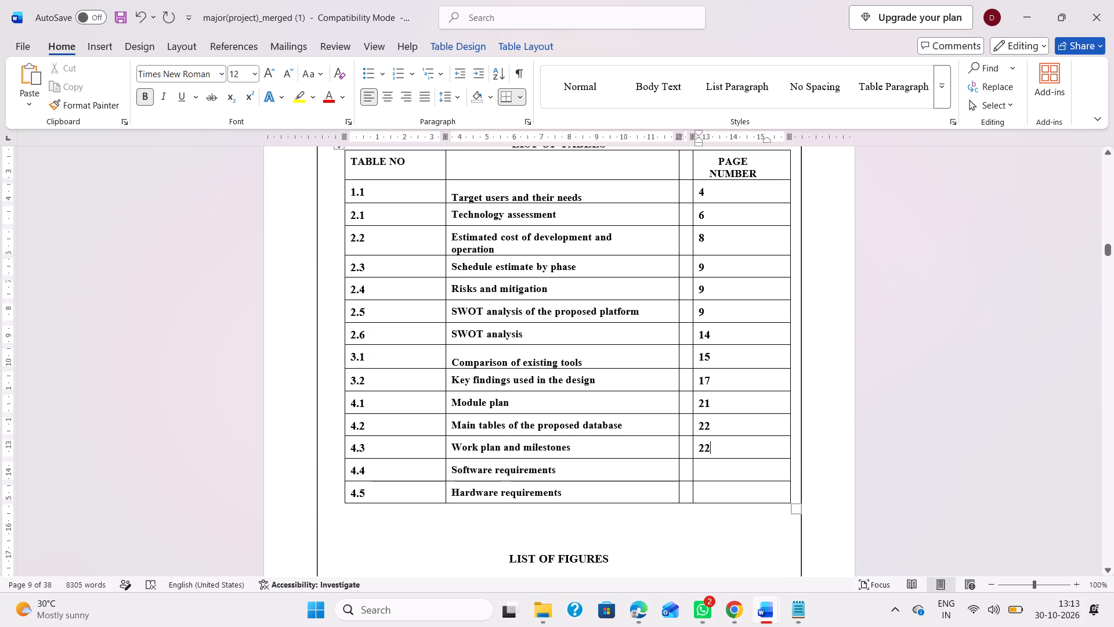
{"action": "key", "text": "BackSpace"}
{"action": "key", "text": "3"}
{"action": "key", "text": "Down"}
{"action": "type", "text": "23"}
{"action": "key", "text": "Down"}
{"action": "type", "text": "24"}
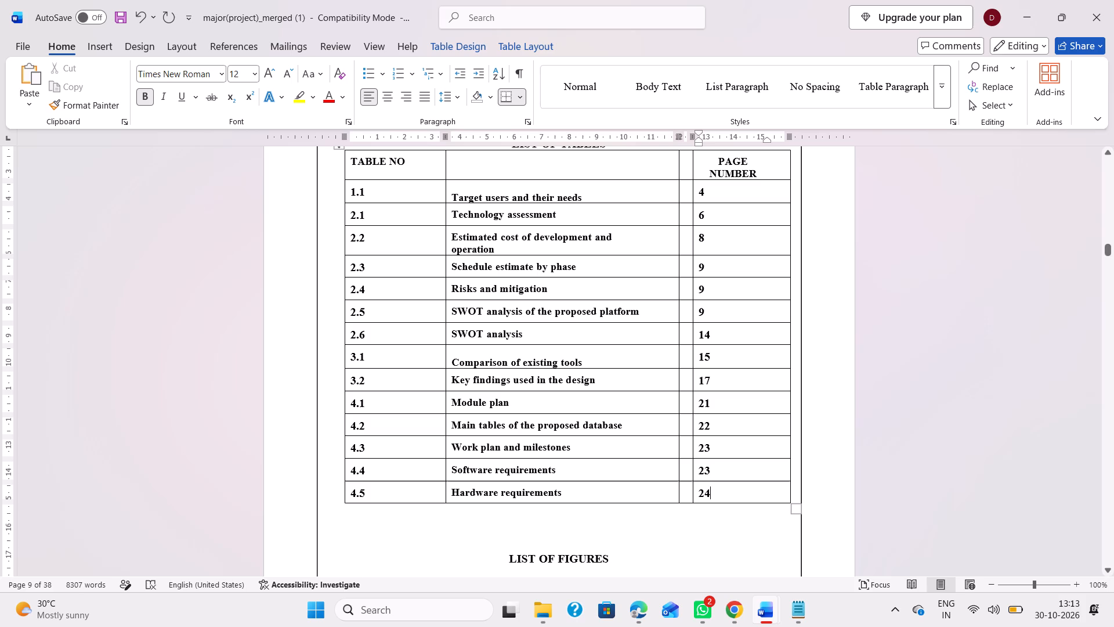
Remove the bold formatting from all entries in rows 1.1 to 4.5 of the List of Tables.
{"action": "scroll", "coordinate": [689, 339], "scroll_direction": "up", "scroll_amount": 1}
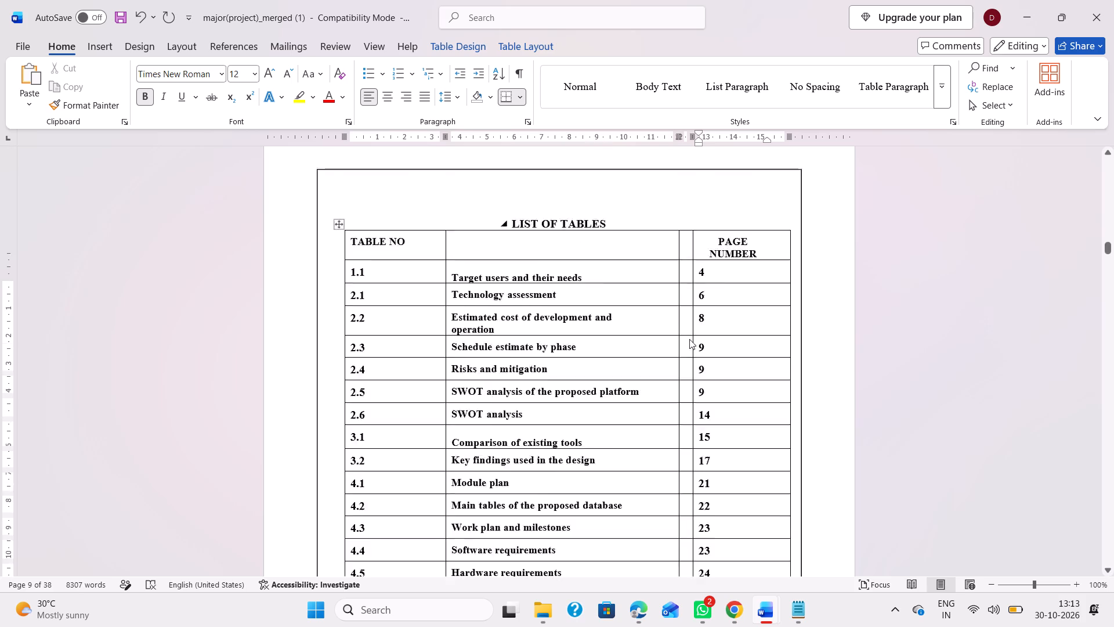
{"action": "scroll", "coordinate": [689, 339], "scroll_direction": "up", "scroll_amount": 1}
{"action": "scroll", "coordinate": [447, 423], "scroll_direction": "down", "scroll_amount": 3}
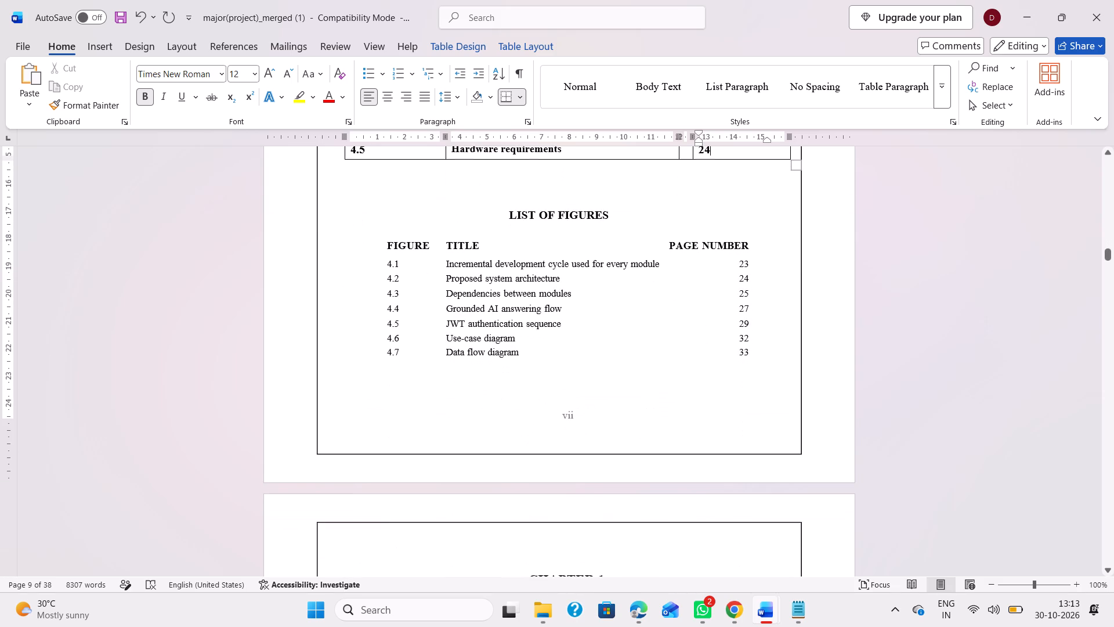
{"action": "scroll", "coordinate": [510, 392], "scroll_direction": "up", "scroll_amount": 2}
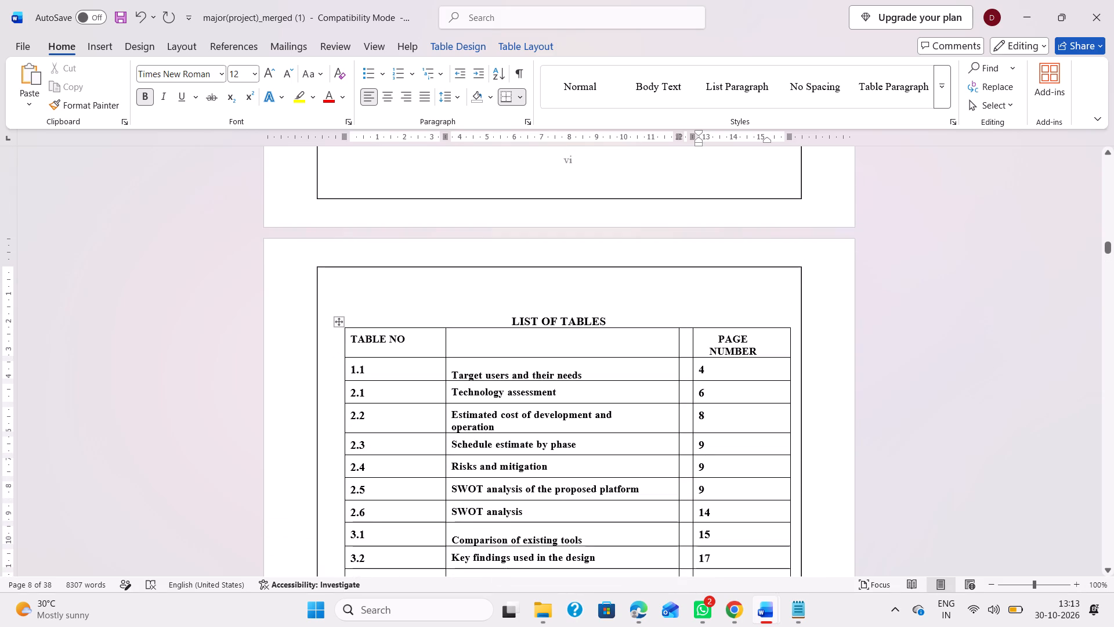
{"action": "left_click_drag", "start_coordinate": [351, 368], "coordinate": [638, 604]}
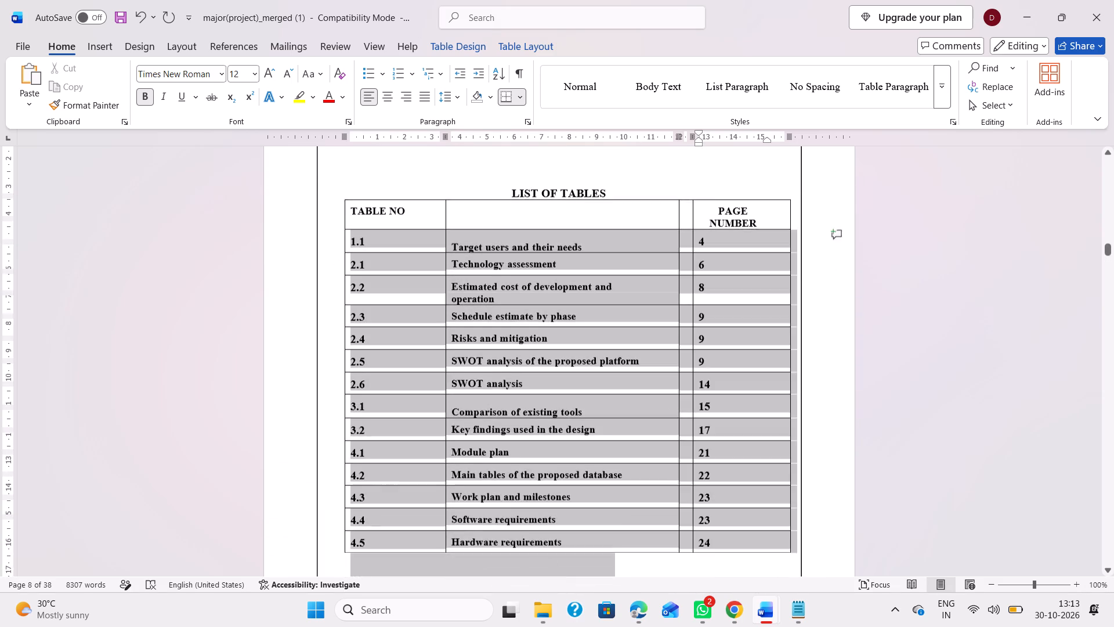
{"action": "left_click_drag", "start_coordinate": [638, 604], "coordinate": [763, 466]}
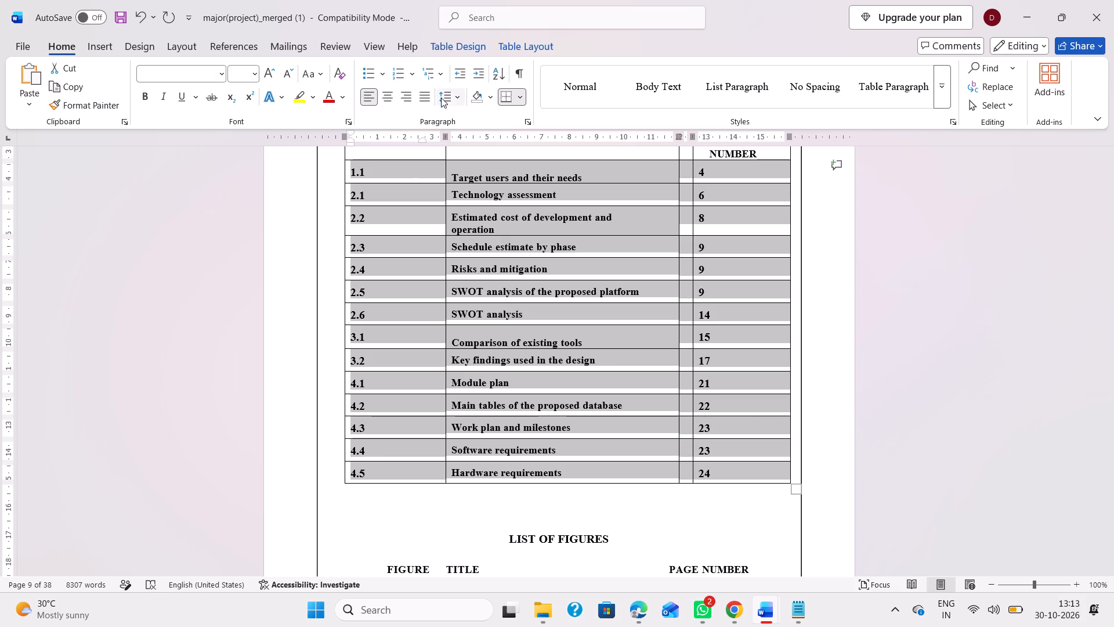
{"action": "left_click", "coordinate": [146, 95]}
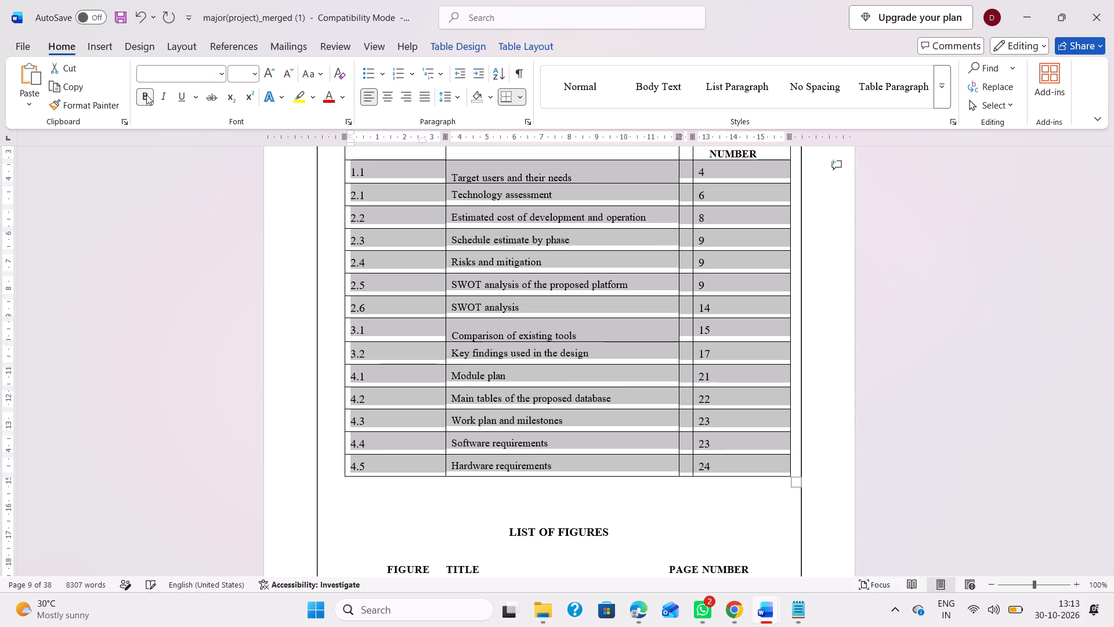
{"action": "left_click", "coordinate": [613, 390]}
Center the whole TABLE NO column of the List of Tables.
{"action": "scroll", "coordinate": [630, 373], "scroll_direction": "up", "scroll_amount": 1}
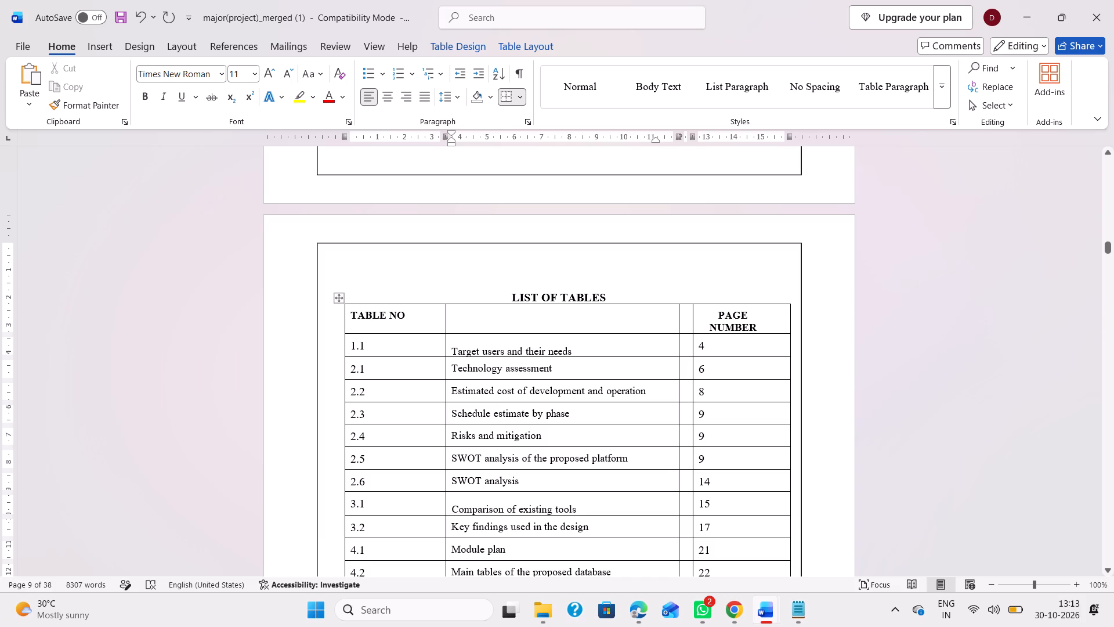
{"action": "left_click", "coordinate": [381, 304]}
{"action": "left_click", "coordinate": [389, 95]}
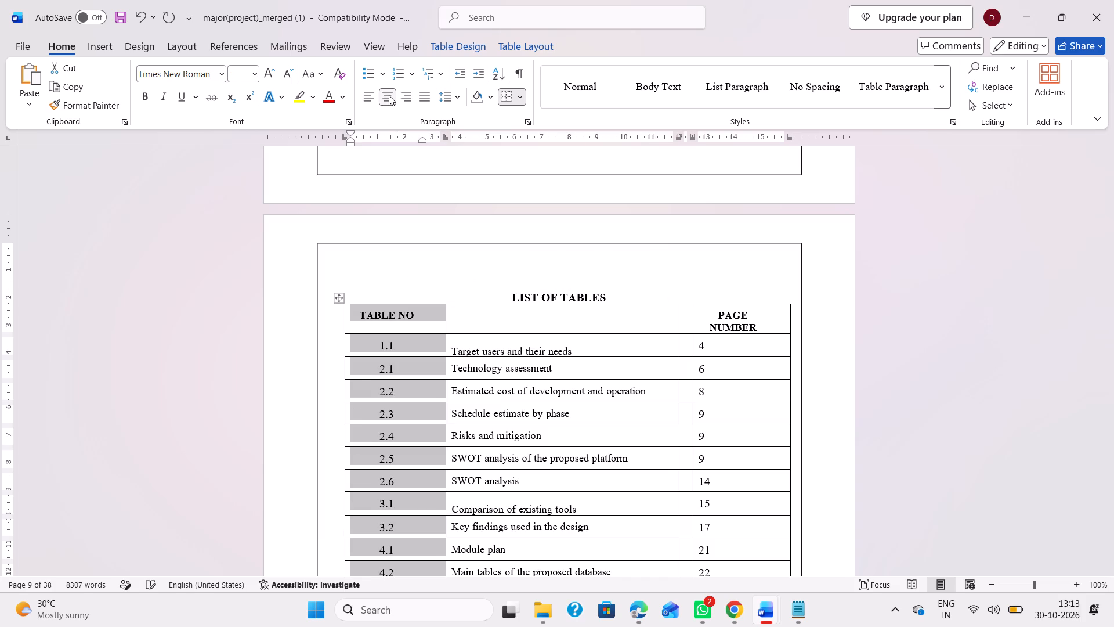
Center the whole PAGE NUMBER column of the List of Tables.
{"action": "left_click", "coordinate": [736, 304]}
{"action": "left_click", "coordinate": [457, 96]}
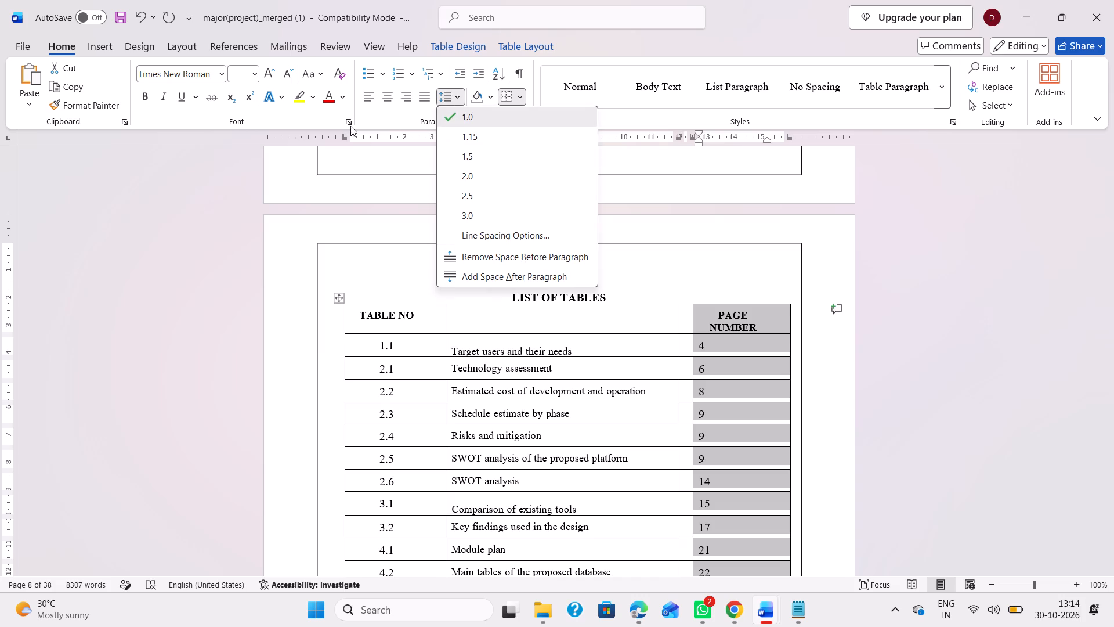
{"action": "left_click", "coordinate": [393, 98]}
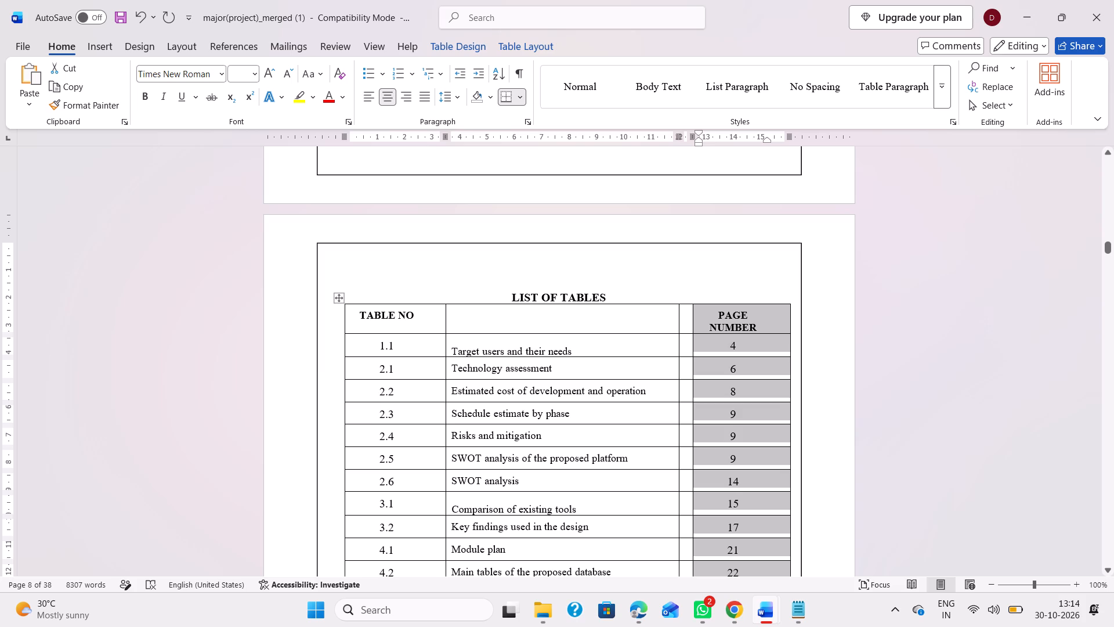
Remove all borders from the entire List of Tables table.
{"action": "left_click", "coordinate": [339, 296]}
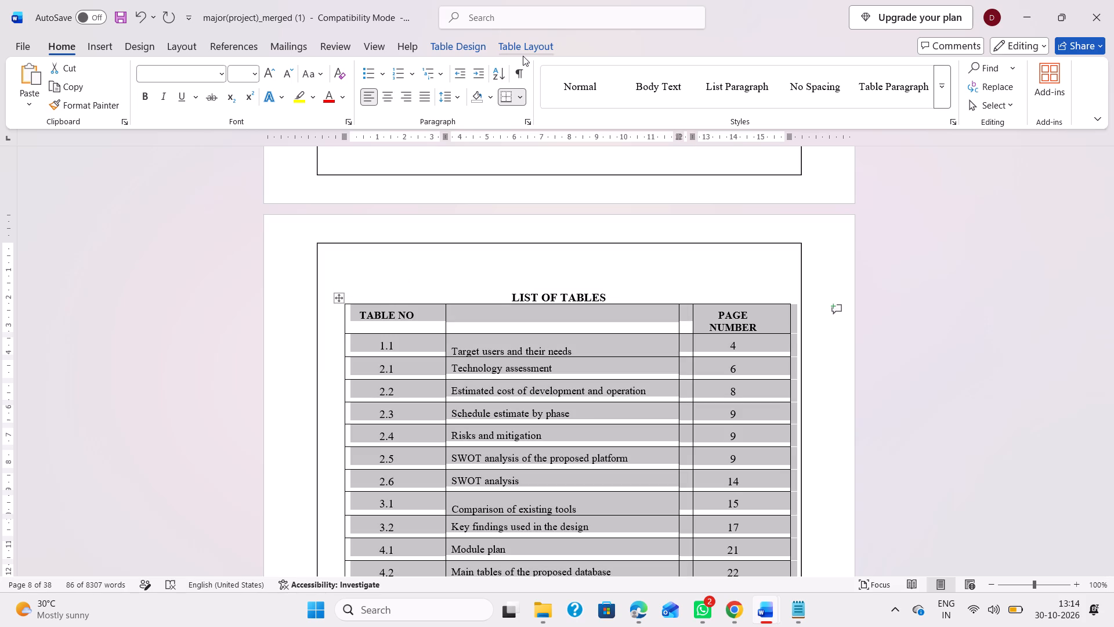
{"action": "left_click", "coordinate": [523, 56]}
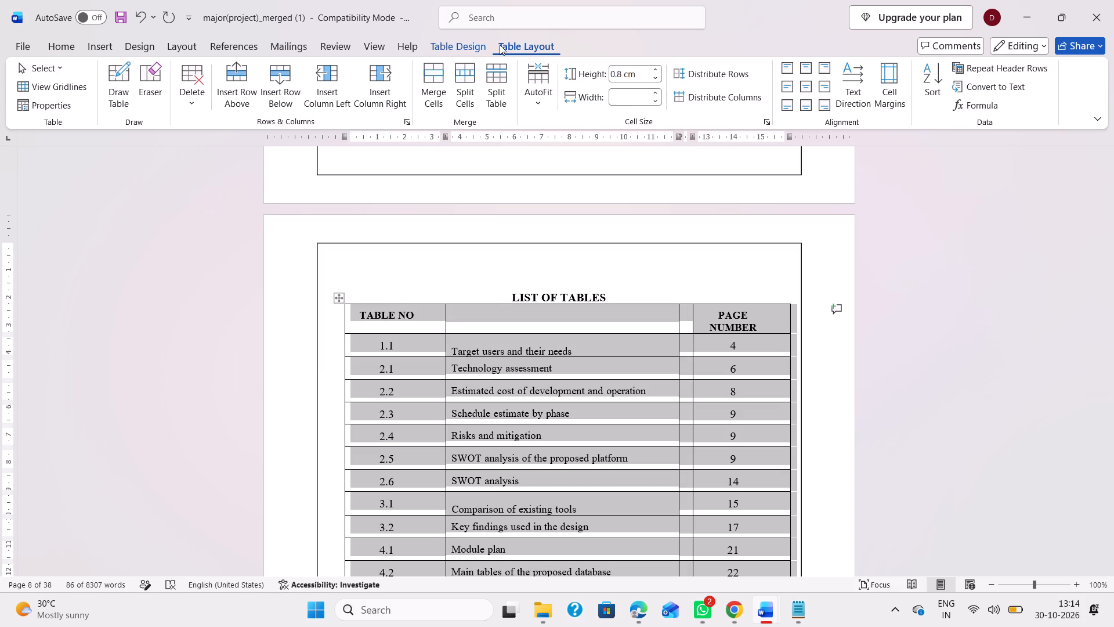
{"action": "left_click", "coordinate": [472, 46]}
{"action": "left_click", "coordinate": [742, 108]}
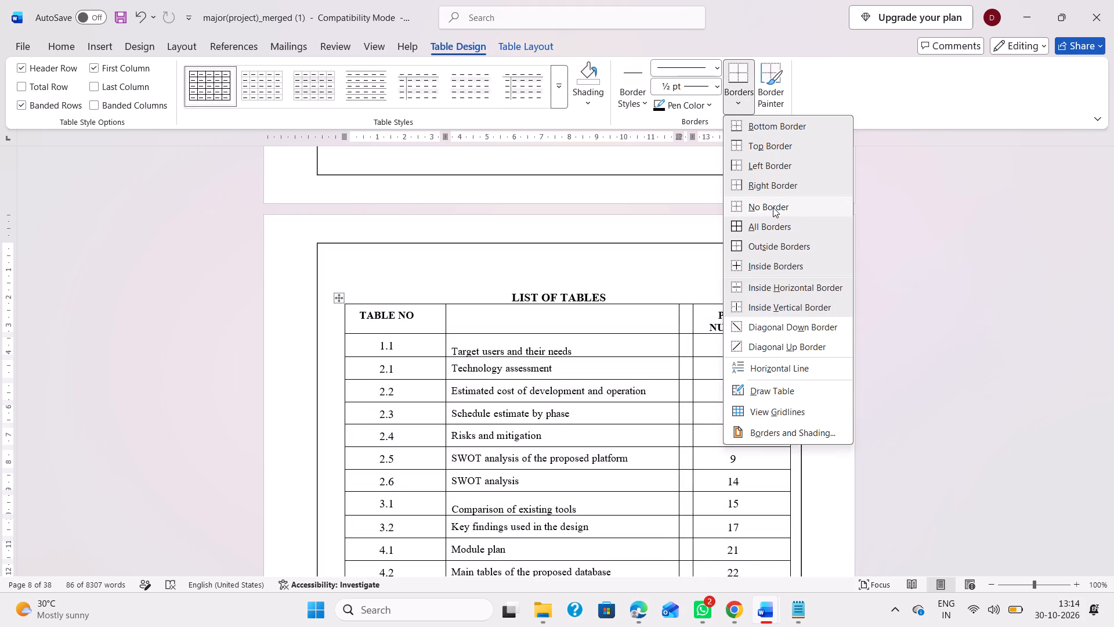
{"action": "left_click", "coordinate": [773, 207]}
{"action": "left_click", "coordinate": [959, 446]}
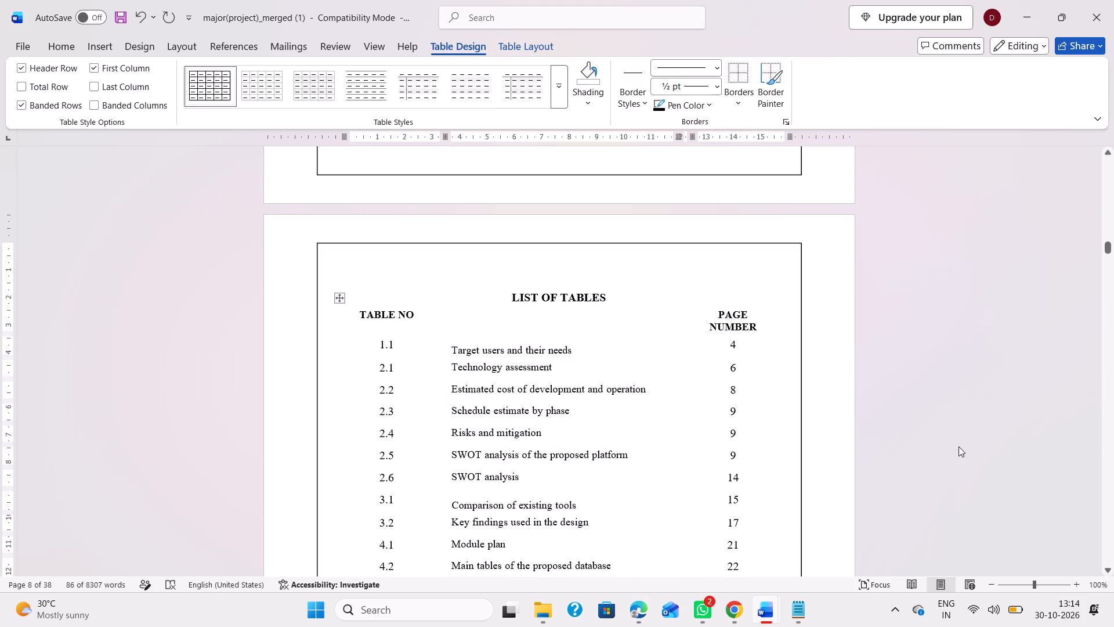
Split the PAGE NUMBER header in the List of Figures onto two lines, with NUMBER below PAGE.
{"action": "scroll", "coordinate": [636, 321], "scroll_direction": "down", "scroll_amount": 3}
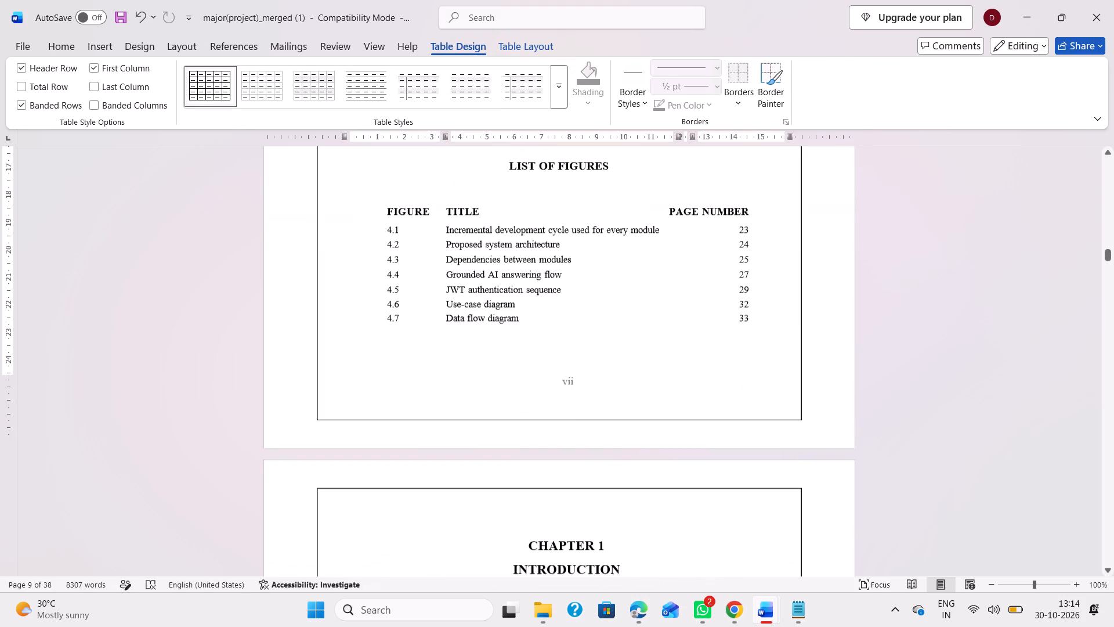
{"action": "scroll", "coordinate": [636, 321], "scroll_direction": "up", "scroll_amount": 1}
{"action": "scroll", "coordinate": [565, 429], "scroll_direction": "up", "scroll_amount": 1}
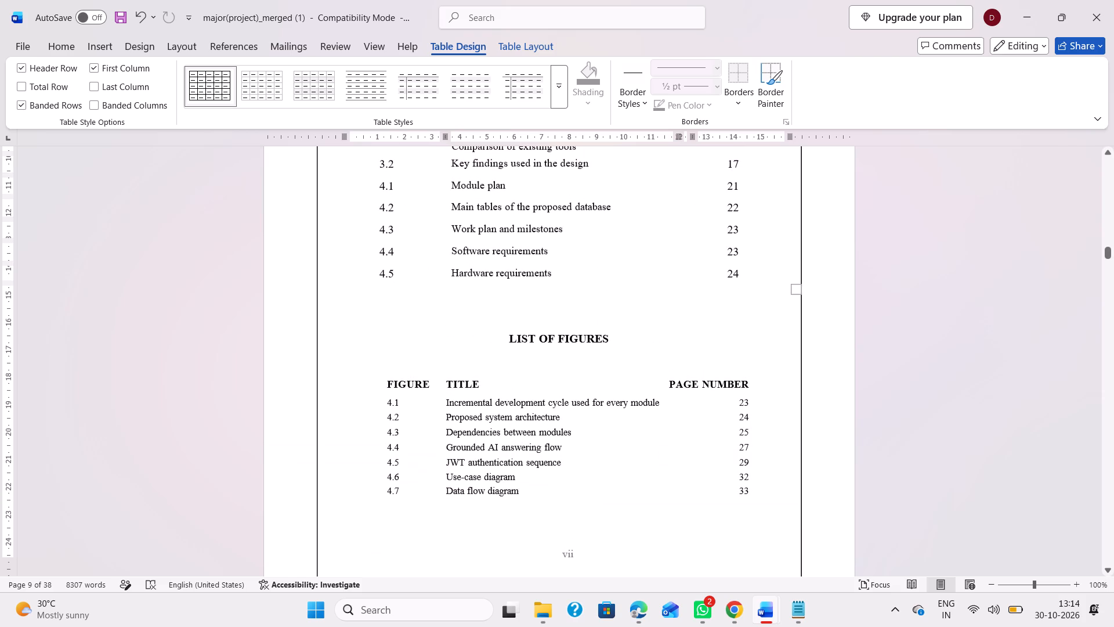
{"action": "scroll", "coordinate": [665, 384], "scroll_direction": "up", "scroll_amount": 2}
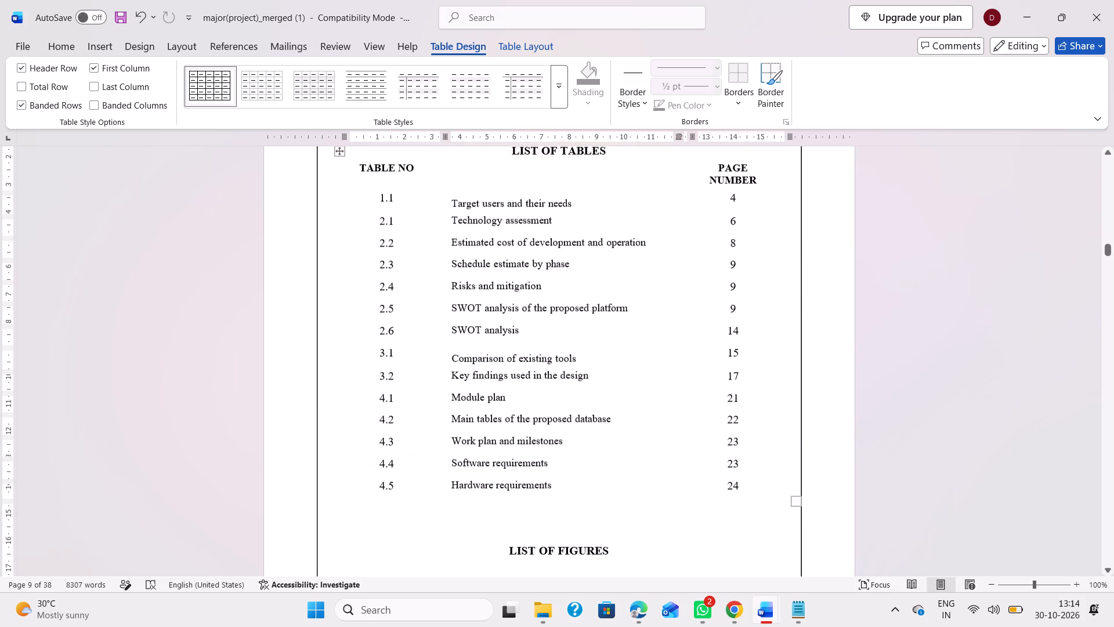
{"action": "scroll", "coordinate": [665, 384], "scroll_direction": "up", "scroll_amount": 1}
{"action": "scroll", "coordinate": [665, 384], "scroll_direction": "down", "scroll_amount": 2}
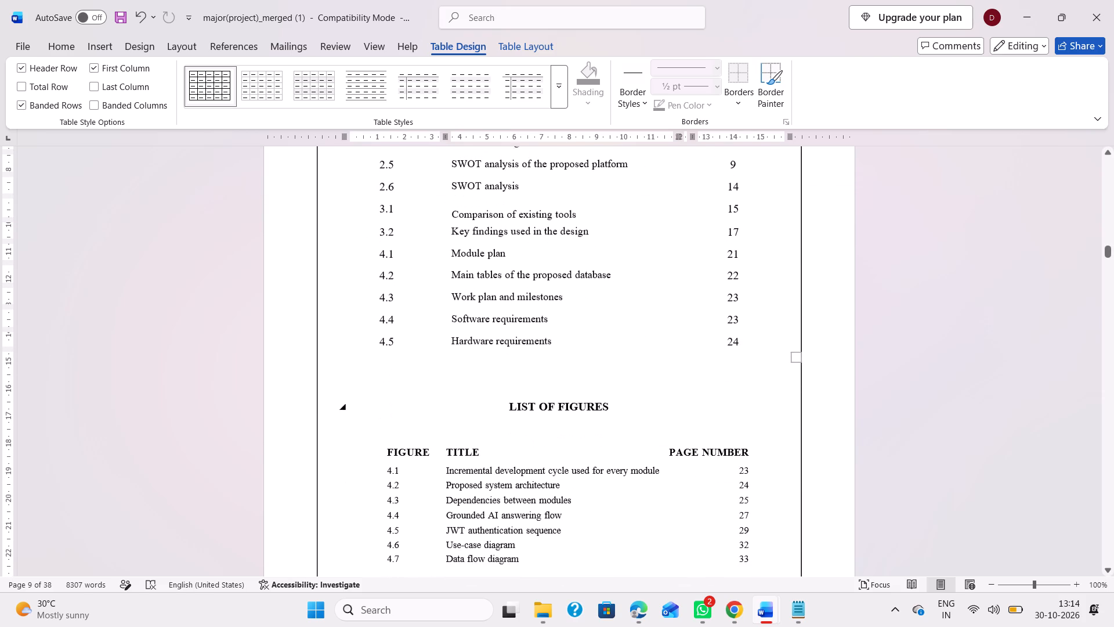
{"action": "left_click", "coordinate": [701, 451]}
{"action": "key", "text": "Return"}
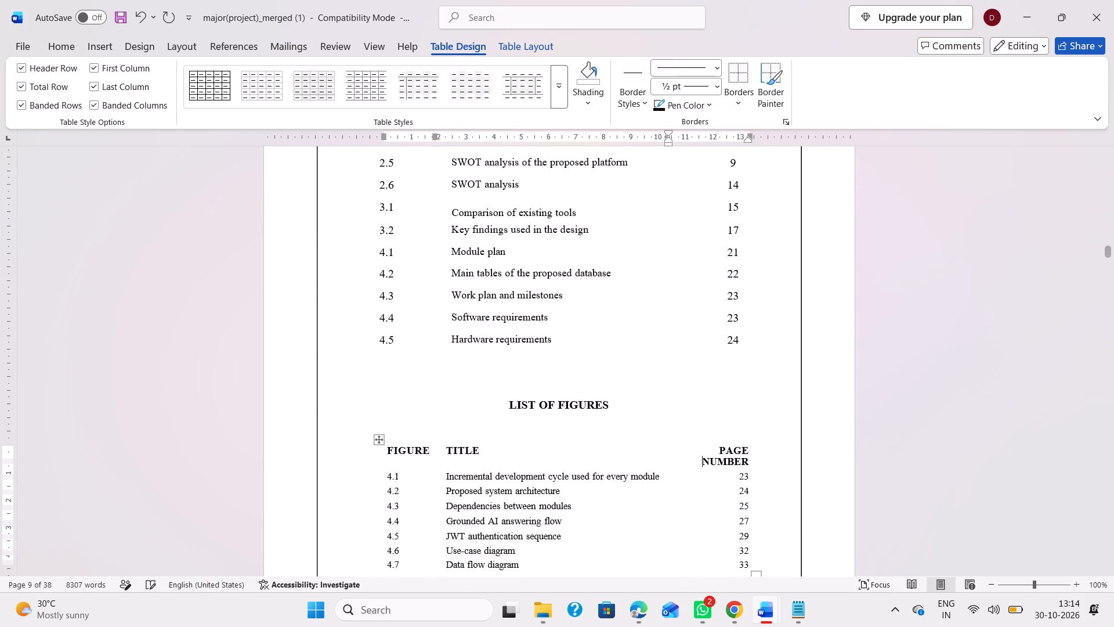
Pad PAGE with spaces in the List of Figures header so that it sits centered above NUMBER.
{"action": "left_click", "coordinate": [718, 453]}
{"action": "key", "text": "BackSpace"}
{"action": "key", "text": "space"}
{"action": "key", "text": "space"}
{"action": "key", "text": "space"}
{"action": "key", "text": "space"}
{"action": "key", "text": "space"}
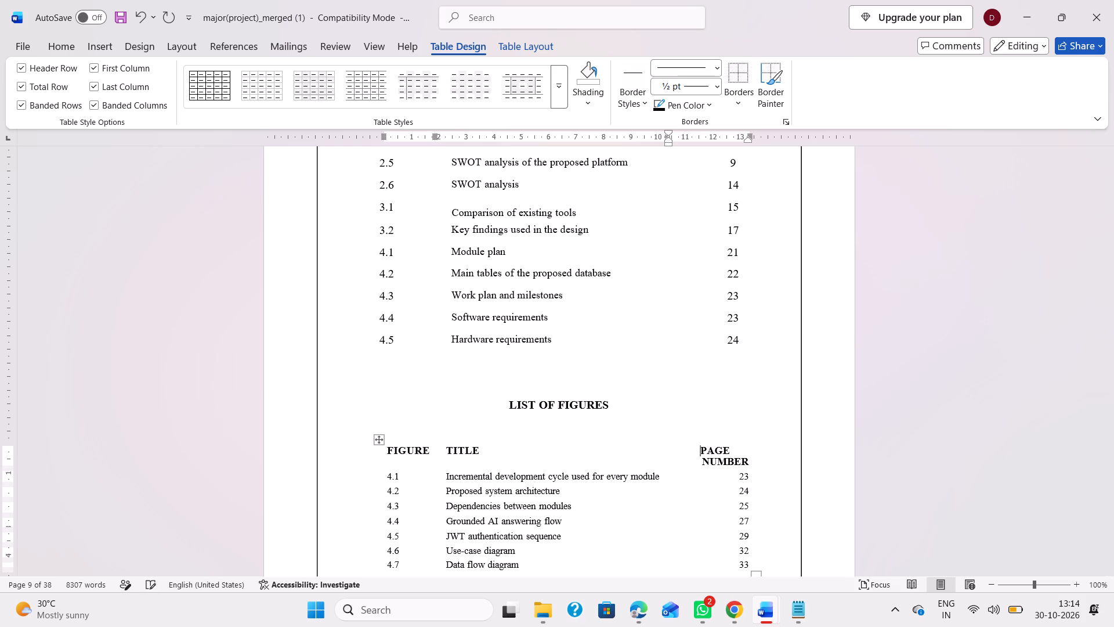
{"action": "key", "text": "space"}
{"action": "key", "text": "space"}
{"action": "key", "text": "space"}
{"action": "key", "text": "space"}
{"action": "key", "text": "space"}
{"action": "key", "text": "space"}
{"action": "key", "text": "space"}
{"action": "key", "text": "space"}
{"action": "key", "text": "space"}
Apply all borders to the entire List of Figures table.
{"action": "scroll", "coordinate": [666, 439], "scroll_direction": "down", "scroll_amount": 1}
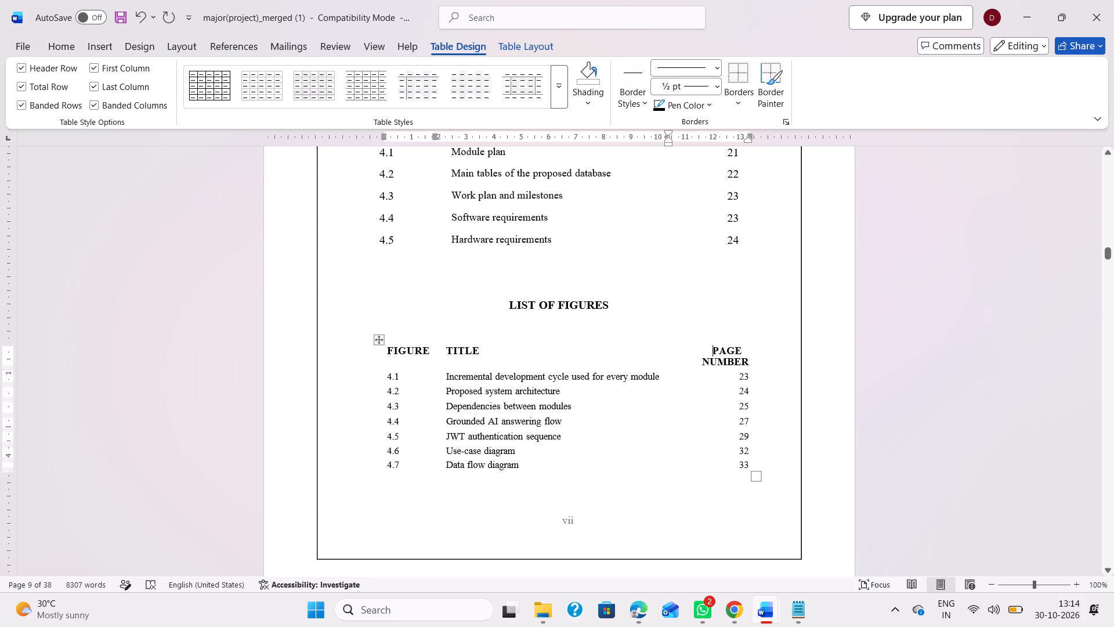
{"action": "left_click", "coordinate": [378, 341]}
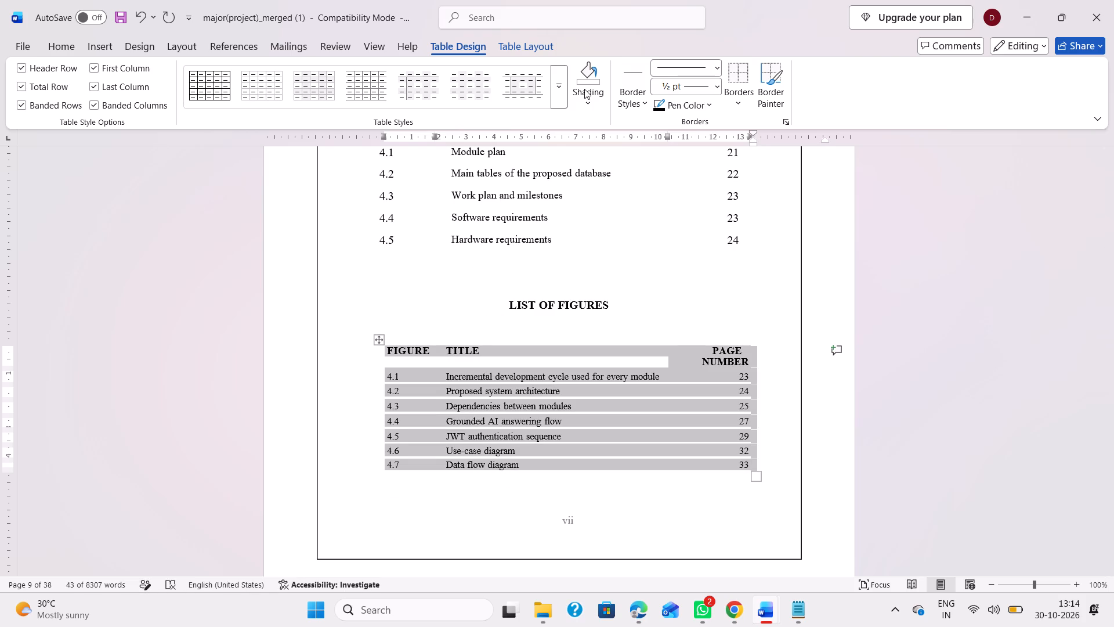
{"action": "left_click", "coordinate": [738, 109]}
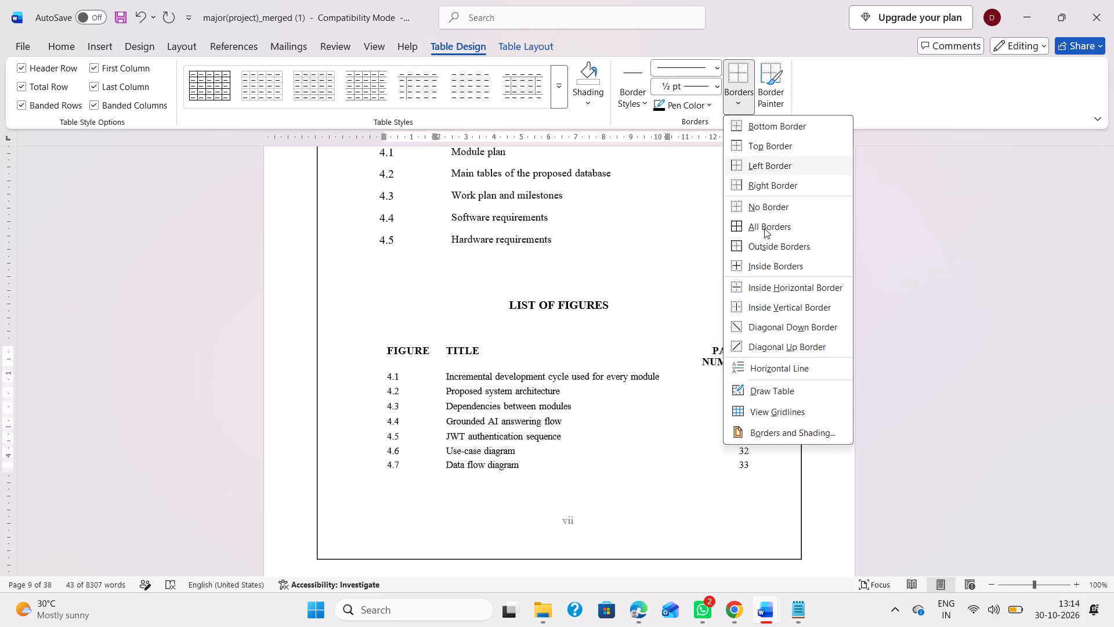
{"action": "left_click", "coordinate": [767, 227]}
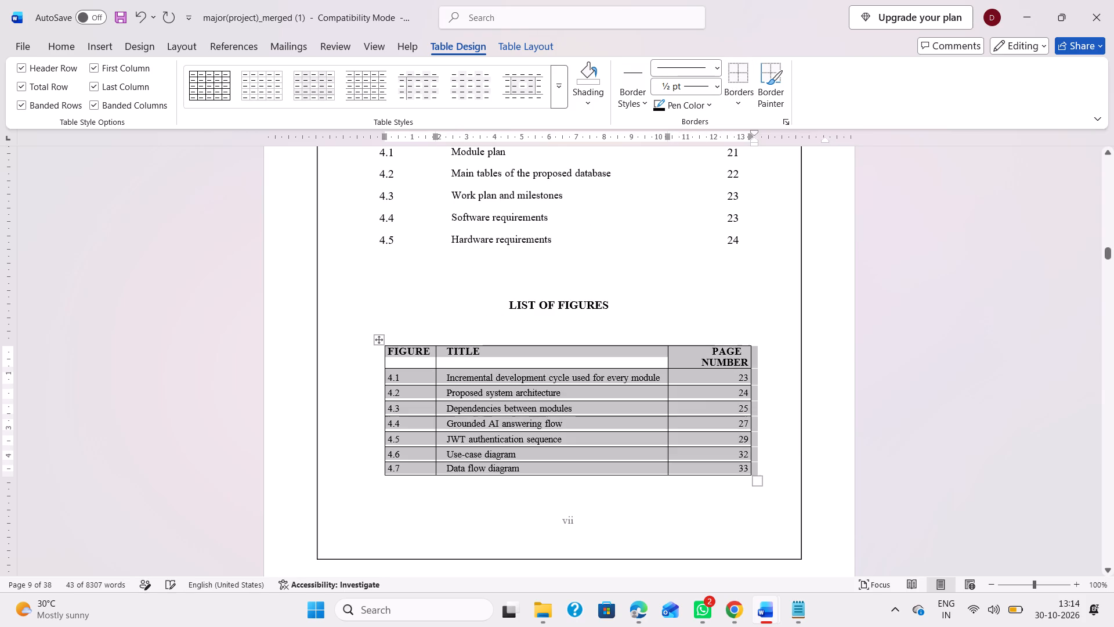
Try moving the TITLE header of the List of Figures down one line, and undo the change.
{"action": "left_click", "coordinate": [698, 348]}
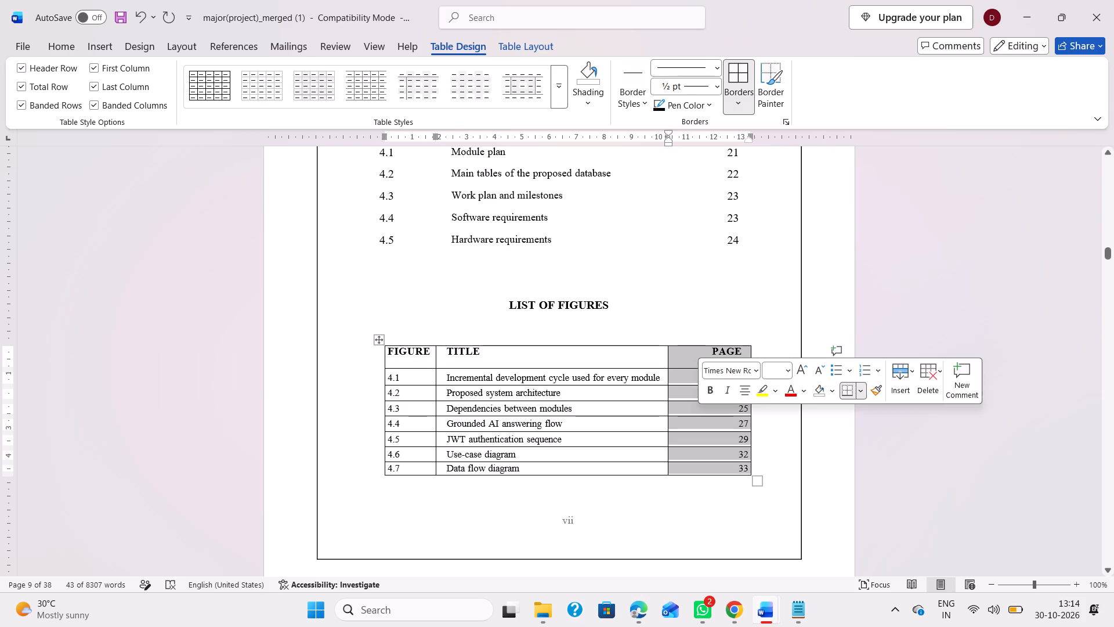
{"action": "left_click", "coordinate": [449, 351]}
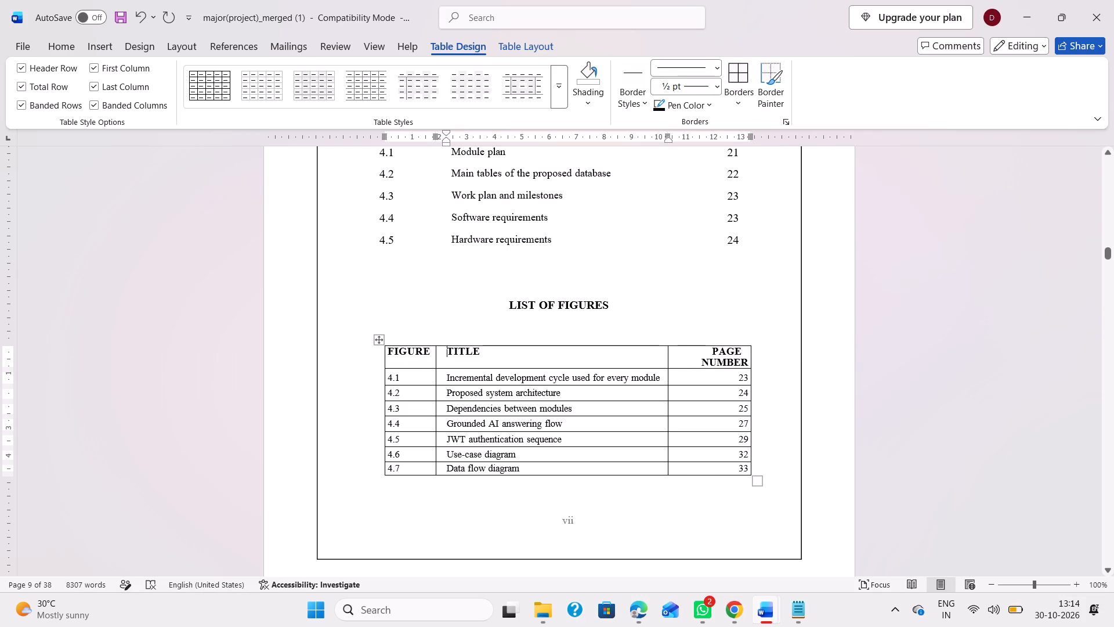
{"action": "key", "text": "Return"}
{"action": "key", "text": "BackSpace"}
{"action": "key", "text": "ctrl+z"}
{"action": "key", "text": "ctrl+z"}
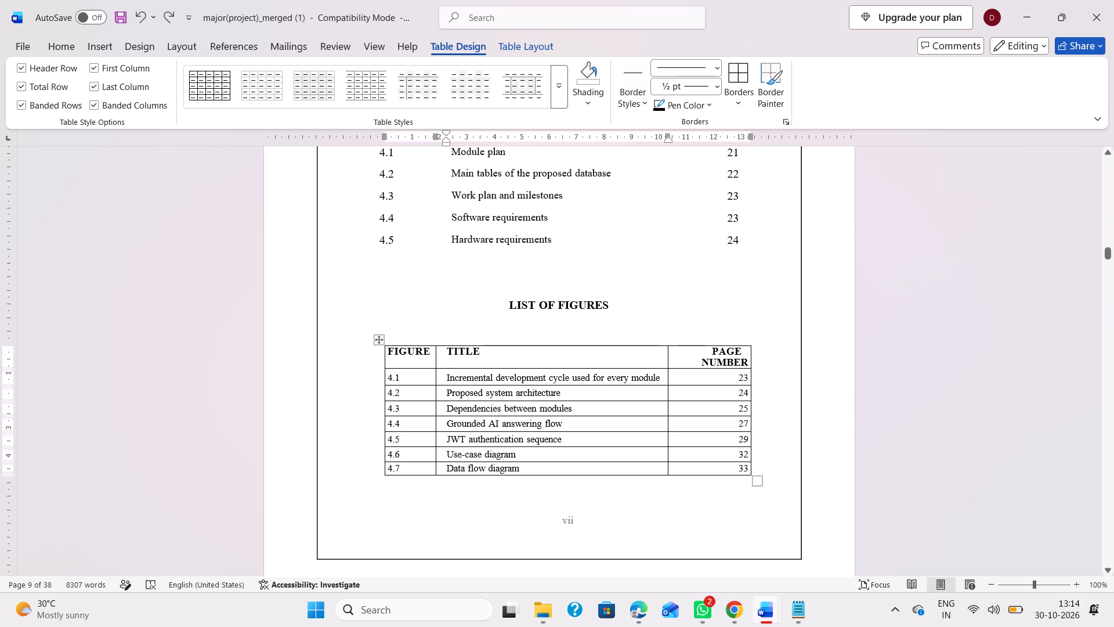
Center the FIGURE, TITLE and PAGE NUMBER headers in the header row of the List of Figures.
{"action": "scroll", "coordinate": [548, 369], "scroll_direction": "up", "scroll_amount": 1}
{"action": "scroll", "coordinate": [548, 369], "scroll_direction": "down", "scroll_amount": 1}
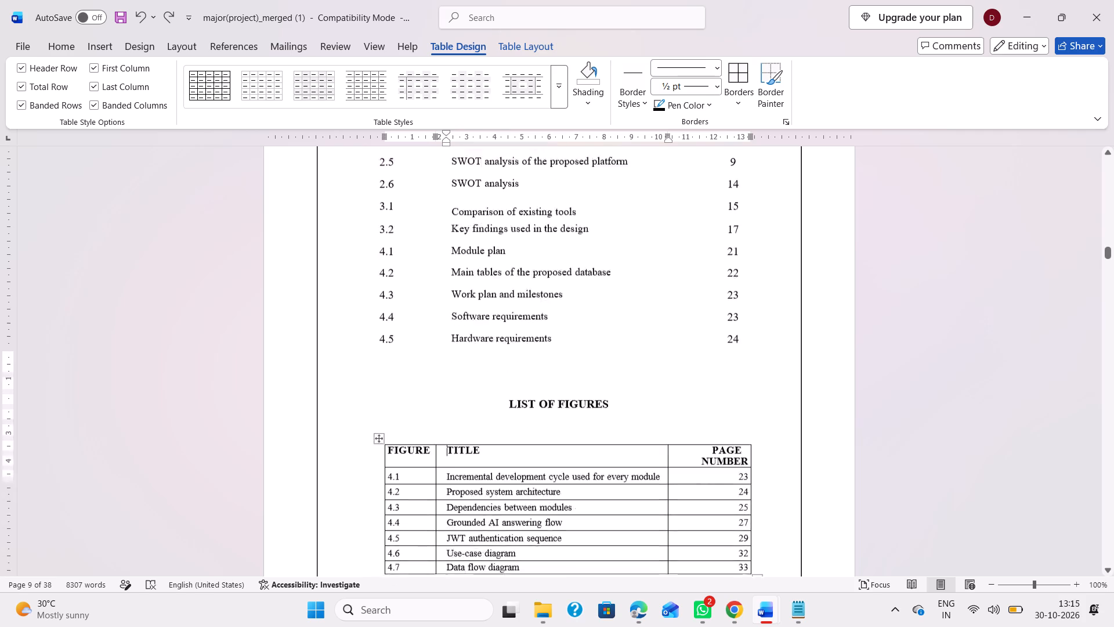
{"action": "scroll", "coordinate": [548, 369], "scroll_direction": "up", "scroll_amount": 1}
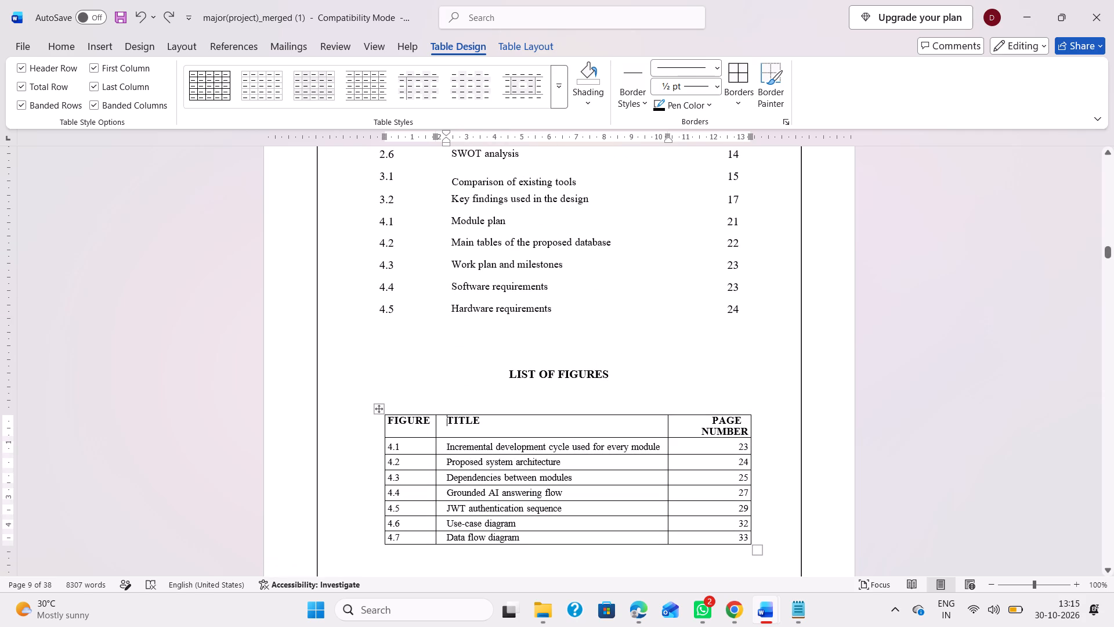
{"action": "left_click_drag", "start_coordinate": [386, 421], "coordinate": [712, 425]}
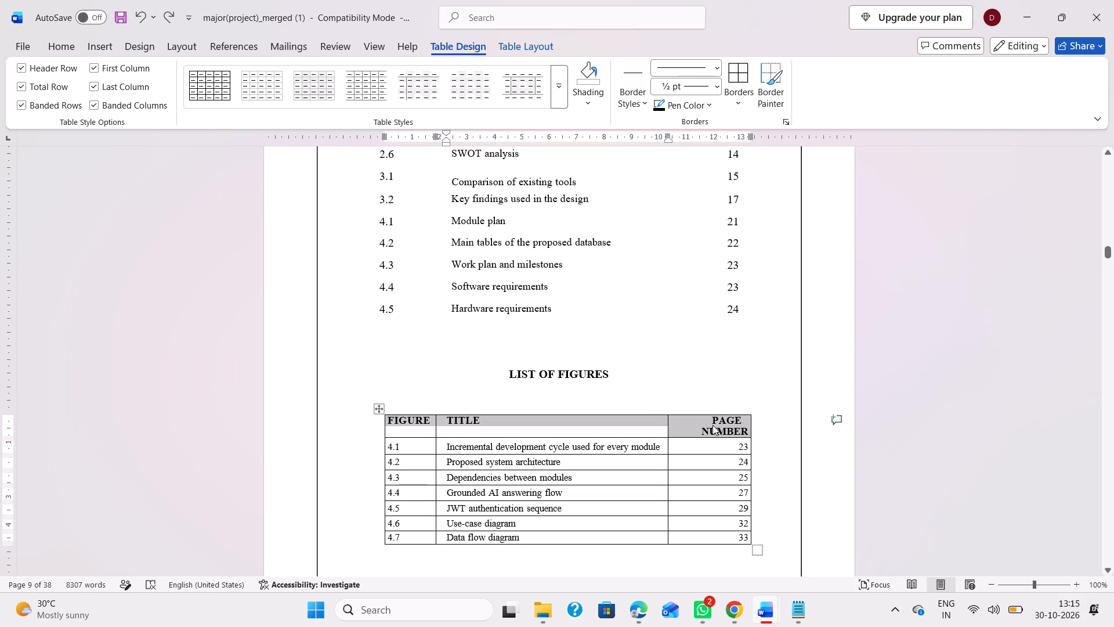
{"action": "scroll", "coordinate": [632, 351], "scroll_direction": "up", "scroll_amount": 2}
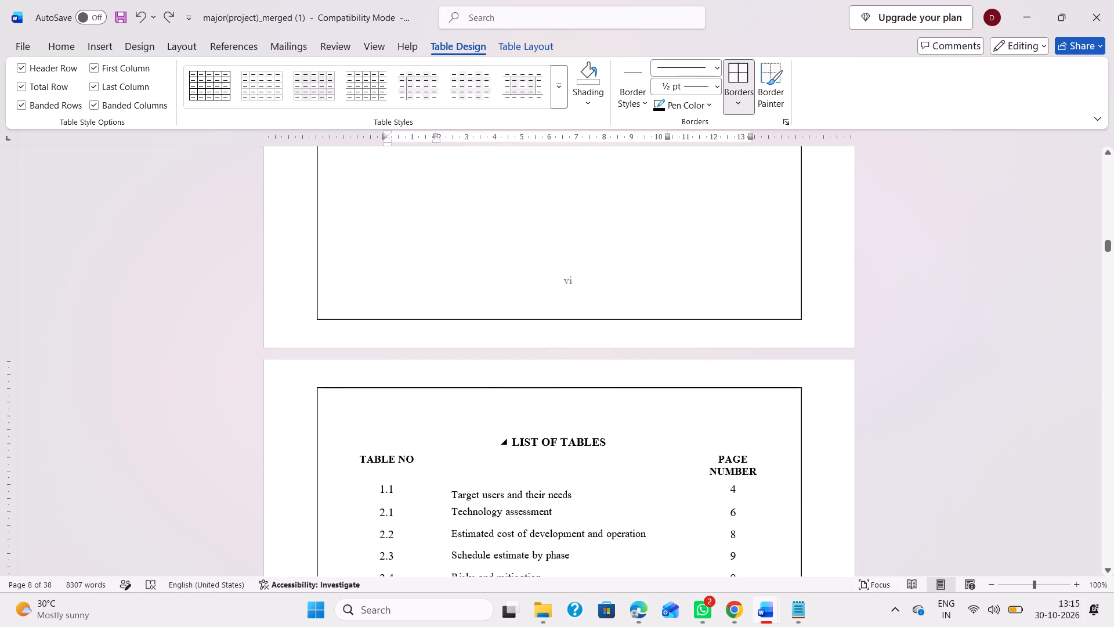
{"action": "scroll", "coordinate": [556, 417], "scroll_direction": "down", "scroll_amount": 3}
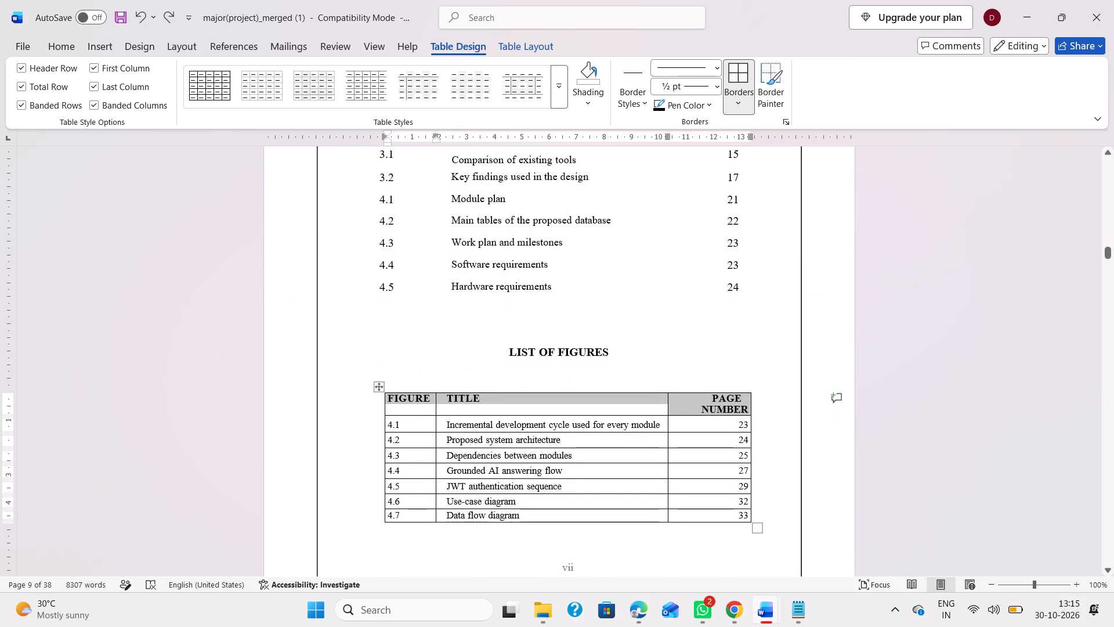
{"action": "left_click", "coordinate": [58, 46]}
{"action": "left_click", "coordinate": [385, 95]}
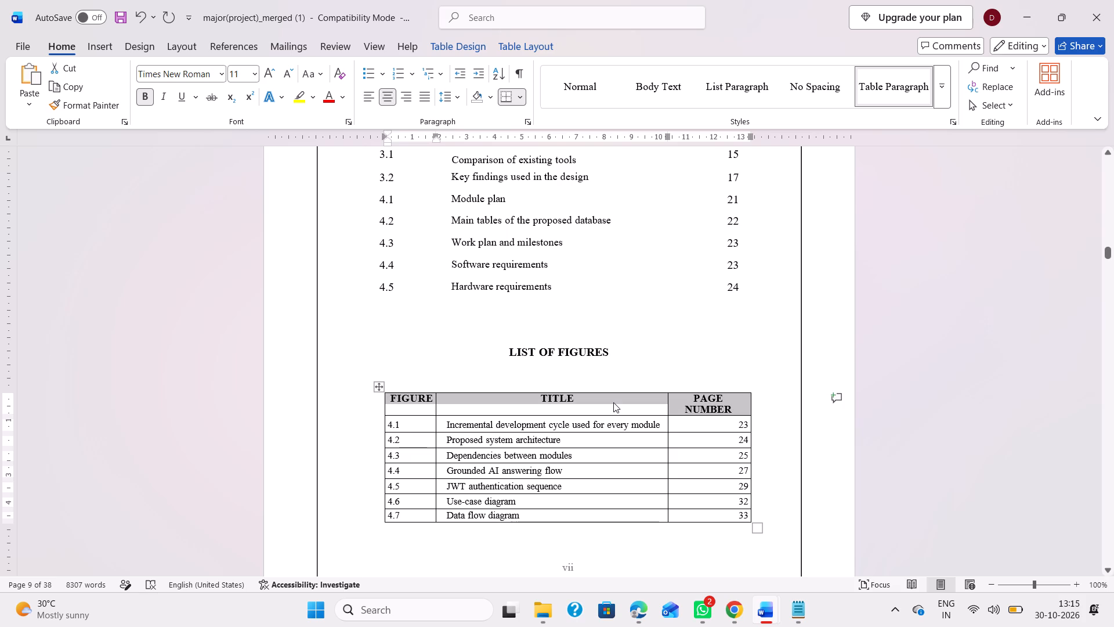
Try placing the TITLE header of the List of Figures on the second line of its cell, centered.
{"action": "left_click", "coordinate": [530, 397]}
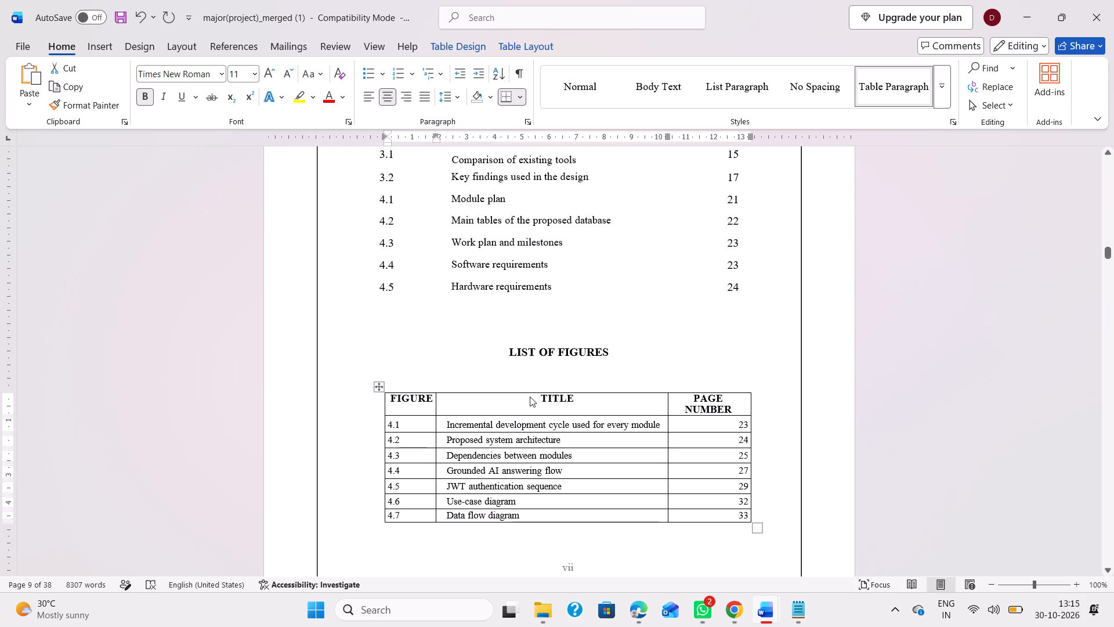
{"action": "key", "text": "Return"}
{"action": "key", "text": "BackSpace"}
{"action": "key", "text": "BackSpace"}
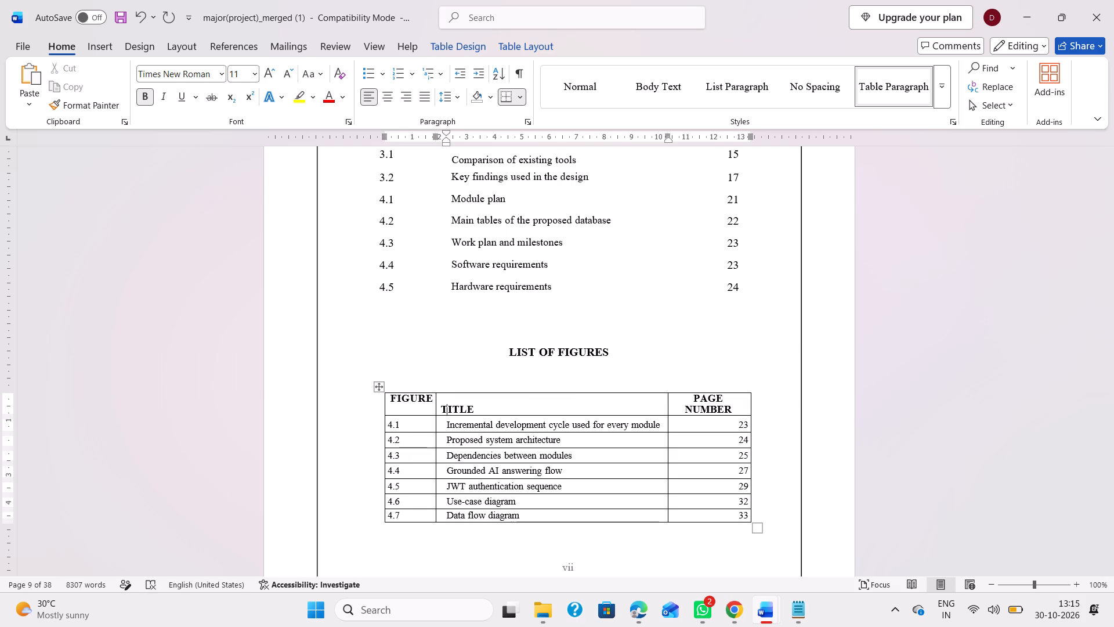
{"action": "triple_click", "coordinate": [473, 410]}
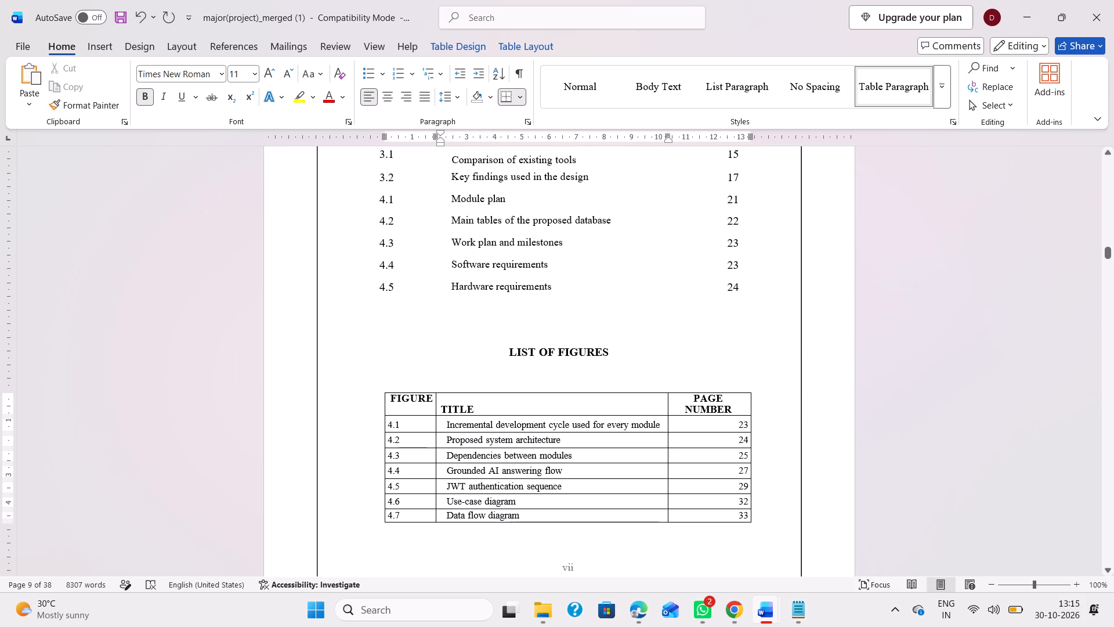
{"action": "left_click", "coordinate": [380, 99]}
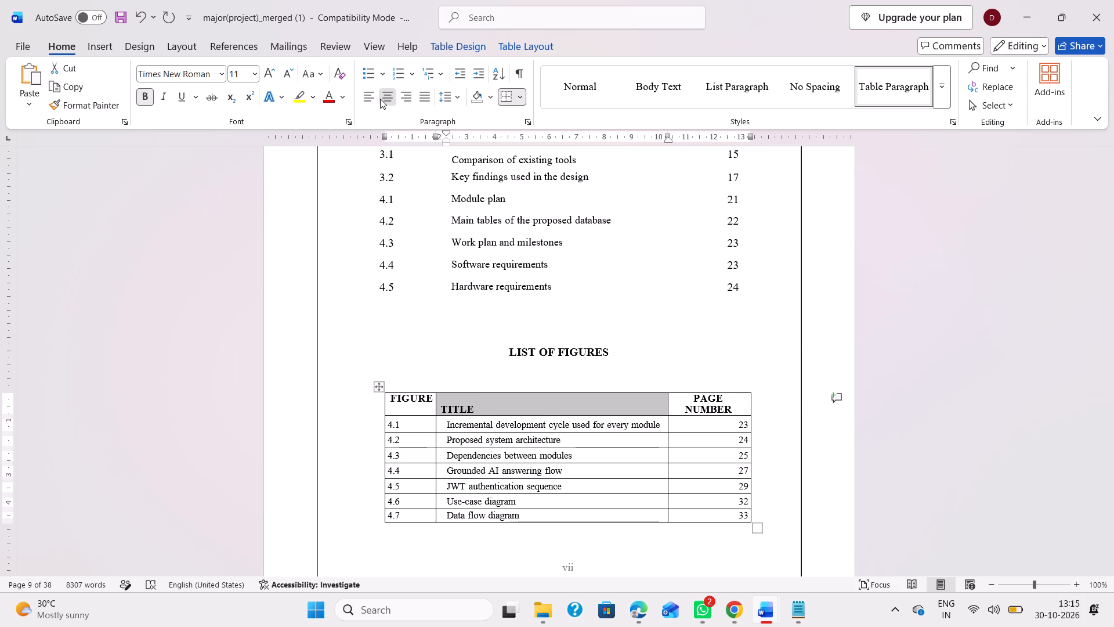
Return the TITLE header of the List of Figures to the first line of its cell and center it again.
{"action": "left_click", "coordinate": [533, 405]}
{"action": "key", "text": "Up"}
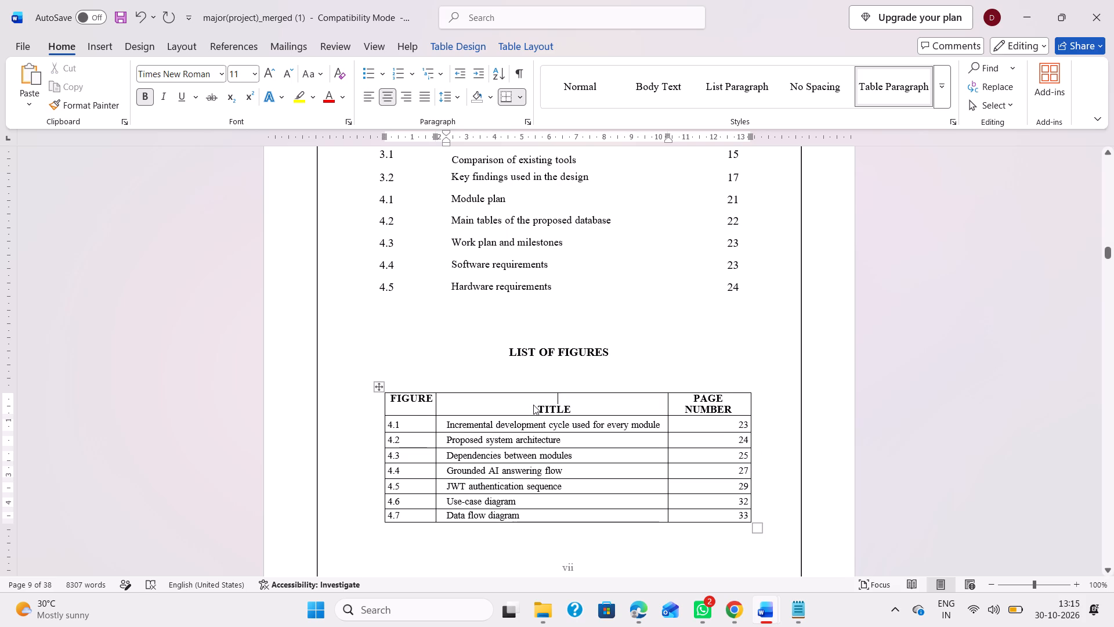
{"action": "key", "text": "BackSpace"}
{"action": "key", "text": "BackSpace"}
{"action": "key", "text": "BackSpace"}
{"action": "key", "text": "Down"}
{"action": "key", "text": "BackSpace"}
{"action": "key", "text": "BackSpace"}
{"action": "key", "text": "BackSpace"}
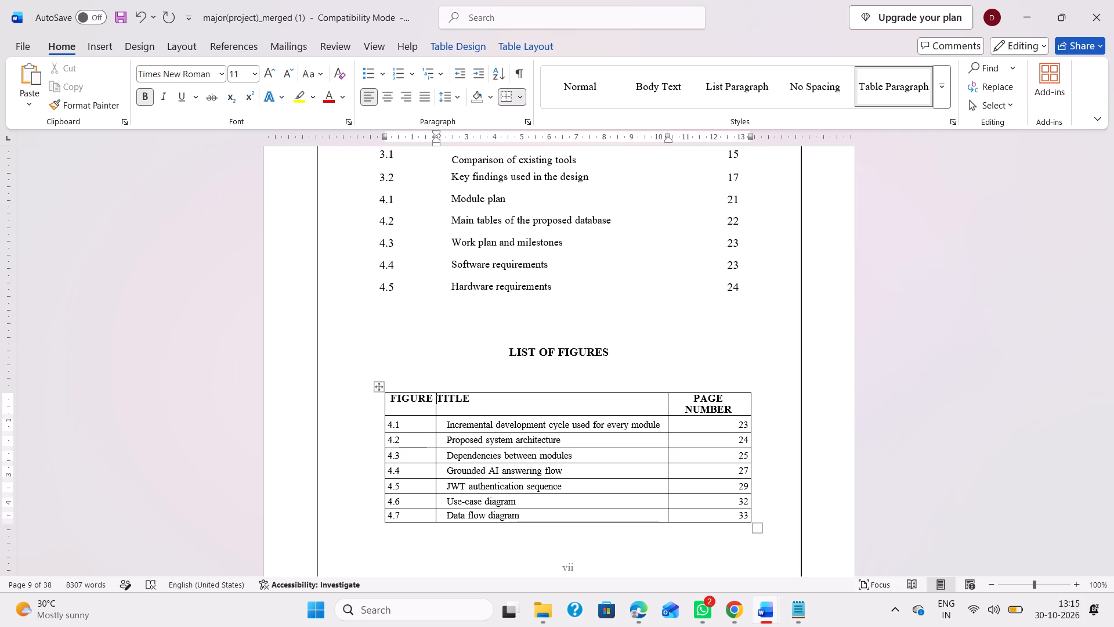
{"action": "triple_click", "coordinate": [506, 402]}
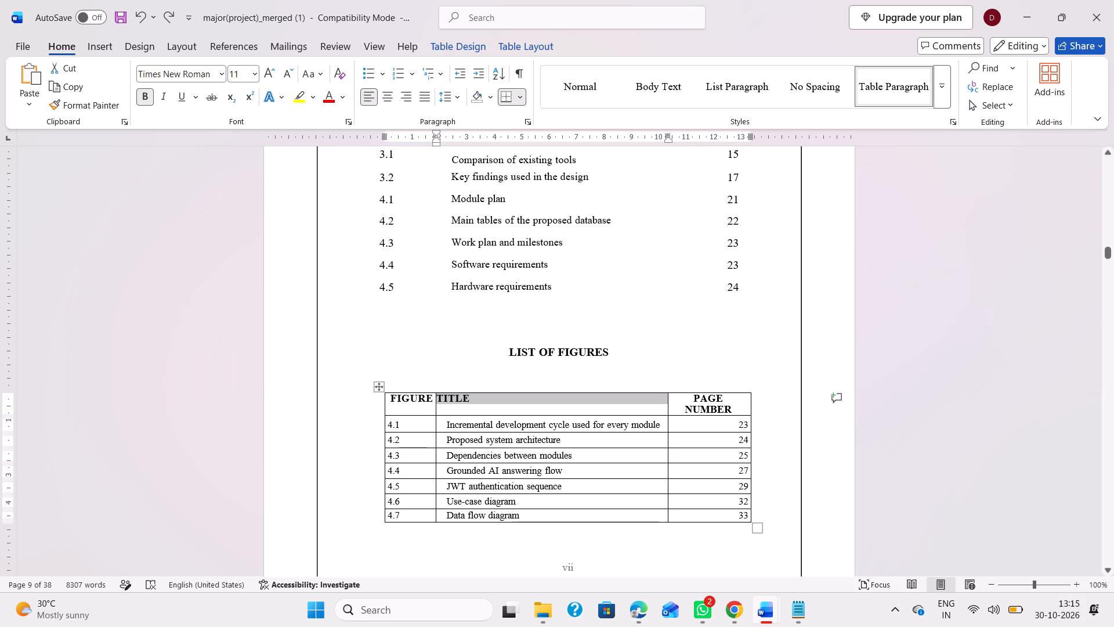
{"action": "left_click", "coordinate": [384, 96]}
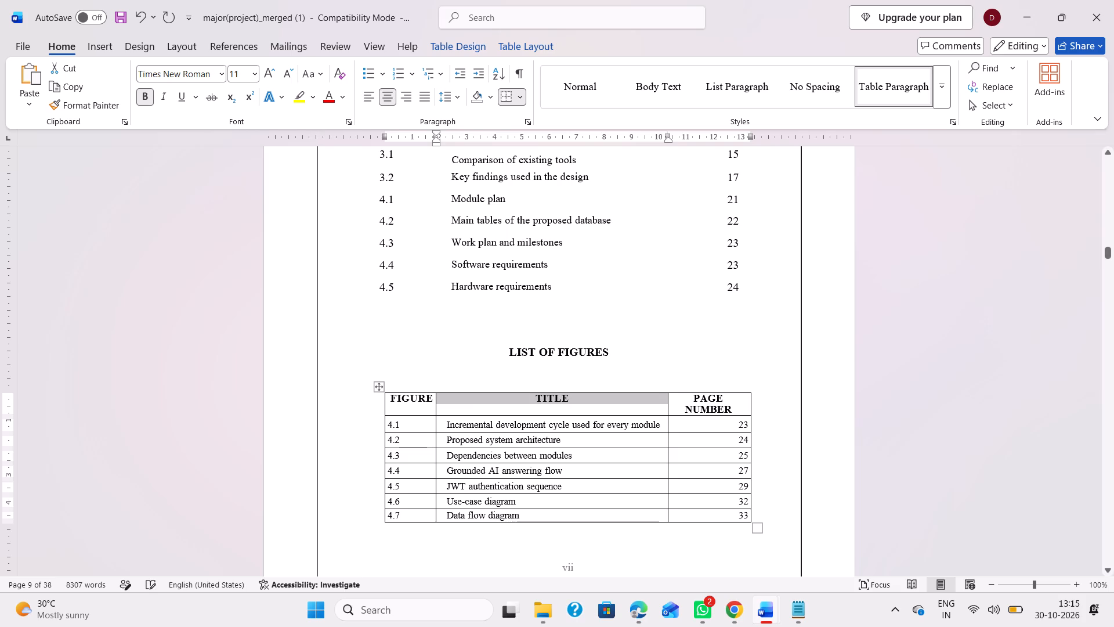
Center the whole FIGURE column of the List of Figures.
{"action": "left_click", "coordinate": [406, 392]}
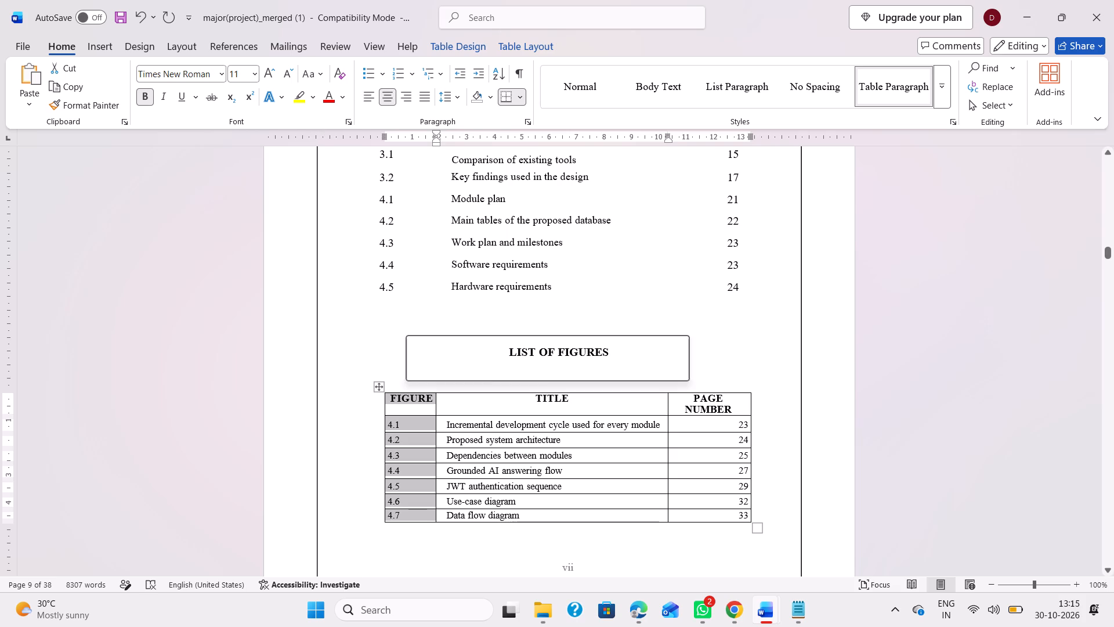
{"action": "left_click", "coordinate": [388, 100]}
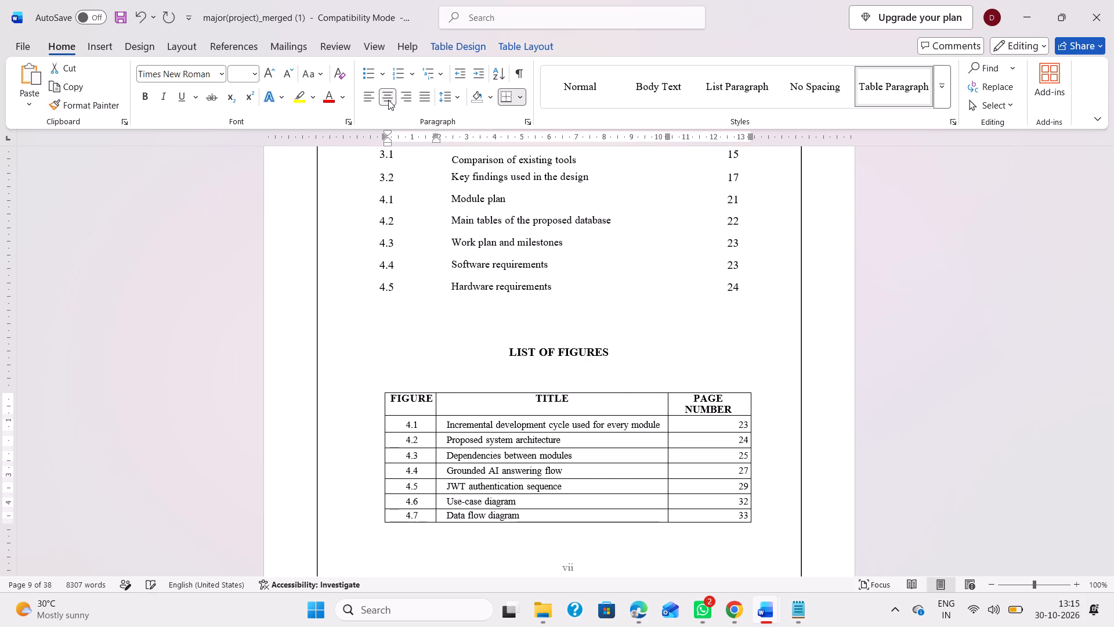
Center the whole PAGE NUMBER column of the List of Figures.
{"action": "left_click", "coordinate": [600, 477]}
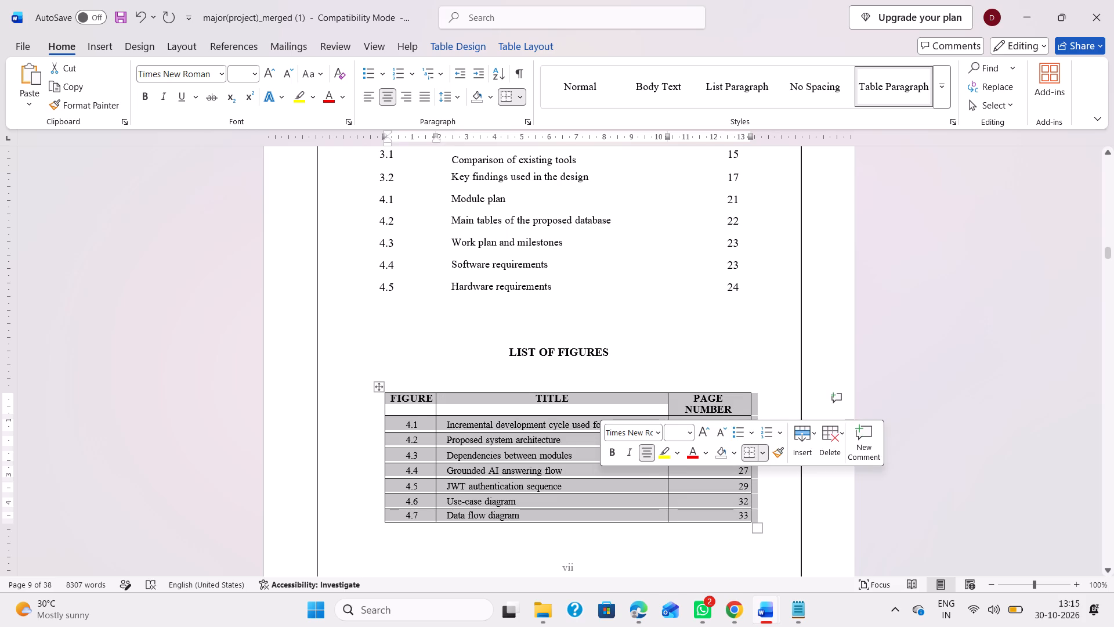
{"action": "left_click", "coordinate": [718, 392]}
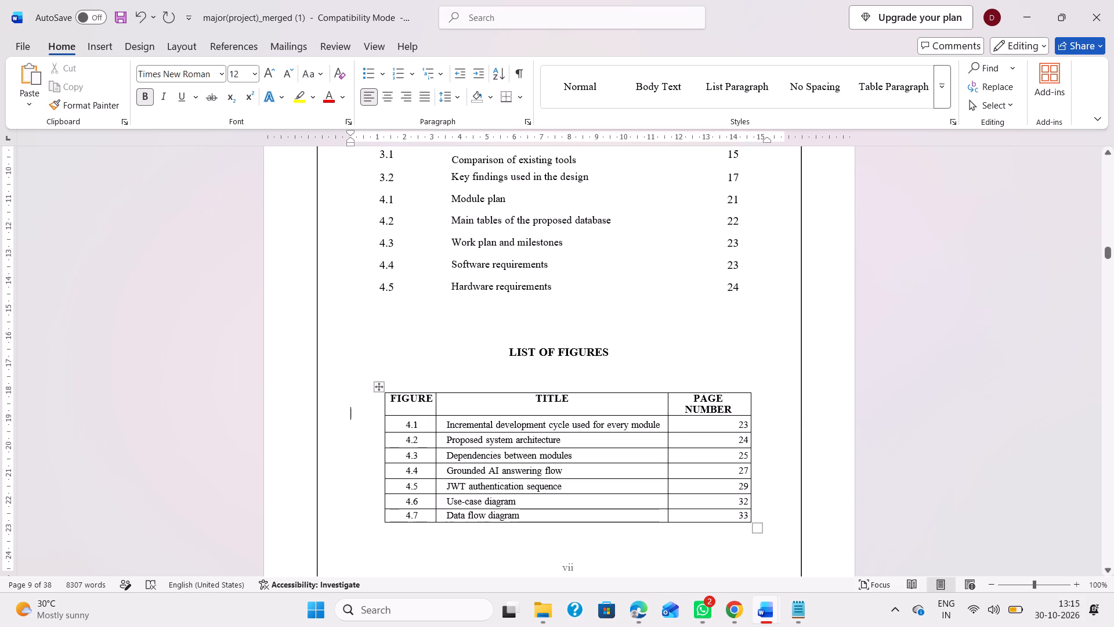
{"action": "left_click", "coordinate": [715, 392]}
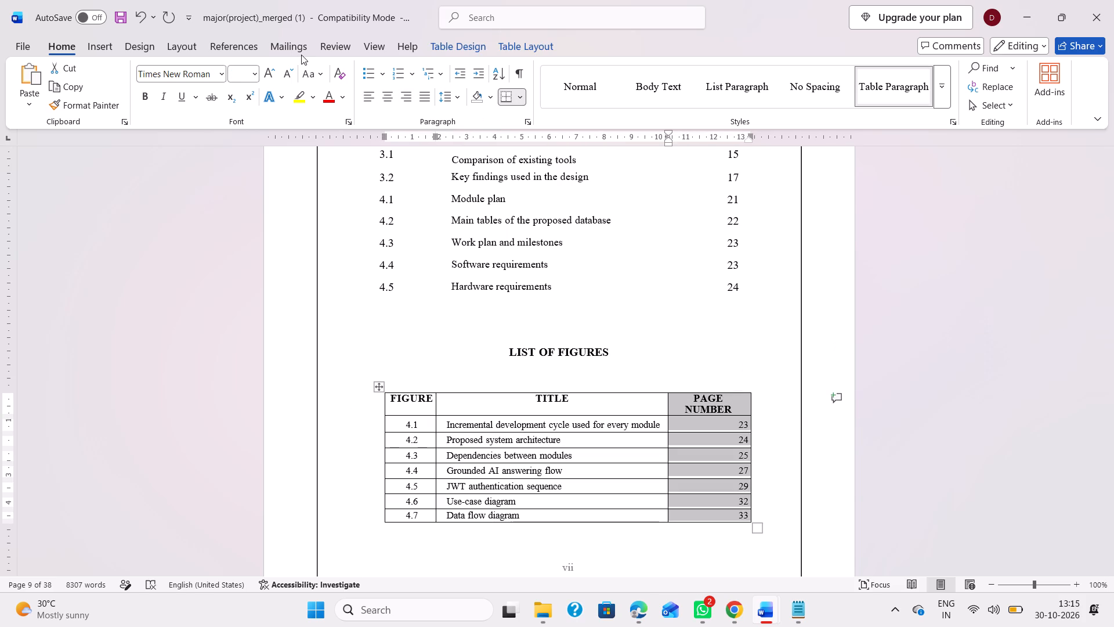
{"action": "left_click", "coordinate": [392, 100]}
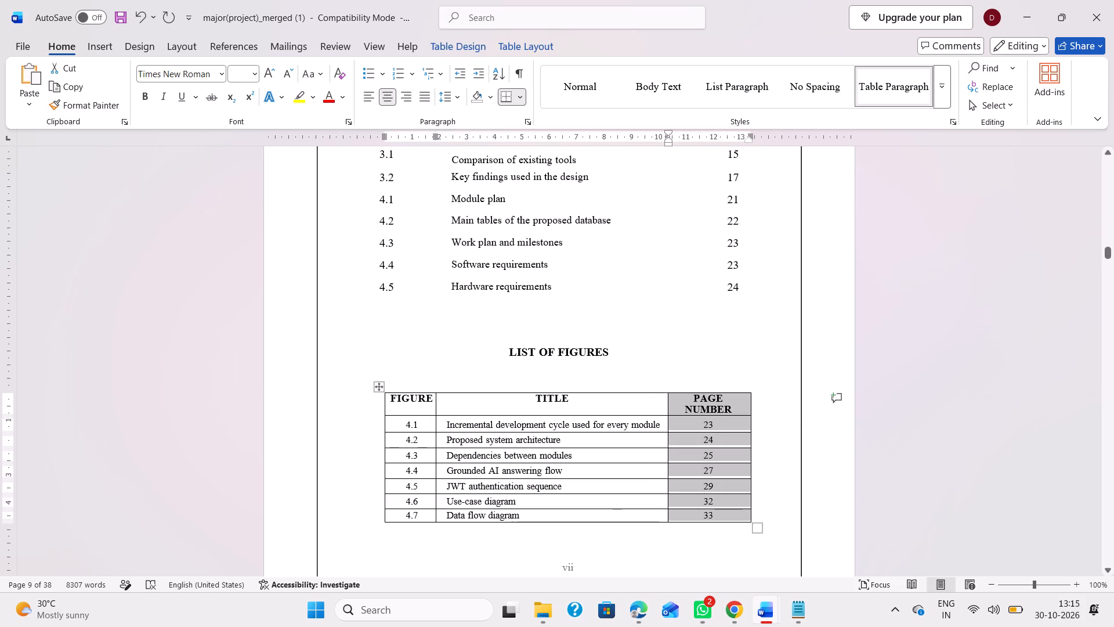
{"action": "left_click", "coordinate": [807, 401]}
Select the entire List of Figures table and bring up its border formatting options.
{"action": "scroll", "coordinate": [807, 401], "scroll_direction": "up", "scroll_amount": 1}
{"action": "scroll", "coordinate": [604, 452], "scroll_direction": "up", "scroll_amount": 1}
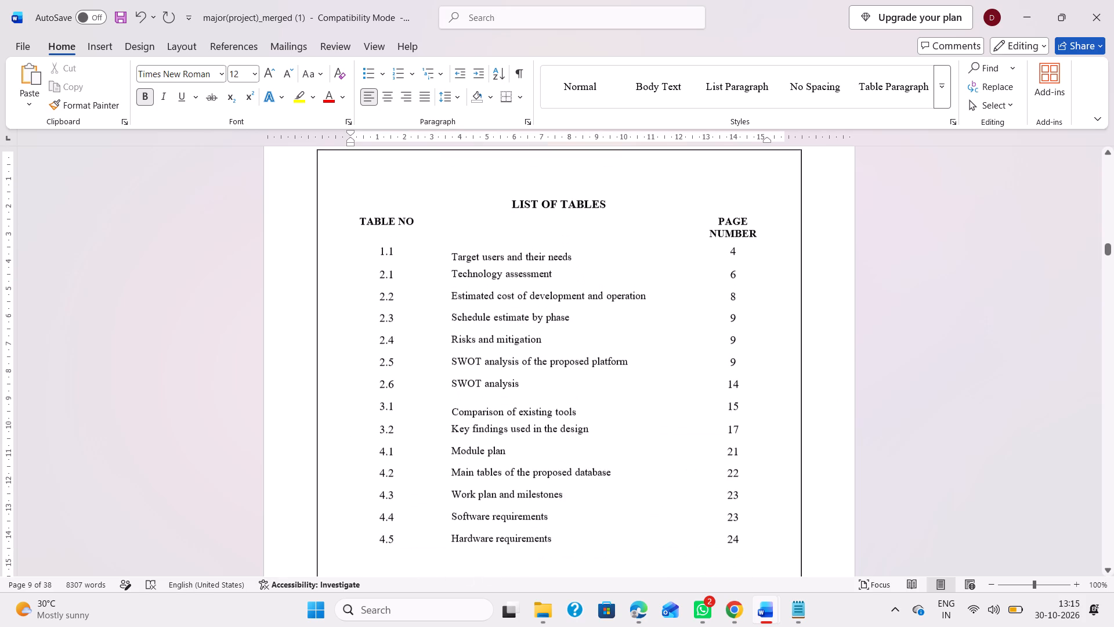
{"action": "scroll", "coordinate": [604, 452], "scroll_direction": "down", "scroll_amount": 2}
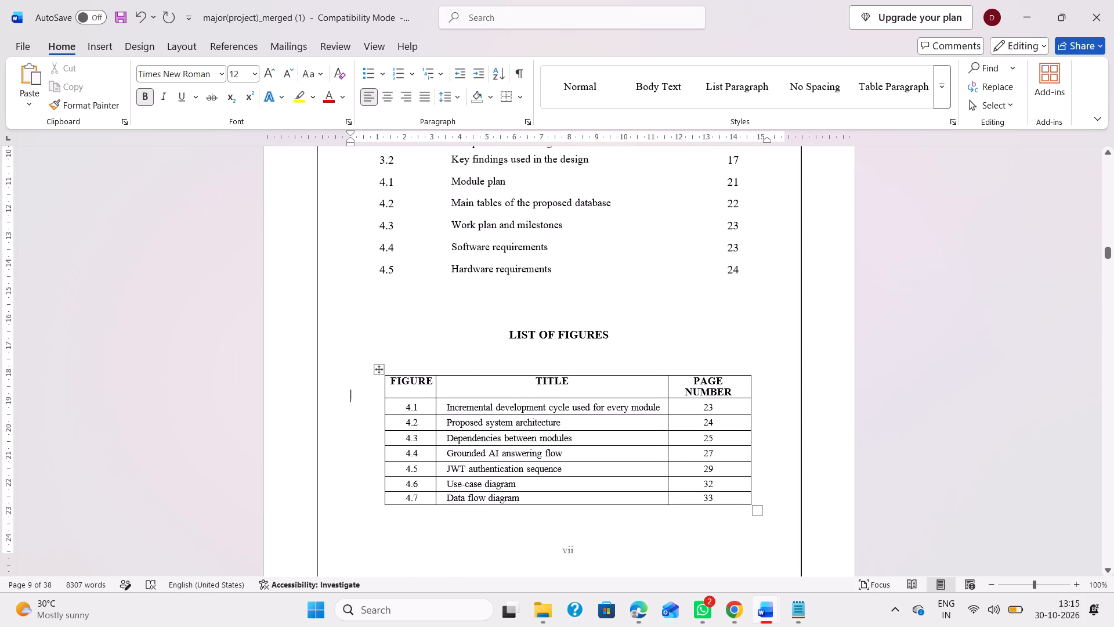
{"action": "left_click", "coordinate": [381, 371]}
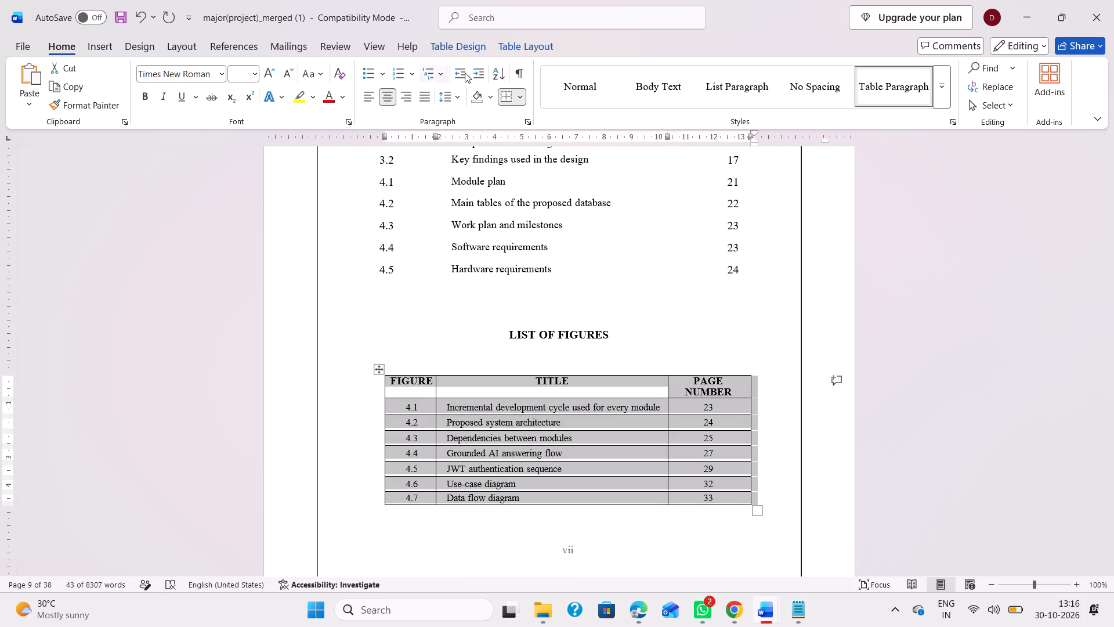
{"action": "left_click", "coordinate": [517, 52]}
{"action": "left_click", "coordinate": [465, 48]}
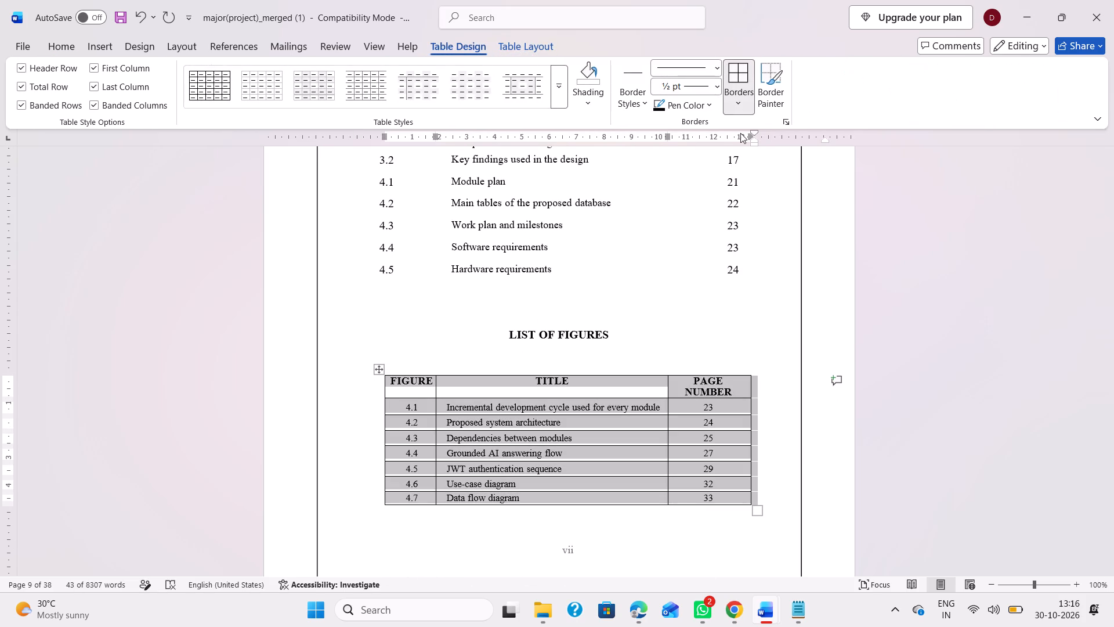
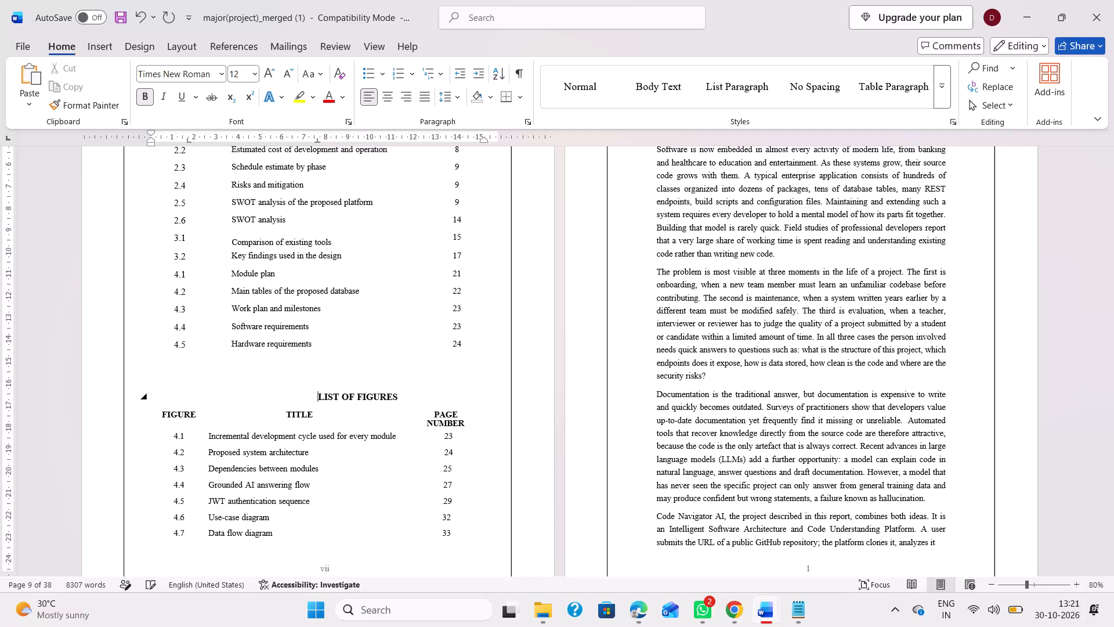
Adjust the spacing in front of the LIST OF FIGURES heading so it sits roughly centered above the TITLE column.
{"action": "key", "text": "BackSpace"}
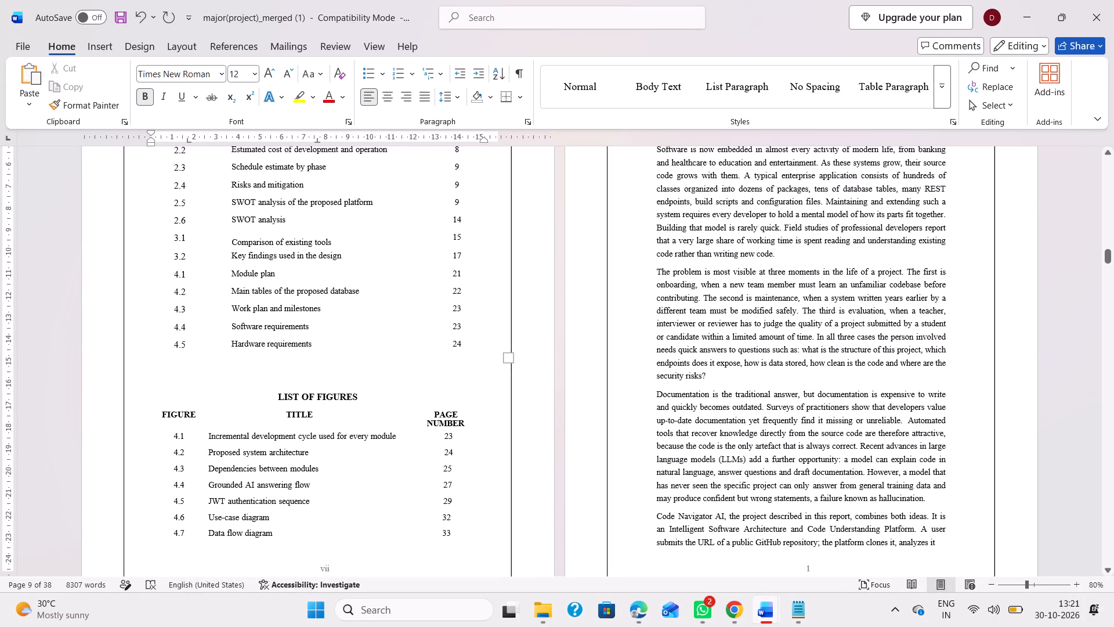
{"action": "key", "text": "BackSpace"}
{"action": "key", "text": "space"}
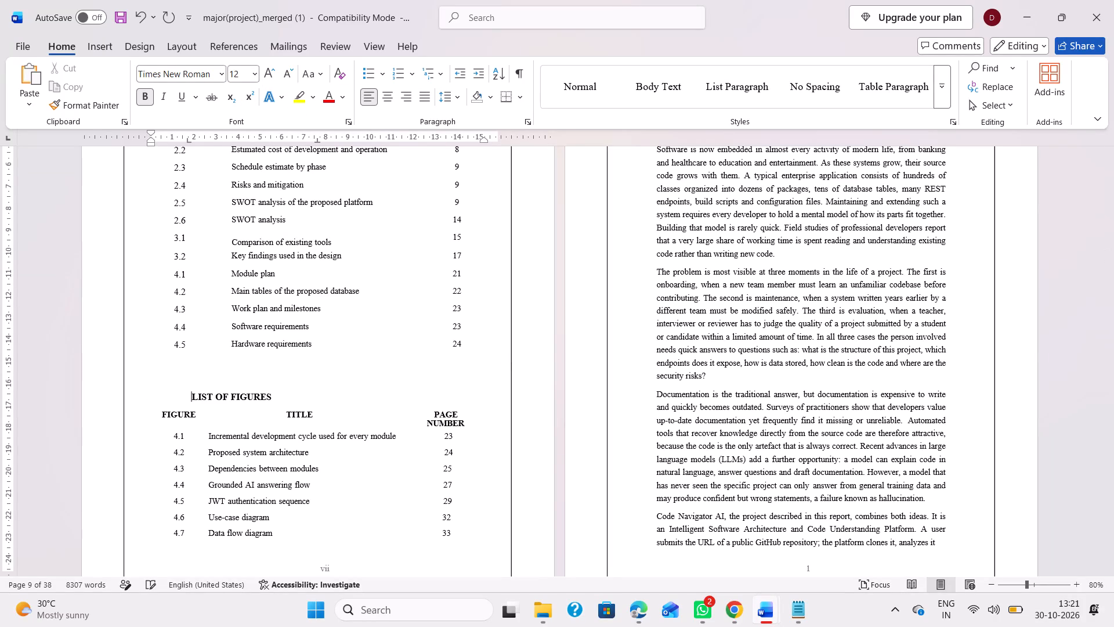
{"action": "key", "text": "space"}
{"action": "key", "text": "space"}
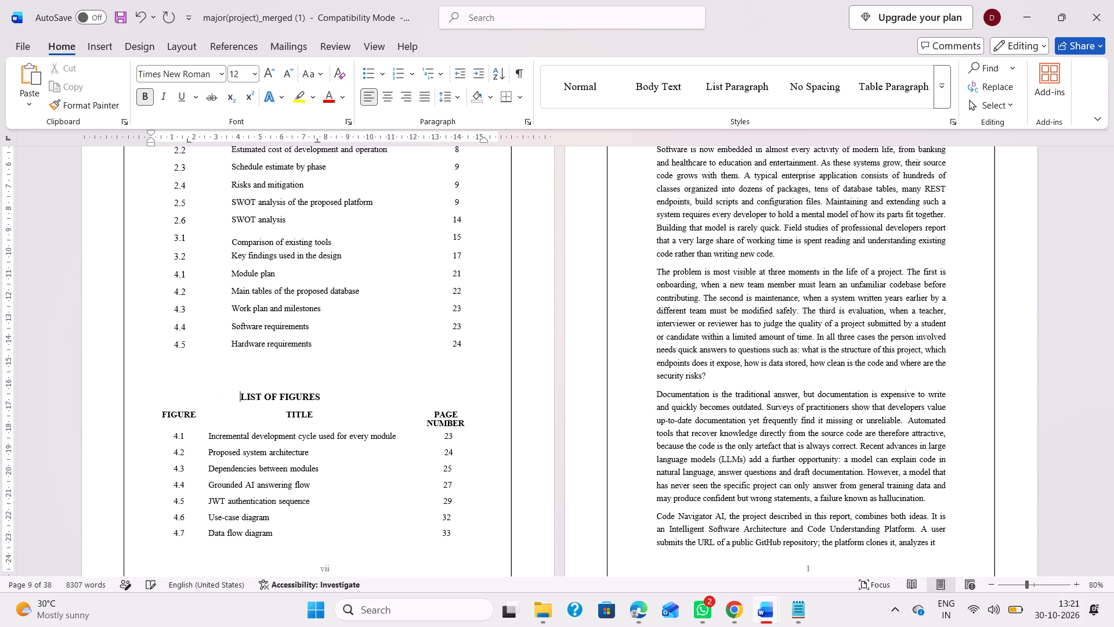
{"action": "key", "text": "space"}
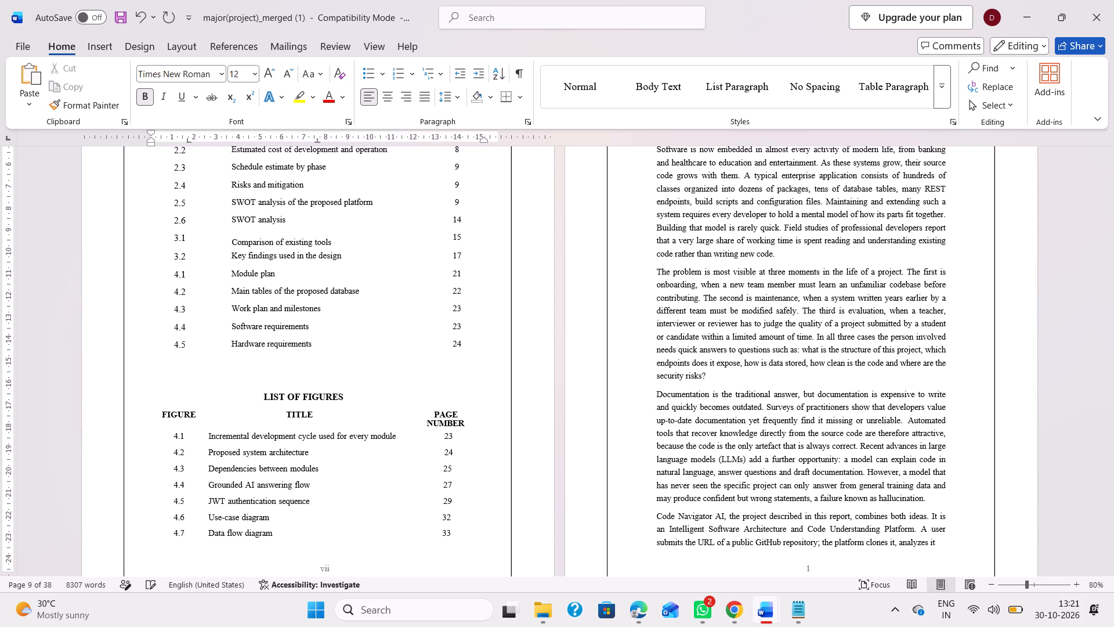
{"action": "key", "text": "BackSpace"}
{"action": "key", "text": "BackSpace"}
{"action": "key", "text": "space"}
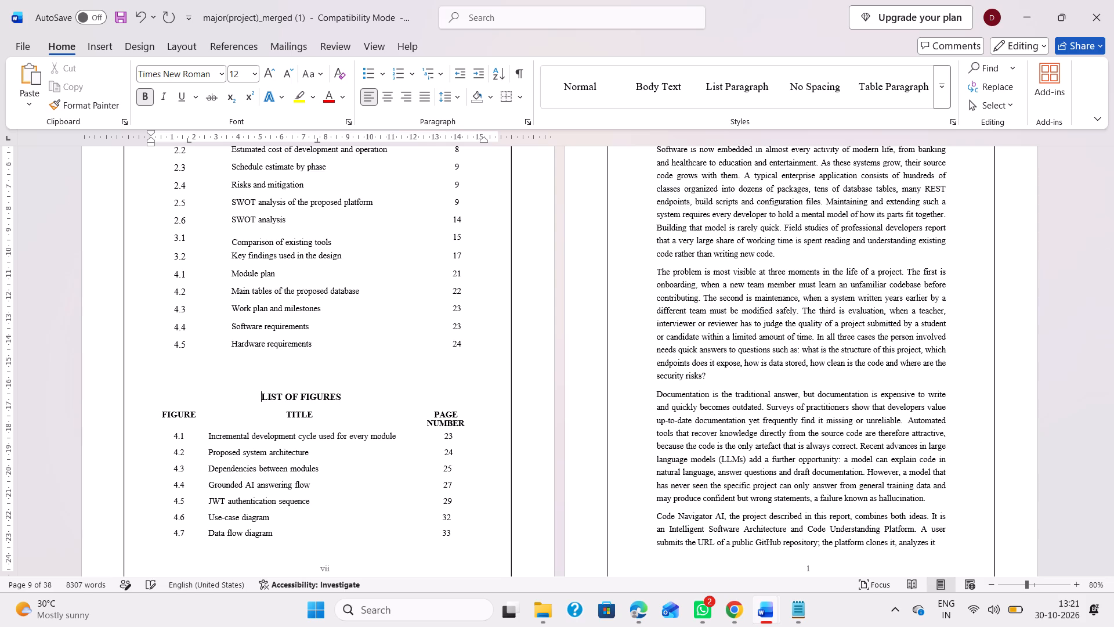
{"action": "key", "text": "space"}
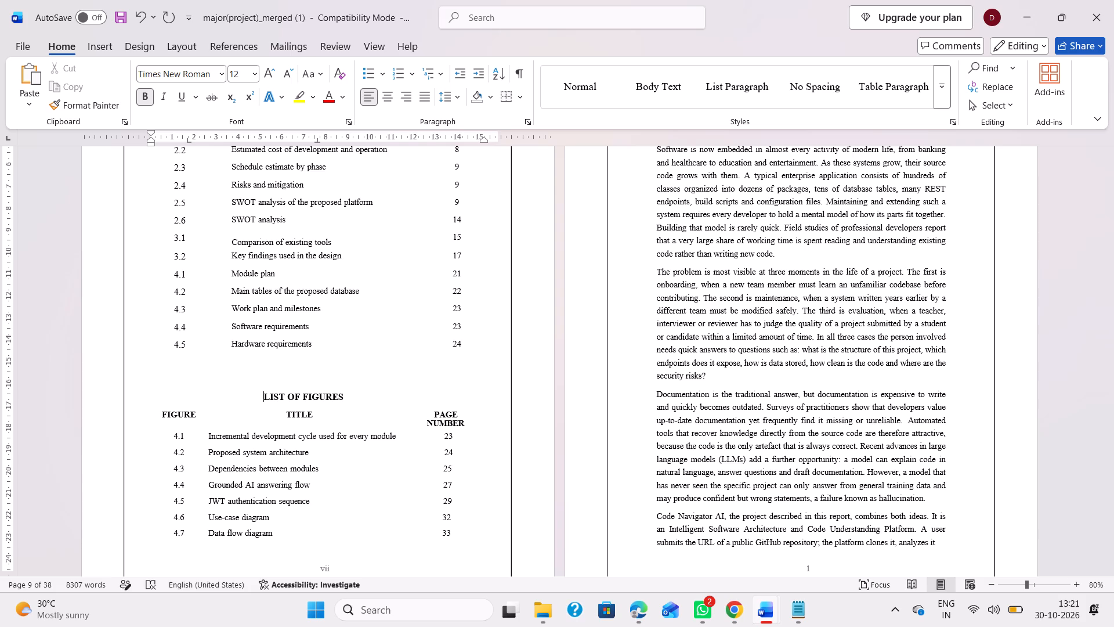
{"action": "left_click", "coordinate": [617, 377]}
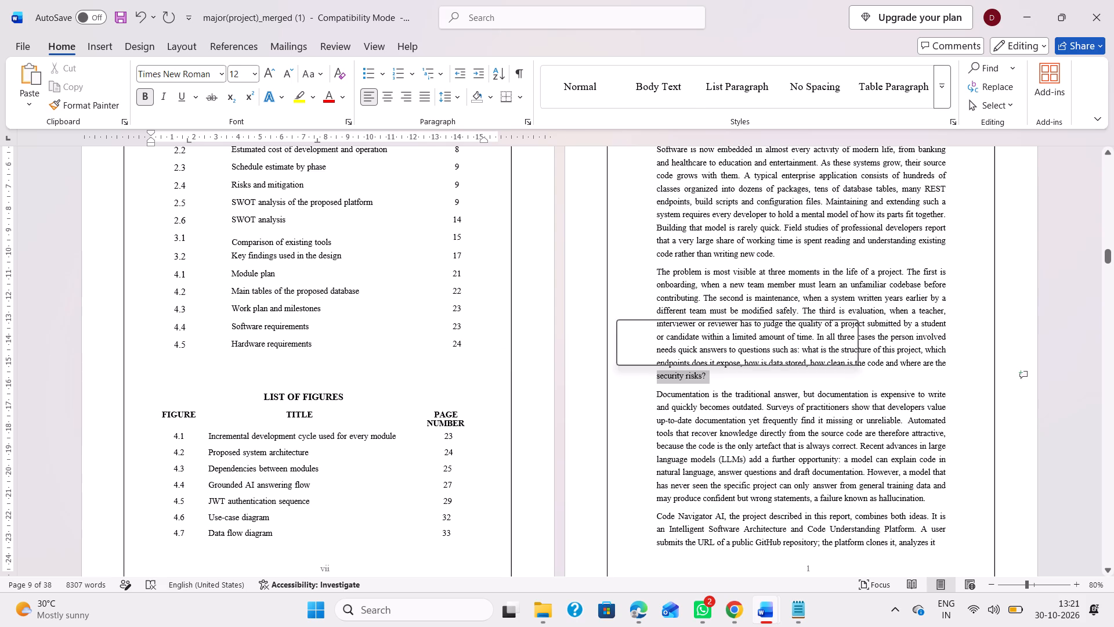
Look over the List of Figures page and its neighbouring pages, going back to the Table of Content.
{"action": "scroll", "coordinate": [617, 377], "scroll_direction": "down", "scroll_amount": 2}
{"action": "left_click", "coordinate": [647, 338]}
{"action": "scroll", "coordinate": [647, 338], "scroll_direction": "down", "scroll_amount": 2}
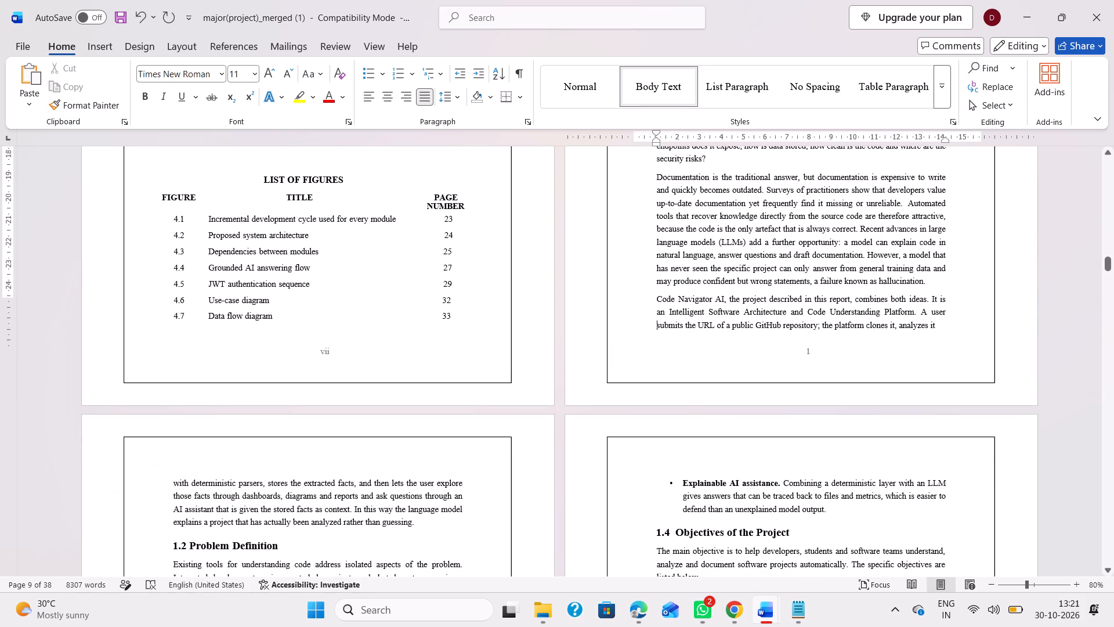
{"action": "scroll", "coordinate": [647, 338], "scroll_direction": "down", "scroll_amount": 4}
{"action": "scroll", "coordinate": [647, 338], "scroll_direction": "up", "scroll_amount": 2}
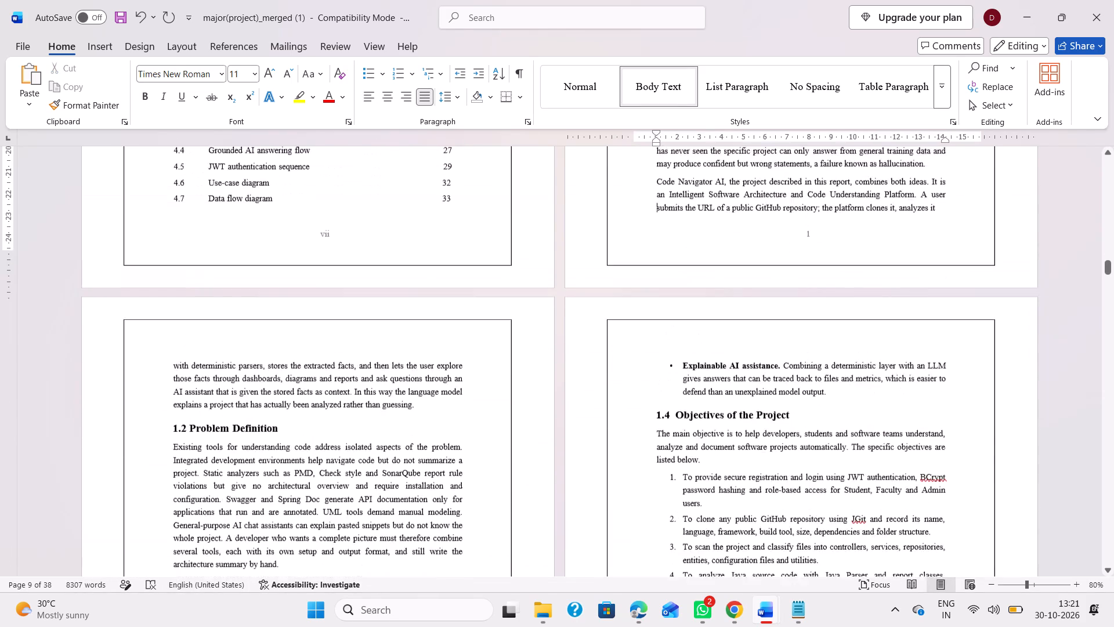
{"action": "scroll", "coordinate": [647, 338], "scroll_direction": "up", "scroll_amount": 2}
{"action": "scroll", "coordinate": [647, 338], "scroll_direction": "down", "scroll_amount": 3}
{"action": "scroll", "coordinate": [586, 334], "scroll_direction": "up", "scroll_amount": 1}
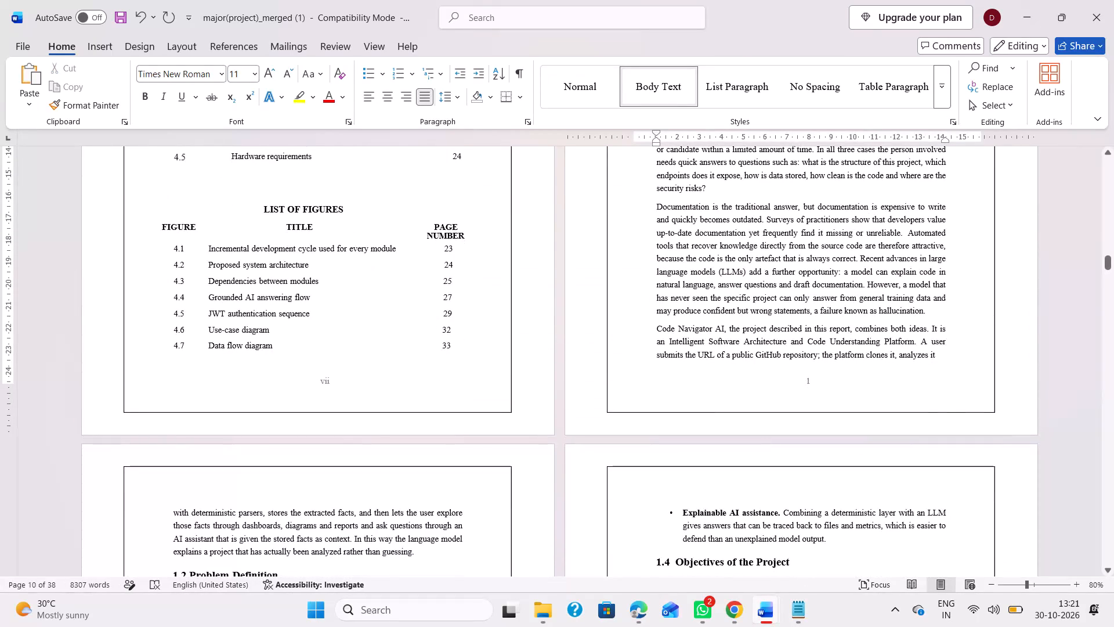
{"action": "scroll", "coordinate": [586, 334], "scroll_direction": "up", "scroll_amount": 7}
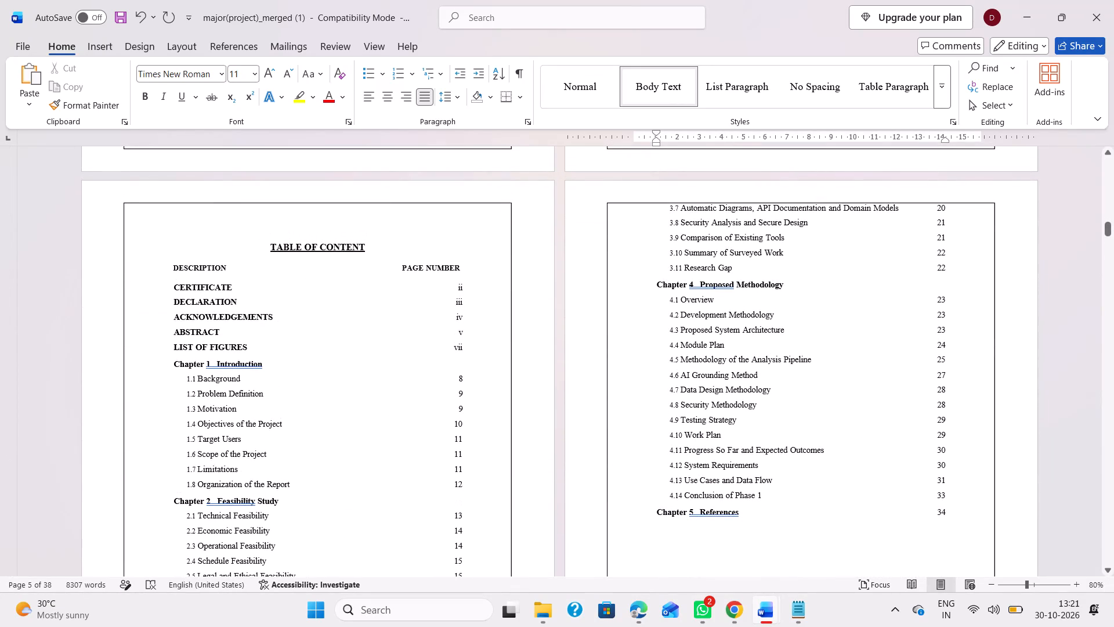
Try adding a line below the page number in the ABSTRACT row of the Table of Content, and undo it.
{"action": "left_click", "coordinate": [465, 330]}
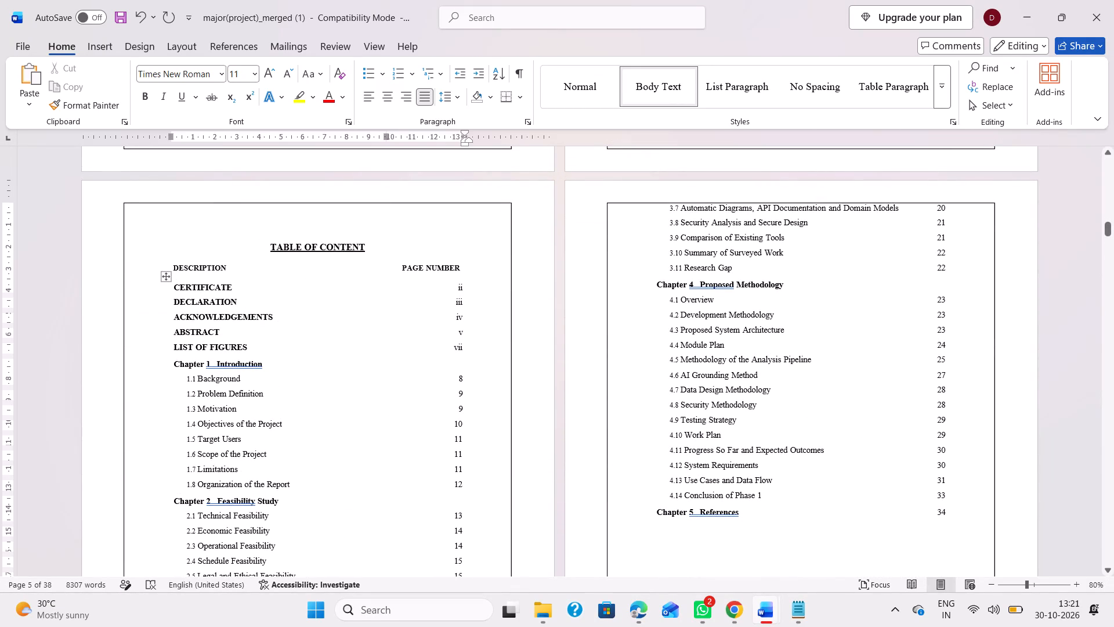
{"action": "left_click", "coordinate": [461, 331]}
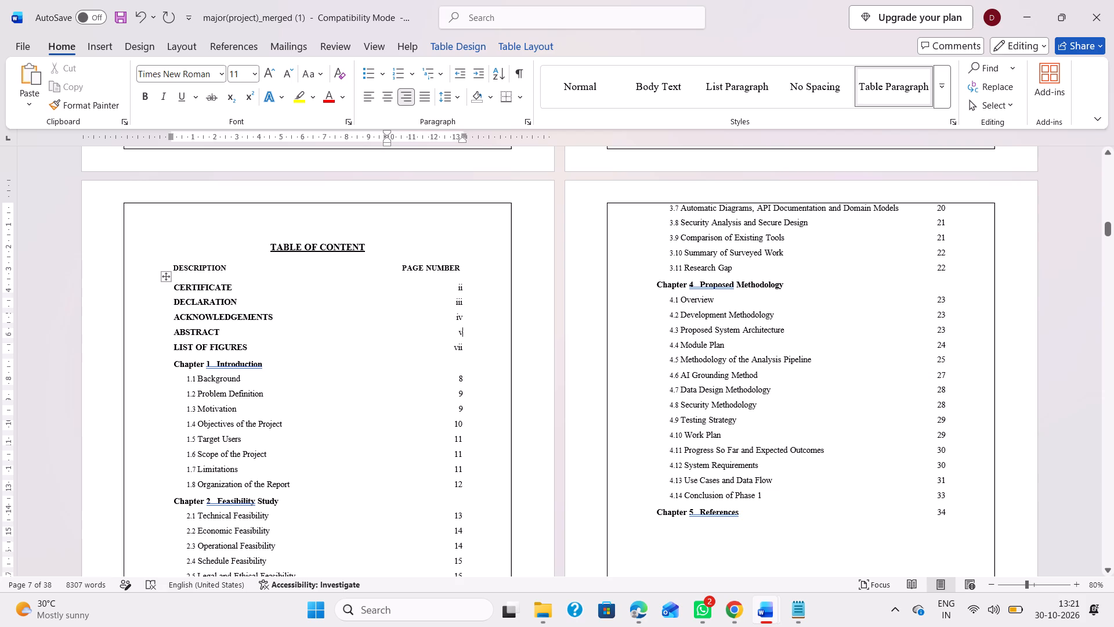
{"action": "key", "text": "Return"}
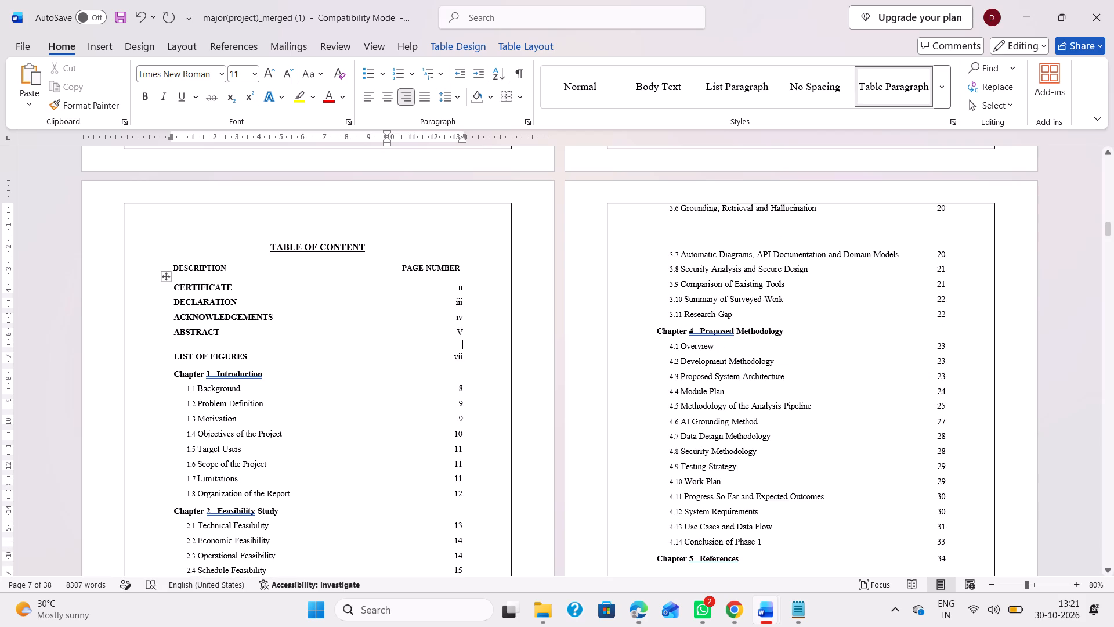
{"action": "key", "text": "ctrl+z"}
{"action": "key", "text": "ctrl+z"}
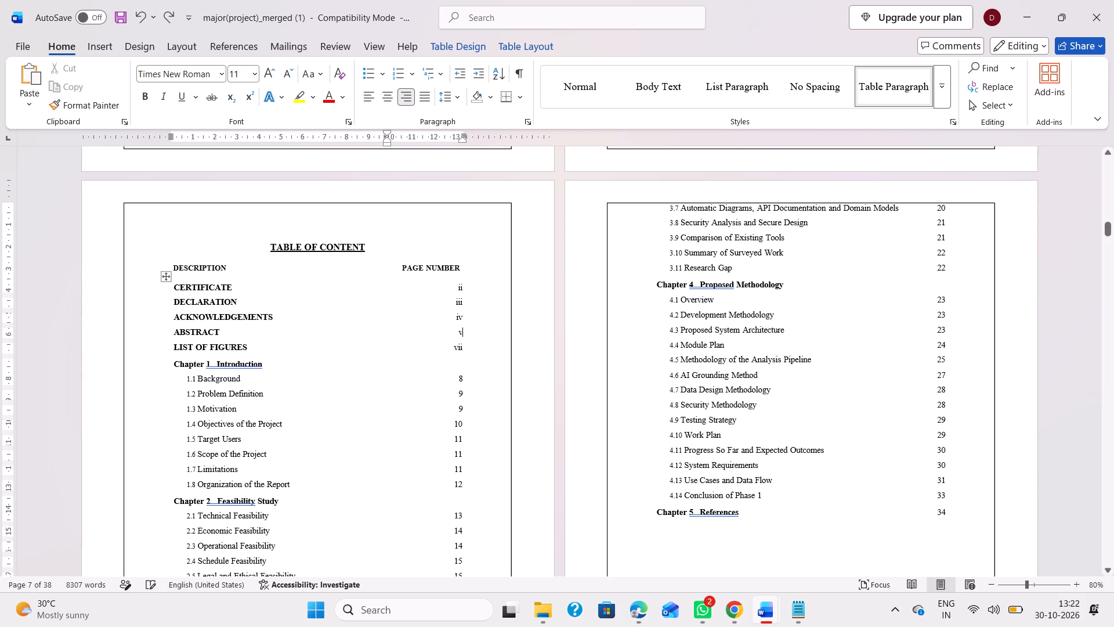
Apply all borders to the Table of Content table that starts with the CERTIFICATE row.
{"action": "left_click", "coordinate": [164, 279]}
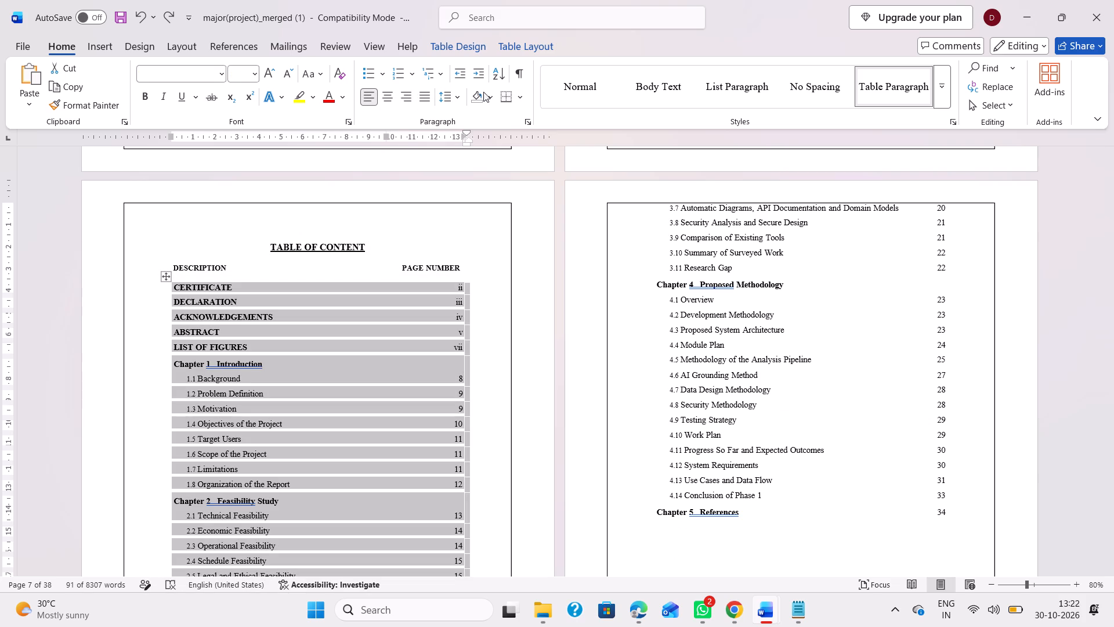
{"action": "left_click", "coordinate": [512, 44]}
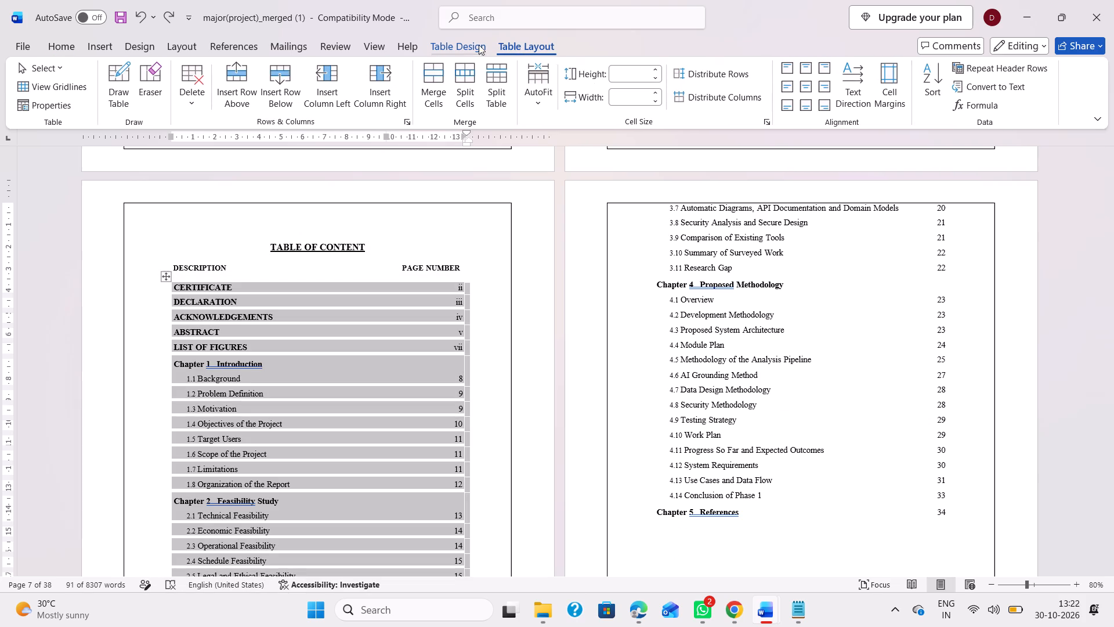
{"action": "left_click", "coordinate": [460, 39]}
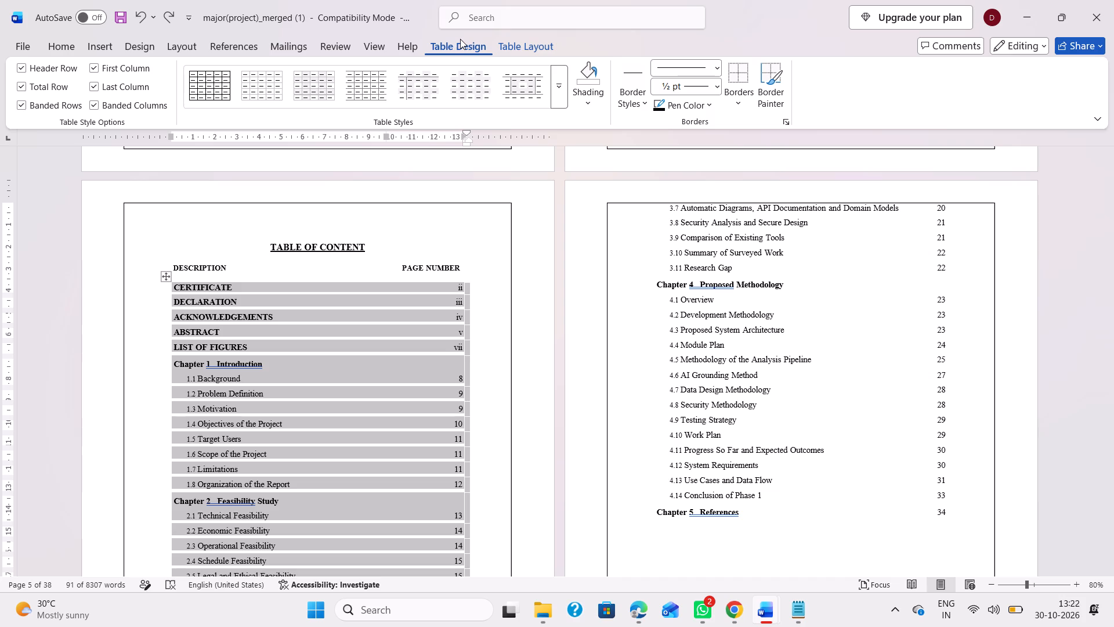
{"action": "left_click", "coordinate": [746, 100]}
{"action": "left_click", "coordinate": [770, 224]}
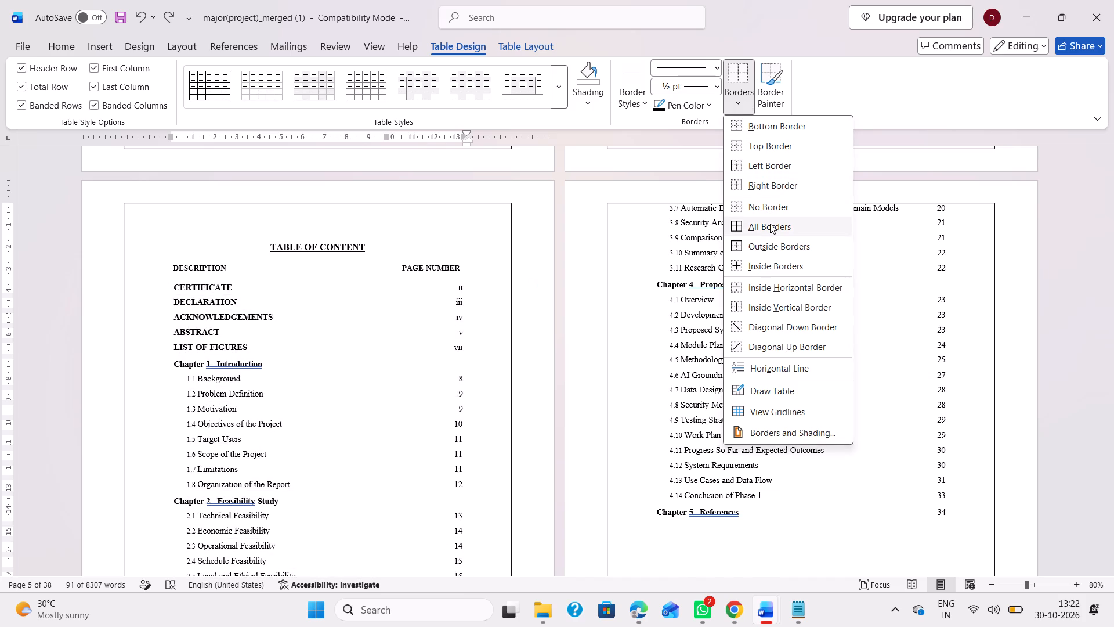
{"action": "left_click", "coordinate": [232, 323]}
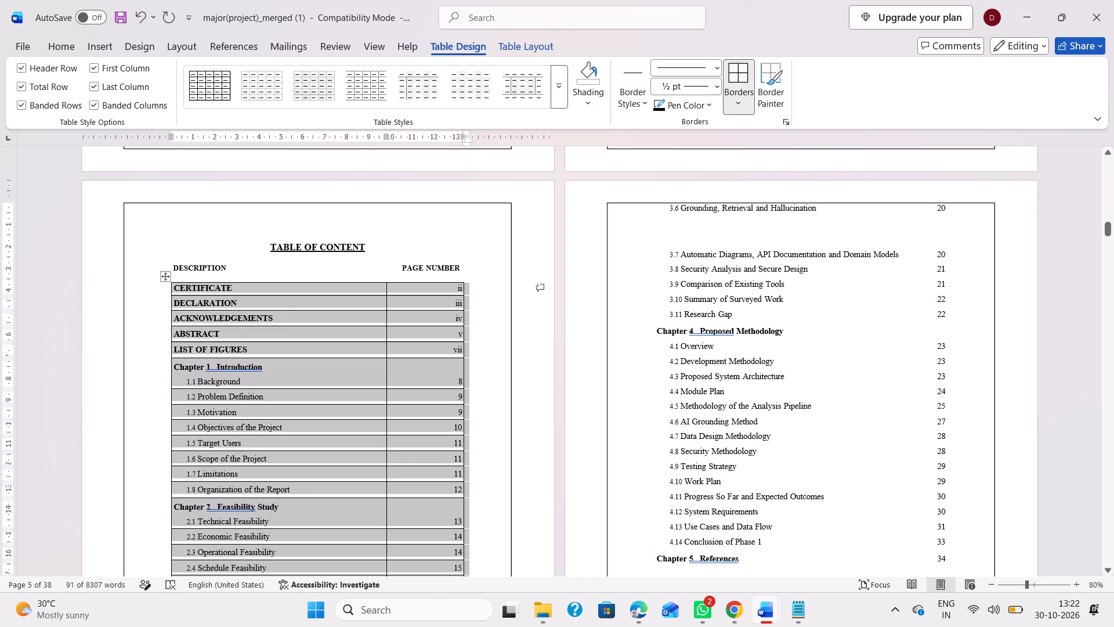
{"action": "left_click", "coordinate": [270, 331]}
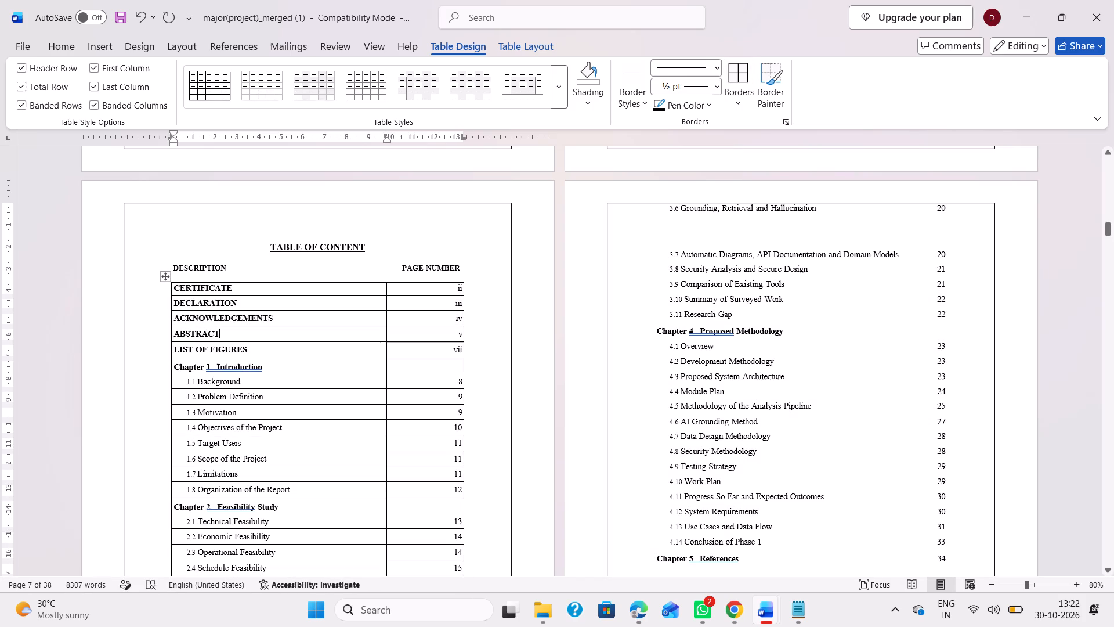
Select the ABSTRACT row of the Table of Content and check the front-matter pages' order and page numbers against its entries.
{"action": "left_click_drag", "start_coordinate": [175, 334], "coordinate": [434, 336]}
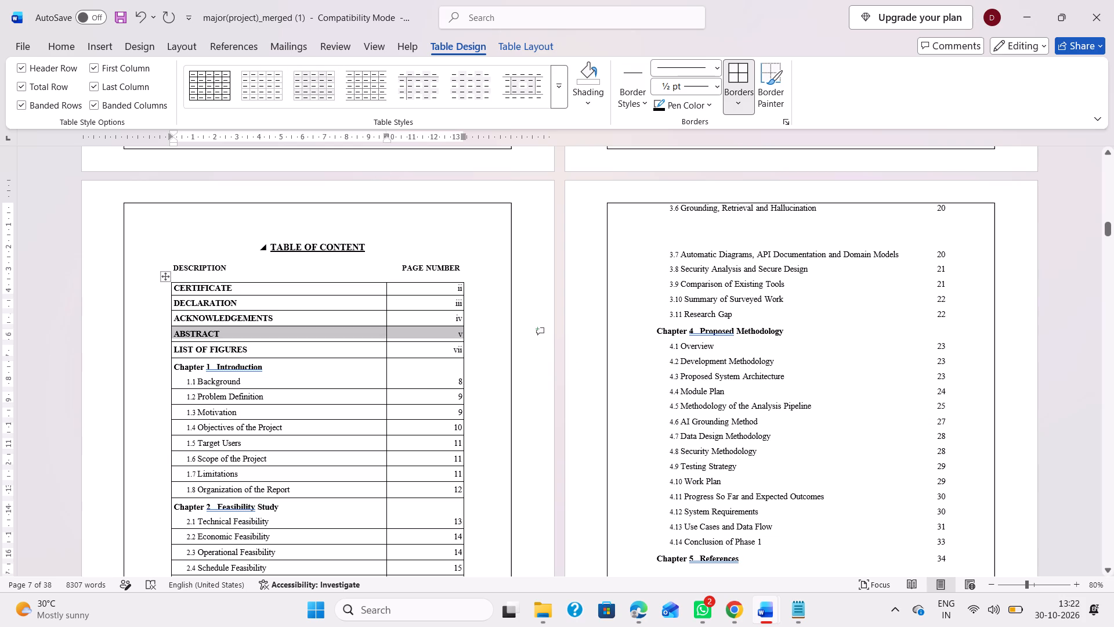
{"action": "left_click", "coordinate": [385, 305]}
{"action": "scroll", "coordinate": [385, 305], "scroll_direction": "down", "scroll_amount": 6}
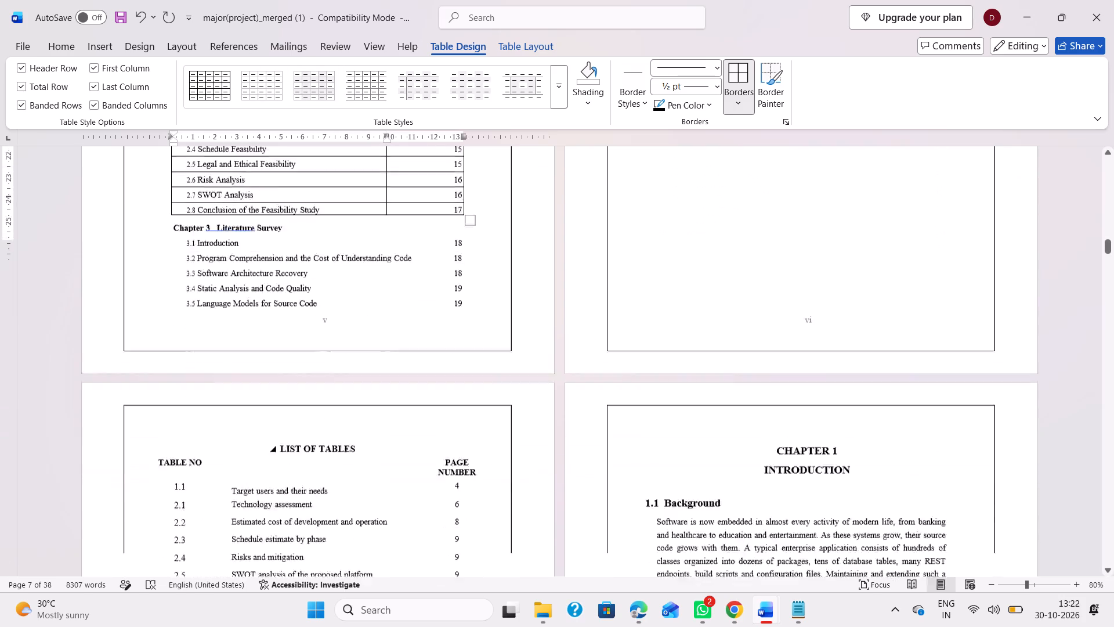
{"action": "scroll", "coordinate": [387, 339], "scroll_direction": "down", "scroll_amount": 3}
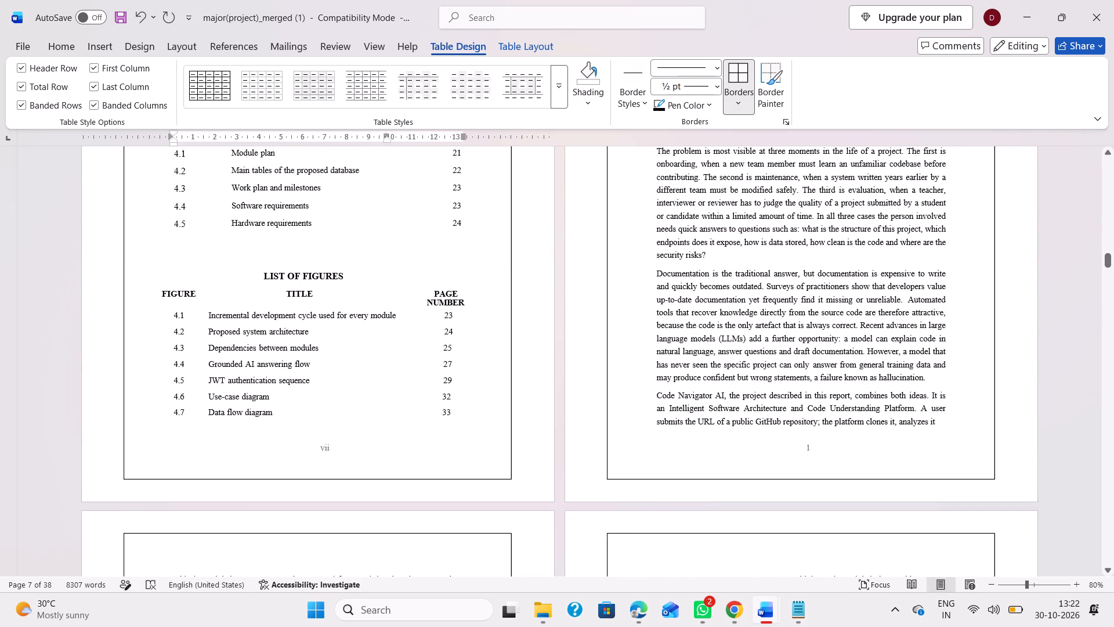
{"action": "scroll", "coordinate": [387, 339], "scroll_direction": "up", "scroll_amount": 8}
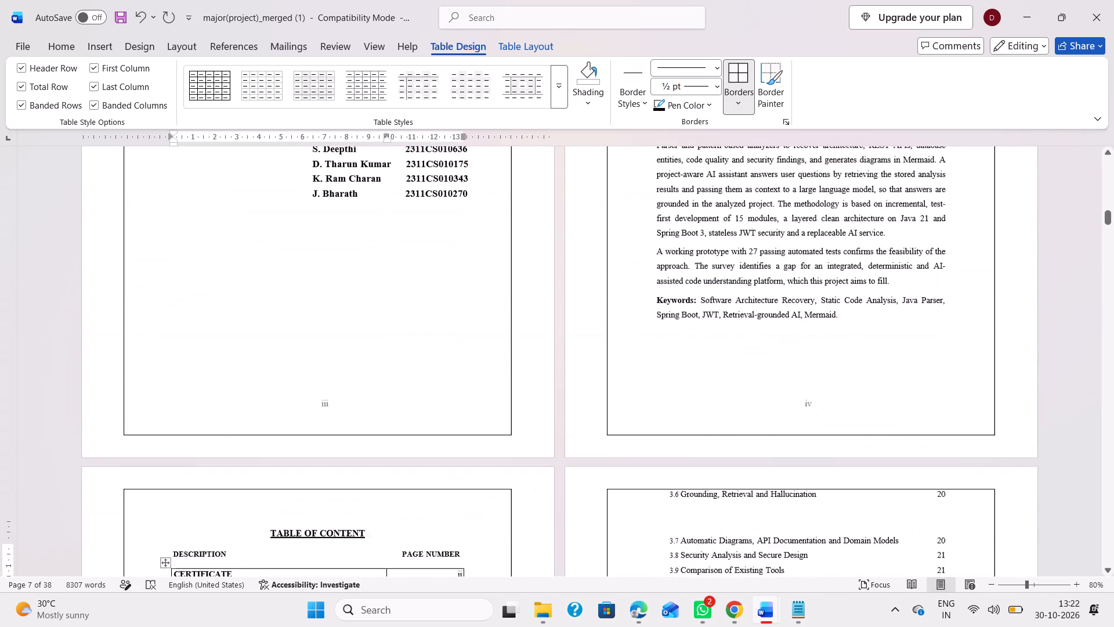
{"action": "scroll", "coordinate": [517, 385], "scroll_direction": "up", "scroll_amount": 2}
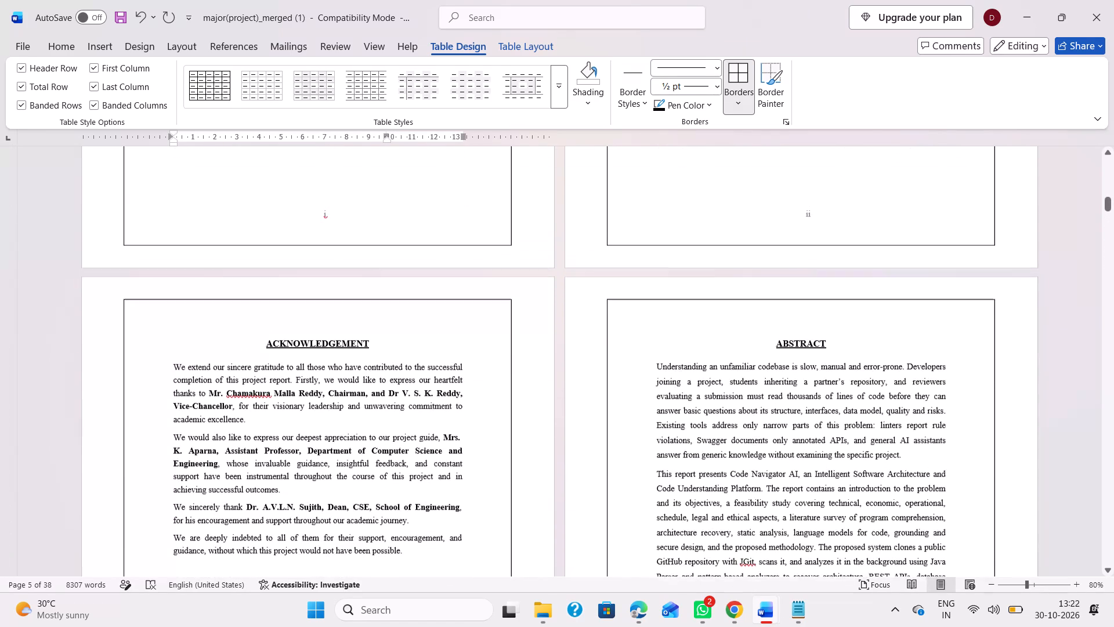
{"action": "scroll", "coordinate": [517, 385], "scroll_direction": "down", "scroll_amount": 6}
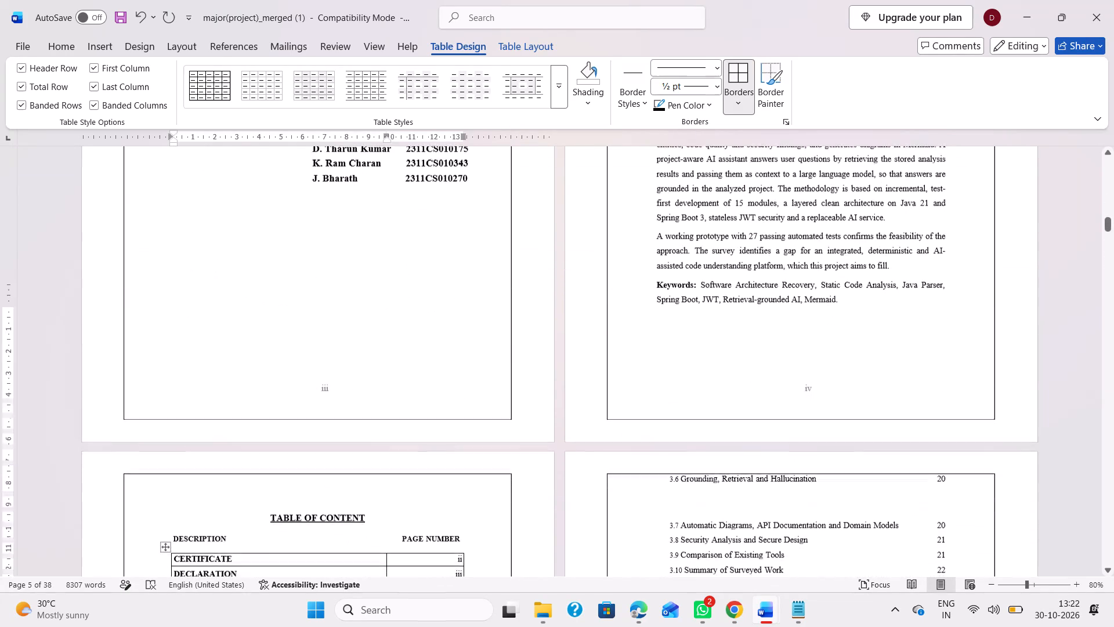
{"action": "scroll", "coordinate": [517, 385], "scroll_direction": "down", "scroll_amount": 1}
{"action": "scroll", "coordinate": [517, 385], "scroll_direction": "up", "scroll_amount": 2}
{"action": "scroll", "coordinate": [469, 508], "scroll_direction": "down", "scroll_amount": 1}
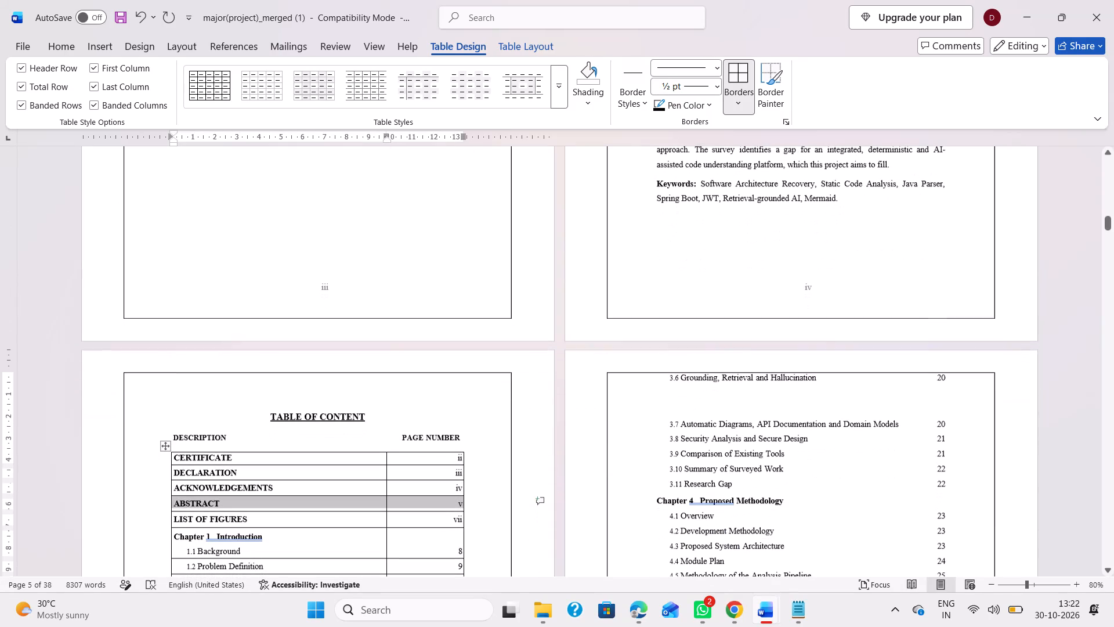
{"action": "scroll", "coordinate": [468, 456], "scroll_direction": "up", "scroll_amount": 5}
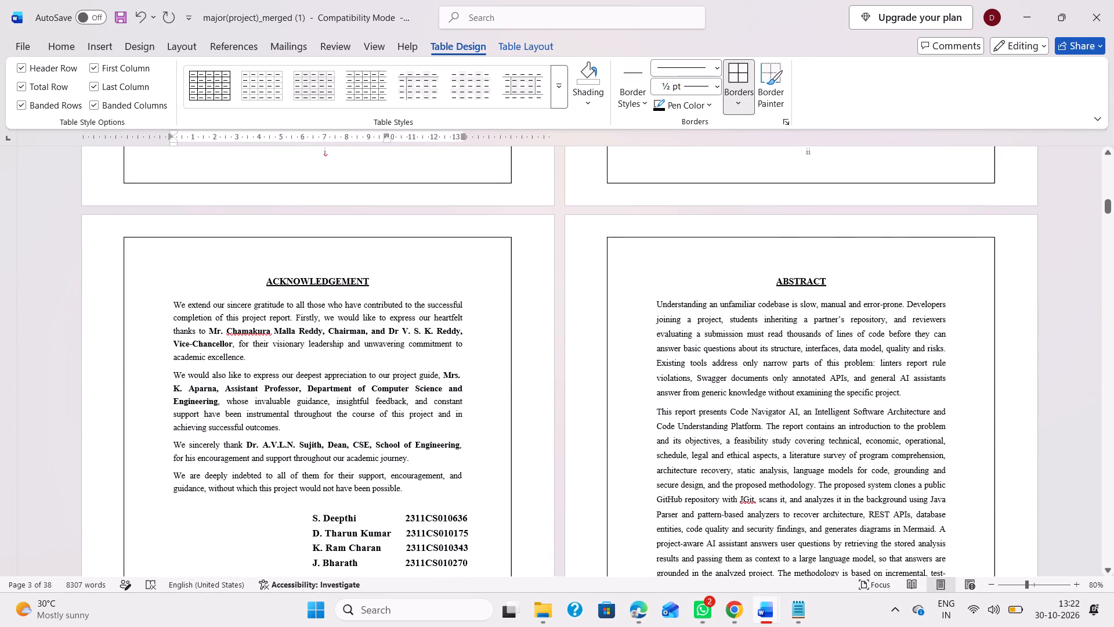
{"action": "scroll", "coordinate": [468, 456], "scroll_direction": "up", "scroll_amount": 3}
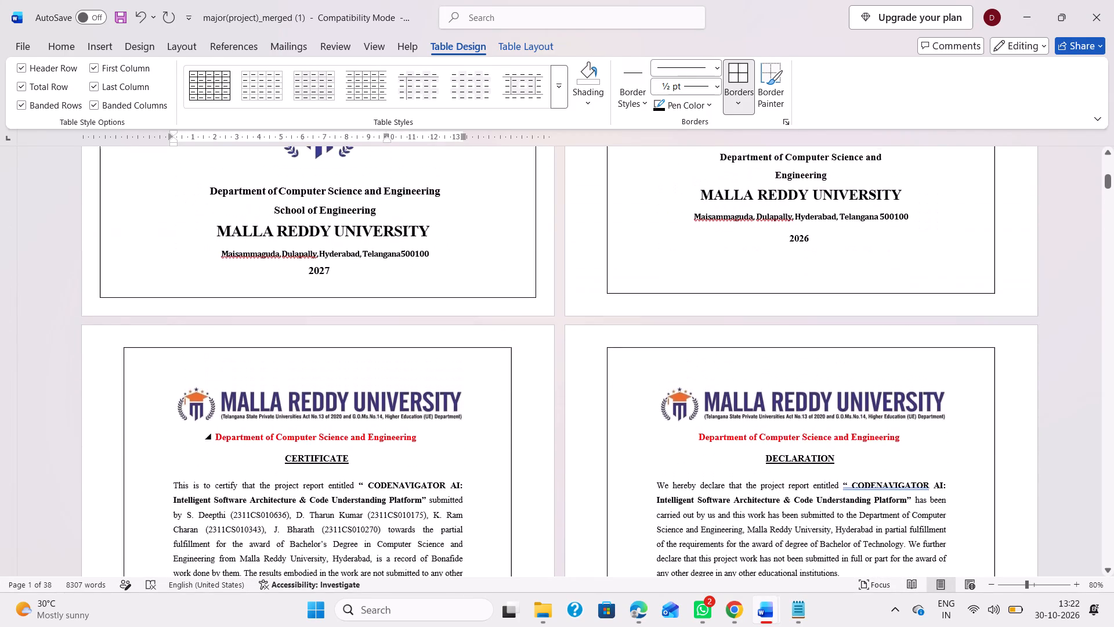
{"action": "scroll", "coordinate": [468, 456], "scroll_direction": "down", "scroll_amount": 4}
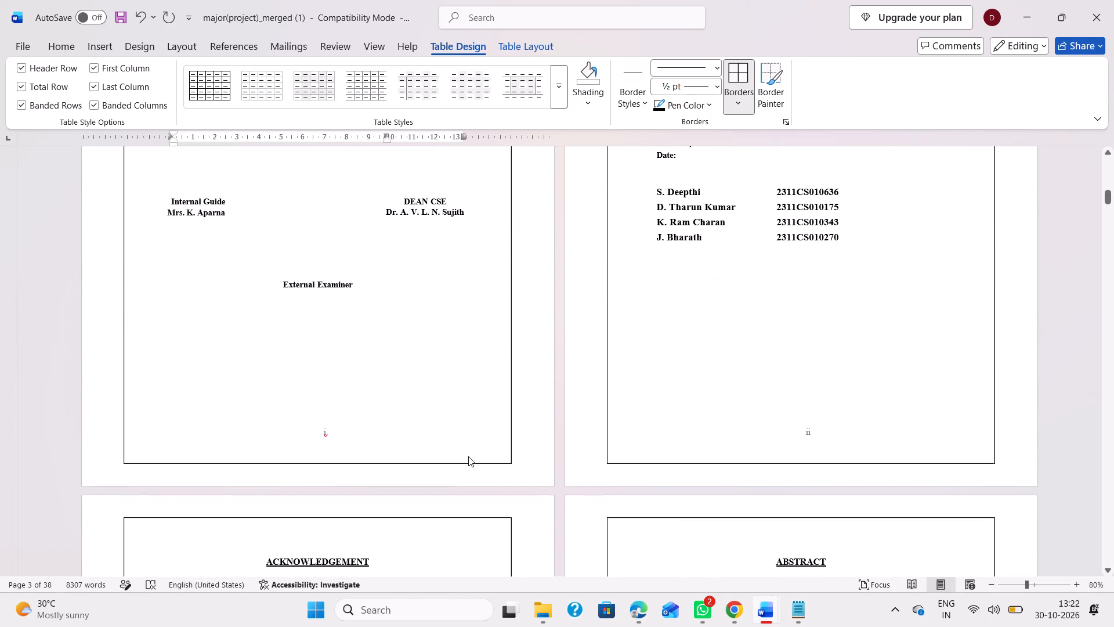
{"action": "scroll", "coordinate": [468, 442], "scroll_direction": "down", "scroll_amount": 6}
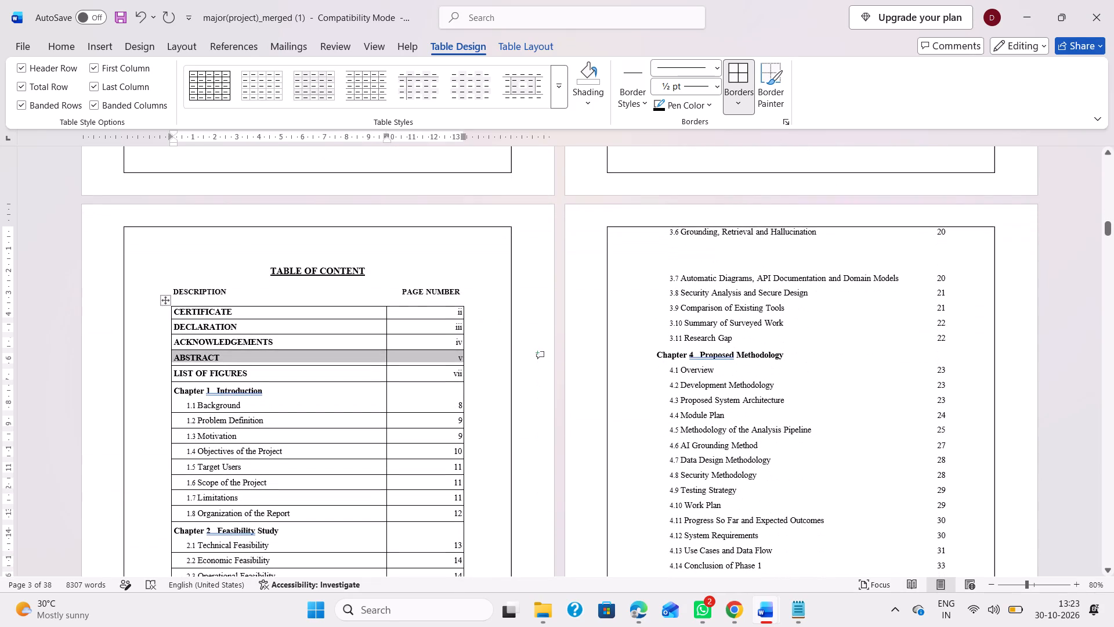
Change the page number in the CERTIFICATE page's footer to ii.
{"action": "left_click", "coordinate": [461, 311]}
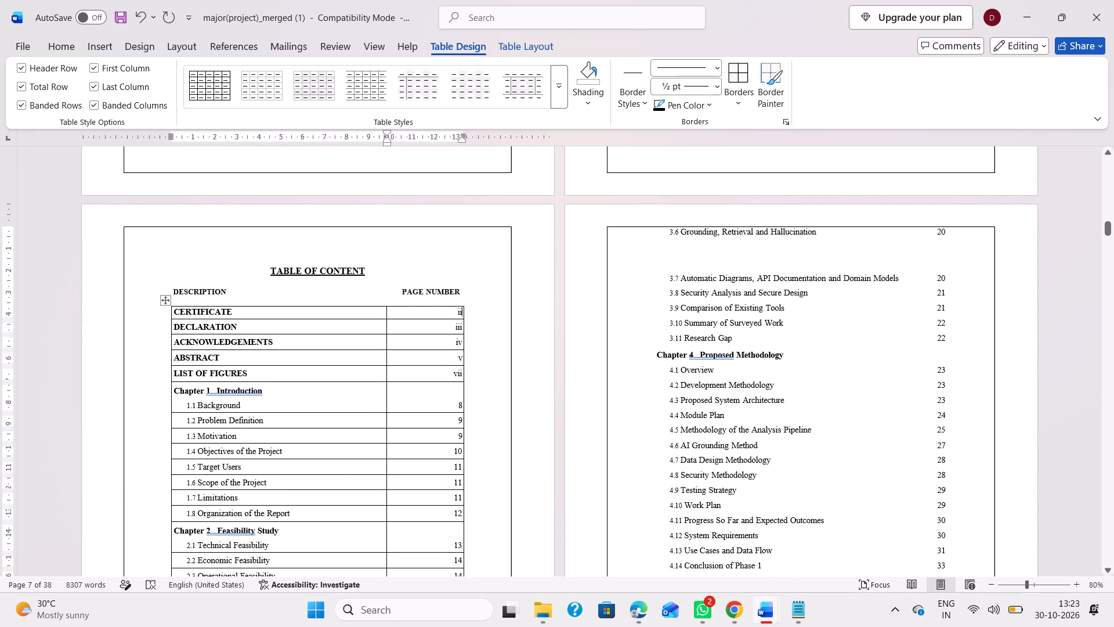
{"action": "scroll", "coordinate": [461, 311], "scroll_direction": "up", "scroll_amount": 6}
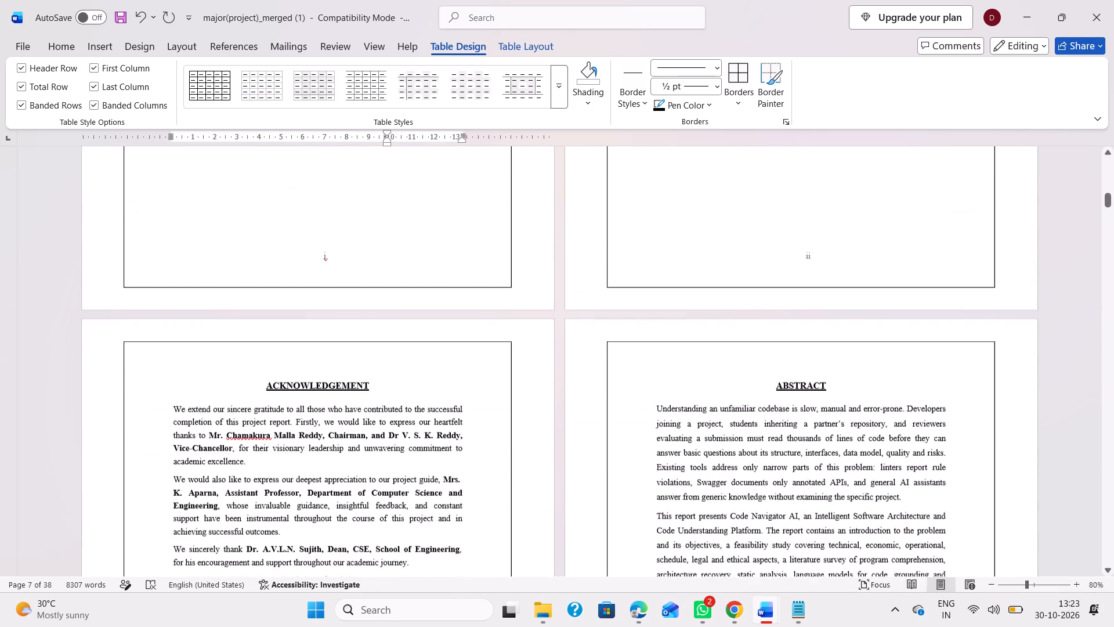
{"action": "scroll", "coordinate": [461, 311], "scroll_direction": "up", "scroll_amount": 2}
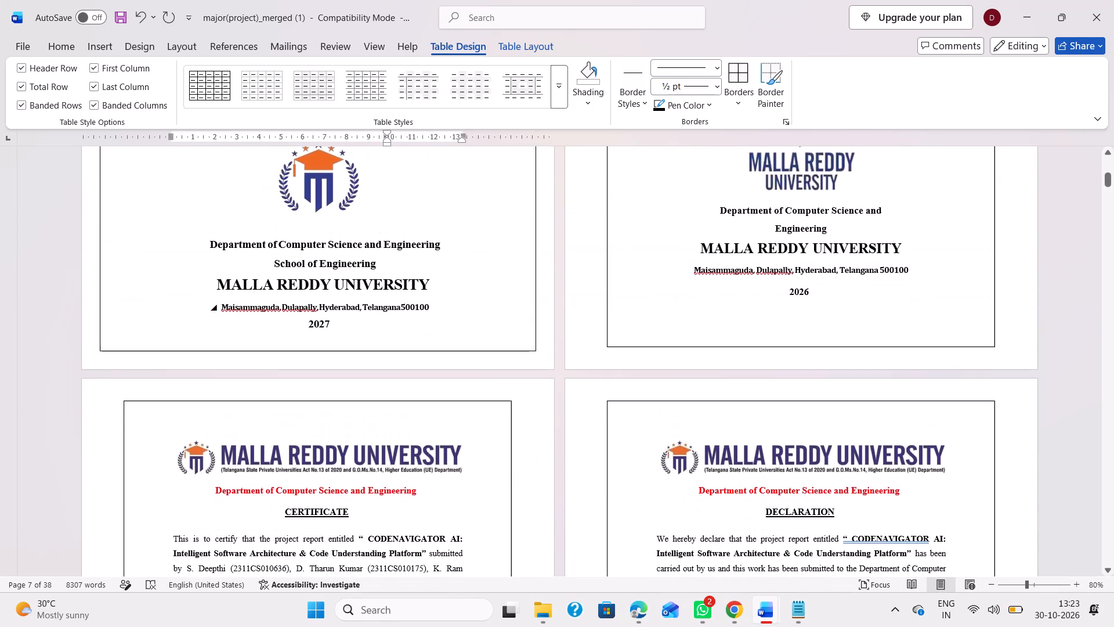
{"action": "scroll", "coordinate": [461, 311], "scroll_direction": "up", "scroll_amount": 1}
{"action": "scroll", "coordinate": [461, 311], "scroll_direction": "down", "scroll_amount": 4}
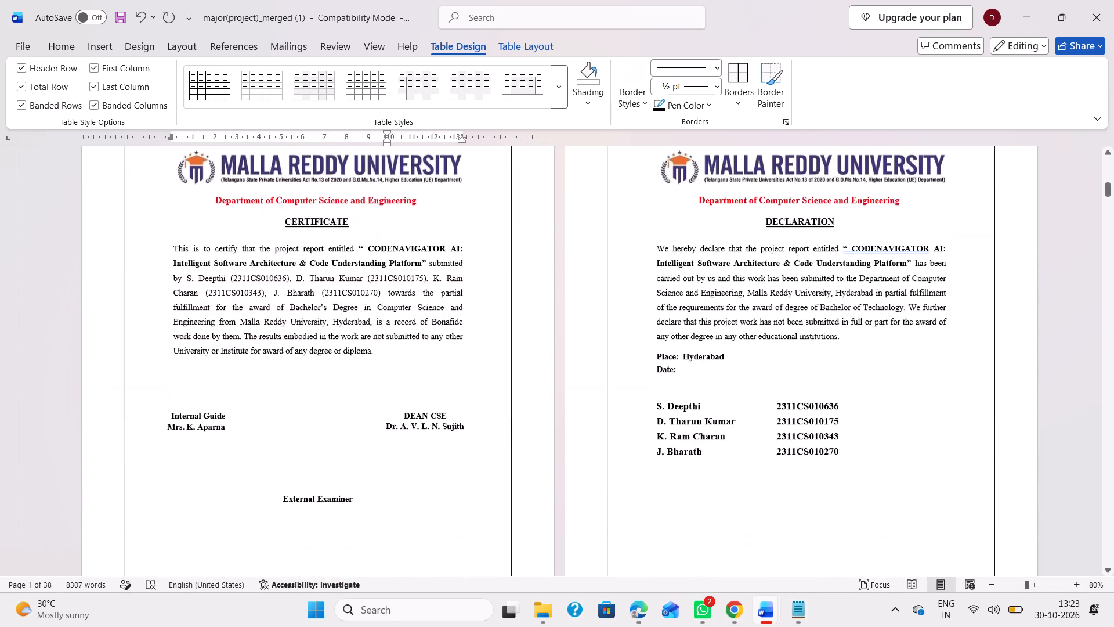
{"action": "scroll", "coordinate": [461, 311], "scroll_direction": "down", "scroll_amount": 1}
{"action": "left_click", "coordinate": [330, 313]}
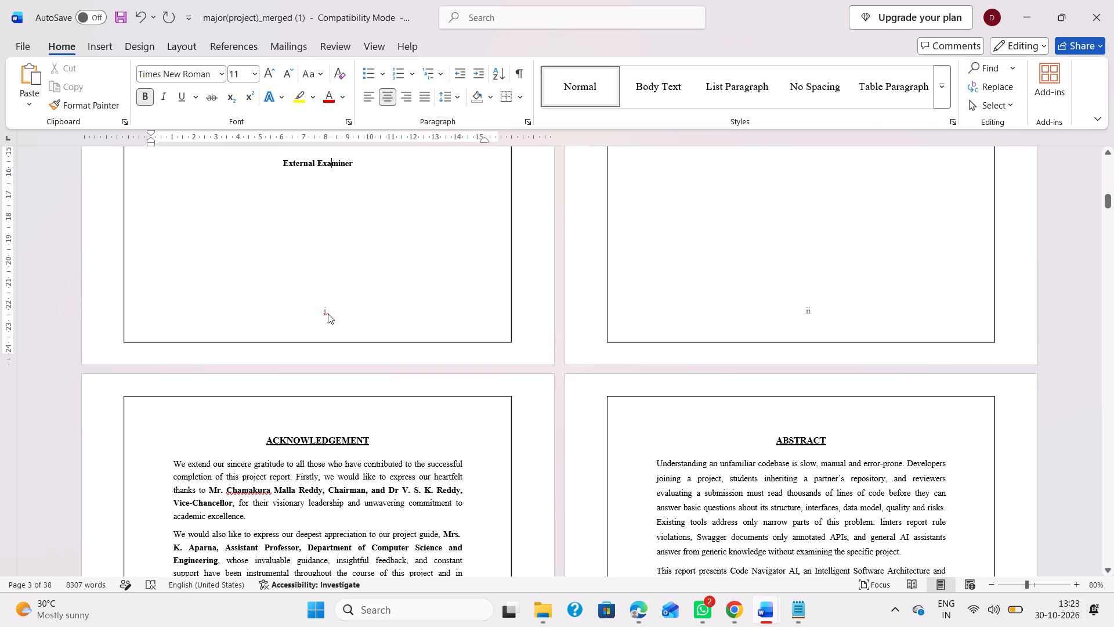
{"action": "double_click", "coordinate": [328, 313]}
{"action": "left_click", "coordinate": [329, 311]}
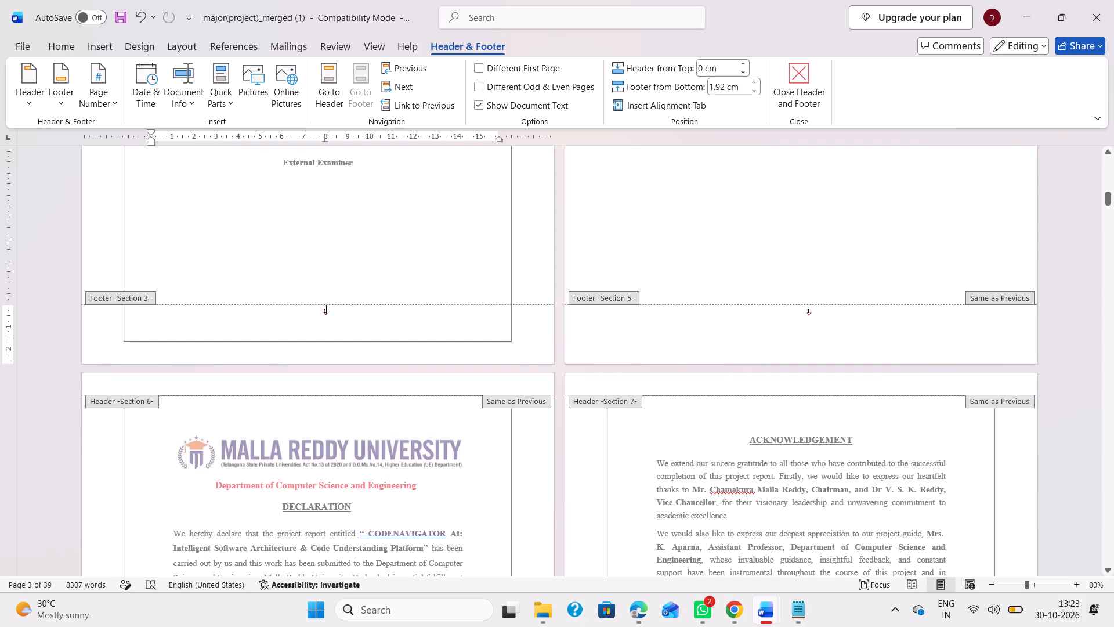
{"action": "scroll", "coordinate": [329, 311], "scroll_direction": "up", "scroll_amount": 2}
{"action": "key", "text": "i"}
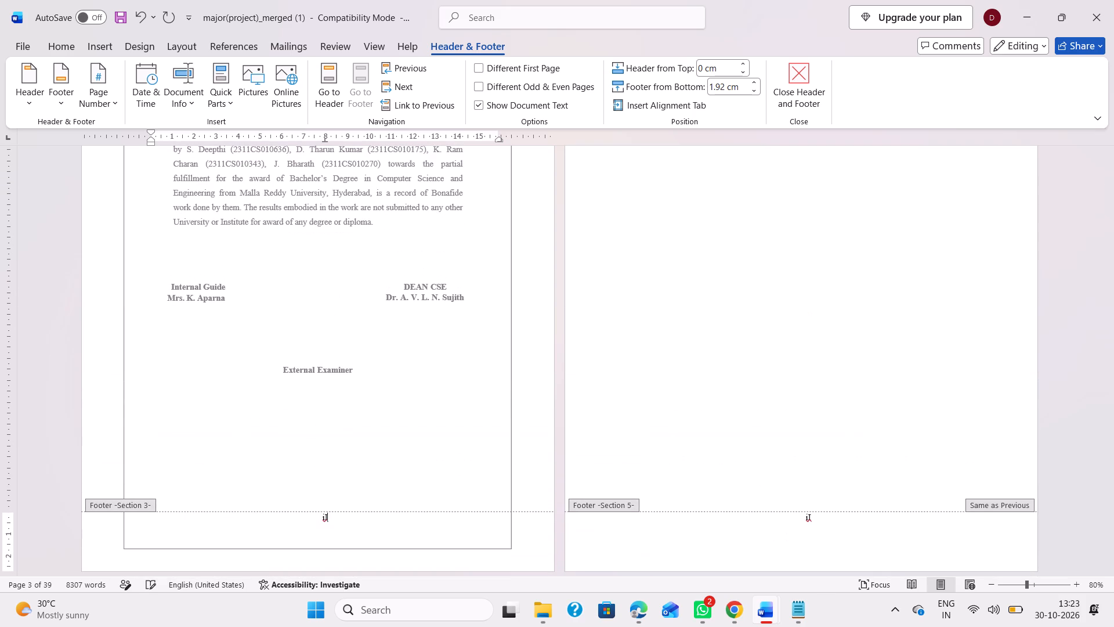
{"action": "key", "text": "BackSpace"}
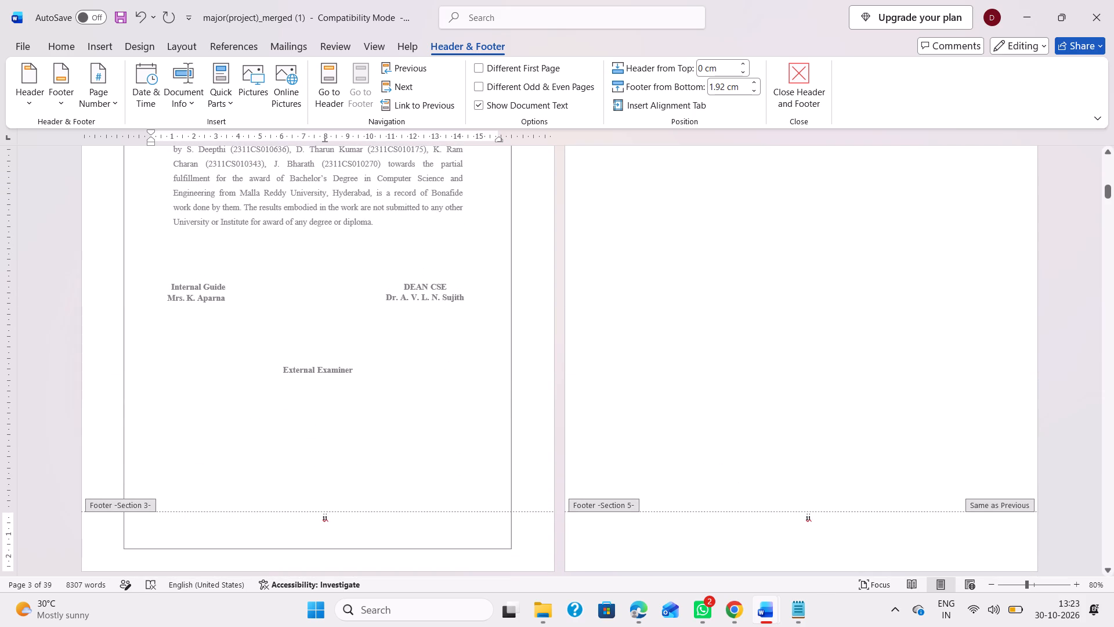
Unlink the Section 5 footer on the blank page after the CERTIFICATE from the previous section and change its page number to iii.
{"action": "left_click", "coordinate": [818, 516]}
{"action": "scroll", "coordinate": [765, 478], "scroll_direction": "up", "scroll_amount": 2}
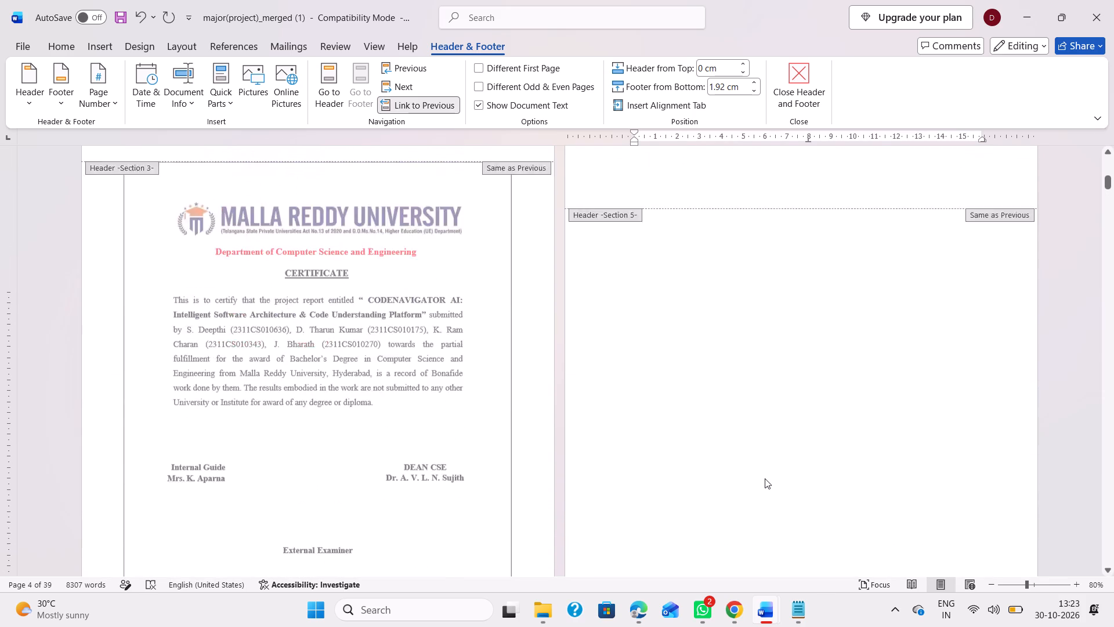
{"action": "scroll", "coordinate": [765, 478], "scroll_direction": "up", "scroll_amount": 1}
{"action": "scroll", "coordinate": [765, 478], "scroll_direction": "down", "scroll_amount": 1}
{"action": "scroll", "coordinate": [765, 478], "scroll_direction": "up", "scroll_amount": 3}
{"action": "scroll", "coordinate": [765, 478], "scroll_direction": "down", "scroll_amount": 7}
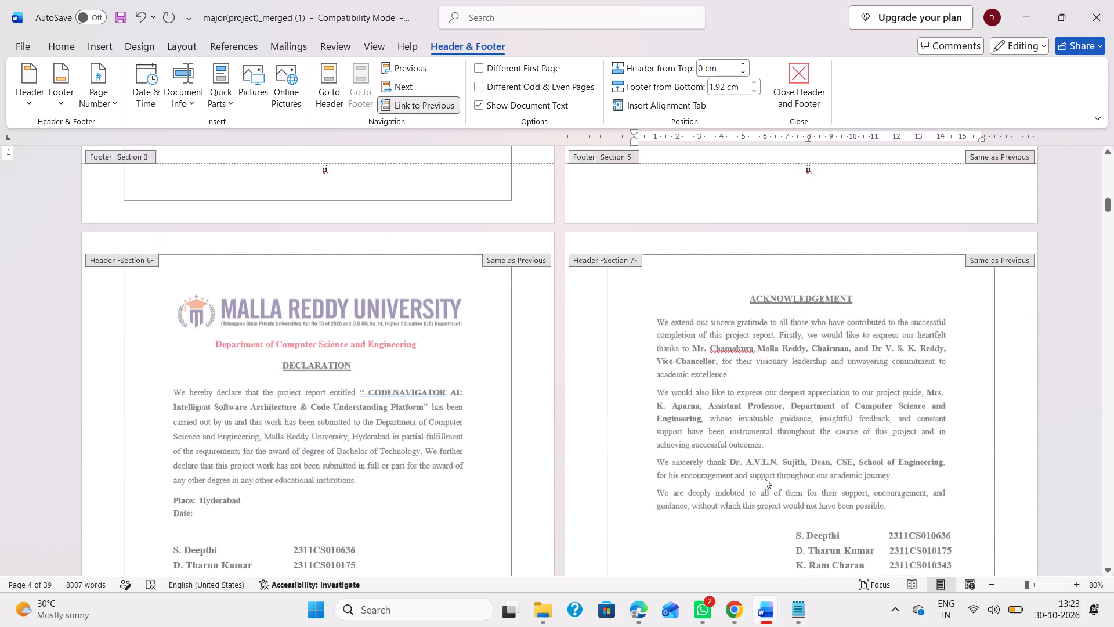
{"action": "scroll", "coordinate": [717, 436], "scroll_direction": "up", "scroll_amount": 2}
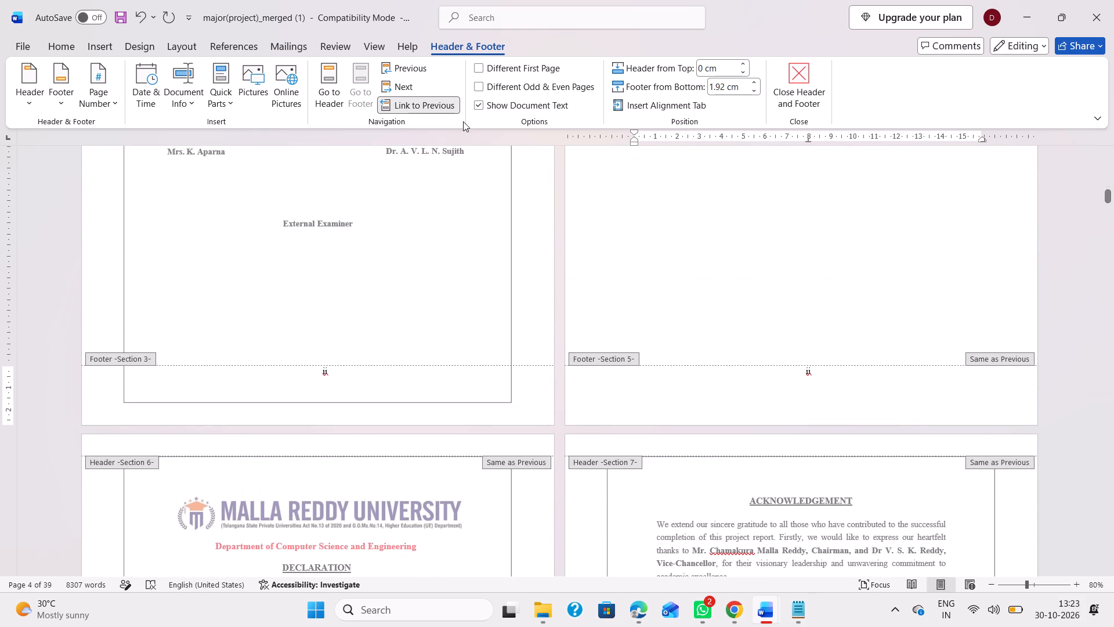
{"action": "left_click", "coordinate": [435, 107]}
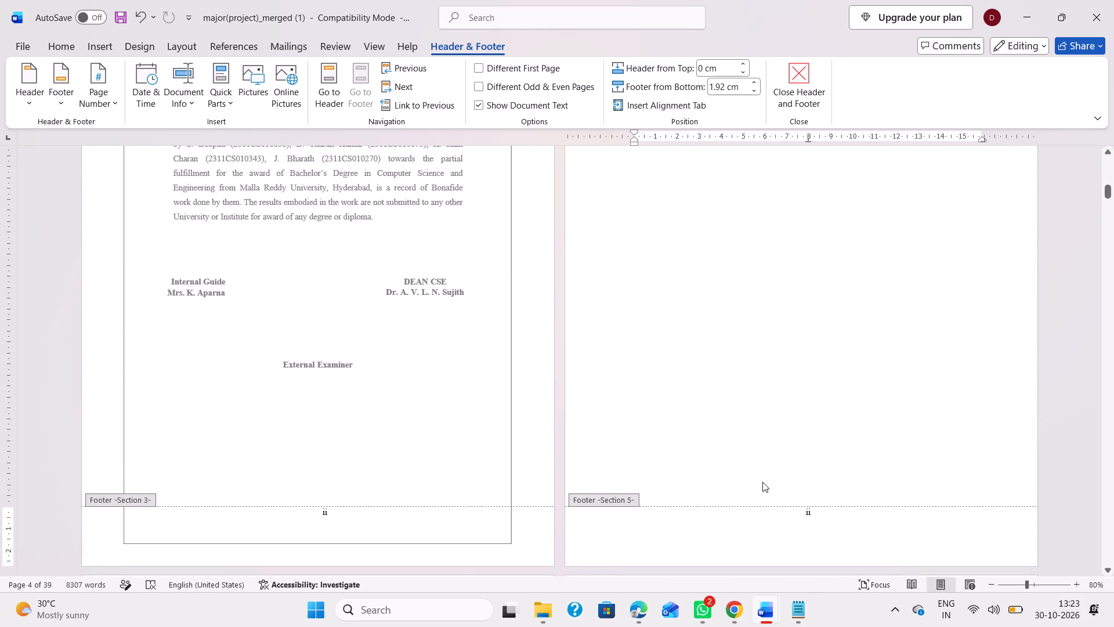
{"action": "key", "text": "i"}
Change the page number in the DECLARATION page's footer to iv.
{"action": "scroll", "coordinate": [762, 482], "scroll_direction": "down", "scroll_amount": 3}
{"action": "scroll", "coordinate": [564, 454], "scroll_direction": "down", "scroll_amount": 1}
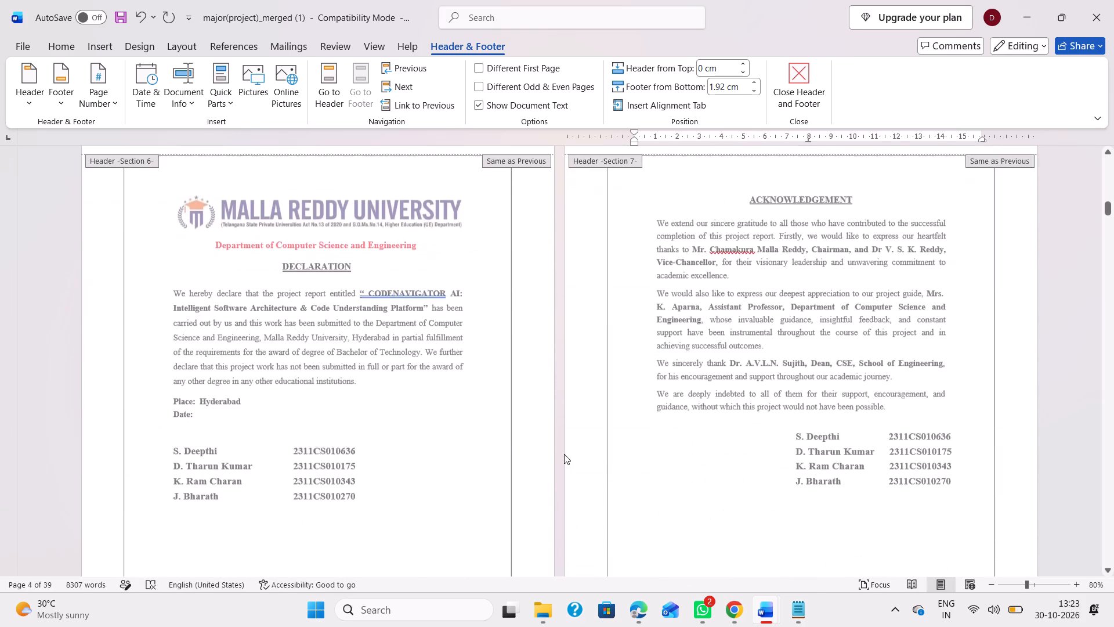
{"action": "scroll", "coordinate": [564, 454], "scroll_direction": "down", "scroll_amount": 1}
{"action": "left_click", "coordinate": [359, 424]}
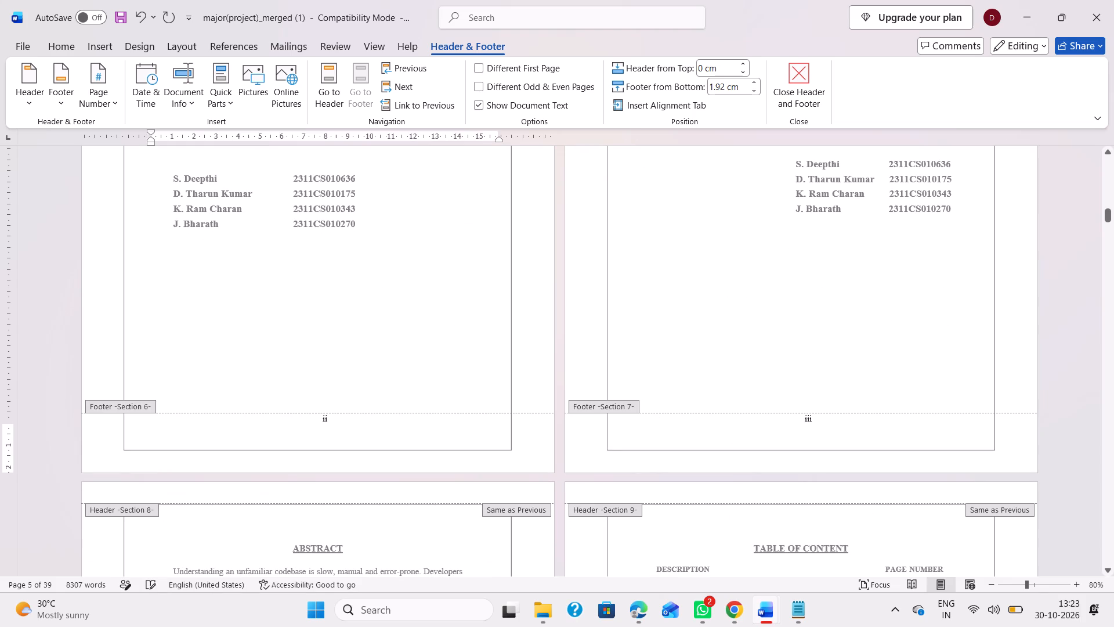
{"action": "left_click", "coordinate": [337, 419]}
{"action": "key", "text": "BackSpace"}
{"action": "key", "text": "v"}
Change the page number in the ACKNOWLEDGEMENT page's footer to v.
{"action": "scroll", "coordinate": [345, 408], "scroll_direction": "up", "scroll_amount": 3}
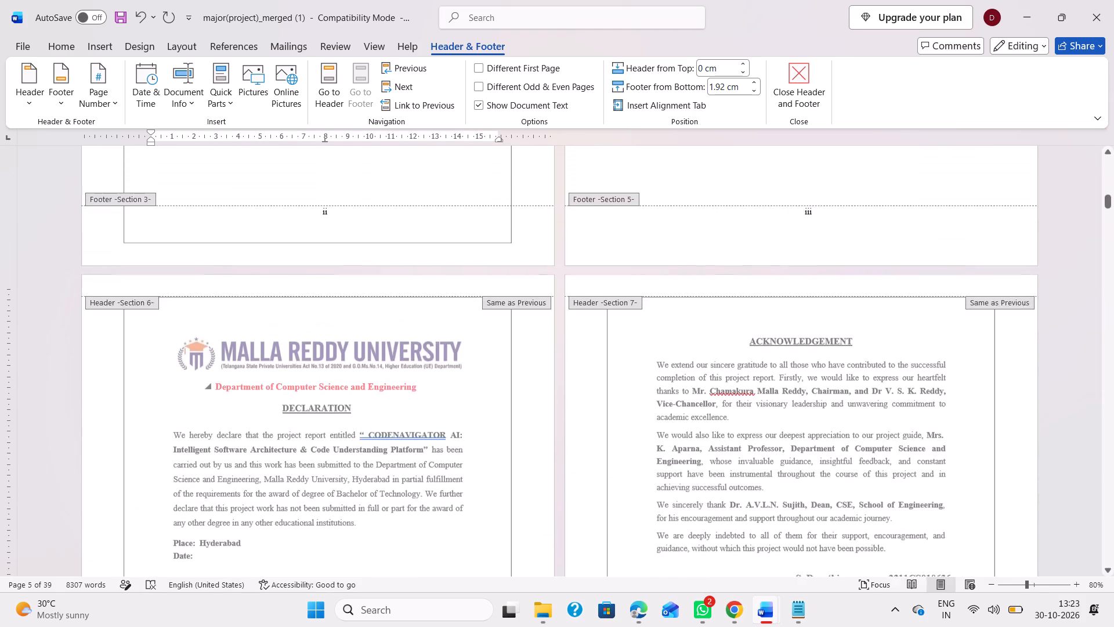
{"action": "scroll", "coordinate": [345, 408], "scroll_direction": "down", "scroll_amount": 4}
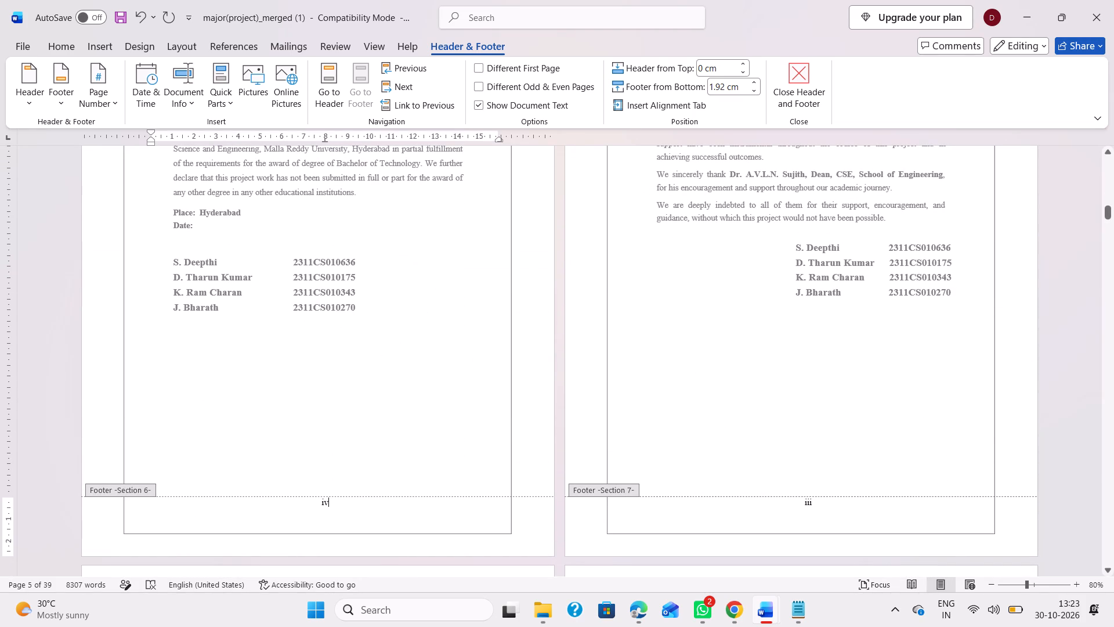
{"action": "left_click", "coordinate": [816, 504]}
{"action": "key", "text": "BackSpace"}
{"action": "key", "text": "BackSpace"}
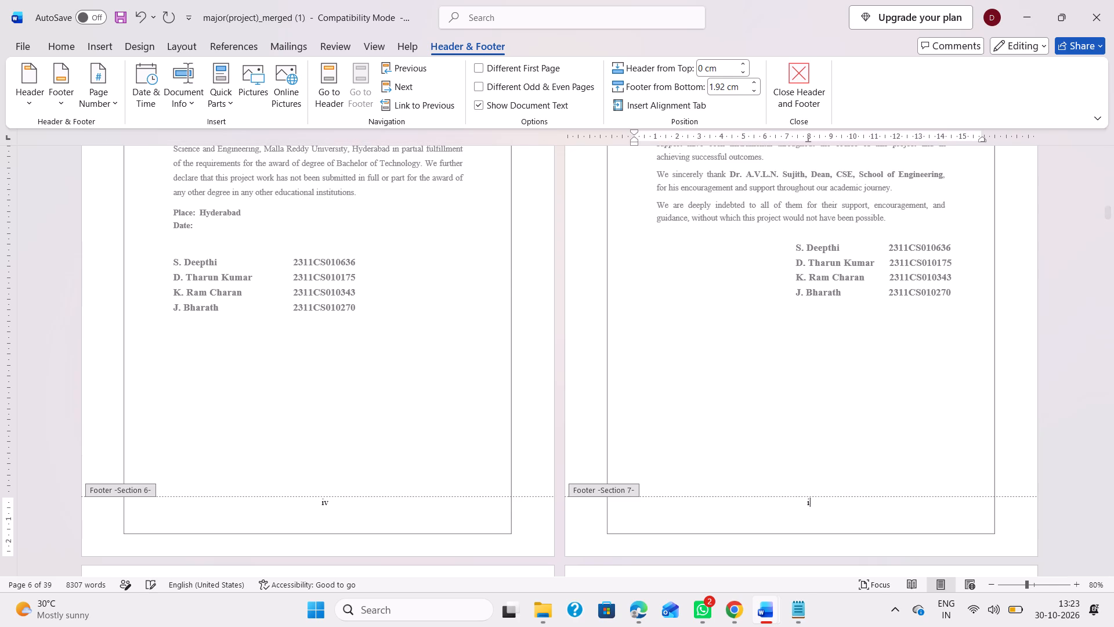
{"action": "key", "text": "BackSpace"}
{"action": "key", "text": "v"}
Change the page number in the ABSTRACT page's footer to vi.
{"action": "scroll", "coordinate": [816, 504], "scroll_direction": "up", "scroll_amount": 2}
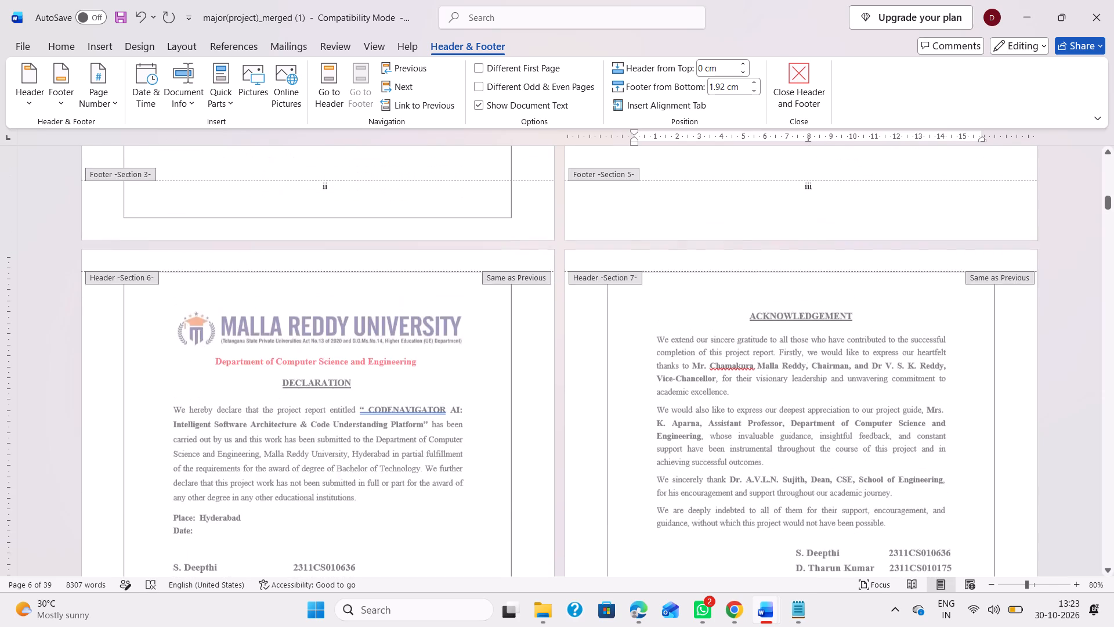
{"action": "scroll", "coordinate": [816, 504], "scroll_direction": "up", "scroll_amount": 1}
{"action": "scroll", "coordinate": [816, 504], "scroll_direction": "down", "scroll_amount": 4}
{"action": "scroll", "coordinate": [723, 450], "scroll_direction": "down", "scroll_amount": 1}
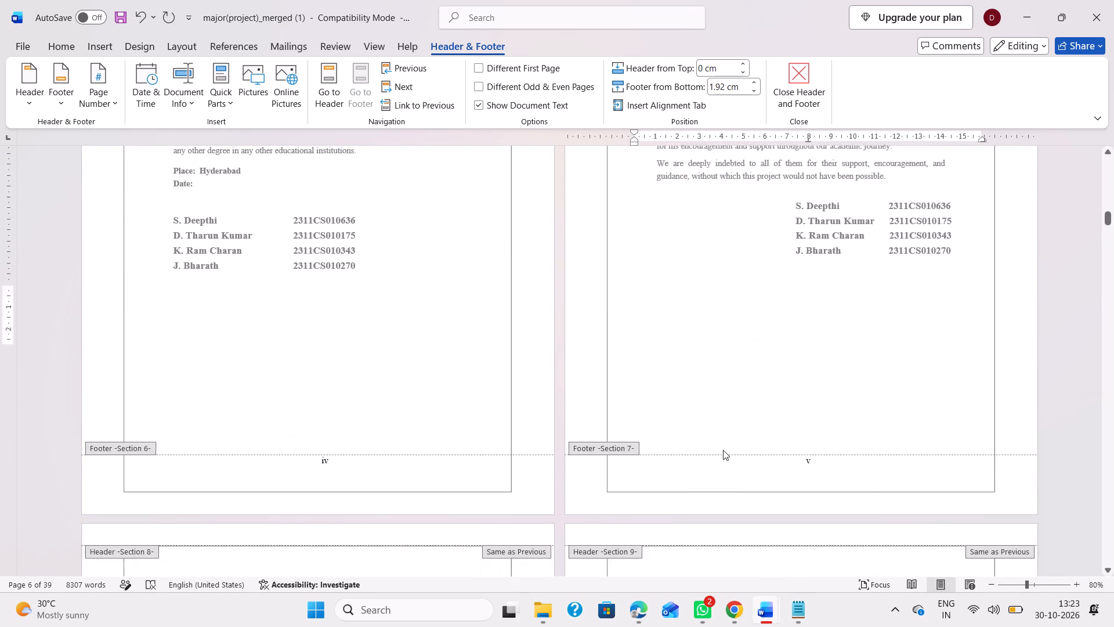
{"action": "scroll", "coordinate": [723, 450], "scroll_direction": "down", "scroll_amount": 1}
{"action": "scroll", "coordinate": [541, 427], "scroll_direction": "down", "scroll_amount": 2}
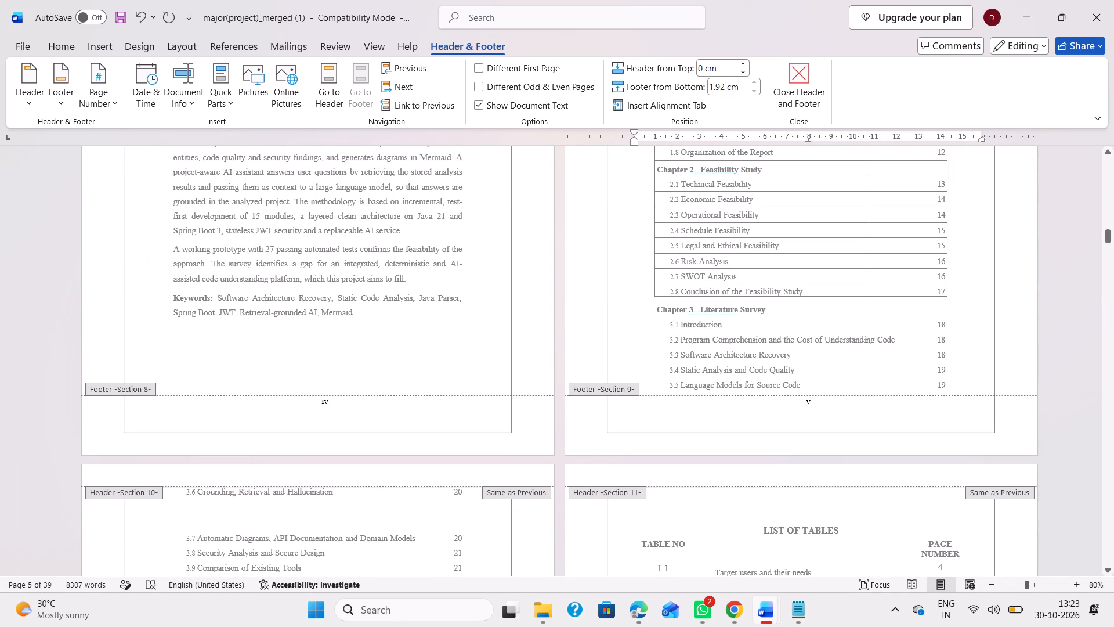
{"action": "left_click", "coordinate": [329, 402]}
{"action": "key", "text": "BackSpace"}
{"action": "key", "text": "BackSpace"}
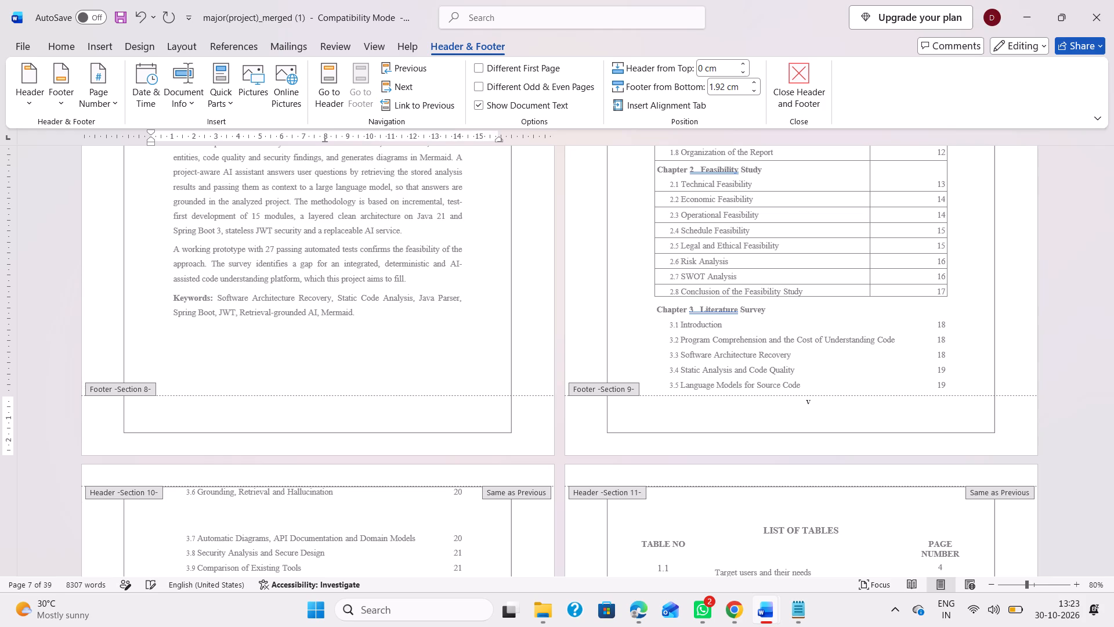
{"action": "type", "text": "vi"}
Change the page number in the footer of the TABLE OF CONTENT's first page to vii.
{"action": "scroll", "coordinate": [755, 410], "scroll_direction": "up", "scroll_amount": 1}
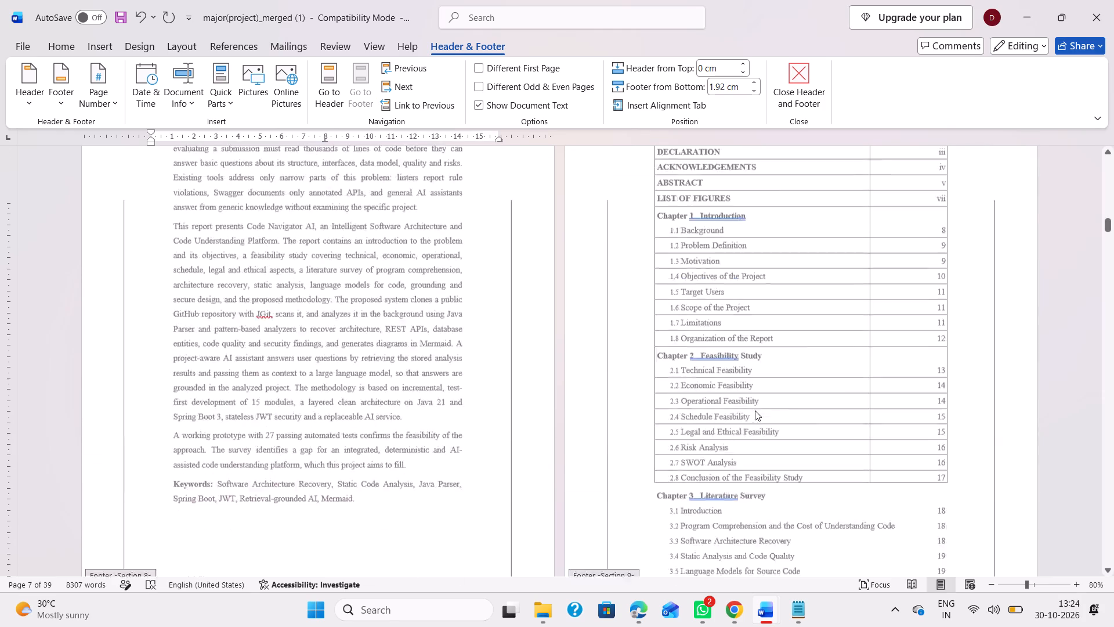
{"action": "scroll", "coordinate": [755, 410], "scroll_direction": "up", "scroll_amount": 2}
{"action": "scroll", "coordinate": [755, 410], "scroll_direction": "down", "scroll_amount": 3}
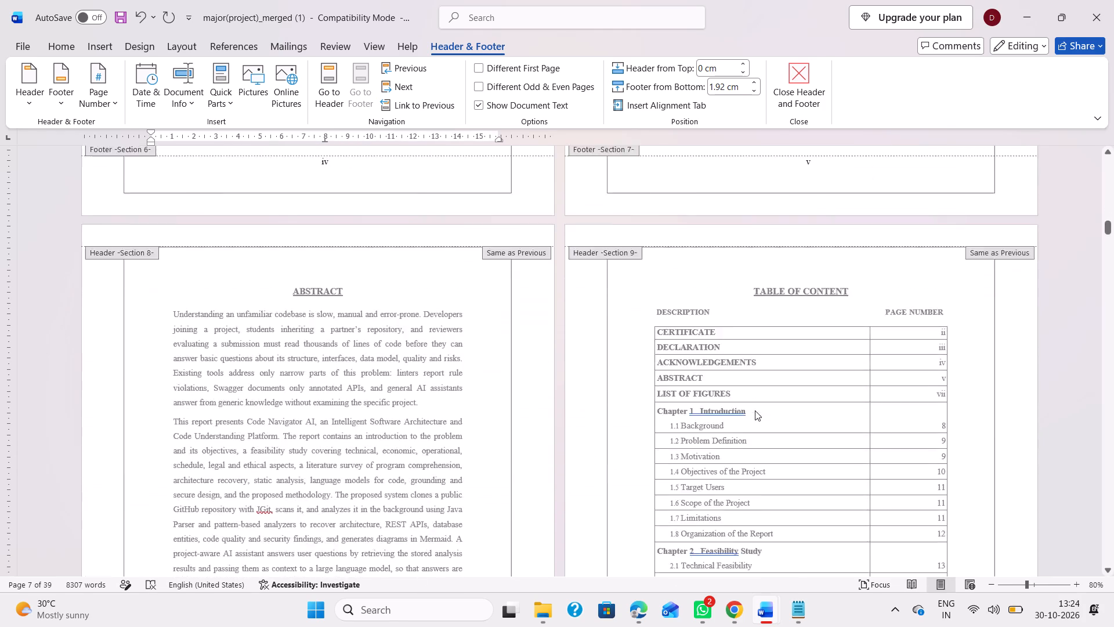
{"action": "scroll", "coordinate": [755, 410], "scroll_direction": "down", "scroll_amount": 1}
{"action": "left_click", "coordinate": [811, 445]}
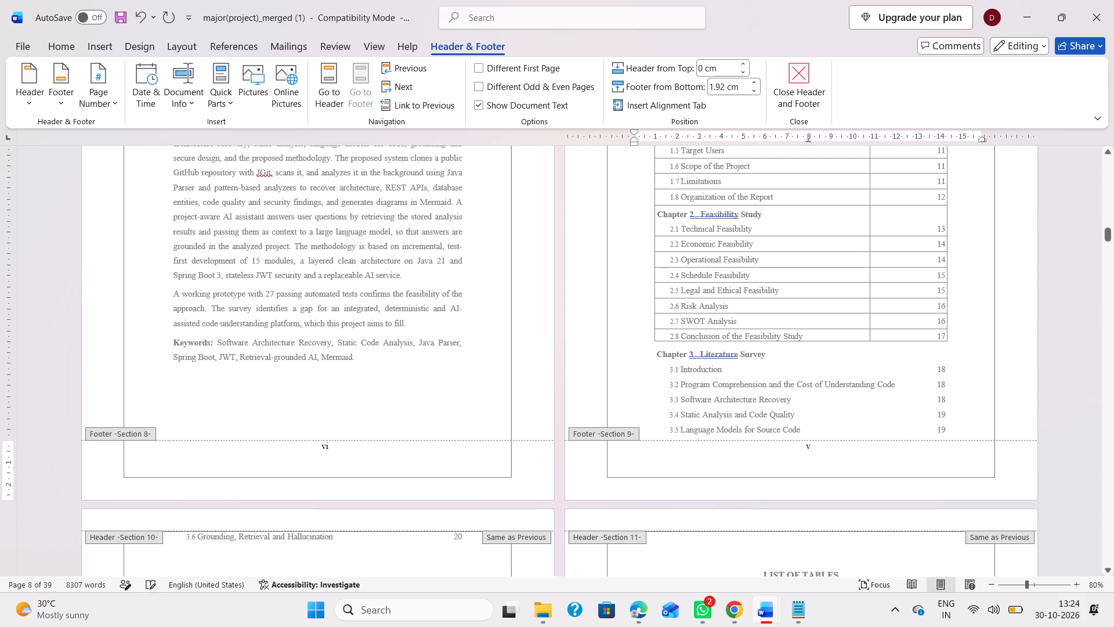
{"action": "type", "text": "ii"}
Change the page number in the footer of the TABLE OF CONTENT's second page to viii.
{"action": "scroll", "coordinate": [811, 445], "scroll_direction": "down", "scroll_amount": 3}
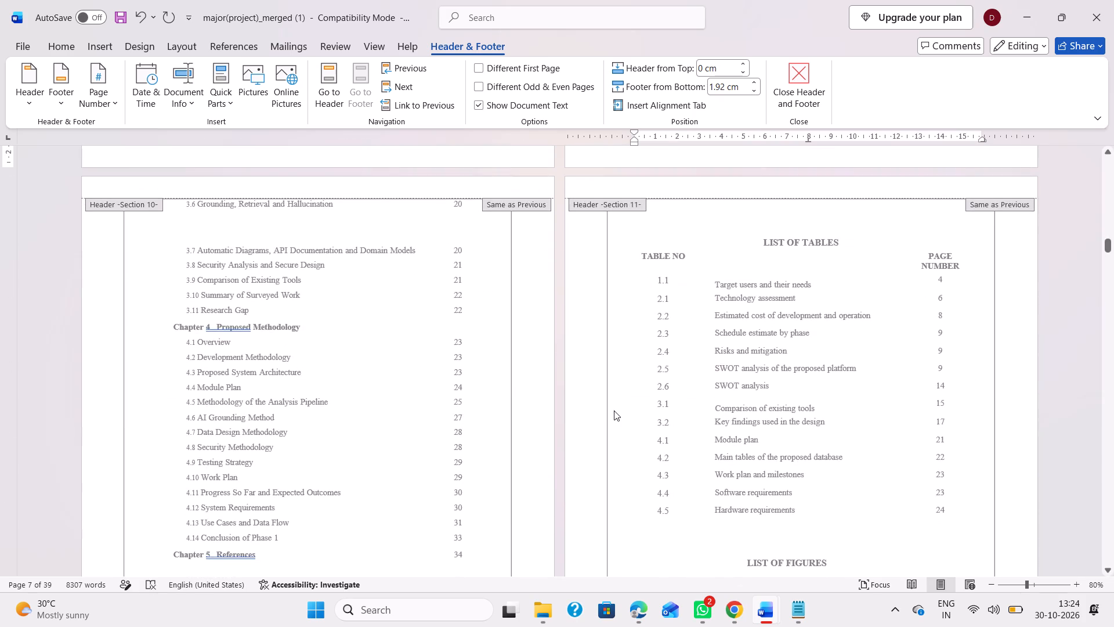
{"action": "scroll", "coordinate": [614, 410], "scroll_direction": "down", "scroll_amount": 4}
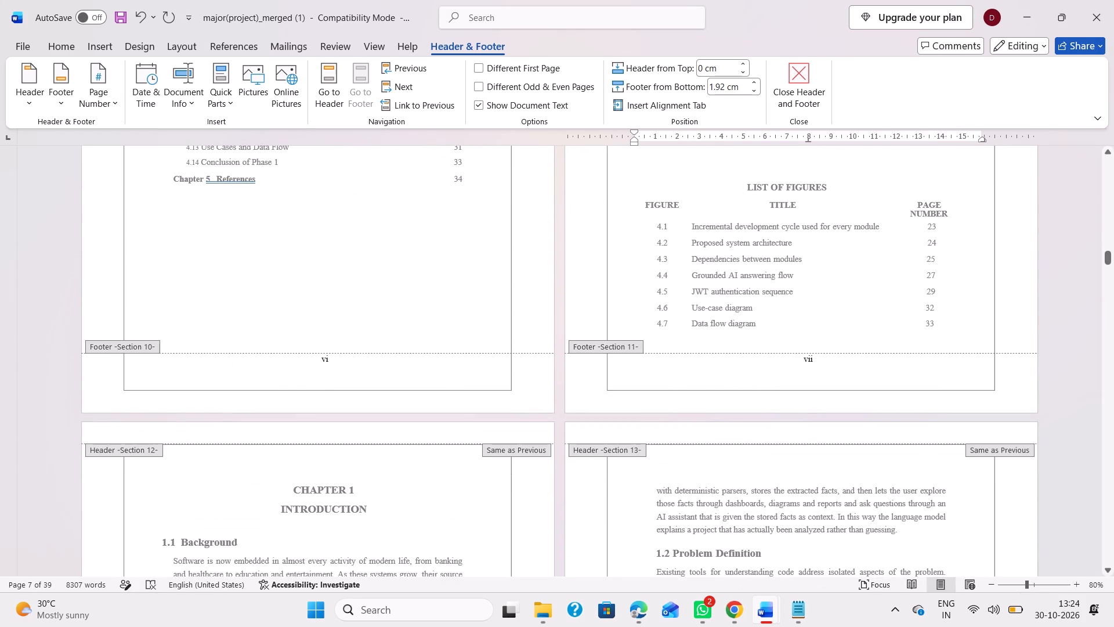
{"action": "left_click", "coordinate": [337, 356]}
{"action": "scroll", "coordinate": [337, 356], "scroll_direction": "up", "scroll_amount": 1}
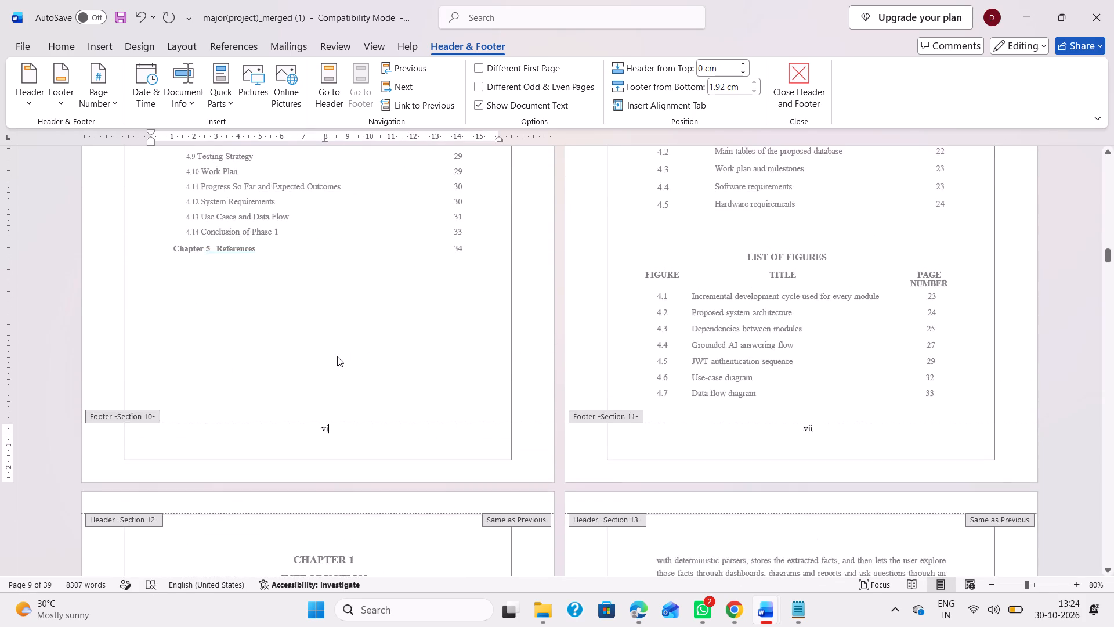
{"action": "scroll", "coordinate": [337, 356], "scroll_direction": "up", "scroll_amount": 5}
{"action": "scroll", "coordinate": [515, 367], "scroll_direction": "up", "scroll_amount": 1}
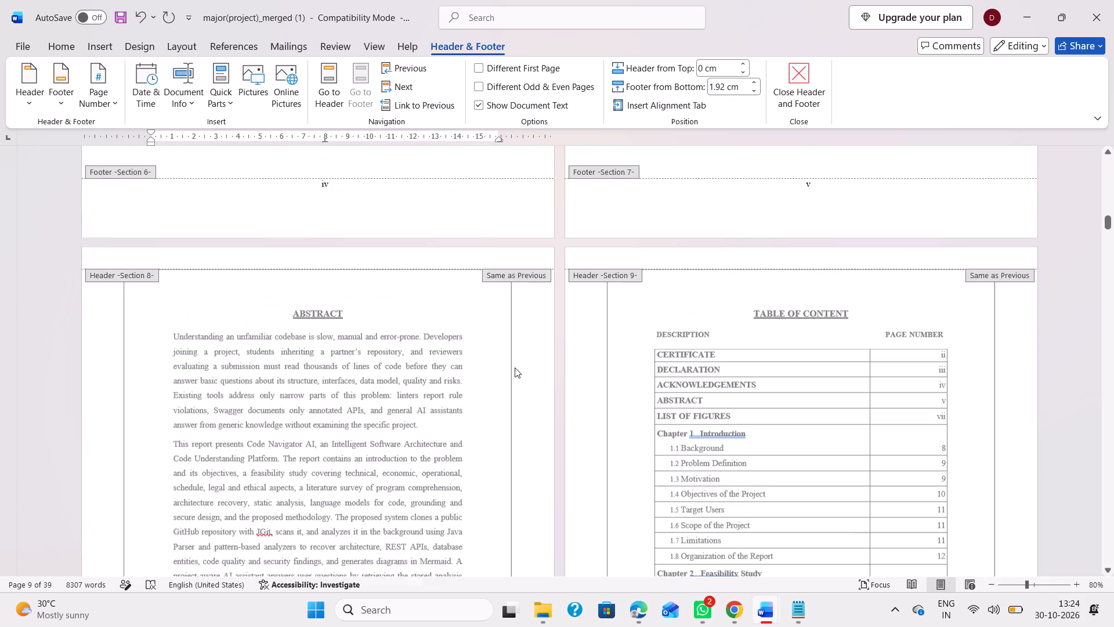
{"action": "scroll", "coordinate": [515, 367], "scroll_direction": "down", "scroll_amount": 1}
{"action": "scroll", "coordinate": [515, 367], "scroll_direction": "up", "scroll_amount": 2}
{"action": "scroll", "coordinate": [515, 367], "scroll_direction": "down", "scroll_amount": 4}
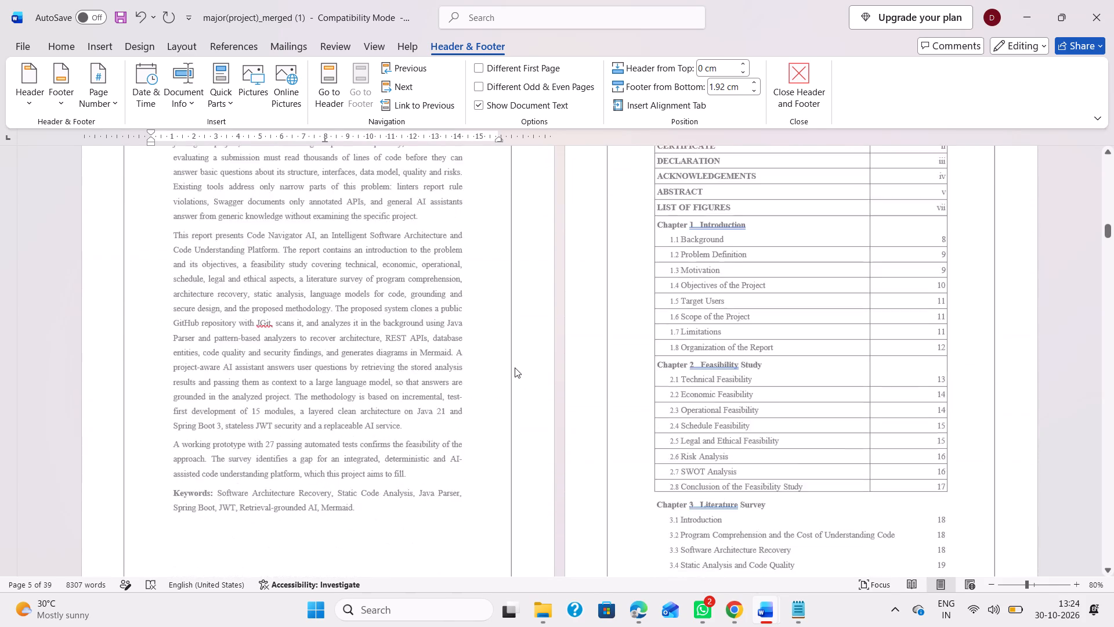
{"action": "scroll", "coordinate": [515, 367], "scroll_direction": "down", "scroll_amount": 5}
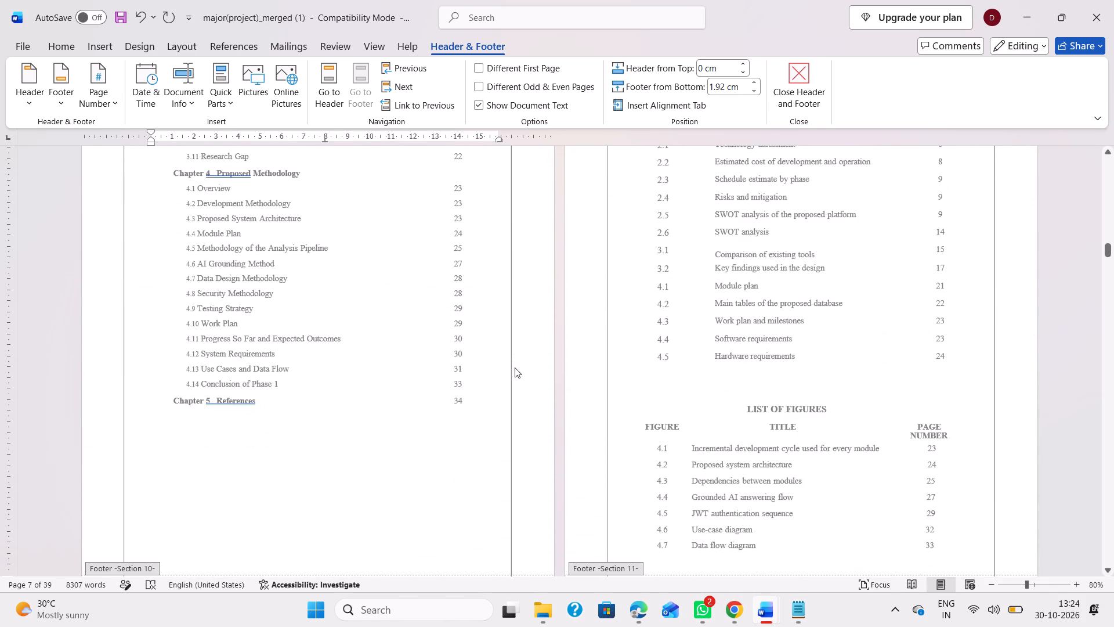
{"action": "scroll", "coordinate": [464, 408], "scroll_direction": "up", "scroll_amount": 3}
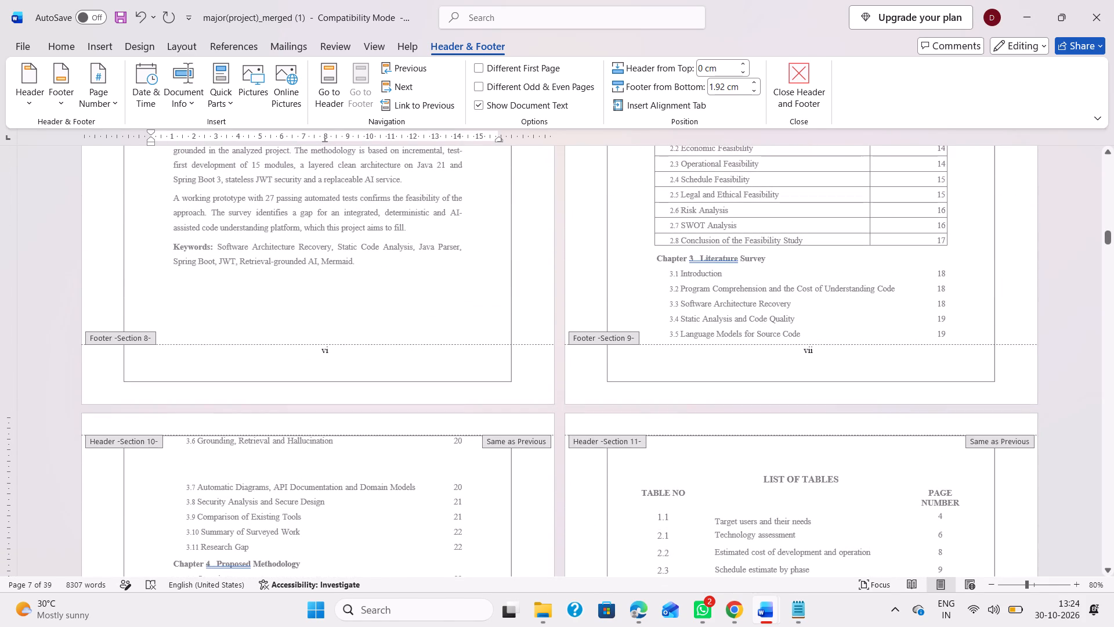
{"action": "scroll", "coordinate": [464, 408], "scroll_direction": "down", "scroll_amount": 1}
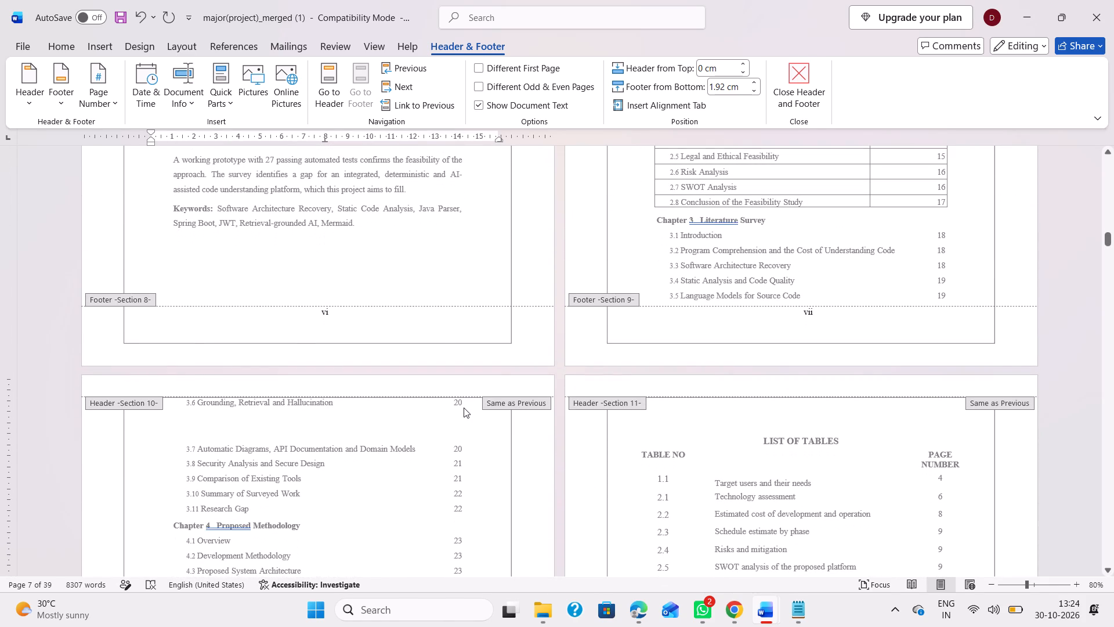
{"action": "scroll", "coordinate": [464, 408], "scroll_direction": "down", "scroll_amount": 4}
{"action": "scroll", "coordinate": [436, 397], "scroll_direction": "up", "scroll_amount": 1}
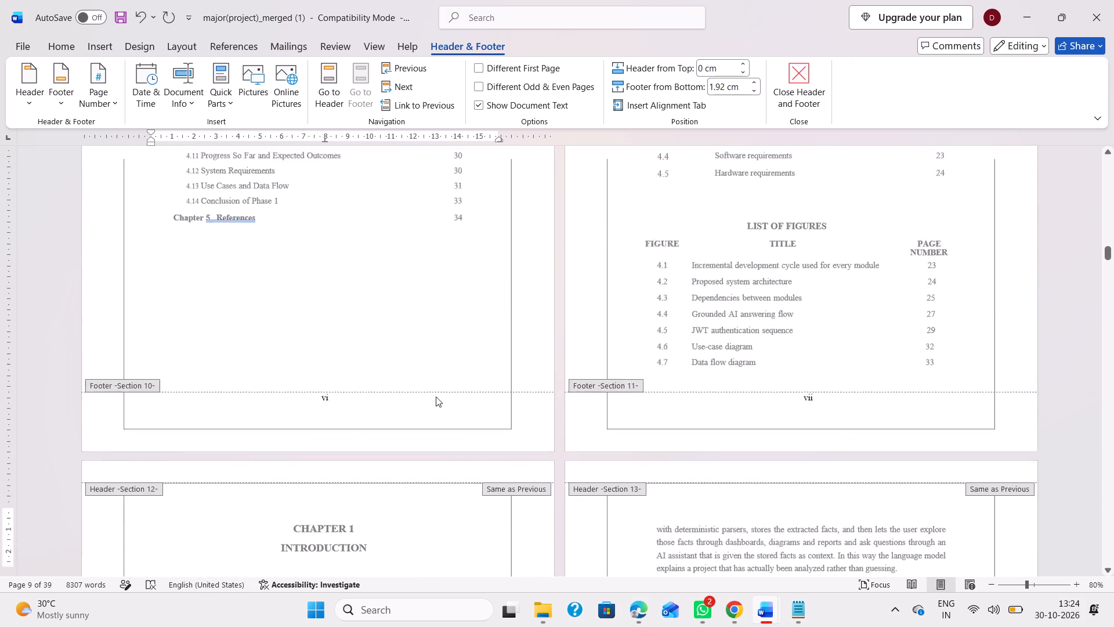
{"action": "scroll", "coordinate": [436, 397], "scroll_direction": "up", "scroll_amount": 4}
{"action": "scroll", "coordinate": [436, 397], "scroll_direction": "down", "scroll_amount": 7}
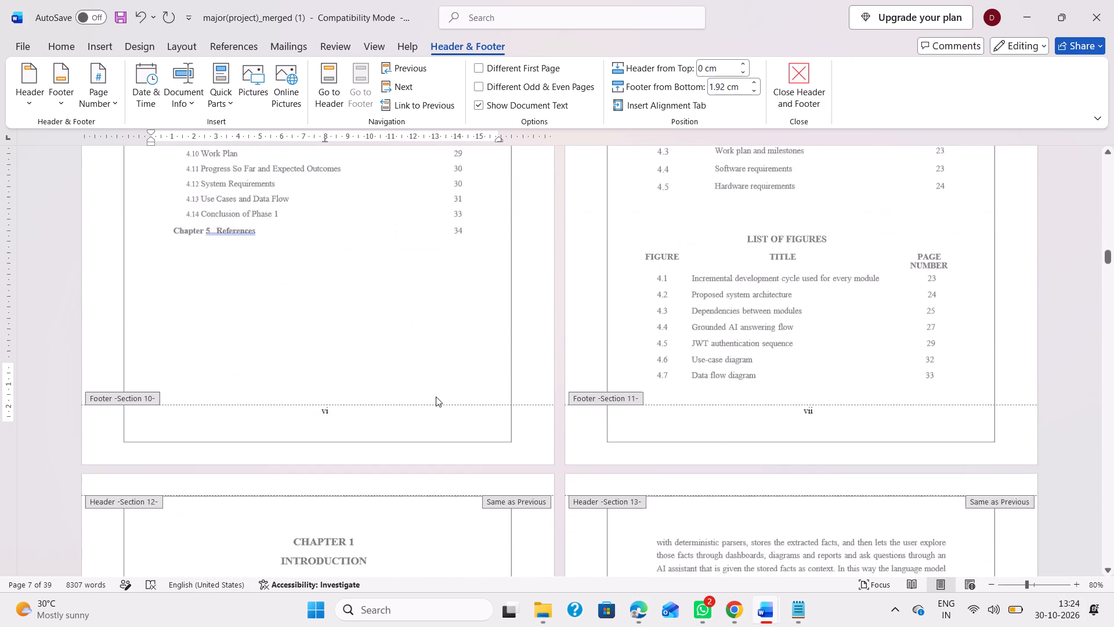
{"action": "type", "text": "ii"}
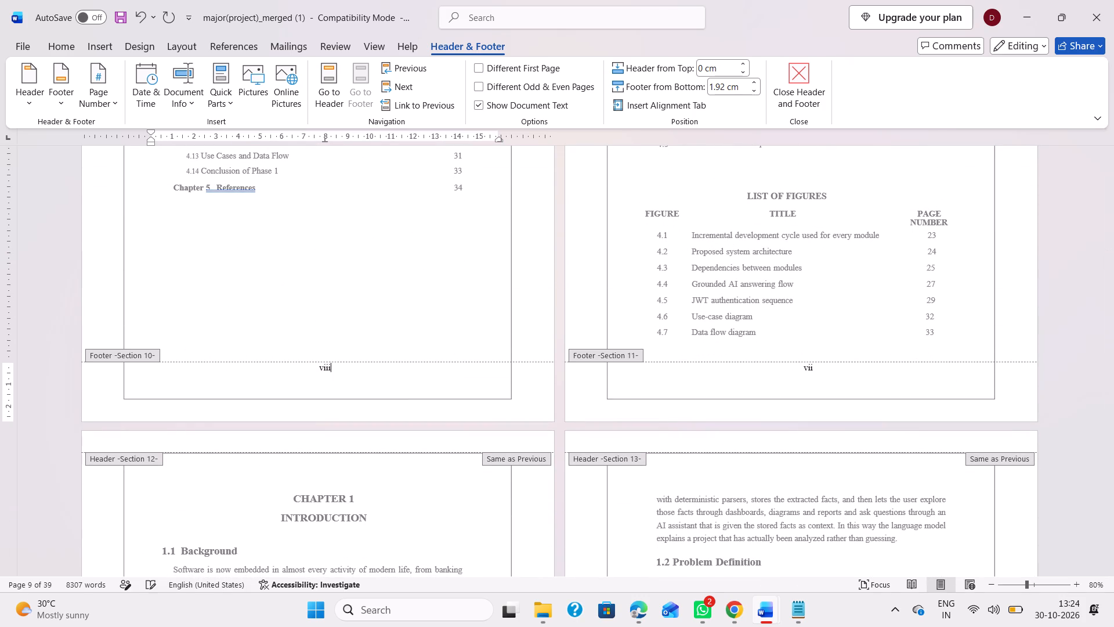
Change the page number in the footer of the LIST OF TABLES and LIST OF FIGURES page to ix and leave footer editing.
{"action": "scroll", "coordinate": [571, 408], "scroll_direction": "up", "scroll_amount": 4}
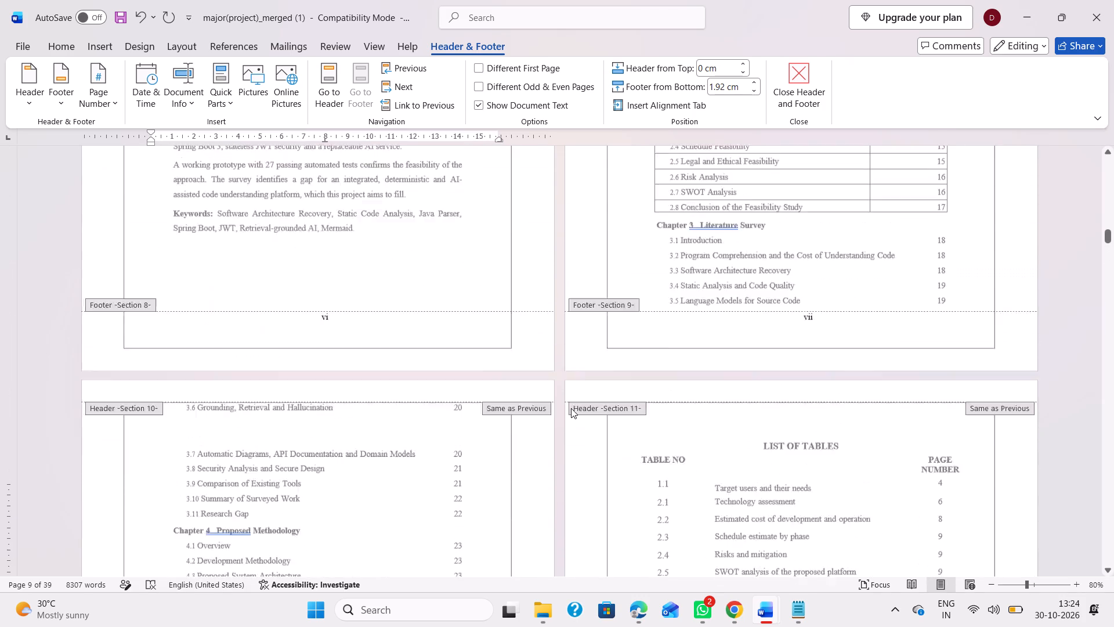
{"action": "scroll", "coordinate": [571, 408], "scroll_direction": "up", "scroll_amount": 1}
{"action": "scroll", "coordinate": [571, 408], "scroll_direction": "down", "scroll_amount": 4}
{"action": "left_click", "coordinate": [819, 478]}
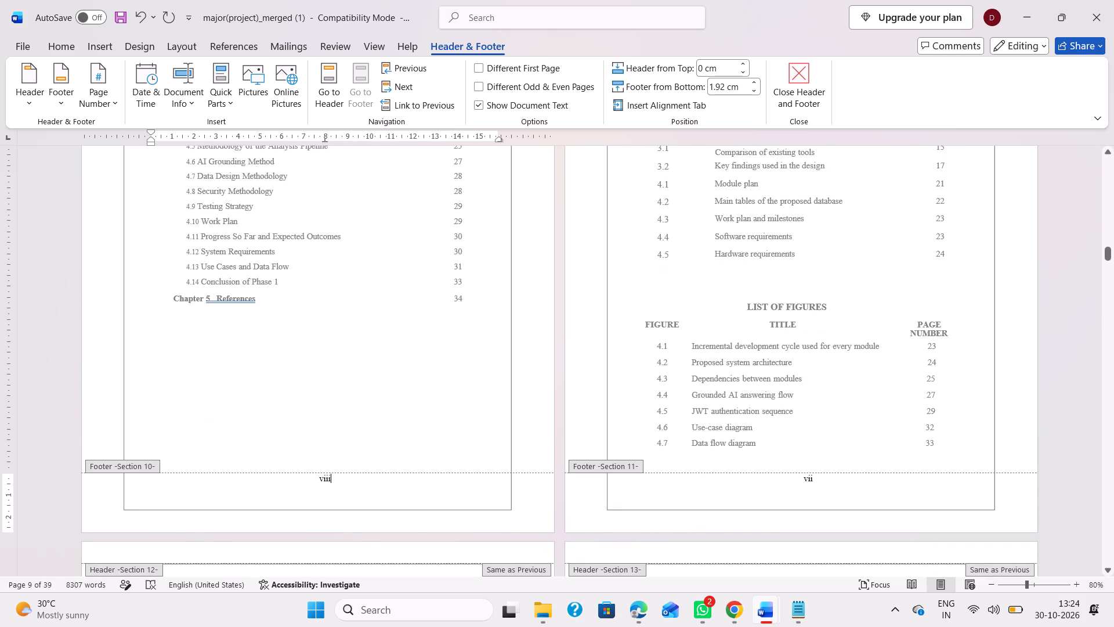
{"action": "key", "text": "BackSpace"}
{"action": "key", "text": "BackSpace"}
{"action": "key", "text": "BackSpace"}
{"action": "type", "text": "ix"}
{"action": "double_click", "coordinate": [599, 358]}
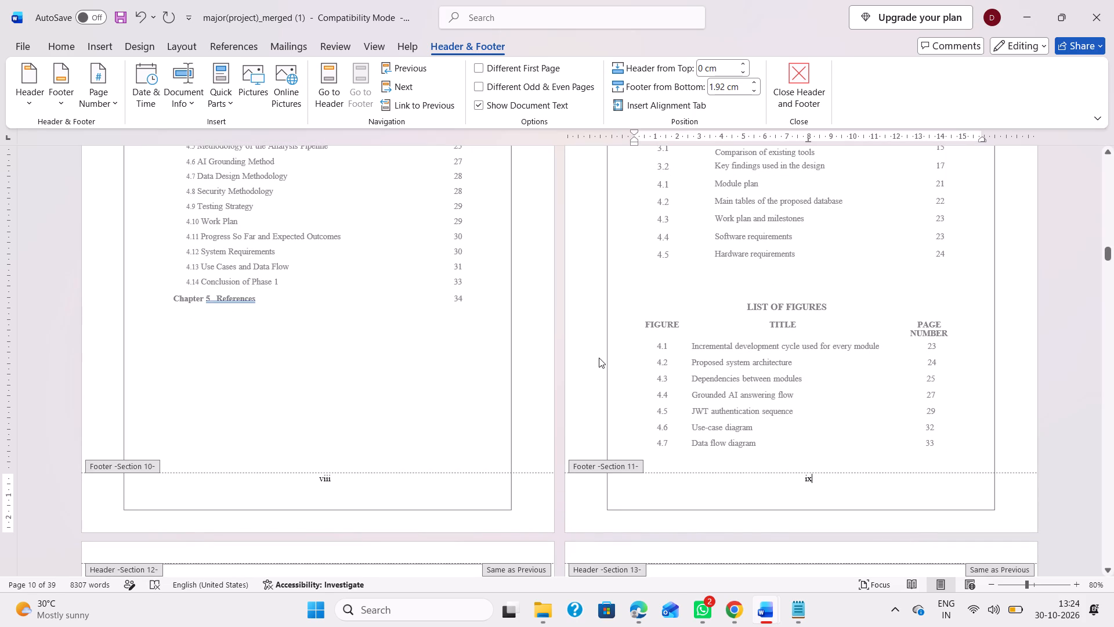
Compare the page numbers listed in the TABLE OF CONTENT with the footers of the front-matter pages, back to the CERTIFICATE page.
{"action": "scroll", "coordinate": [729, 369], "scroll_direction": "up", "scroll_amount": 8}
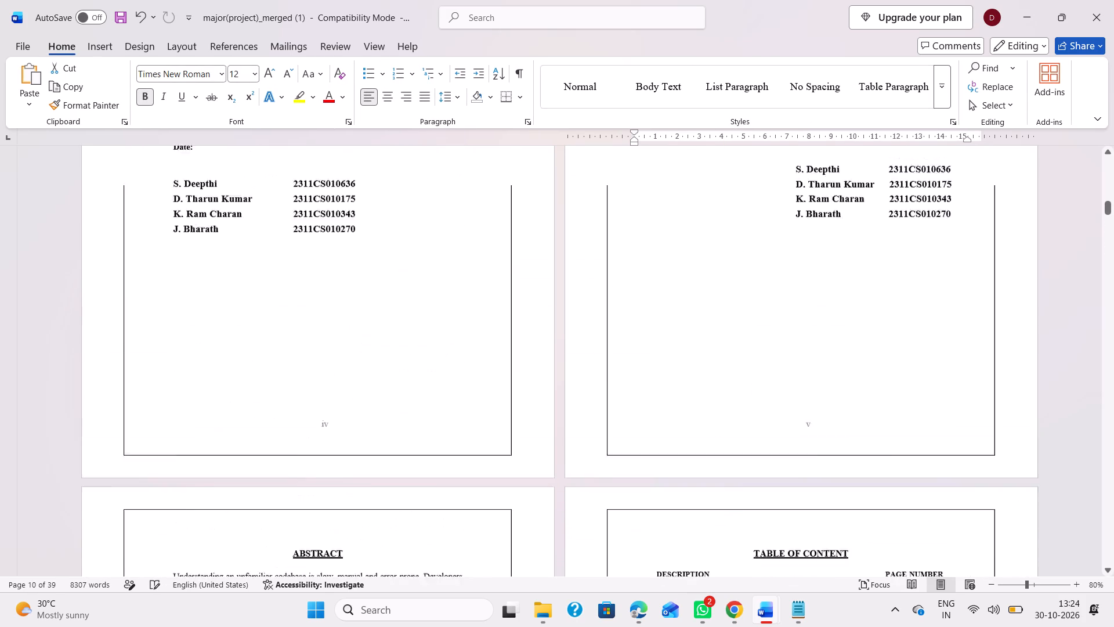
{"action": "scroll", "coordinate": [729, 369], "scroll_direction": "down", "scroll_amount": 5}
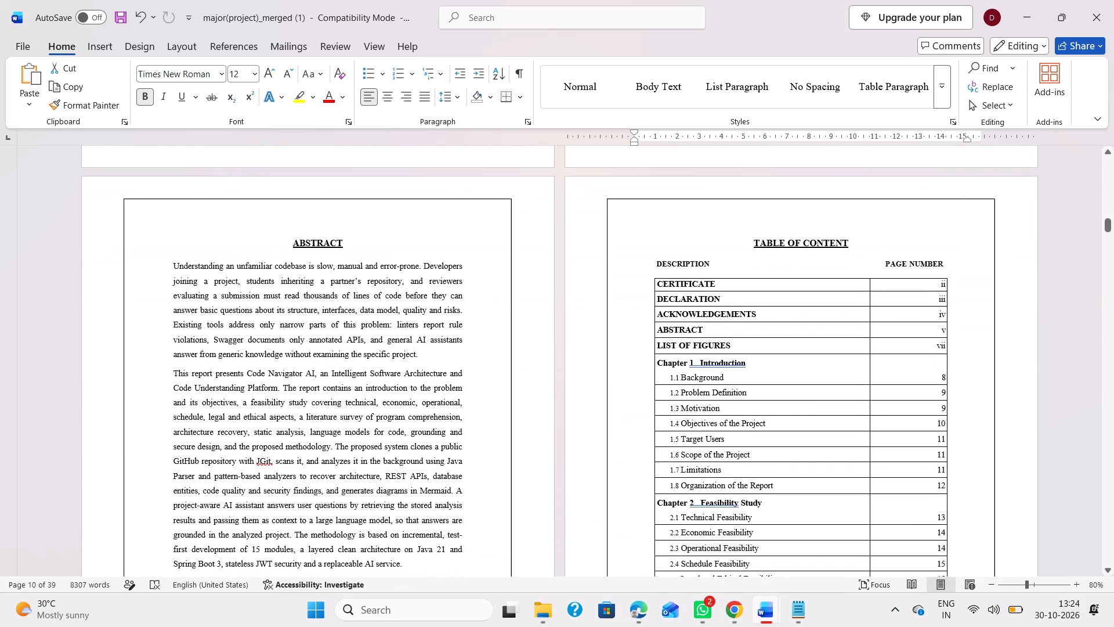
{"action": "scroll", "coordinate": [729, 369], "scroll_direction": "down", "scroll_amount": 8}
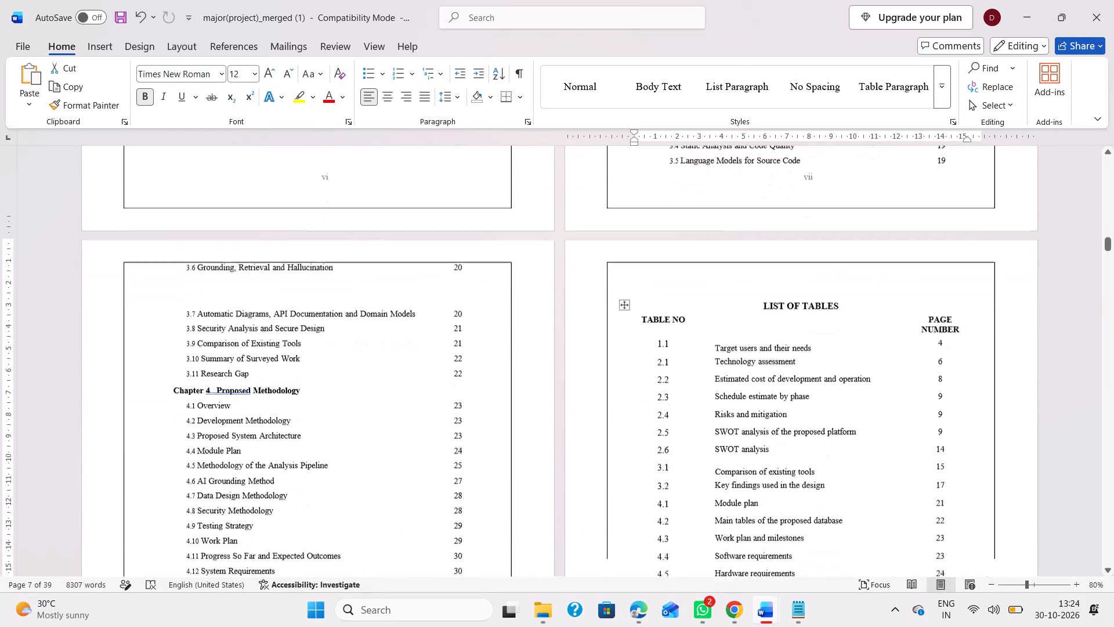
{"action": "scroll", "coordinate": [729, 369], "scroll_direction": "up", "scroll_amount": 2}
{"action": "scroll", "coordinate": [719, 419], "scroll_direction": "up", "scroll_amount": 1}
{"action": "scroll", "coordinate": [761, 392], "scroll_direction": "up", "scroll_amount": 1}
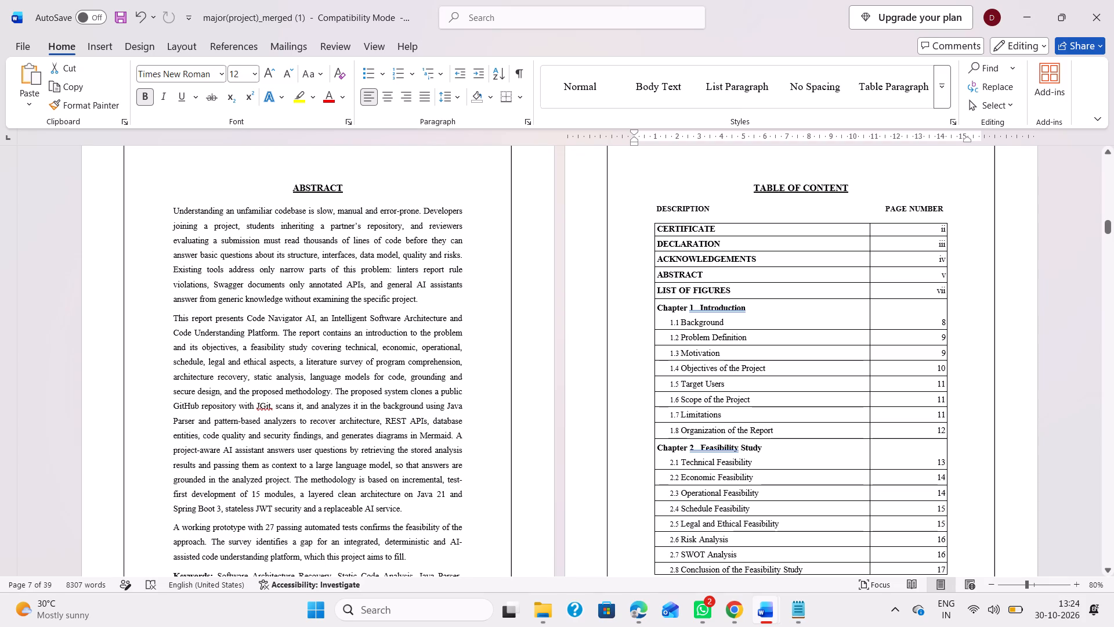
{"action": "scroll", "coordinate": [415, 382], "scroll_direction": "down", "scroll_amount": 2}
{"action": "scroll", "coordinate": [402, 343], "scroll_direction": "up", "scroll_amount": 1}
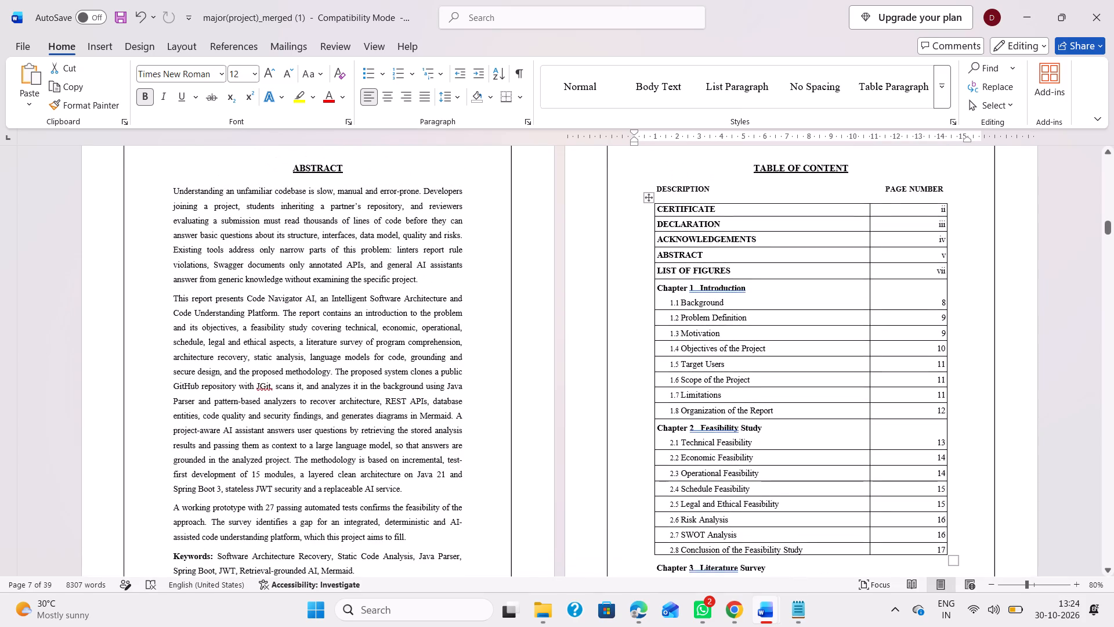
{"action": "scroll", "coordinate": [712, 366], "scroll_direction": "up", "scroll_amount": 1}
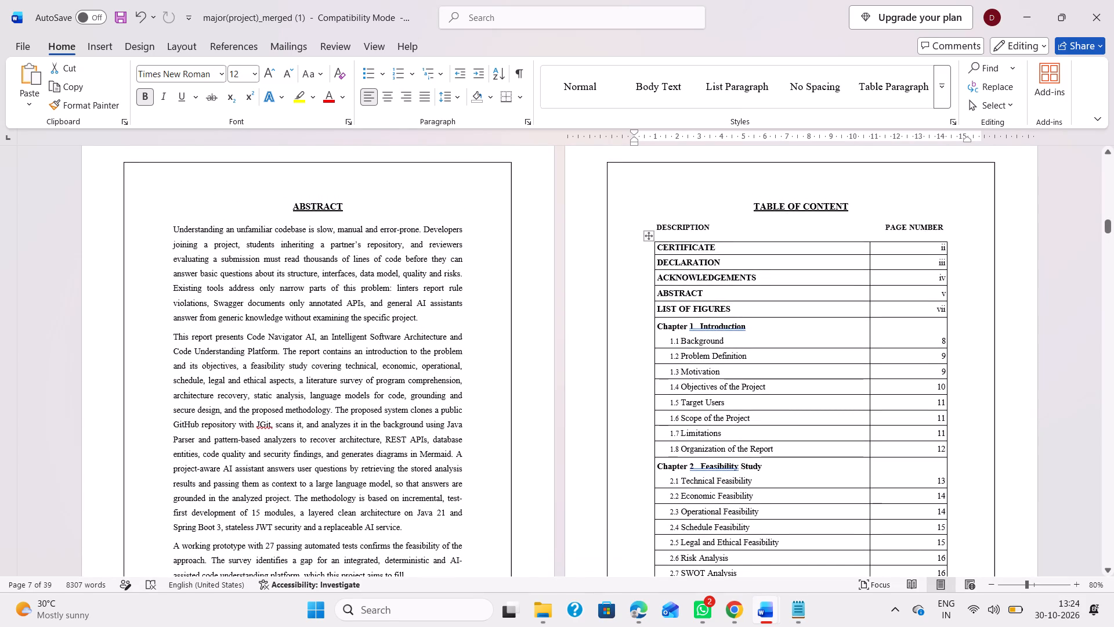
{"action": "left_click", "coordinate": [943, 247]}
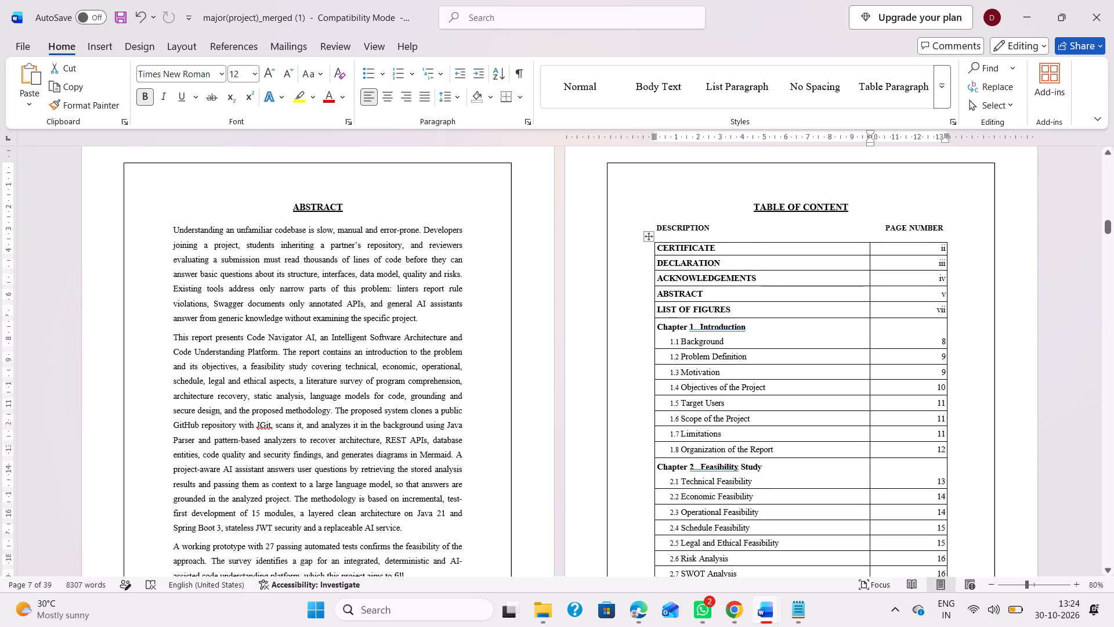
{"action": "scroll", "coordinate": [895, 365], "scroll_direction": "up", "scroll_amount": 6}
{"action": "scroll", "coordinate": [787, 377], "scroll_direction": "down", "scroll_amount": 2}
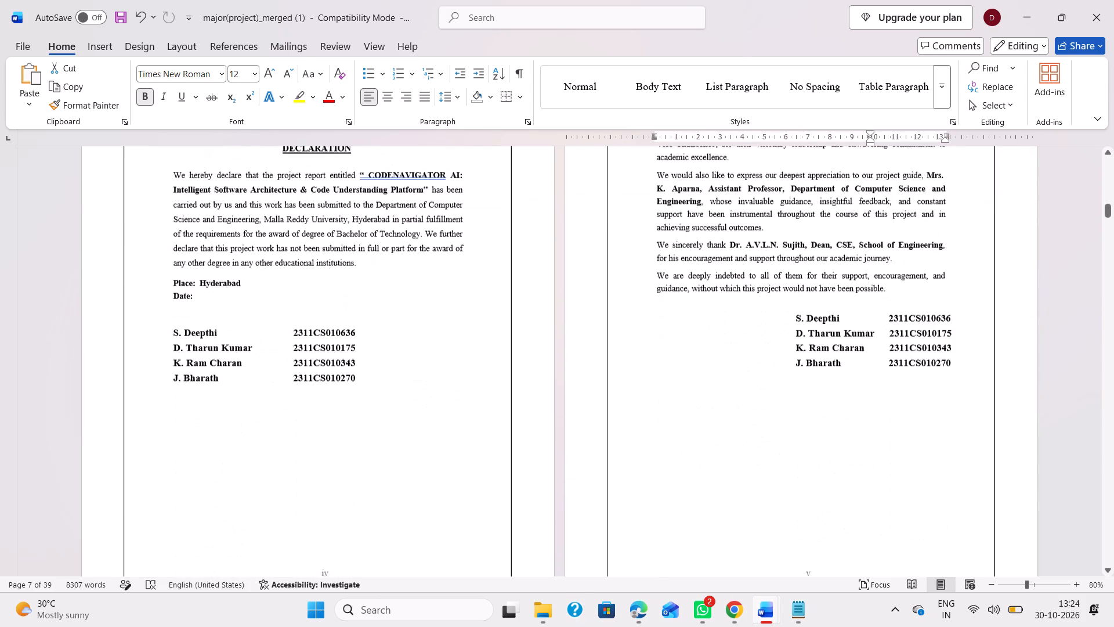
{"action": "scroll", "coordinate": [787, 377], "scroll_direction": "up", "scroll_amount": 6}
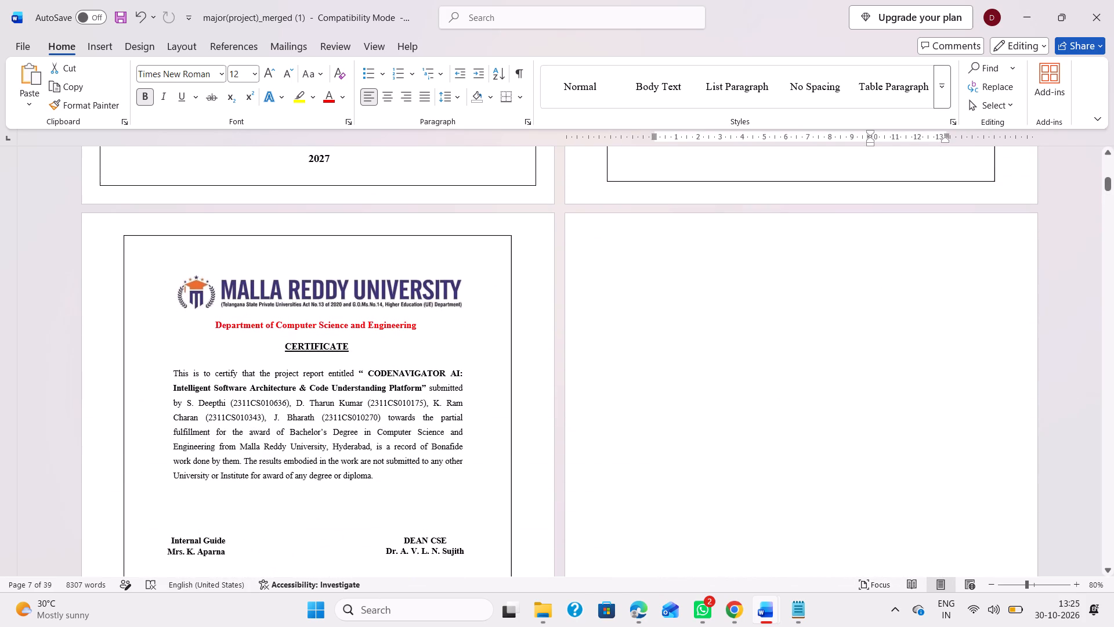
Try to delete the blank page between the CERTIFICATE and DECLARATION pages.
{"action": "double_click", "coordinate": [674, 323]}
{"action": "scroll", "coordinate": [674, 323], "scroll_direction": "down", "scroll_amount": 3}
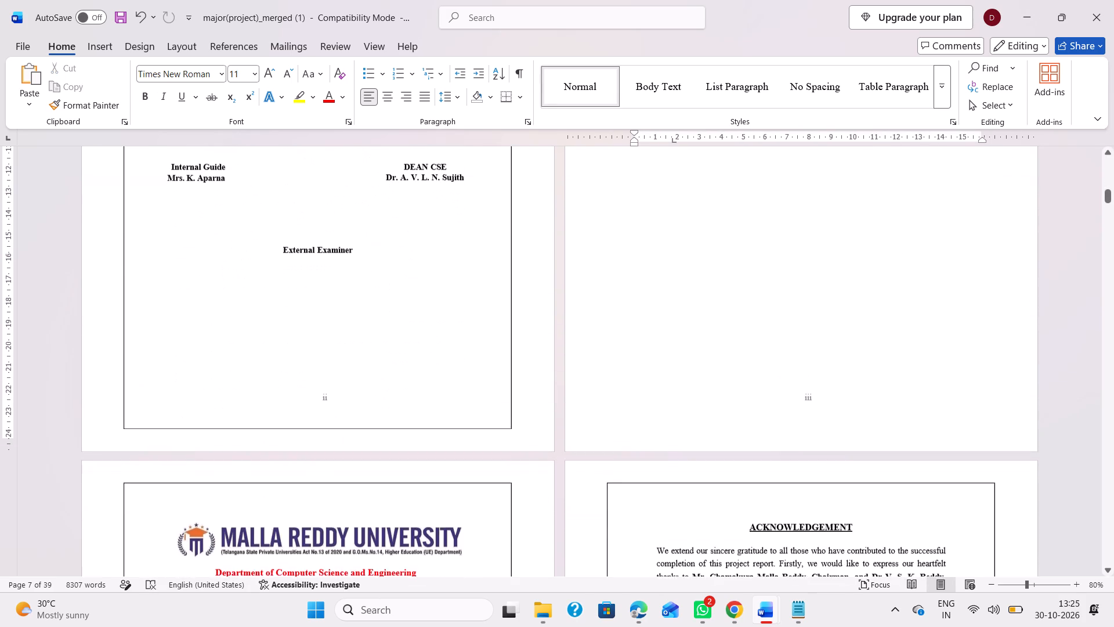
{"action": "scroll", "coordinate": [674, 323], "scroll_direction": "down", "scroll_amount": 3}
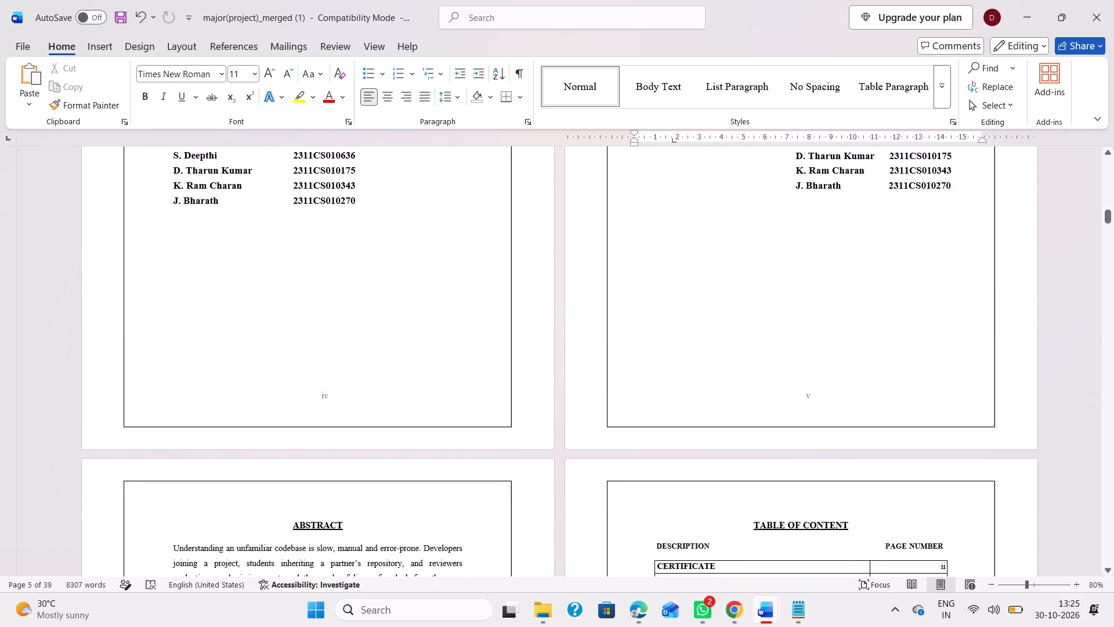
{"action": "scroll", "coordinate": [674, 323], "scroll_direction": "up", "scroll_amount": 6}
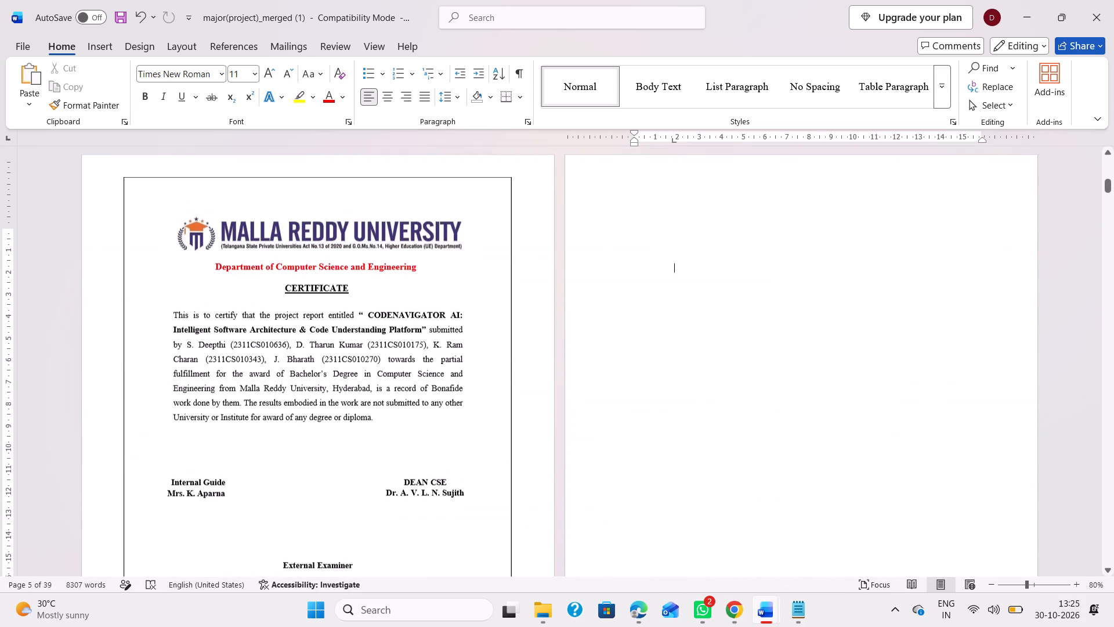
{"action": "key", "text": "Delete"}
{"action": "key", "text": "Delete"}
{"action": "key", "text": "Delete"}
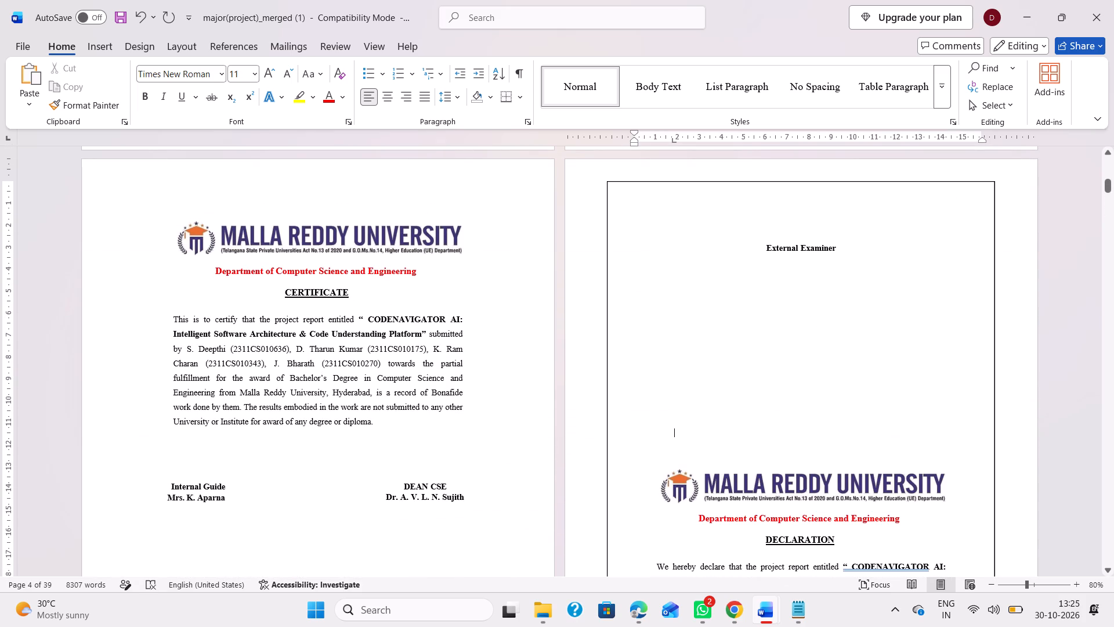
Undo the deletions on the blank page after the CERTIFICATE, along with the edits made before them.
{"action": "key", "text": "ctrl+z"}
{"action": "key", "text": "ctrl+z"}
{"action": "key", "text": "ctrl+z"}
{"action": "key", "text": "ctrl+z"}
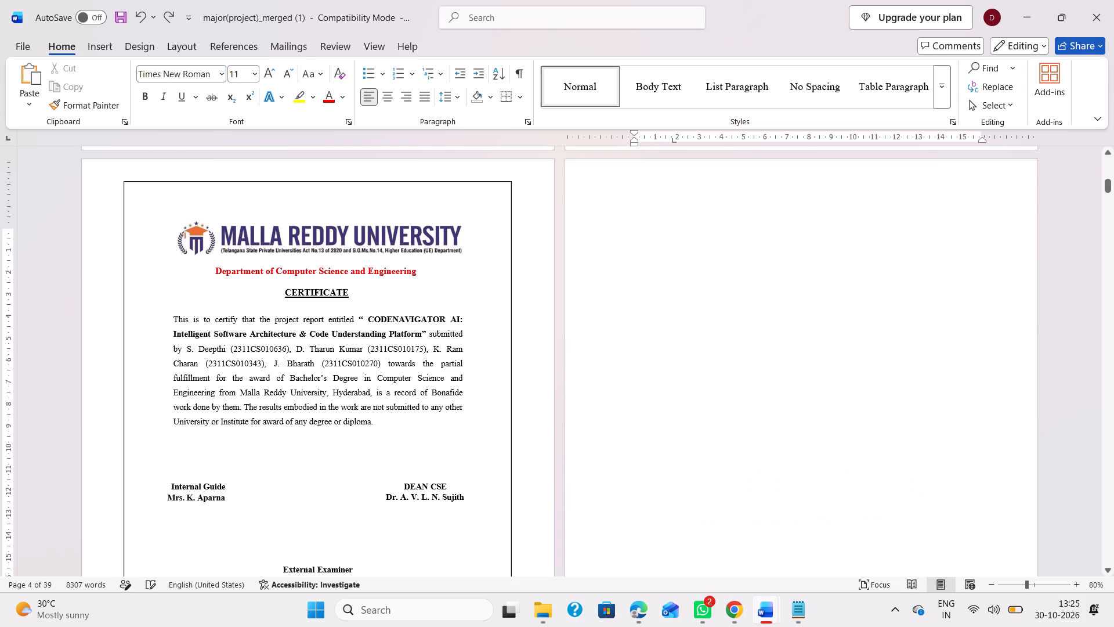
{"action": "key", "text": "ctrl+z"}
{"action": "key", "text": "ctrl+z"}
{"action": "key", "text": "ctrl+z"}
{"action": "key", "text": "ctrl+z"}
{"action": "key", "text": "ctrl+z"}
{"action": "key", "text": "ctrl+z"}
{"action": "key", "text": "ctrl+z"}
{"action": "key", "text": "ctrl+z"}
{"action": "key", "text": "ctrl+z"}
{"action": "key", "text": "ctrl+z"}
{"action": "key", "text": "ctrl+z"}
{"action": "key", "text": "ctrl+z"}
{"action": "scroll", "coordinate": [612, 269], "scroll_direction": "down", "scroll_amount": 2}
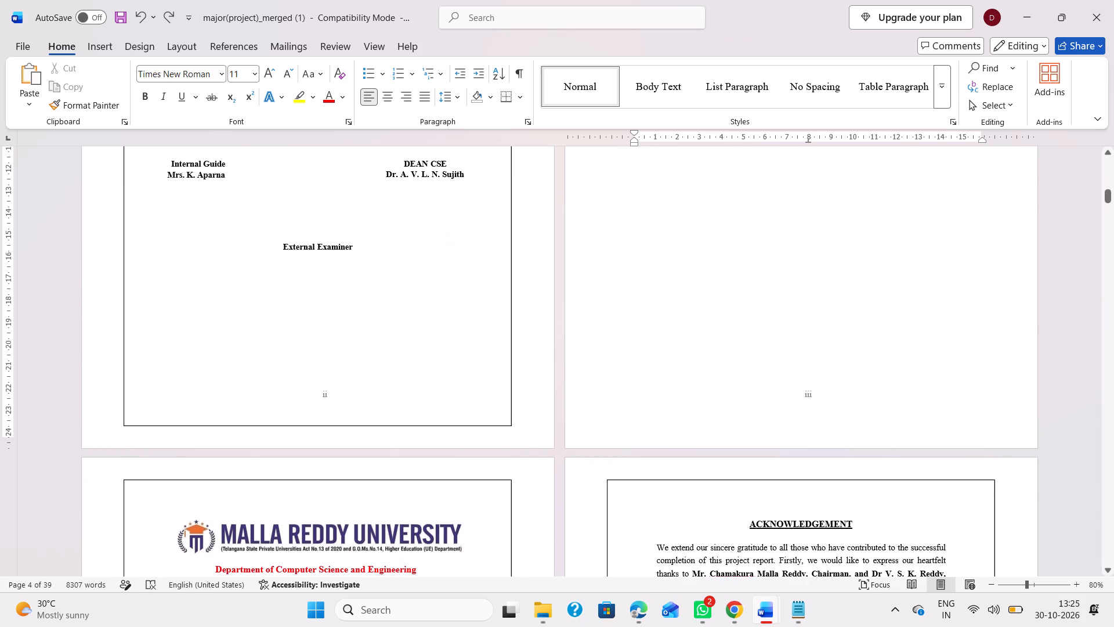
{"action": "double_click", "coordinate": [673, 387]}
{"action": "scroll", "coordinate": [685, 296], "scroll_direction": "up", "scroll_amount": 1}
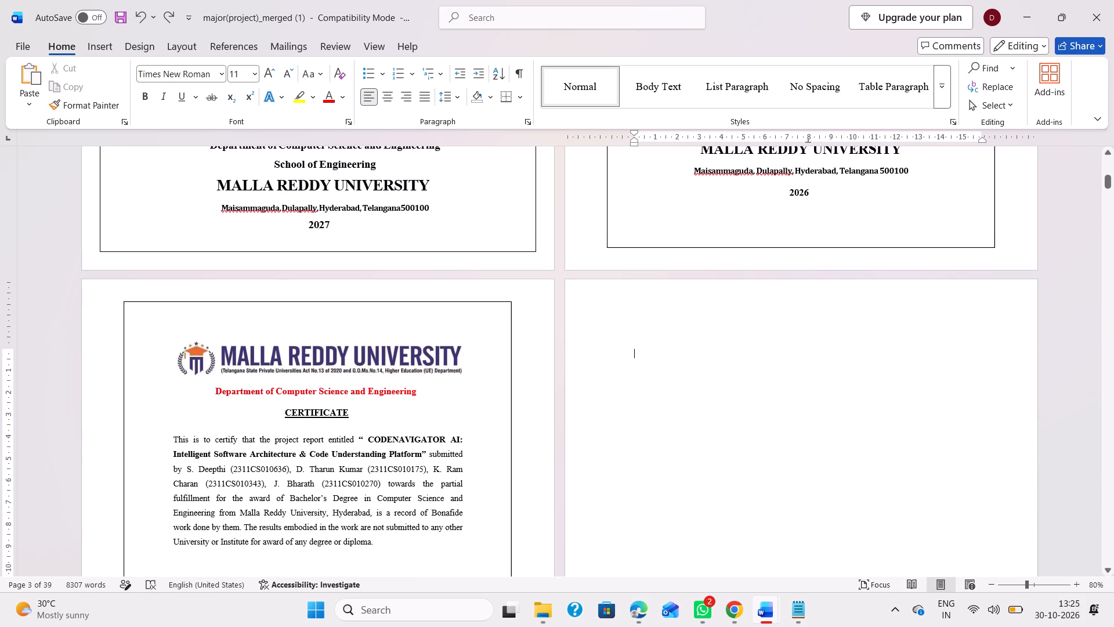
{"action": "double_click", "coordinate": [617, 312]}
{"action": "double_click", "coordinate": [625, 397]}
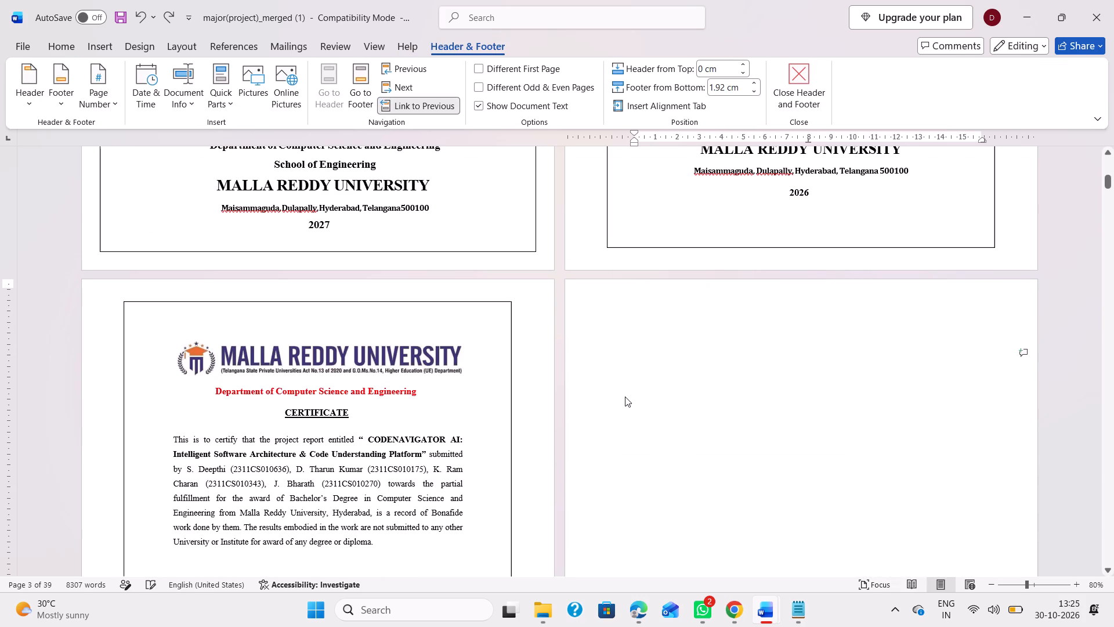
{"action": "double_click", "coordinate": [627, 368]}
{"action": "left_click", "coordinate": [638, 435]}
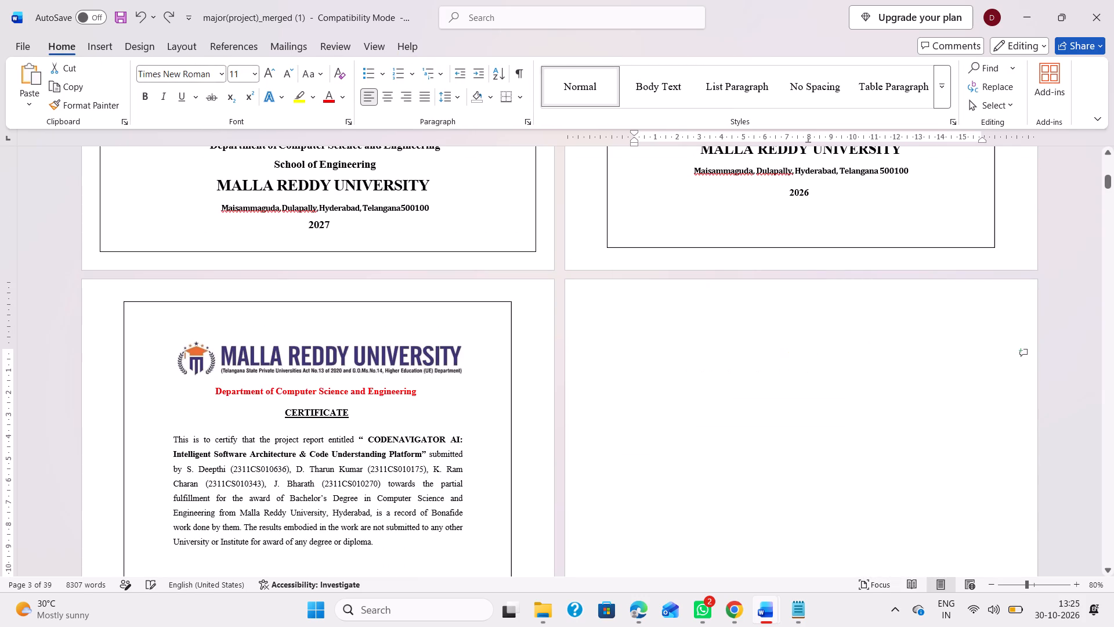
Delete the blank page between the CERTIFICATE and DECLARATION pages.
{"action": "key", "text": "Delete"}
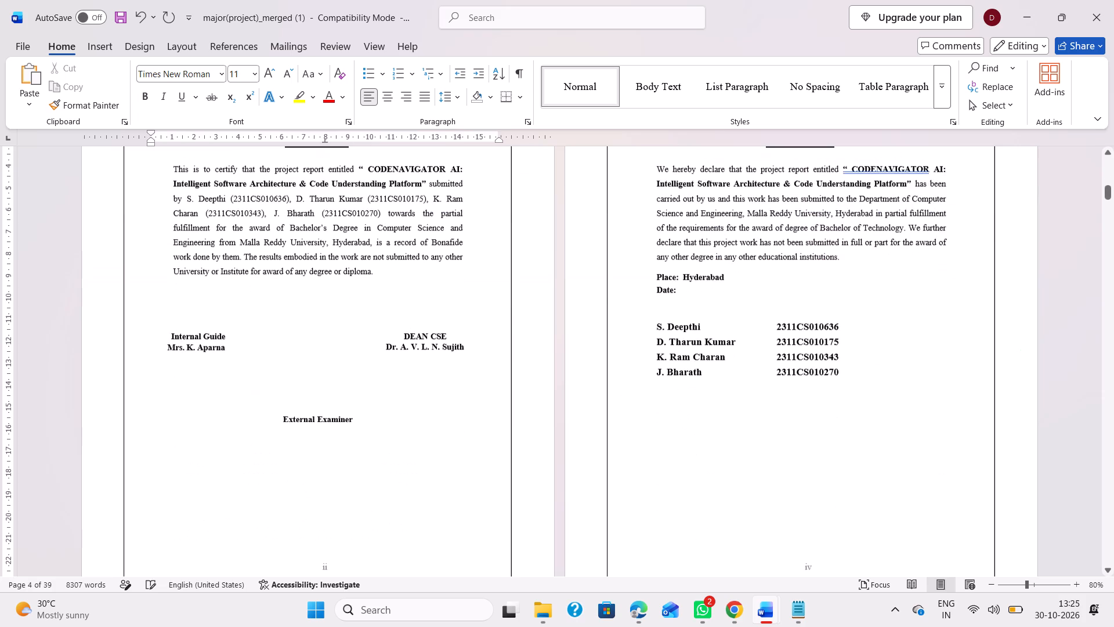
Change the page number in the footer of the DECLARATION page to iii.
{"action": "scroll", "coordinate": [643, 370], "scroll_direction": "down", "scroll_amount": 1}
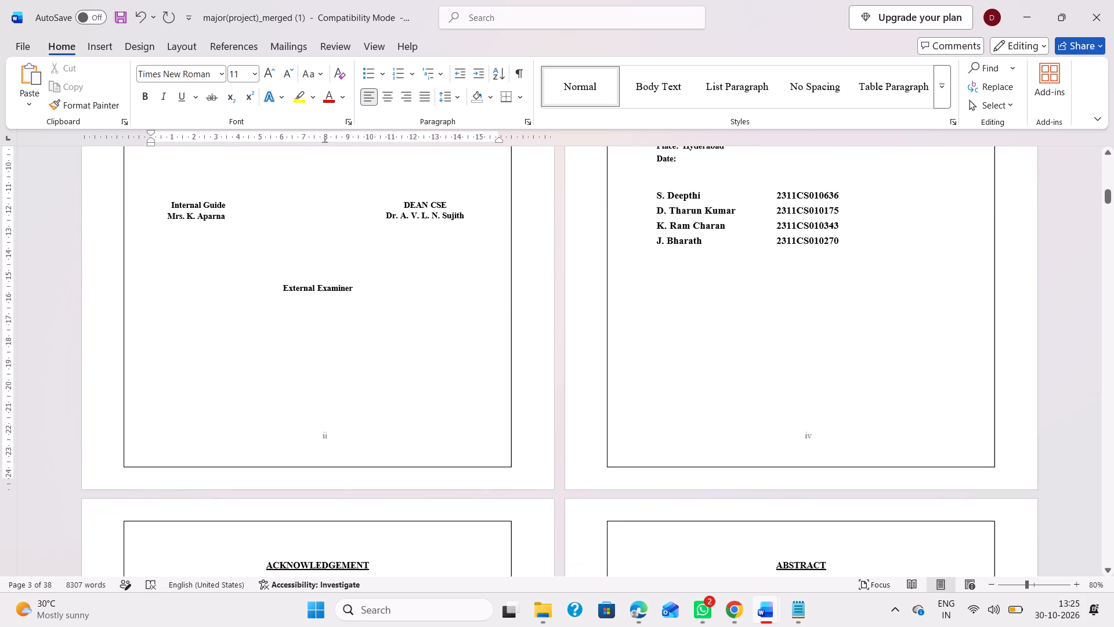
{"action": "scroll", "coordinate": [669, 412], "scroll_direction": "down", "scroll_amount": 1}
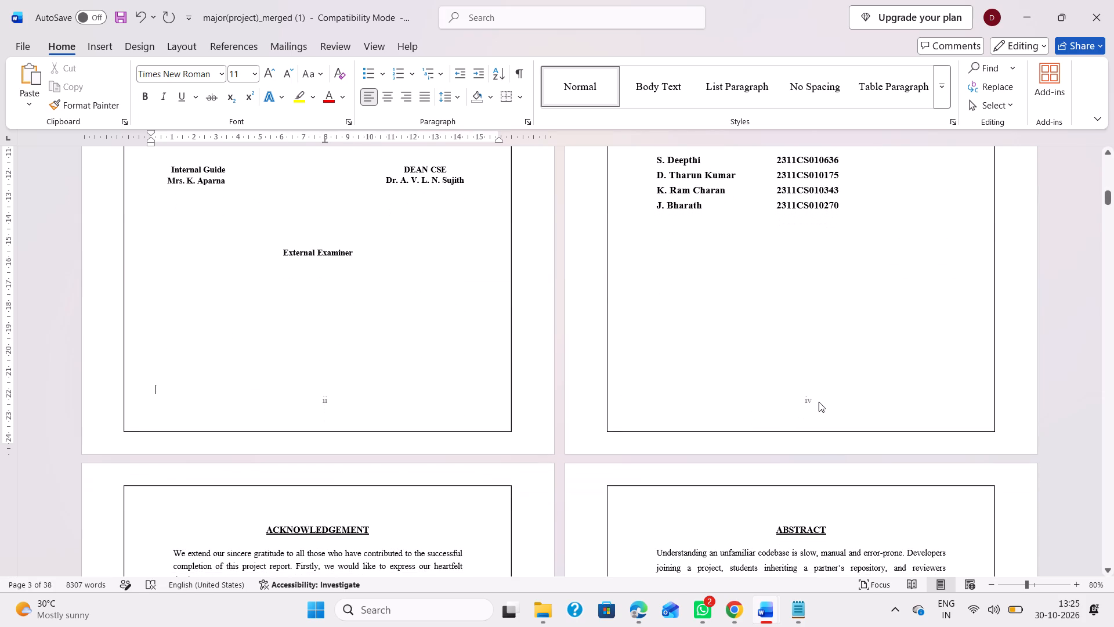
{"action": "double_click", "coordinate": [819, 402]}
{"action": "double_click", "coordinate": [806, 403]}
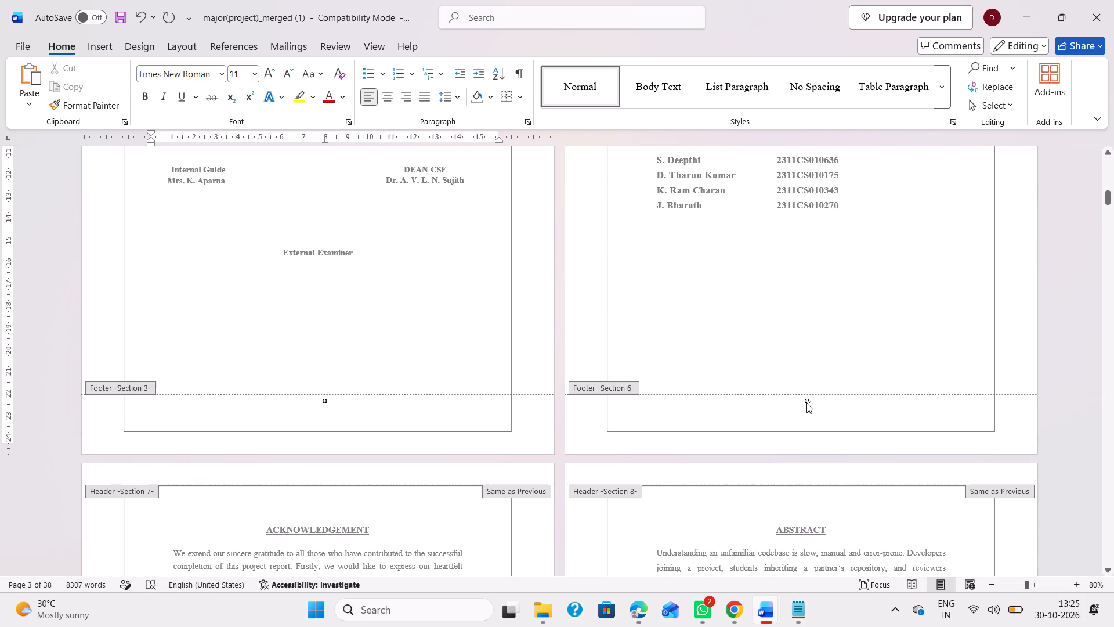
{"action": "left_click", "coordinate": [810, 401]}
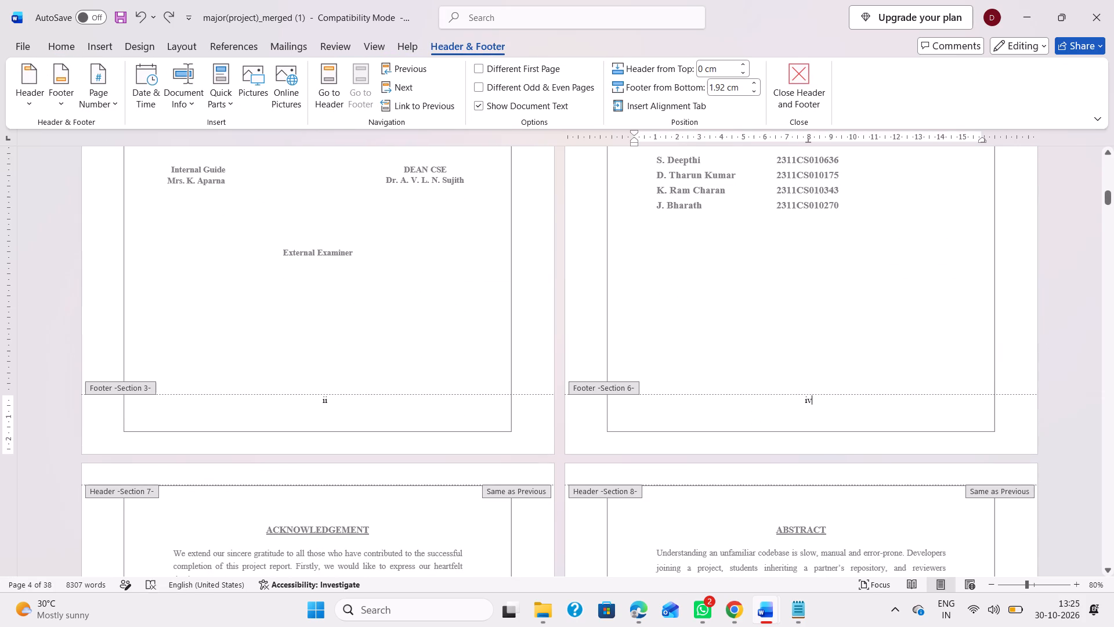
{"action": "key", "text": "BackSpace"}
{"action": "key", "text": "BackSpace"}
{"action": "type", "text": "ii"}
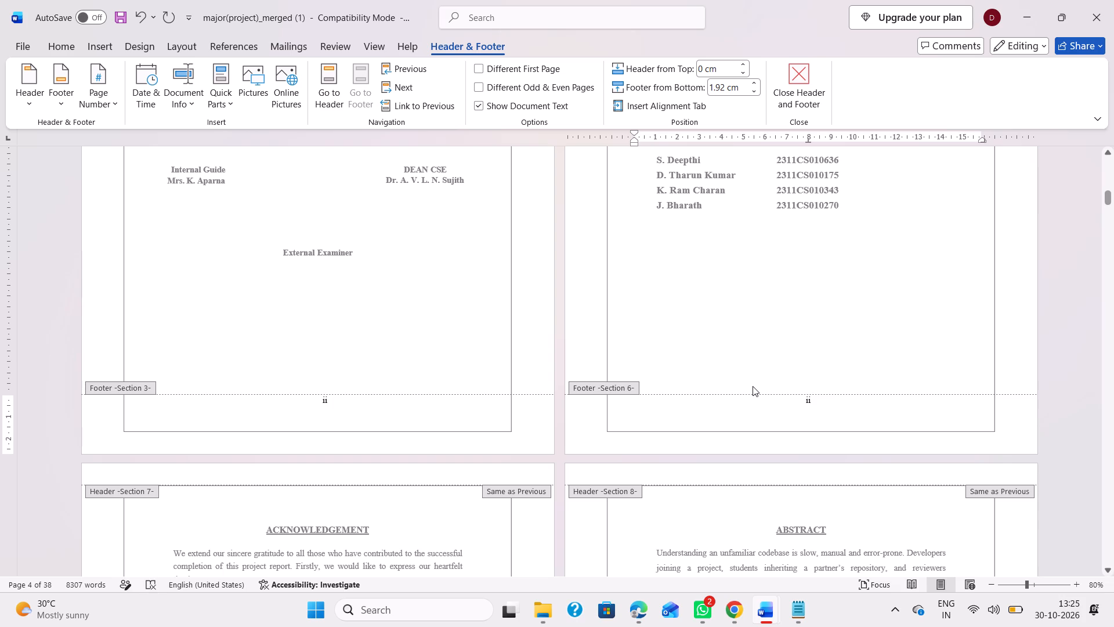
{"action": "key", "text": "i"}
Set the footer page numbers to iv on the ACKNOWLEDGEMENT page and v on the ABSTRACT page.
{"action": "scroll", "coordinate": [753, 386], "scroll_direction": "up", "scroll_amount": 4}
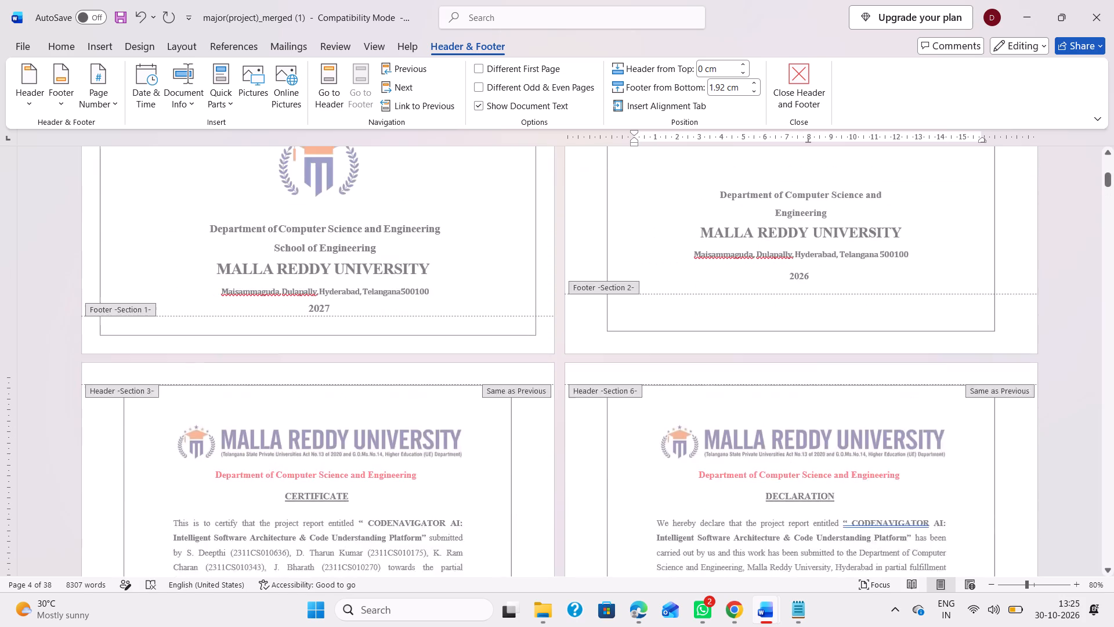
{"action": "scroll", "coordinate": [753, 386], "scroll_direction": "up", "scroll_amount": 1}
{"action": "scroll", "coordinate": [753, 386], "scroll_direction": "down", "scroll_amount": 9}
{"action": "scroll", "coordinate": [626, 339], "scroll_direction": "down", "scroll_amount": 4}
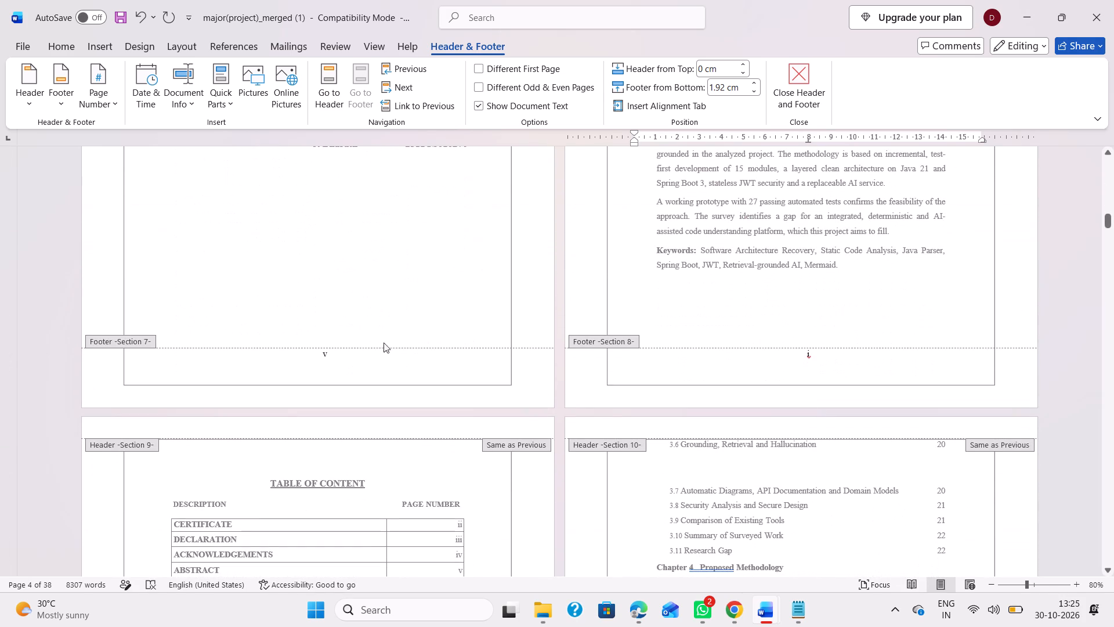
{"action": "left_click", "coordinate": [310, 355]}
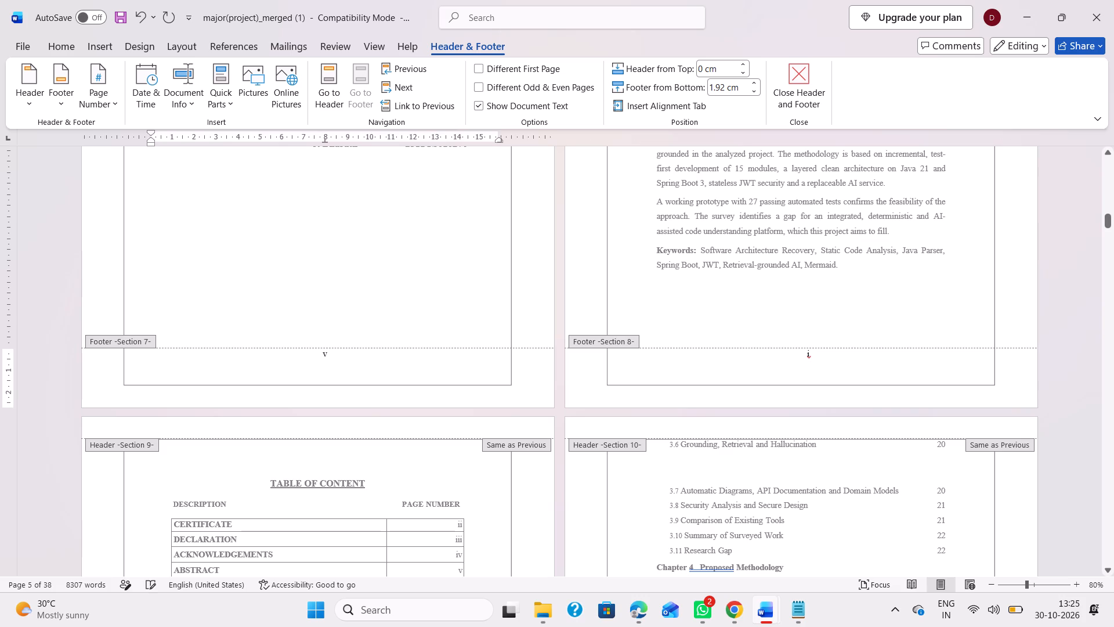
{"action": "key", "text": "i"}
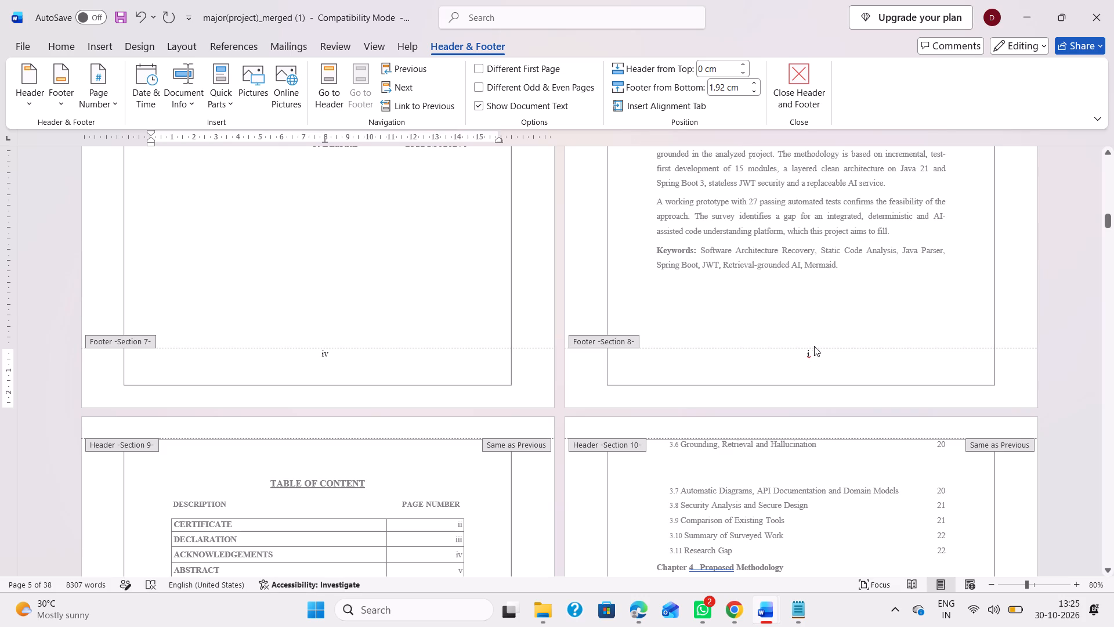
{"action": "left_click", "coordinate": [809, 353]}
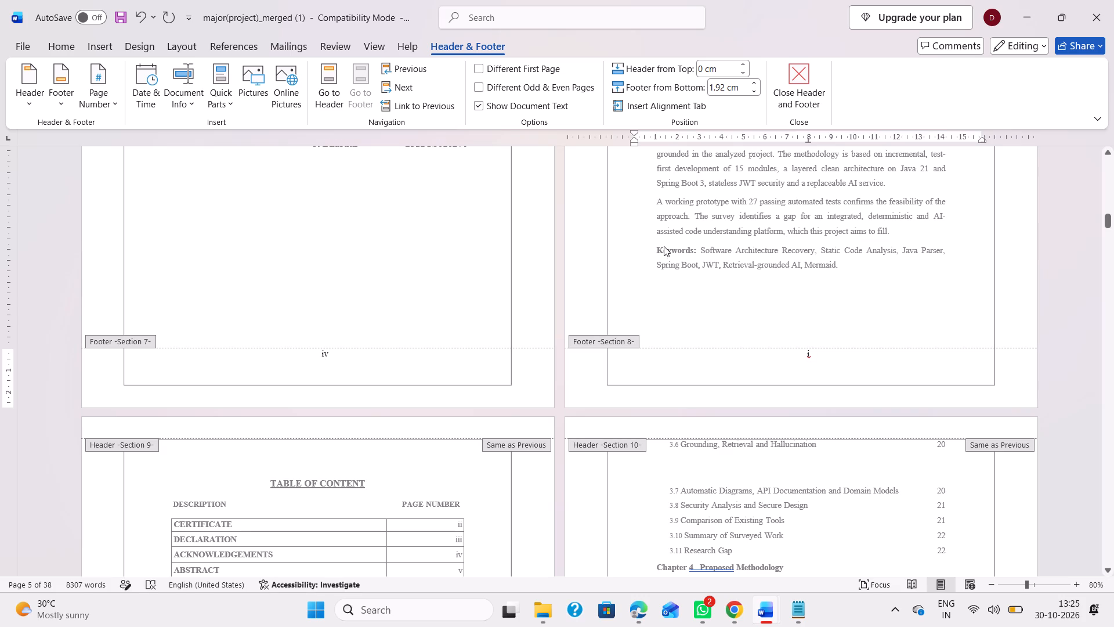
{"action": "key", "text": "BackSpace"}
{"action": "key", "text": "v"}
Set the footer page numbers of the two TABLE OF CONTENT pages to vi and vii.
{"action": "scroll", "coordinate": [616, 236], "scroll_direction": "up", "scroll_amount": 5}
{"action": "scroll", "coordinate": [590, 309], "scroll_direction": "up", "scroll_amount": 1}
{"action": "scroll", "coordinate": [590, 309], "scroll_direction": "down", "scroll_amount": 6}
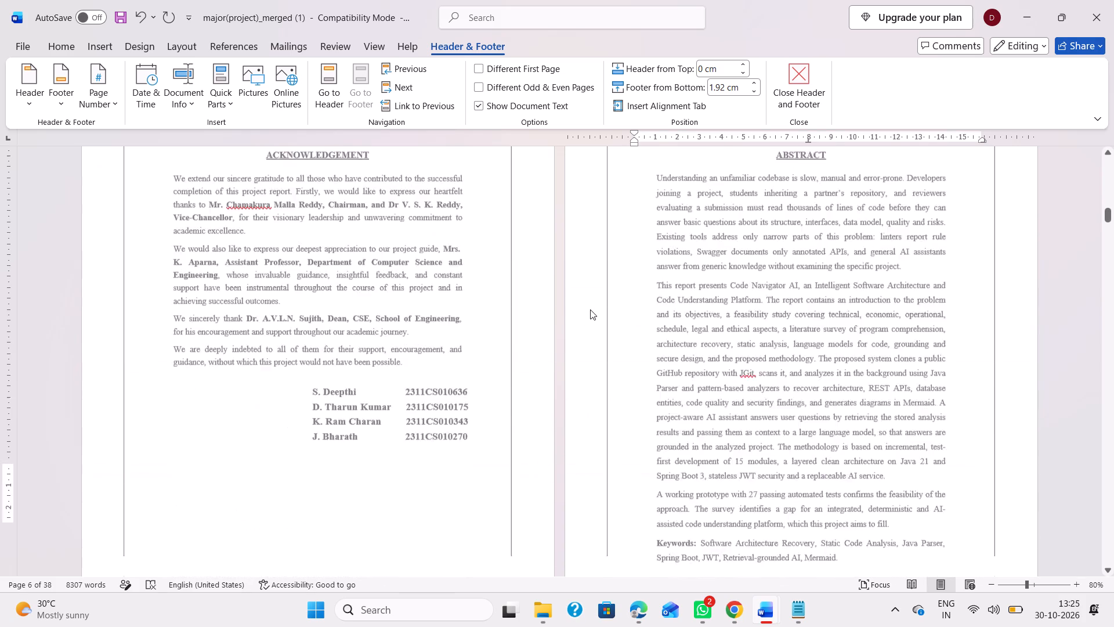
{"action": "scroll", "coordinate": [590, 309], "scroll_direction": "down", "scroll_amount": 3}
{"action": "scroll", "coordinate": [590, 309], "scroll_direction": "up", "scroll_amount": 2}
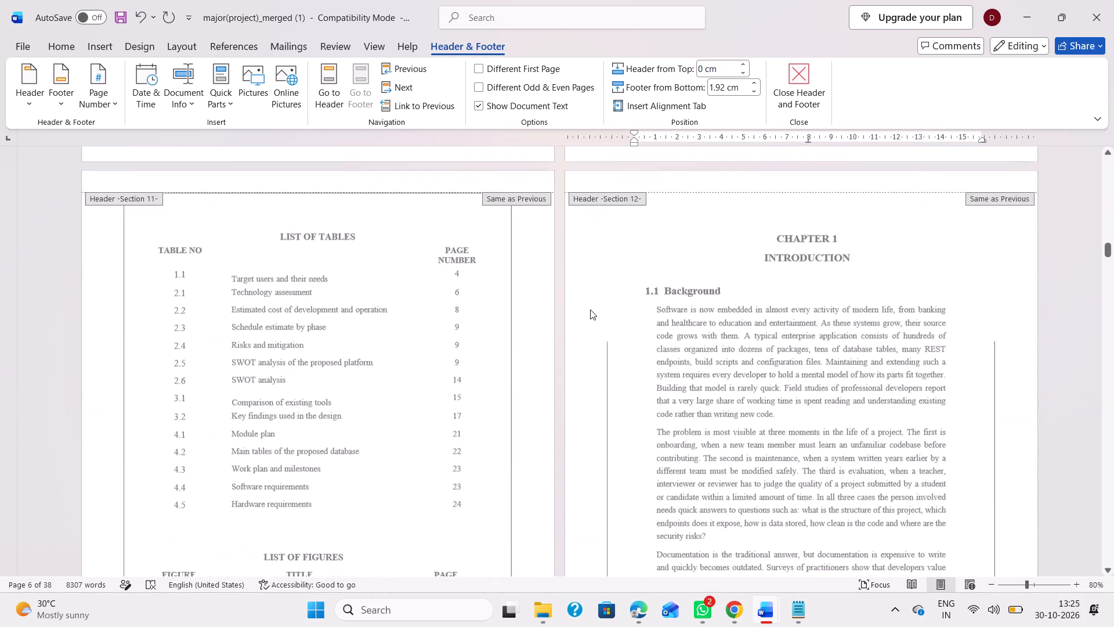
{"action": "scroll", "coordinate": [590, 309], "scroll_direction": "up", "scroll_amount": 5}
{"action": "scroll", "coordinate": [590, 309], "scroll_direction": "down", "scroll_amount": 2}
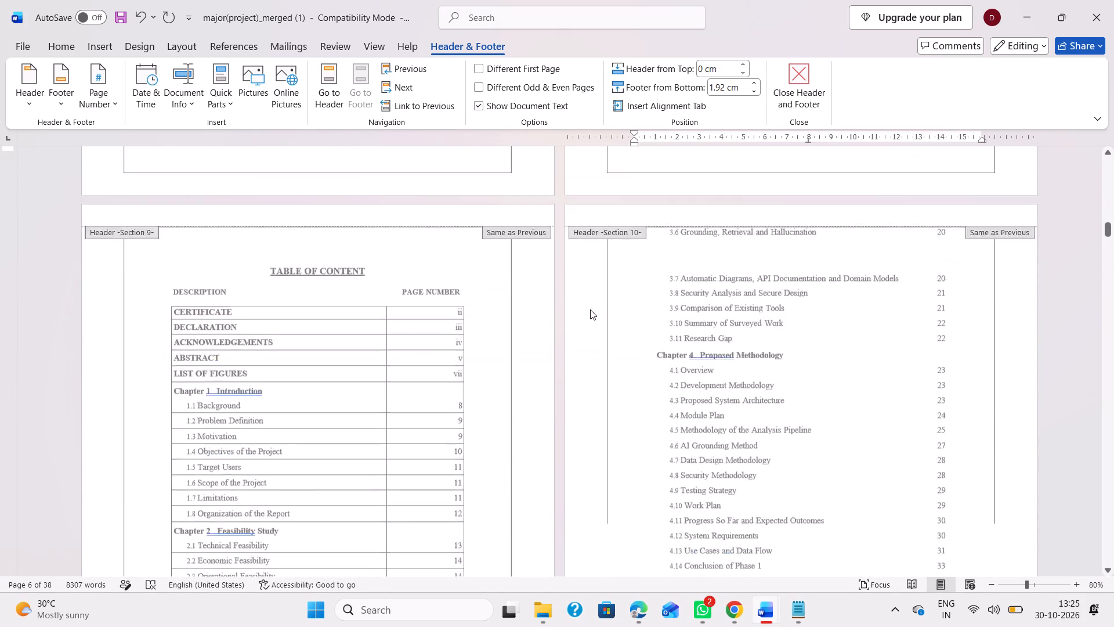
{"action": "scroll", "coordinate": [590, 309], "scroll_direction": "down", "scroll_amount": 2}
{"action": "left_click", "coordinate": [335, 470]}
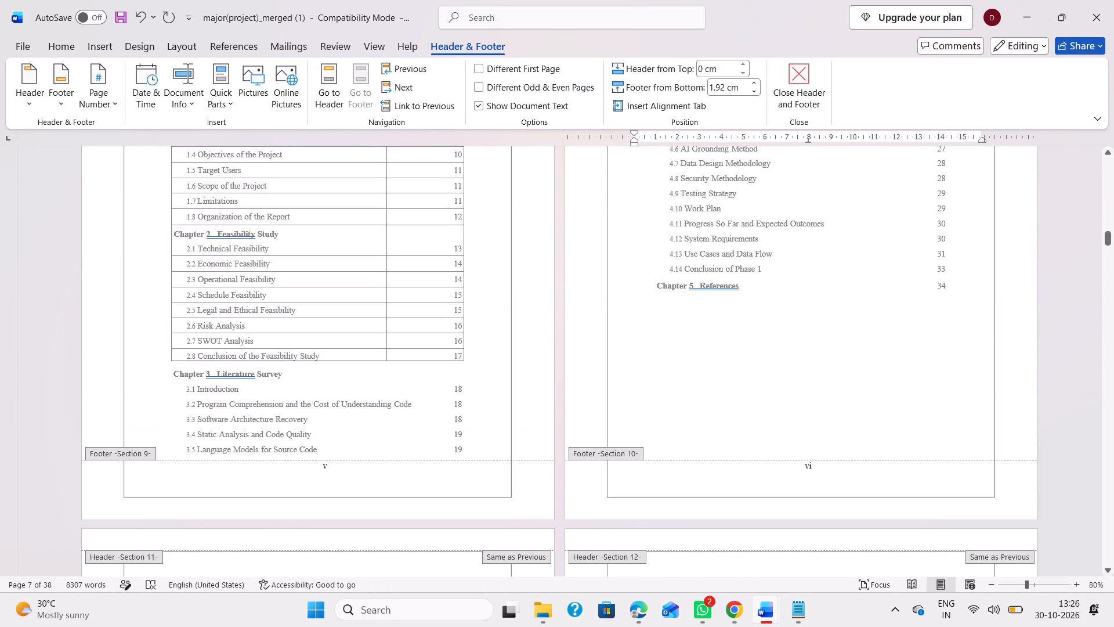
{"action": "left_click", "coordinate": [328, 466]}
{"action": "key", "text": "i"}
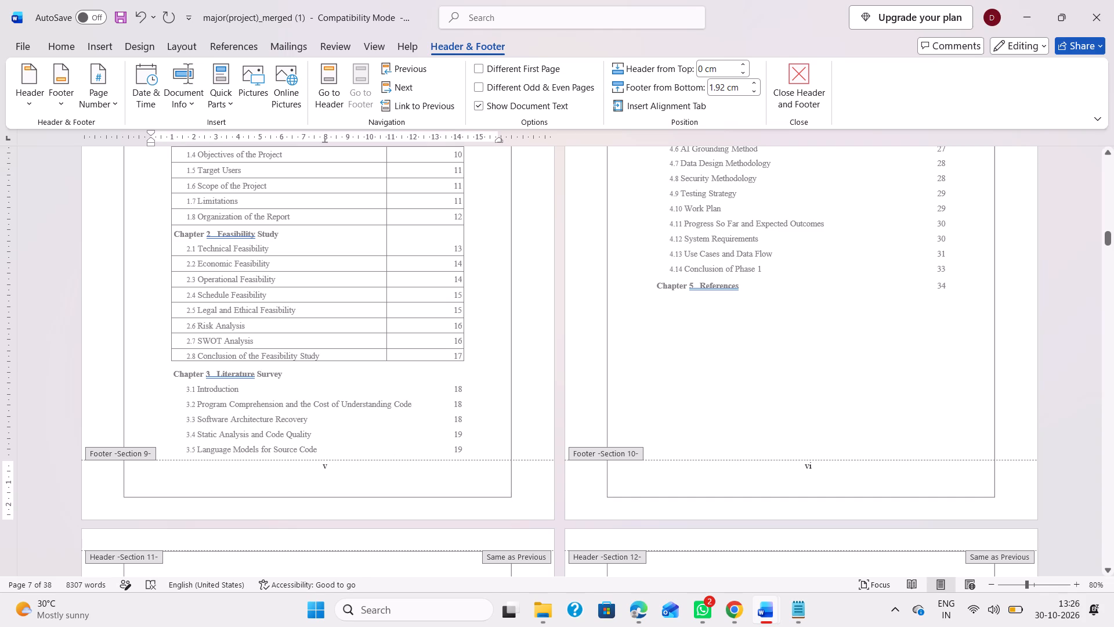
{"action": "left_click", "coordinate": [814, 464]}
{"action": "key", "text": "i"}
Change the footer page number of the LIST OF TABLES and LIST OF FIGURES page to viii.
{"action": "scroll", "coordinate": [814, 464], "scroll_direction": "down", "scroll_amount": 4}
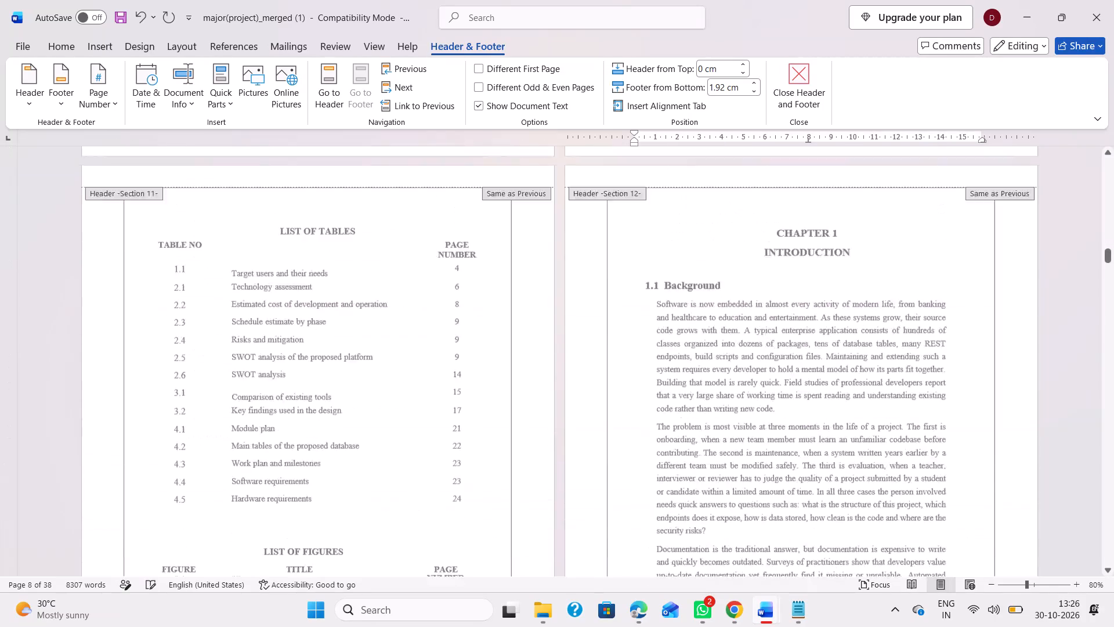
{"action": "left_click", "coordinate": [337, 514]}
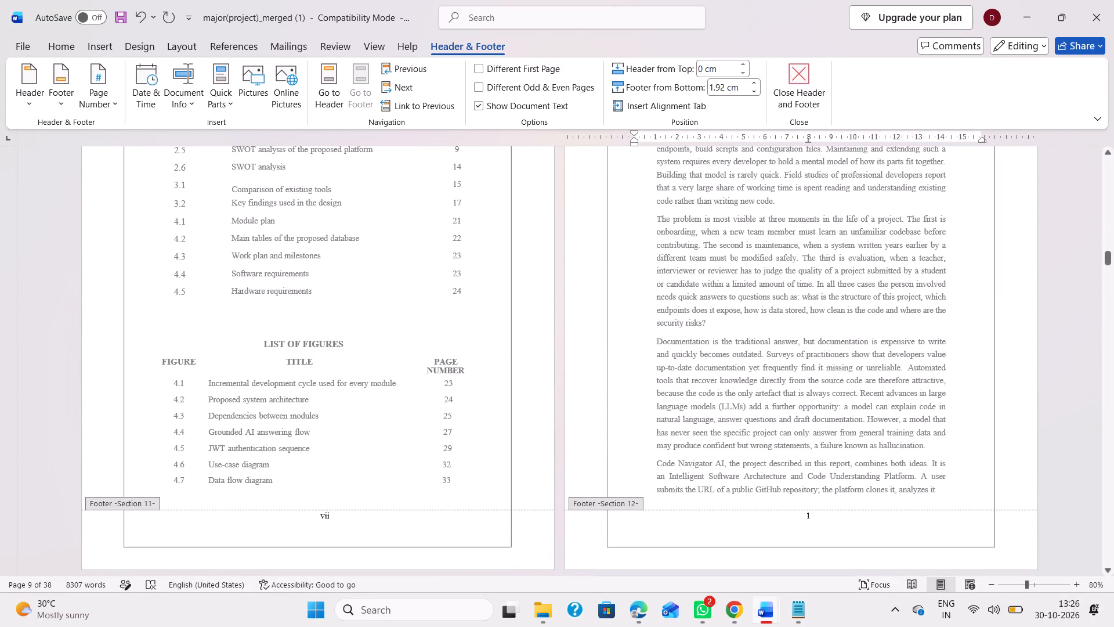
{"action": "key", "text": "i"}
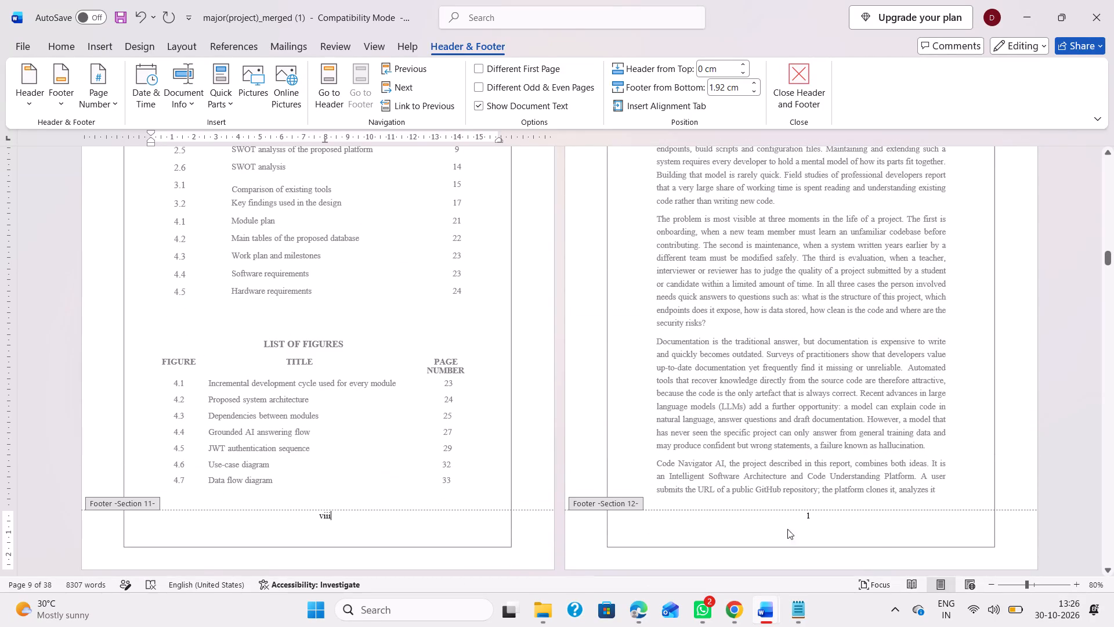
Review the front-matter footers from the LIST OF TABLES page back to the title pages, and leave footer editing.
{"action": "scroll", "coordinate": [791, 509], "scroll_direction": "up", "scroll_amount": 8}
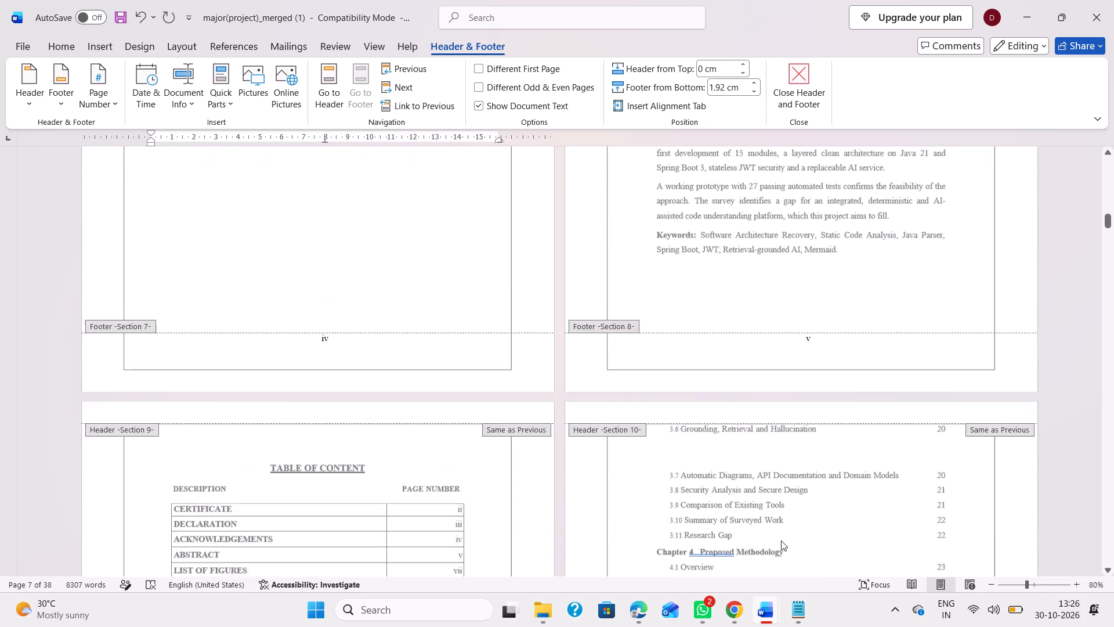
{"action": "scroll", "coordinate": [781, 540], "scroll_direction": "up", "scroll_amount": 6}
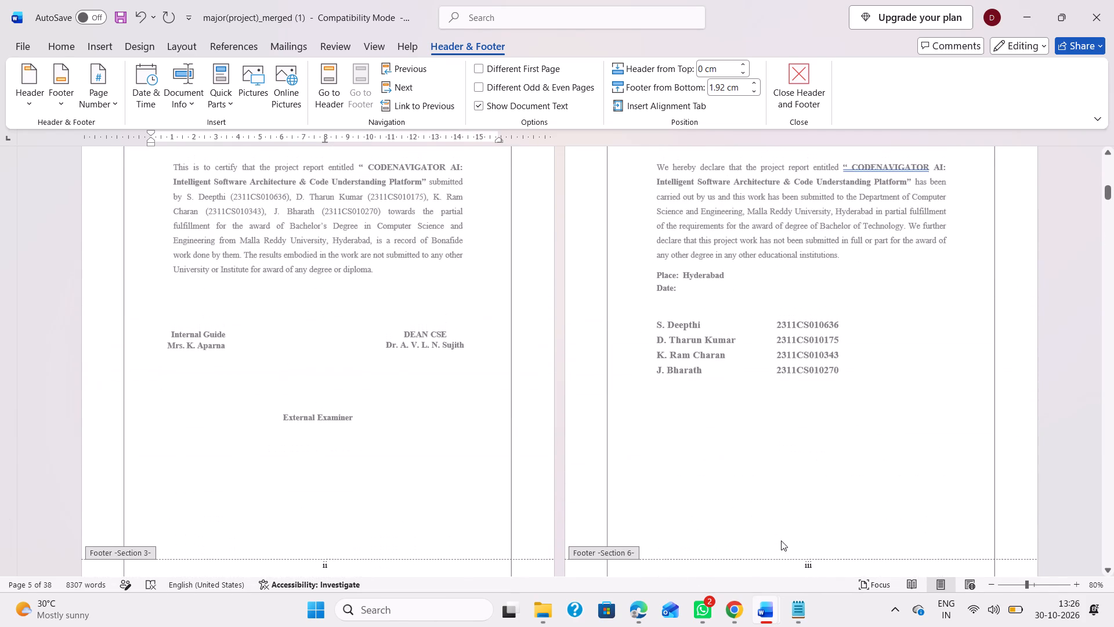
{"action": "scroll", "coordinate": [781, 540], "scroll_direction": "up", "scroll_amount": 2}
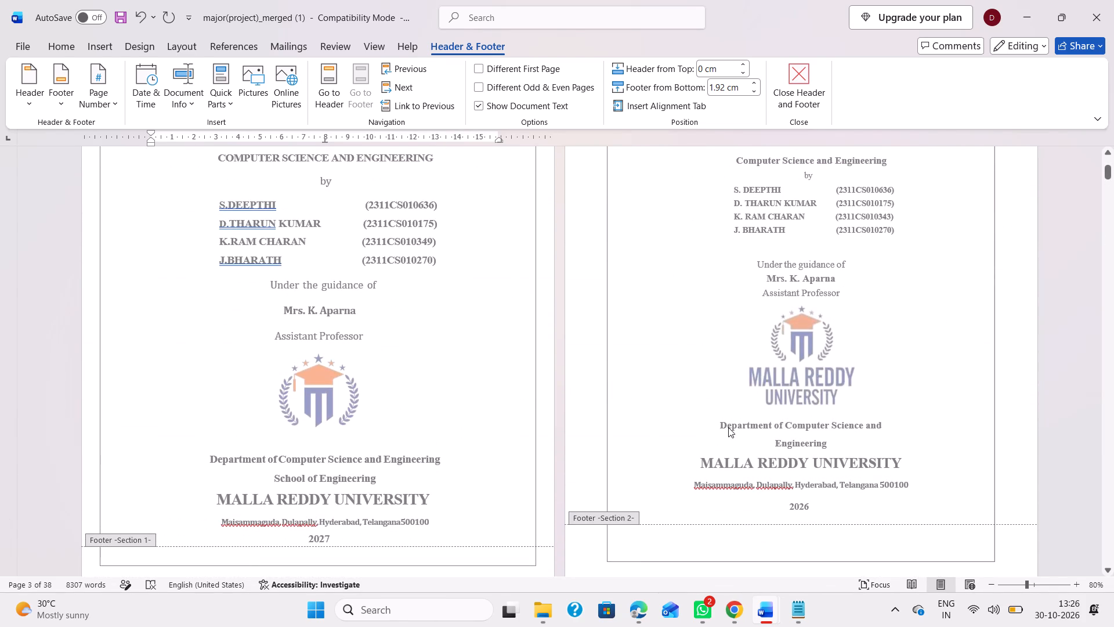
{"action": "double_click", "coordinate": [728, 427]}
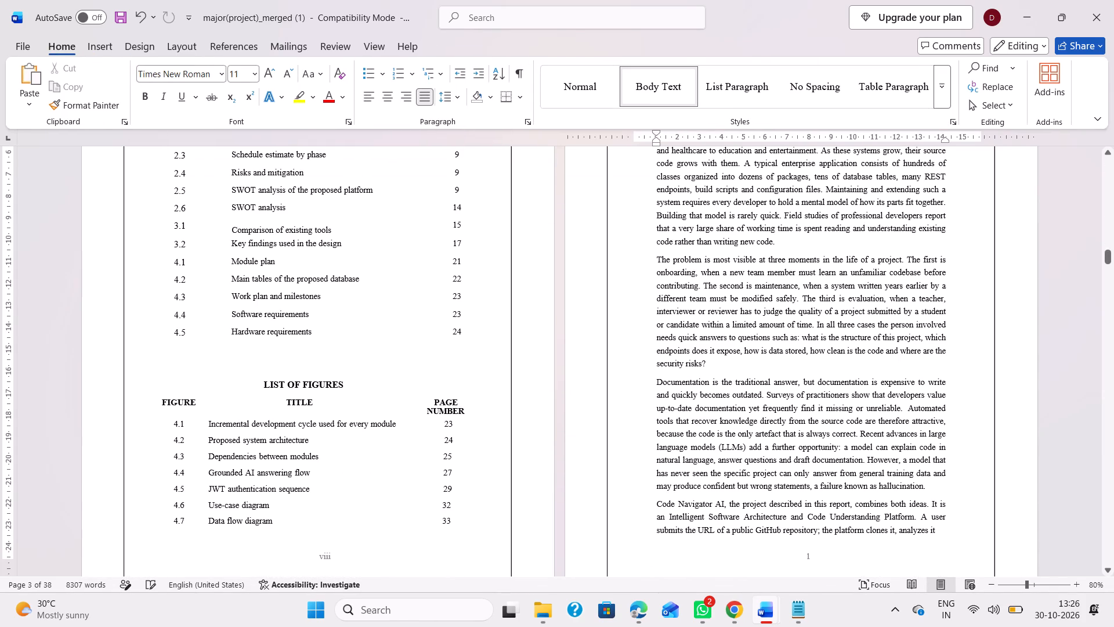
Look over the opening pages of Chapter 1 and the LIST OF TABLES and LIST OF FIGURES page.
{"action": "scroll", "coordinate": [404, 412], "scroll_direction": "down", "scroll_amount": 1}
{"action": "scroll", "coordinate": [475, 416], "scroll_direction": "down", "scroll_amount": 2}
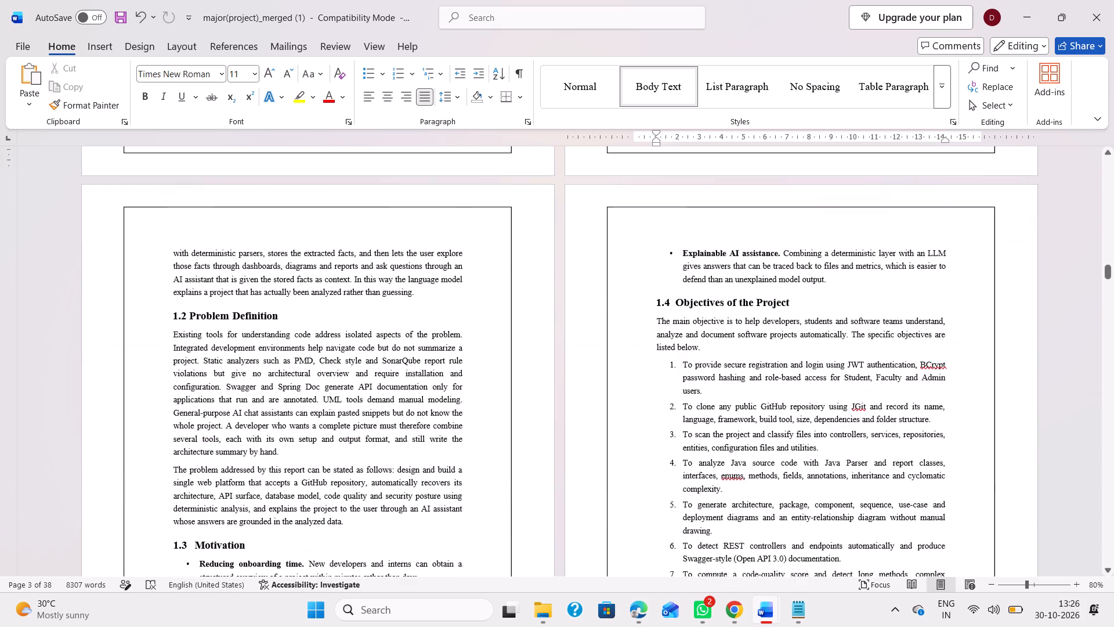
{"action": "scroll", "coordinate": [475, 416], "scroll_direction": "down", "scroll_amount": 1}
{"action": "scroll", "coordinate": [475, 416], "scroll_direction": "up", "scroll_amount": 3}
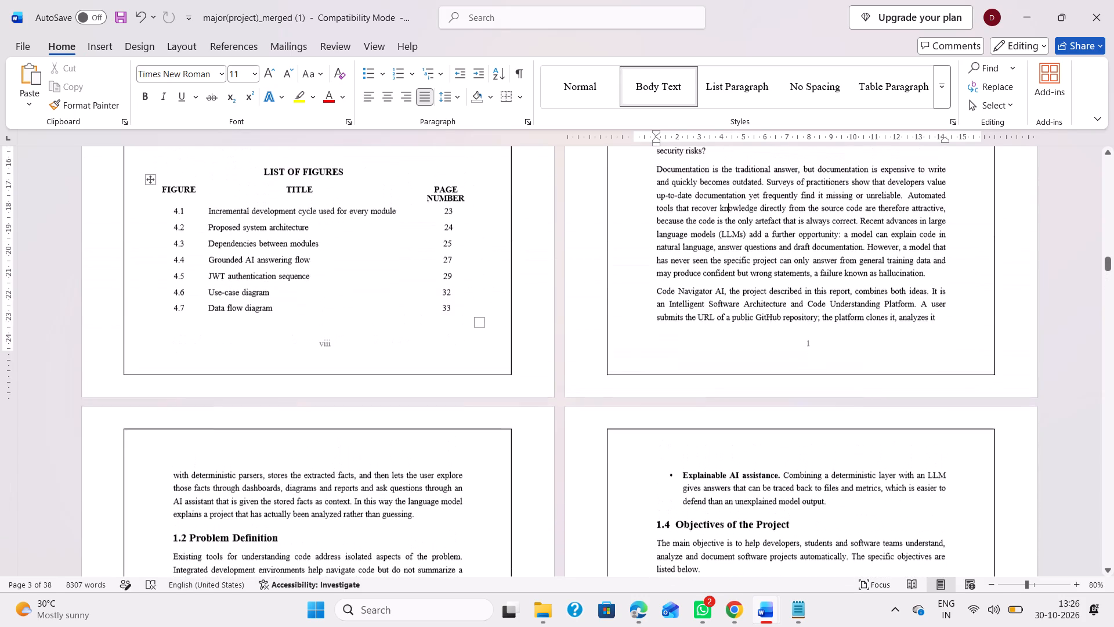
{"action": "scroll", "coordinate": [475, 416], "scroll_direction": "up", "scroll_amount": 2}
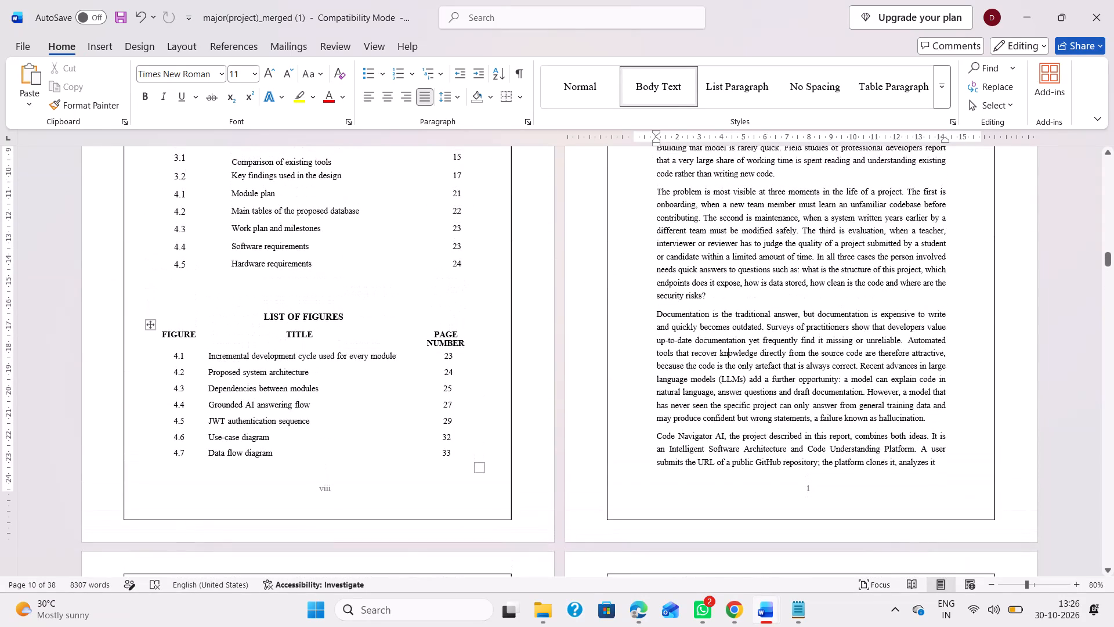
{"action": "scroll", "coordinate": [413, 384], "scroll_direction": "up", "scroll_amount": 1}
{"action": "scroll", "coordinate": [422, 439], "scroll_direction": "up", "scroll_amount": 1}
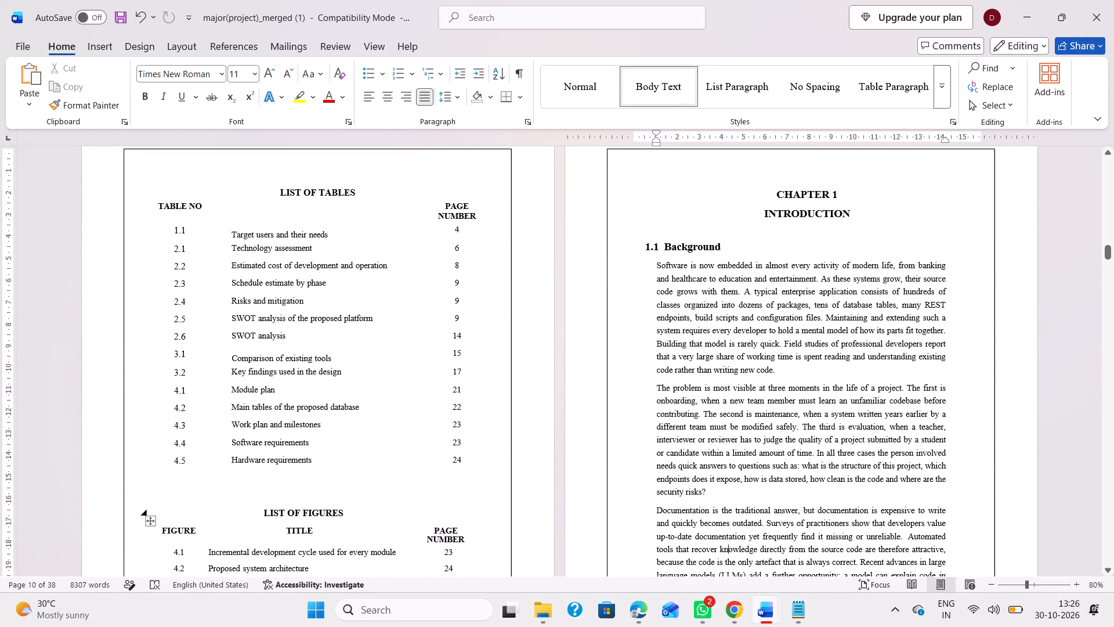
Move the LIST OF FIGURES table slightly down and to the left beneath its heading.
{"action": "left_click", "coordinate": [267, 487]}
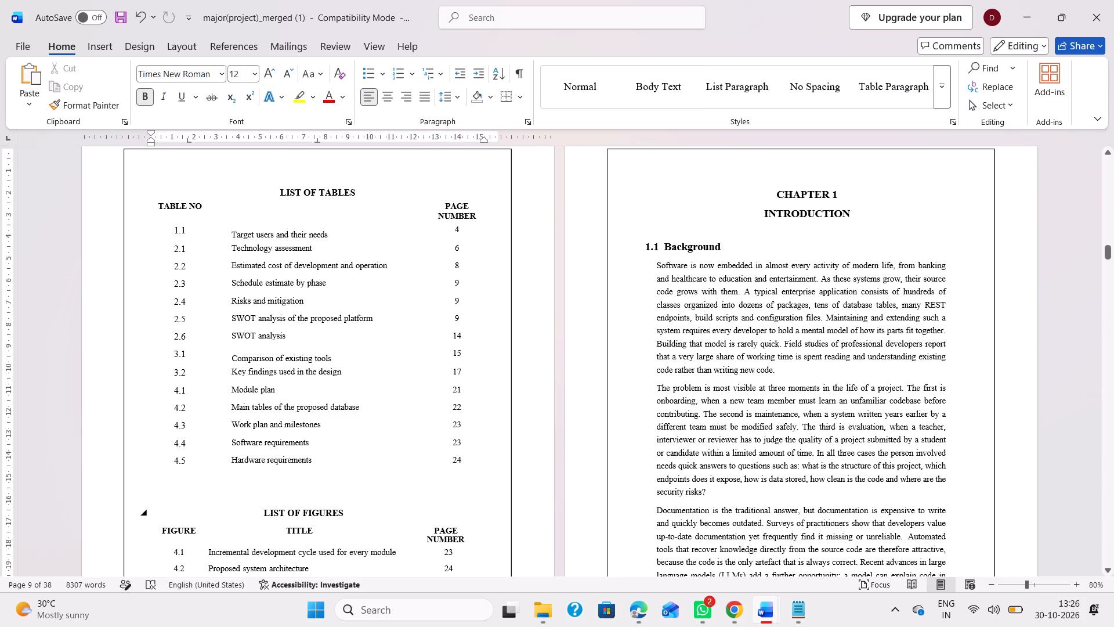
{"action": "key", "text": "Up"}
{"action": "key", "text": "Down"}
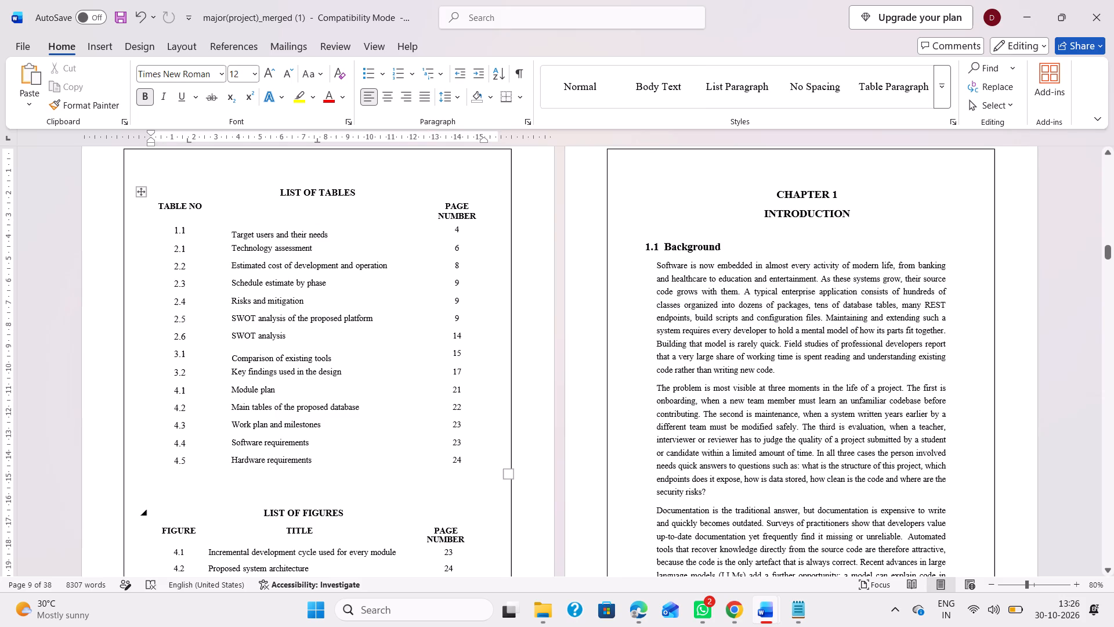
{"action": "scroll", "coordinate": [267, 506], "scroll_direction": "down", "scroll_amount": 1}
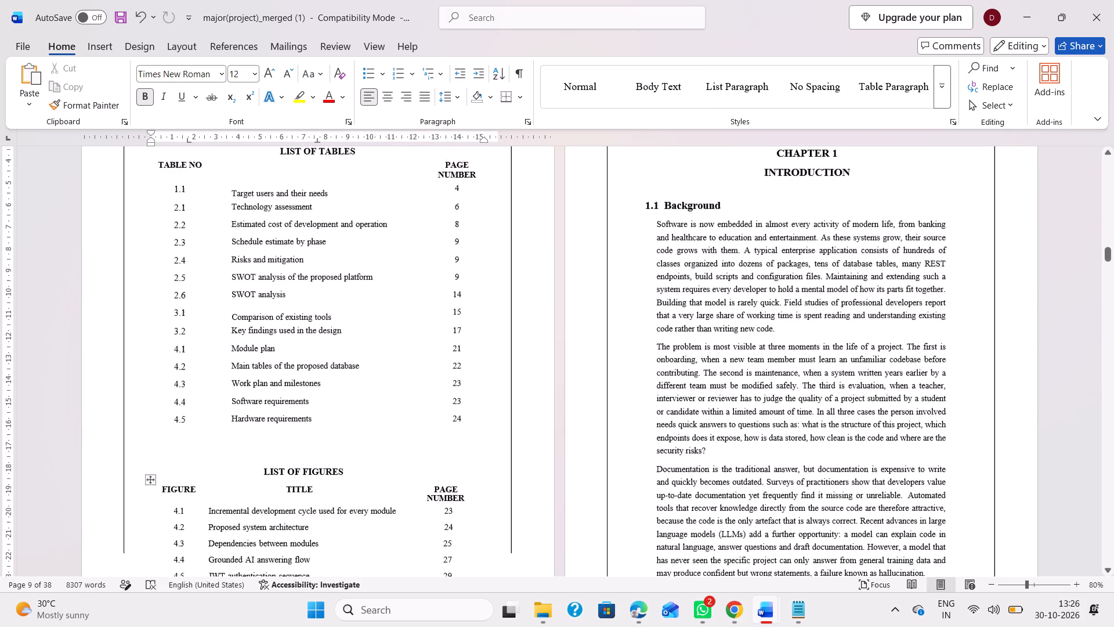
{"action": "scroll", "coordinate": [267, 506], "scroll_direction": "down", "scroll_amount": 1}
{"action": "scroll", "coordinate": [284, 460], "scroll_direction": "down", "scroll_amount": 1}
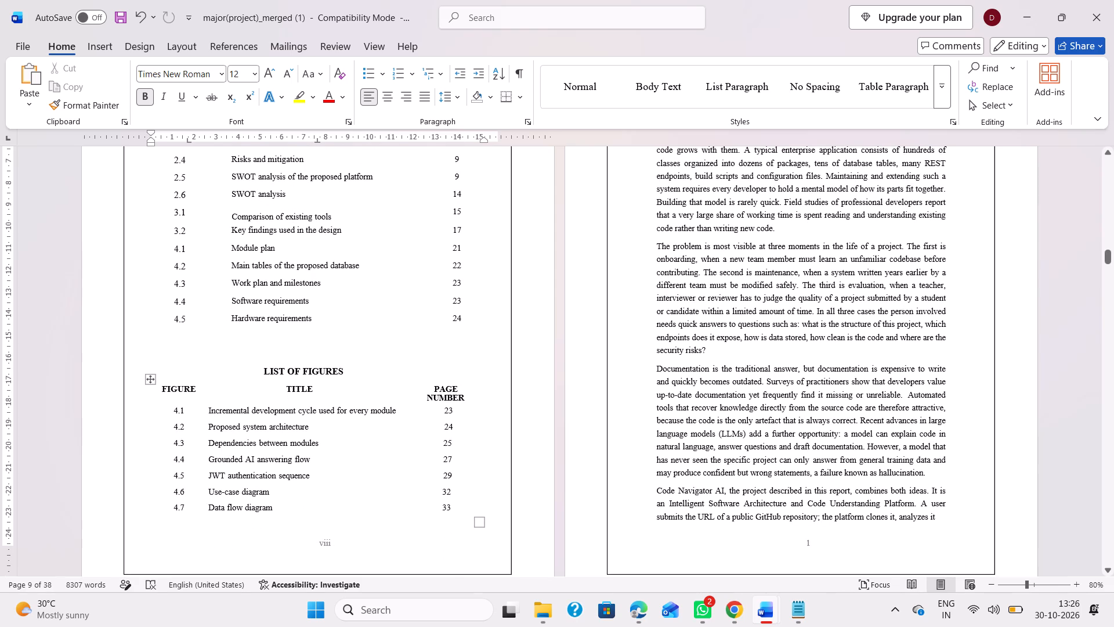
{"action": "left_click_drag", "start_coordinate": [148, 378], "coordinate": [151, 402]}
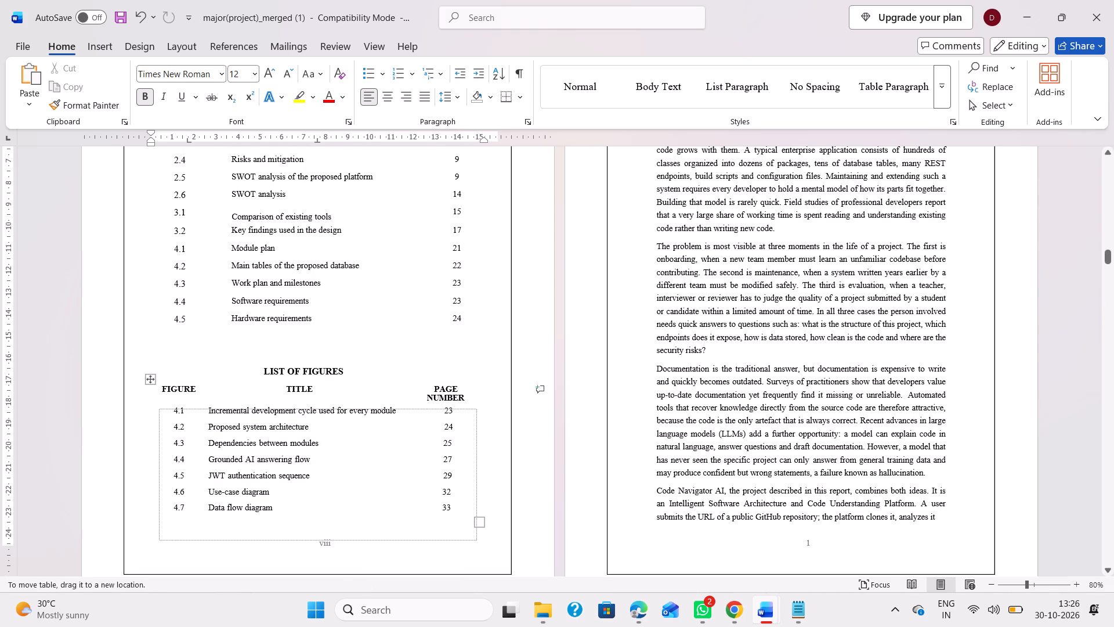
{"action": "left_click_drag", "start_coordinate": [151, 402], "coordinate": [149, 387]}
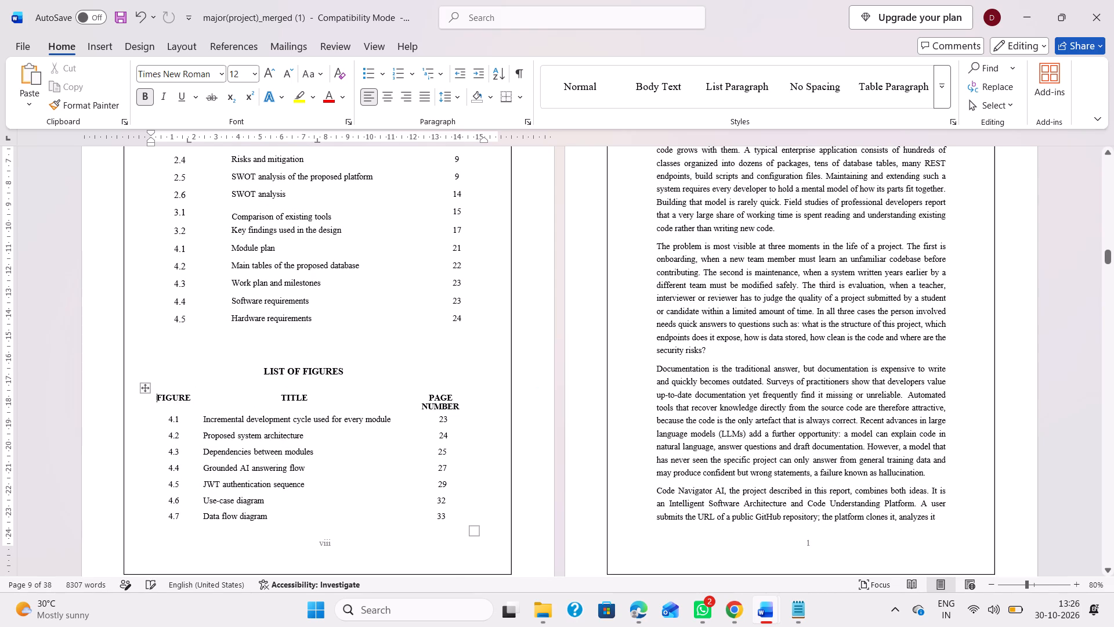
{"action": "left_click_drag", "start_coordinate": [143, 388], "coordinate": [156, 384]}
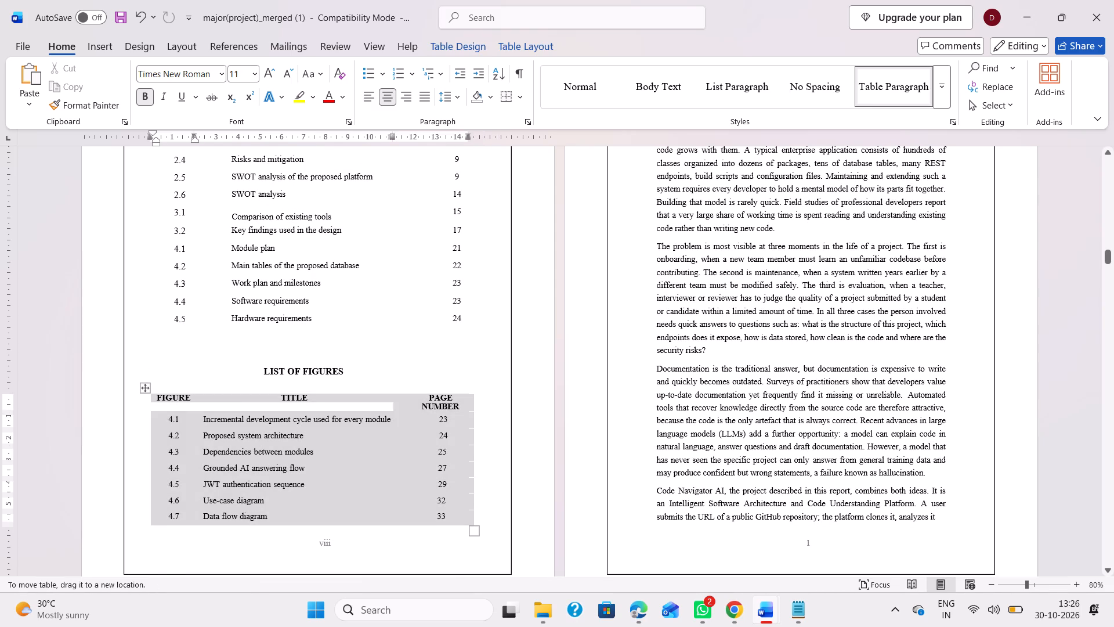
{"action": "left_click_drag", "start_coordinate": [156, 384], "coordinate": [152, 387]}
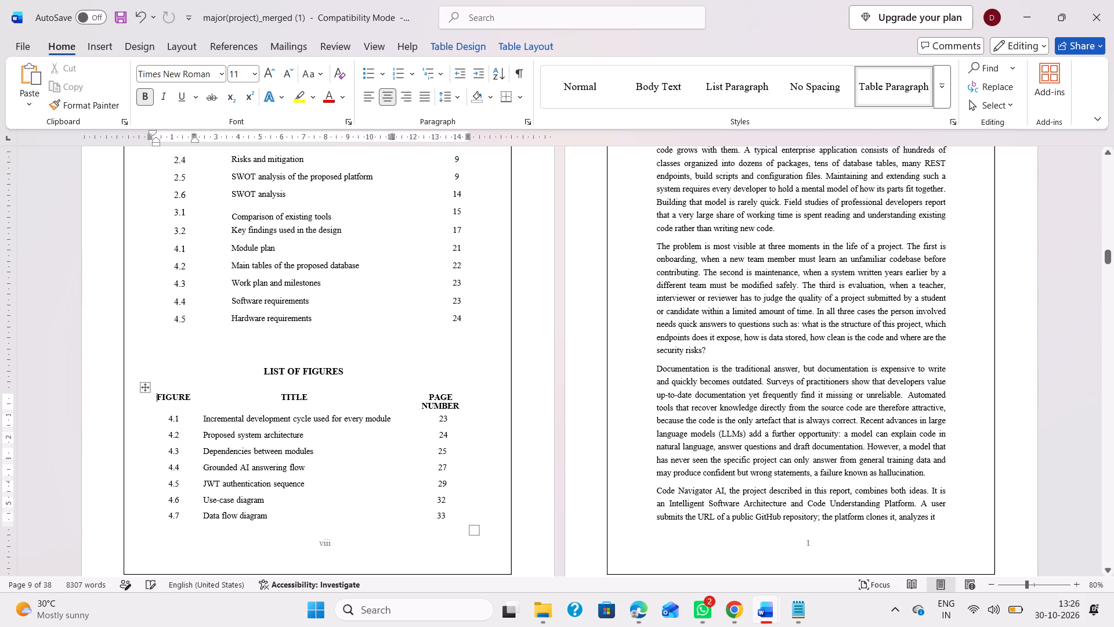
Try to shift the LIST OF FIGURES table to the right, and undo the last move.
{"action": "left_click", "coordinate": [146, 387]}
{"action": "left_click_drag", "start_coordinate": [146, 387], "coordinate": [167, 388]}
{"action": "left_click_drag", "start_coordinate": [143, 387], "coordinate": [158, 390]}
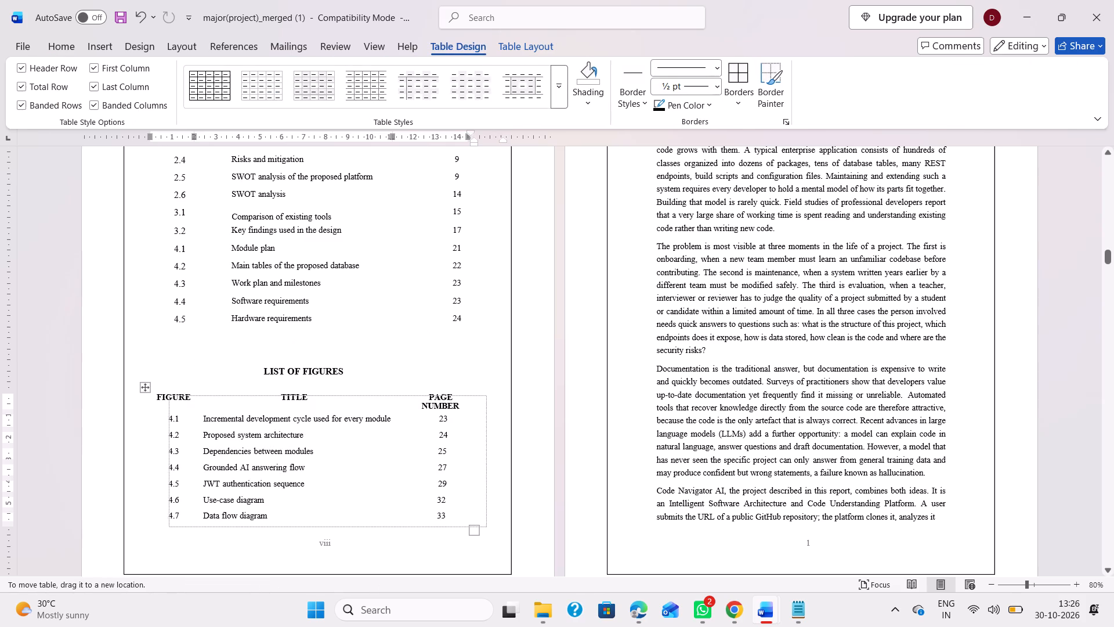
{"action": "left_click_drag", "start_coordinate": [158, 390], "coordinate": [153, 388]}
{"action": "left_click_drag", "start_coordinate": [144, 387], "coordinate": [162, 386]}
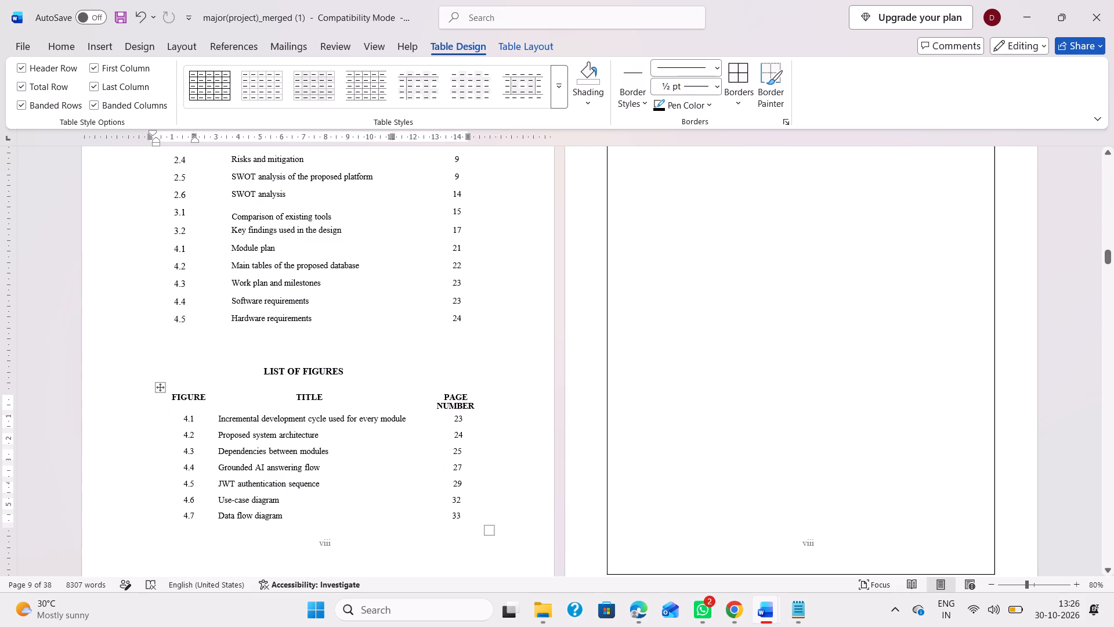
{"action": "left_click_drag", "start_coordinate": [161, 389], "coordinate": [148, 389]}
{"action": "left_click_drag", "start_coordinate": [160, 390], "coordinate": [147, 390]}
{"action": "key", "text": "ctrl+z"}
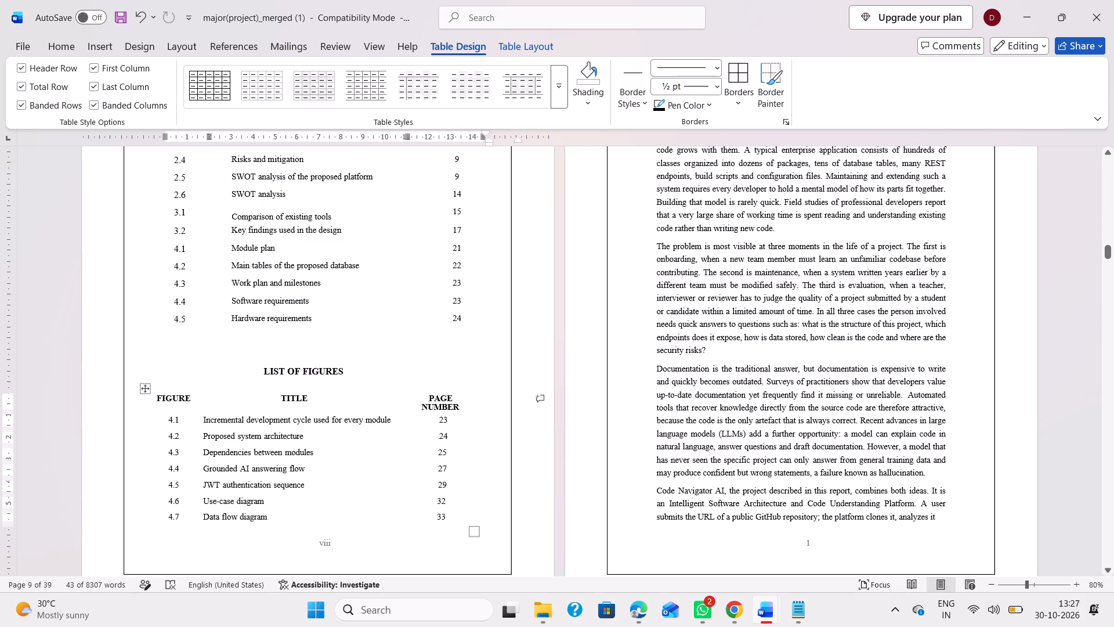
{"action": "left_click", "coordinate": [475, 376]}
Insert an empty row below the ABSTRACT row in the TABLE OF CONTENT.
{"action": "scroll", "coordinate": [475, 376], "scroll_direction": "up", "scroll_amount": 1}
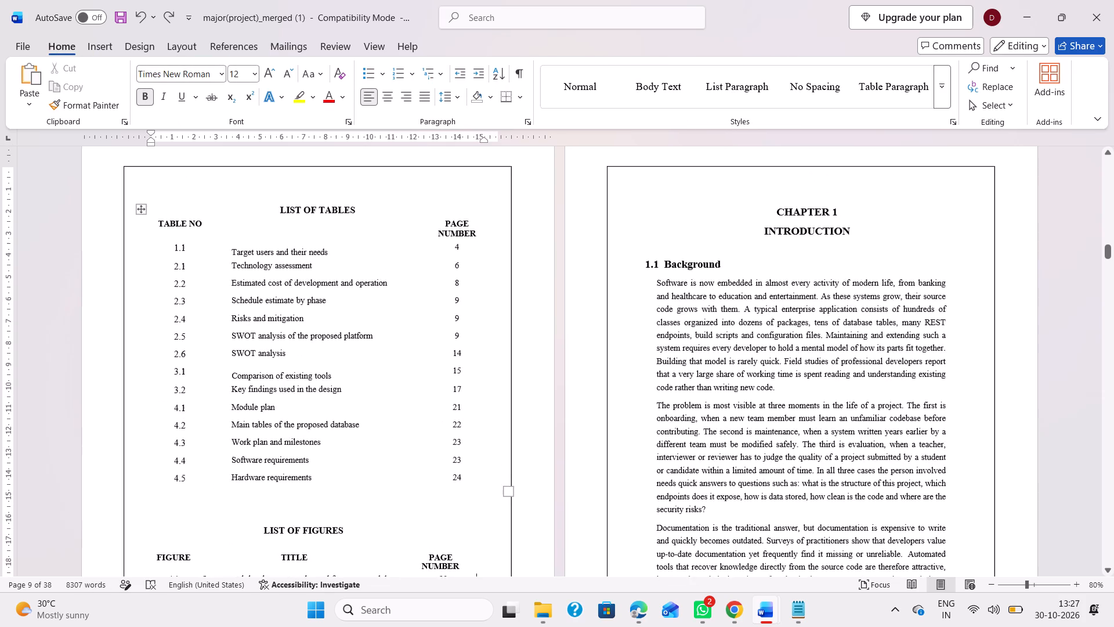
{"action": "scroll", "coordinate": [475, 376], "scroll_direction": "down", "scroll_amount": 2}
{"action": "scroll", "coordinate": [475, 376], "scroll_direction": "up", "scroll_amount": 1}
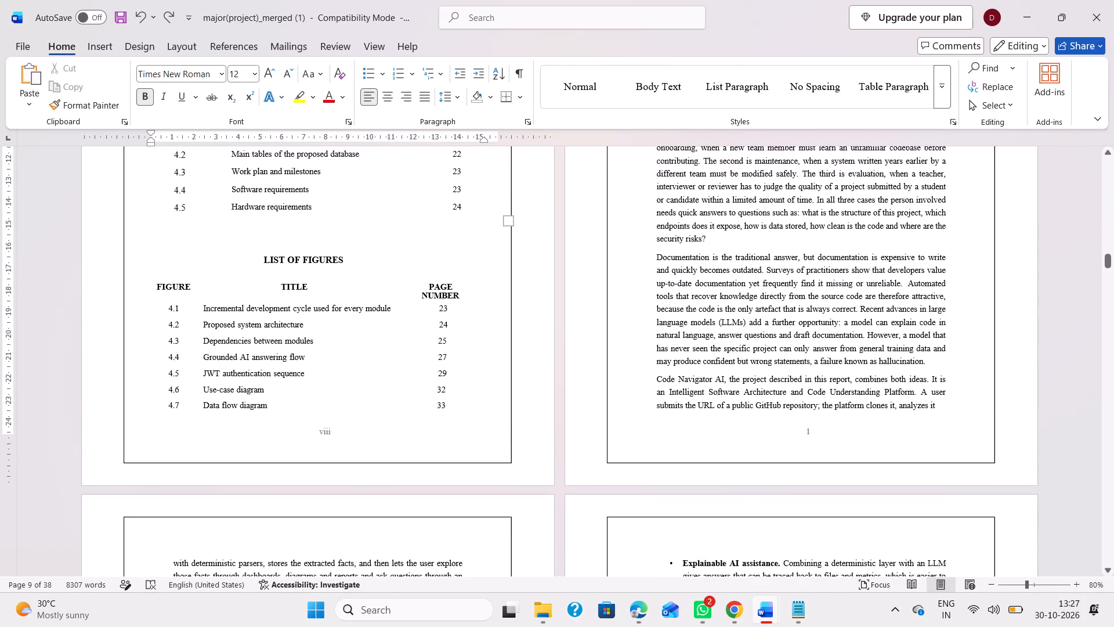
{"action": "scroll", "coordinate": [475, 376], "scroll_direction": "up", "scroll_amount": 3}
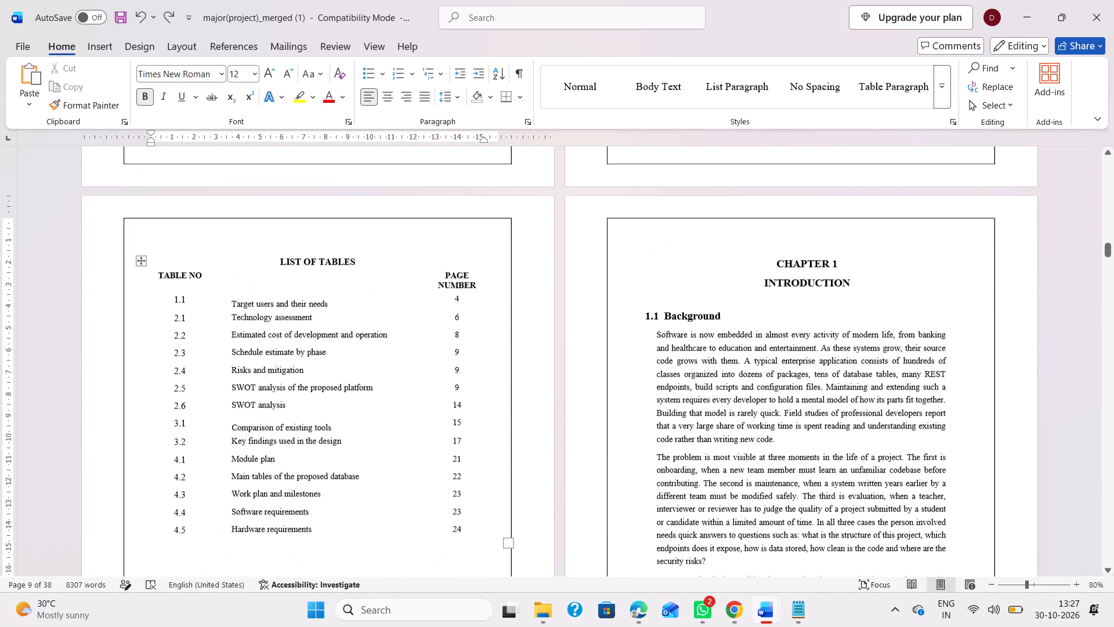
{"action": "scroll", "coordinate": [475, 376], "scroll_direction": "up", "scroll_amount": 1}
{"action": "scroll", "coordinate": [537, 350], "scroll_direction": "up", "scroll_amount": 3}
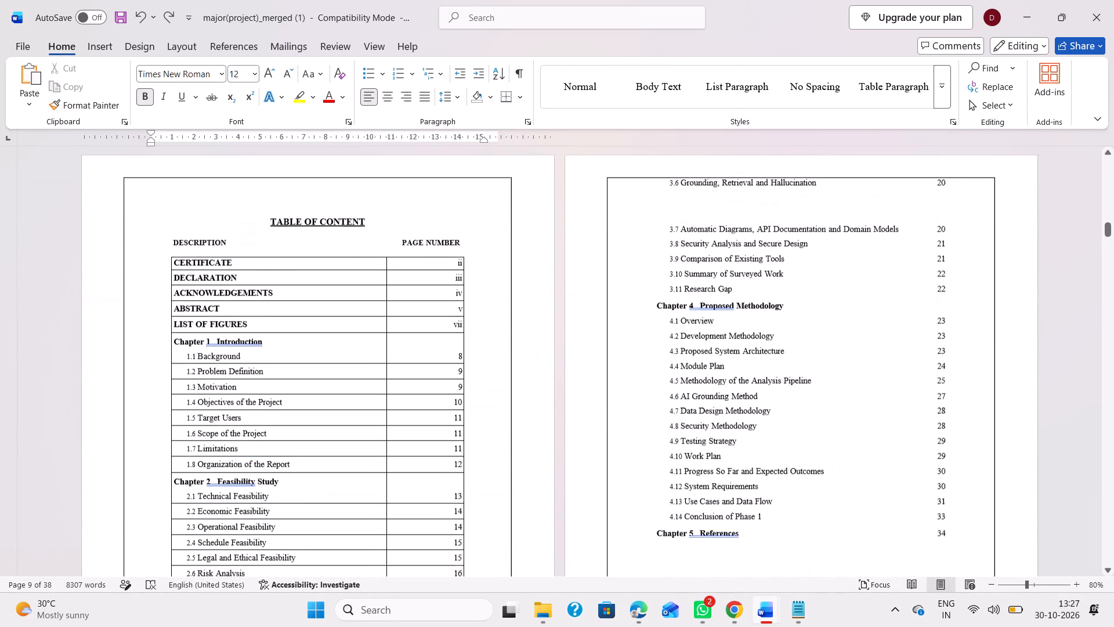
{"action": "left_click_drag", "start_coordinate": [173, 322], "coordinate": [441, 320]}
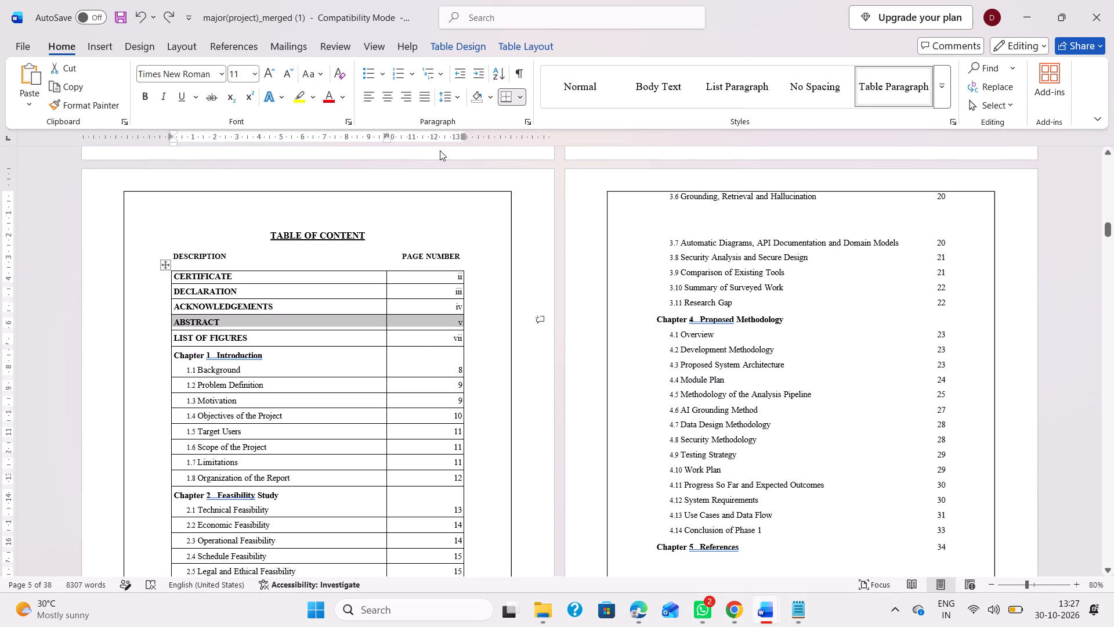
{"action": "left_click", "coordinate": [454, 52]}
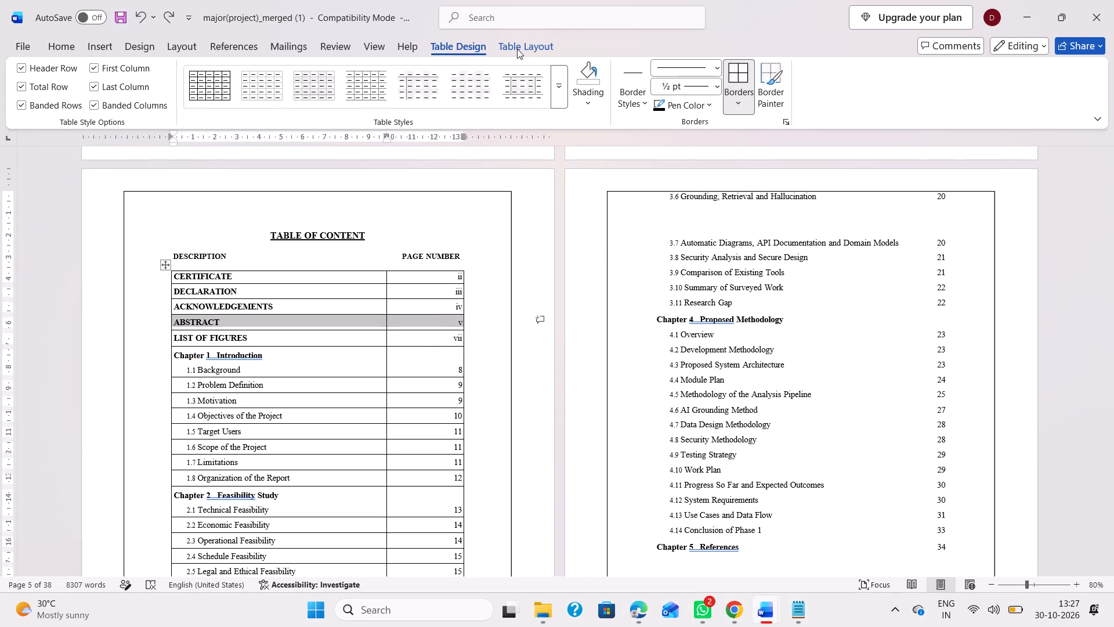
{"action": "left_click", "coordinate": [520, 46]}
{"action": "left_click", "coordinate": [284, 91]}
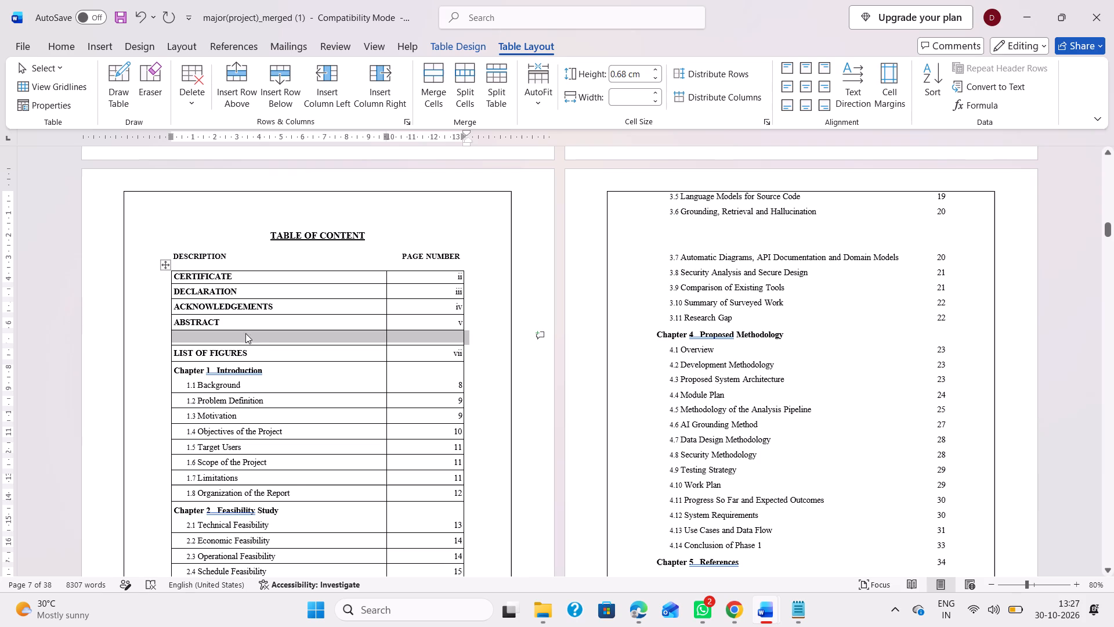
Enter LIST OF TABLES as the description in the empty row above LIST OF FIGURES.
{"action": "left_click", "coordinate": [244, 337]}
{"action": "scroll", "coordinate": [244, 337], "scroll_direction": "down", "scroll_amount": 2}
{"action": "scroll", "coordinate": [373, 327], "scroll_direction": "down", "scroll_amount": 2}
{"action": "scroll", "coordinate": [373, 327], "scroll_direction": "up", "scroll_amount": 4}
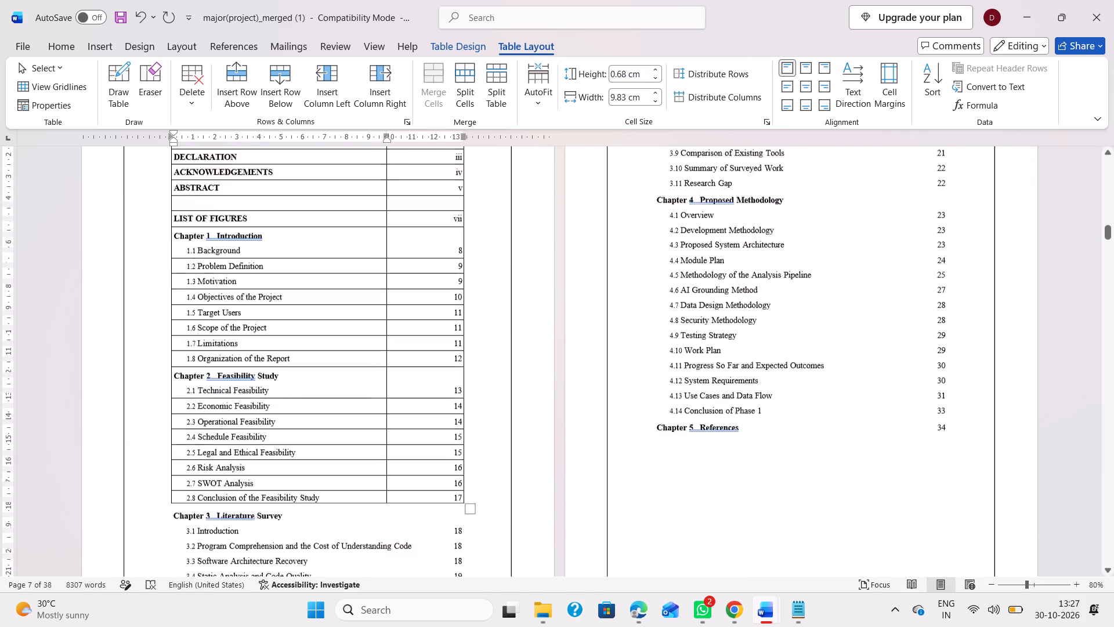
{"action": "scroll", "coordinate": [373, 327], "scroll_direction": "up", "scroll_amount": 1}
{"action": "type", "text": "LIST OF TABLES"}
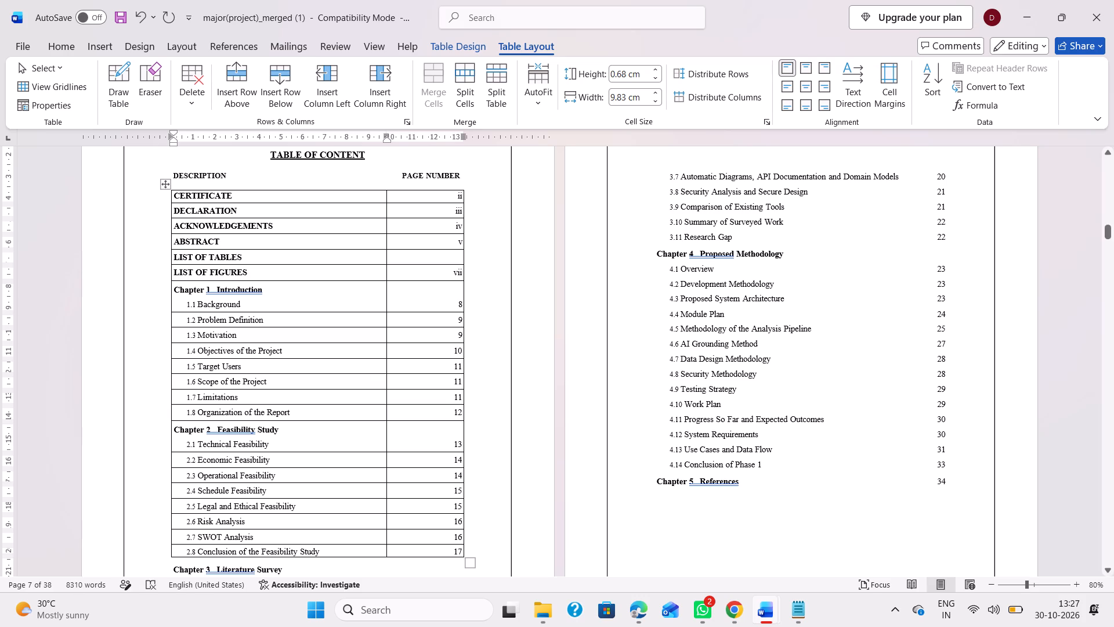
Compare the TABLE OF CONTENT with the front matter and TABLE OF CONTENTS of the Word document 161, and return to the report.
{"action": "scroll", "coordinate": [432, 308], "scroll_direction": "up", "scroll_amount": 5}
{"action": "scroll", "coordinate": [432, 308], "scroll_direction": "down", "scroll_amount": 4}
{"action": "scroll", "coordinate": [317, 440], "scroll_direction": "down", "scroll_amount": 1}
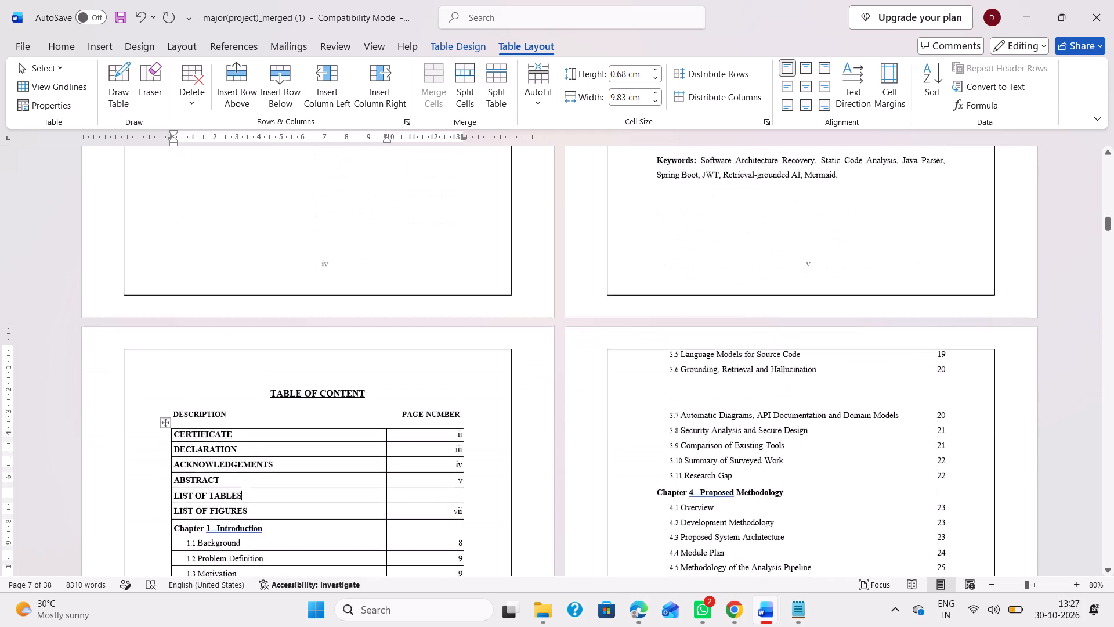
{"action": "left_click", "coordinate": [238, 411]}
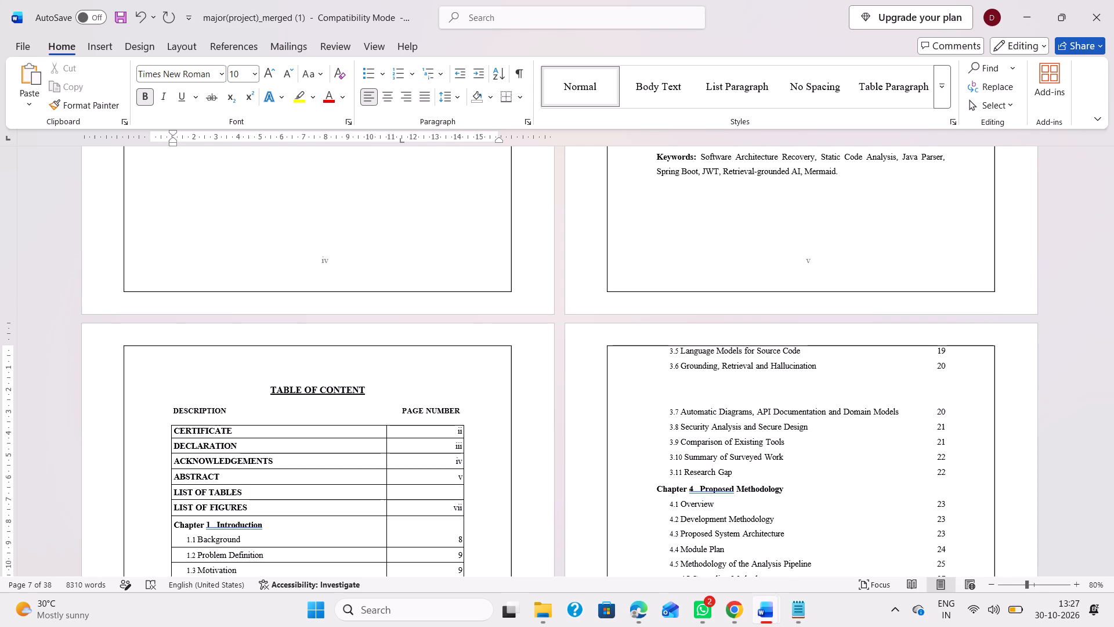
{"action": "key", "text": "alt+Tab"}
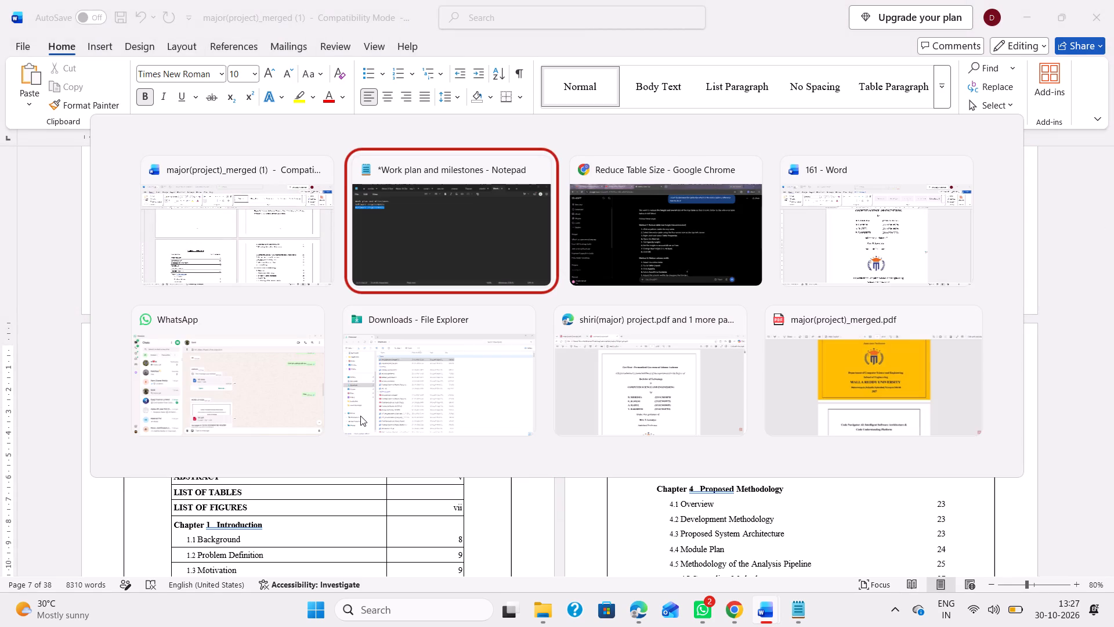
{"action": "key", "text": "alt+Tab"}
{"action": "key", "text": "alt+Tab"}
{"action": "scroll", "coordinate": [316, 438], "scroll_direction": "down", "scroll_amount": 6}
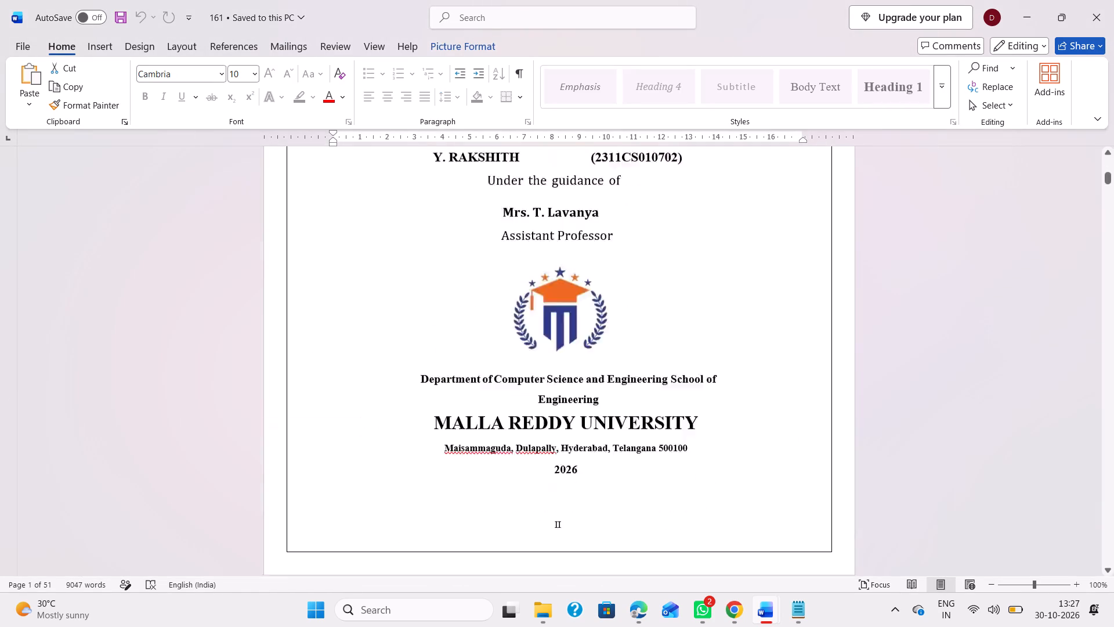
{"action": "scroll", "coordinate": [455, 349], "scroll_direction": "down", "scroll_amount": 4}
{"action": "scroll", "coordinate": [455, 349], "scroll_direction": "down", "scroll_amount": 17}
{"action": "scroll", "coordinate": [455, 349], "scroll_direction": "up", "scroll_amount": 1}
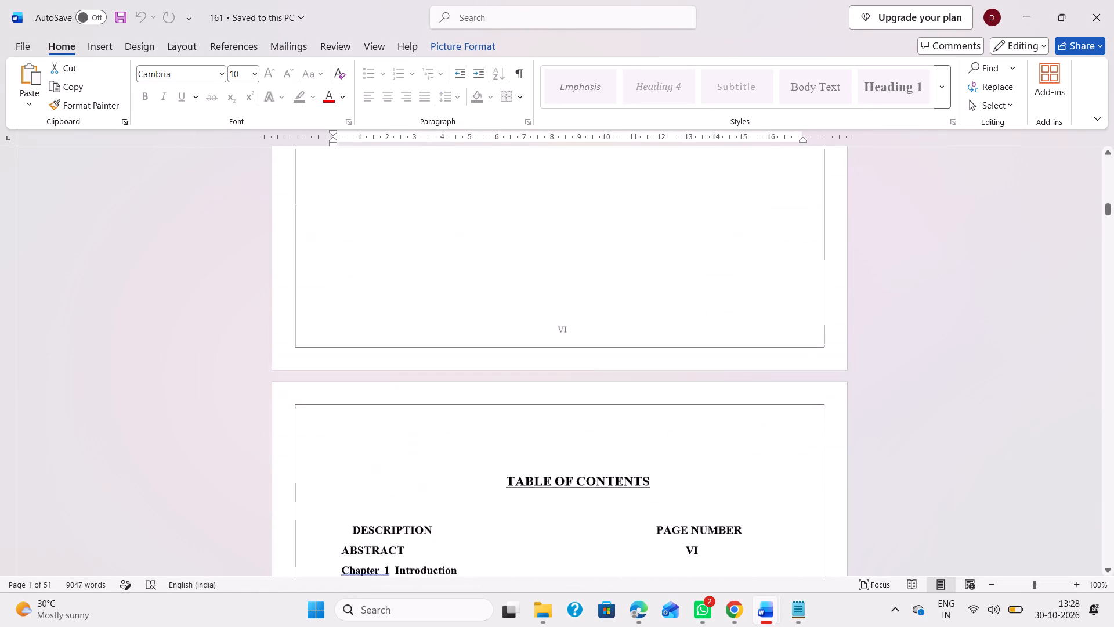
{"action": "scroll", "coordinate": [455, 349], "scroll_direction": "down", "scroll_amount": 1}
{"action": "key", "text": "alt+Tab"}
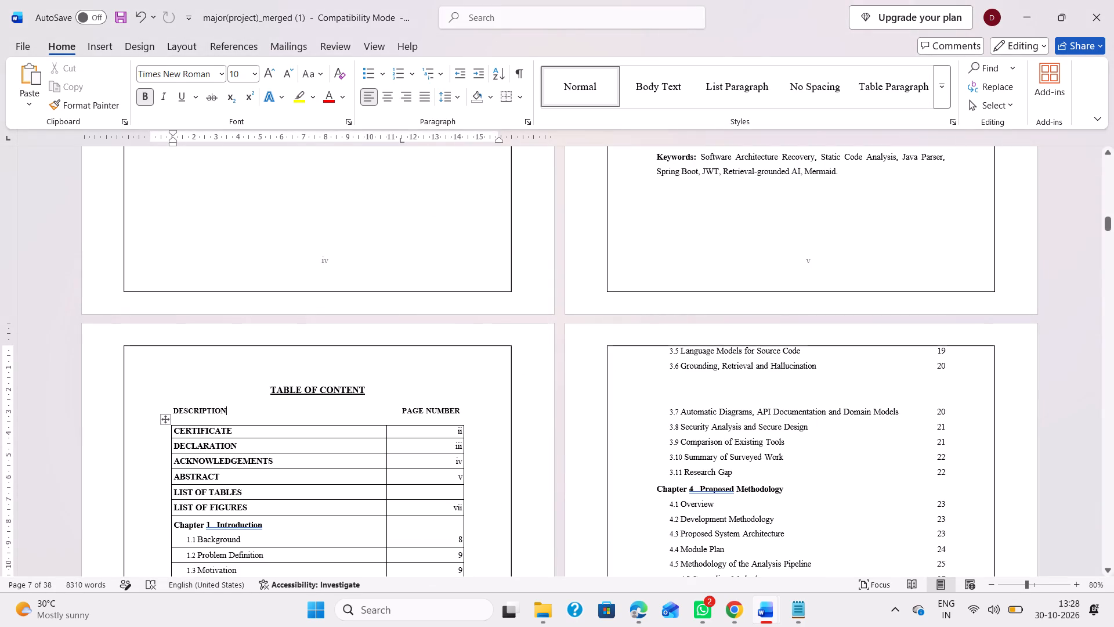
Review the CERTIFICATE, DECLARATION, ACKNOWLEDGEMENT and ABSTRACT pages and their footer numbers against the TABLE OF CONTENT.
{"action": "scroll", "coordinate": [425, 473], "scroll_direction": "up", "scroll_amount": 3}
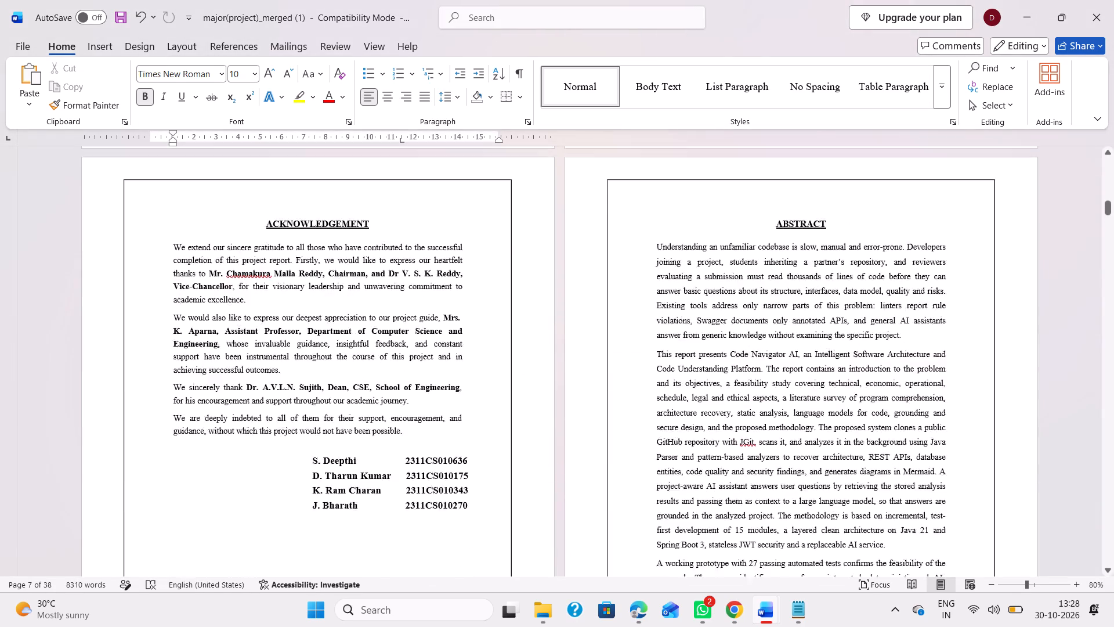
{"action": "scroll", "coordinate": [425, 473], "scroll_direction": "up", "scroll_amount": 2}
{"action": "scroll", "coordinate": [425, 473], "scroll_direction": "down", "scroll_amount": 2}
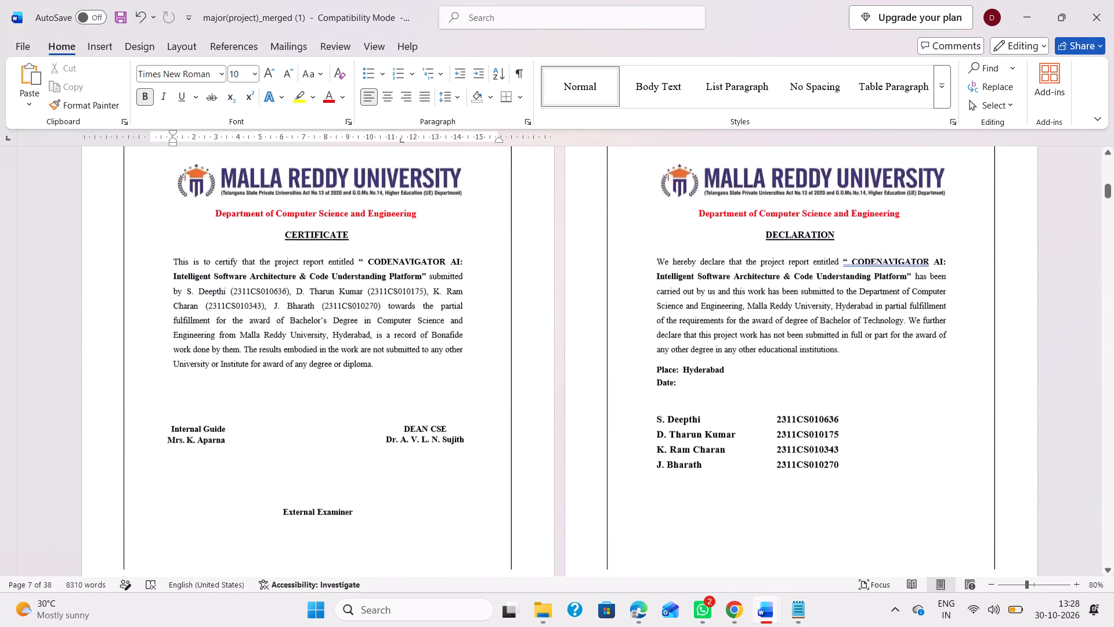
{"action": "scroll", "coordinate": [425, 473], "scroll_direction": "down", "scroll_amount": 2}
{"action": "scroll", "coordinate": [425, 473], "scroll_direction": "up", "scroll_amount": 1}
{"action": "scroll", "coordinate": [425, 473], "scroll_direction": "down", "scroll_amount": 3}
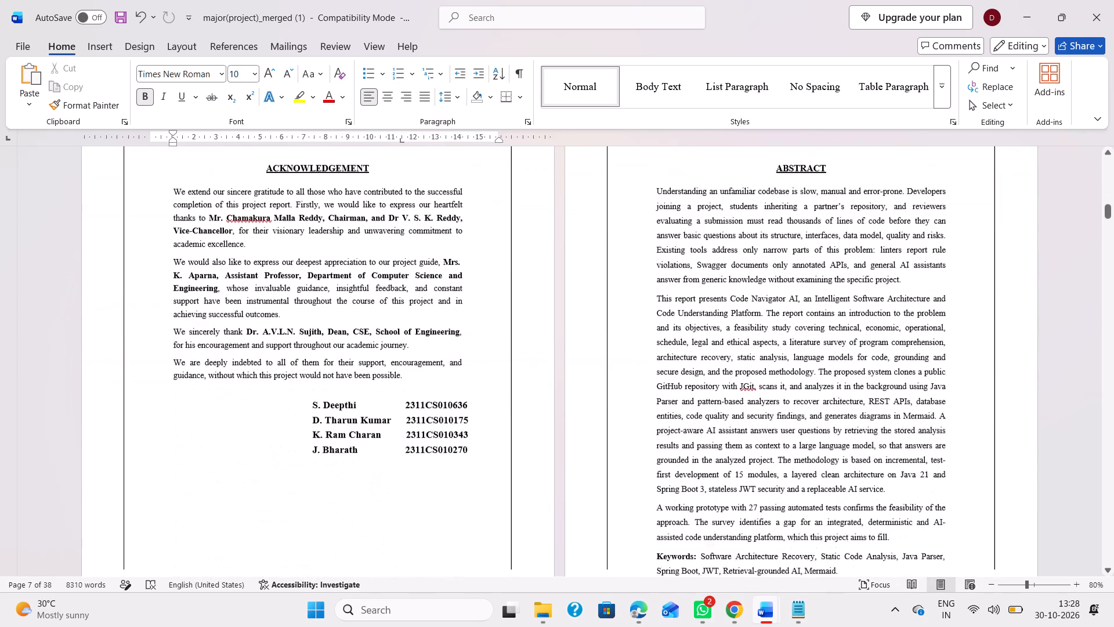
{"action": "scroll", "coordinate": [394, 423], "scroll_direction": "up", "scroll_amount": 1}
{"action": "scroll", "coordinate": [394, 423], "scroll_direction": "down", "scroll_amount": 2}
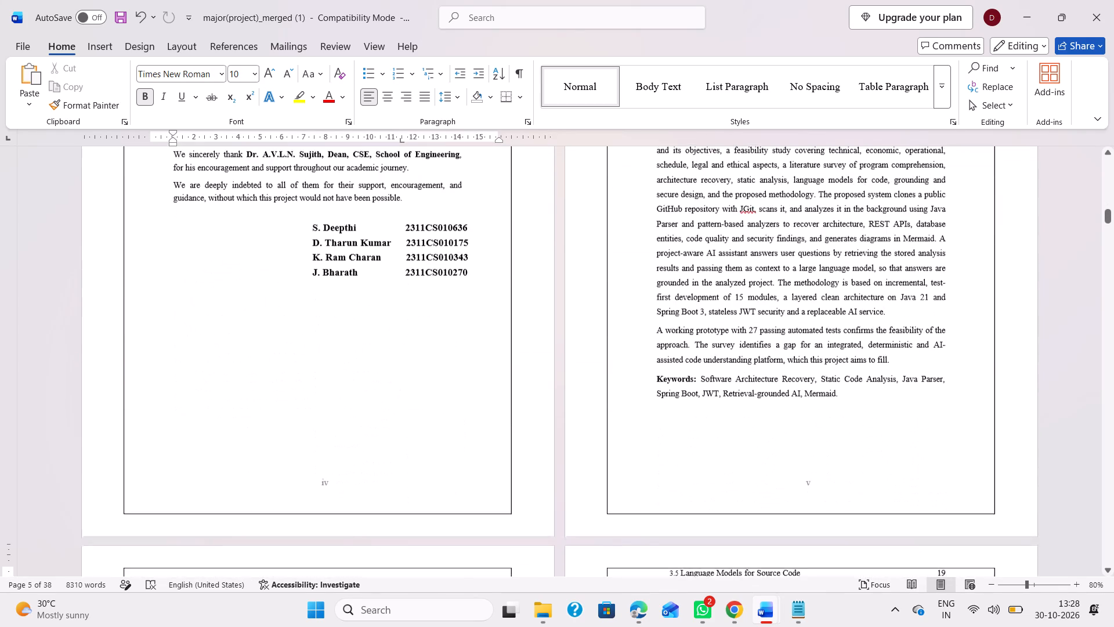
{"action": "scroll", "coordinate": [394, 423], "scroll_direction": "down", "scroll_amount": 2}
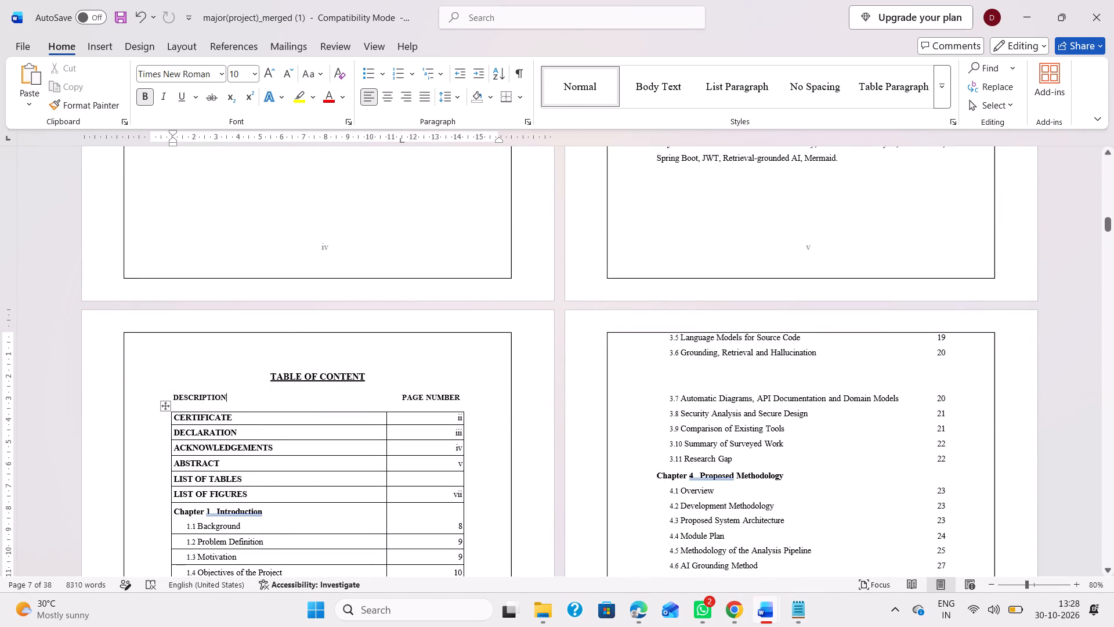
{"action": "scroll", "coordinate": [447, 456], "scroll_direction": "up", "scroll_amount": 2}
{"action": "scroll", "coordinate": [447, 456], "scroll_direction": "down", "scroll_amount": 1}
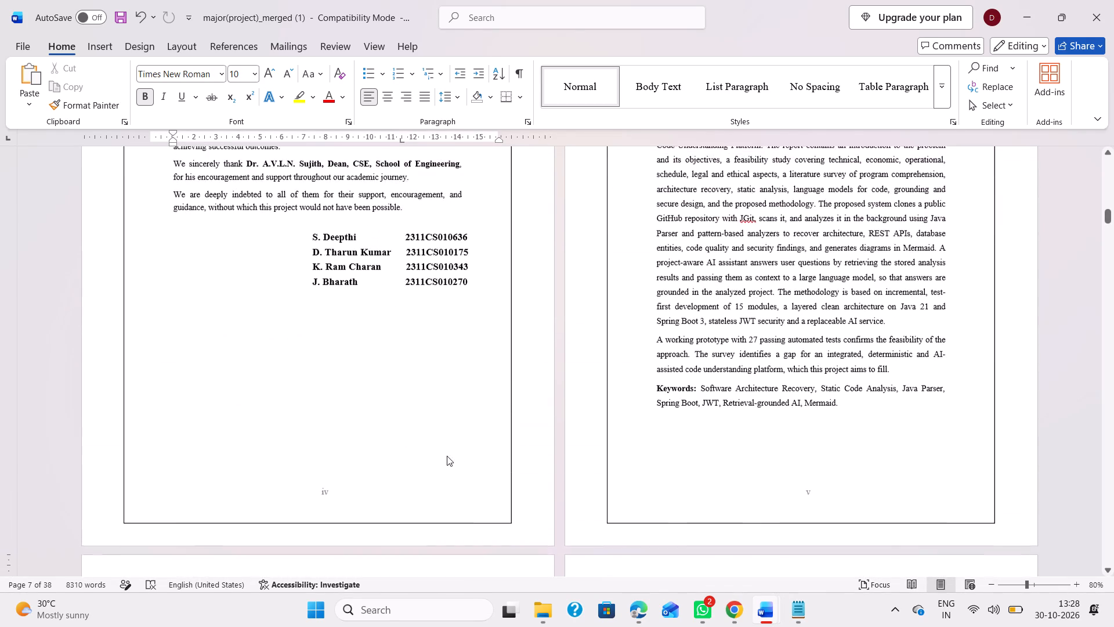
{"action": "scroll", "coordinate": [447, 456], "scroll_direction": "down", "scroll_amount": 2}
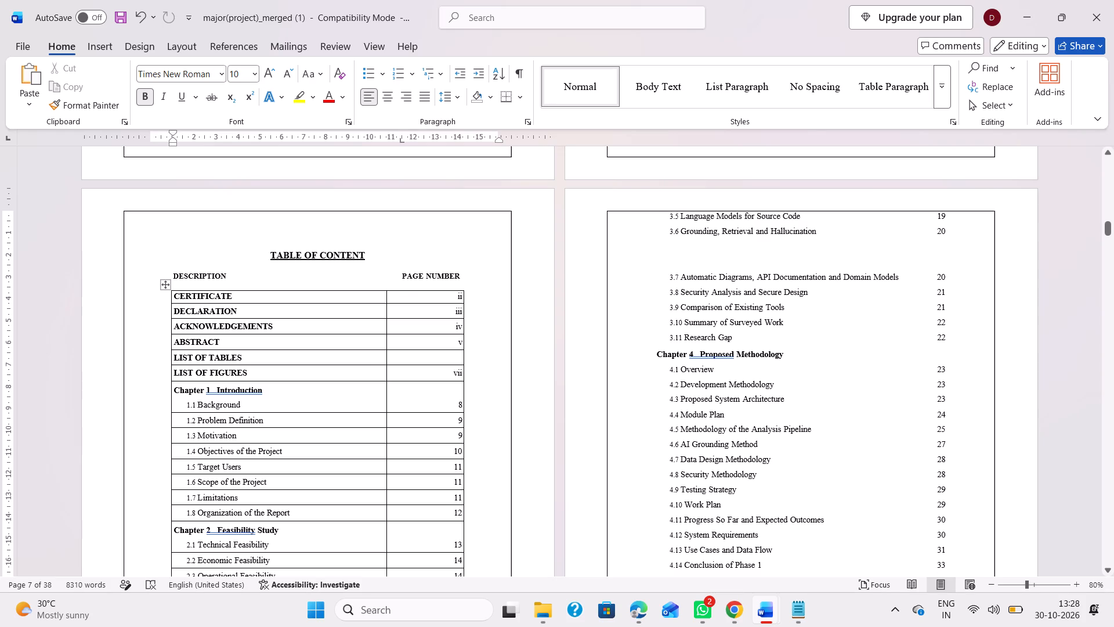
Enter viii as the page number in the LIST OF TABLES row of the TABLE OF CONTENT.
{"action": "left_click", "coordinate": [455, 355]}
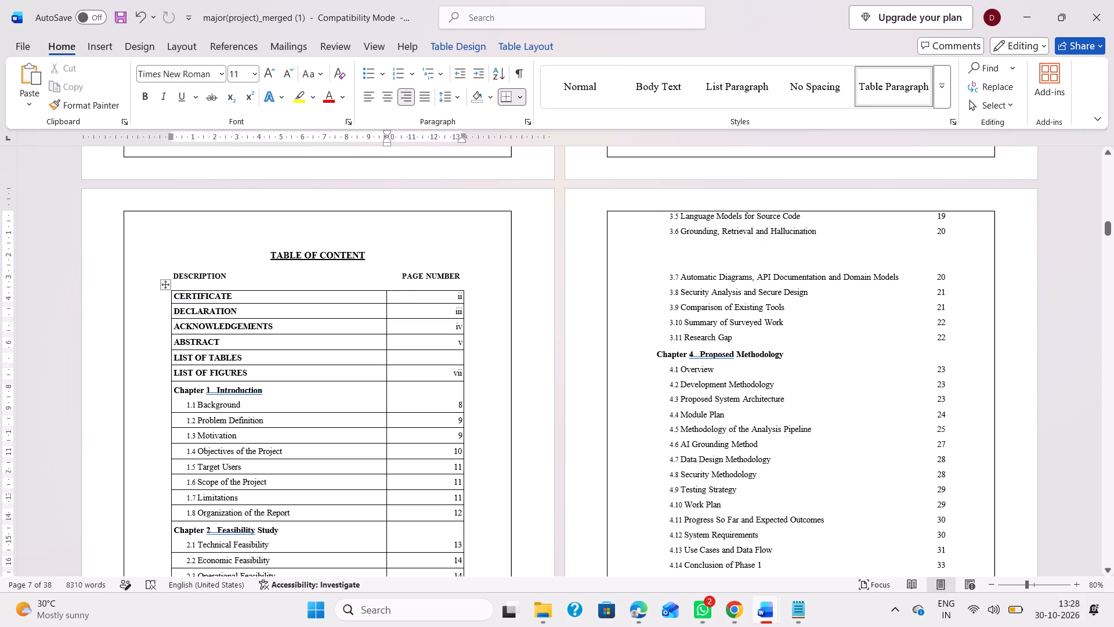
{"action": "scroll", "coordinate": [563, 380], "scroll_direction": "down", "scroll_amount": 3}
{"action": "scroll", "coordinate": [563, 380], "scroll_direction": "up", "scroll_amount": 2}
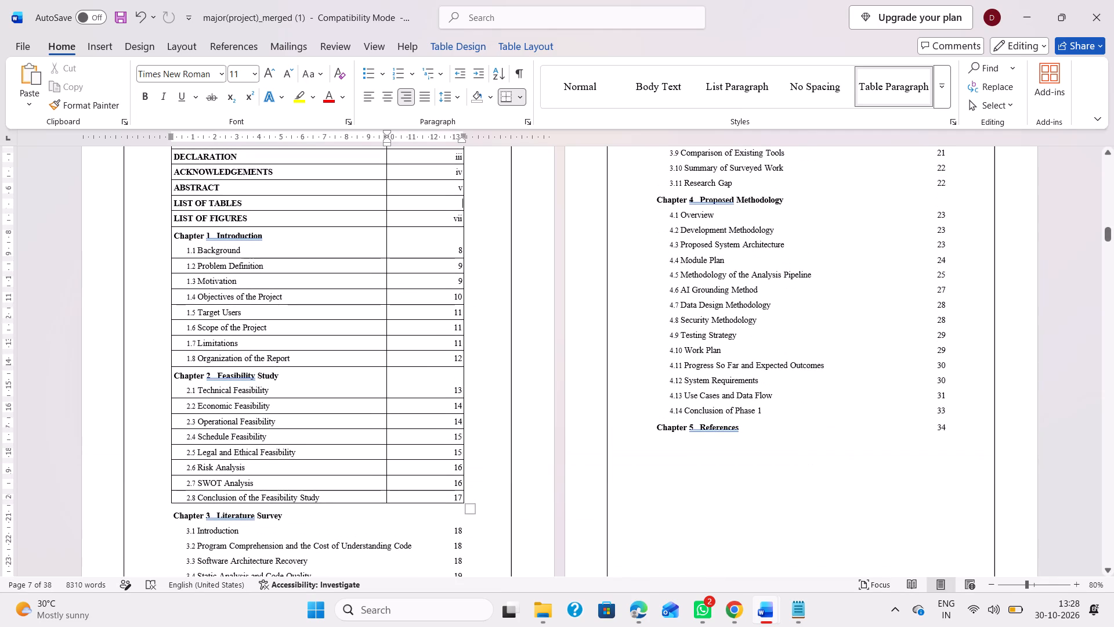
{"action": "scroll", "coordinate": [563, 380], "scroll_direction": "down", "scroll_amount": 2}
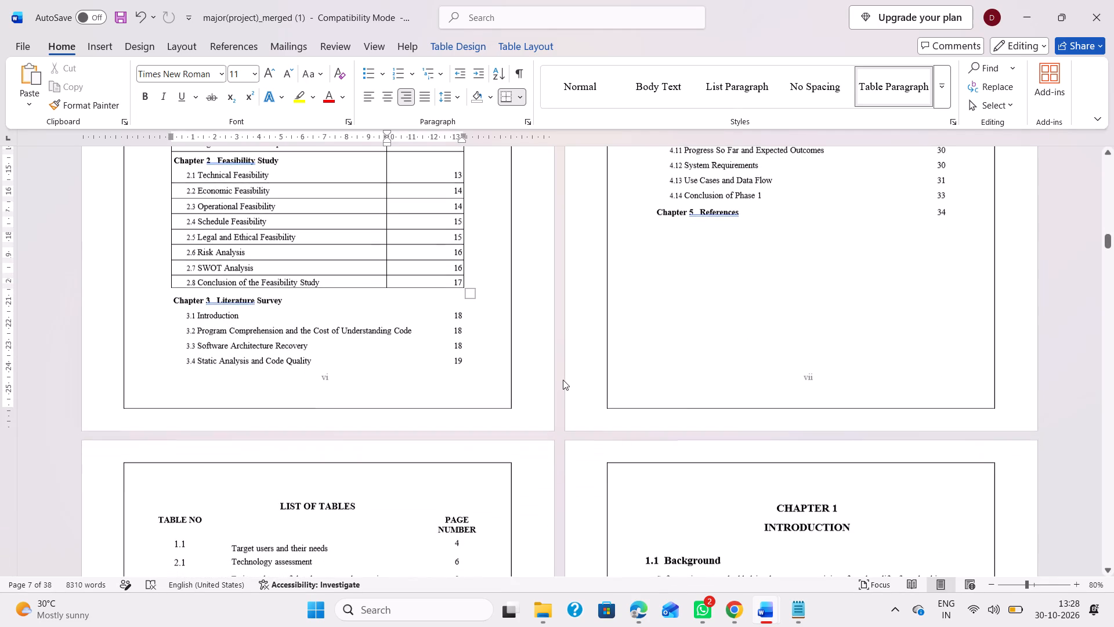
{"action": "scroll", "coordinate": [563, 380], "scroll_direction": "down", "scroll_amount": 2}
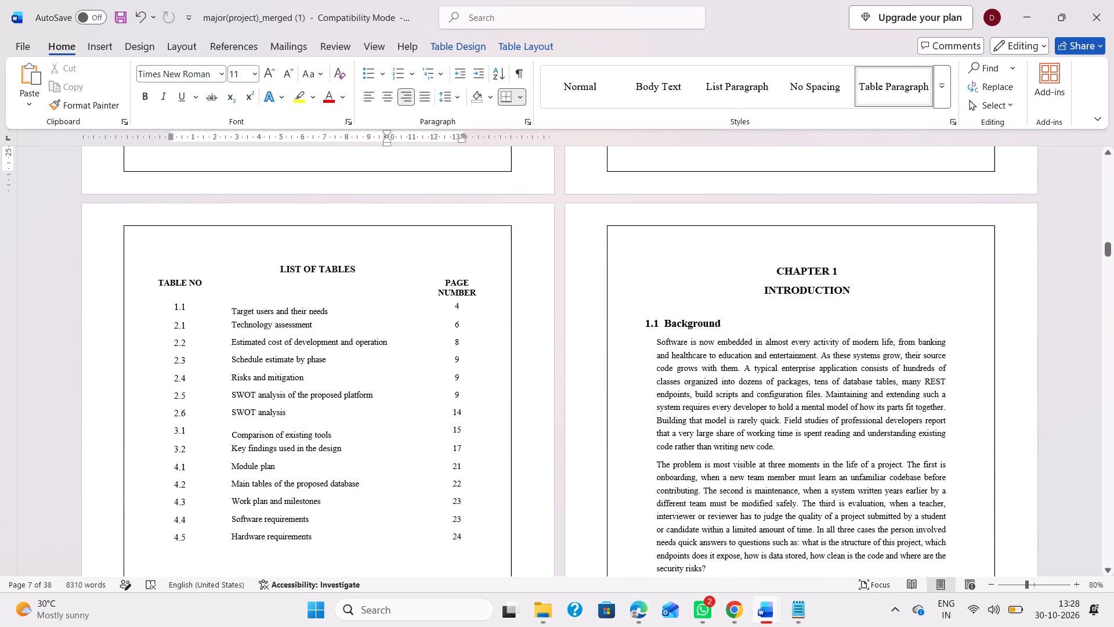
{"action": "scroll", "coordinate": [543, 344], "scroll_direction": "up", "scroll_amount": 4}
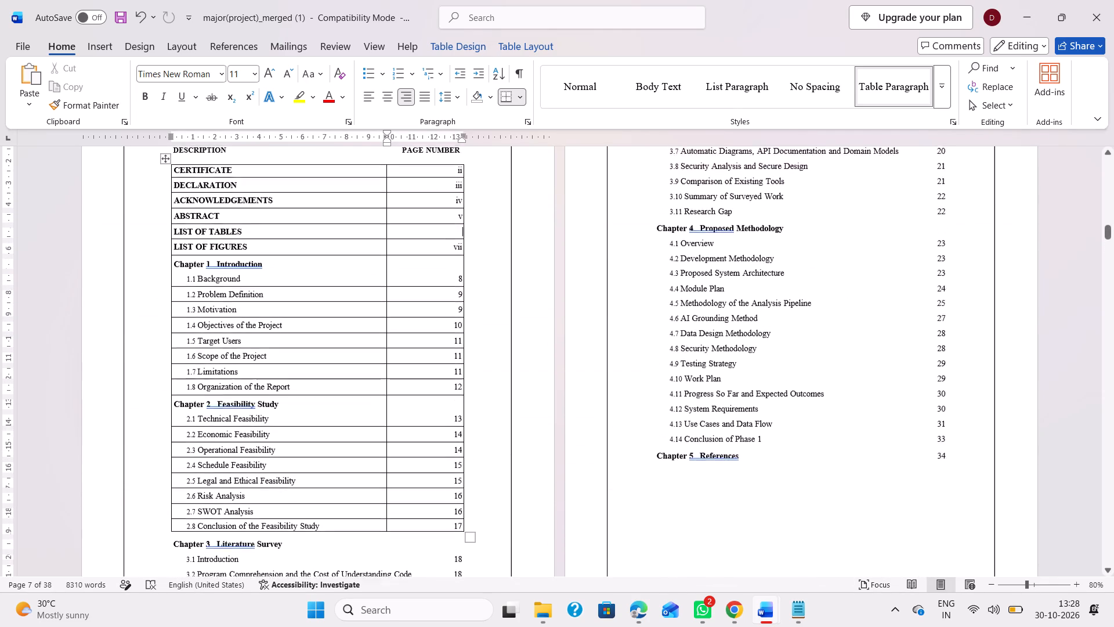
{"action": "scroll", "coordinate": [519, 317], "scroll_direction": "up", "scroll_amount": 1}
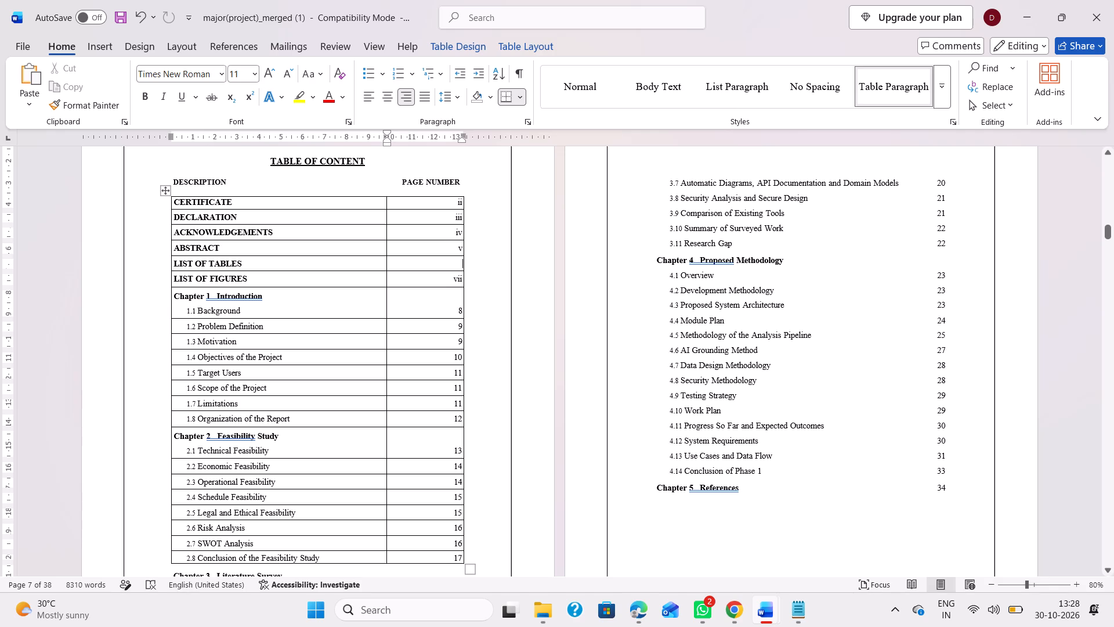
{"action": "type", "text": "vii"}
{"action": "key", "text": "i"}
Consult the front matter of the Word document 161, return to the report and set the LIST OF FIGURES page number to viii.
{"action": "left_click", "coordinate": [462, 279]}
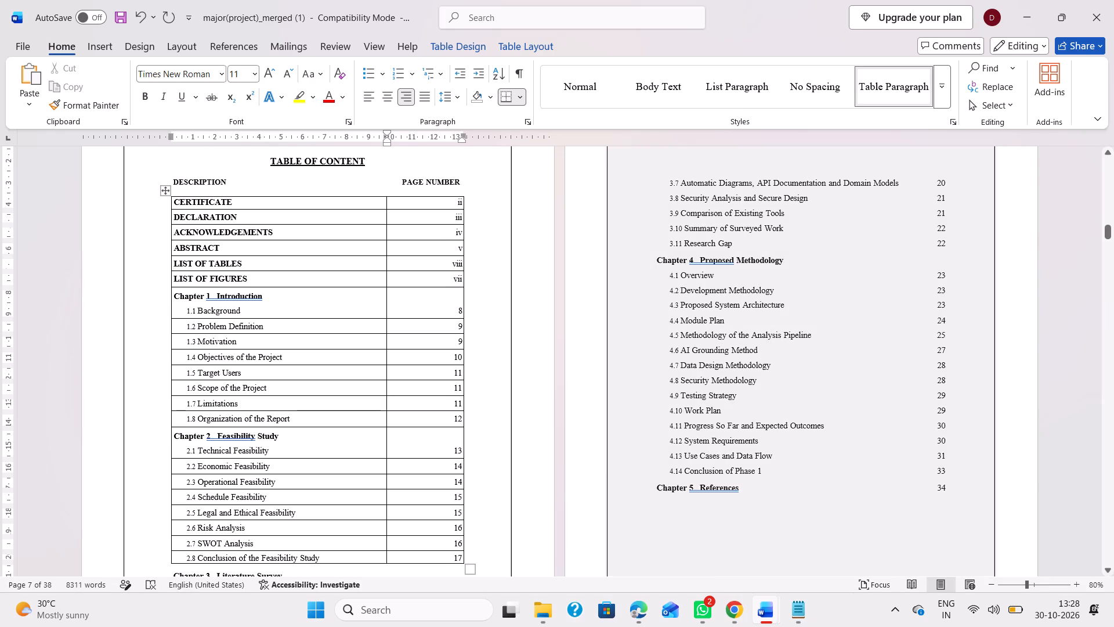
{"action": "key", "text": "alt+Tab"}
{"action": "scroll", "coordinate": [621, 303], "scroll_direction": "down", "scroll_amount": 1}
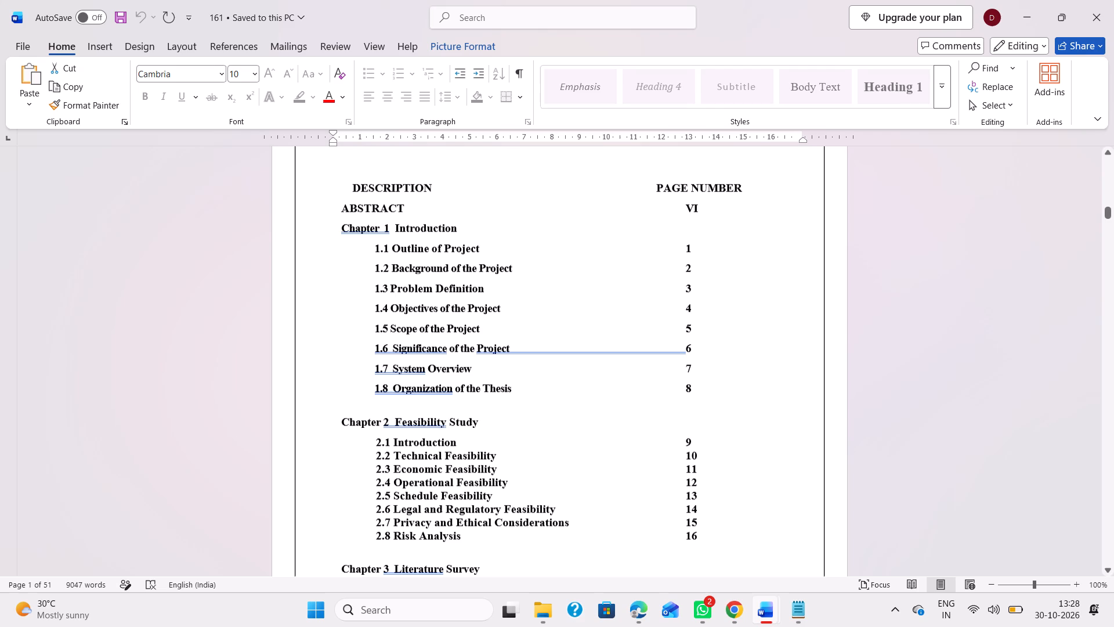
{"action": "scroll", "coordinate": [549, 294], "scroll_direction": "down", "scroll_amount": 1}
{"action": "scroll", "coordinate": [549, 294], "scroll_direction": "up", "scroll_amount": 1}
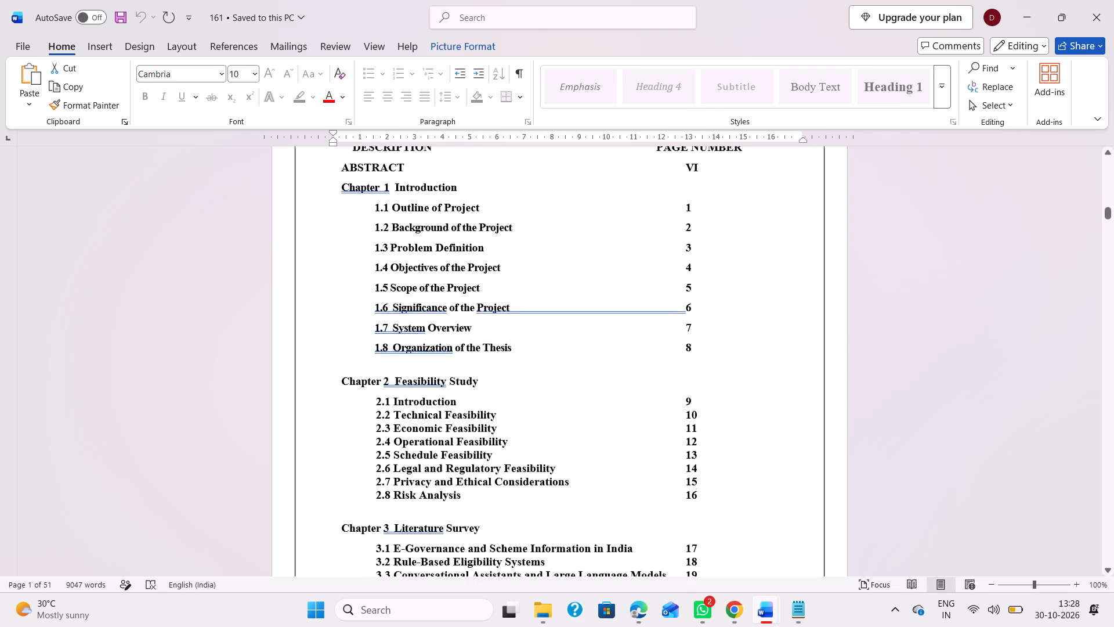
{"action": "scroll", "coordinate": [549, 294], "scroll_direction": "up", "scroll_amount": 5}
{"action": "scroll", "coordinate": [549, 294], "scroll_direction": "down", "scroll_amount": 8}
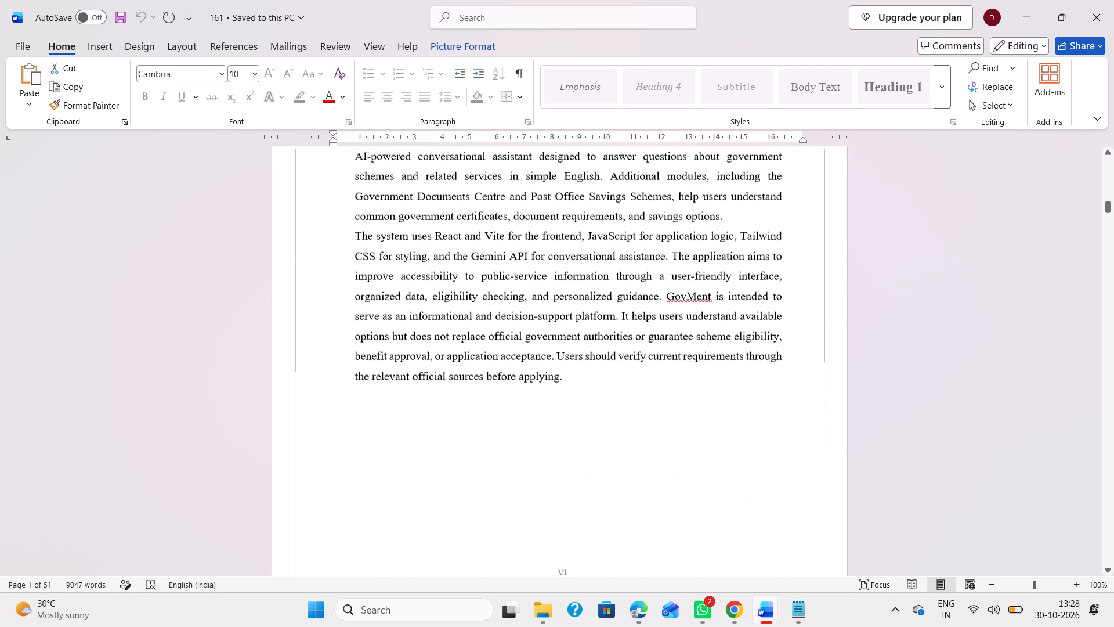
{"action": "scroll", "coordinate": [549, 294], "scroll_direction": "down", "scroll_amount": 3}
{"action": "key", "text": "alt+Tab"}
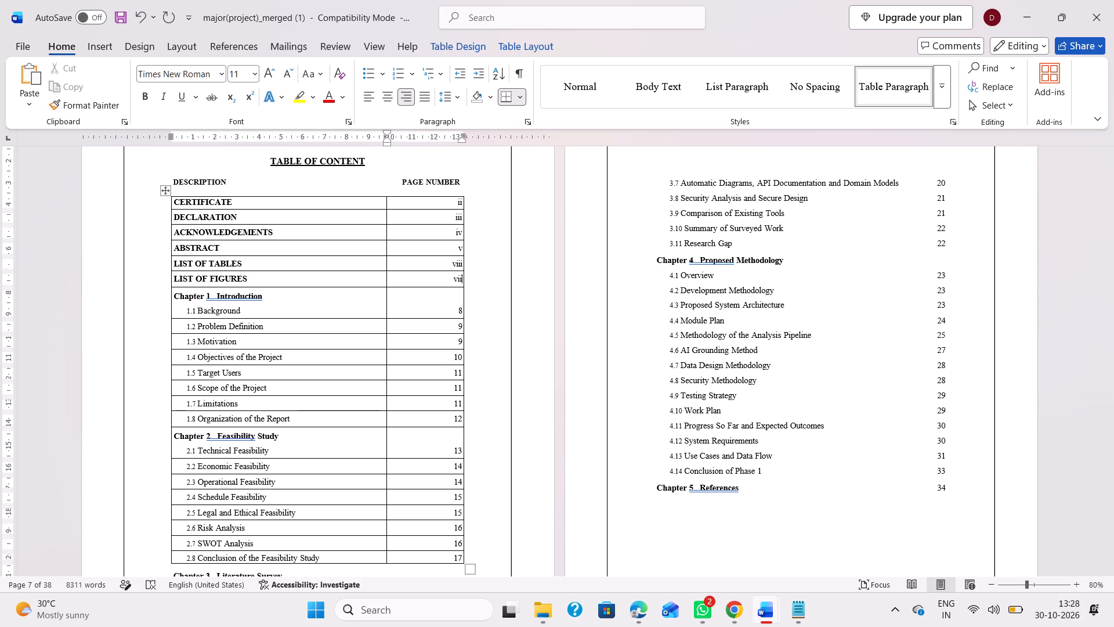
{"action": "key", "text": "i"}
Remove all borders from the table on the first TABLE OF CONTENT page.
{"action": "left_click", "coordinate": [162, 190]}
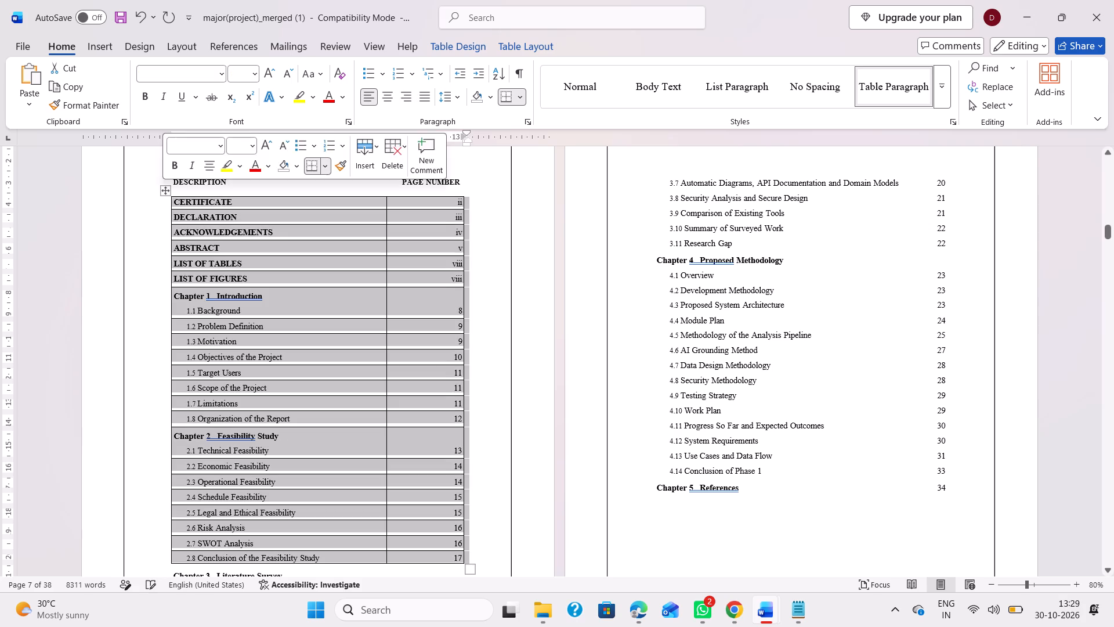
{"action": "left_click", "coordinate": [473, 49]}
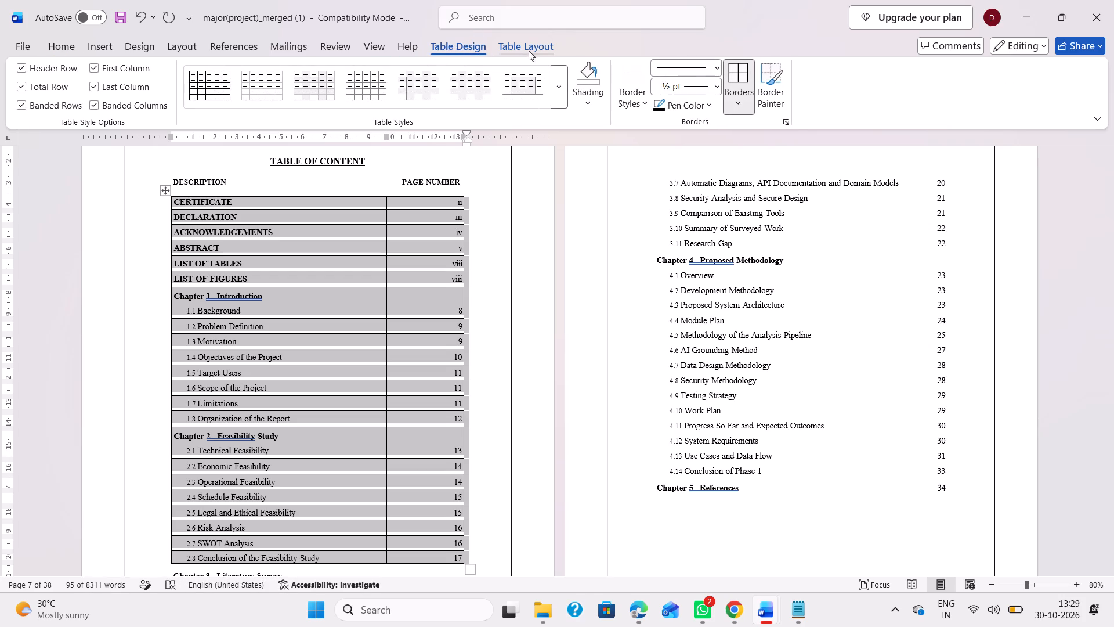
{"action": "left_click", "coordinate": [737, 107]}
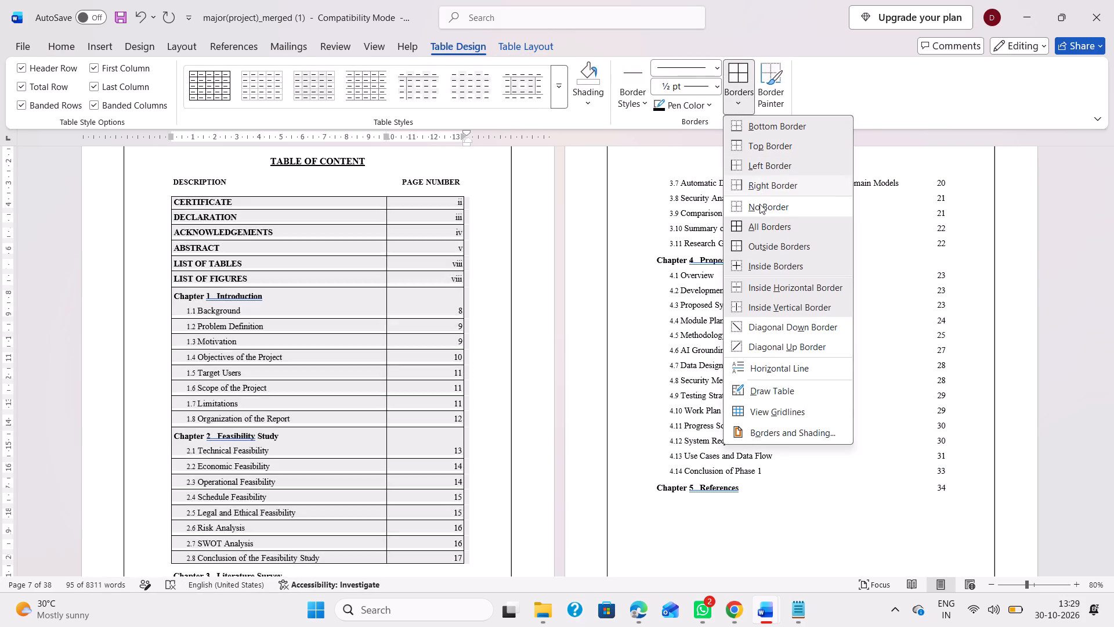
{"action": "left_click", "coordinate": [760, 208]}
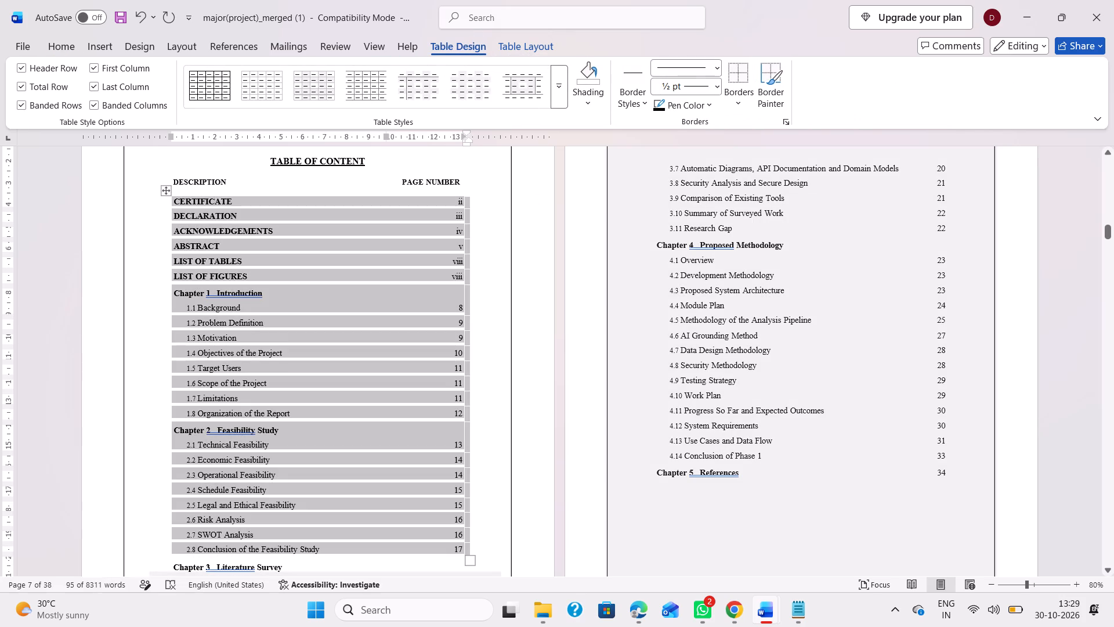
{"action": "left_click", "coordinate": [654, 289]}
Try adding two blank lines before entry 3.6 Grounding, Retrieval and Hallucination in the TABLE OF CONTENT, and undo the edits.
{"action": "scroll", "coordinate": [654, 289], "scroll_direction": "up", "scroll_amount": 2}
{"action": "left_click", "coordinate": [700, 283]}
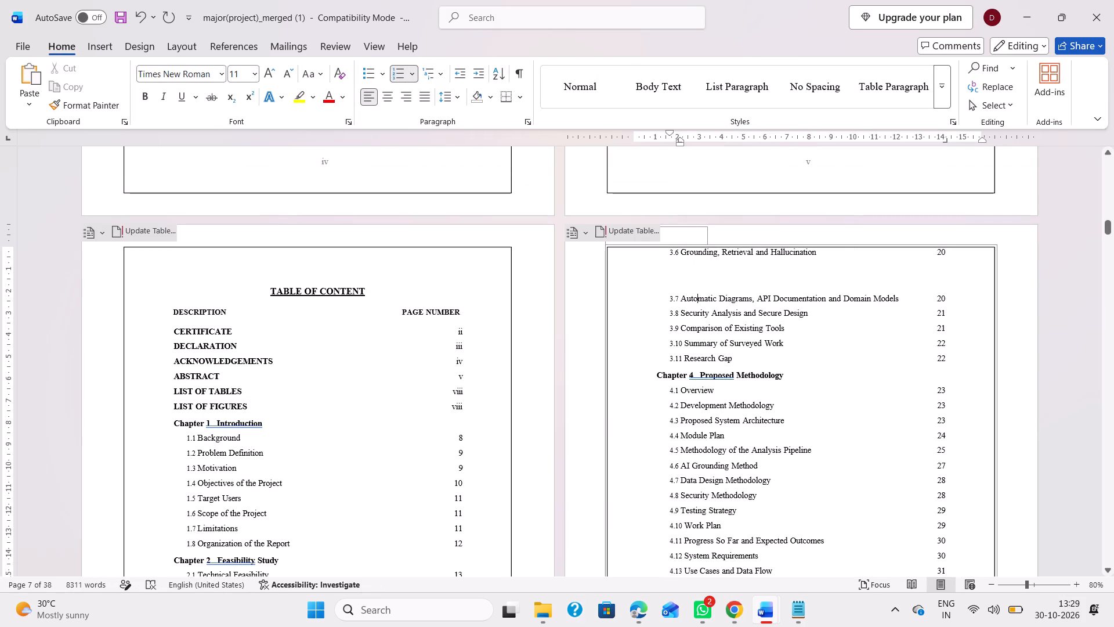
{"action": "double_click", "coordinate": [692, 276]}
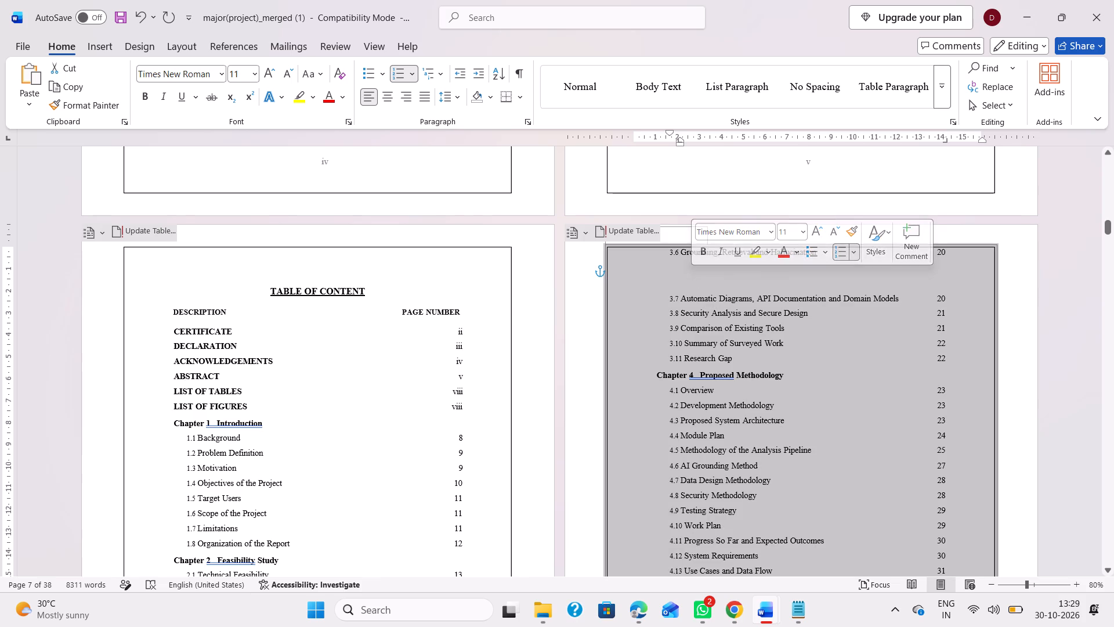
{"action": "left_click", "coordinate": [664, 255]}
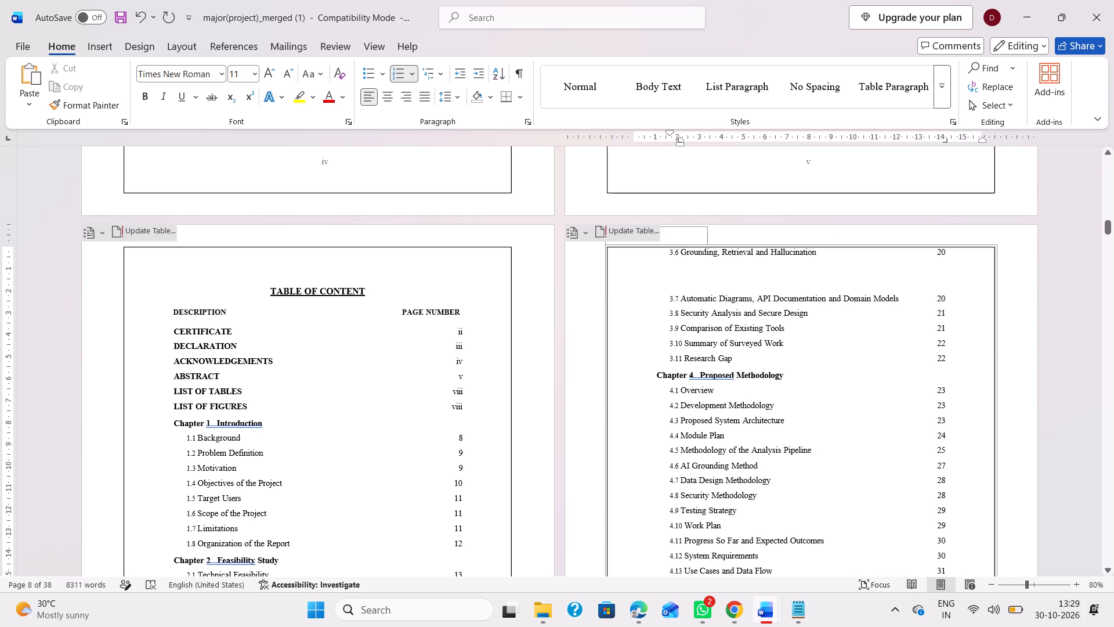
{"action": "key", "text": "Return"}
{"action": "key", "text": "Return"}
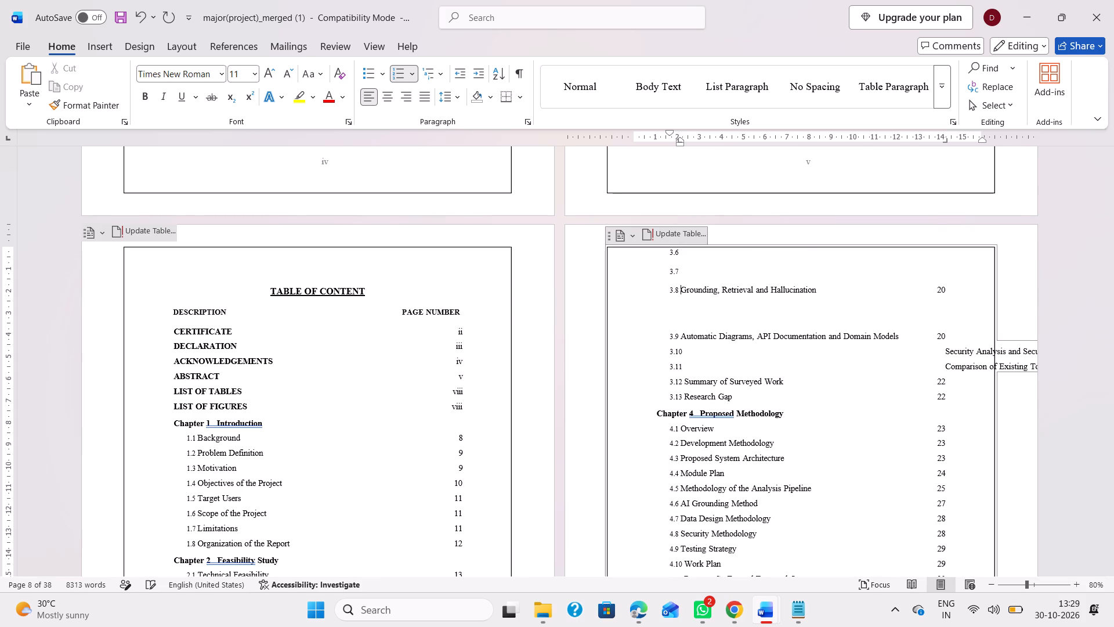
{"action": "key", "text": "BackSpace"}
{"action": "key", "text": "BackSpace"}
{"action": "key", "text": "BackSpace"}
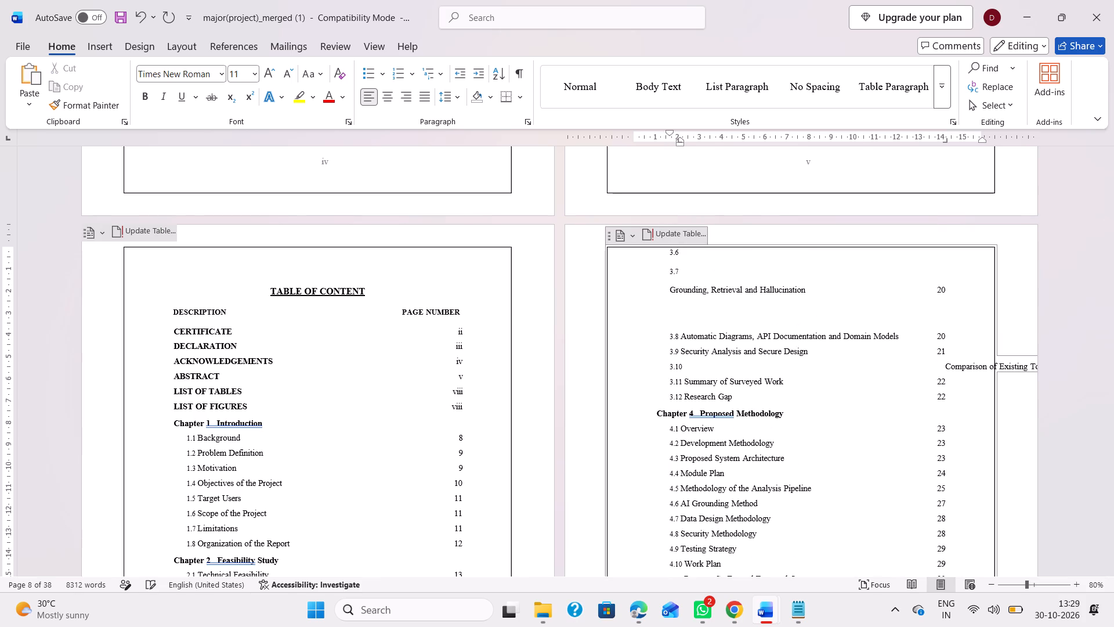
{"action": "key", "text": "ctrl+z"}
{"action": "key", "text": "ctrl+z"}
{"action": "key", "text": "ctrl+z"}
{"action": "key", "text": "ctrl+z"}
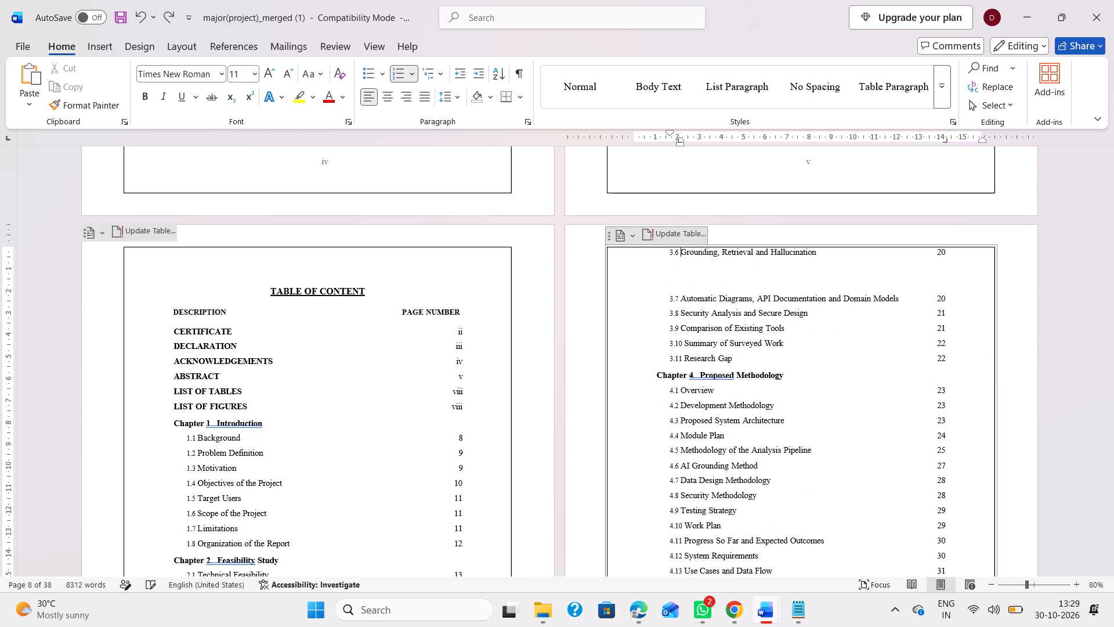
Set the paragraph spacing before entry 3.7 Automatic Diagrams, API Documentation and Domain Models to 4.4 pt to close the gap above it.
{"action": "double_click", "coordinate": [681, 285]}
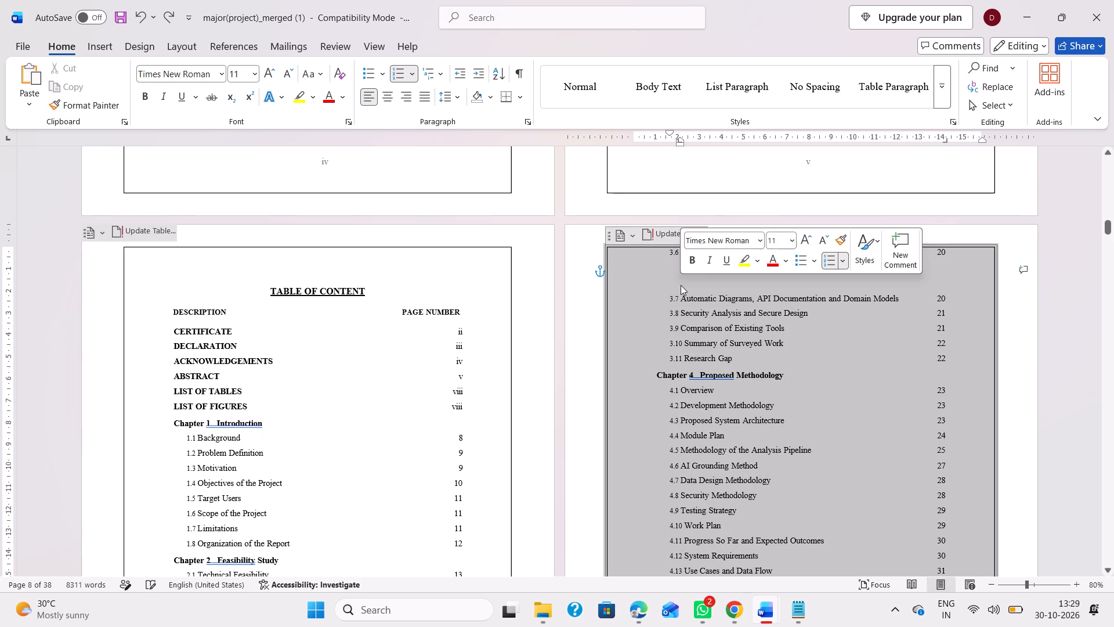
{"action": "triple_click", "coordinate": [682, 279]}
{"action": "double_click", "coordinate": [670, 274]}
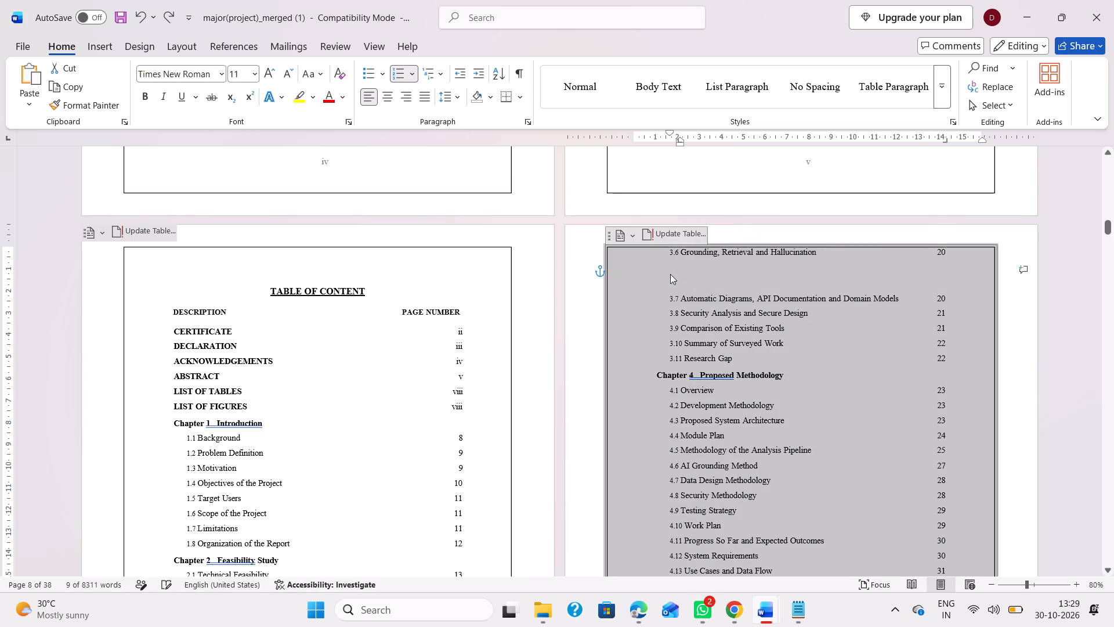
{"action": "left_click", "coordinate": [678, 278]}
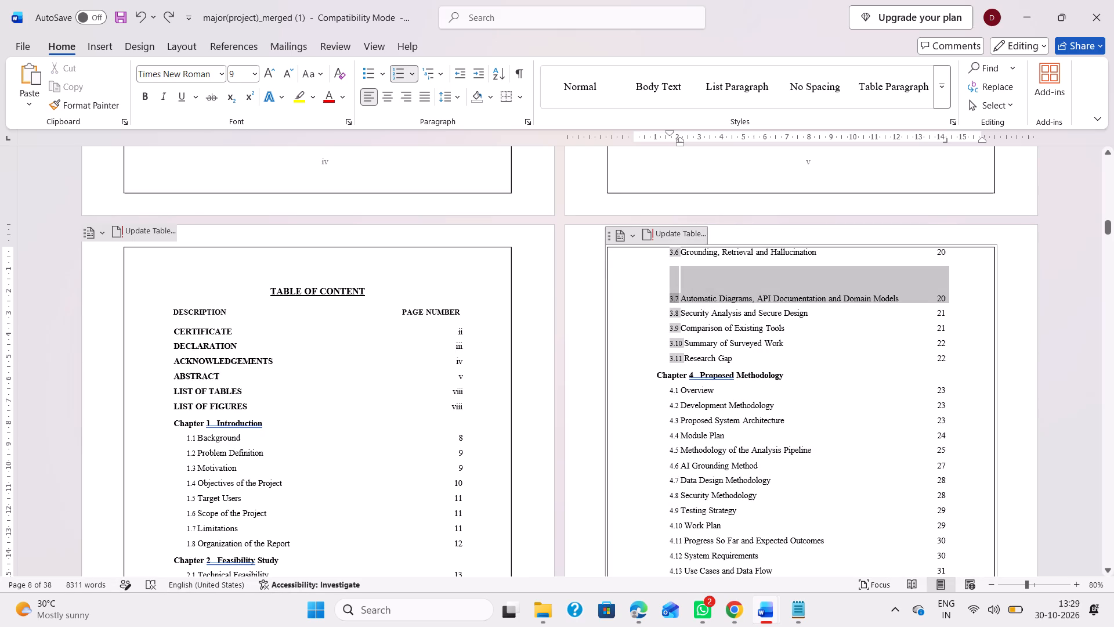
{"action": "left_click", "coordinate": [327, 39]}
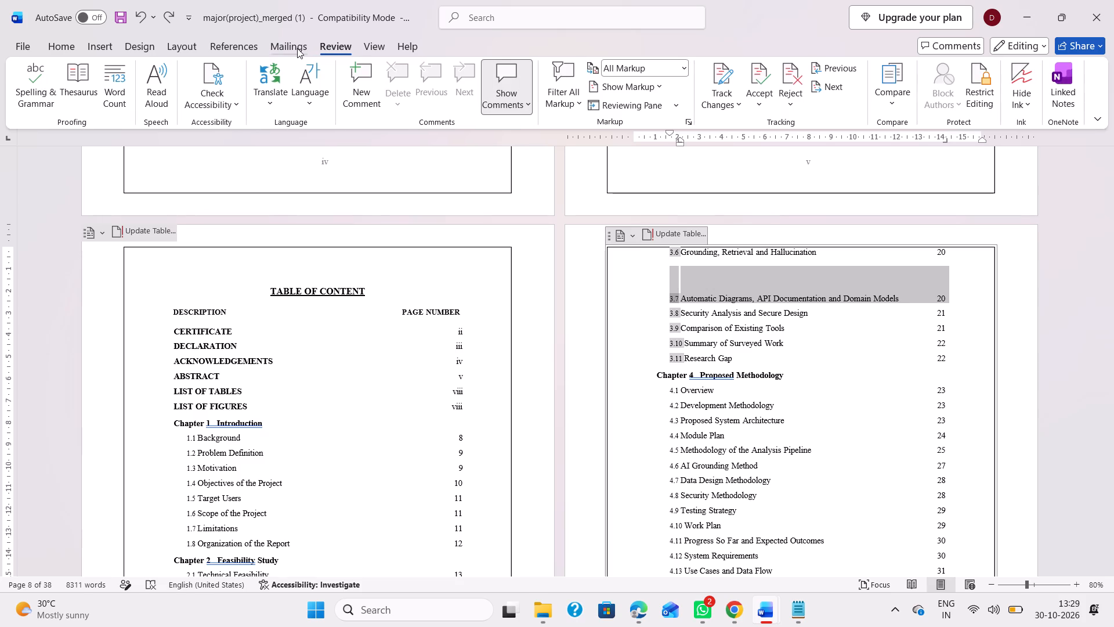
{"action": "left_click", "coordinate": [297, 48]}
{"action": "left_click", "coordinate": [245, 49]}
{"action": "left_click", "coordinate": [170, 52]}
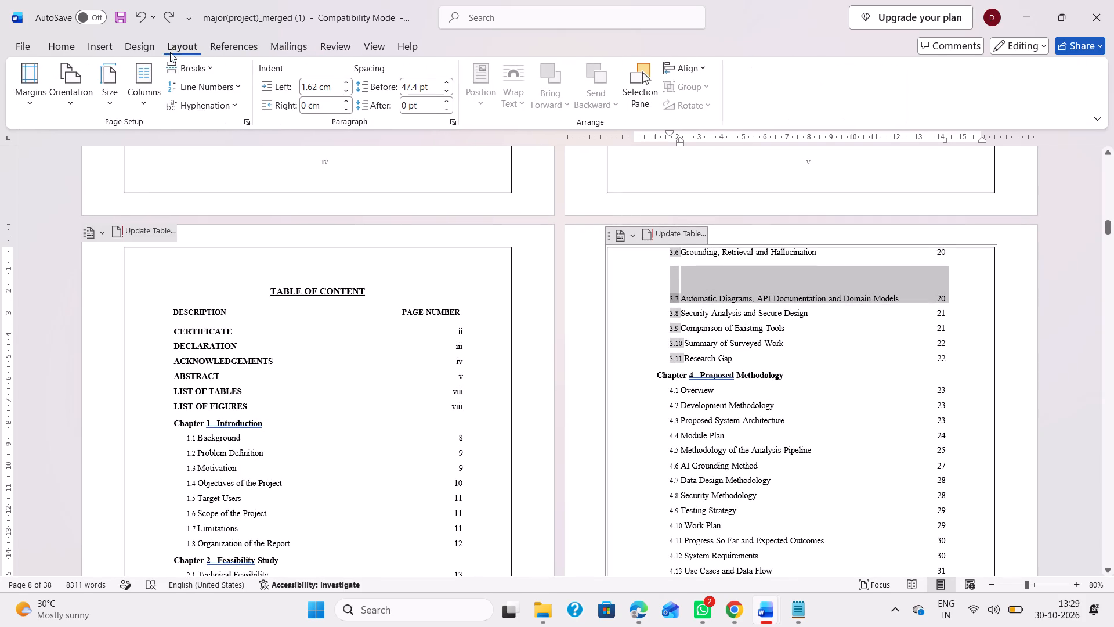
{"action": "left_click", "coordinate": [117, 47]}
{"action": "left_click", "coordinate": [154, 46]}
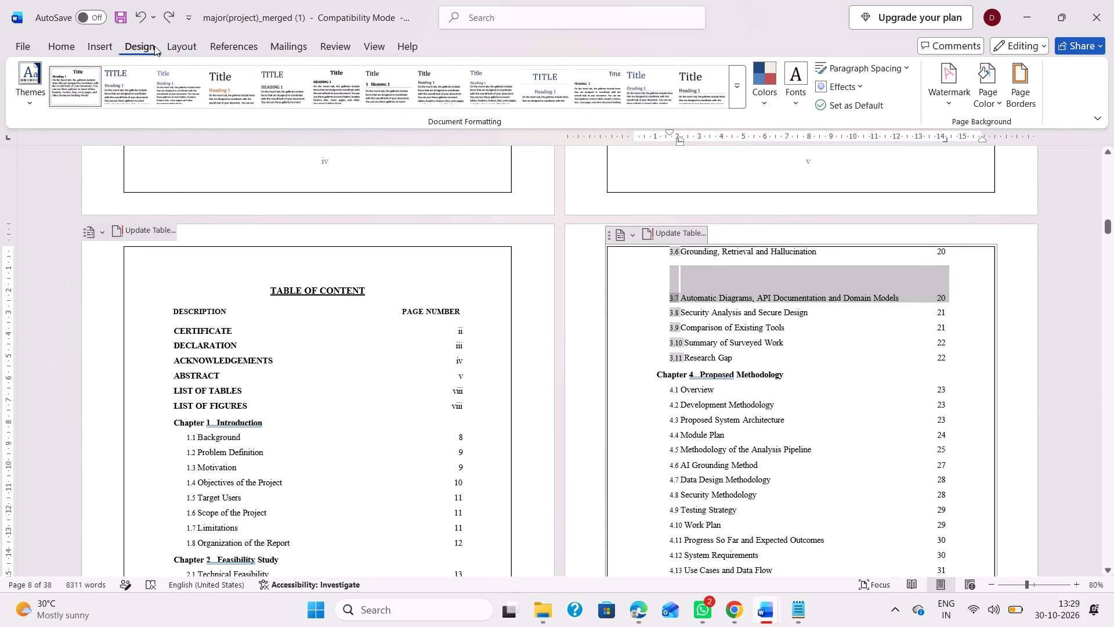
{"action": "left_click", "coordinate": [174, 47]}
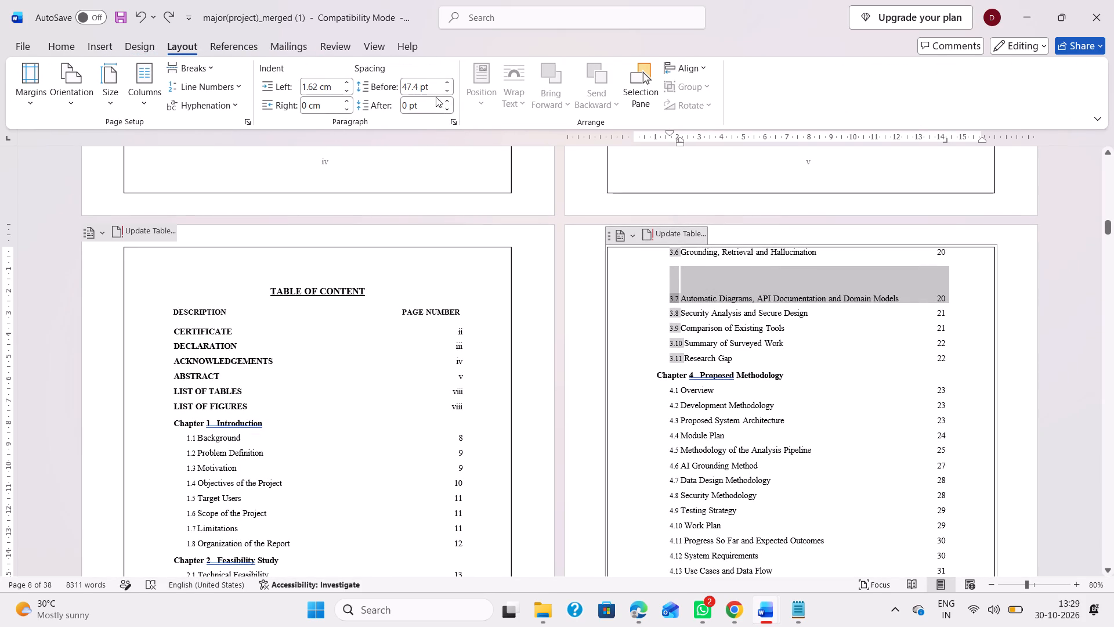
{"action": "left_click", "coordinate": [417, 85]}
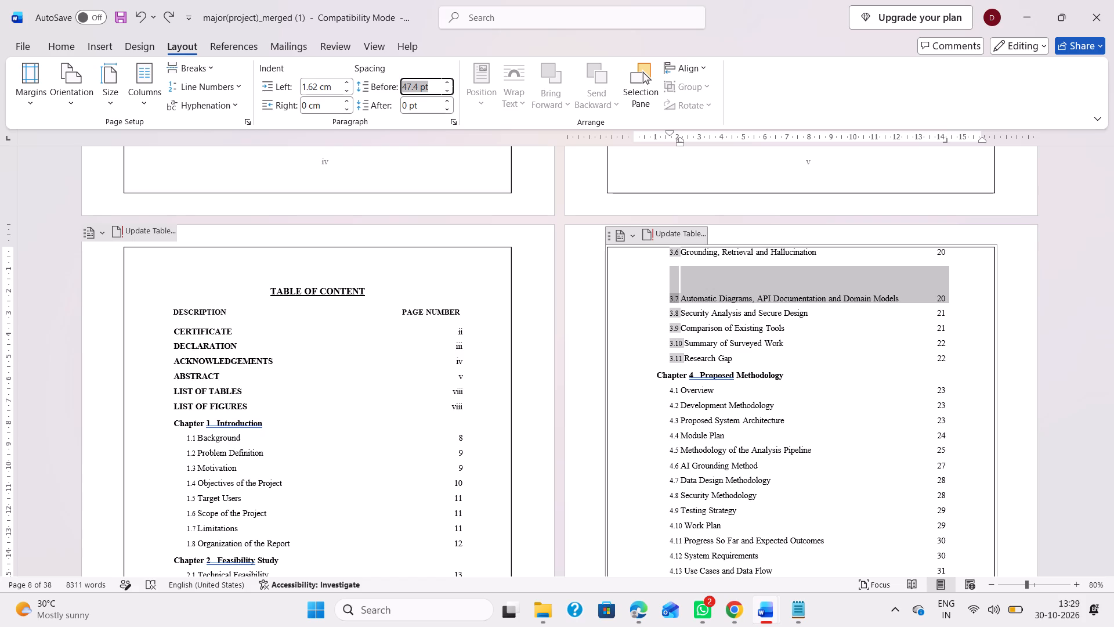
{"action": "left_click", "coordinate": [413, 85]}
{"action": "key", "text": "Left"}
{"action": "key", "text": "BackSpace"}
{"action": "key", "text": "Return"}
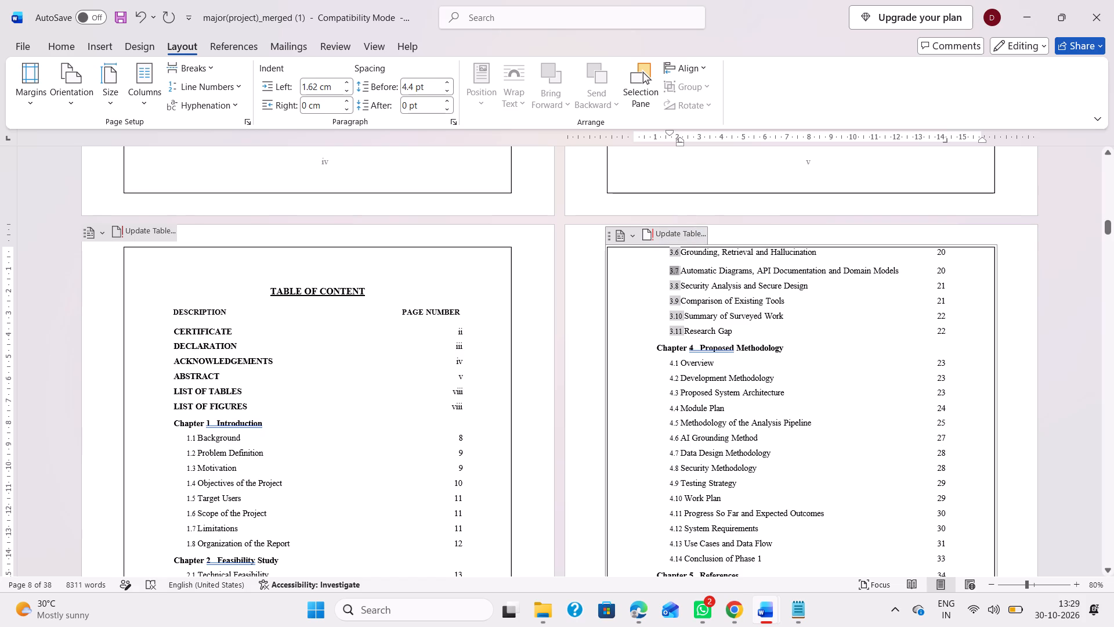
Insert a line break after entry 3.5 Language Models for Source Code and remove the extra numbered entry, leaving space above entry 3.6.
{"action": "left_click", "coordinate": [665, 251]}
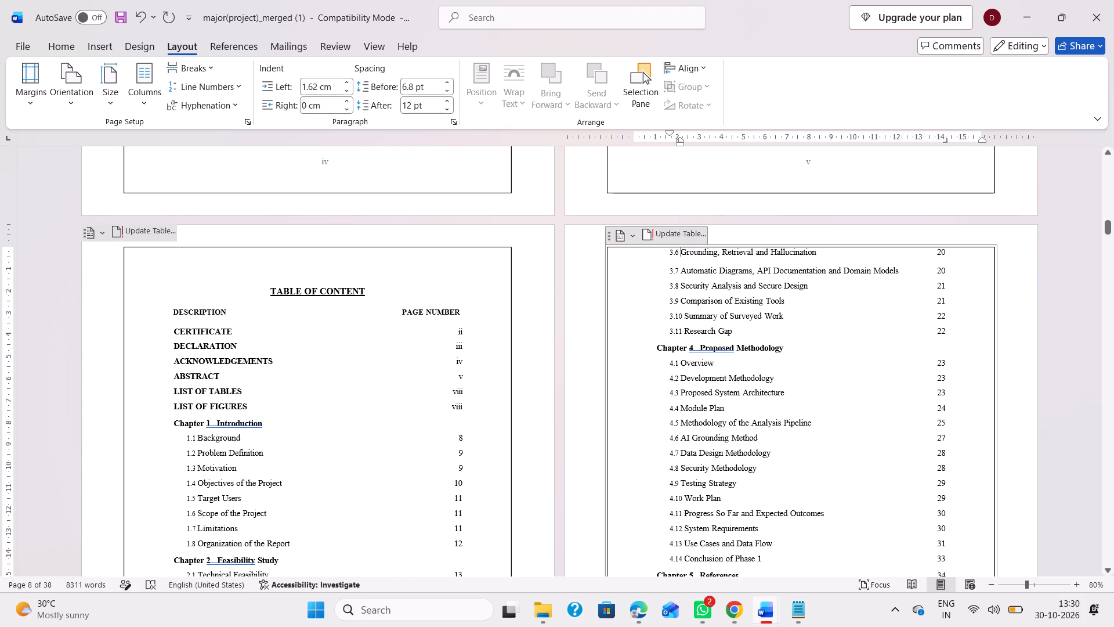
{"action": "scroll", "coordinate": [584, 361], "scroll_direction": "down", "scroll_amount": 5}
{"action": "scroll", "coordinate": [461, 333], "scroll_direction": "up", "scroll_amount": 1}
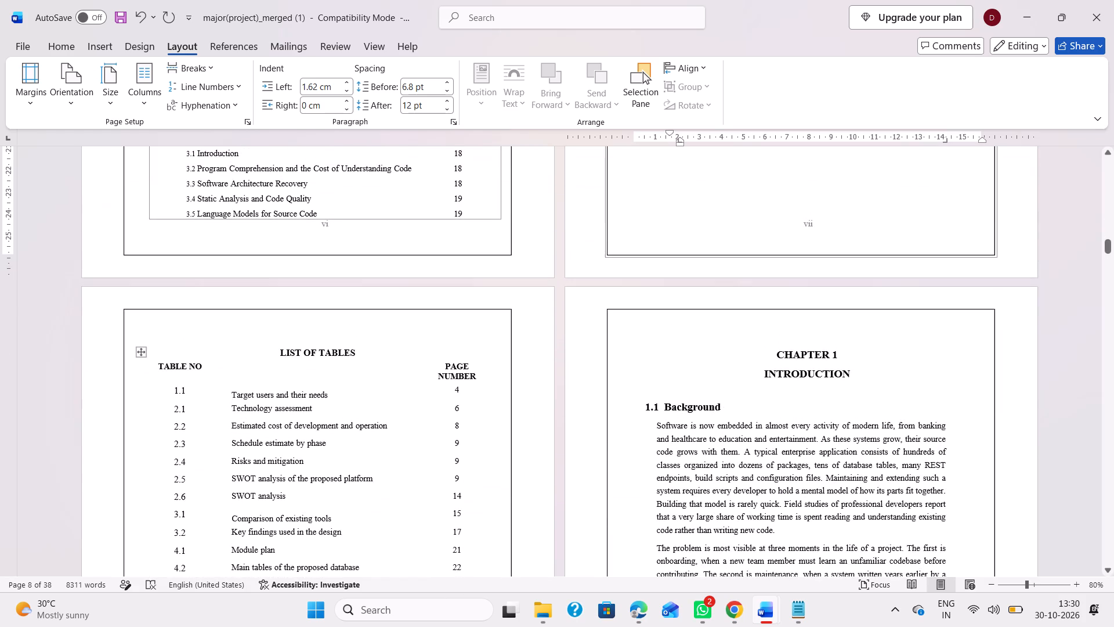
{"action": "scroll", "coordinate": [466, 297], "scroll_direction": "up", "scroll_amount": 1}
{"action": "left_click", "coordinate": [476, 348]}
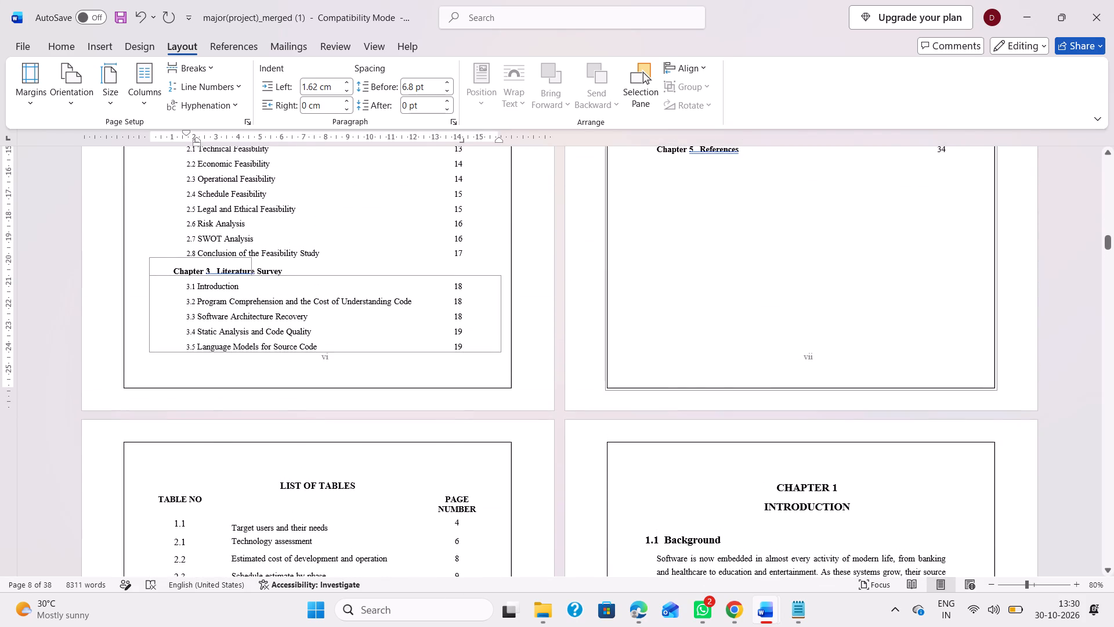
{"action": "key", "text": "Return"}
{"action": "scroll", "coordinate": [693, 331], "scroll_direction": "up", "scroll_amount": 1}
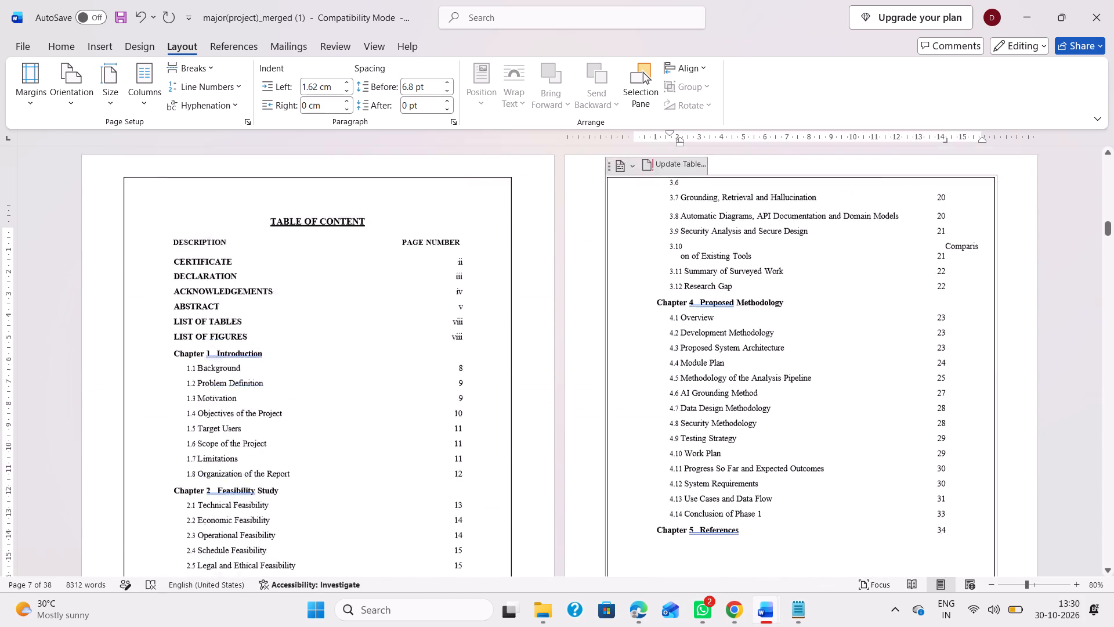
{"action": "scroll", "coordinate": [693, 331], "scroll_direction": "up", "scroll_amount": 1}
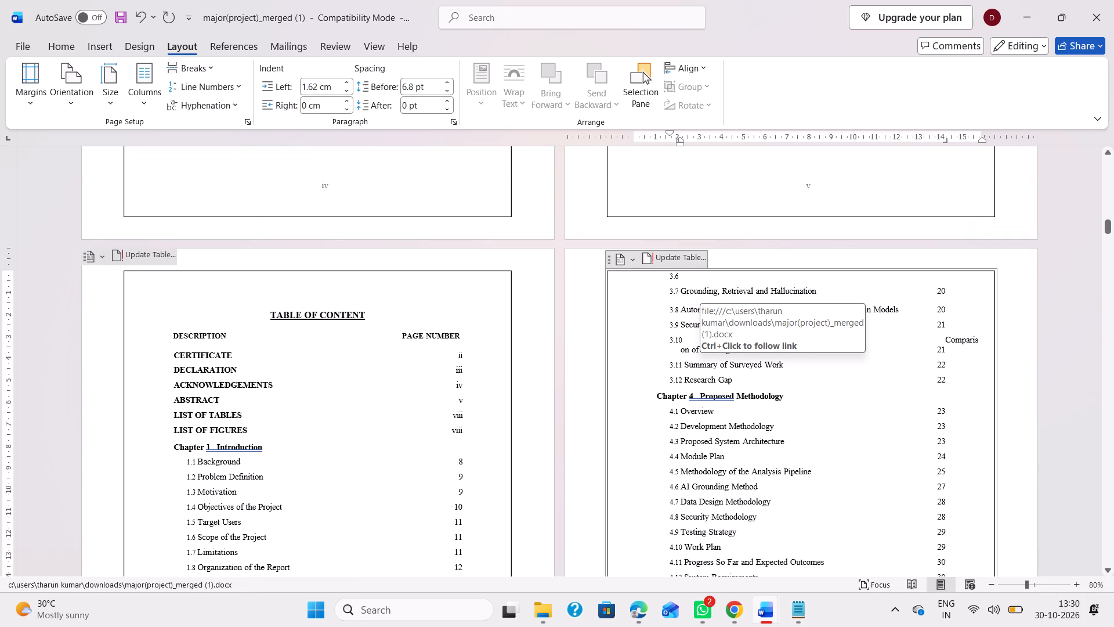
{"action": "key", "text": "BackSpace"}
{"action": "key", "text": "BackSpace"}
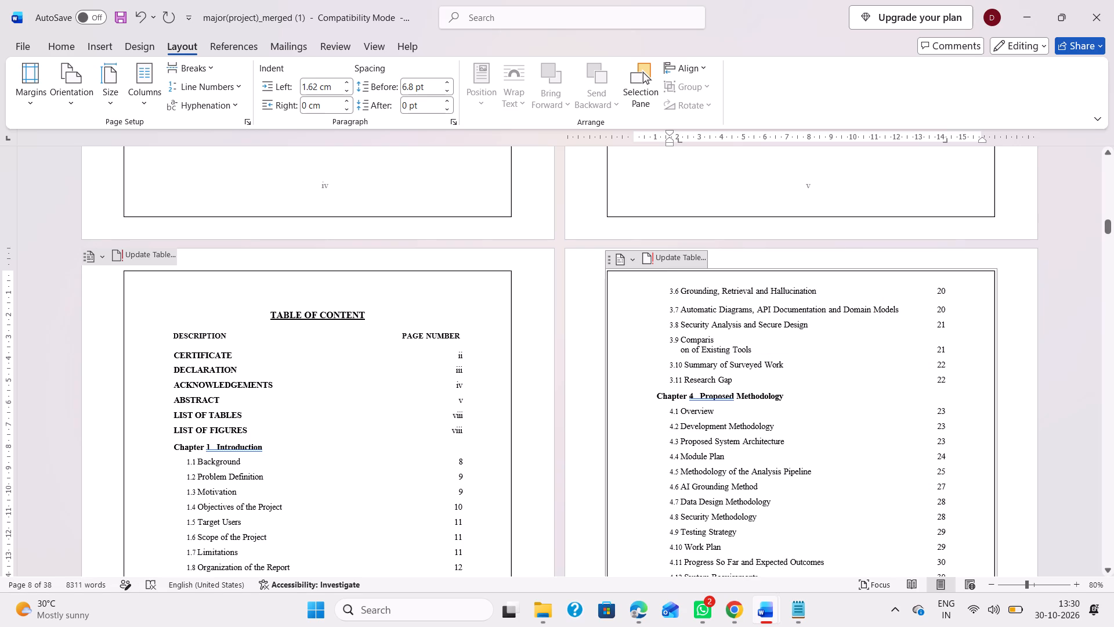
Join the split text of TABLE OF CONTENT entry 3.9 back into a single line.
{"action": "left_click", "coordinate": [682, 349]}
{"action": "key", "text": "BackSpace"}
{"action": "key", "text": "space"}
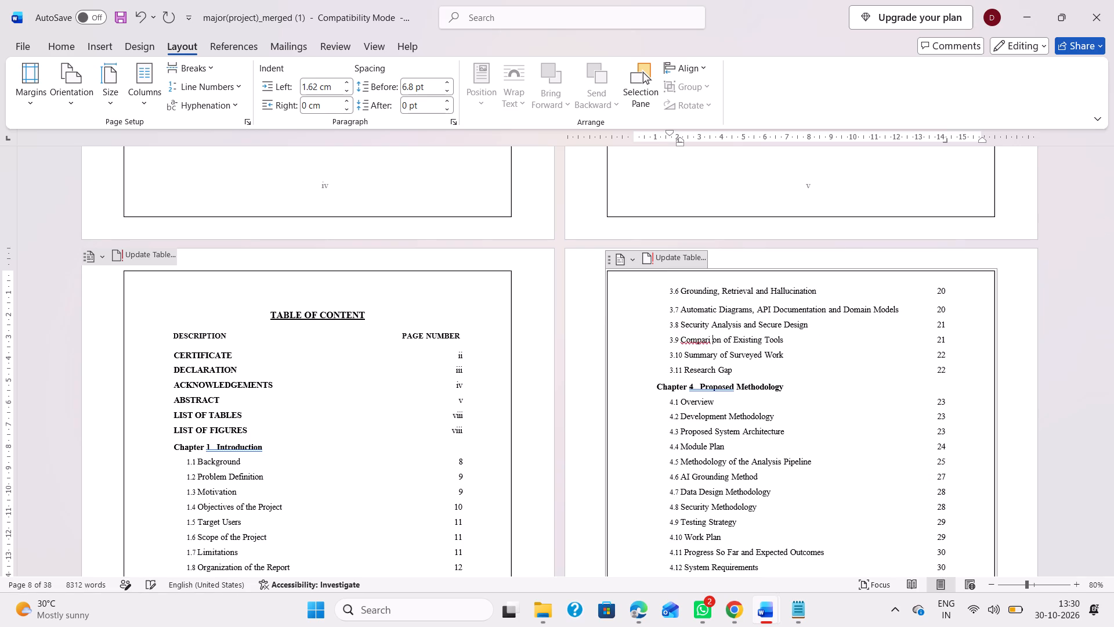
{"action": "key", "text": "BackSpace"}
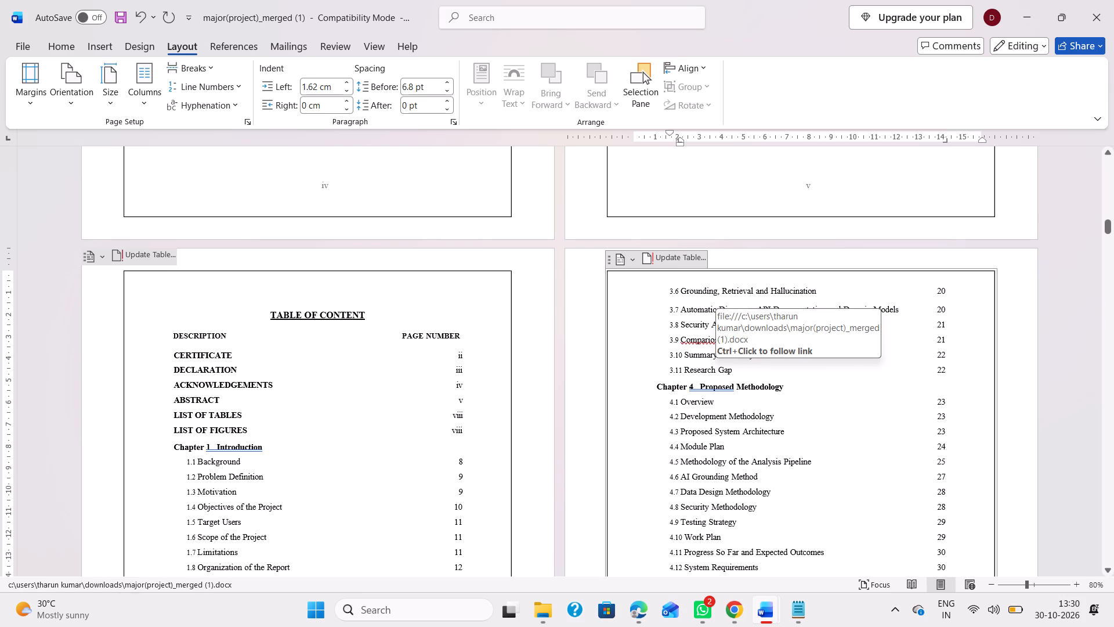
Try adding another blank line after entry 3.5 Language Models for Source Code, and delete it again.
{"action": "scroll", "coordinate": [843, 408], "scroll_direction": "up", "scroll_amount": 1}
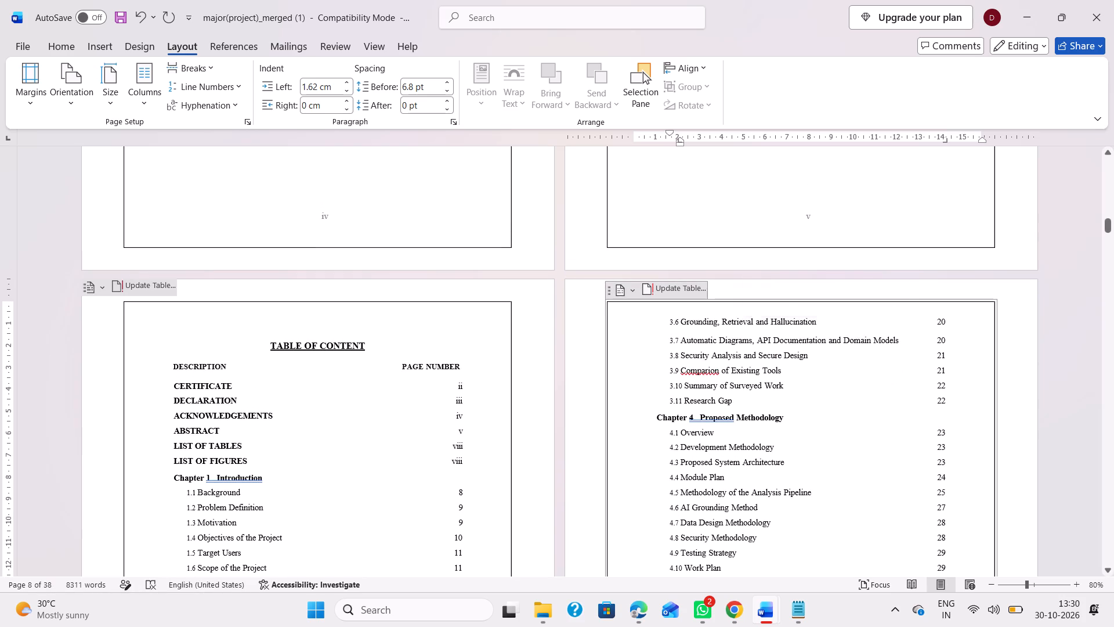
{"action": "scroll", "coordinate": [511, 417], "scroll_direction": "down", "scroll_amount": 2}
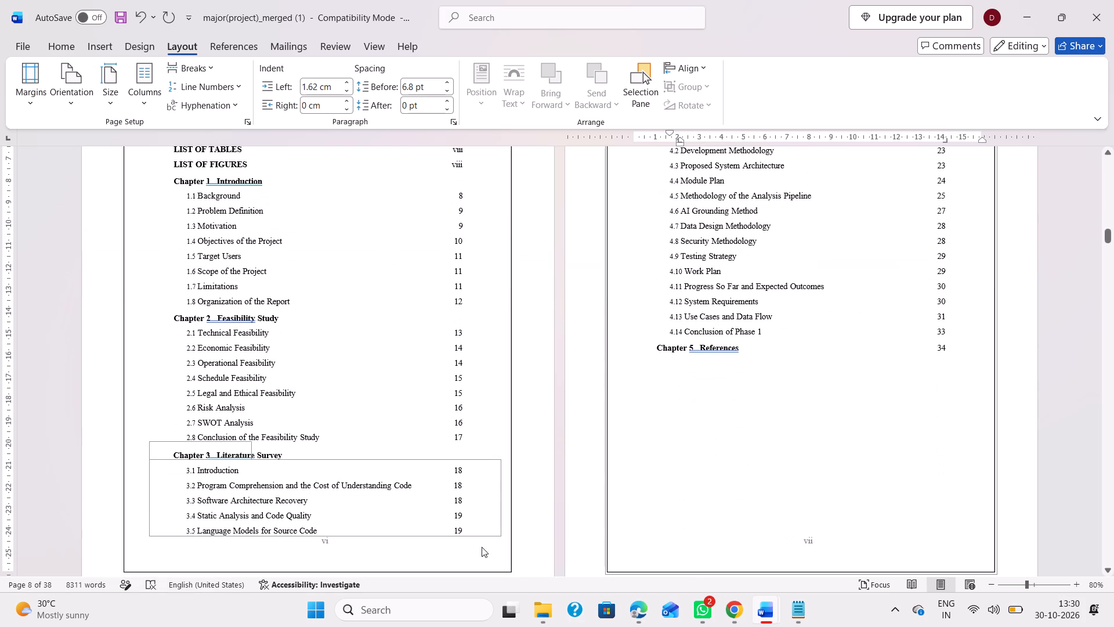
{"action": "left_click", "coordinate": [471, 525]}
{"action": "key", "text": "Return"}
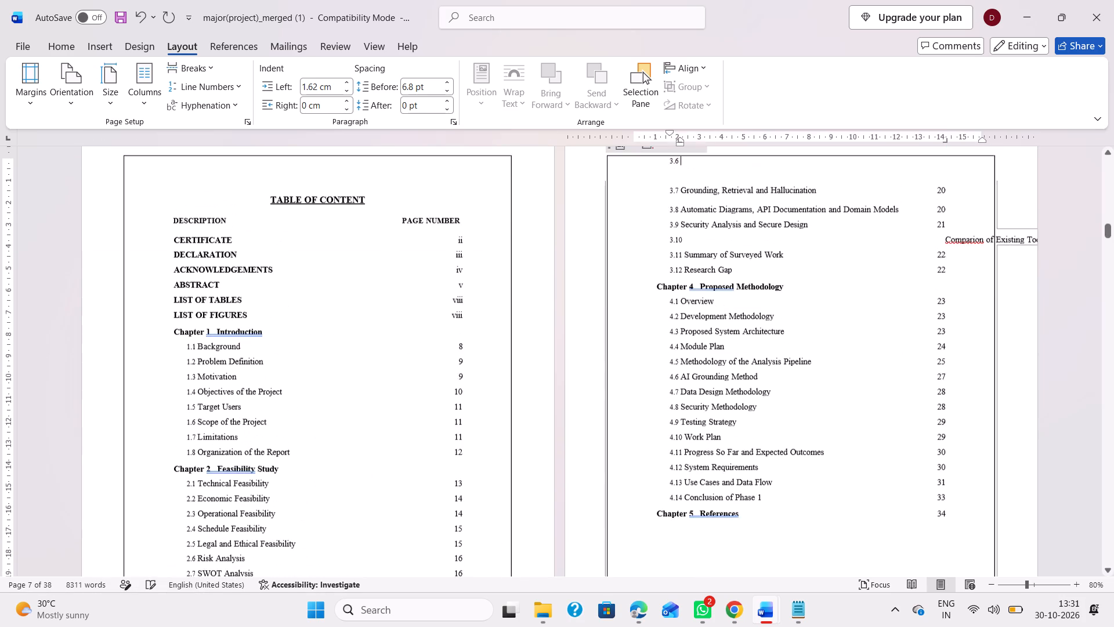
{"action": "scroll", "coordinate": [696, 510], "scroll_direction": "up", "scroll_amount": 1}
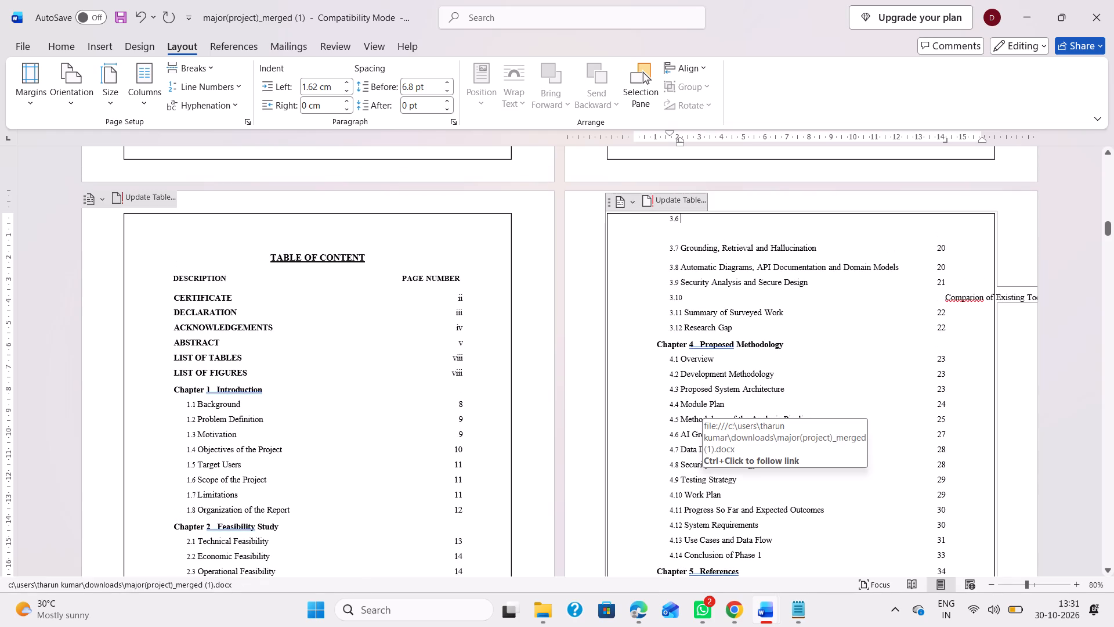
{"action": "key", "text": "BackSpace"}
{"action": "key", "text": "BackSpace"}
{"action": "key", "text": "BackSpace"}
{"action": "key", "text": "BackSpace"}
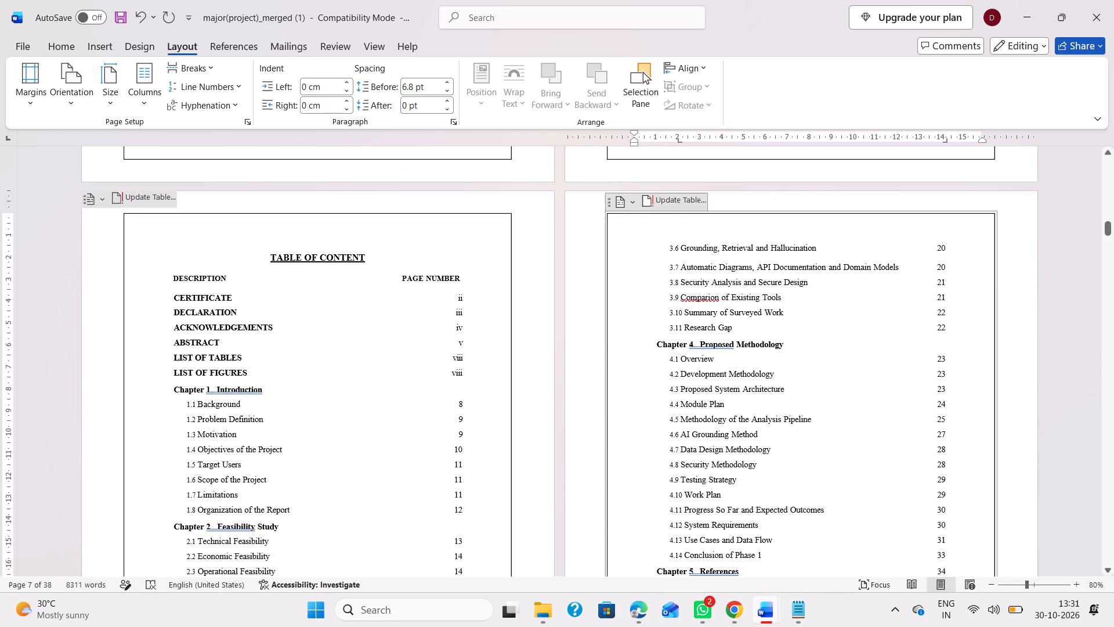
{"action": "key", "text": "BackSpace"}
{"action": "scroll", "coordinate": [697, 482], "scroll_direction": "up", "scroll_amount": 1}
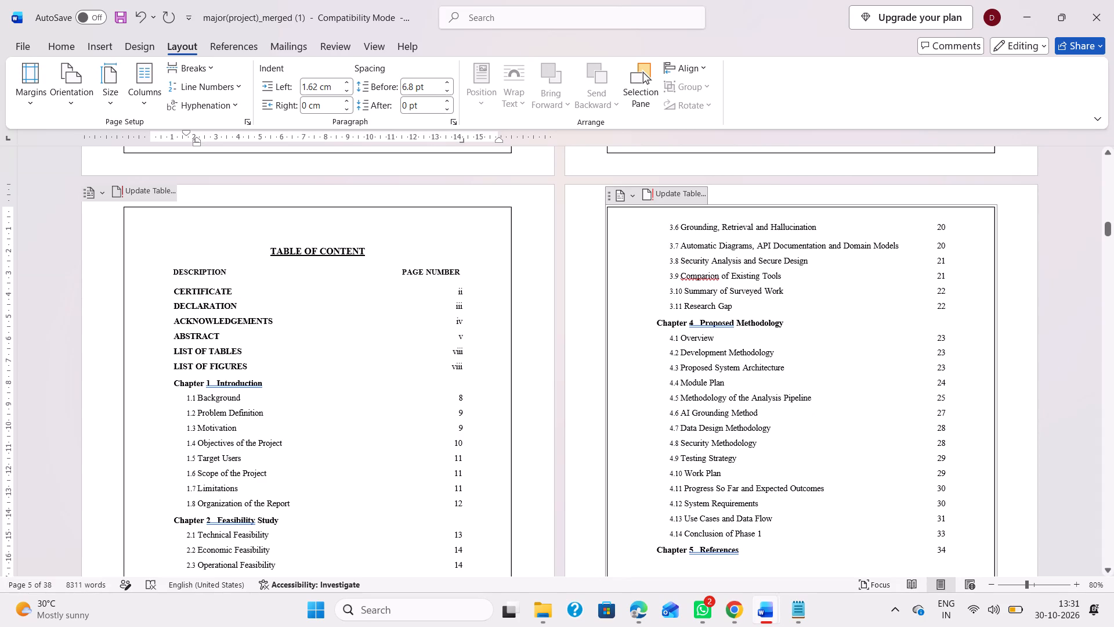
Review the report's layout from the title pages to the references, and examine both TABLE OF CONTENT pages again.
{"action": "scroll", "coordinate": [728, 326], "scroll_direction": "down", "scroll_amount": 2}
{"action": "scroll", "coordinate": [713, 370], "scroll_direction": "down", "scroll_amount": 1}
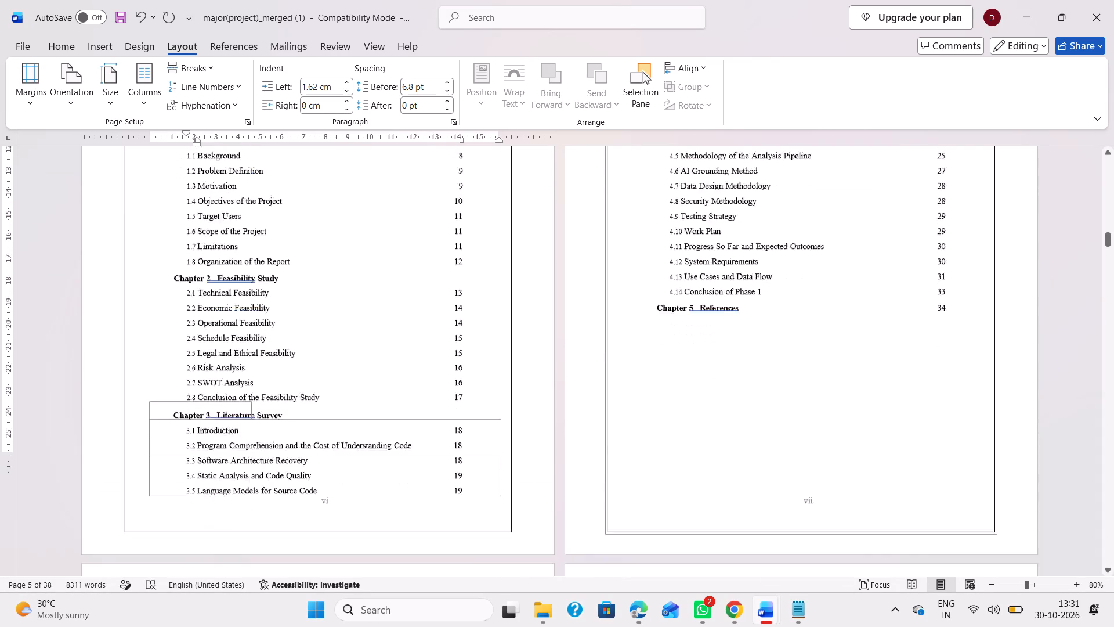
{"action": "scroll", "coordinate": [696, 365], "scroll_direction": "up", "scroll_amount": 1}
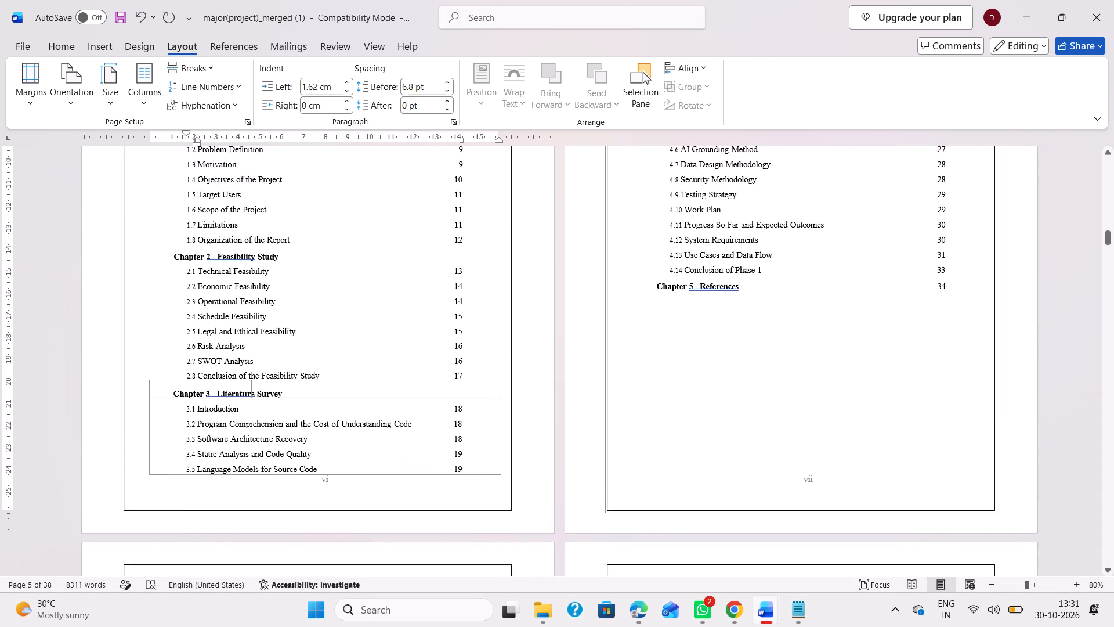
{"action": "scroll", "coordinate": [696, 365], "scroll_direction": "down", "scroll_amount": 13}
{"action": "scroll", "coordinate": [696, 365], "scroll_direction": "down", "scroll_amount": 20}
{"action": "scroll", "coordinate": [696, 365], "scroll_direction": "down", "scroll_amount": 20}
{"action": "scroll", "coordinate": [696, 365], "scroll_direction": "down", "scroll_amount": 20}
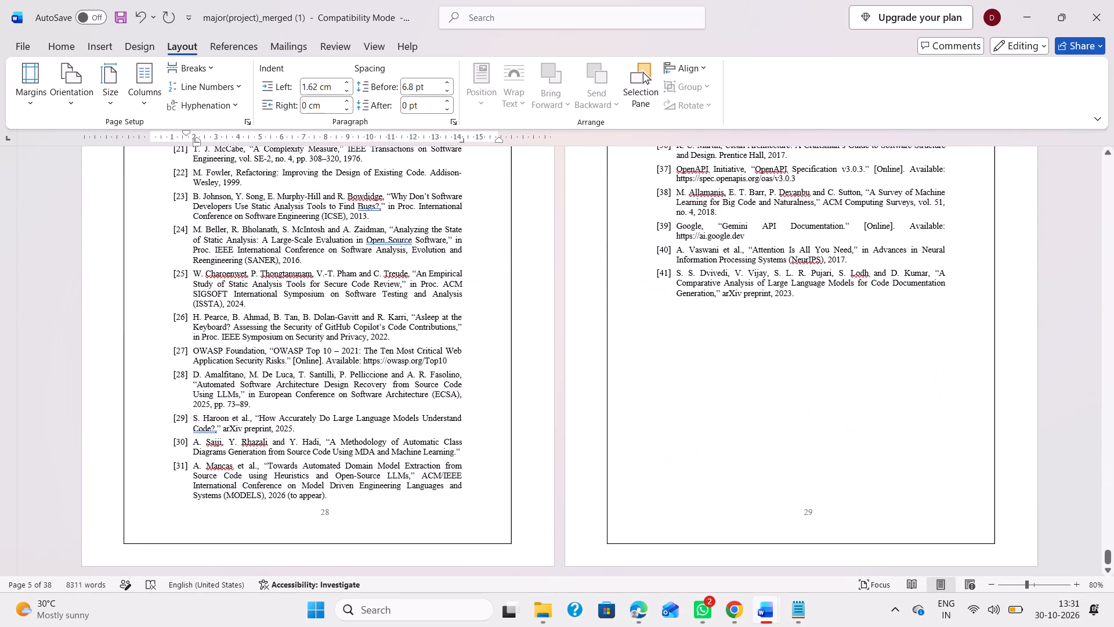
{"action": "scroll", "coordinate": [656, 478], "scroll_direction": "down", "scroll_amount": 2}
{"action": "scroll", "coordinate": [716, 451], "scroll_direction": "up", "scroll_amount": 3}
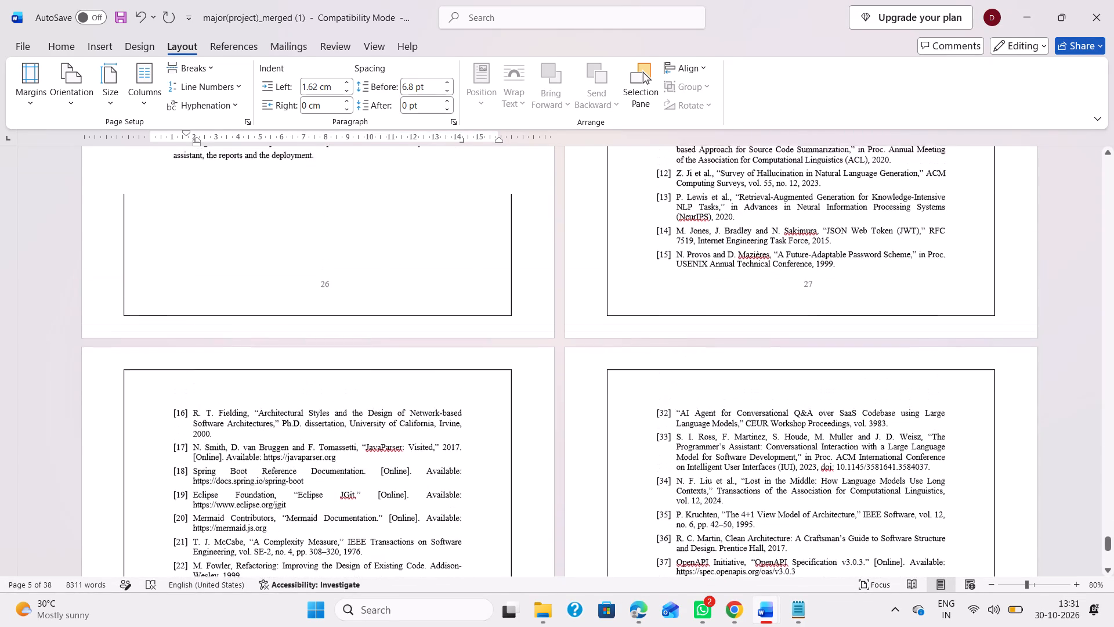
{"action": "scroll", "coordinate": [673, 429], "scroll_direction": "up", "scroll_amount": 5}
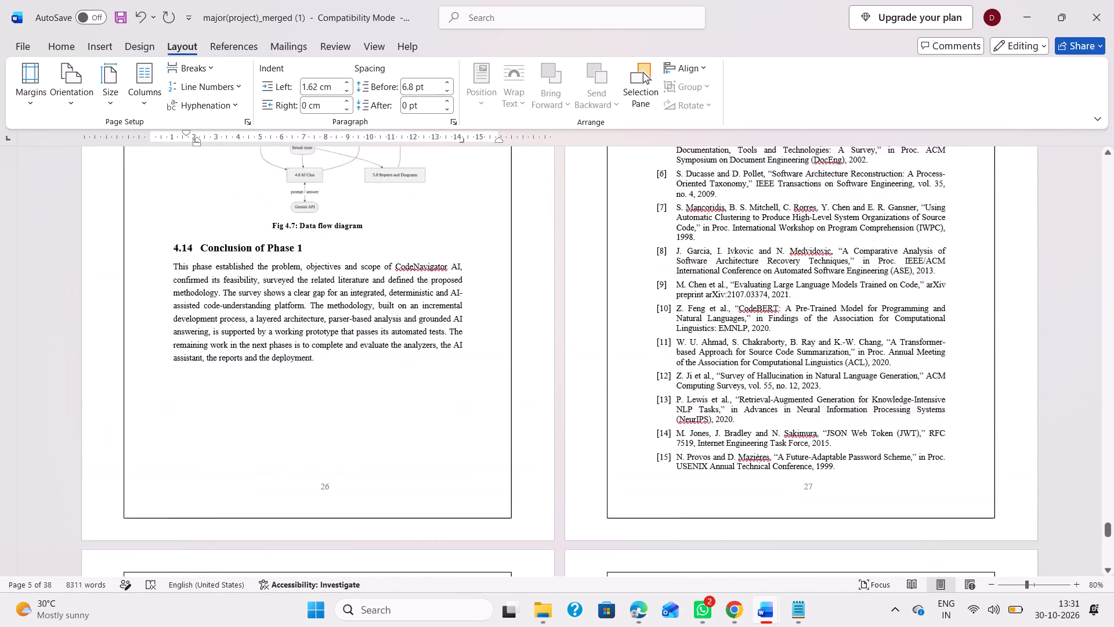
{"action": "scroll", "coordinate": [673, 429], "scroll_direction": "up", "scroll_amount": 13}
{"action": "scroll", "coordinate": [673, 429], "scroll_direction": "up", "scroll_amount": 9}
{"action": "scroll", "coordinate": [739, 411], "scroll_direction": "down", "scroll_amount": 3}
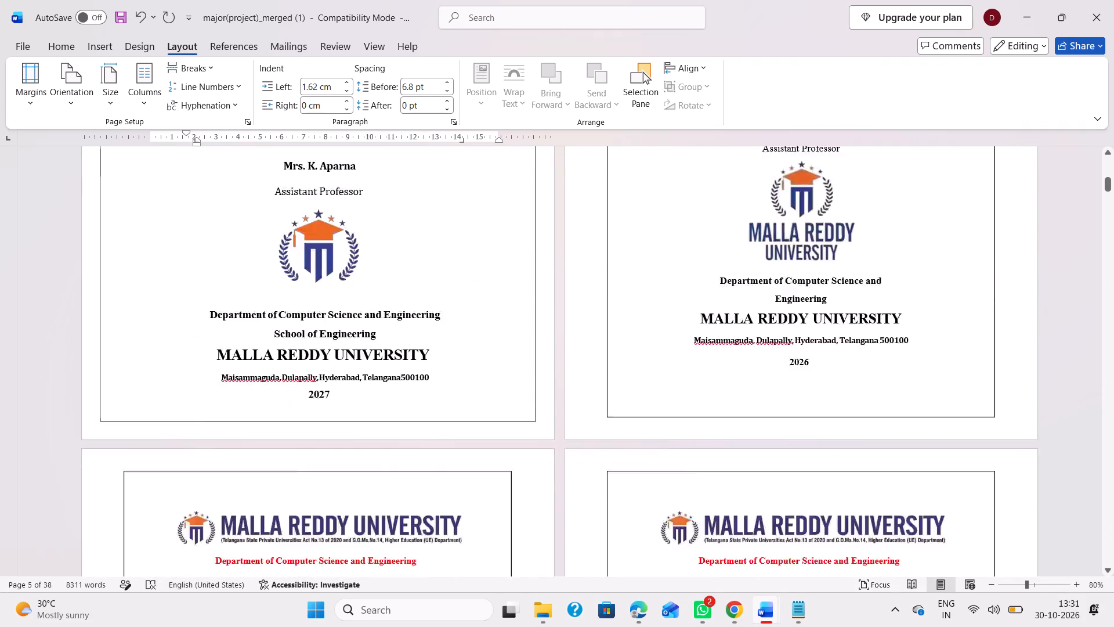
{"action": "scroll", "coordinate": [739, 411], "scroll_direction": "down", "scroll_amount": 20}
{"action": "scroll", "coordinate": [739, 411], "scroll_direction": "up", "scroll_amount": 1}
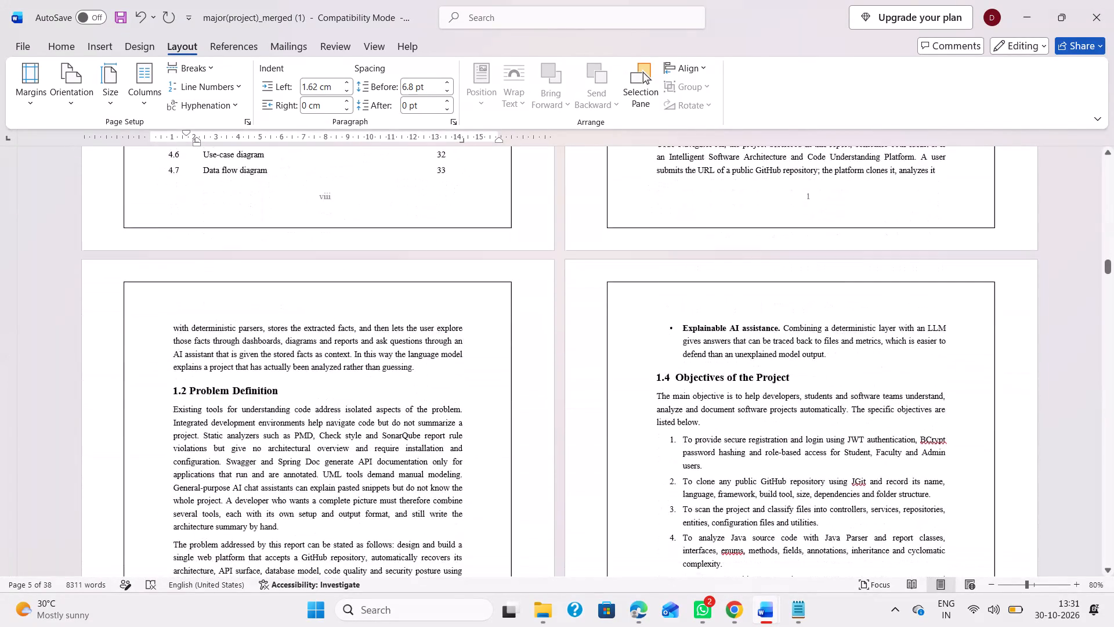
{"action": "scroll", "coordinate": [739, 411], "scroll_direction": "up", "scroll_amount": 3}
{"action": "scroll", "coordinate": [712, 451], "scroll_direction": "up", "scroll_amount": 1}
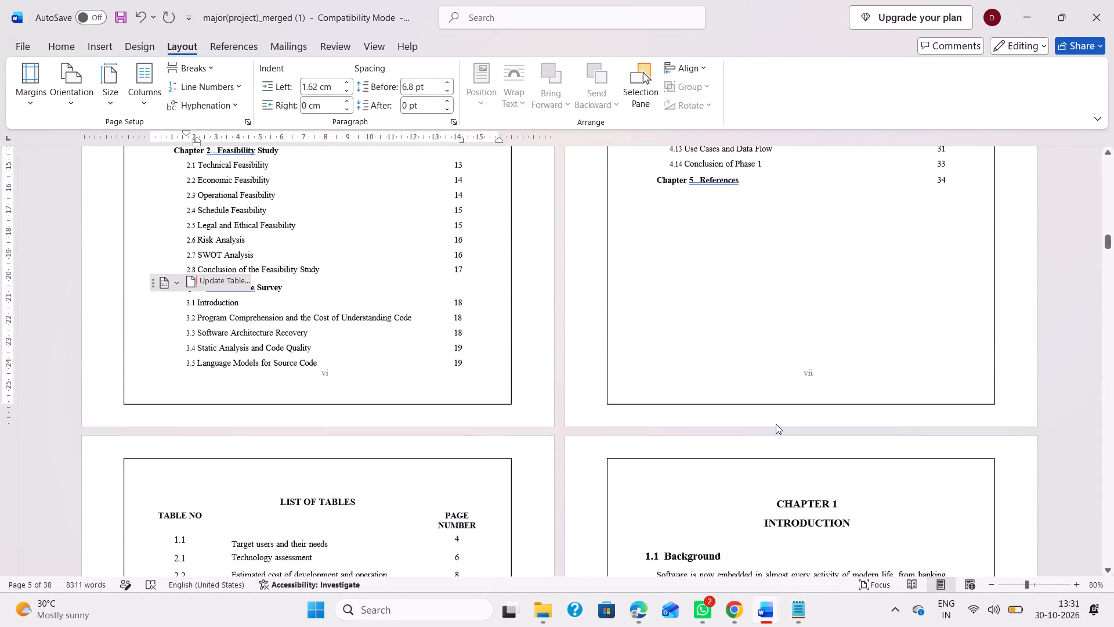
{"action": "scroll", "coordinate": [776, 424], "scroll_direction": "up", "scroll_amount": 2}
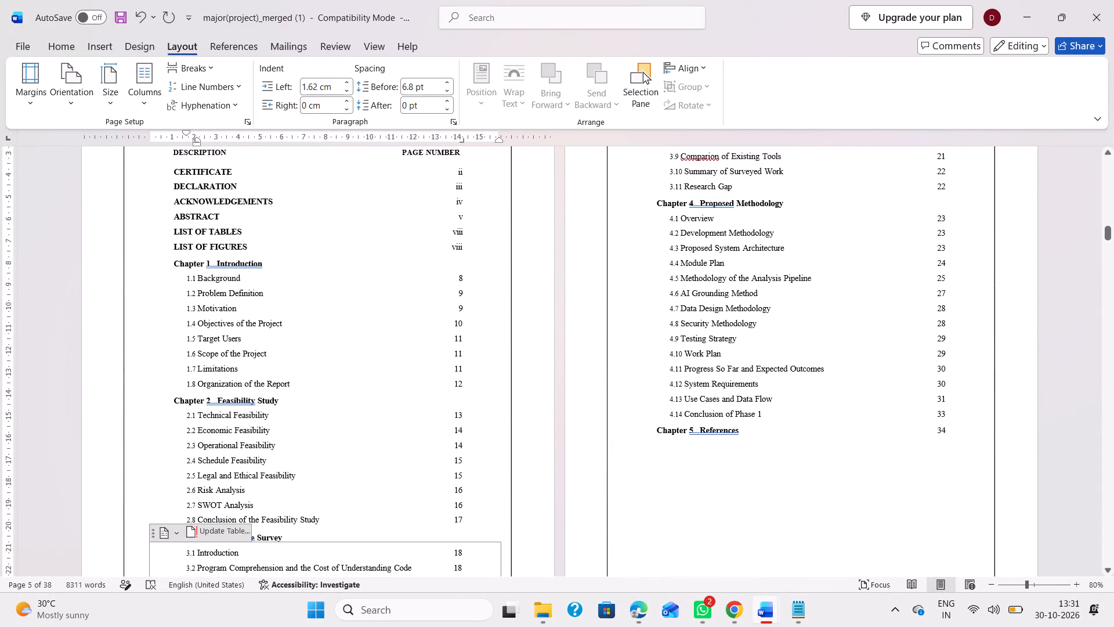
{"action": "scroll", "coordinate": [808, 434], "scroll_direction": "up", "scroll_amount": 2}
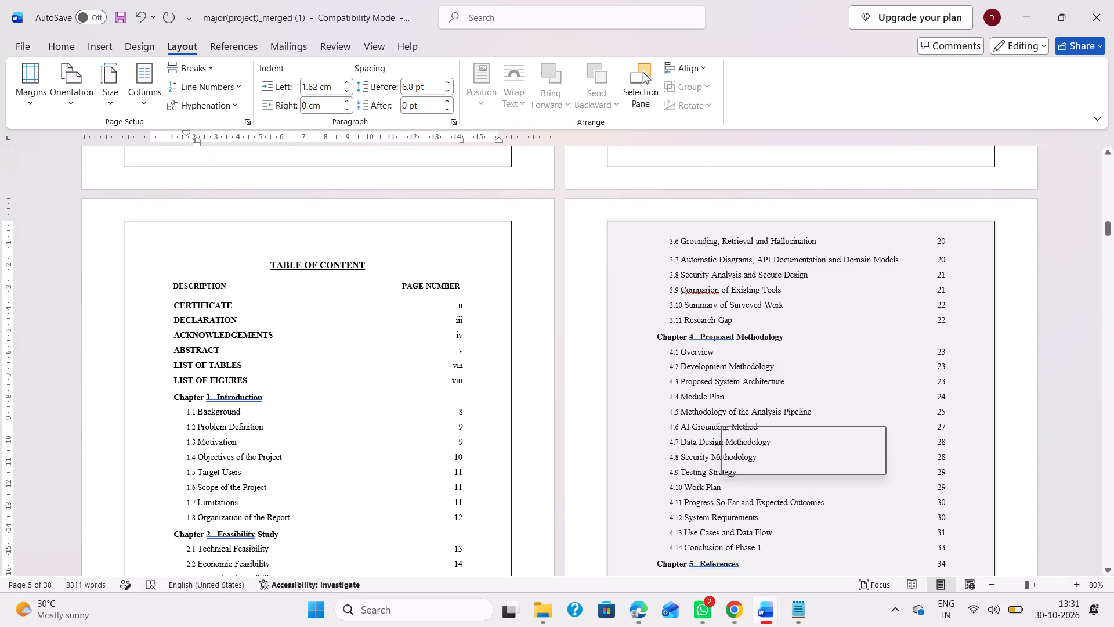
{"action": "left_click", "coordinate": [726, 488]}
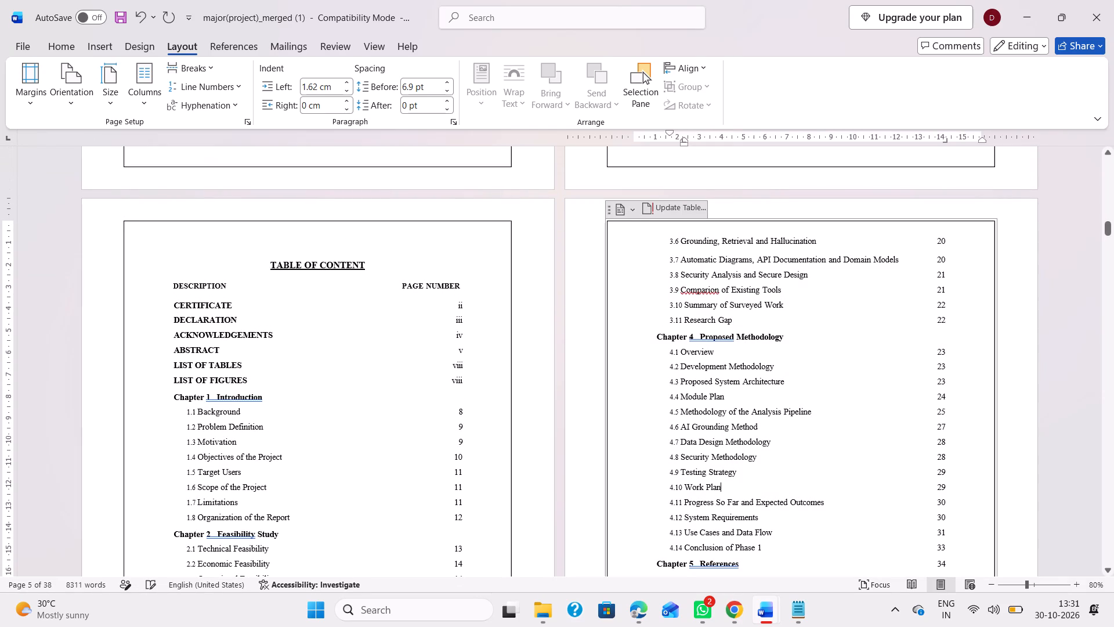
{"action": "scroll", "coordinate": [726, 488], "scroll_direction": "down", "scroll_amount": 2}
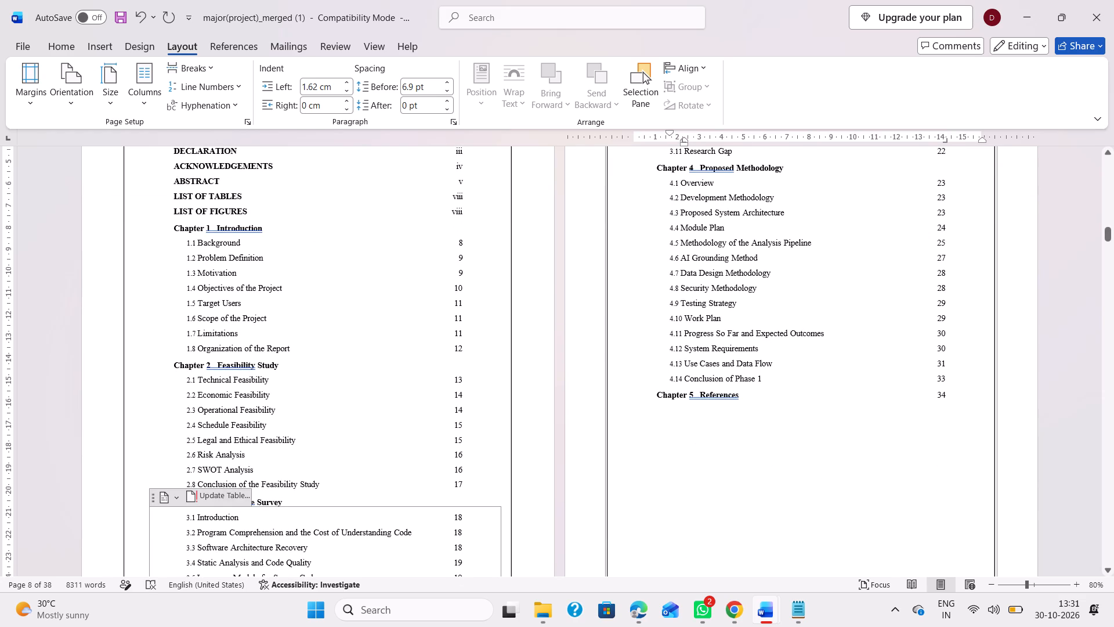
{"action": "scroll", "coordinate": [769, 402], "scroll_direction": "up", "scroll_amount": 1}
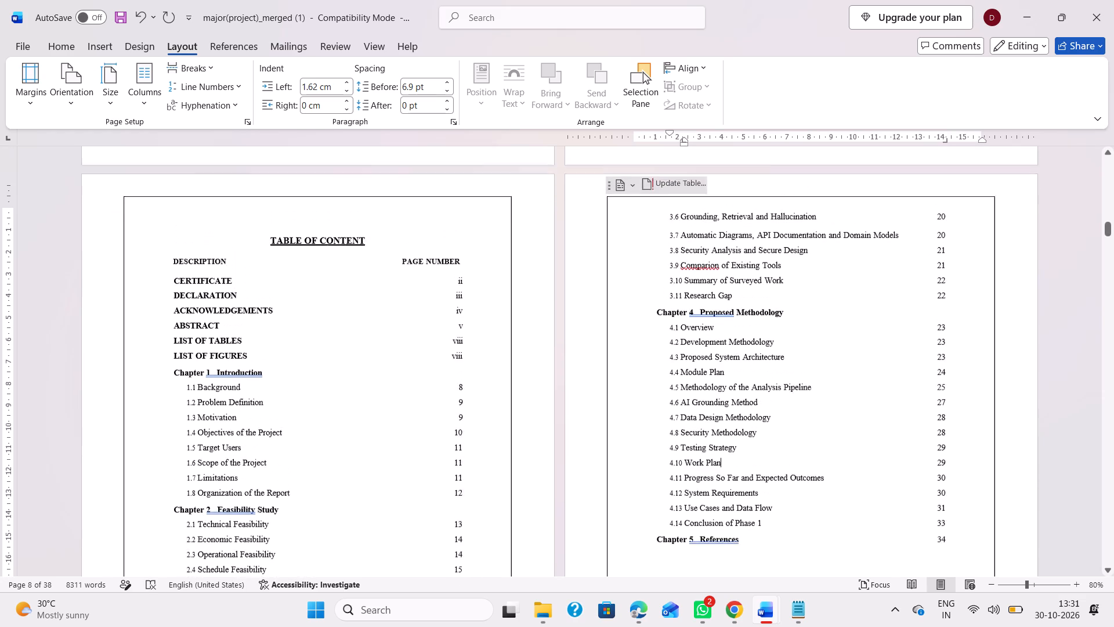
{"action": "scroll", "coordinate": [769, 402], "scroll_direction": "up", "scroll_amount": 1}
{"action": "scroll", "coordinate": [769, 402], "scroll_direction": "down", "scroll_amount": 1}
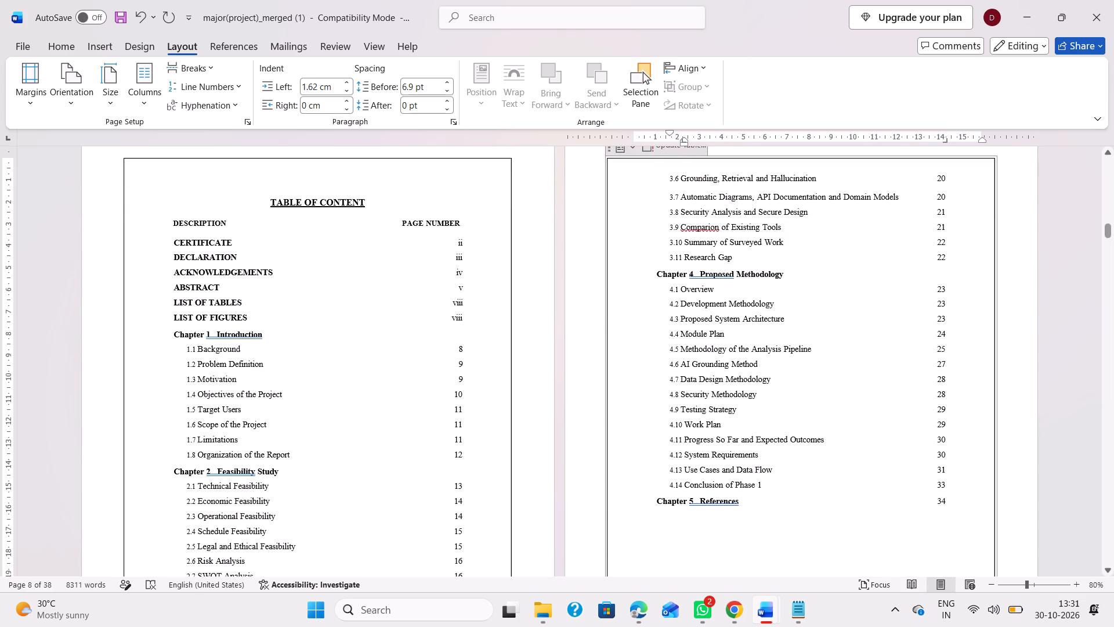
Shift the PAGE NUMBER heading of the TABLE OF CONTENT outward by inserting six spaces before it.
{"action": "left_click", "coordinate": [401, 221]}
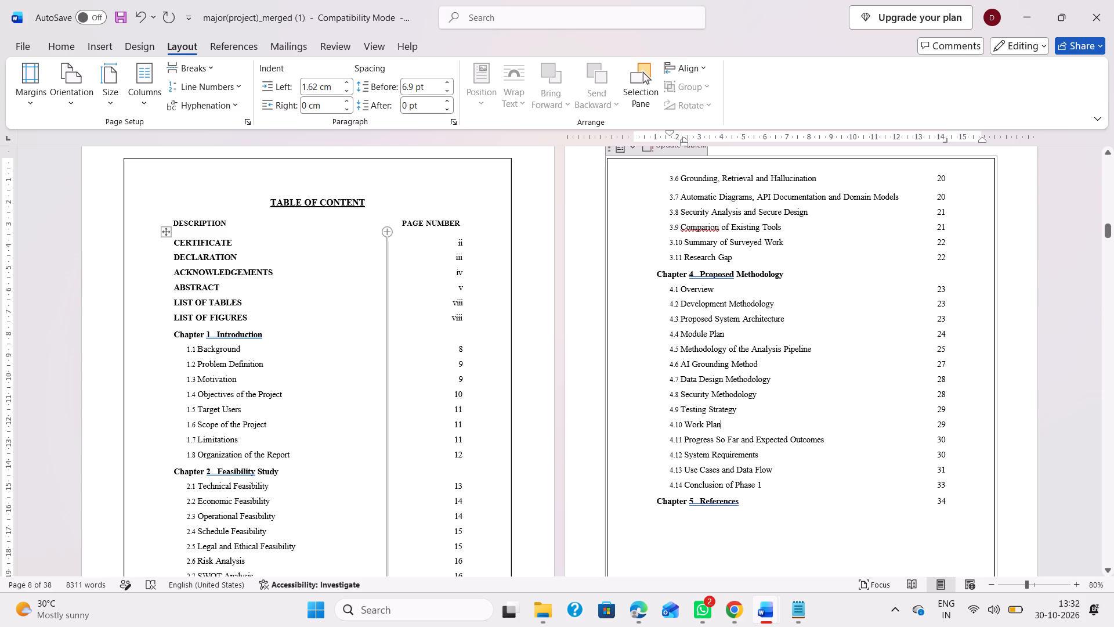
{"action": "key", "text": "space"}
{"action": "key", "text": "space"}
{"action": "key", "text": "space"}
{"action": "key", "text": "space"}
{"action": "key", "text": "space"}
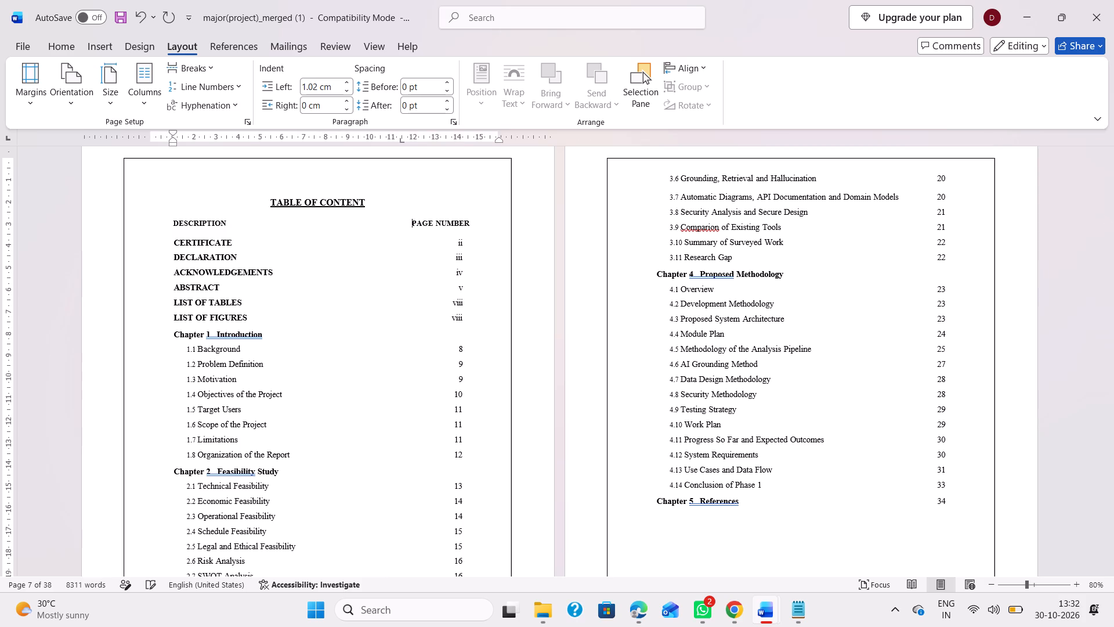
{"action": "key", "text": "space"}
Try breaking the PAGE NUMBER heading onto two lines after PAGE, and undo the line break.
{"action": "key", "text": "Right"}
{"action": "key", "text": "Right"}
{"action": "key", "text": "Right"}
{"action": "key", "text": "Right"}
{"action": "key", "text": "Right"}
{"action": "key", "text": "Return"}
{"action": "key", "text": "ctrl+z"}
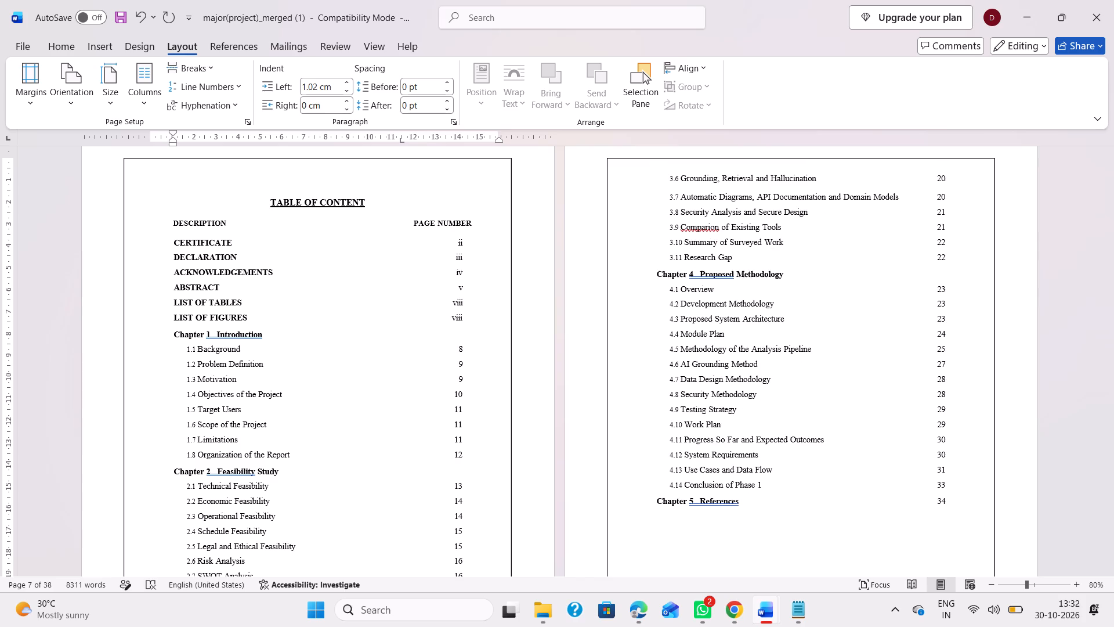
Add two more spaces to the PAGE NUMBER heading of the TABLE OF CONTENT to shift it slightly outward.
{"action": "left_click", "coordinate": [412, 221]}
{"action": "key", "text": "space"}
{"action": "key", "text": "space"}
Set the page number of entry 1.1 Background in the TABLE OF CONTENT to 1.
{"action": "left_click", "coordinate": [468, 349]}
{"action": "left_click", "coordinate": [464, 349]}
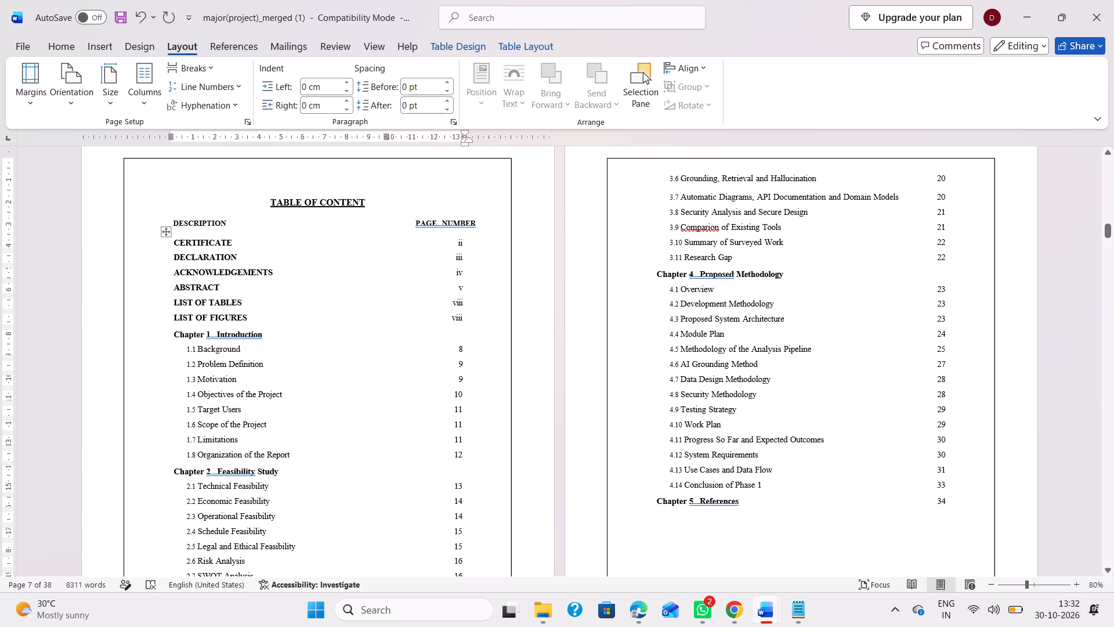
{"action": "left_click", "coordinate": [462, 348]}
{"action": "key", "text": "BackSpace"}
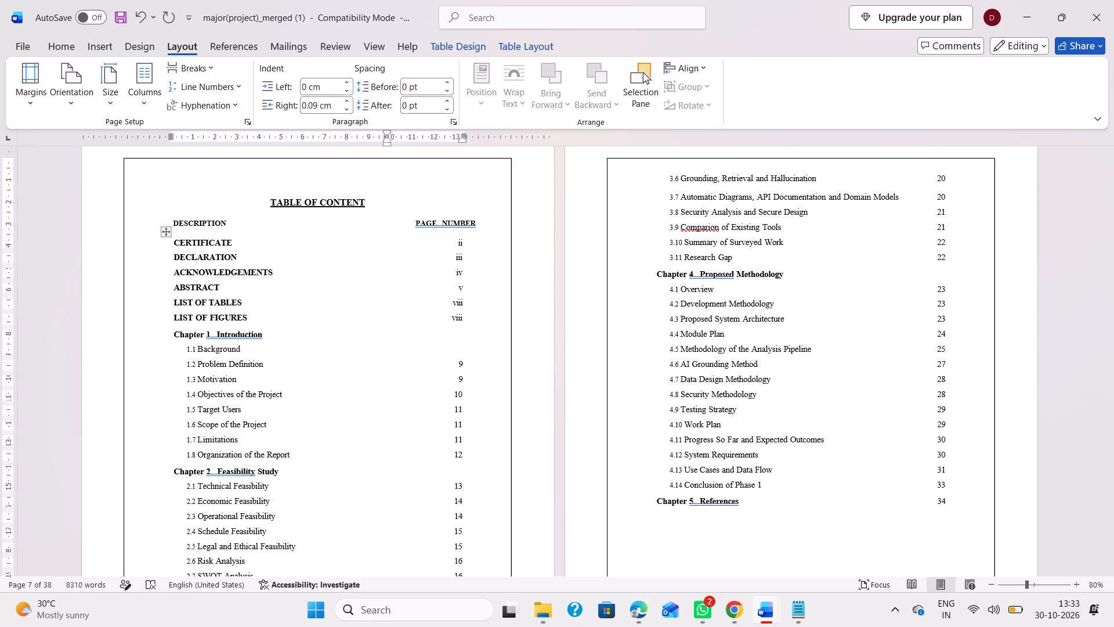
{"action": "key", "text": "1"}
Examine the Chapter 1 pages to find which printed page number each section from 1.2 to 1.8 falls on.
{"action": "scroll", "coordinate": [453, 426], "scroll_direction": "down", "scroll_amount": 8}
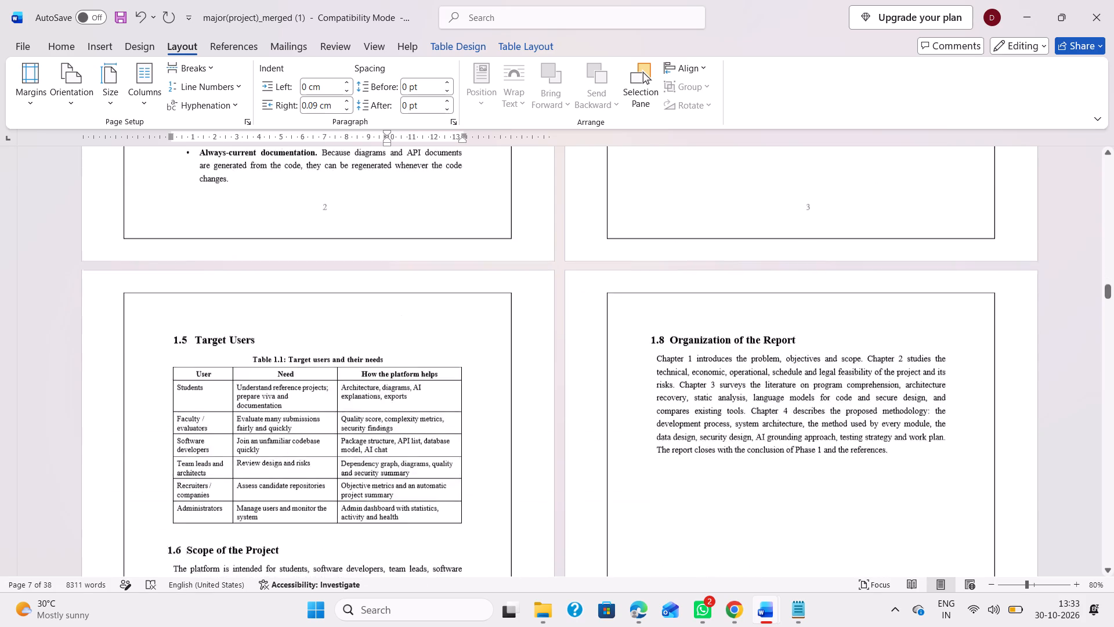
{"action": "scroll", "coordinate": [453, 426], "scroll_direction": "up", "scroll_amount": 4}
{"action": "scroll", "coordinate": [453, 426], "scroll_direction": "down", "scroll_amount": 1}
{"action": "scroll", "coordinate": [453, 426], "scroll_direction": "up", "scroll_amount": 4}
{"action": "scroll", "coordinate": [704, 427], "scroll_direction": "down", "scroll_amount": 3}
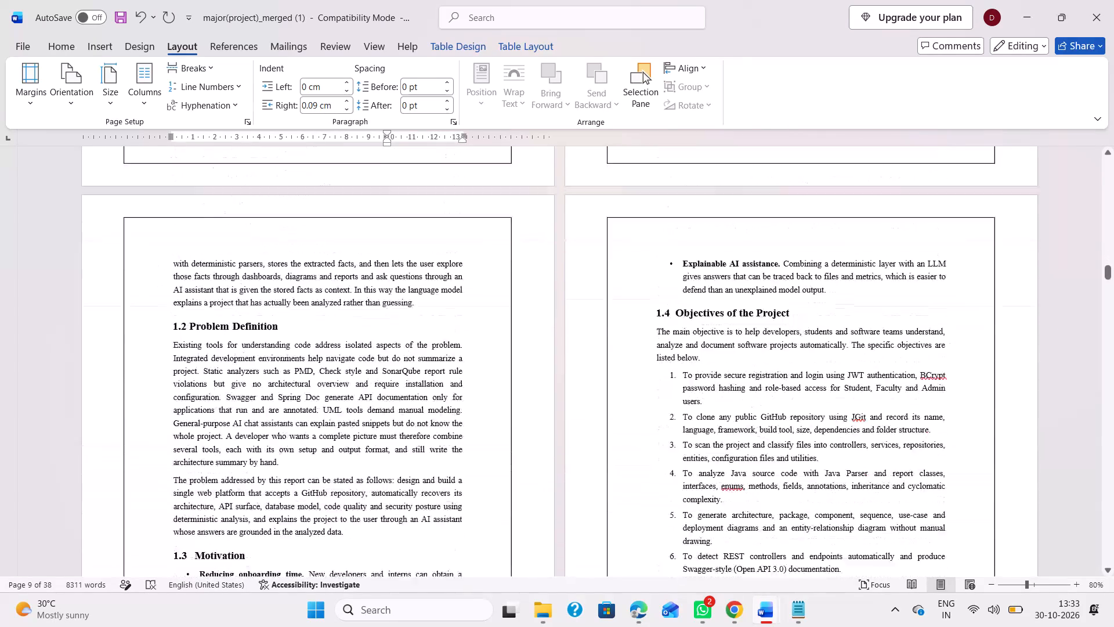
{"action": "scroll", "coordinate": [490, 438], "scroll_direction": "down", "scroll_amount": 2}
{"action": "scroll", "coordinate": [439, 415], "scroll_direction": "up", "scroll_amount": 1}
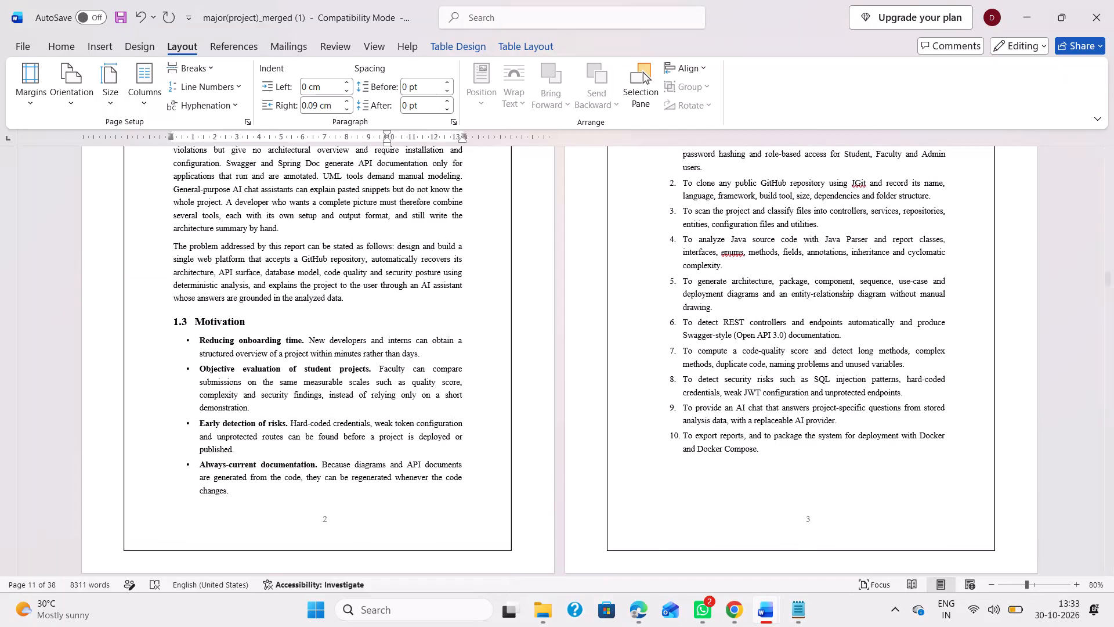
{"action": "scroll", "coordinate": [439, 415], "scroll_direction": "up", "scroll_amount": 1}
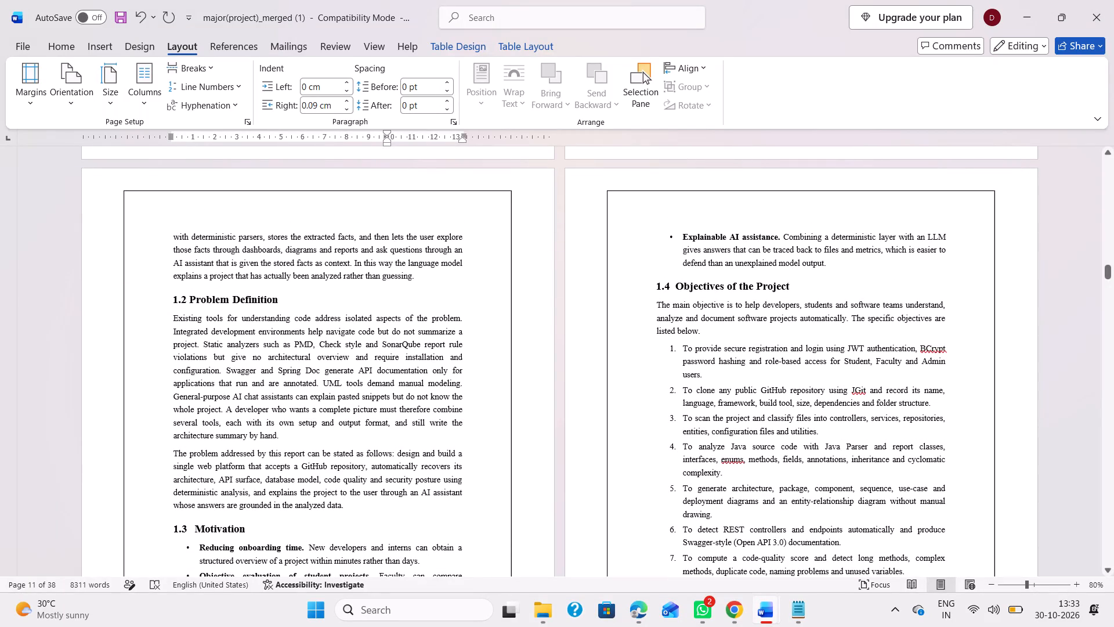
{"action": "scroll", "coordinate": [439, 415], "scroll_direction": "down", "scroll_amount": 2}
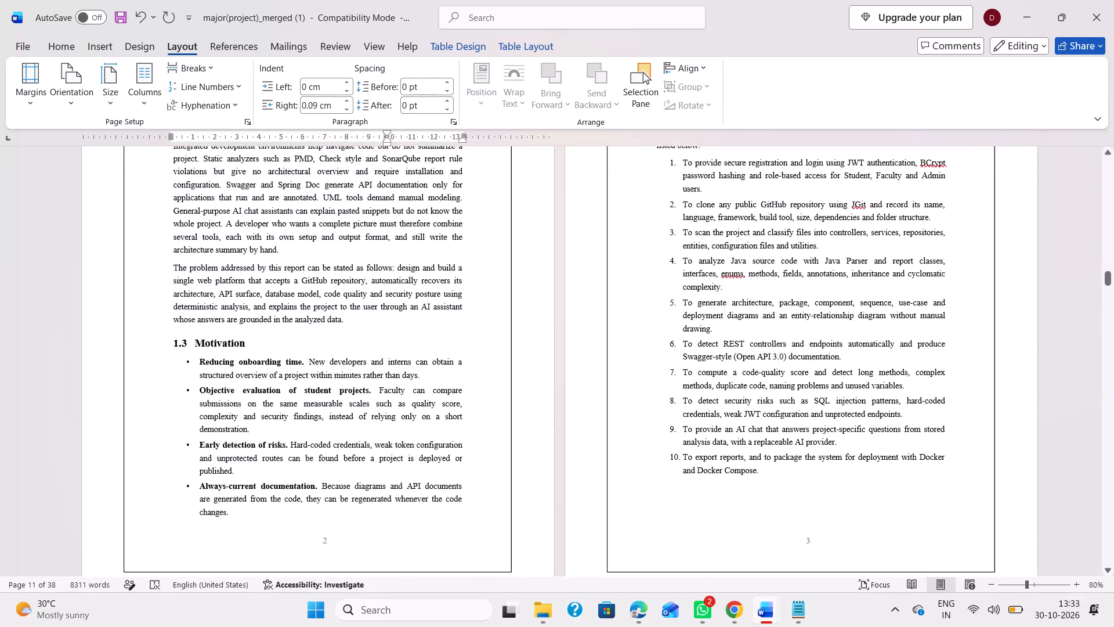
{"action": "scroll", "coordinate": [439, 415], "scroll_direction": "down", "scroll_amount": 2}
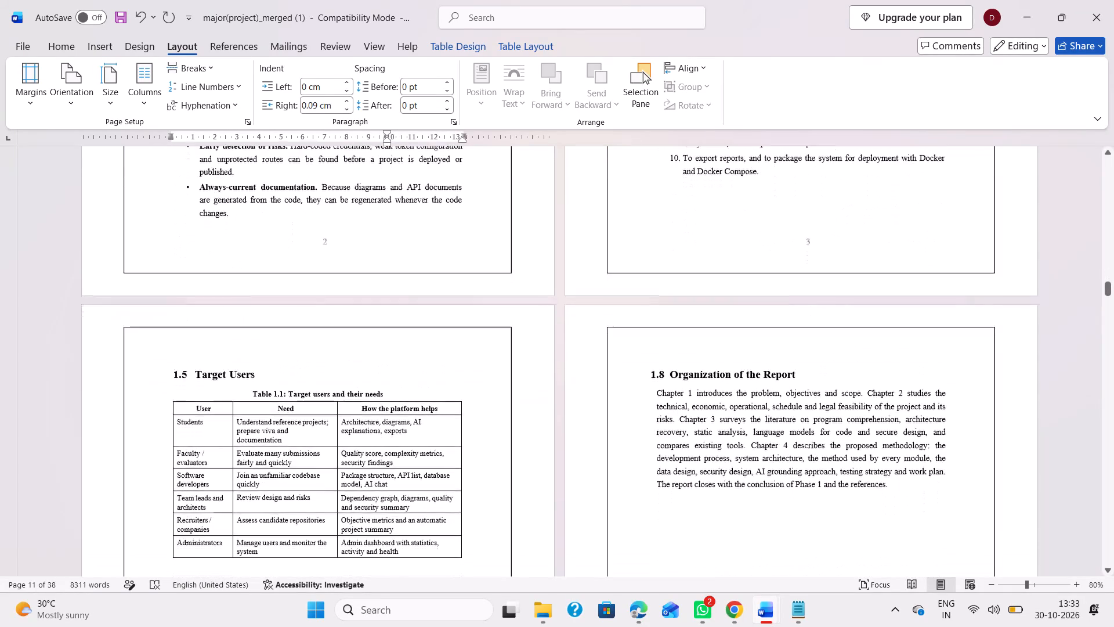
{"action": "scroll", "coordinate": [439, 415], "scroll_direction": "down", "scroll_amount": 1}
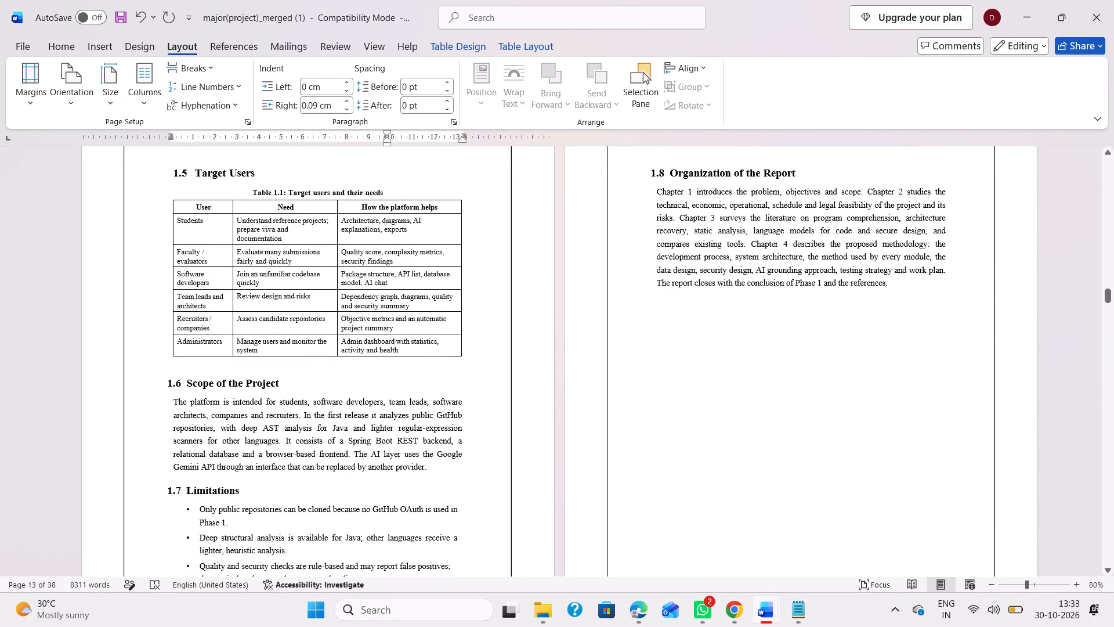
{"action": "scroll", "coordinate": [439, 415], "scroll_direction": "down", "scroll_amount": 1}
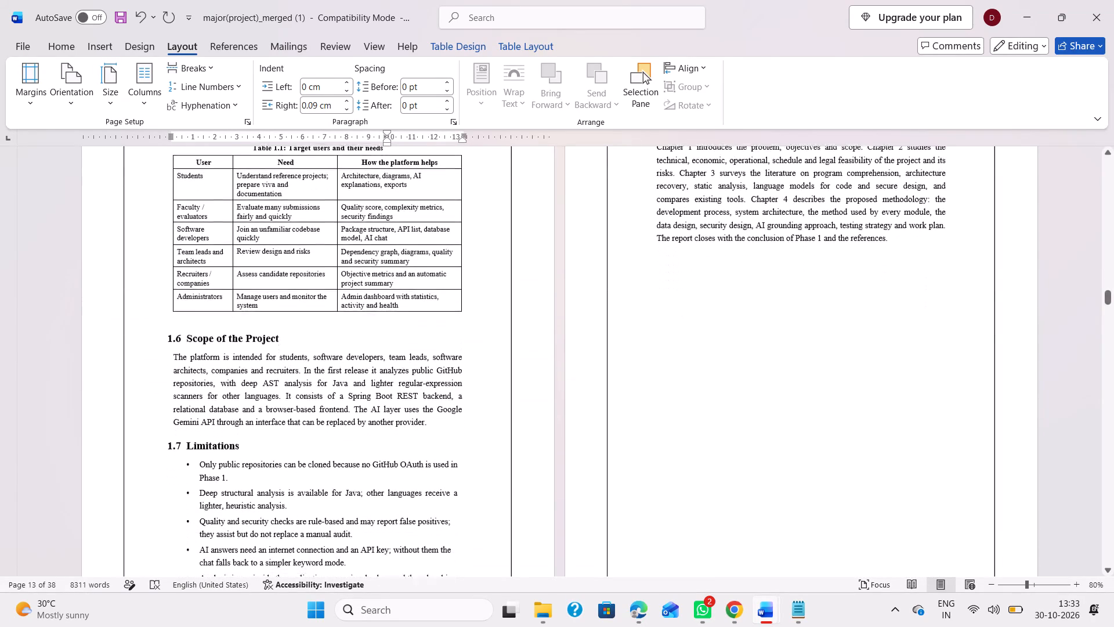
{"action": "scroll", "coordinate": [439, 415], "scroll_direction": "down", "scroll_amount": 2}
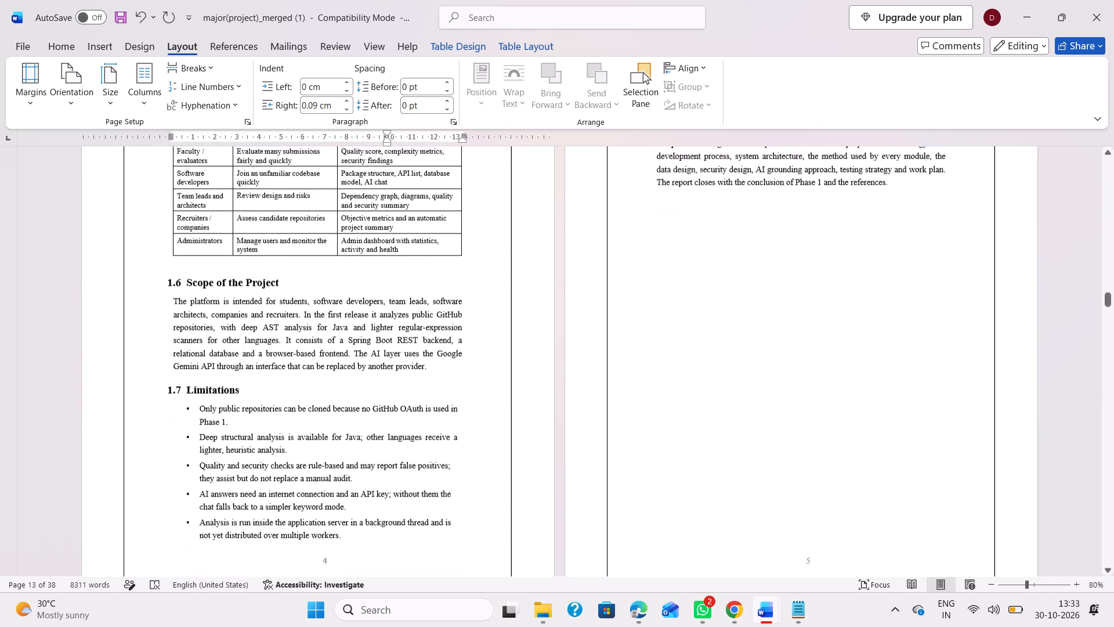
{"action": "scroll", "coordinate": [439, 415], "scroll_direction": "down", "scroll_amount": 1}
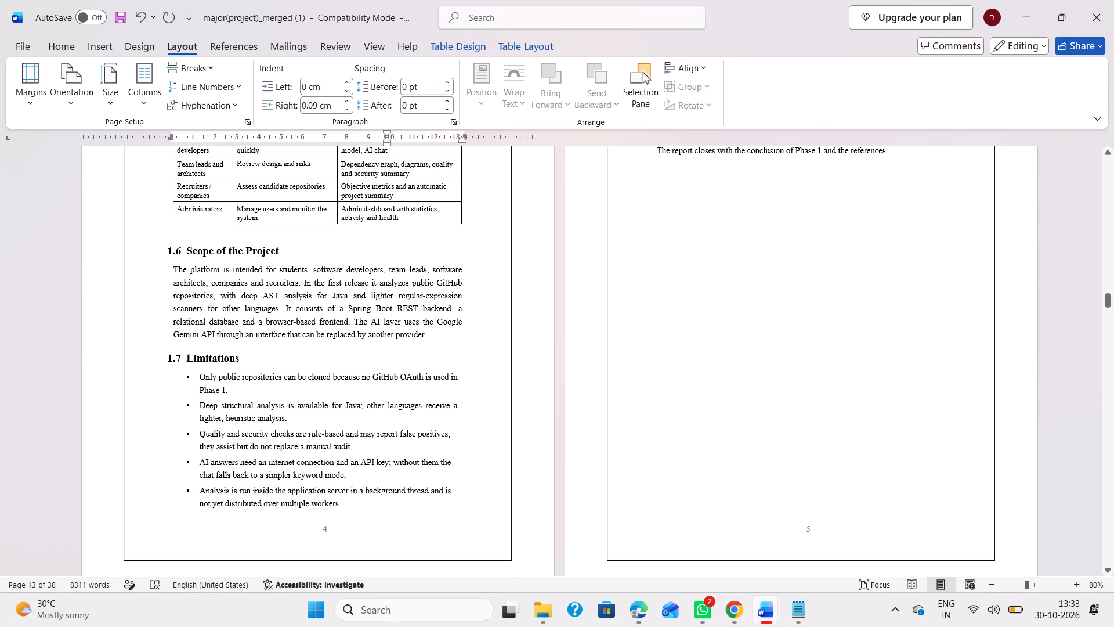
{"action": "scroll", "coordinate": [439, 415], "scroll_direction": "up", "scroll_amount": 3}
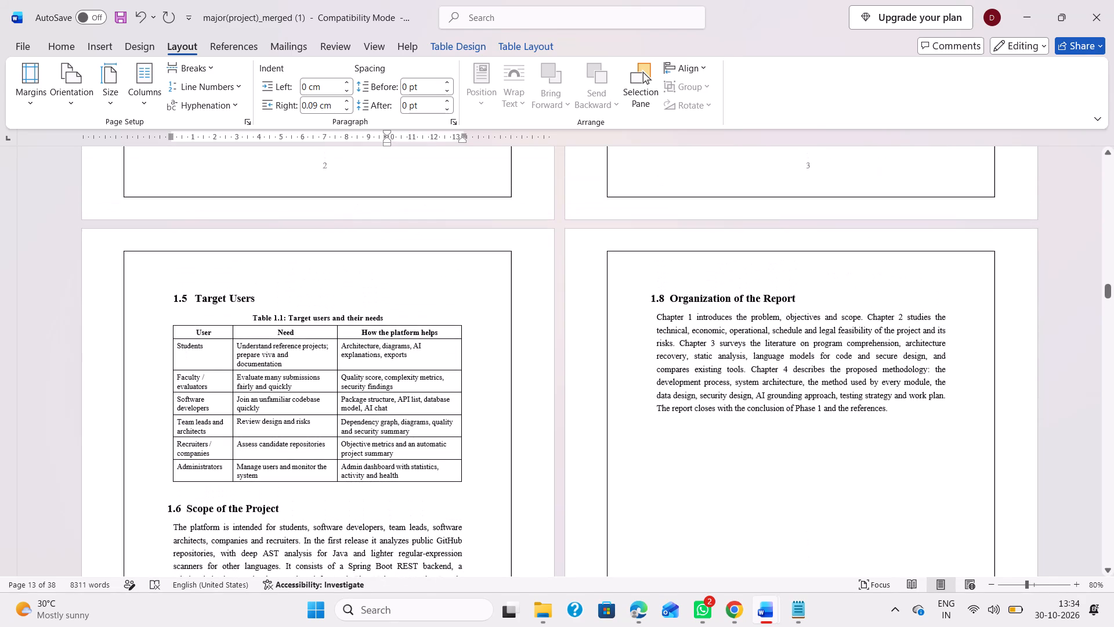
{"action": "scroll", "coordinate": [439, 415], "scroll_direction": "down", "scroll_amount": 2}
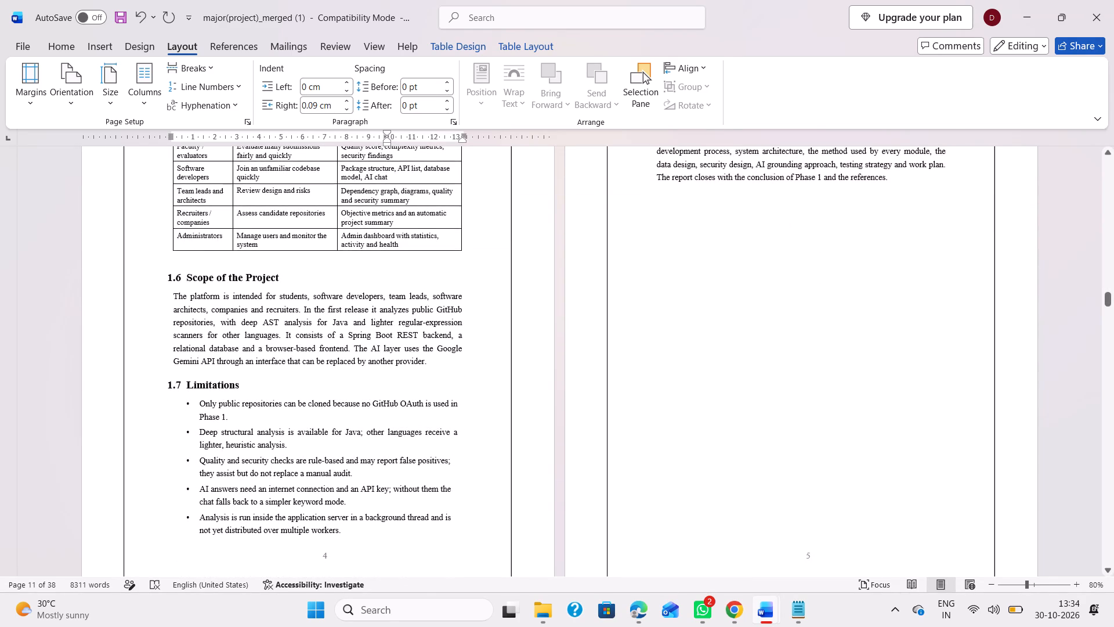
Examine the Chapter 2 Feasibility Study pages to find the printed page number of each section from 2.1 to 2.8.
{"action": "scroll", "coordinate": [439, 415], "scroll_direction": "down", "scroll_amount": 3}
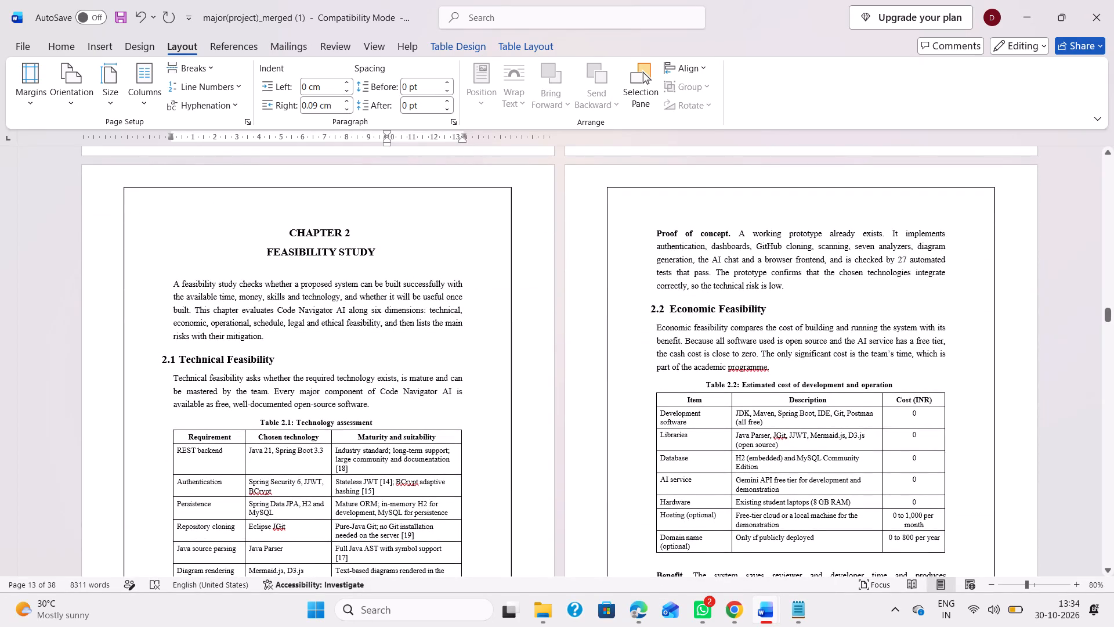
{"action": "scroll", "coordinate": [439, 415], "scroll_direction": "down", "scroll_amount": 1}
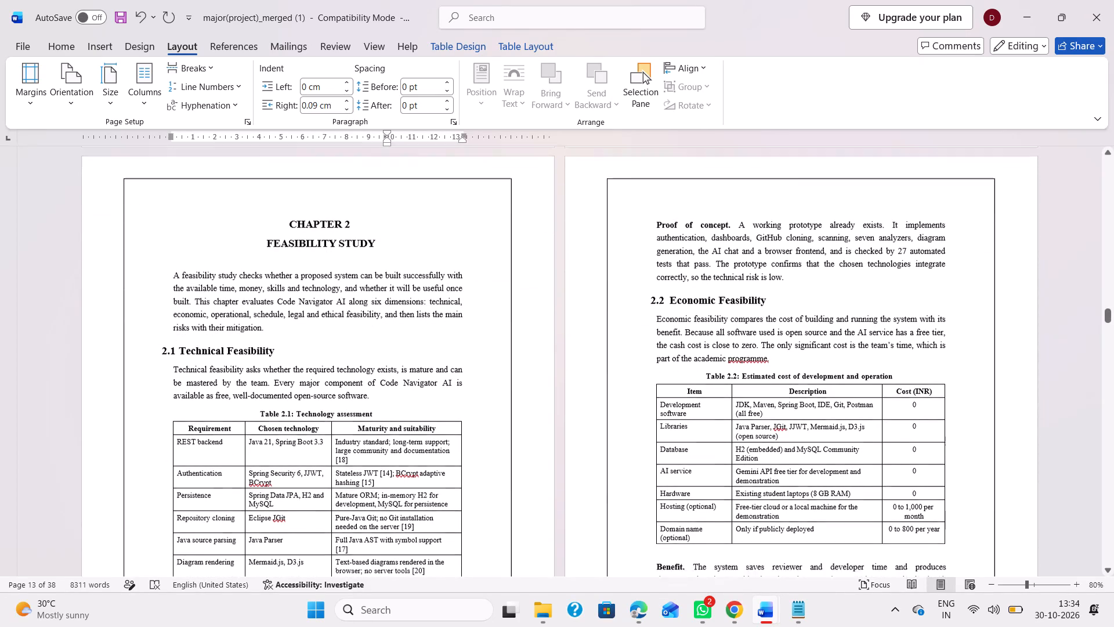
{"action": "scroll", "coordinate": [439, 415], "scroll_direction": "down", "scroll_amount": 2}
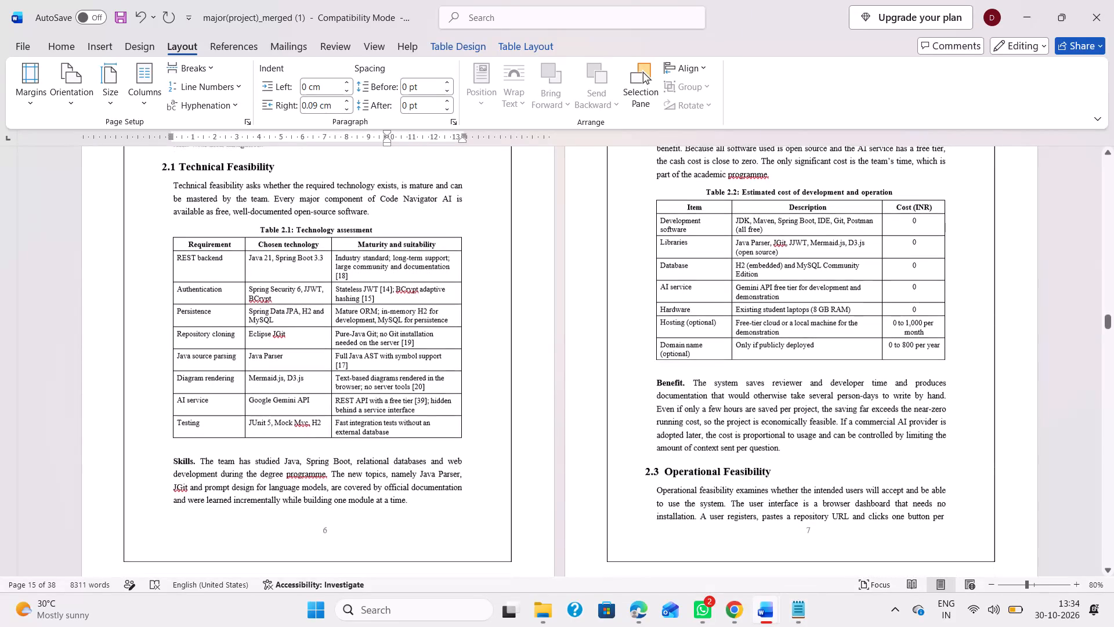
{"action": "scroll", "coordinate": [439, 415], "scroll_direction": "down", "scroll_amount": 1}
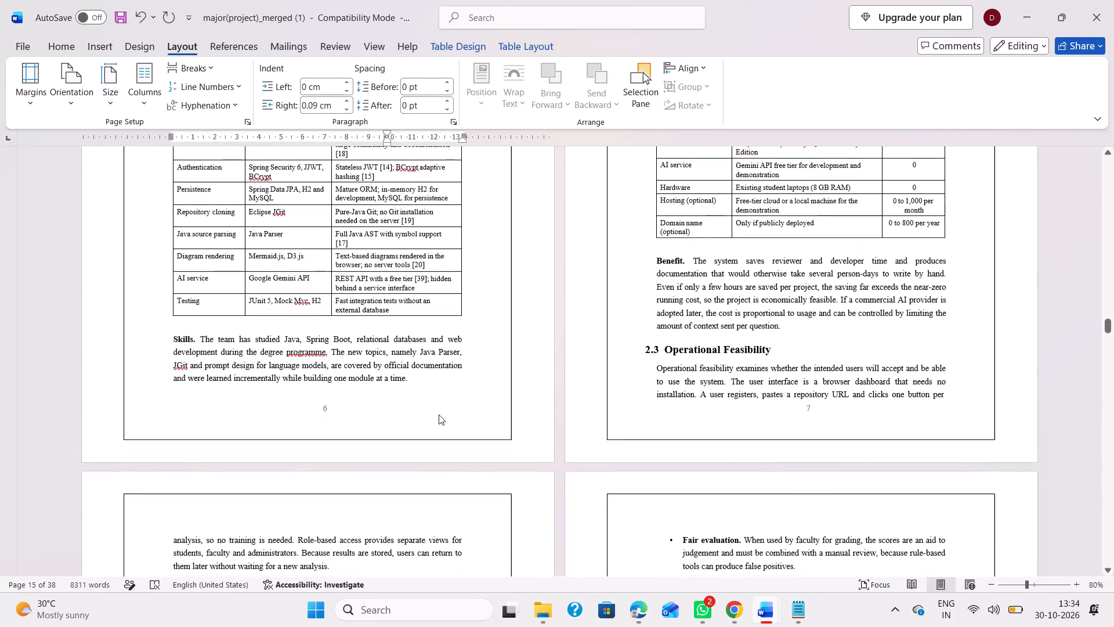
{"action": "scroll", "coordinate": [439, 415], "scroll_direction": "down", "scroll_amount": 6}
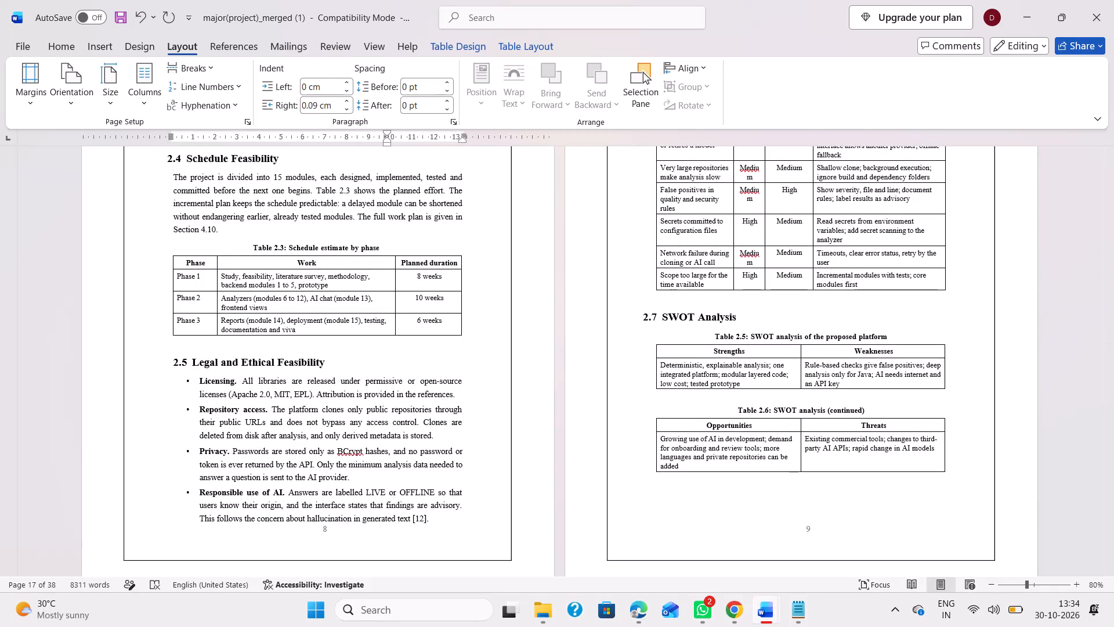
{"action": "scroll", "coordinate": [439, 415], "scroll_direction": "up", "scroll_amount": 2}
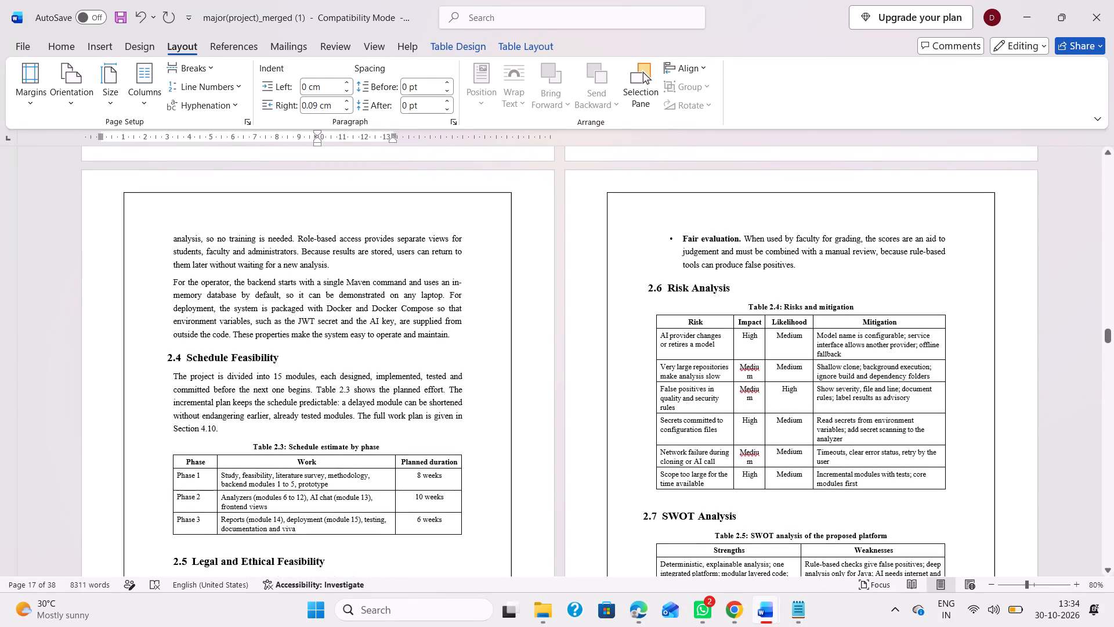
{"action": "scroll", "coordinate": [439, 415], "scroll_direction": "down", "scroll_amount": 1}
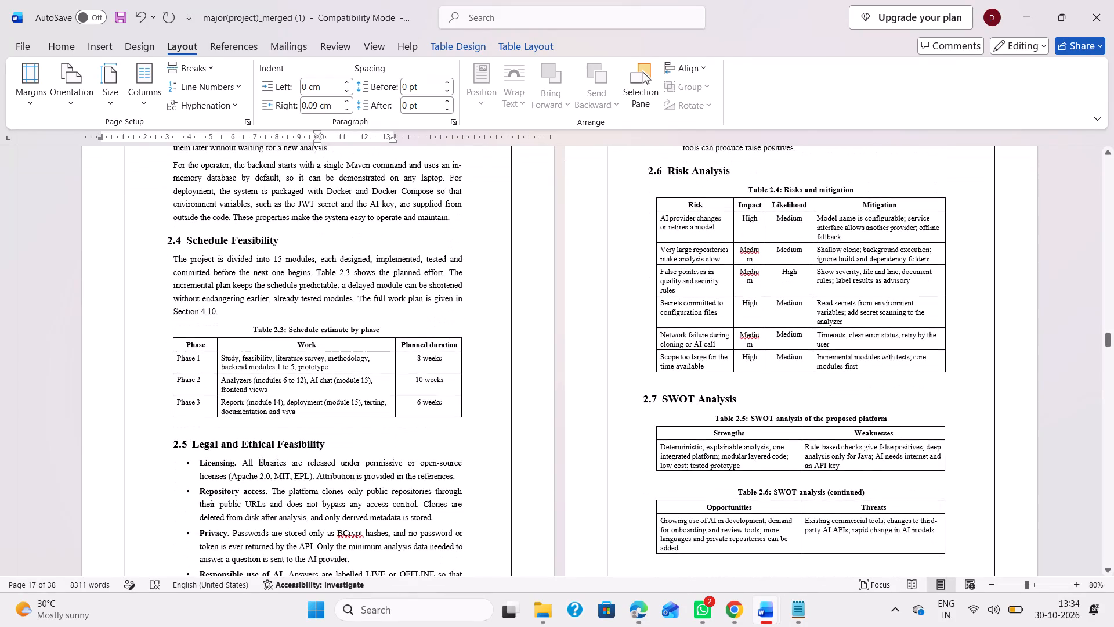
{"action": "scroll", "coordinate": [439, 415], "scroll_direction": "down", "scroll_amount": 1}
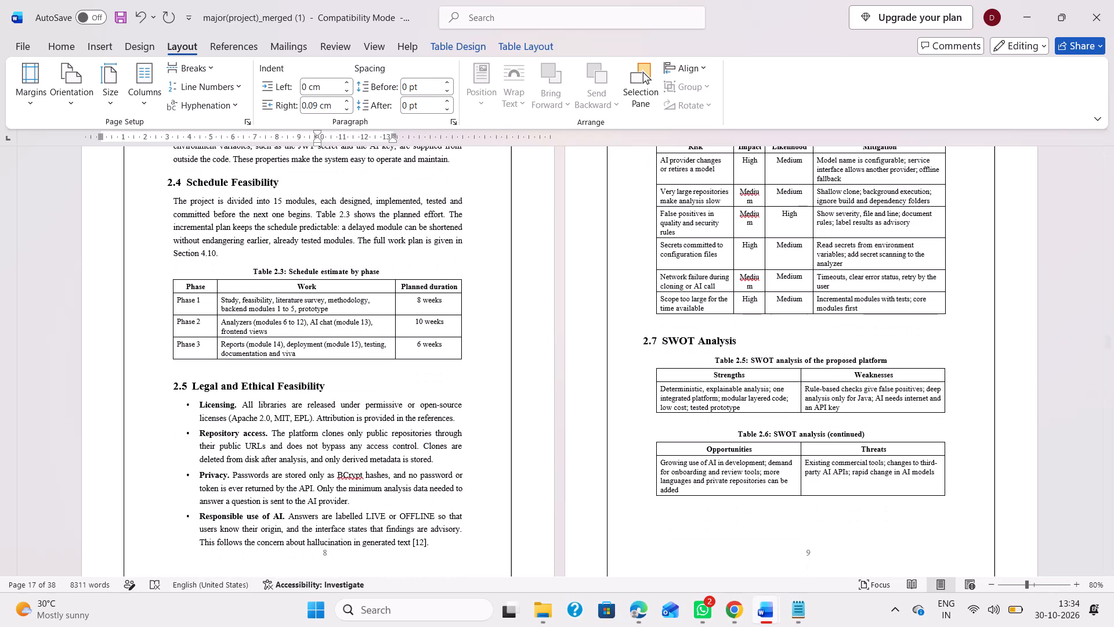
{"action": "scroll", "coordinate": [439, 415], "scroll_direction": "down", "scroll_amount": 1}
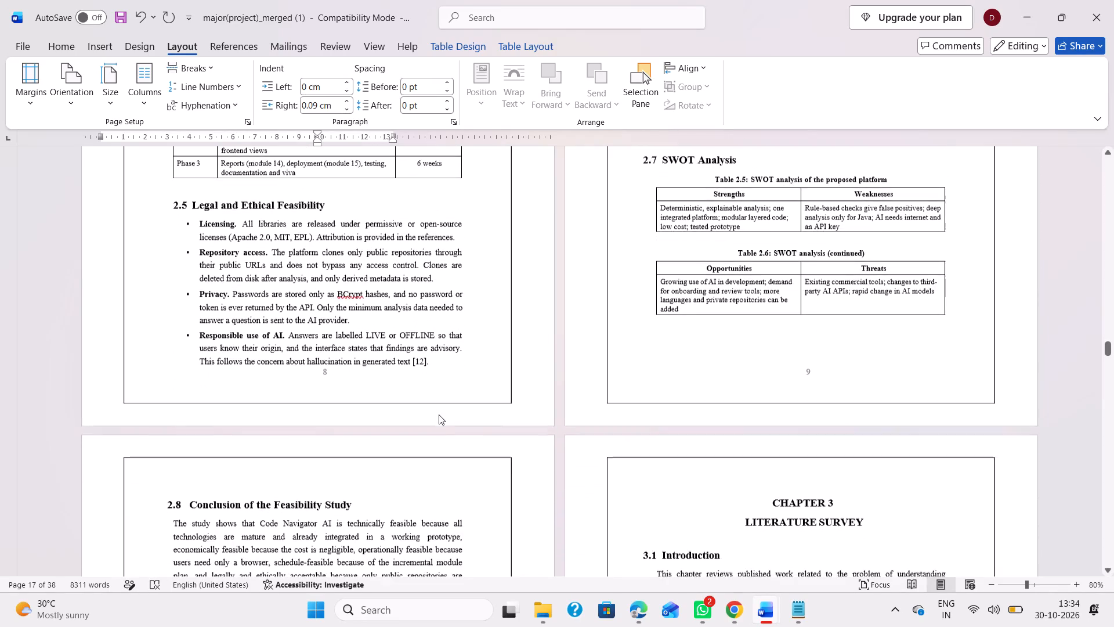
{"action": "scroll", "coordinate": [439, 415], "scroll_direction": "down", "scroll_amount": 2}
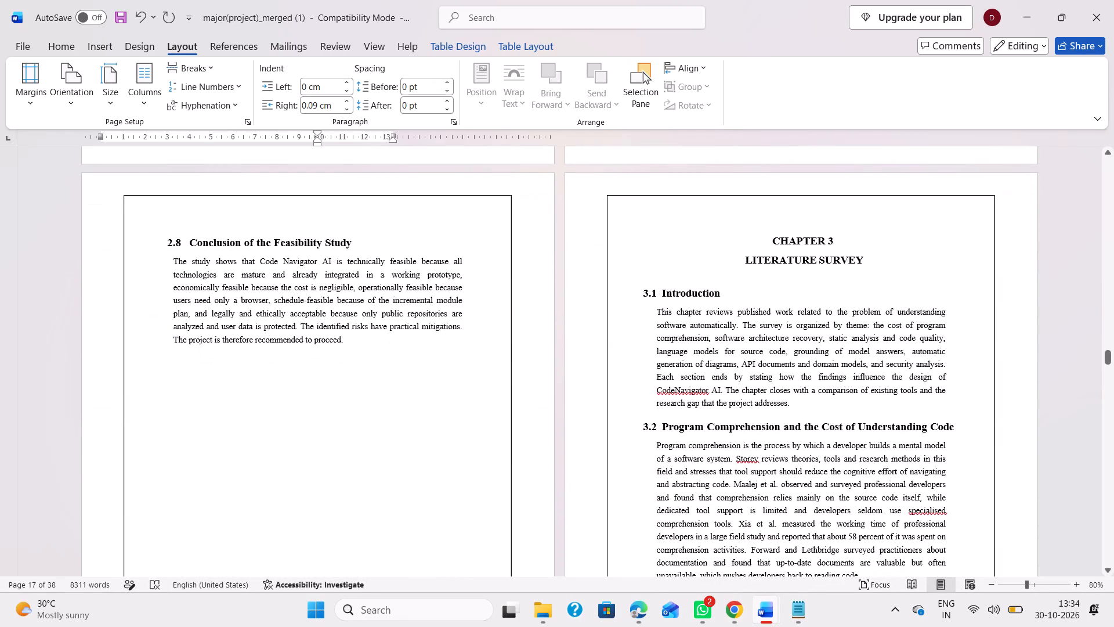
Examine the Chapter 3 Literature Survey pages to find the printed page number of each section from 3.1 to 3.7.
{"action": "scroll", "coordinate": [439, 415], "scroll_direction": "down", "scroll_amount": 1}
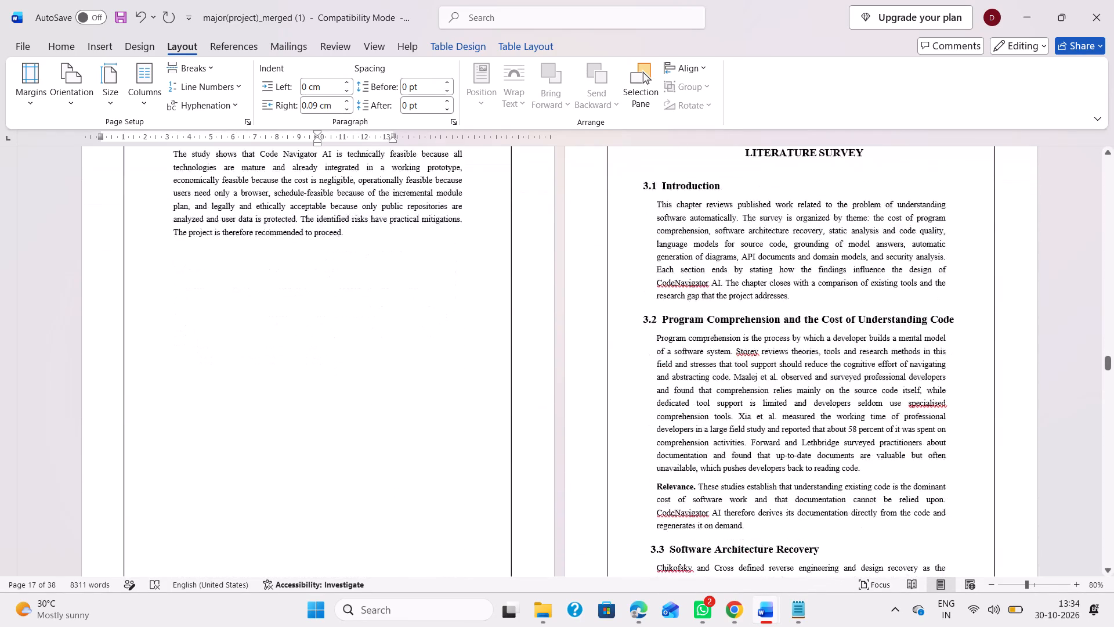
{"action": "scroll", "coordinate": [439, 415], "scroll_direction": "down", "scroll_amount": 1}
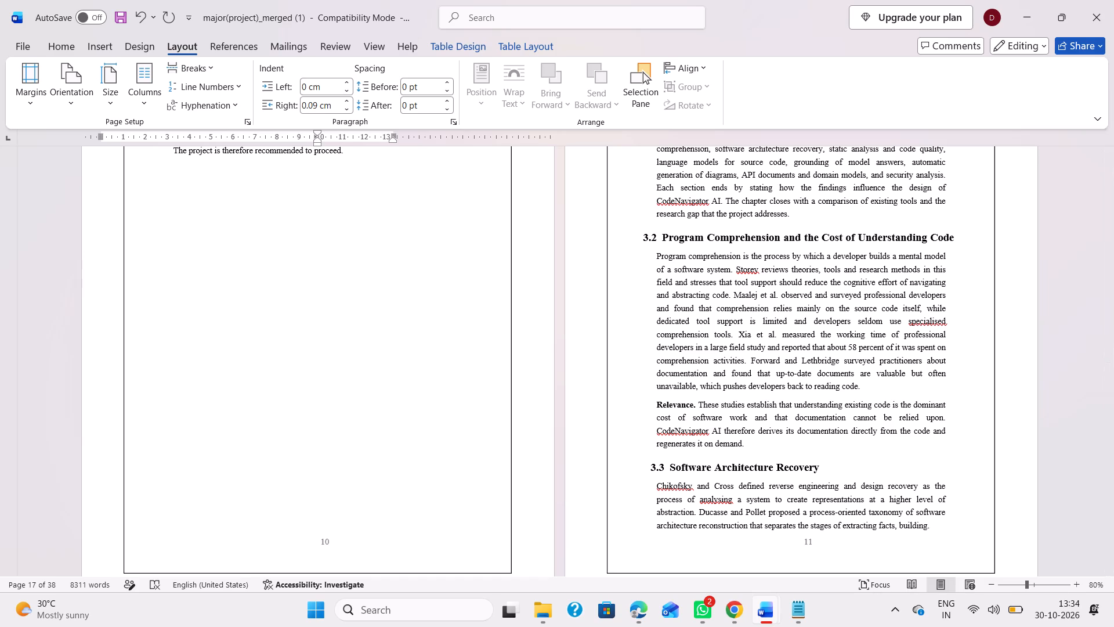
{"action": "scroll", "coordinate": [439, 415], "scroll_direction": "up", "scroll_amount": 1}
{"action": "scroll", "coordinate": [439, 415], "scroll_direction": "down", "scroll_amount": 1}
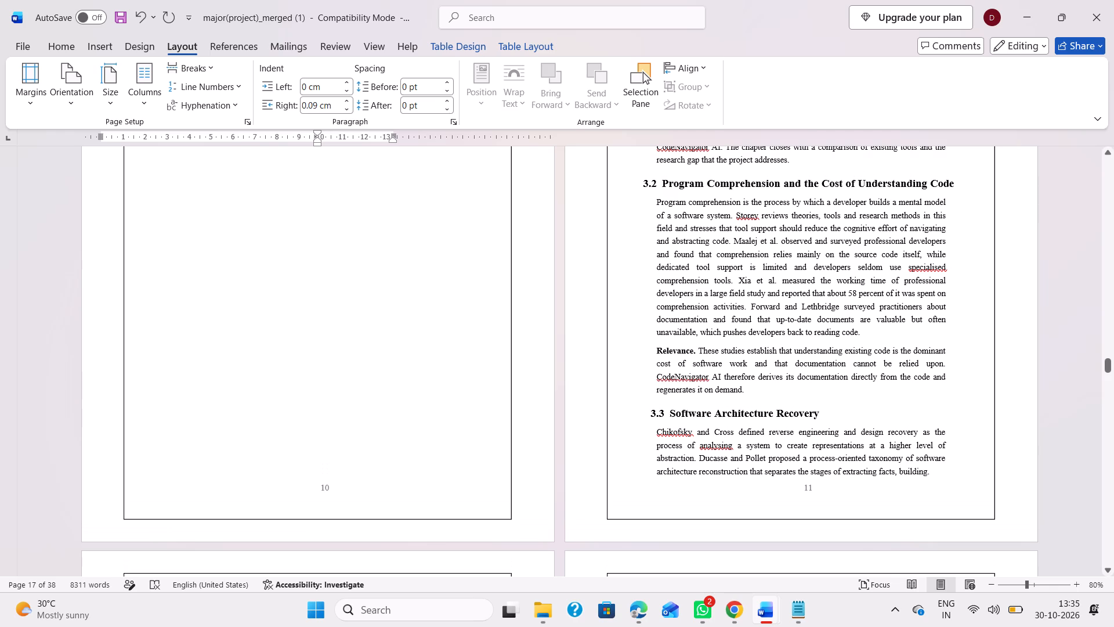
{"action": "scroll", "coordinate": [439, 415], "scroll_direction": "down", "scroll_amount": 1}
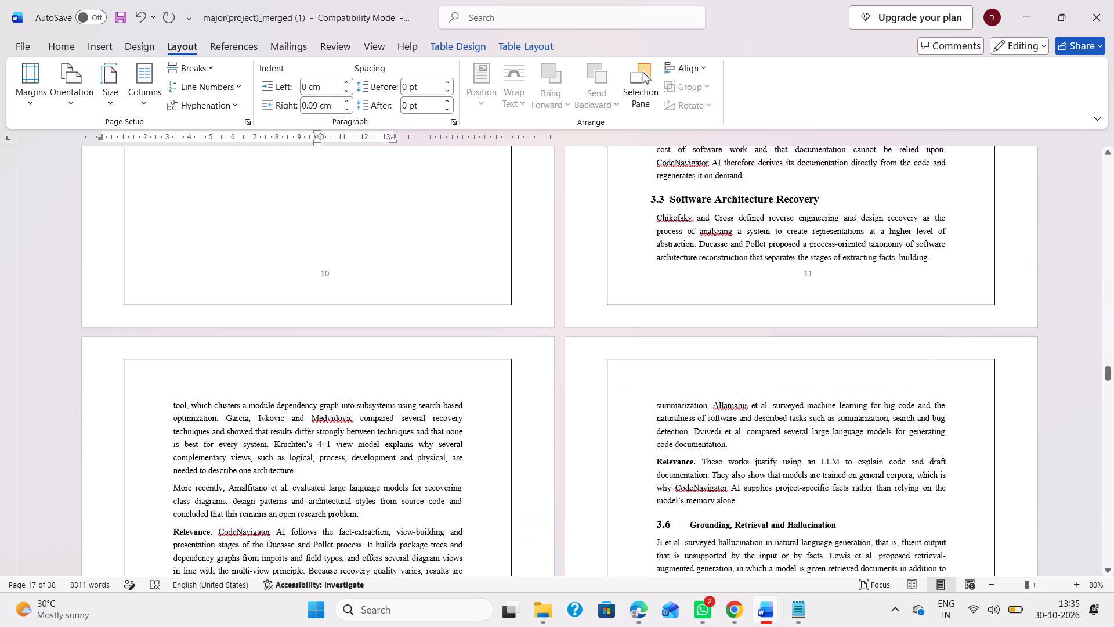
{"action": "scroll", "coordinate": [439, 415], "scroll_direction": "down", "scroll_amount": 2}
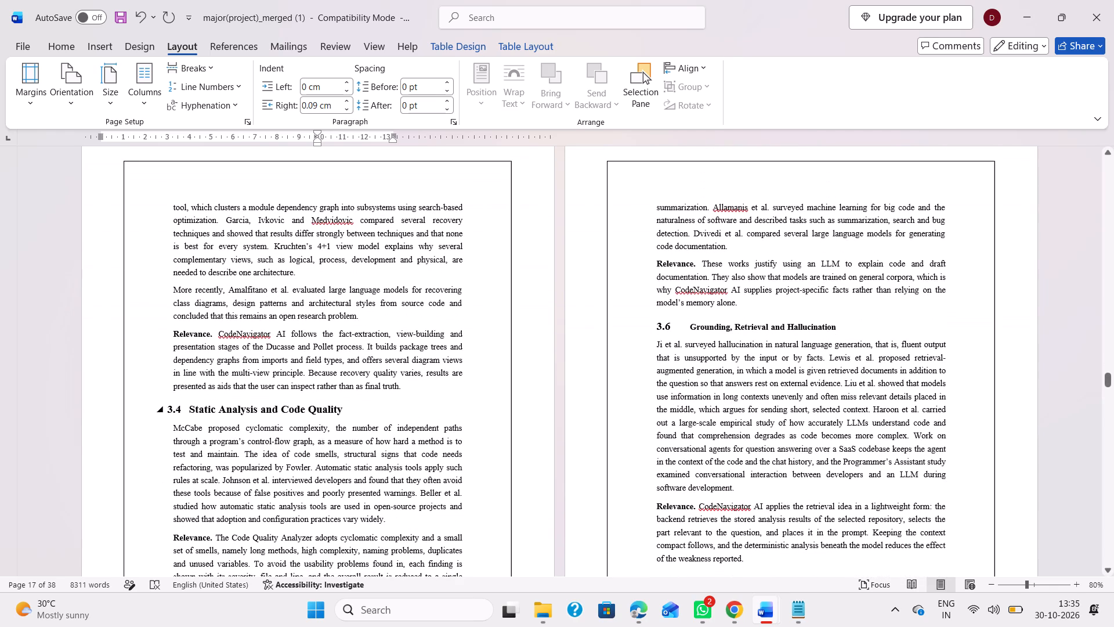
{"action": "scroll", "coordinate": [439, 415], "scroll_direction": "down", "scroll_amount": 2}
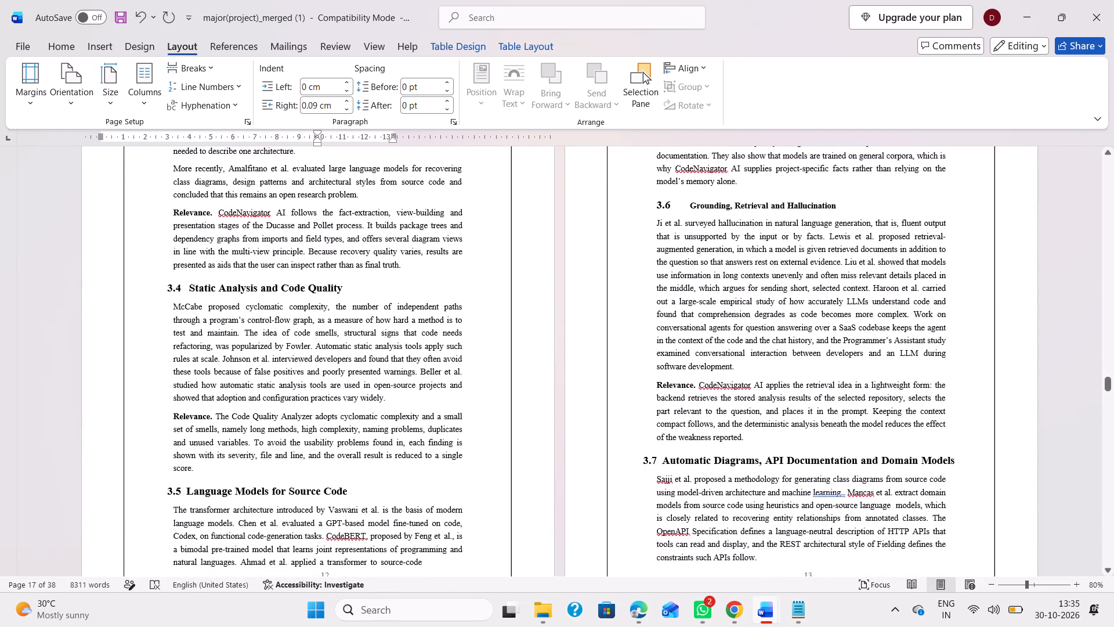
{"action": "scroll", "coordinate": [439, 415], "scroll_direction": "down", "scroll_amount": 1}
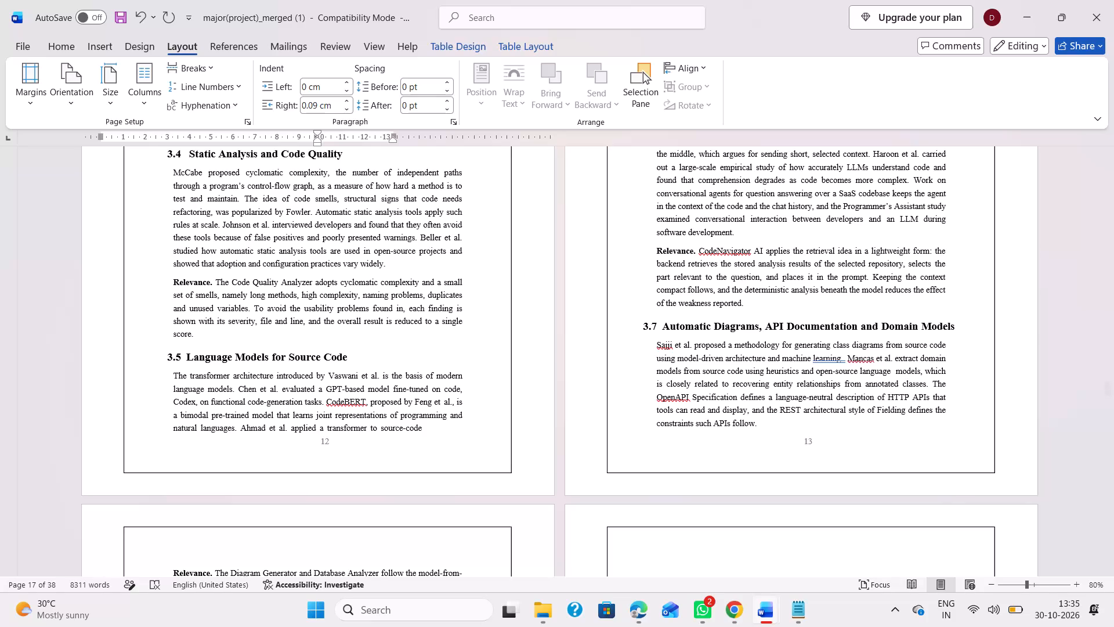
{"action": "scroll", "coordinate": [439, 415], "scroll_direction": "up", "scroll_amount": 3}
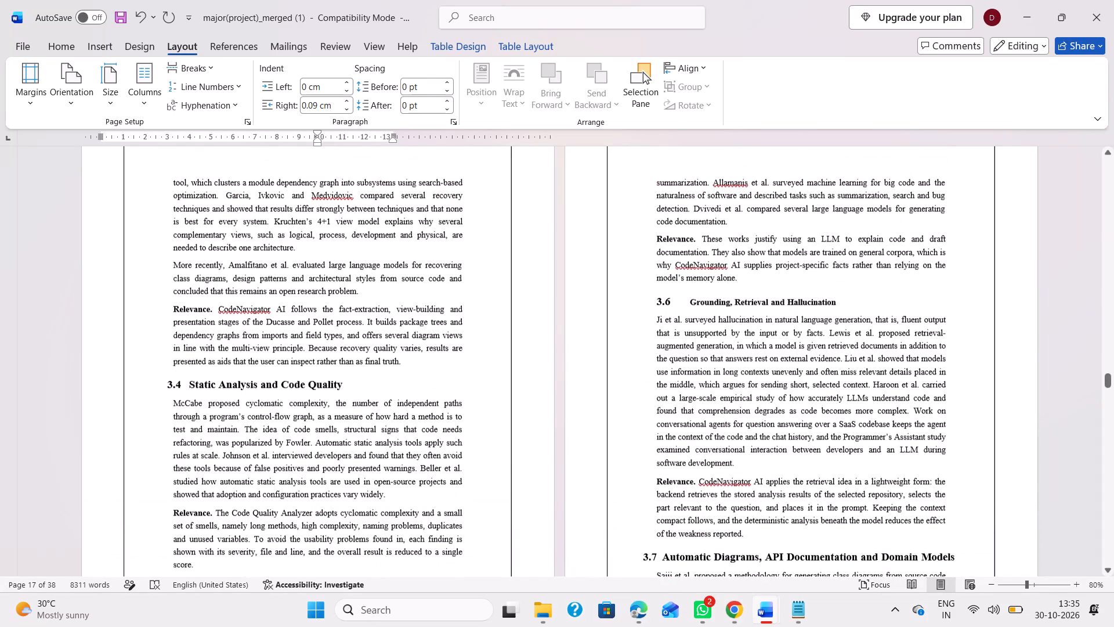
{"action": "scroll", "coordinate": [439, 415], "scroll_direction": "down", "scroll_amount": 1}
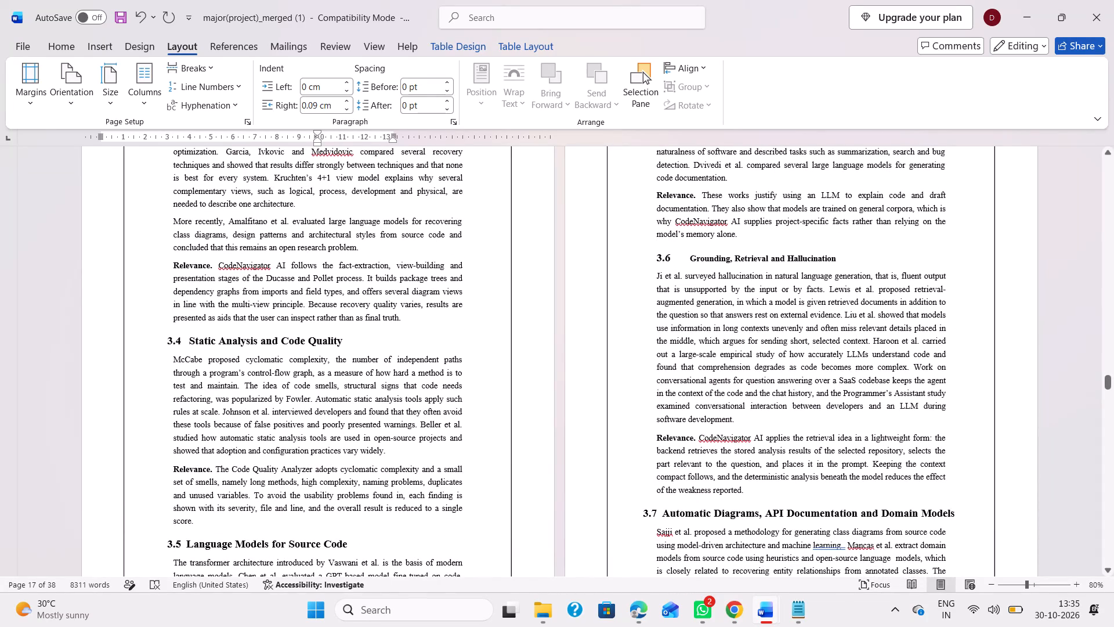
Narrow the gap between the number 3.6 and its heading text Grounding, Retrieval and Hallucination by adjusting the paragraph's ruler indent.
{"action": "left_click", "coordinate": [690, 261]}
{"action": "scroll", "coordinate": [654, 261], "scroll_direction": "up", "scroll_amount": 4, "text": "ctrl"}
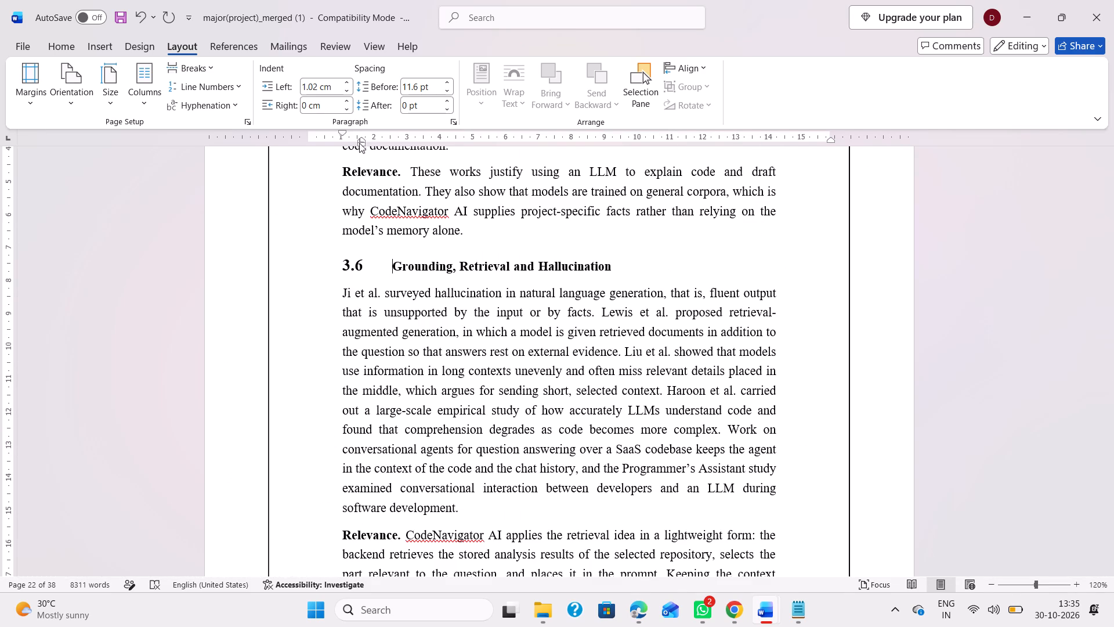
{"action": "left_click_drag", "start_coordinate": [362, 141], "coordinate": [370, 145]}
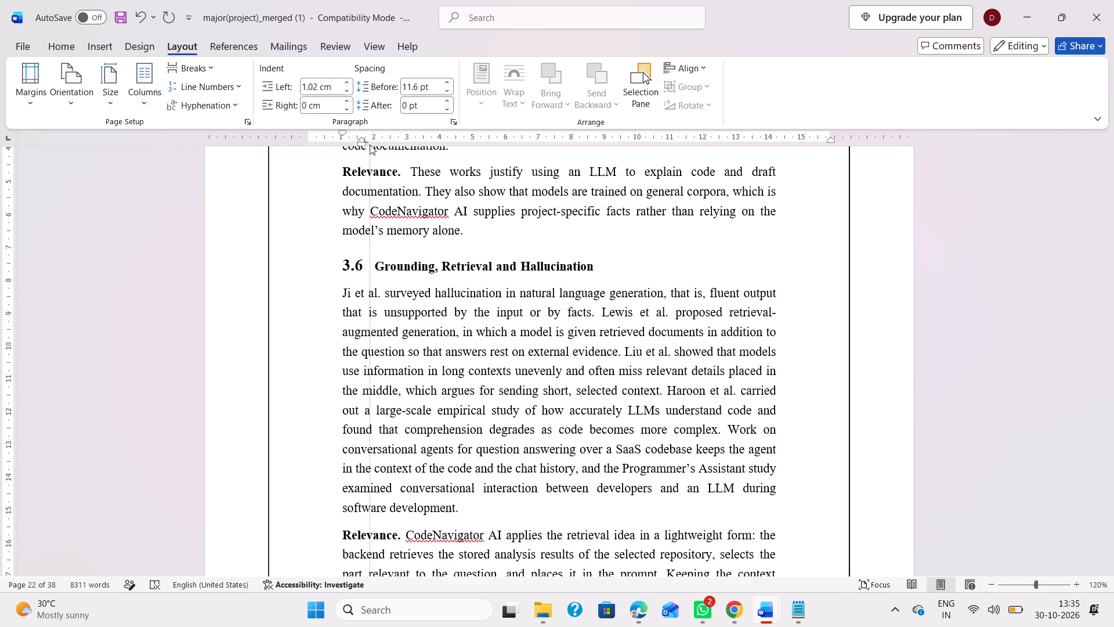
{"action": "left_click_drag", "start_coordinate": [370, 145], "coordinate": [373, 145]}
Set the font size of the section 3.6 heading text Grounding, Retrieval and Hallucination to 14.
{"action": "left_click_drag", "start_coordinate": [374, 264], "coordinate": [581, 275]}
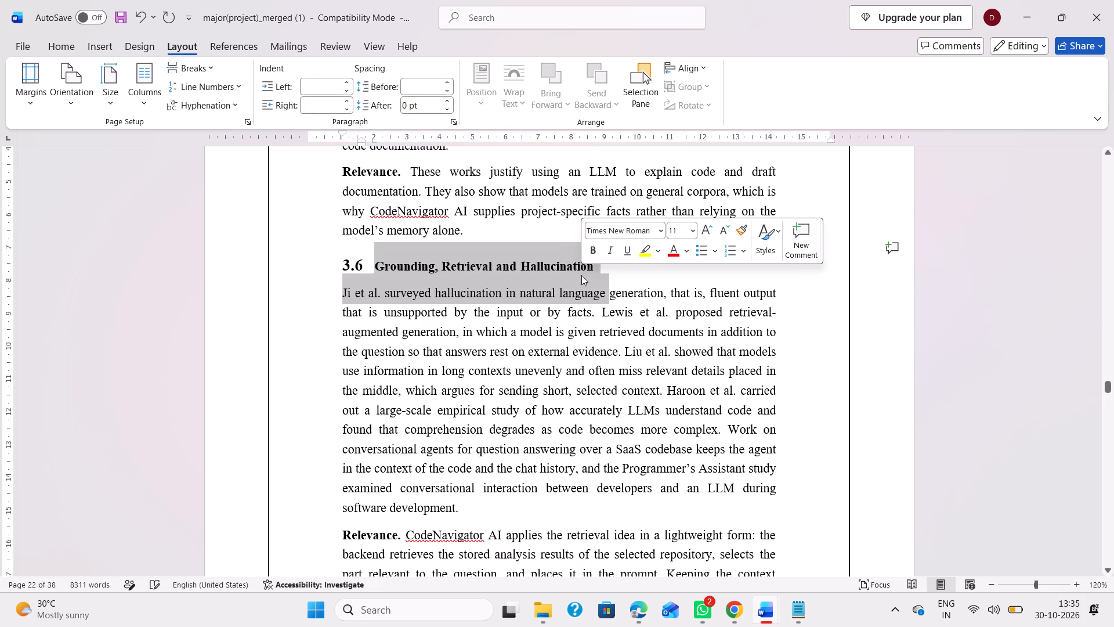
{"action": "left_click", "coordinate": [593, 265]}
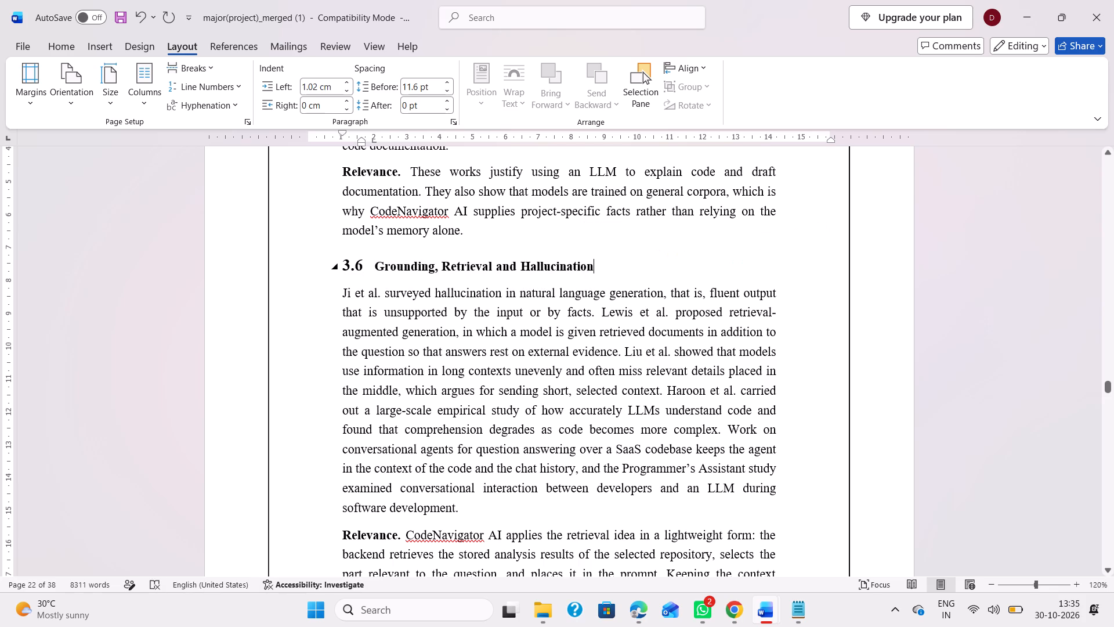
{"action": "left_click_drag", "start_coordinate": [371, 260], "coordinate": [572, 257]}
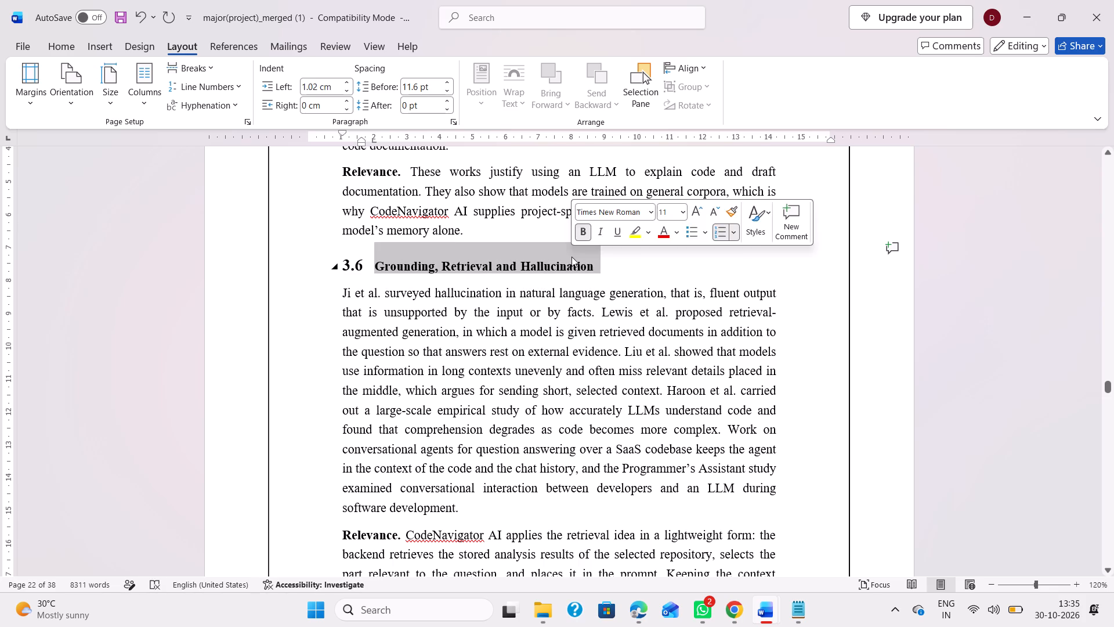
{"action": "left_click", "coordinate": [64, 42]}
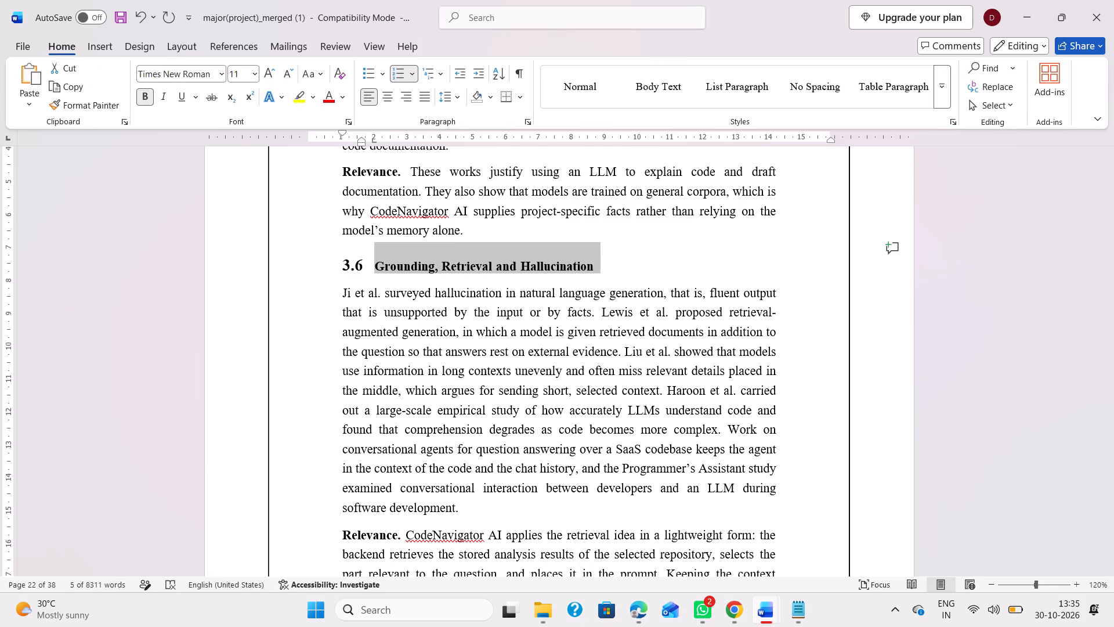
{"action": "left_click", "coordinate": [238, 73]}
{"action": "type", "text": "14"}
{"action": "key", "text": "Return"}
{"action": "left_click", "coordinate": [410, 319]}
Examine the remaining Chapter 3 pages to find the printed page number of each section from 3.6 to 3.11.
{"action": "scroll", "coordinate": [410, 319], "scroll_direction": "down", "scroll_amount": 2}
{"action": "scroll", "coordinate": [410, 319], "scroll_direction": "up", "scroll_amount": 4}
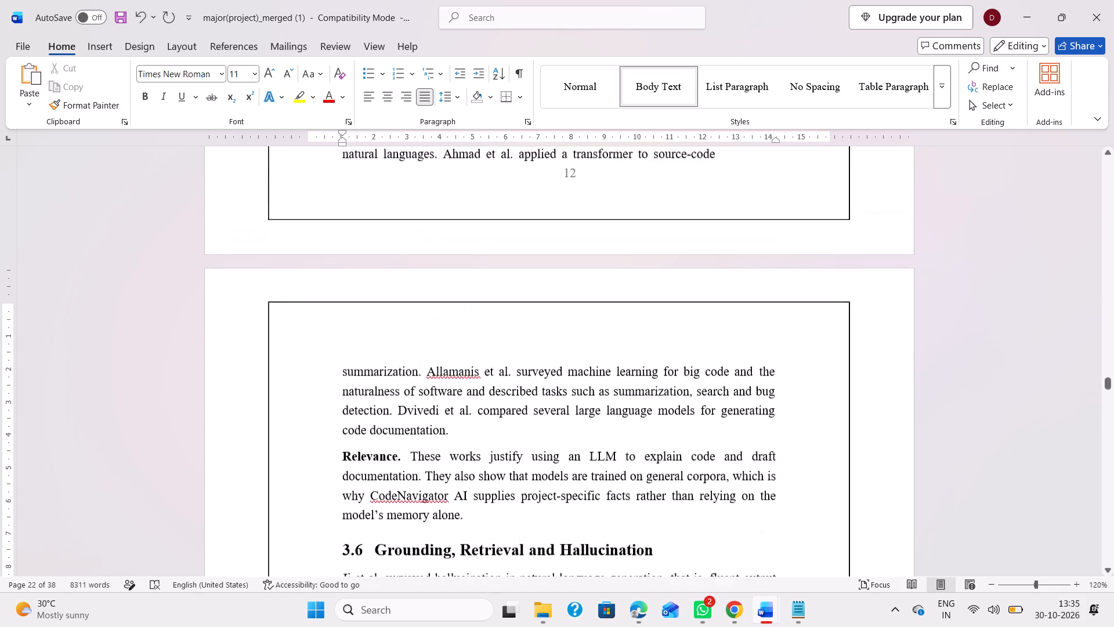
{"action": "scroll", "coordinate": [410, 319], "scroll_direction": "up", "scroll_amount": 1}
{"action": "scroll", "coordinate": [410, 319], "scroll_direction": "down", "scroll_amount": 4}
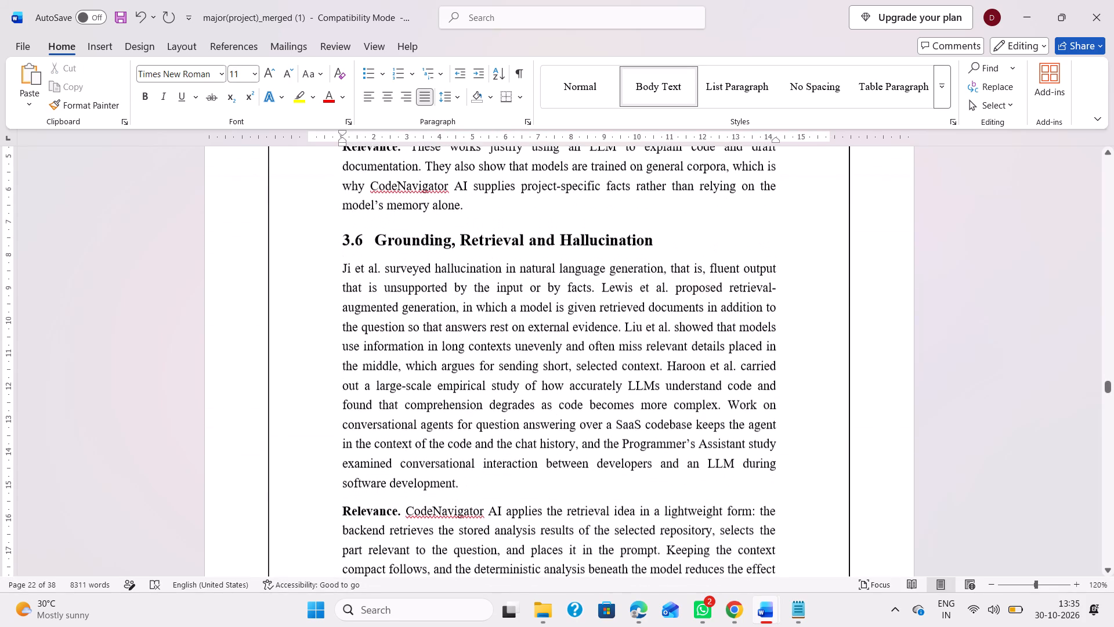
{"action": "scroll", "coordinate": [410, 319], "scroll_direction": "down", "scroll_amount": 2}
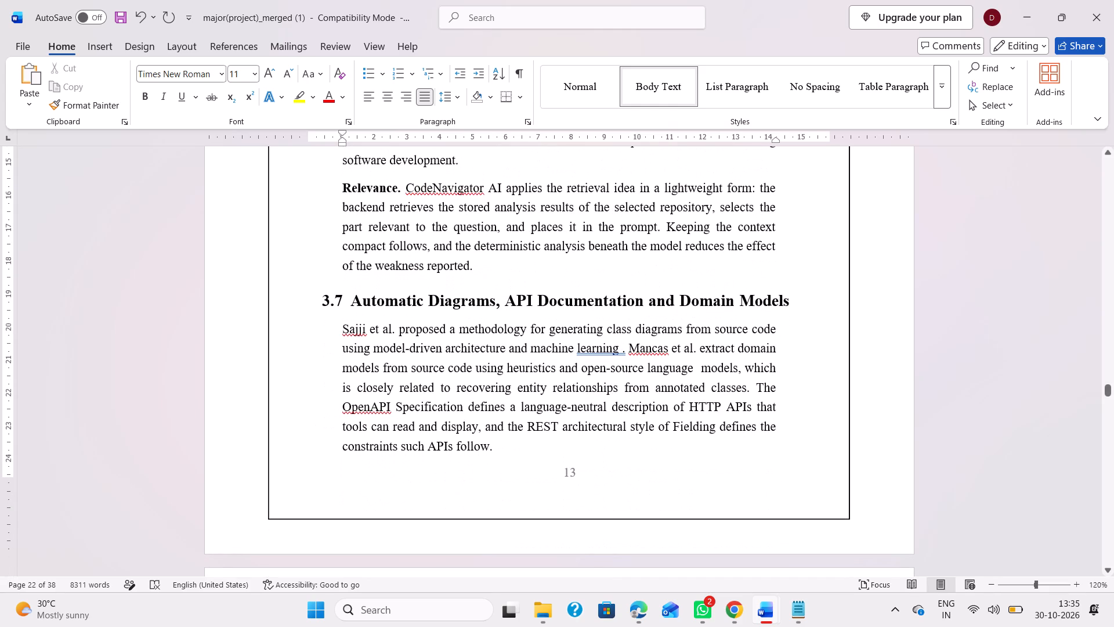
{"action": "scroll", "coordinate": [410, 319], "scroll_direction": "down", "scroll_amount": 4}
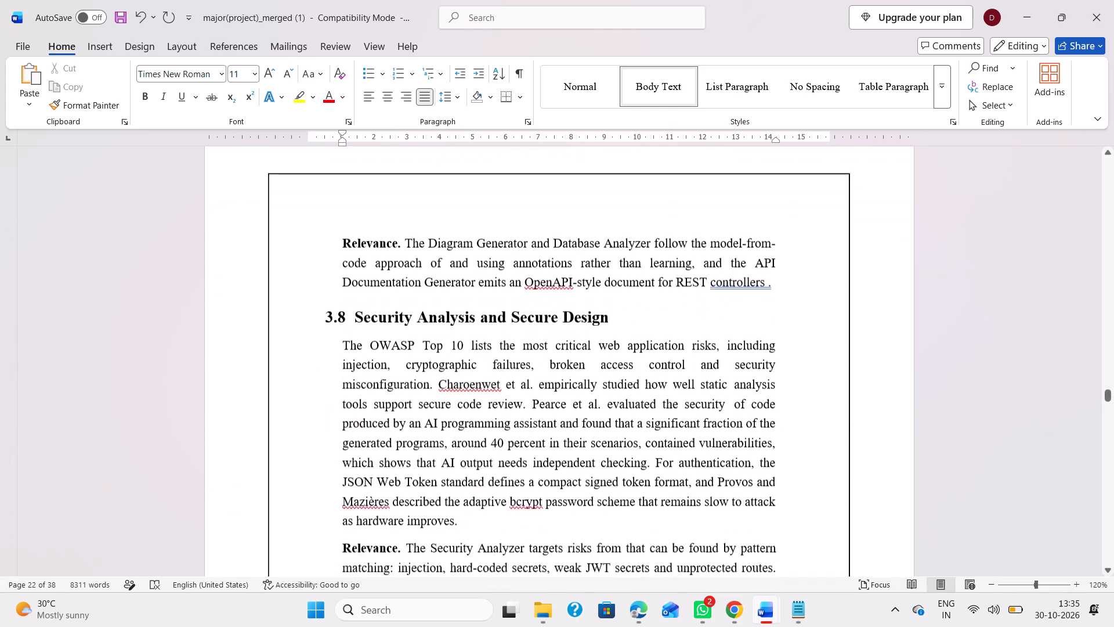
{"action": "scroll", "coordinate": [410, 319], "scroll_direction": "down", "scroll_amount": 1}
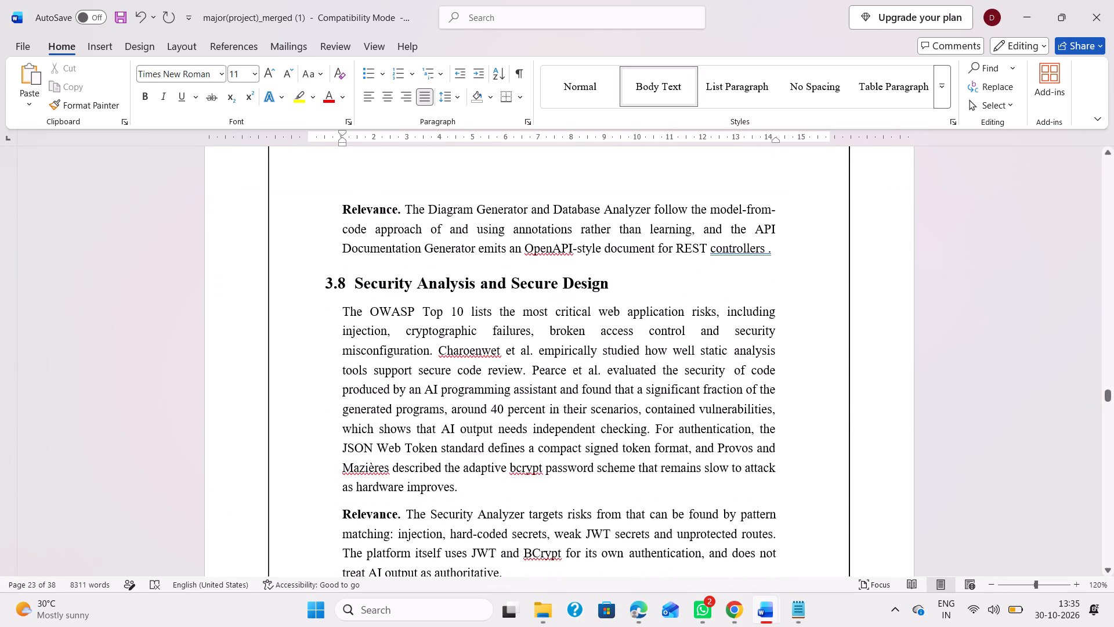
{"action": "scroll", "coordinate": [410, 319], "scroll_direction": "down", "scroll_amount": 1}
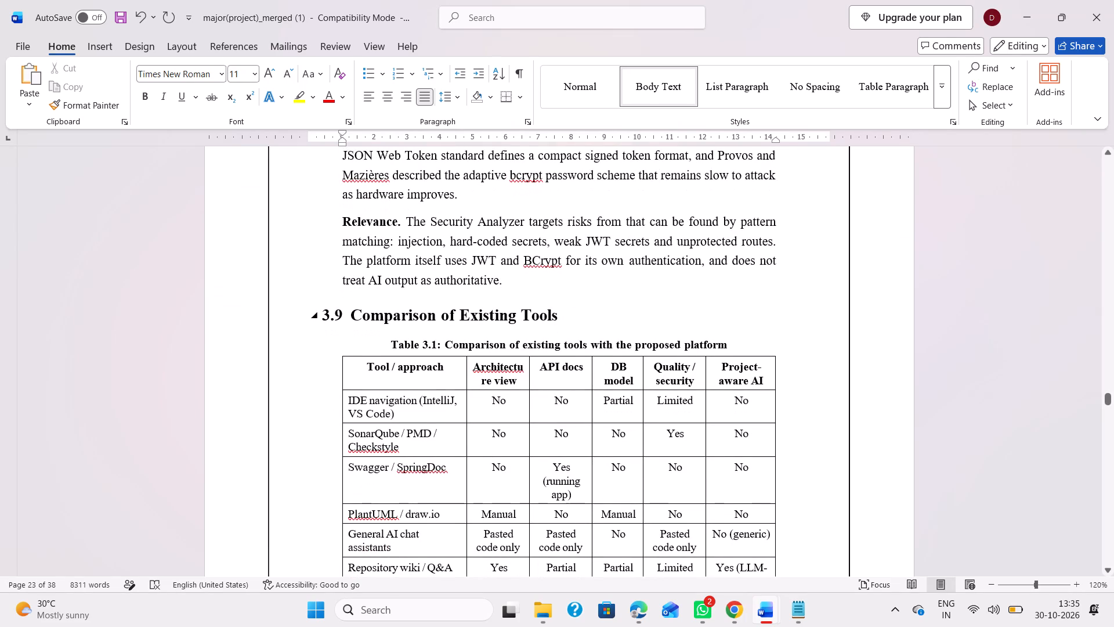
{"action": "scroll", "coordinate": [410, 319], "scroll_direction": "down", "scroll_amount": 1}
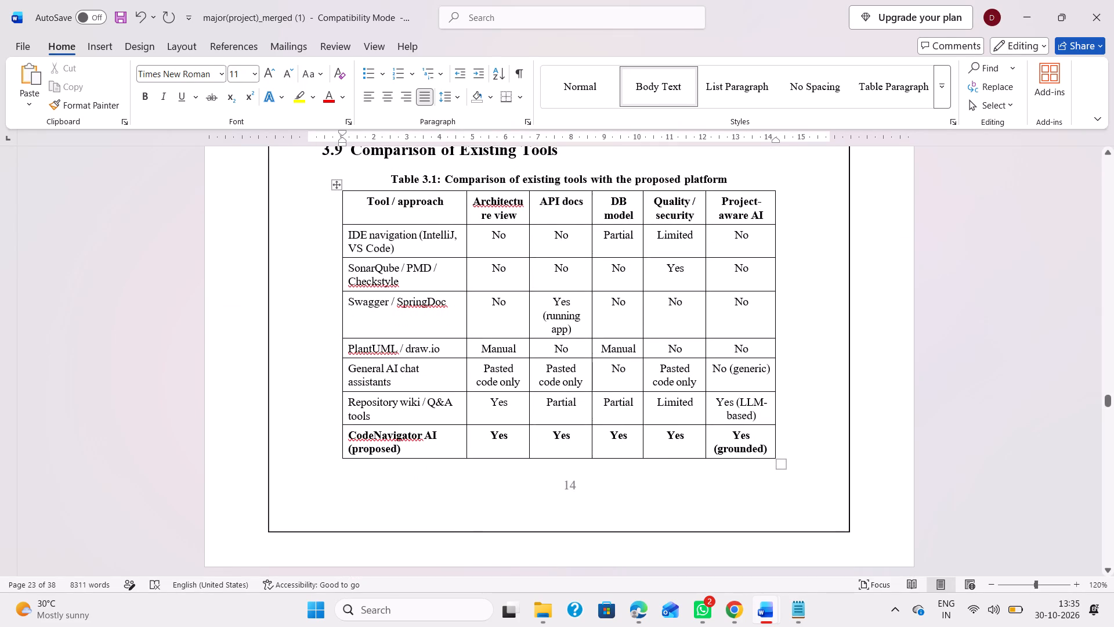
{"action": "scroll", "coordinate": [410, 319], "scroll_direction": "down", "scroll_amount": 2}
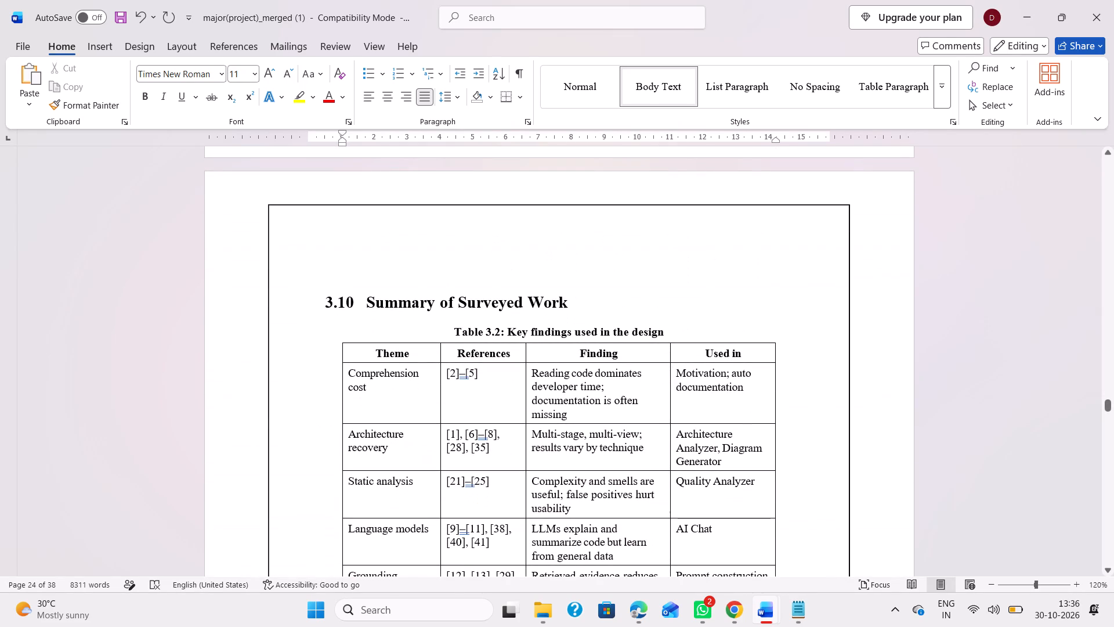
{"action": "scroll", "coordinate": [410, 319], "scroll_direction": "down", "scroll_amount": 1}
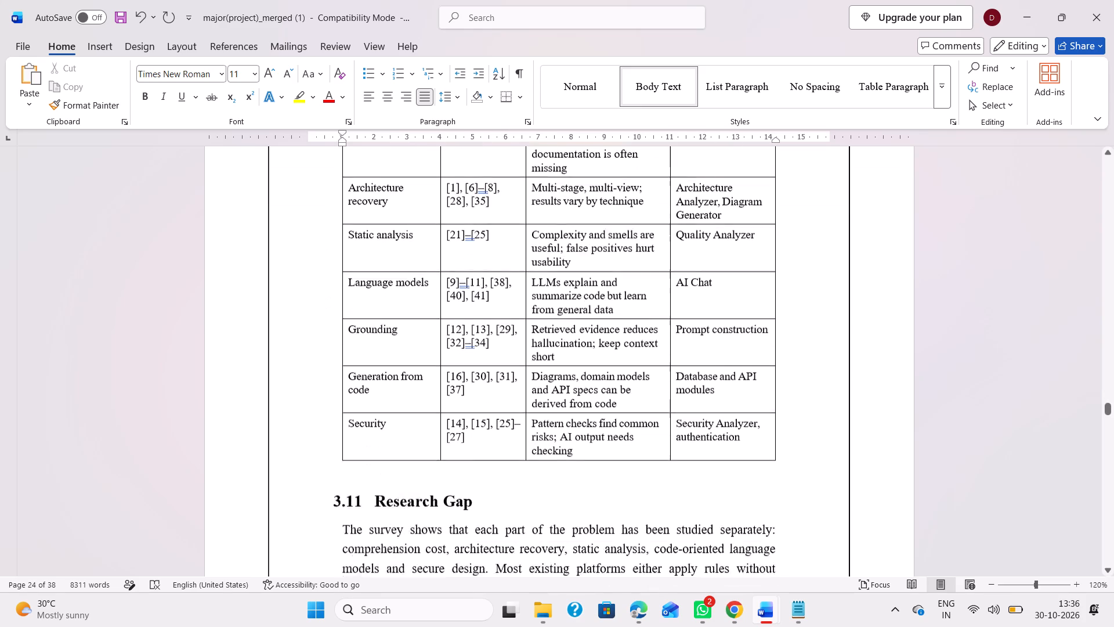
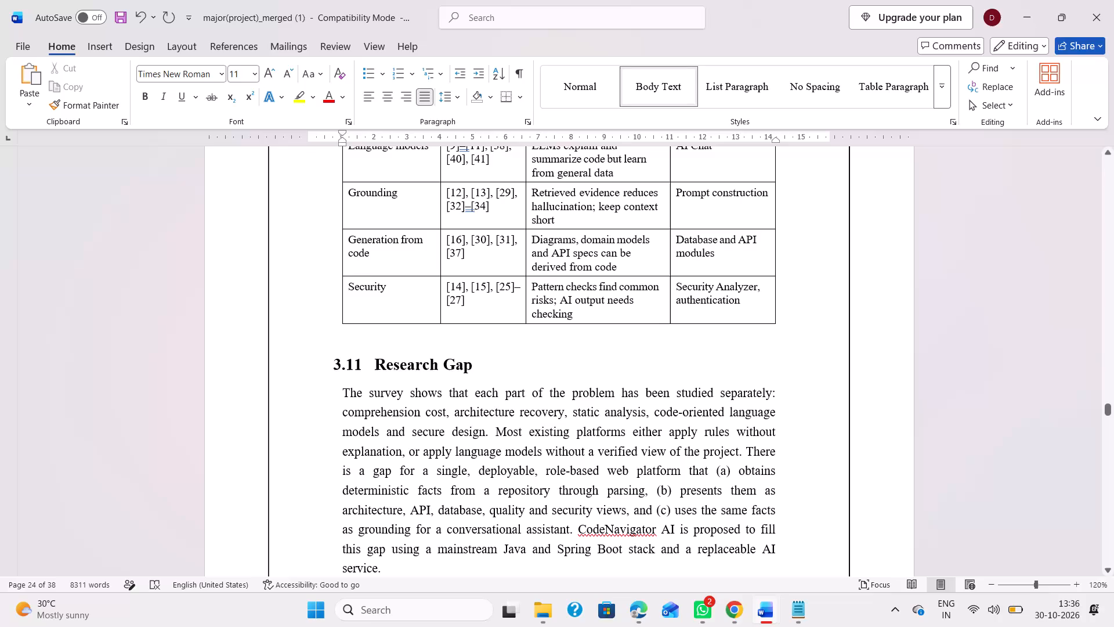
Examine the first Chapter 4 Proposed Methodology pages to find the printed page number of each section from 4.1 to 4.5.
{"action": "scroll", "coordinate": [410, 319], "scroll_direction": "down", "scroll_amount": 2}
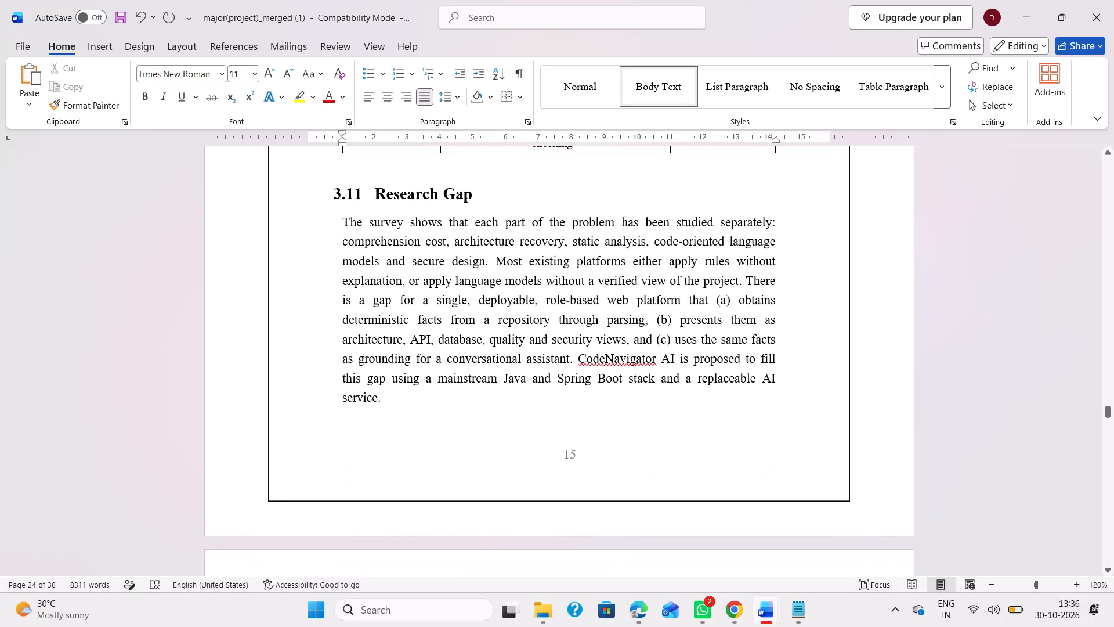
{"action": "scroll", "coordinate": [410, 319], "scroll_direction": "down", "scroll_amount": 2}
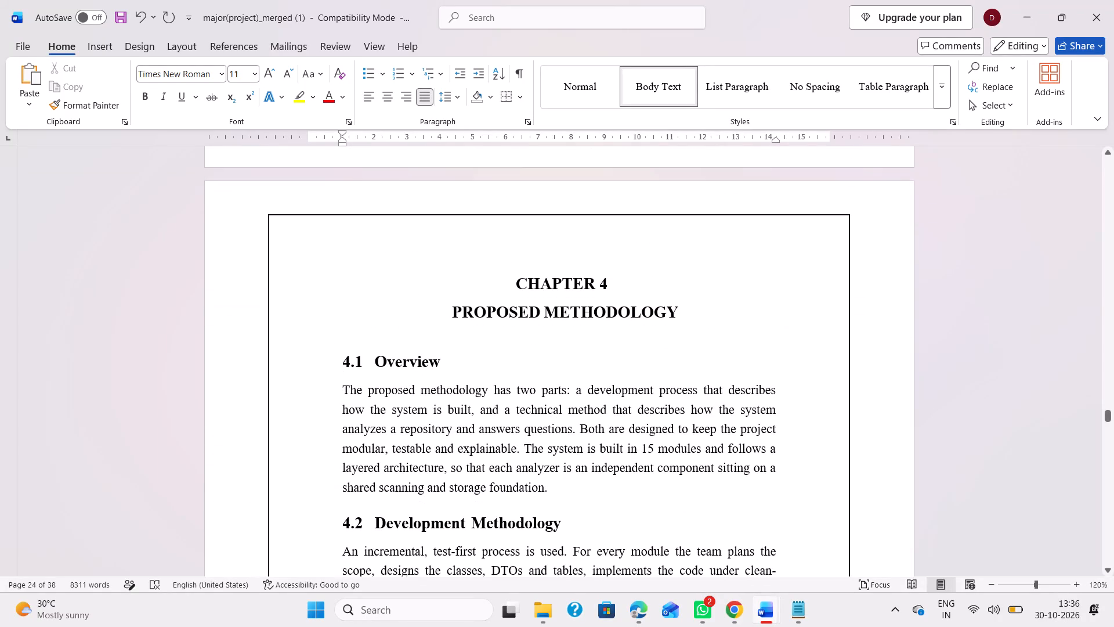
{"action": "scroll", "coordinate": [410, 319], "scroll_direction": "down", "scroll_amount": 1}
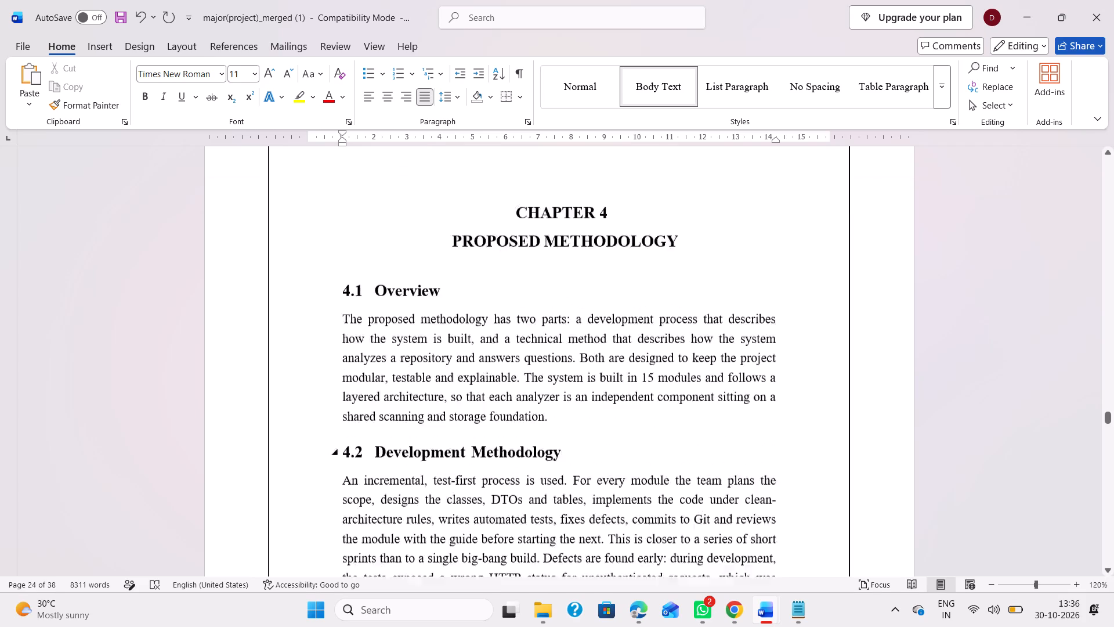
{"action": "scroll", "coordinate": [410, 319], "scroll_direction": "down", "scroll_amount": 1}
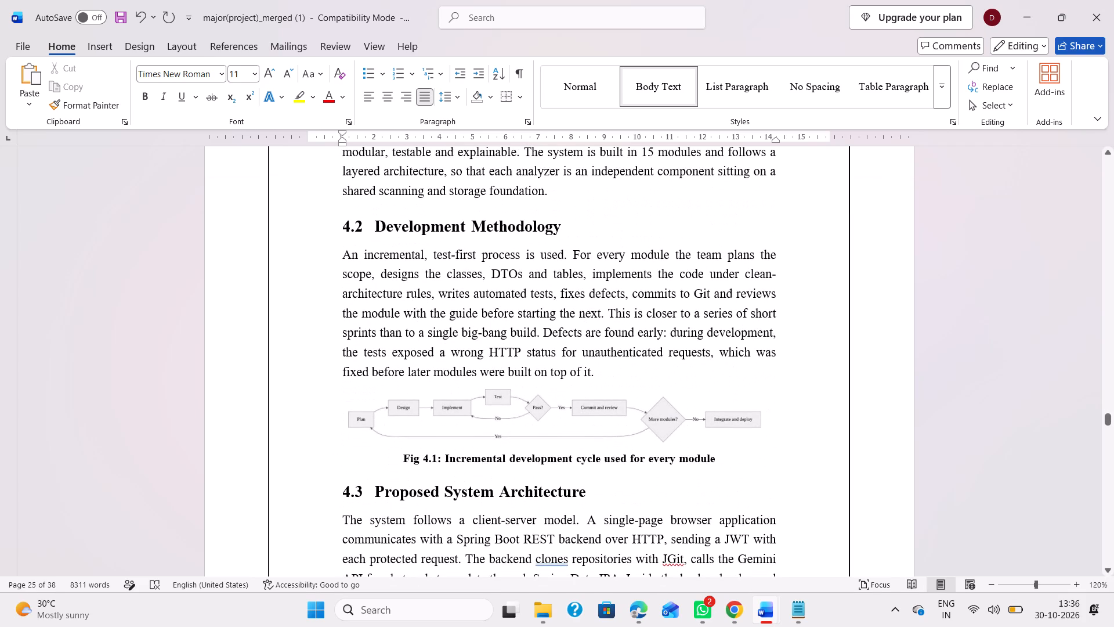
{"action": "scroll", "coordinate": [410, 319], "scroll_direction": "down", "scroll_amount": 2}
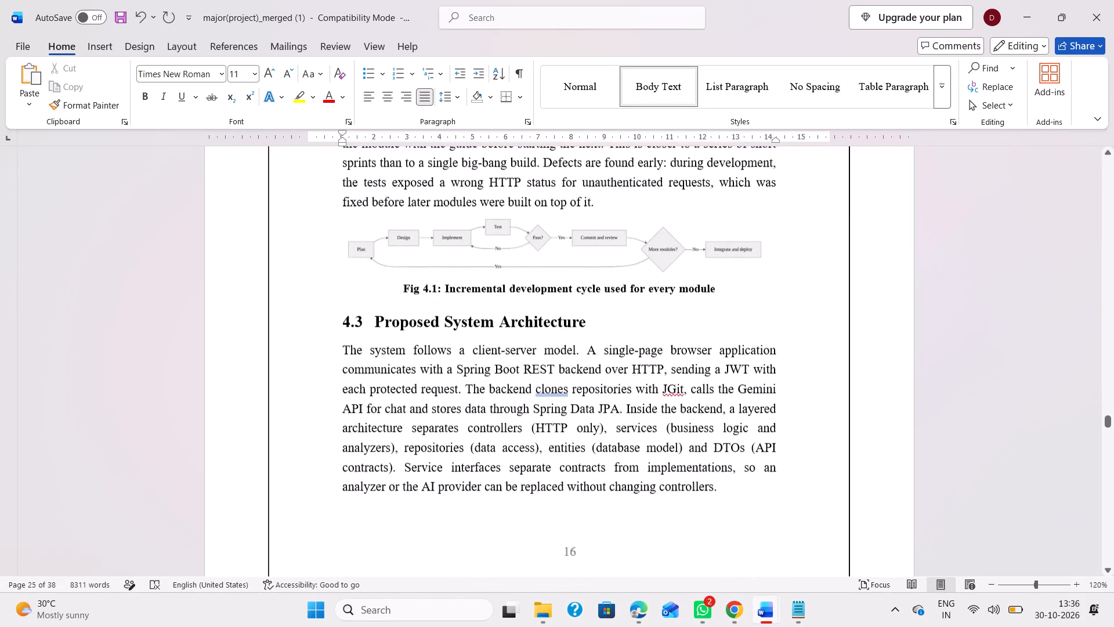
{"action": "scroll", "coordinate": [410, 319], "scroll_direction": "down", "scroll_amount": 1}
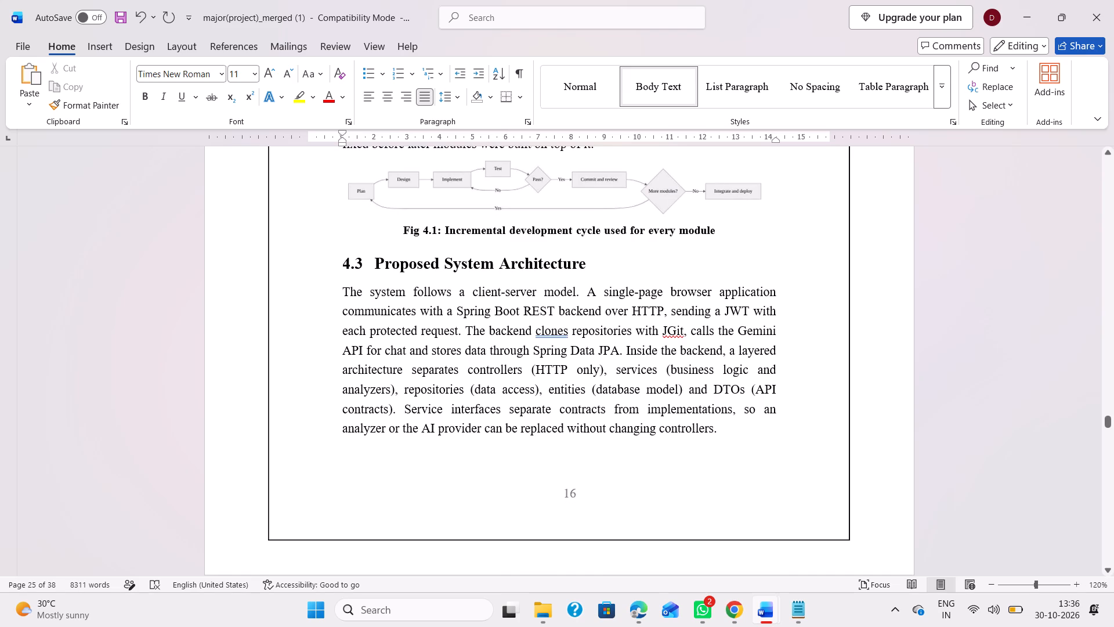
{"action": "scroll", "coordinate": [410, 319], "scroll_direction": "down", "scroll_amount": 3}
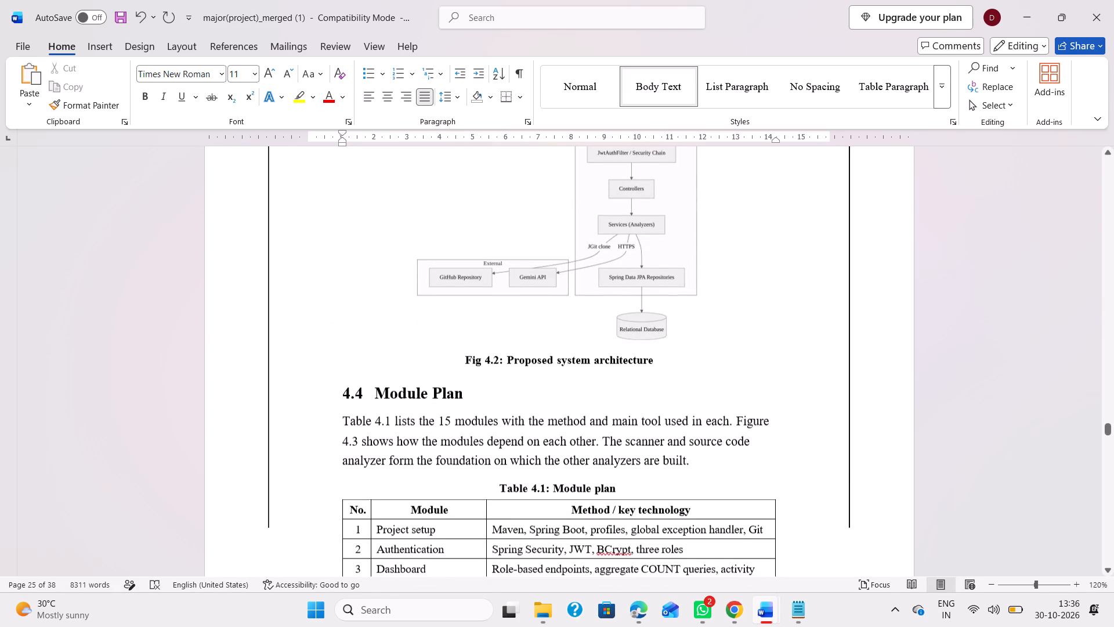
{"action": "scroll", "coordinate": [410, 319], "scroll_direction": "down", "scroll_amount": 1}
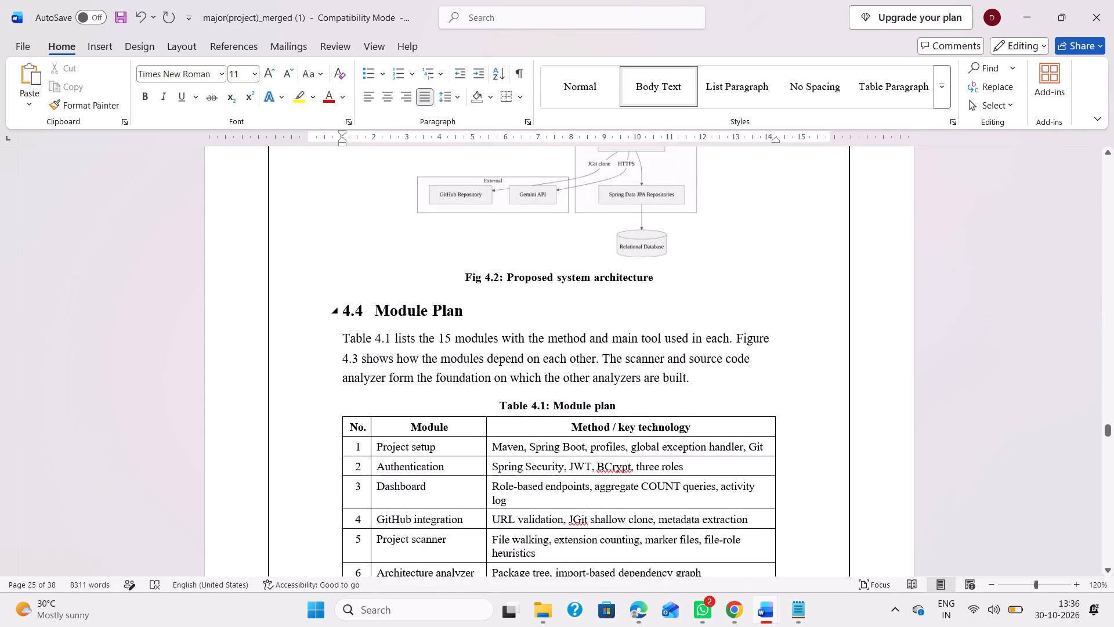
{"action": "scroll", "coordinate": [410, 319], "scroll_direction": "down", "scroll_amount": 1}
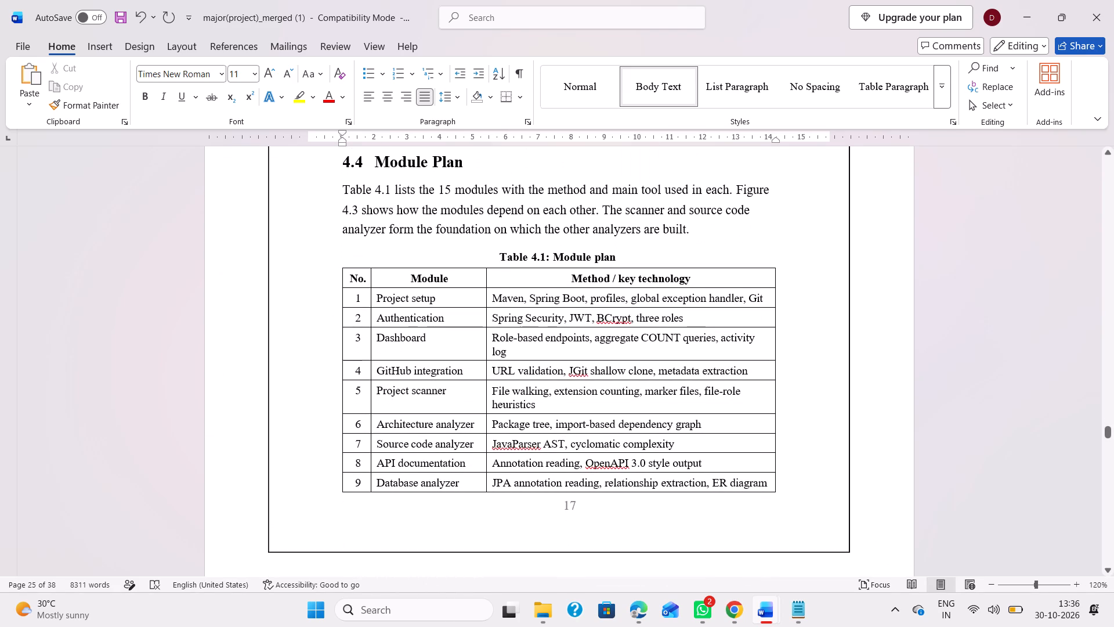
{"action": "scroll", "coordinate": [410, 319], "scroll_direction": "down", "scroll_amount": 2}
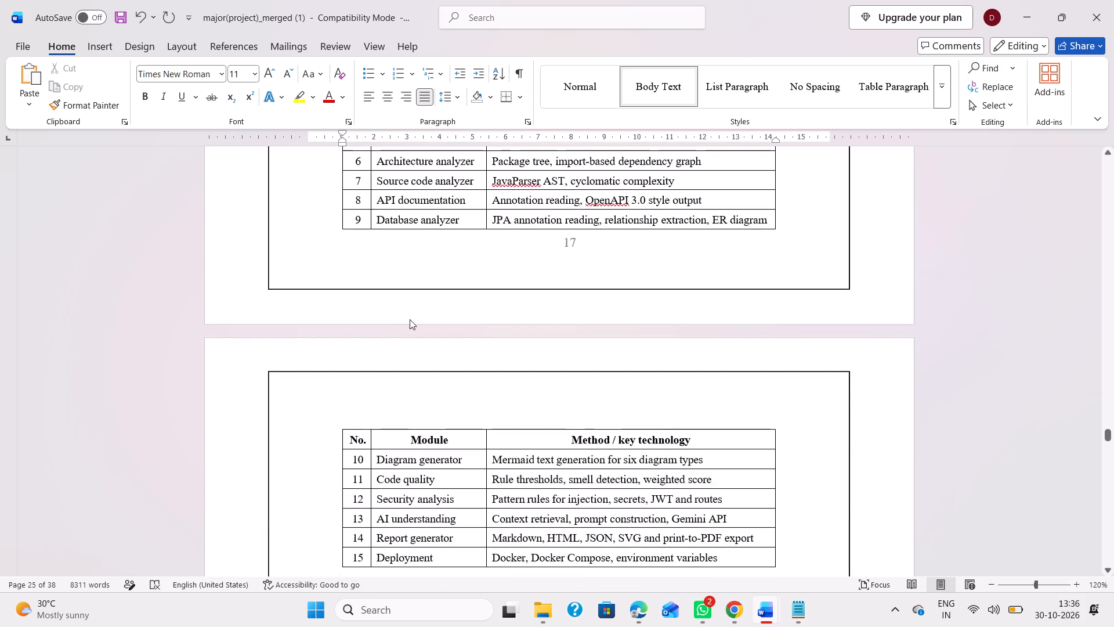
{"action": "scroll", "coordinate": [410, 319], "scroll_direction": "down", "scroll_amount": 2}
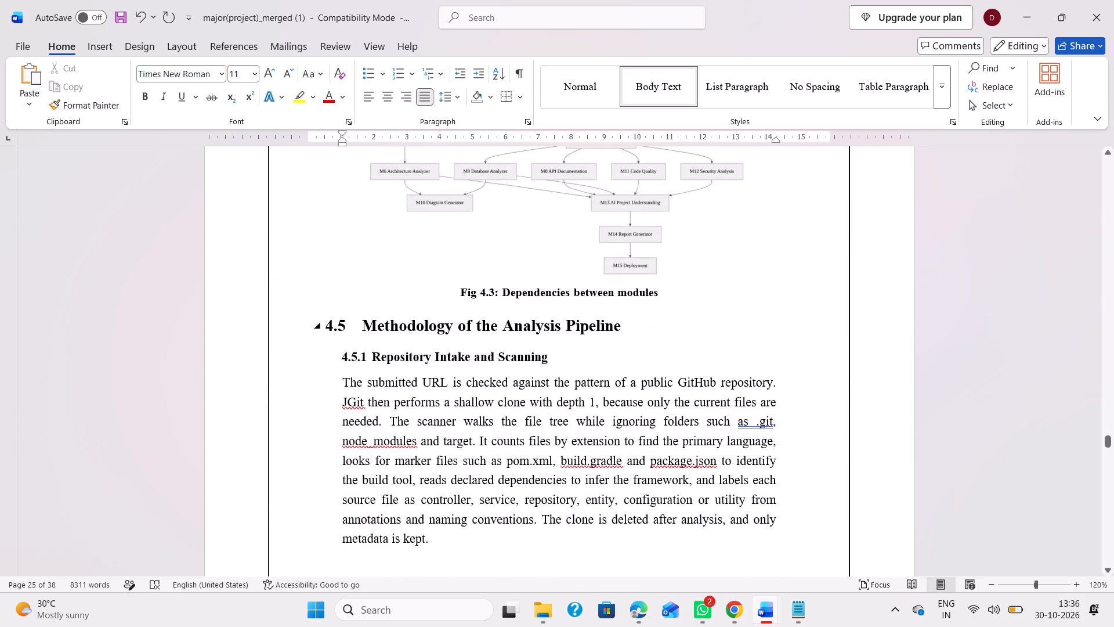
{"action": "scroll", "coordinate": [410, 319], "scroll_direction": "down", "scroll_amount": 1}
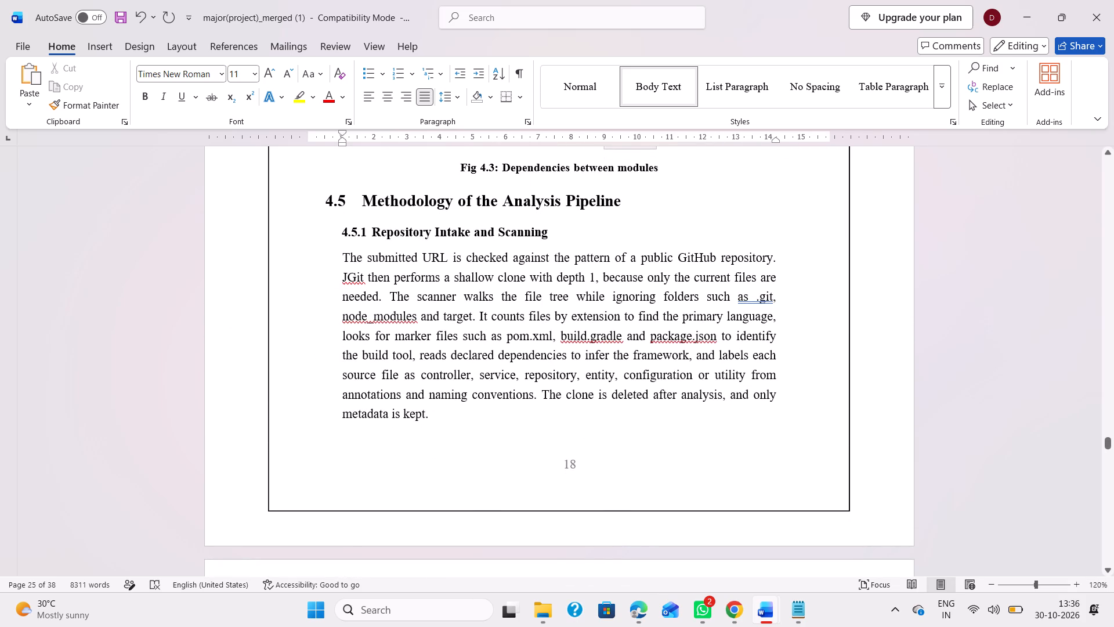
{"action": "double_click", "coordinate": [420, 197]}
{"action": "left_click", "coordinate": [453, 300]}
Examine the remaining Chapter 4 pages to find the printed page number of each section from 4.11 to 4.14.
{"action": "scroll", "coordinate": [453, 300], "scroll_direction": "down", "scroll_amount": 1}
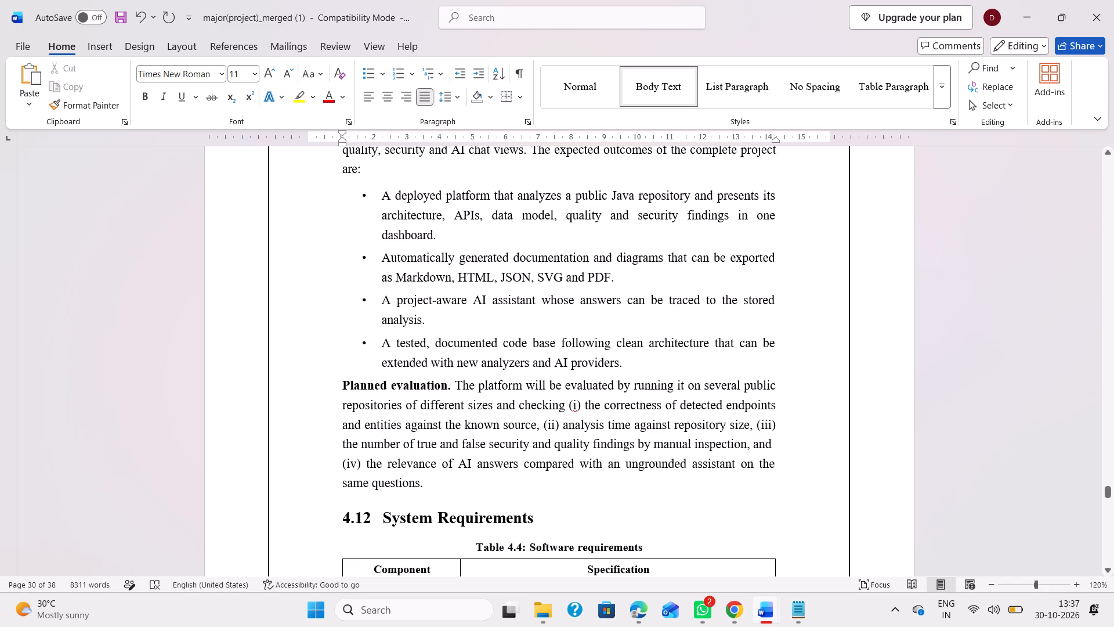
{"action": "scroll", "coordinate": [453, 300], "scroll_direction": "down", "scroll_amount": 1}
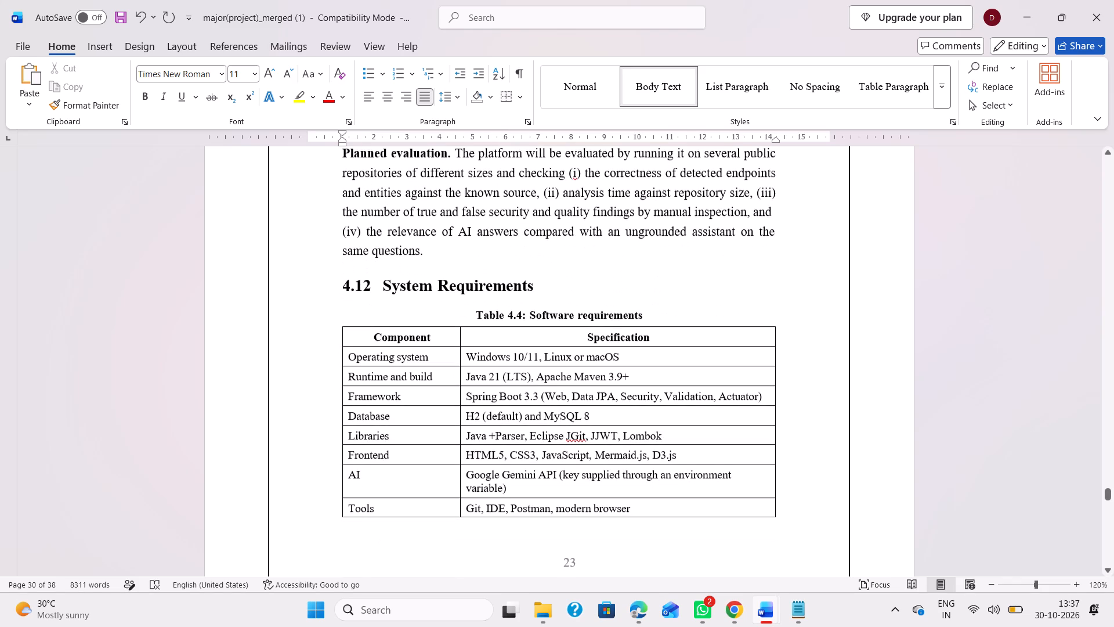
{"action": "scroll", "coordinate": [453, 300], "scroll_direction": "down", "scroll_amount": 3}
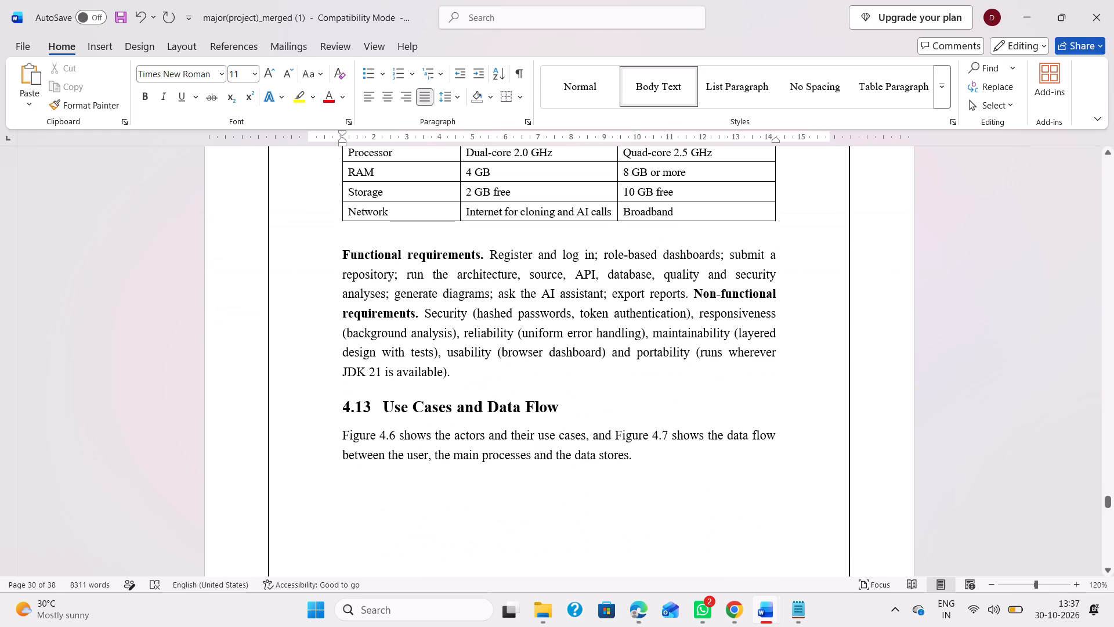
{"action": "scroll", "coordinate": [453, 300], "scroll_direction": "up", "scroll_amount": 4}
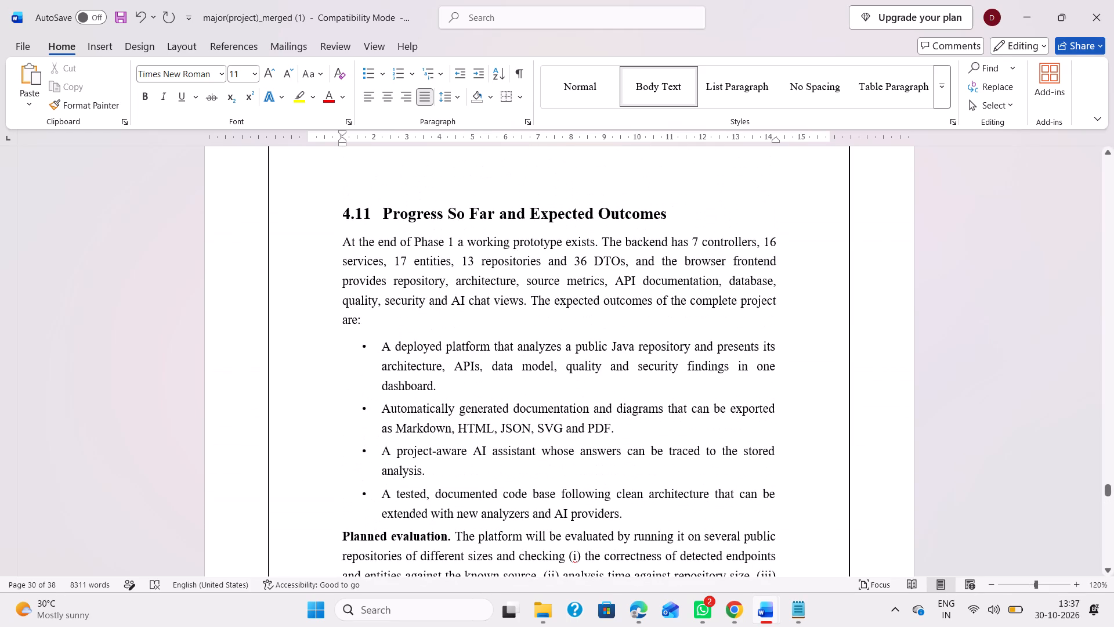
{"action": "scroll", "coordinate": [453, 300], "scroll_direction": "down", "scroll_amount": 3}
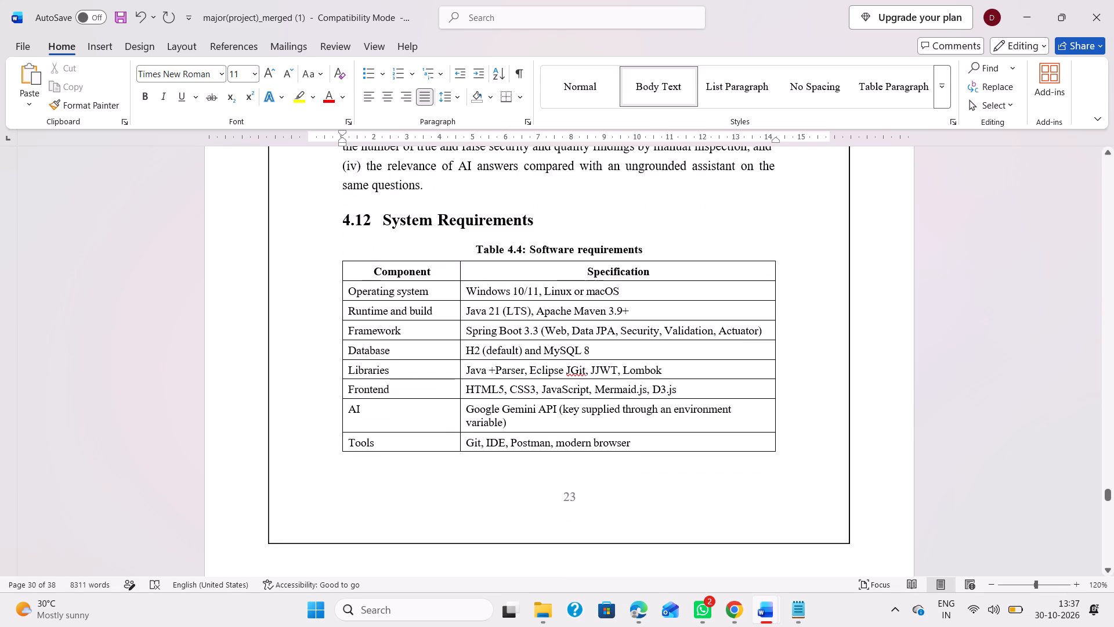
{"action": "scroll", "coordinate": [453, 300], "scroll_direction": "down", "scroll_amount": 1}
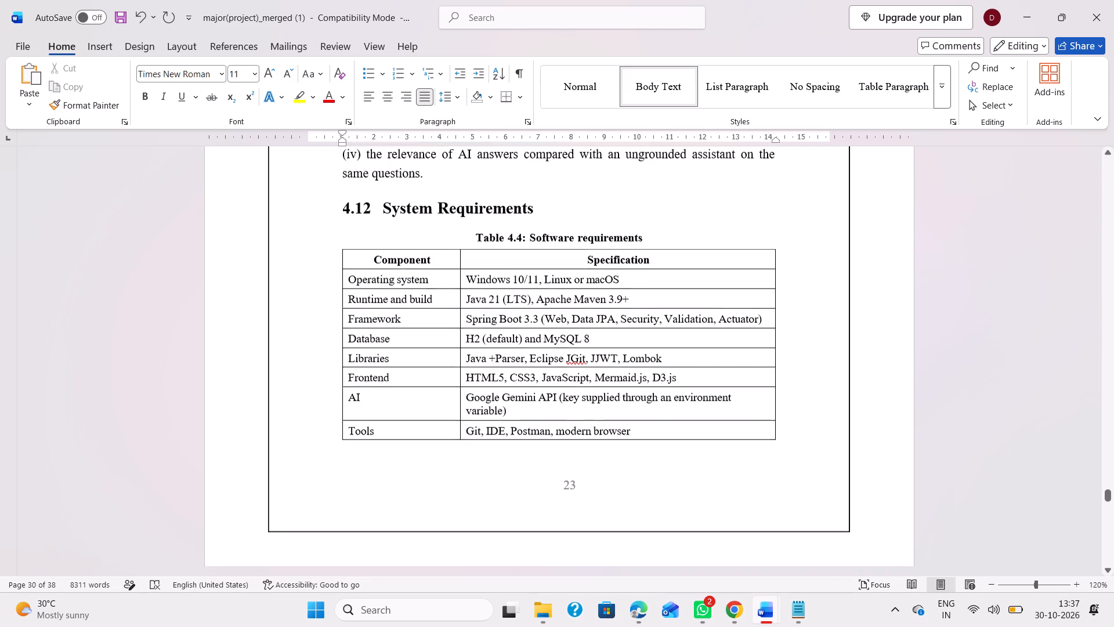
{"action": "scroll", "coordinate": [453, 300], "scroll_direction": "down", "scroll_amount": 4}
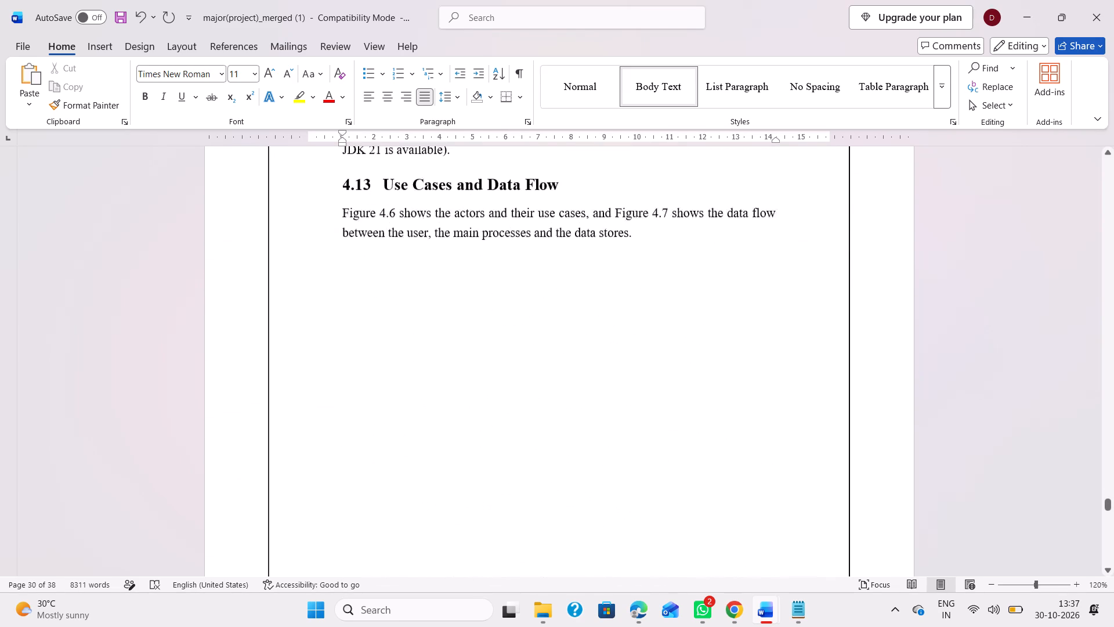
{"action": "scroll", "coordinate": [453, 300], "scroll_direction": "down", "scroll_amount": 5}
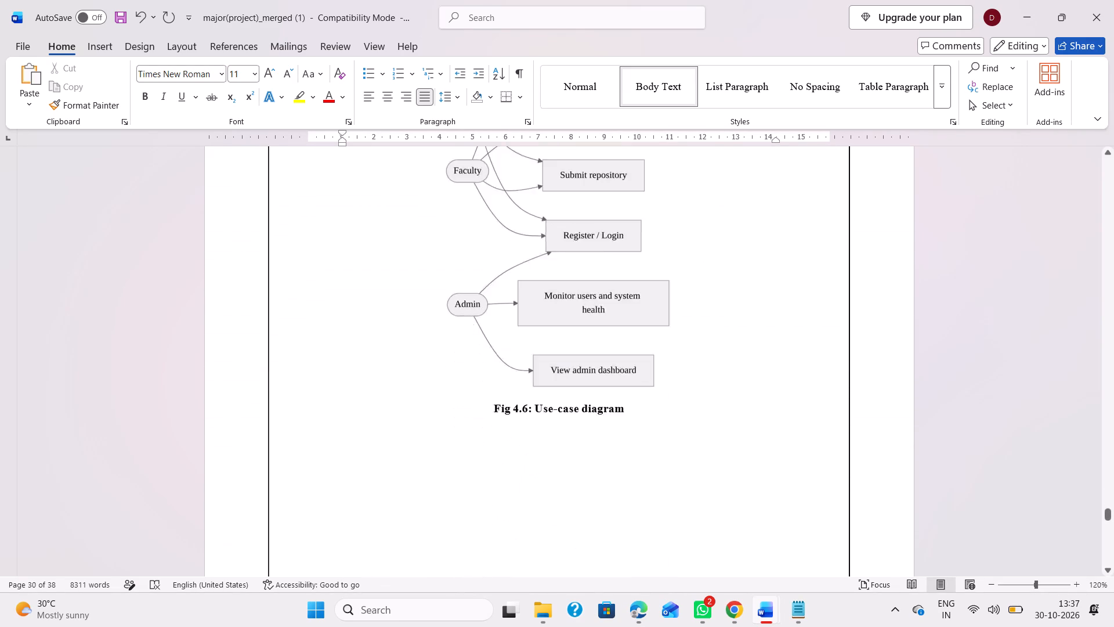
{"action": "scroll", "coordinate": [453, 300], "scroll_direction": "down", "scroll_amount": 6}
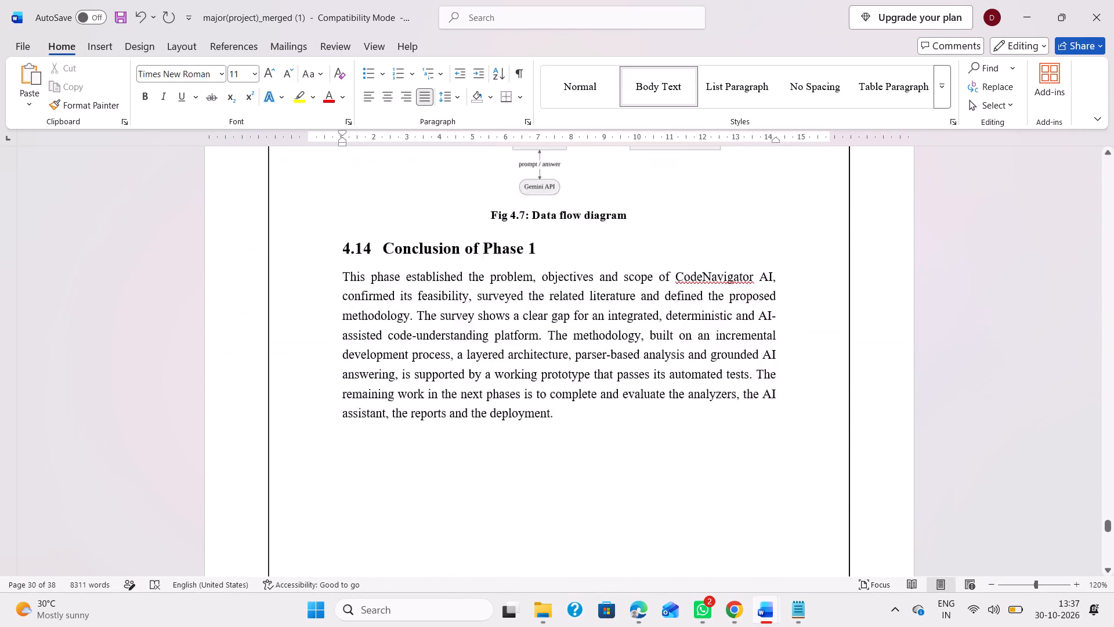
{"action": "scroll", "coordinate": [453, 300], "scroll_direction": "down", "scroll_amount": 1}
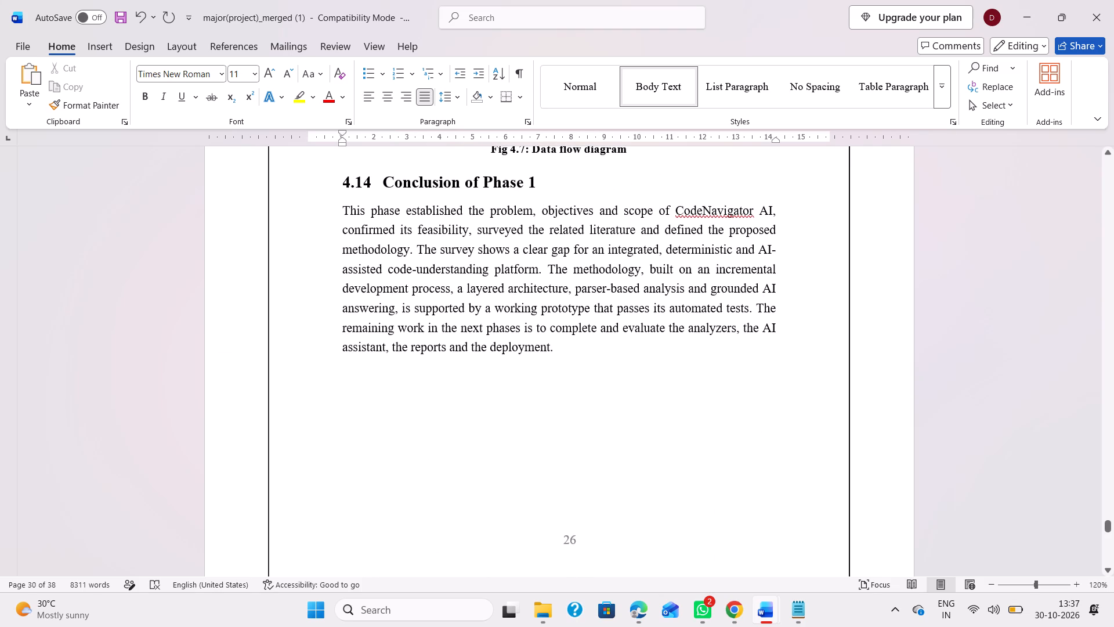
Examine the References pages to find the printed page number on which the references begin.
{"action": "scroll", "coordinate": [453, 300], "scroll_direction": "down", "scroll_amount": 2}
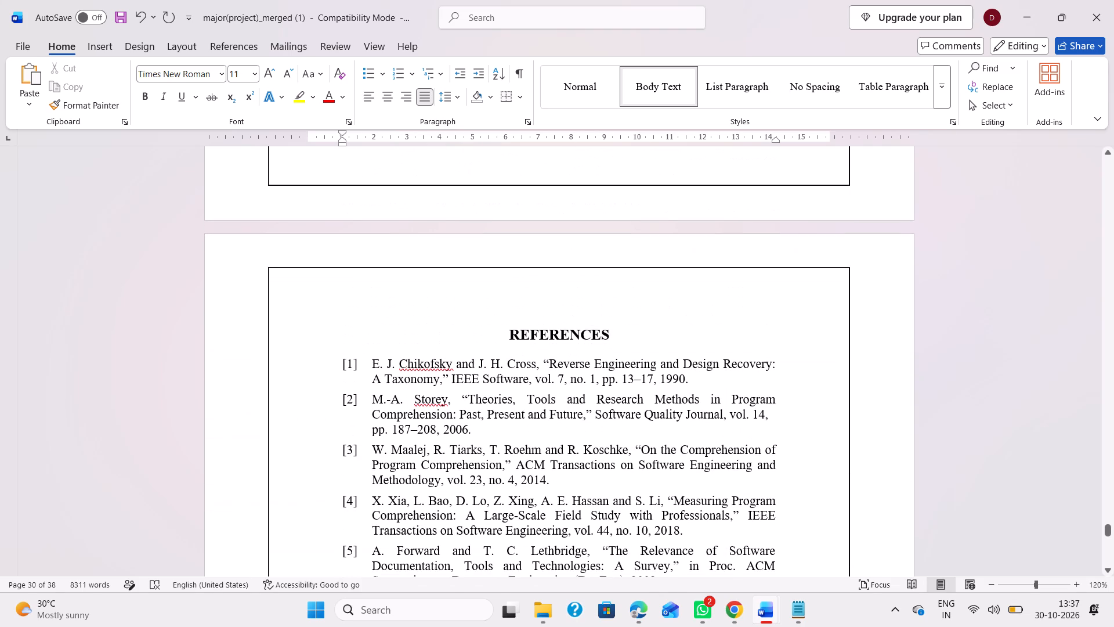
{"action": "scroll", "coordinate": [453, 300], "scroll_direction": "up", "scroll_amount": 1}
{"action": "scroll", "coordinate": [453, 300], "scroll_direction": "down", "scroll_amount": 3}
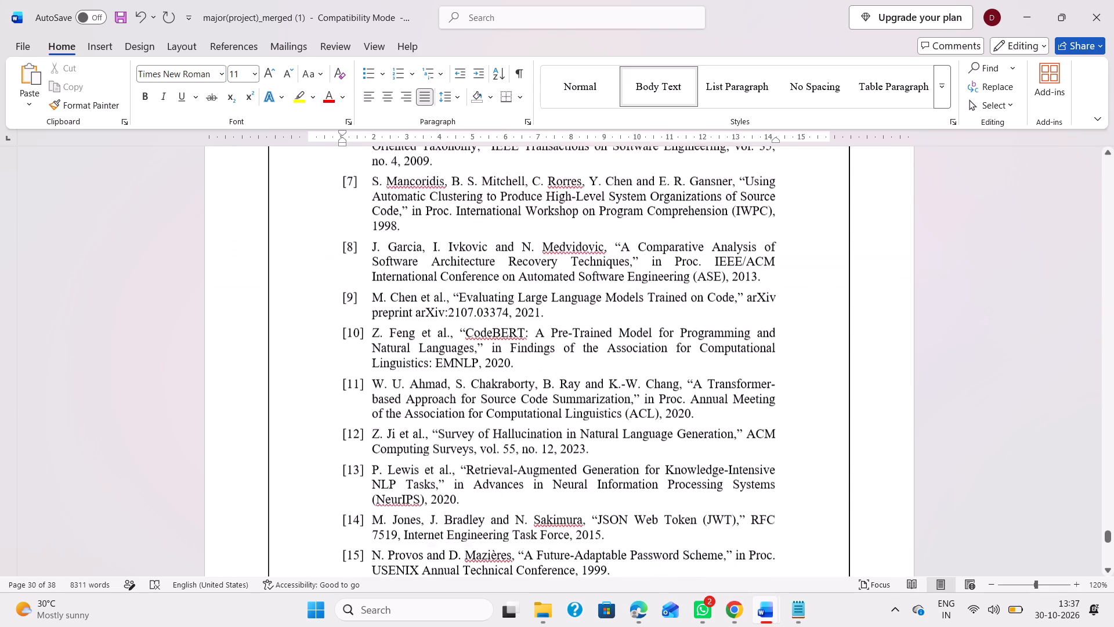
{"action": "scroll", "coordinate": [453, 300], "scroll_direction": "down", "scroll_amount": 2}
{"action": "scroll", "coordinate": [453, 300], "scroll_direction": "up", "scroll_amount": 2}
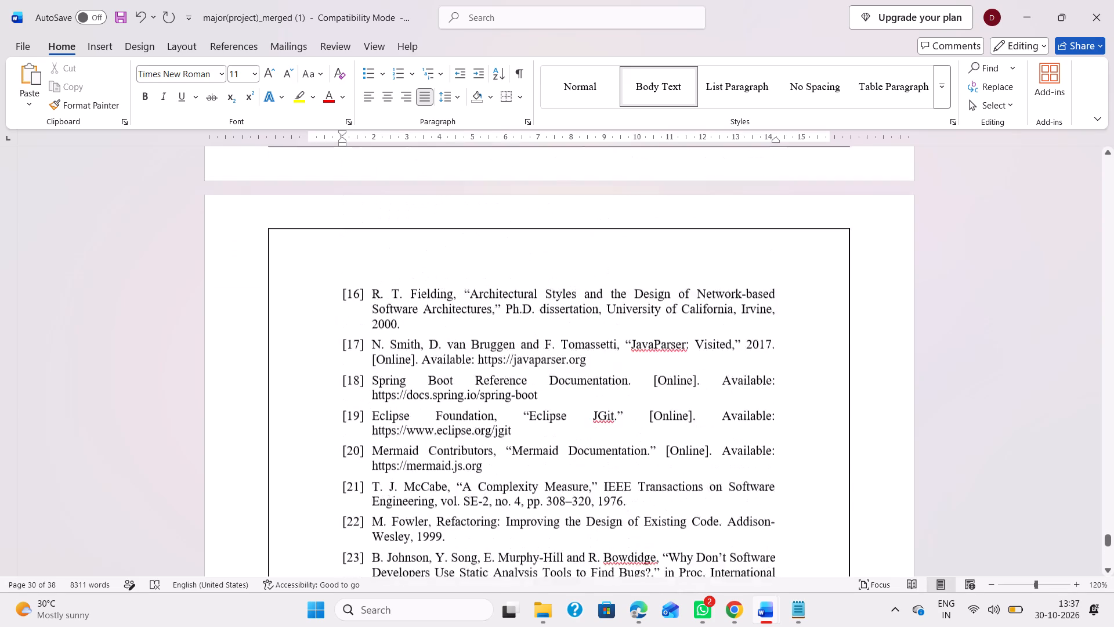
{"action": "scroll", "coordinate": [453, 300], "scroll_direction": "up", "scroll_amount": 1}
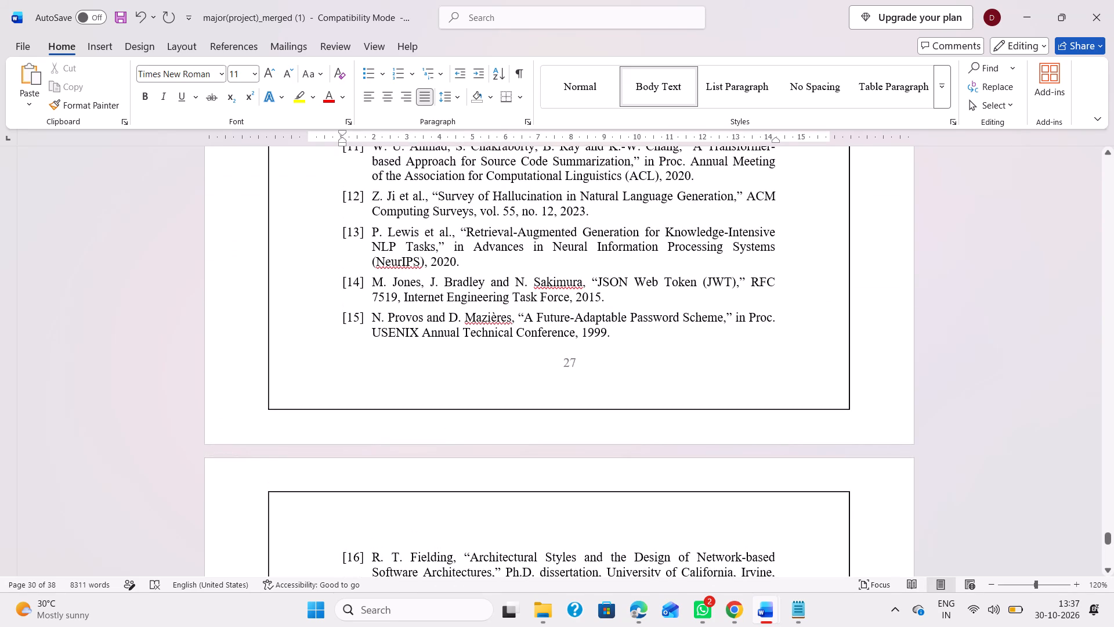
Return to the table of contents and set the page numbers of 1.2 Problem Definition and 1.3 Motivation to 2.
{"action": "scroll", "coordinate": [453, 300], "scroll_direction": "up", "scroll_amount": 20}
{"action": "scroll", "coordinate": [453, 300], "scroll_direction": "up", "scroll_amount": 6}
{"action": "scroll", "coordinate": [453, 300], "scroll_direction": "up", "scroll_amount": 20}
{"action": "scroll", "coordinate": [453, 300], "scroll_direction": "up", "scroll_amount": 20}
{"action": "scroll", "coordinate": [453, 300], "scroll_direction": "up", "scroll_amount": 14}
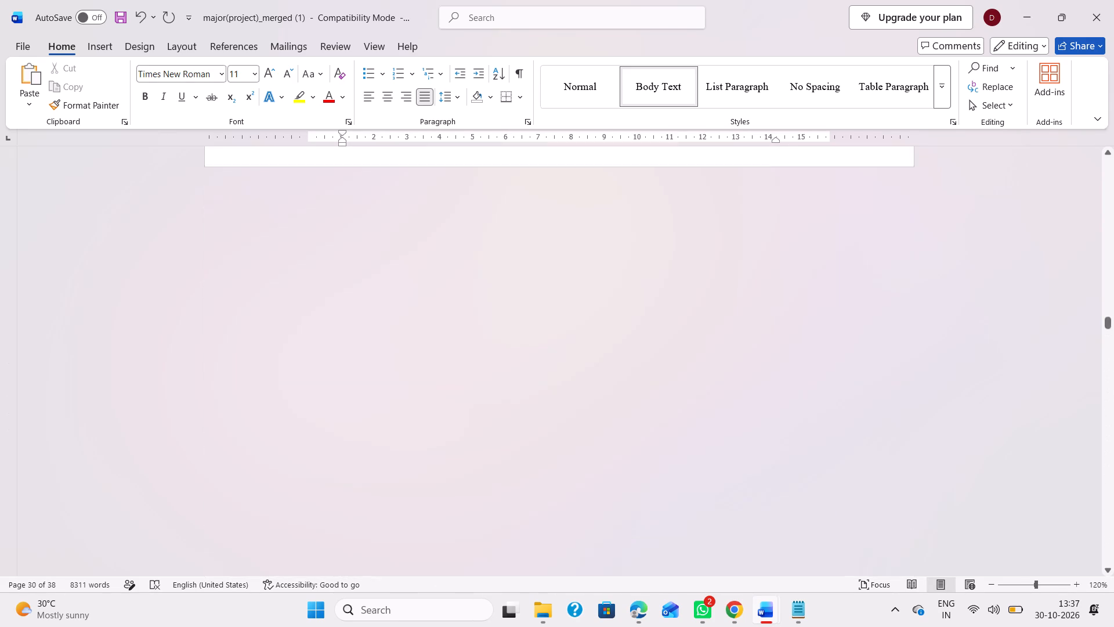
{"action": "scroll", "coordinate": [453, 300], "scroll_direction": "up", "scroll_amount": 20}
{"action": "scroll", "coordinate": [453, 300], "scroll_direction": "up", "scroll_amount": 20}
{"action": "scroll", "coordinate": [453, 300], "scroll_direction": "up", "scroll_amount": 20}
{"action": "scroll", "coordinate": [453, 300], "scroll_direction": "down", "scroll_amount": 10}
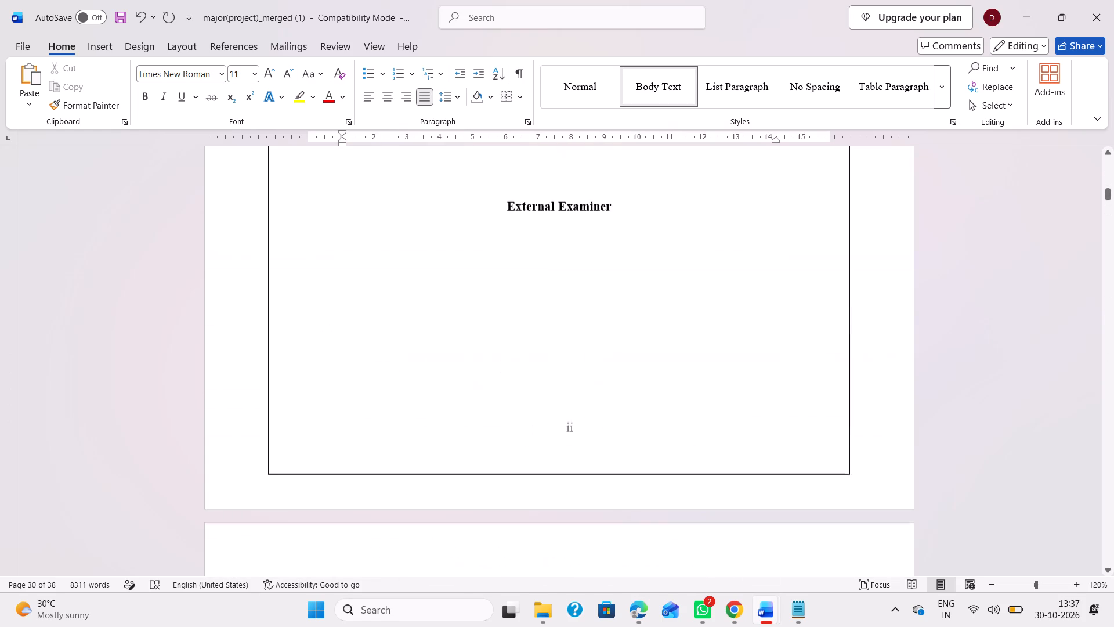
{"action": "scroll", "coordinate": [453, 300], "scroll_direction": "down", "scroll_amount": 6}
{"action": "scroll", "coordinate": [453, 300], "scroll_direction": "up", "scroll_amount": 1}
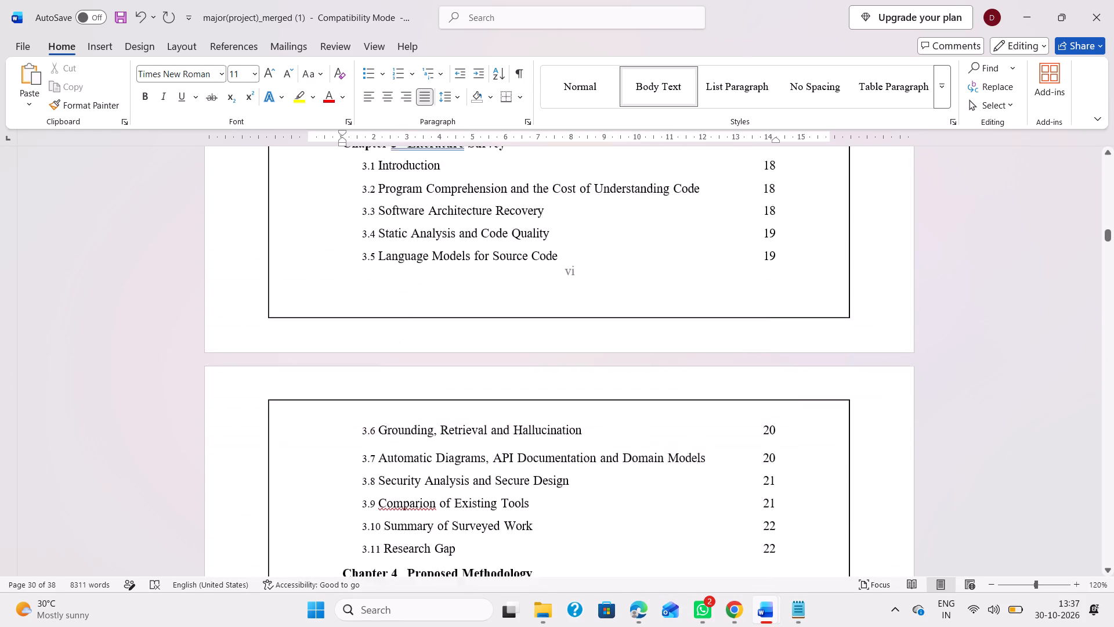
{"action": "scroll", "coordinate": [453, 300], "scroll_direction": "up", "scroll_amount": 2}
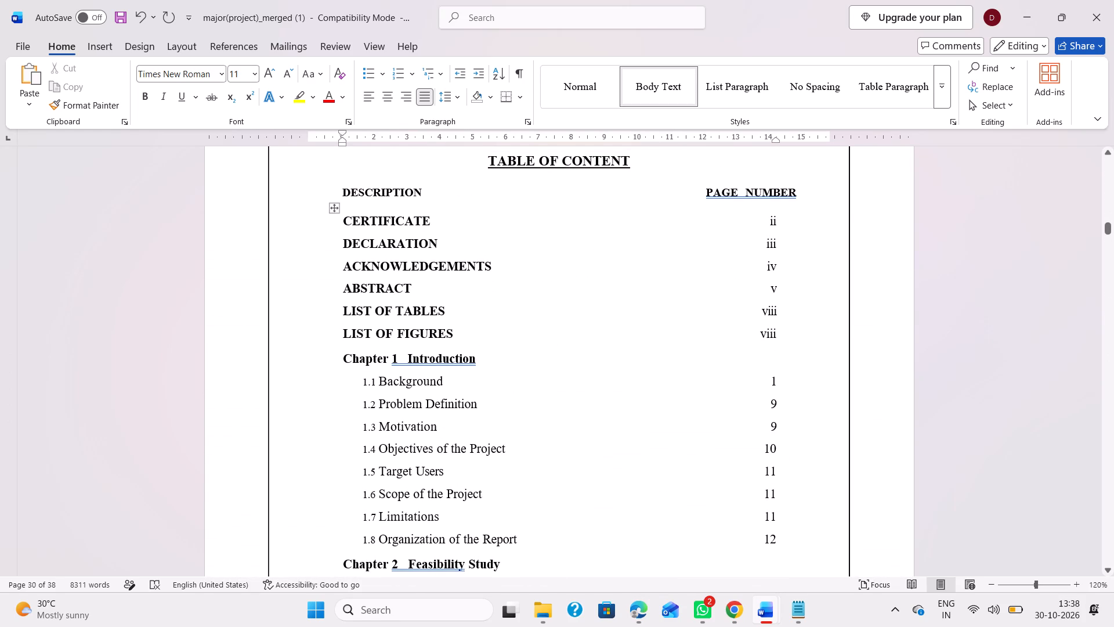
{"action": "left_click", "coordinate": [777, 404]}
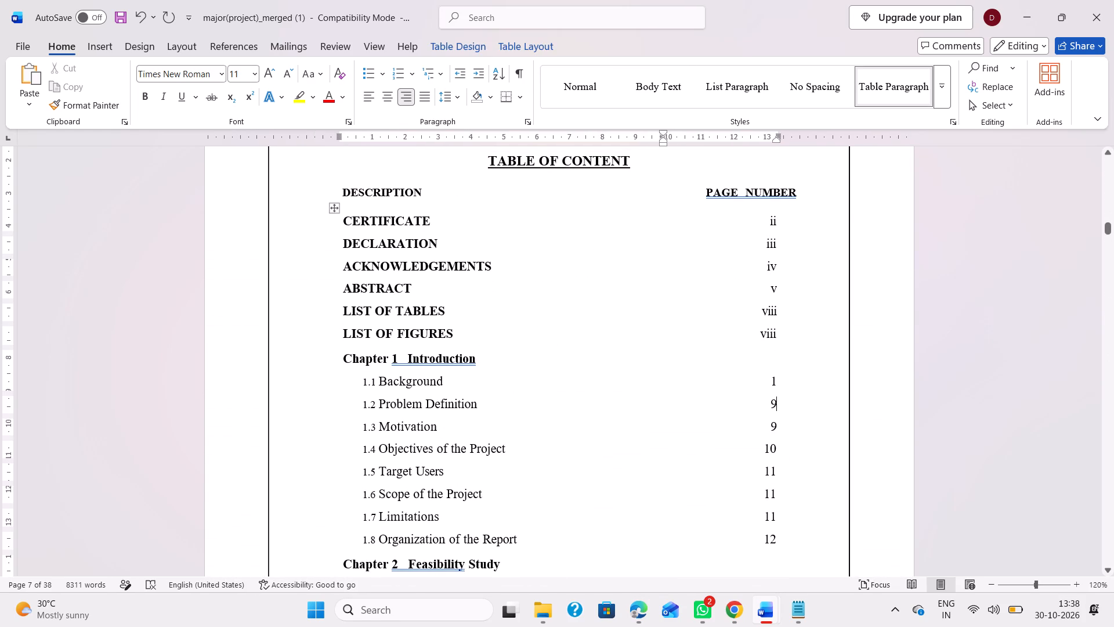
{"action": "key", "text": "BackSpace"}
{"action": "key", "text": "2"}
{"action": "key", "text": "Down"}
{"action": "key", "text": "BackSpace"}
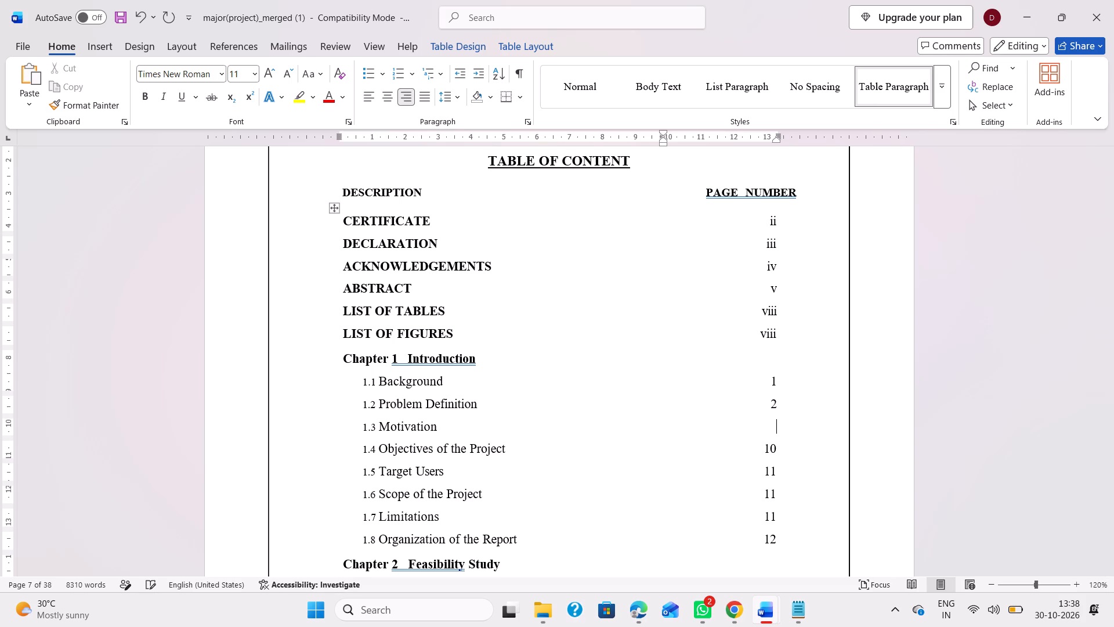
{"action": "key", "text": "2"}
Set the contents page number of 1.4 Objectives of the Project to 3 and of 1.5 Target Users to 4.
{"action": "key", "text": "Down"}
{"action": "key", "text": "BackSpace"}
{"action": "key", "text": "BackSpace"}
{"action": "key", "text": "3"}
{"action": "key", "text": "Down"}
{"action": "key", "text": "BackSpace"}
{"action": "key", "text": "BackSpace"}
{"action": "key", "text": "4"}
Set the contents page numbers of 1.6 Scope of the Project and 1.7 Limitations to 4, and 1.8 Organization of the Report to 5.
{"action": "key", "text": "Down"}
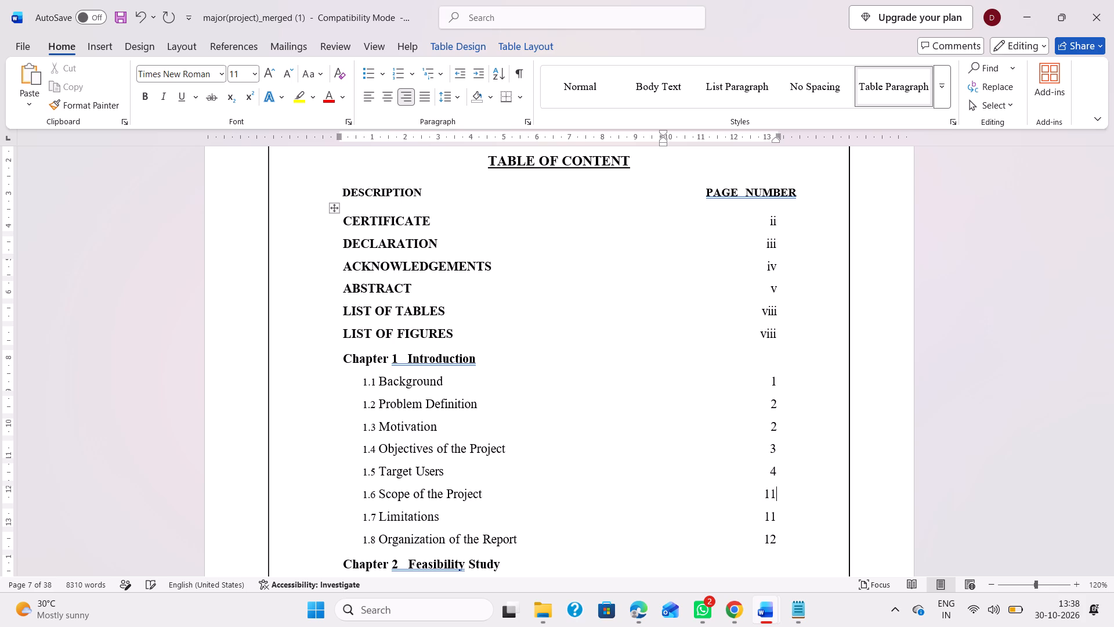
{"action": "key", "text": "BackSpace"}
{"action": "key", "text": "BackSpace"}
{"action": "key", "text": "4"}
{"action": "key", "text": "Down"}
{"action": "key", "text": "BackSpace"}
{"action": "key", "text": "BackSpace"}
{"action": "key", "text": "4"}
{"action": "key", "text": "Down"}
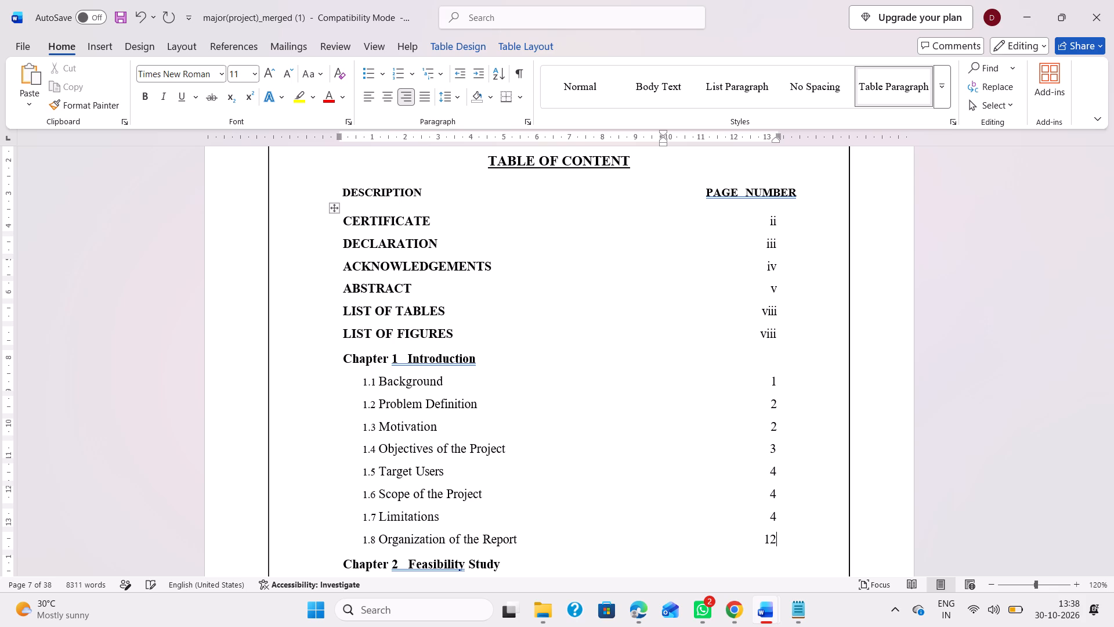
{"action": "key", "text": "BackSpace"}
{"action": "key", "text": "BackSpace"}
{"action": "key", "text": "5"}
Set the contents page number of 2.1 Technical Feasibility to 6.
{"action": "key", "text": "Down"}
{"action": "key", "text": "Down"}
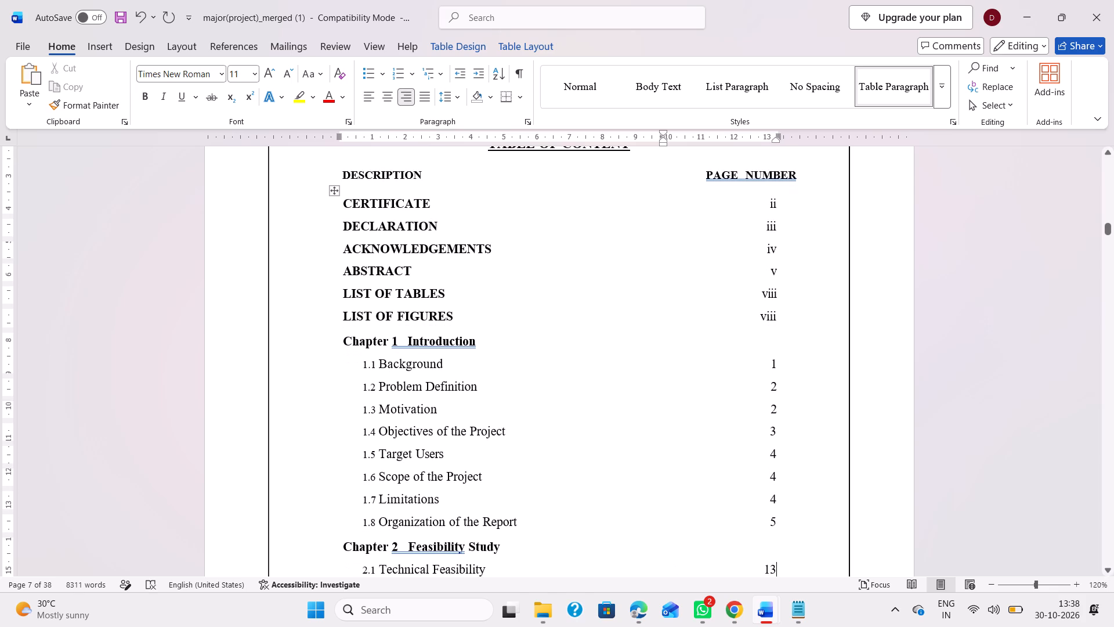
{"action": "key", "text": "BackSpace"}
{"action": "key", "text": "BackSpace"}
{"action": "key", "text": "6"}
{"action": "scroll", "coordinate": [777, 404], "scroll_direction": "down", "scroll_amount": 2}
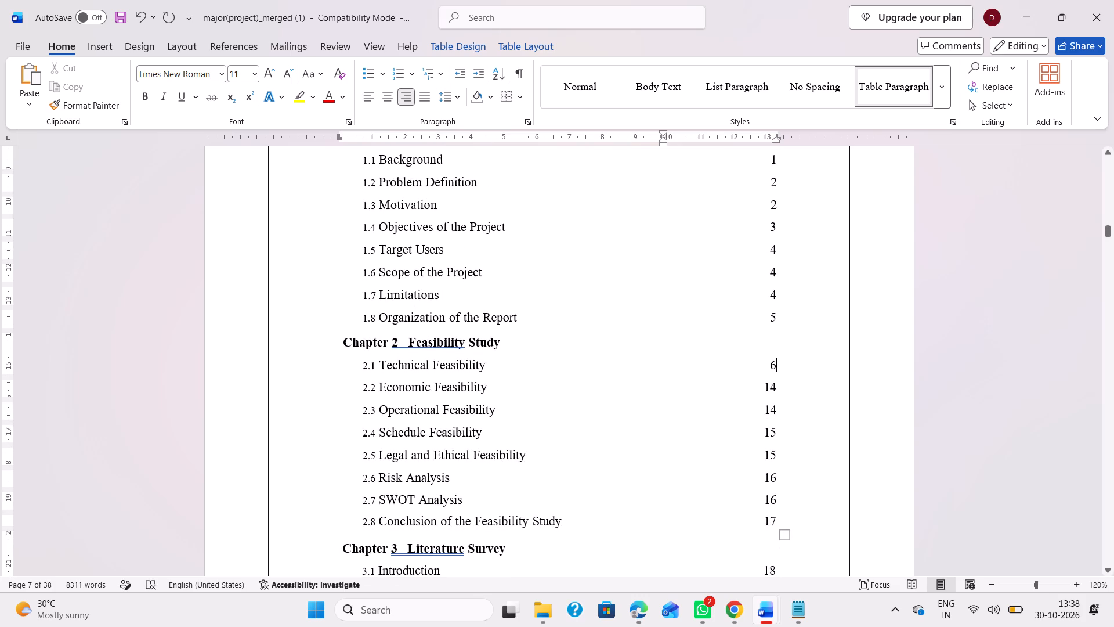
{"action": "key", "text": "BackSpace"}
{"action": "key", "text": "5"}
{"action": "key", "text": "BackSpace"}
{"action": "key", "text": "6"}
Set the contents page numbers of 2.2 Economic Feasibility and 2.3 Operational Feasibility to 7.
{"action": "key", "text": "Down"}
{"action": "key", "text": "BackSpace"}
{"action": "key", "text": "BackSpace"}
{"action": "key", "text": "7"}
{"action": "key", "text": "Down"}
{"action": "key", "text": "Up"}
{"action": "key", "text": "Down"}
{"action": "key", "text": "BackSpace"}
{"action": "key", "text": "BackSpace"}
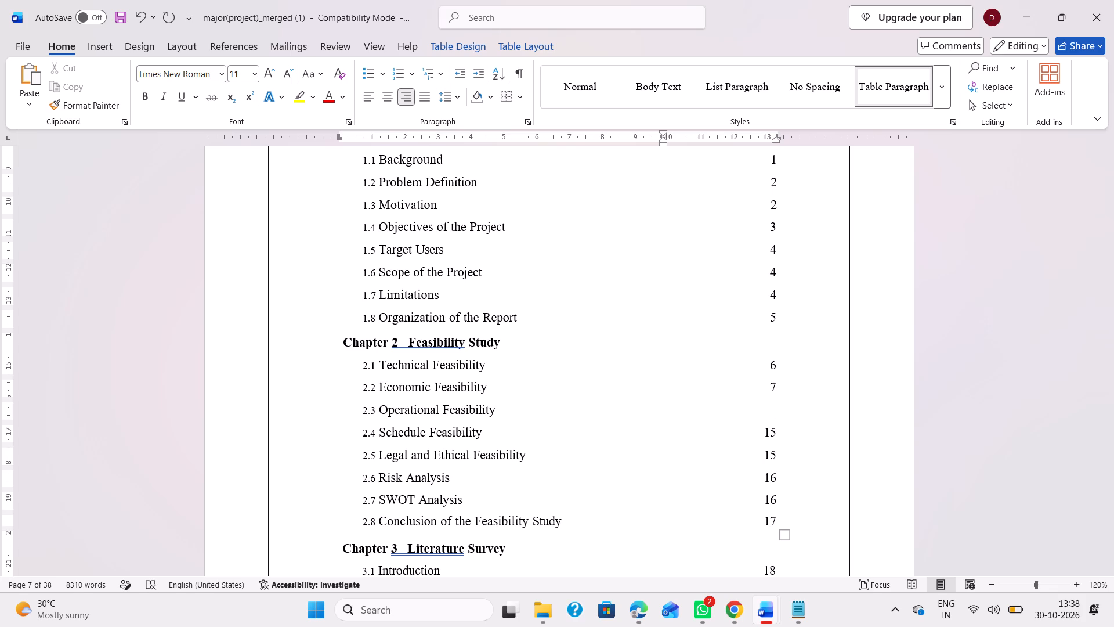
{"action": "key", "text": "7"}
Set the contents page numbers of 2.4 Schedule Feasibility and 2.5 Legal and Ethical Feasibility to 8.
{"action": "key", "text": "Down"}
{"action": "key", "text": "BackSpace"}
{"action": "key", "text": "BackSpace"}
{"action": "key", "text": "8"}
{"action": "key", "text": "Down"}
{"action": "key", "text": "Up"}
{"action": "key", "text": "Down"}
{"action": "key", "text": "BackSpace"}
{"action": "key", "text": "BackSpace"}
{"action": "key", "text": "8"}
Set the contents page numbers of 2.6 Risk Analysis and 2.7 SWOT Analysis to 9, and 2.8 Conclusion of the Feasibility Study to 10.
{"action": "key", "text": "Down"}
{"action": "key", "text": "BackSpace"}
{"action": "key", "text": "BackSpace"}
{"action": "key", "text": "9"}
{"action": "key", "text": "Down"}
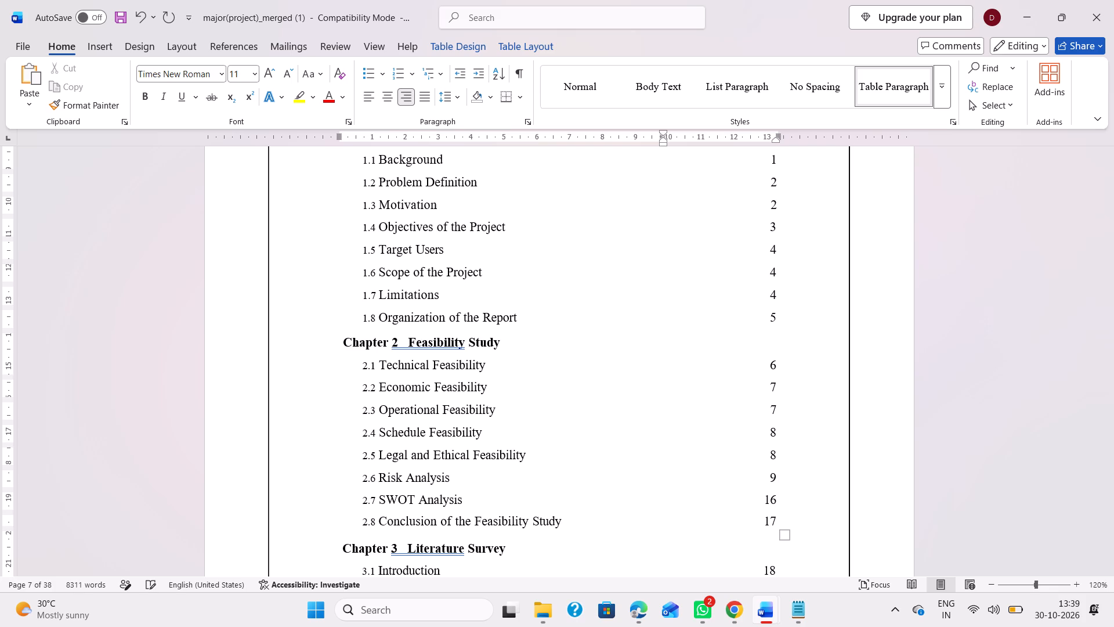
{"action": "key", "text": "BackSpace"}
{"action": "key", "text": "BackSpace"}
{"action": "key", "text": "9"}
{"action": "key", "text": "Down"}
{"action": "key", "text": "BackSpace"}
{"action": "key", "text": "BackSpace"}
{"action": "type", "text": "10"}
Remove the old first digit from the 3.1 Introduction contents page number and enter 11 there.
{"action": "key", "text": "Down"}
{"action": "key", "text": "Down"}
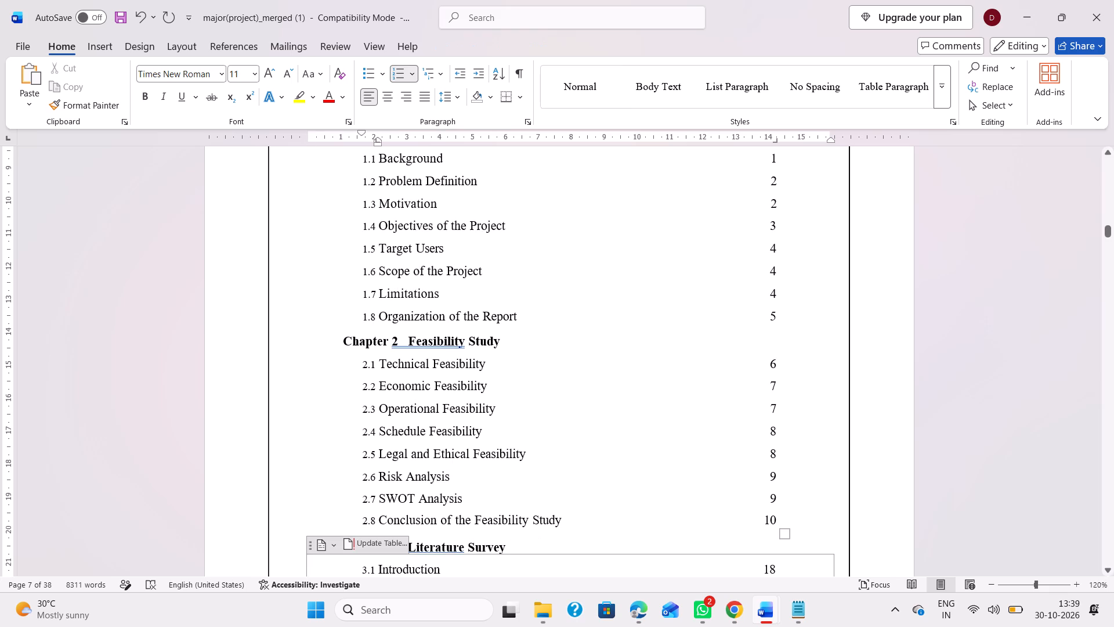
{"action": "key", "text": "BackSpace"}
{"action": "scroll", "coordinate": [772, 326], "scroll_direction": "down", "scroll_amount": 1}
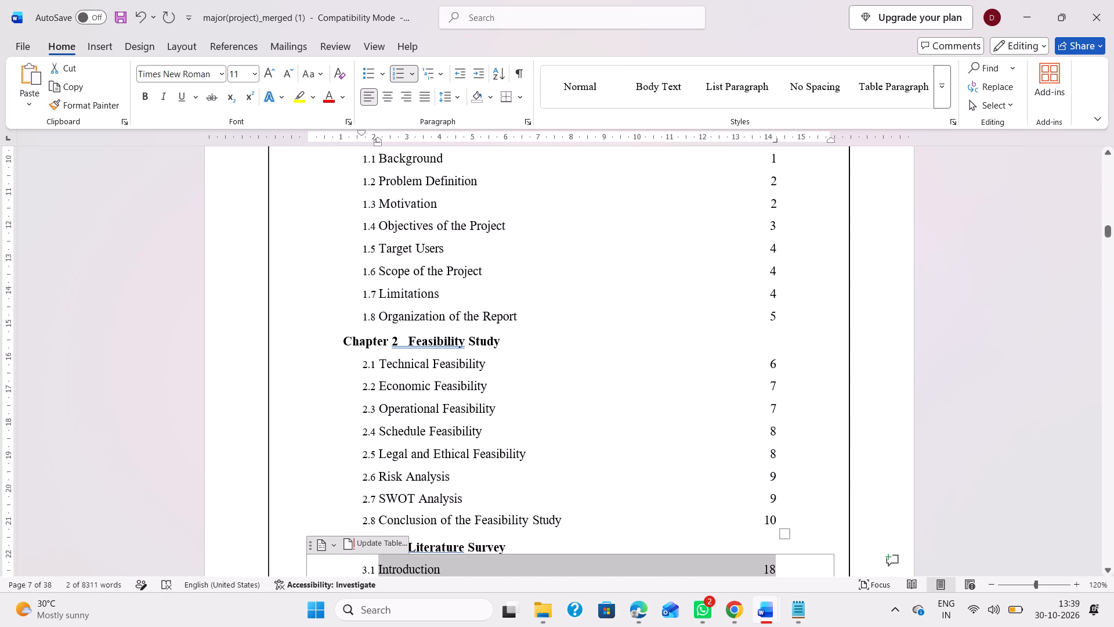
{"action": "scroll", "coordinate": [772, 326], "scroll_direction": "down", "scroll_amount": 2}
{"action": "scroll", "coordinate": [769, 268], "scroll_direction": "up", "scroll_amount": 1}
{"action": "left_click", "coordinate": [775, 287]}
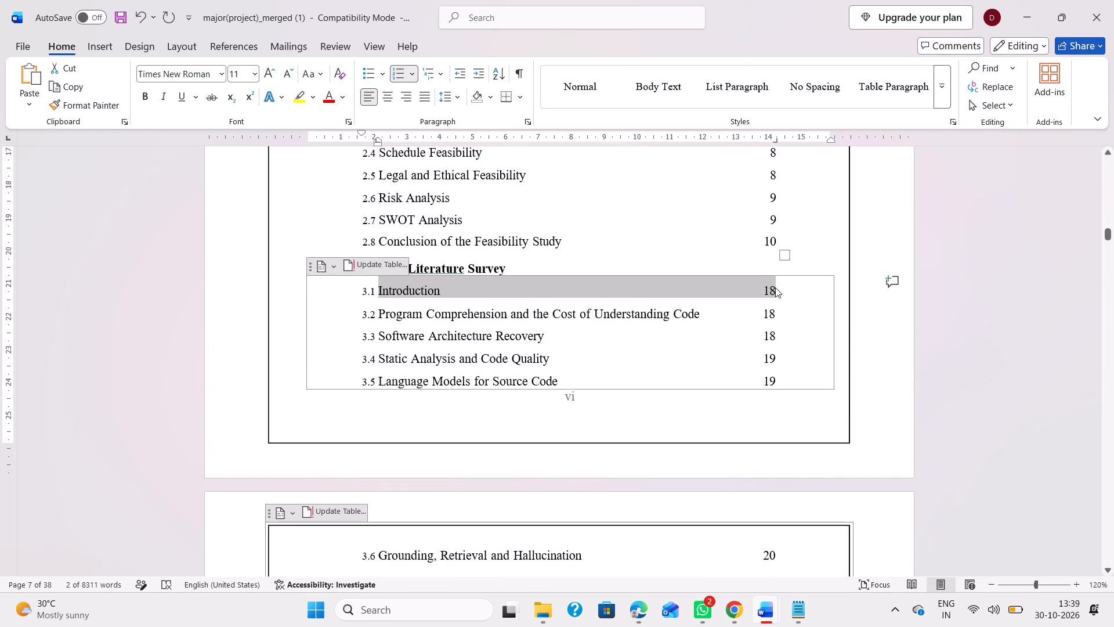
{"action": "key", "text": "BackSpace"}
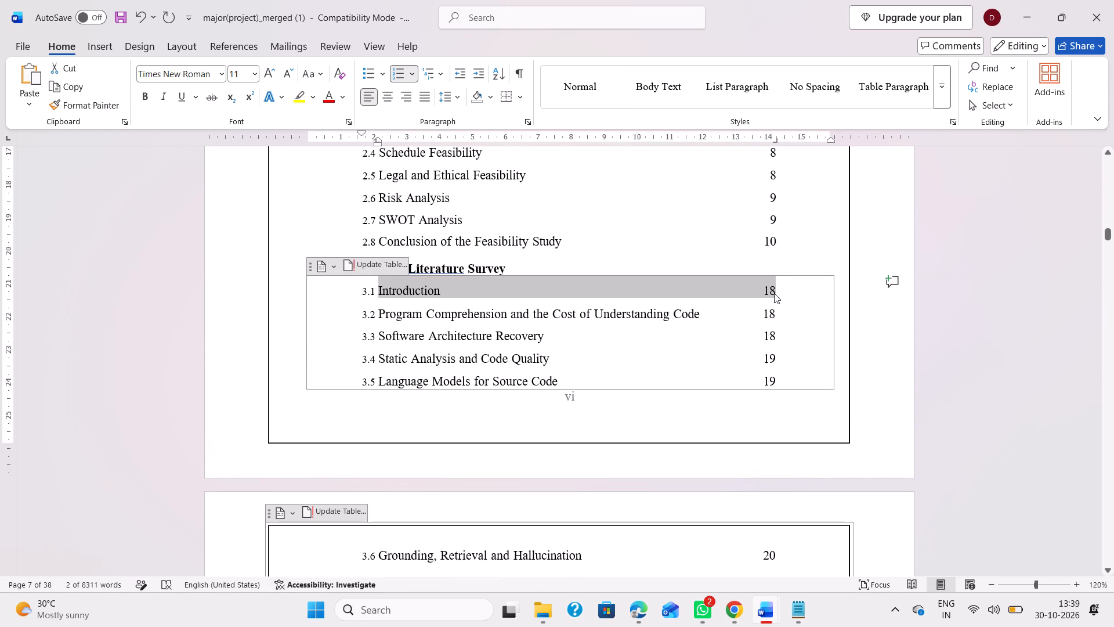
{"action": "left_click", "coordinate": [778, 289]}
{"action": "left_click", "coordinate": [772, 289]}
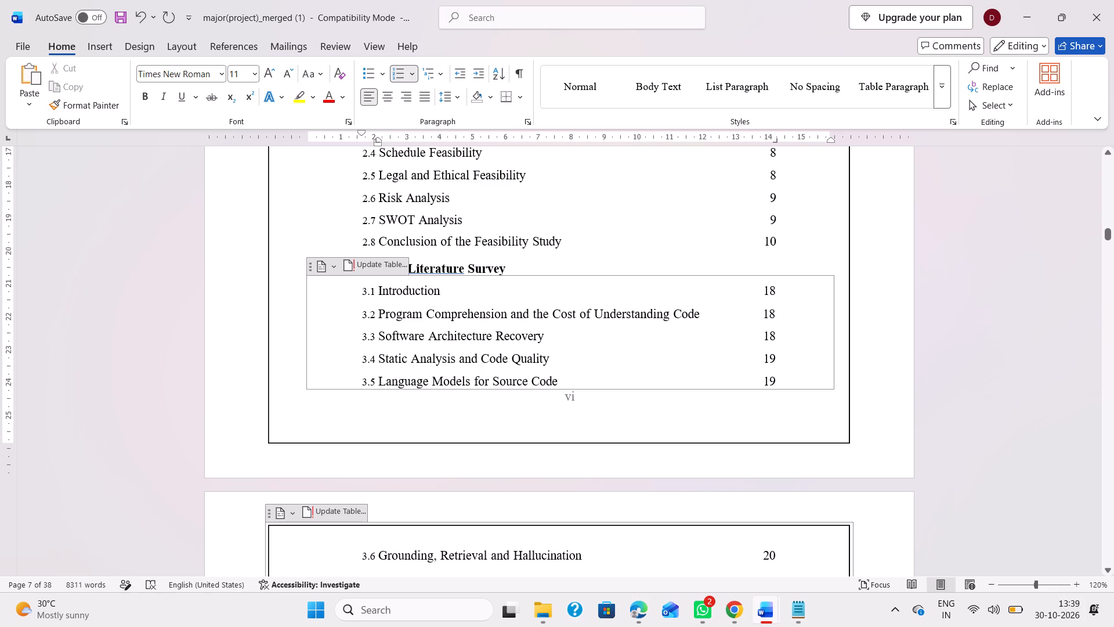
{"action": "key", "text": "BackSpace"}
{"action": "key", "text": "Right"}
{"action": "key", "text": "BackSpace"}
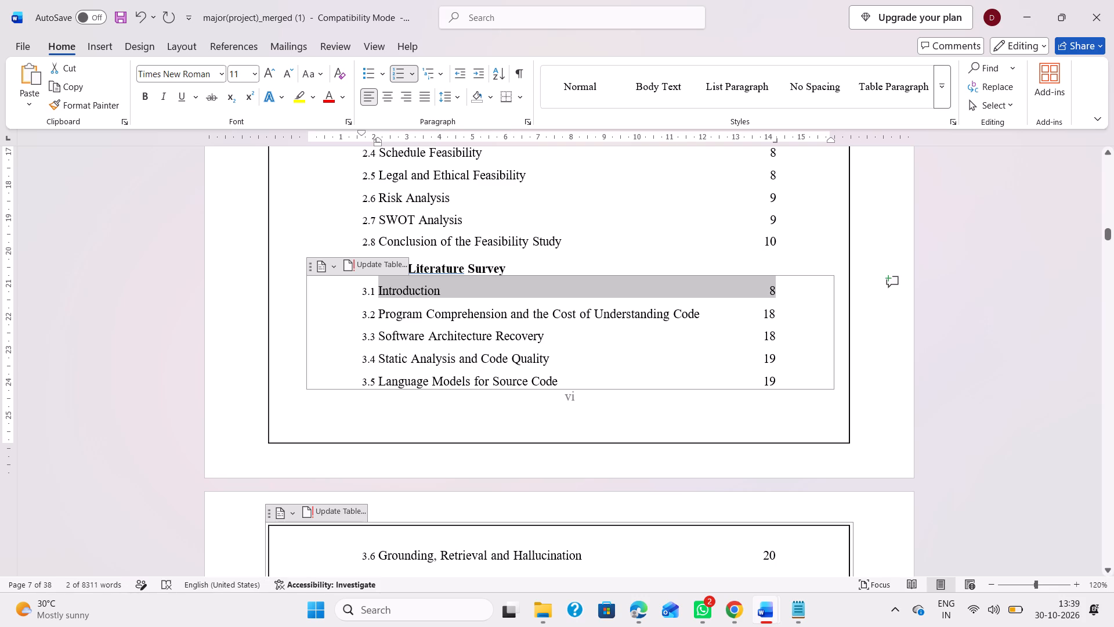
{"action": "left_click", "coordinate": [779, 289]}
{"action": "left_click", "coordinate": [771, 289]}
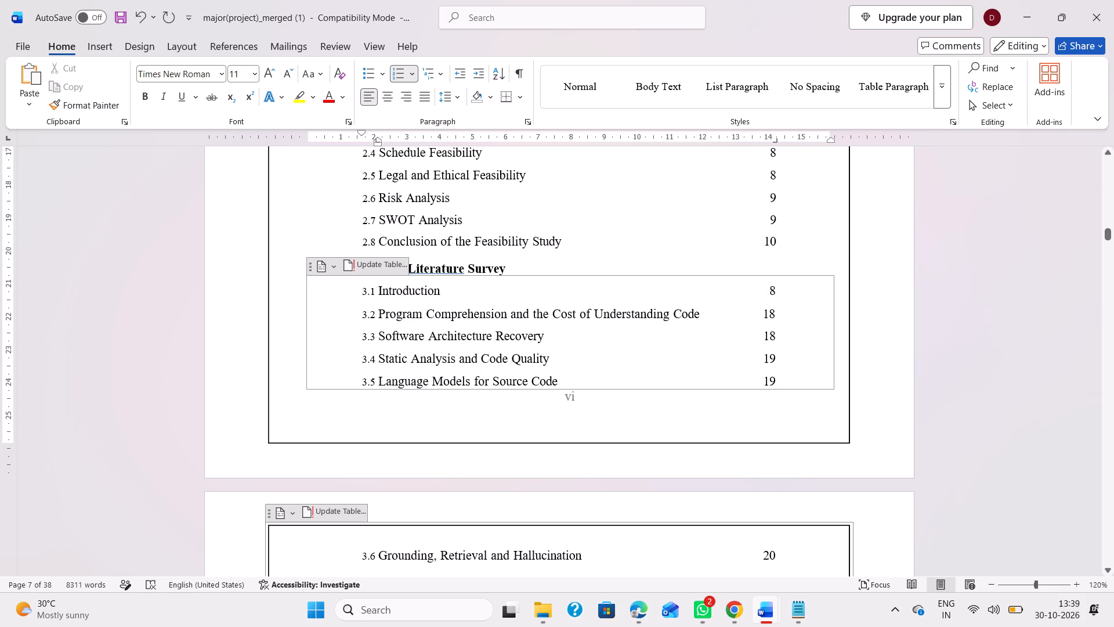
{"action": "left_click", "coordinate": [775, 289]}
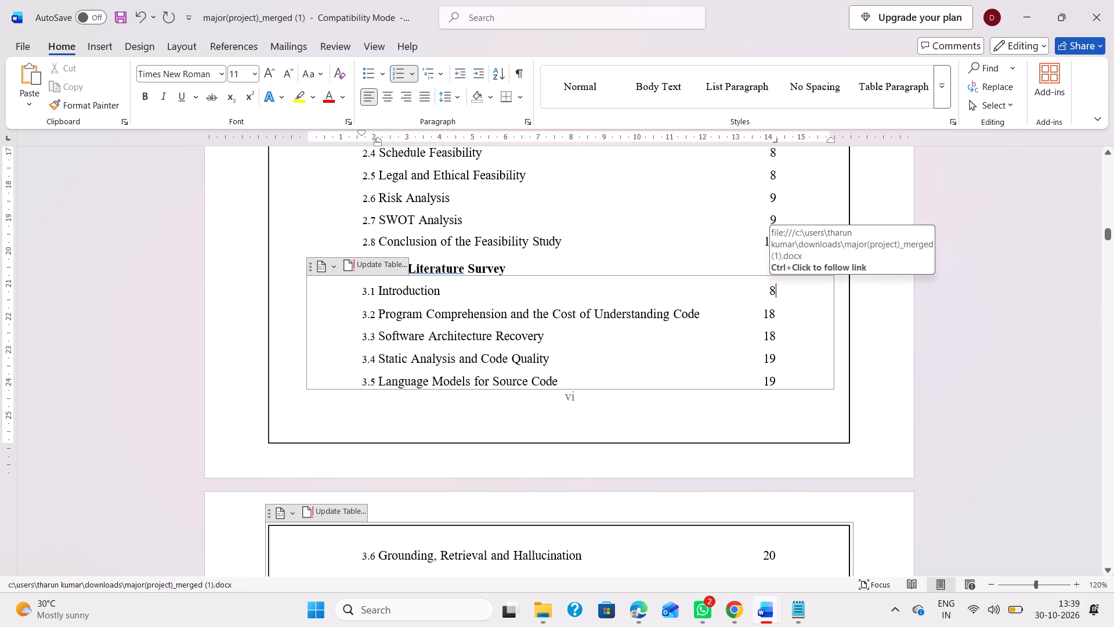
{"action": "type", "text": "11"}
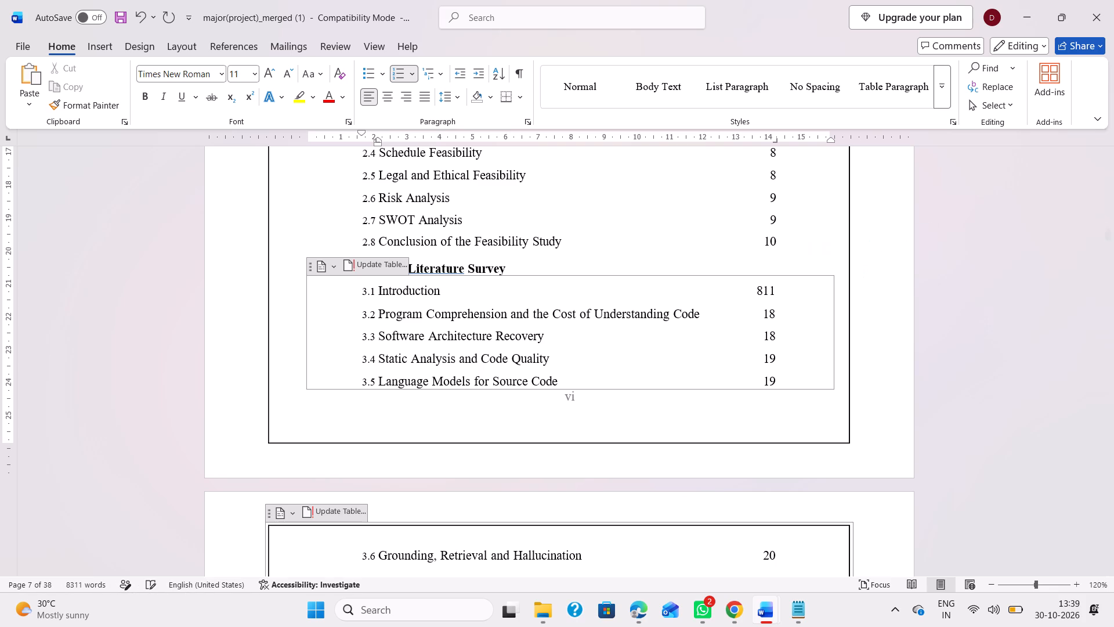
Clear the leftover old digit from contents entry 3.1 and retype its title as Introduction, tabbed apart from page number 11.
{"action": "key", "text": "Left"}
{"action": "key", "text": "Left"}
{"action": "key", "text": "BackSpace"}
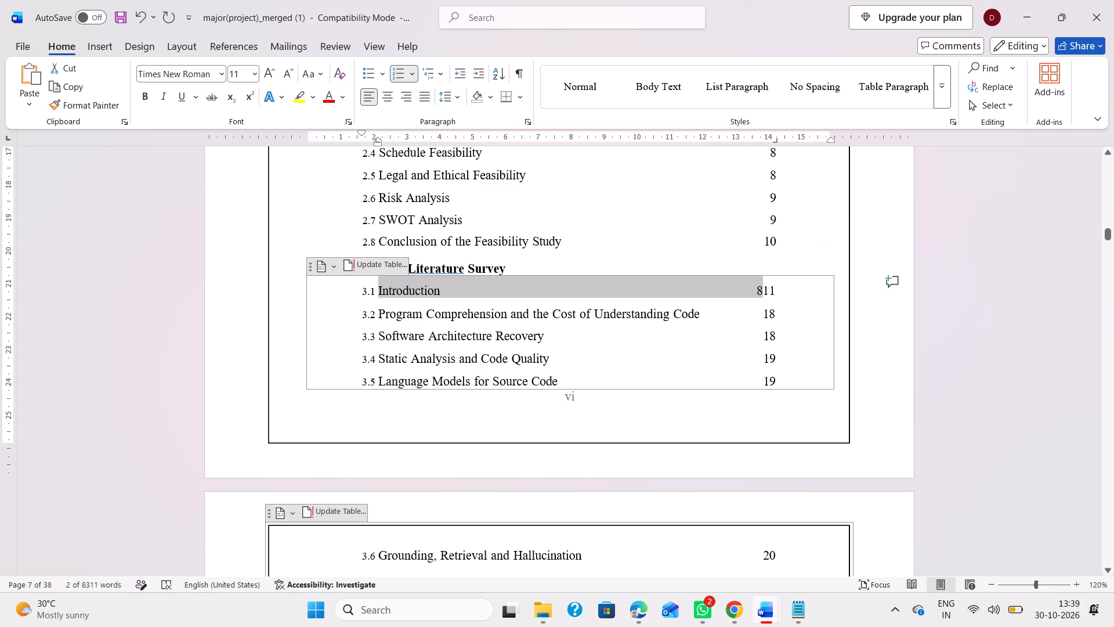
{"action": "left_click", "coordinate": [765, 290]}
{"action": "key", "text": "BackSpace"}
{"action": "key", "text": "BackSpace"}
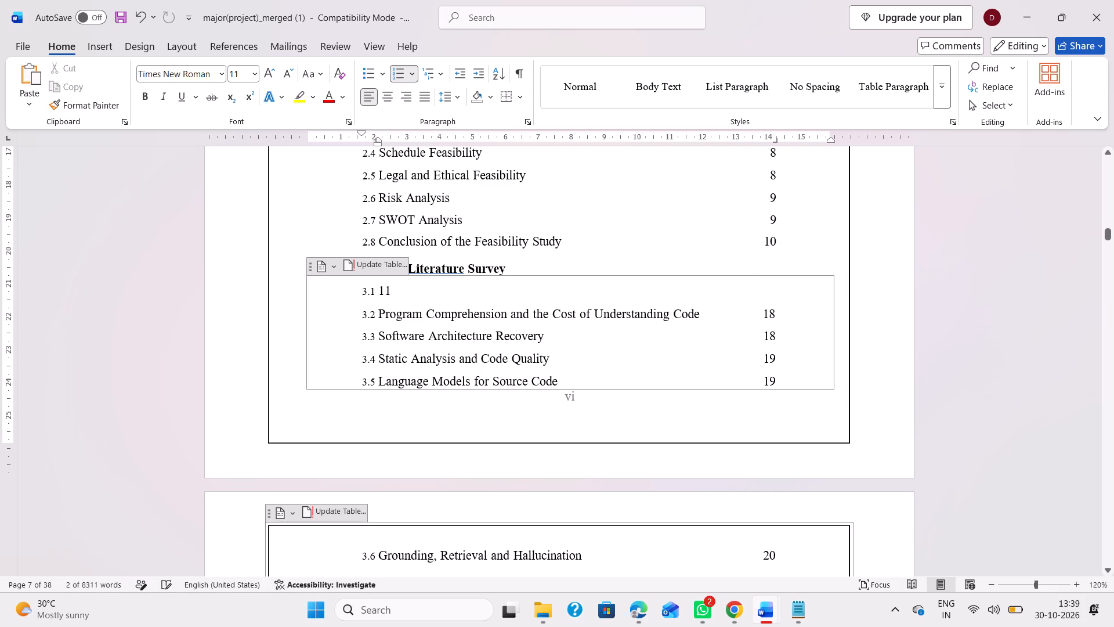
{"action": "type", "text": "Int"}
{"action": "type", "text": "rpduntion"}
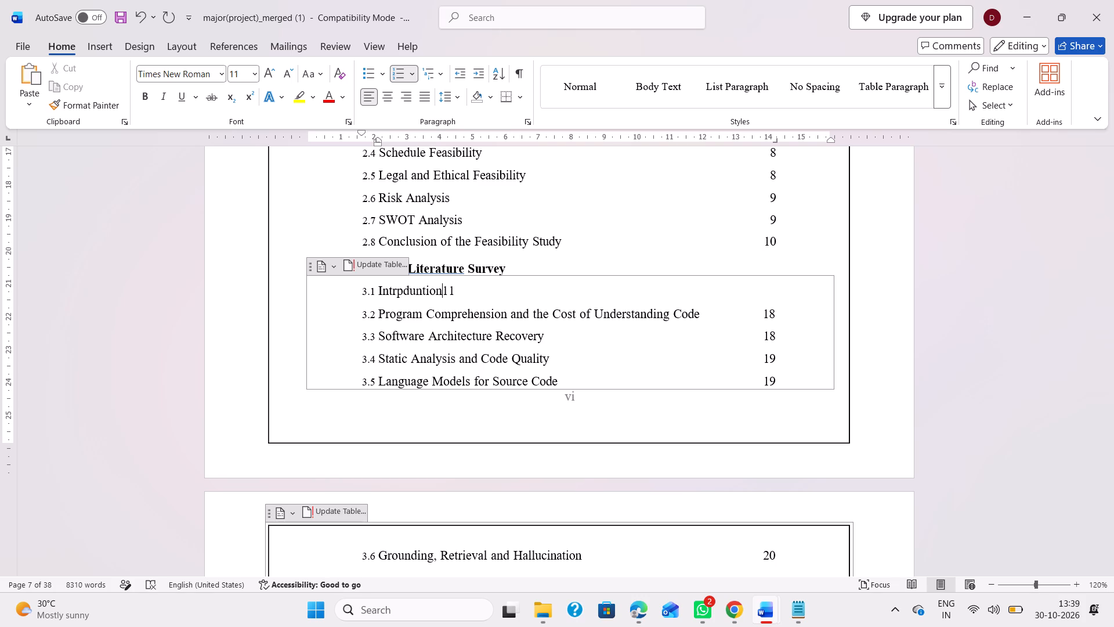
{"action": "key", "text": "Tab"}
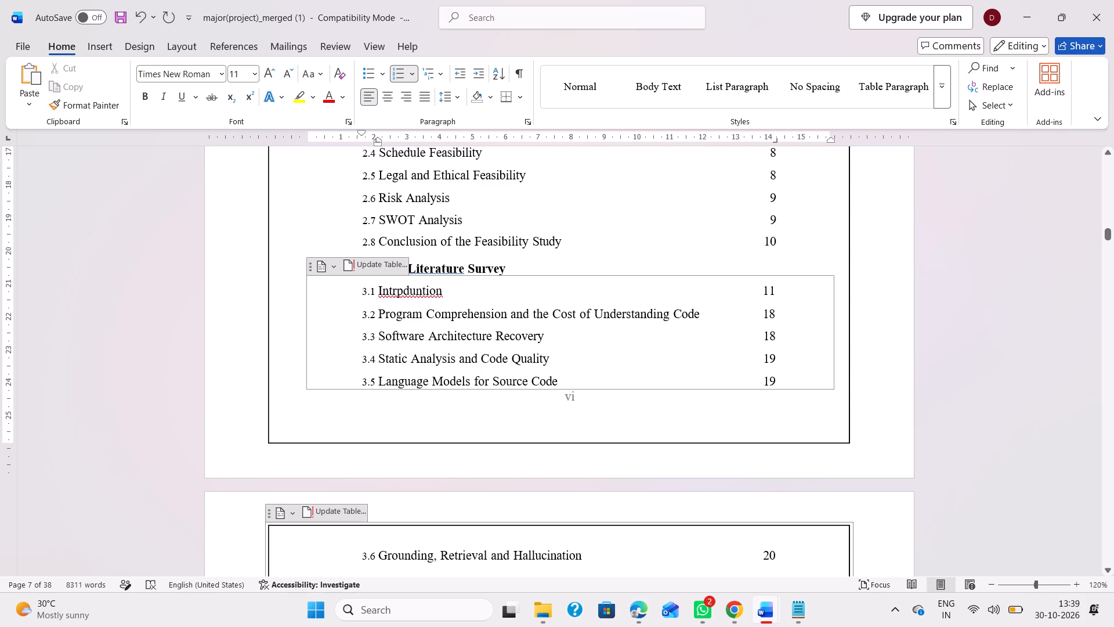
{"action": "left_click", "coordinate": [404, 293]}
{"action": "key", "text": "BackSpace"}
{"action": "key", "text": "o"}
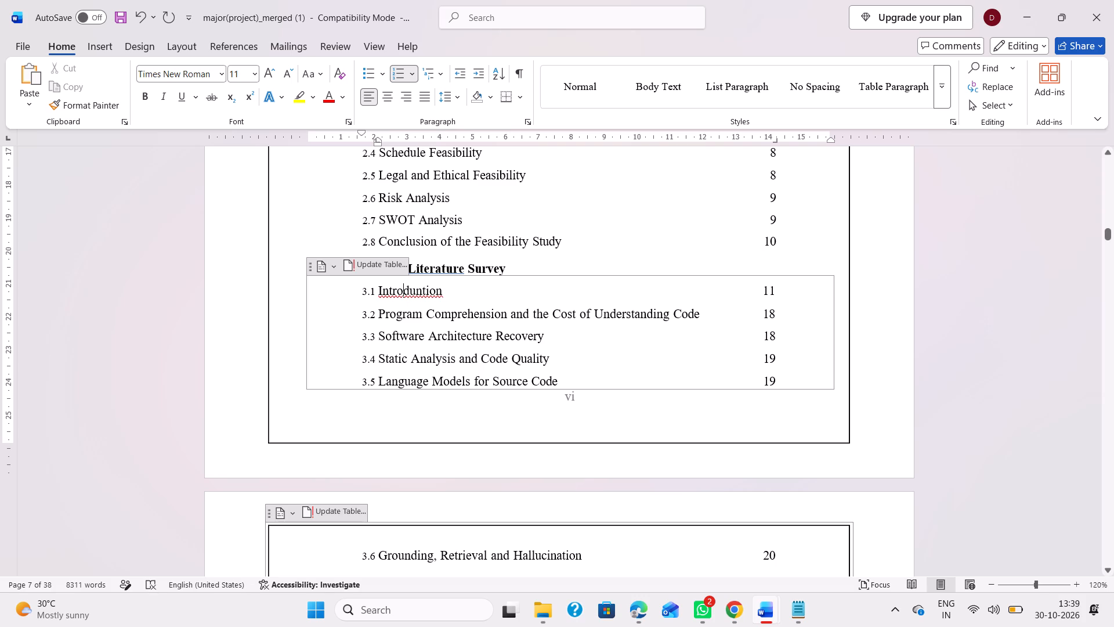
{"action": "left_click", "coordinate": [419, 290]}
{"action": "key", "text": "Right"}
{"action": "key", "text": "BackSpace"}
{"action": "key", "text": "c"}
Set the contents page number of 3.2 Program Comprehension and the Cost of Understanding Code to 11, restoring its title from a copy.
{"action": "left_click", "coordinate": [772, 313]}
{"action": "key", "text": "Right"}
{"action": "key", "text": "BackSpace"}
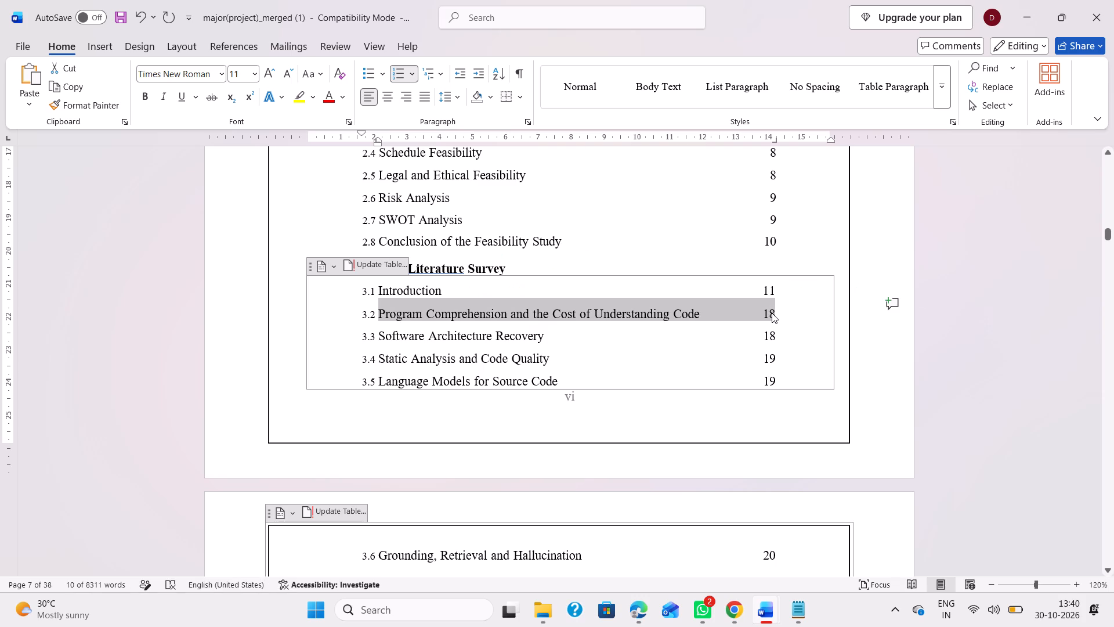
{"action": "left_click", "coordinate": [771, 318]}
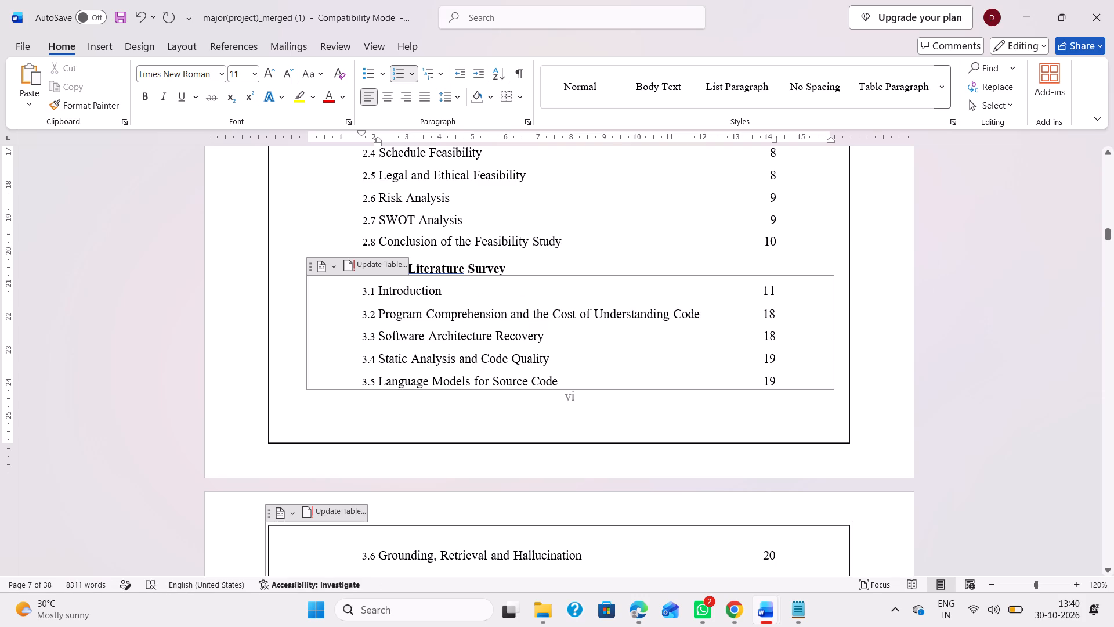
{"action": "left_click_drag", "start_coordinate": [703, 314], "coordinate": [538, 323]}
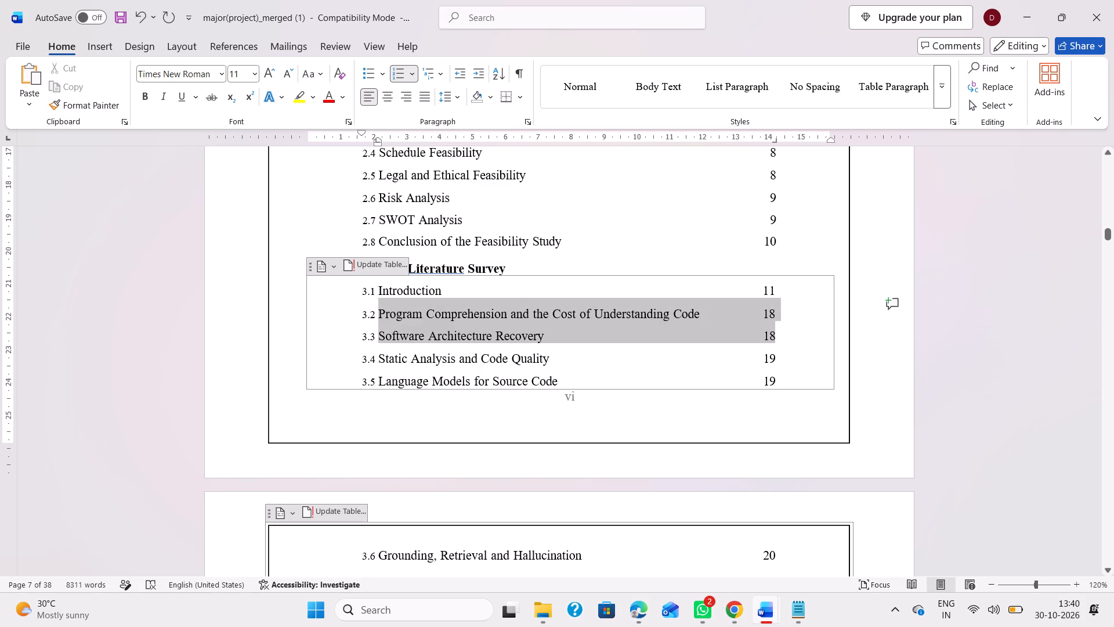
{"action": "left_click_drag", "start_coordinate": [538, 323], "coordinate": [722, 309]}
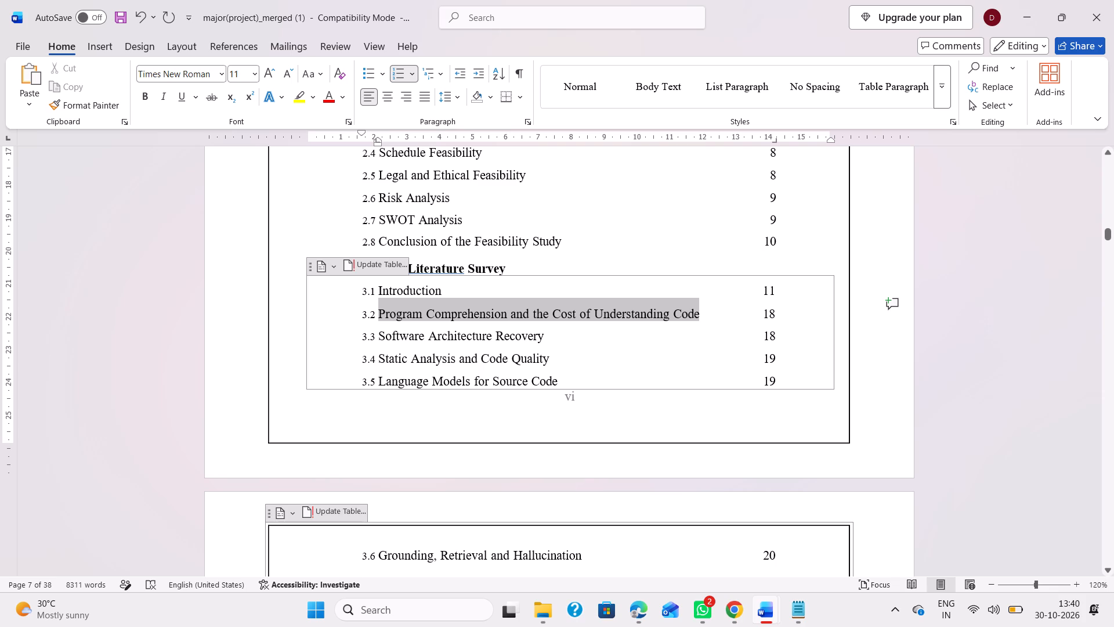
{"action": "left_click_drag", "start_coordinate": [722, 309], "coordinate": [722, 310]}
{"action": "key", "text": "ctrl+c"}
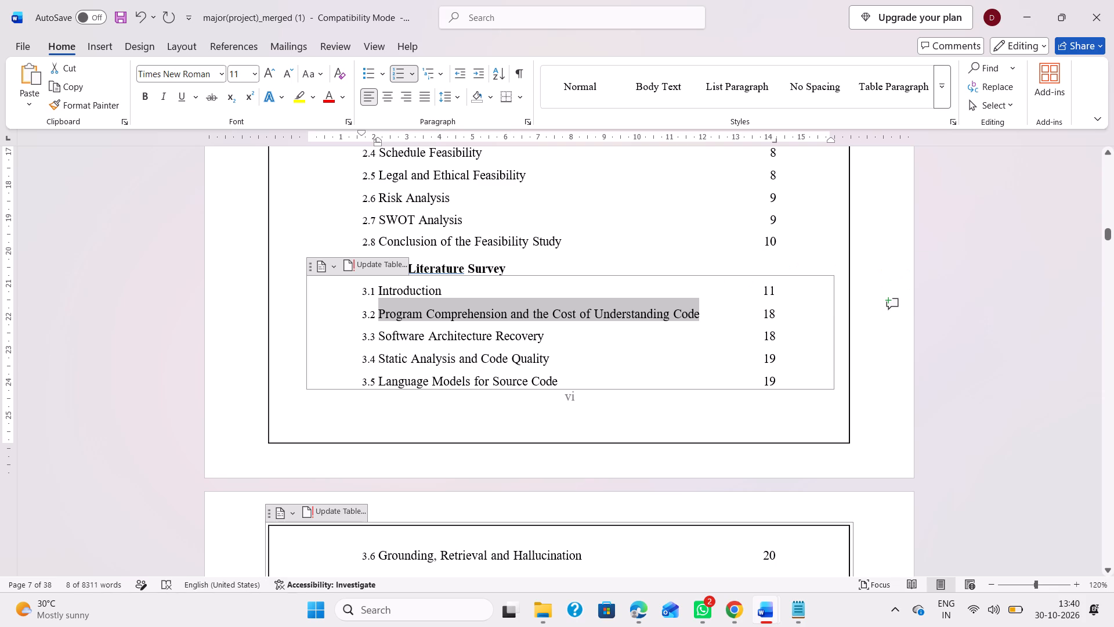
{"action": "left_click", "coordinate": [775, 313]}
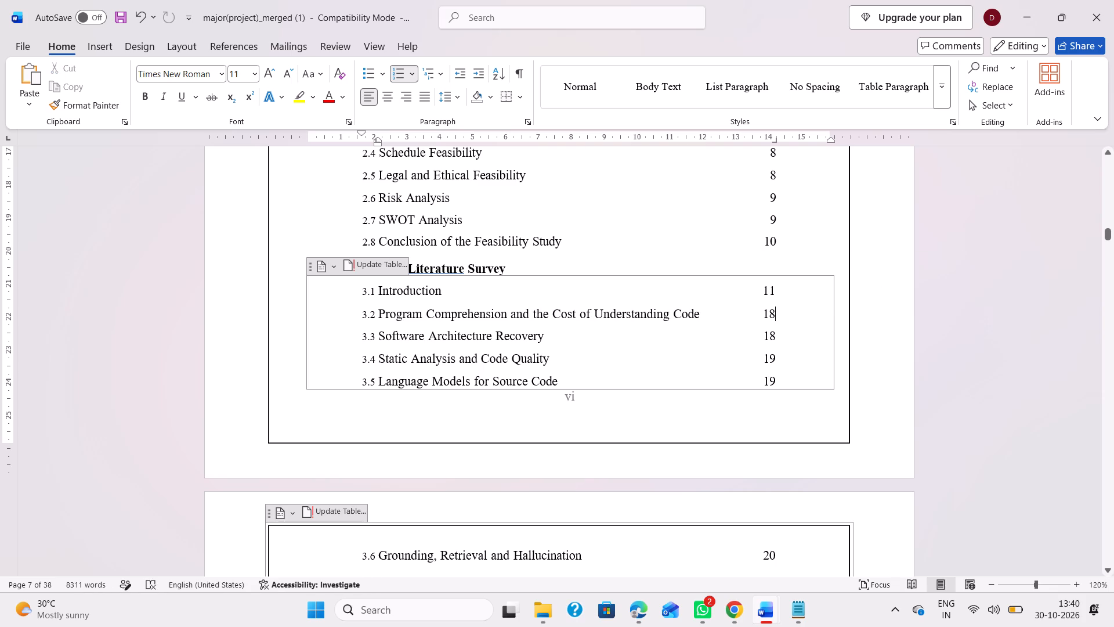
{"action": "key", "text": "BackSpace"}
{"action": "key", "text": "BackSpace"}
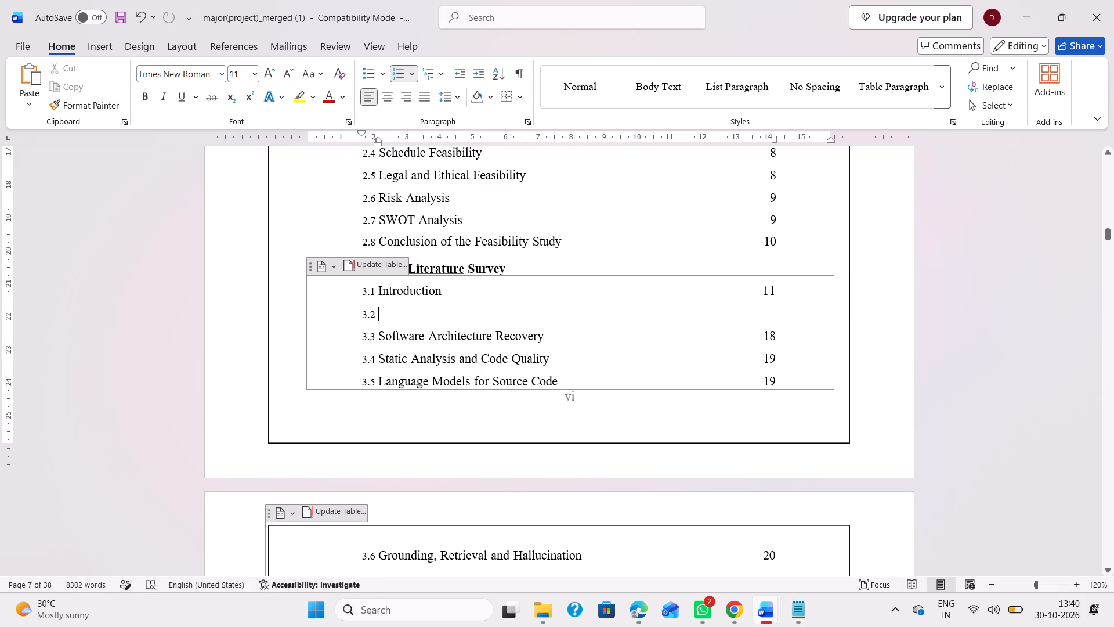
{"action": "key", "text": "ctrl+v"}
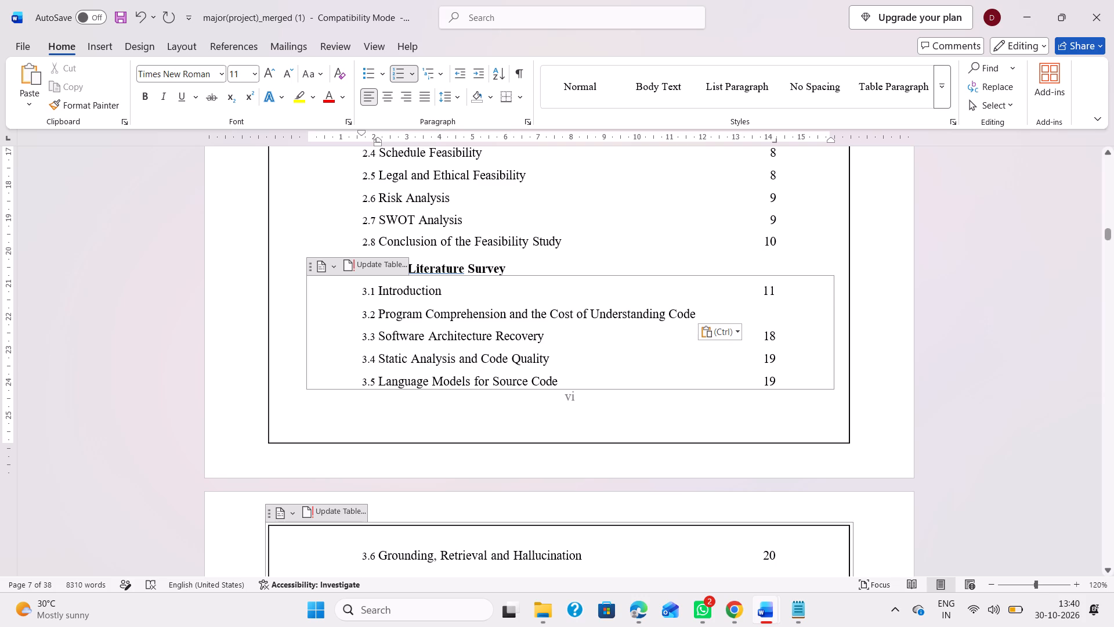
{"action": "key", "text": "Tab"}
{"action": "type", "text": "11"}
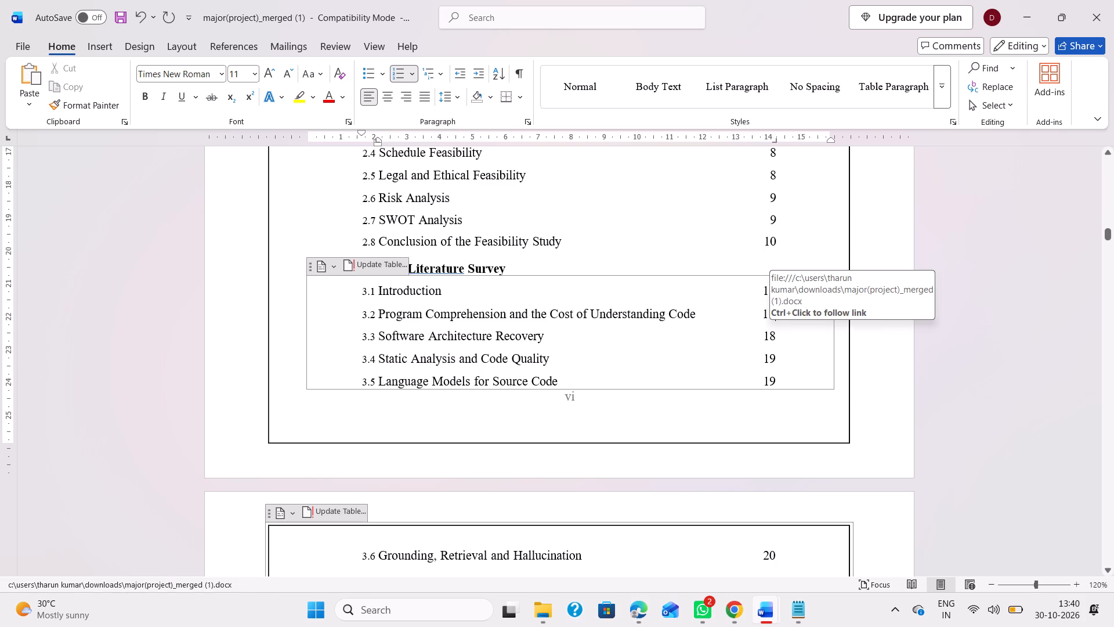
Set the contents page number of 3.3 Software Architecture Recovery to 11, restoring its title from a copy.
{"action": "left_click_drag", "start_coordinate": [558, 338], "coordinate": [378, 334]}
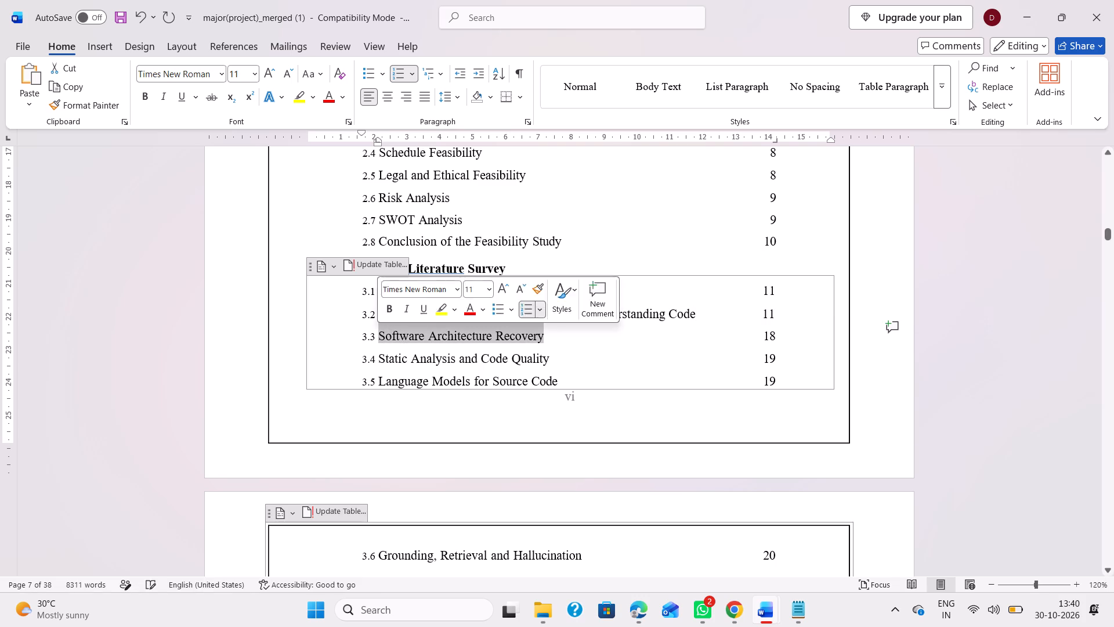
{"action": "key", "text": "ctrl+c"}
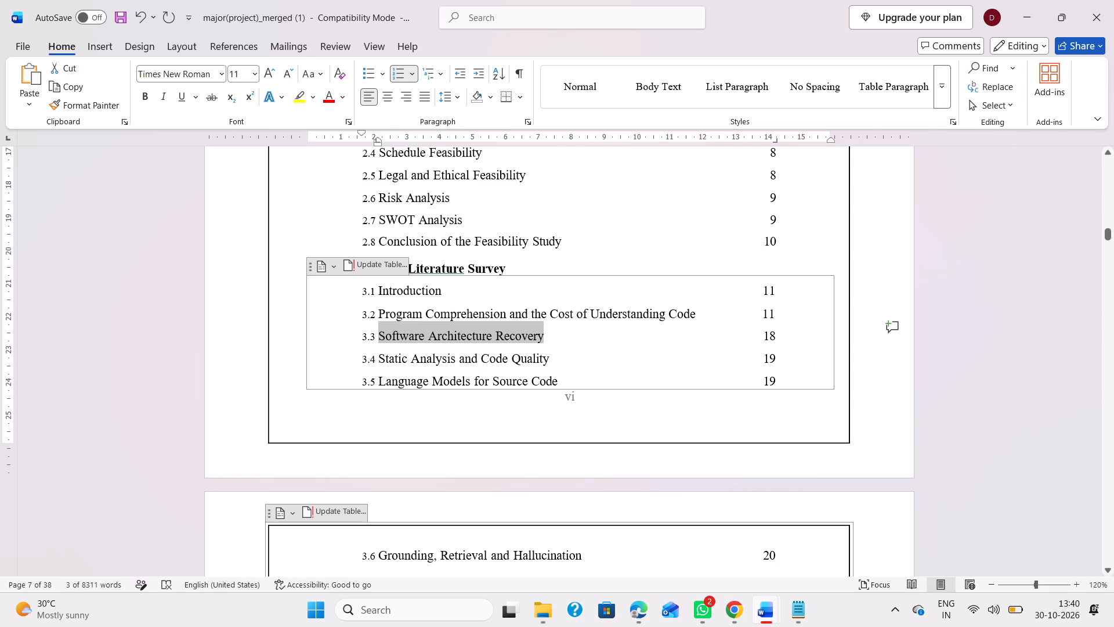
{"action": "left_click", "coordinate": [774, 336]}
{"action": "key", "text": "BackSpace"}
{"action": "key", "text": "BackSpace"}
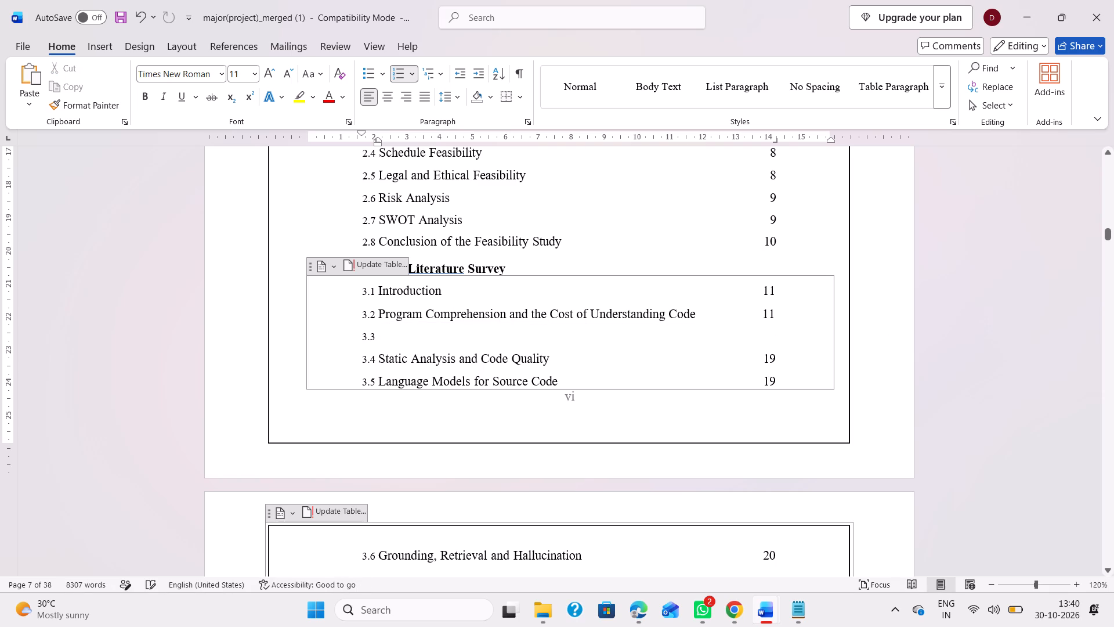
{"action": "key", "text": "ctrl+v"}
{"action": "key", "text": "Tab"}
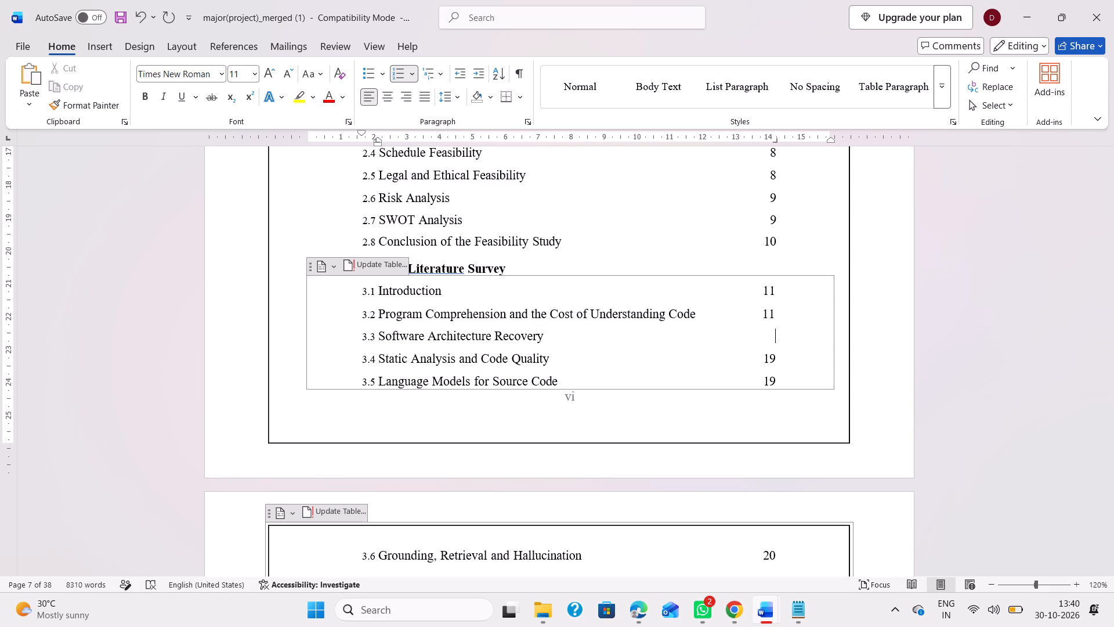
{"action": "type", "text": "11"}
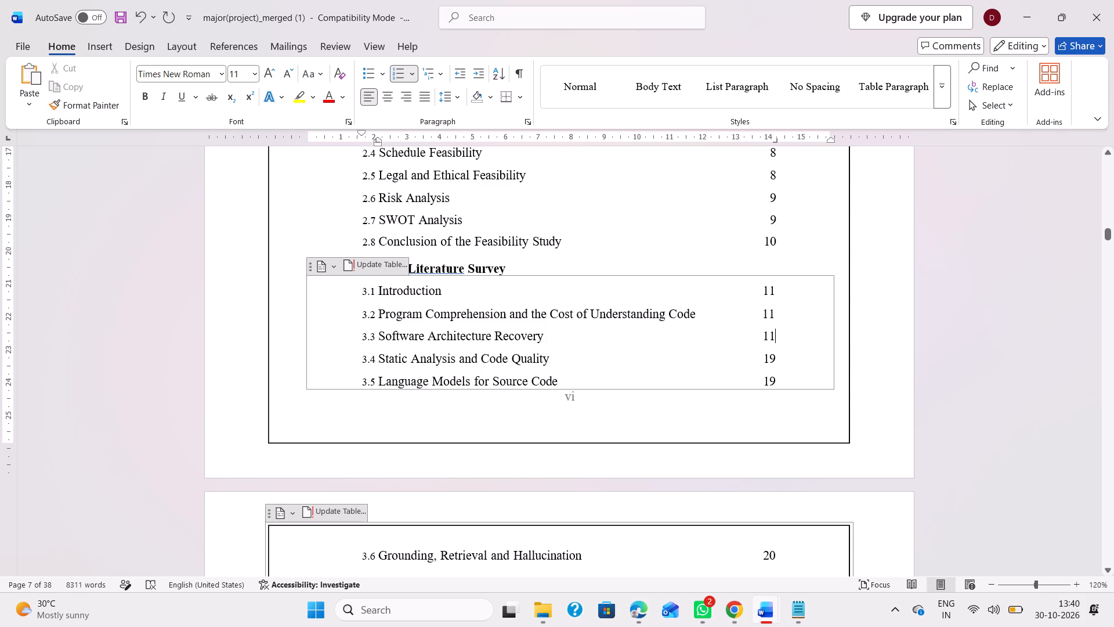
Set the contents page number of 3.4 Static Analysis and Code Quality to 12, restoring its title from a copy.
{"action": "left_click", "coordinate": [565, 361]}
{"action": "triple_click", "coordinate": [520, 358]}
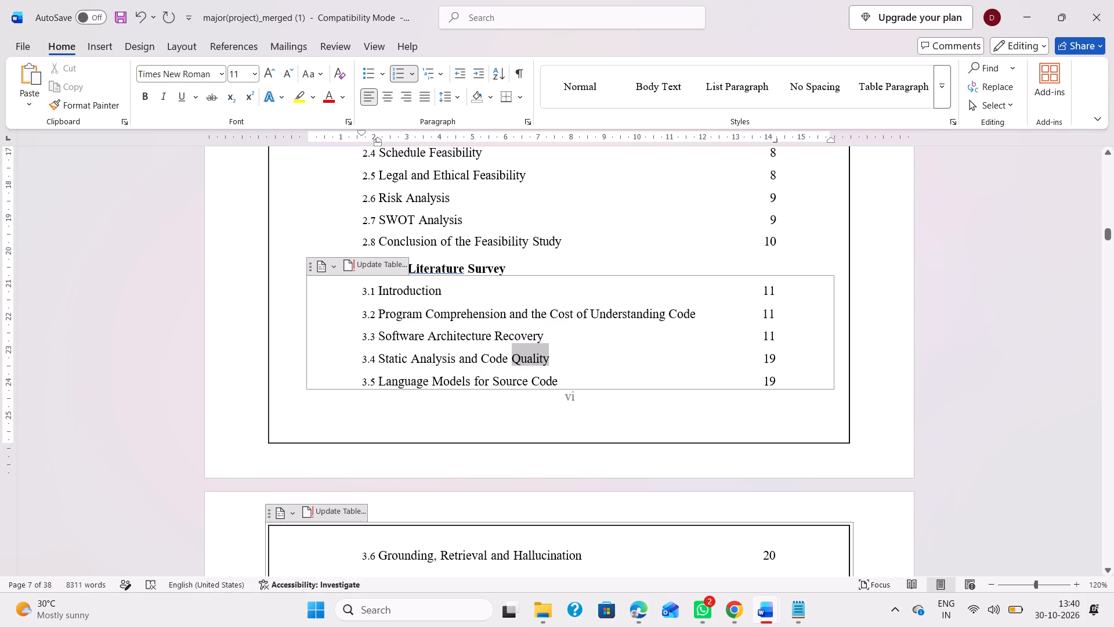
{"action": "left_click", "coordinate": [520, 358]}
{"action": "double_click", "coordinate": [520, 358]}
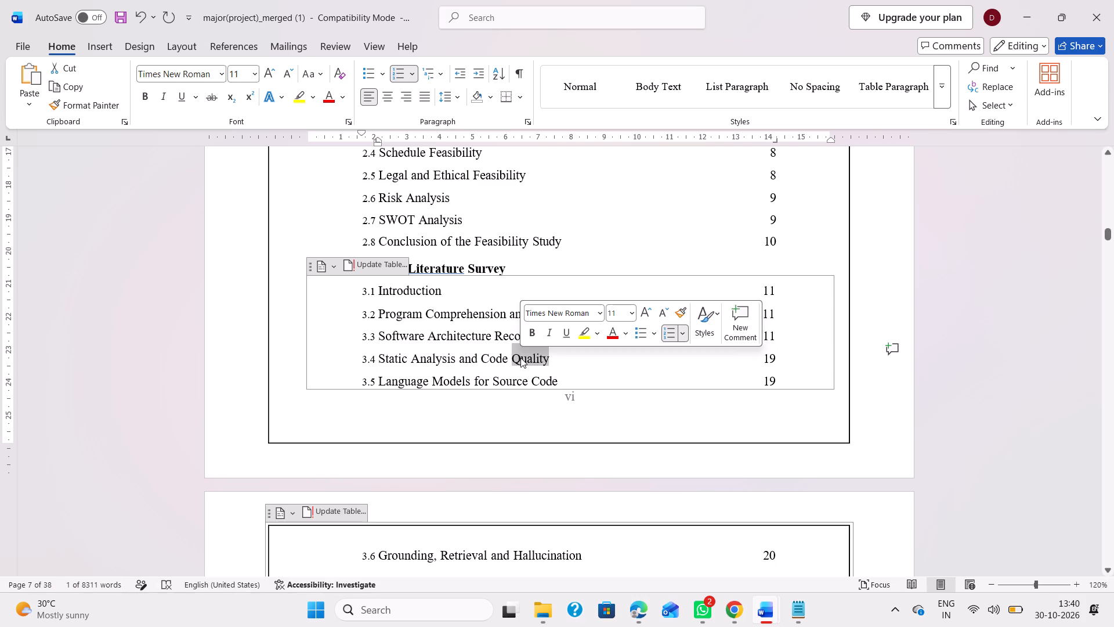
{"action": "triple_click", "coordinate": [520, 358]}
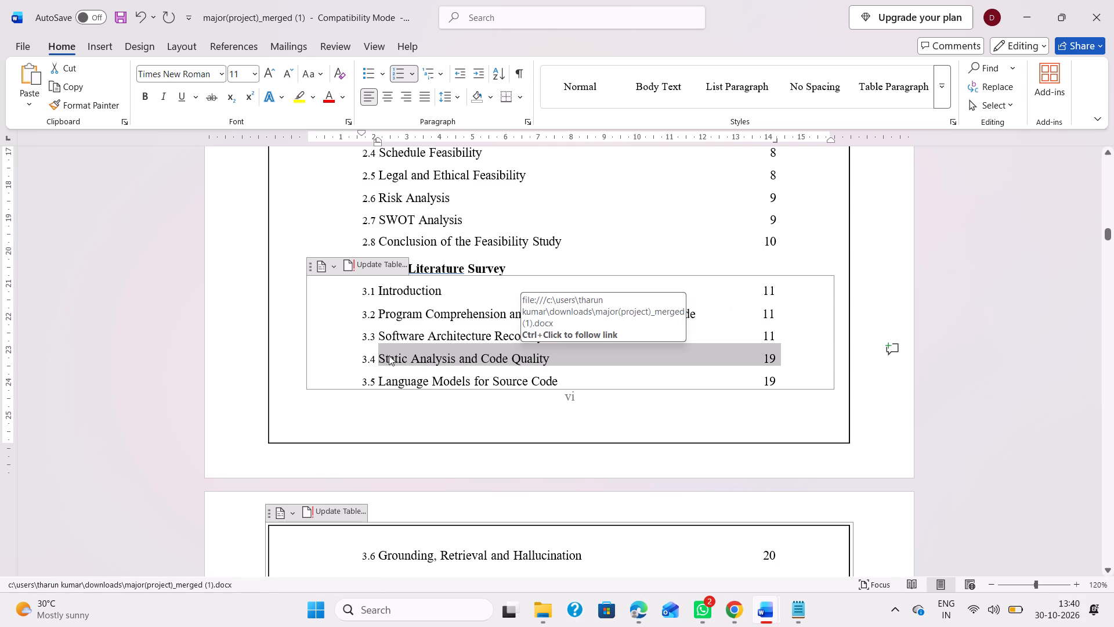
{"action": "left_click", "coordinate": [385, 356]}
{"action": "left_click_drag", "start_coordinate": [378, 357], "coordinate": [540, 356]}
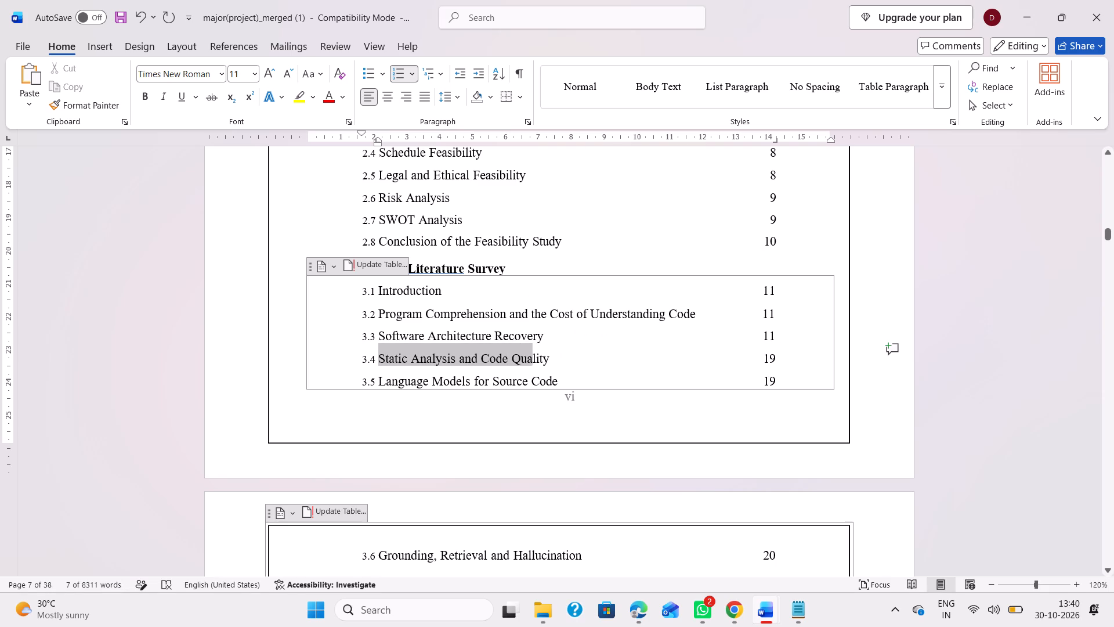
{"action": "left_click_drag", "start_coordinate": [540, 356], "coordinate": [552, 356]}
{"action": "key", "text": "ctrl+c"}
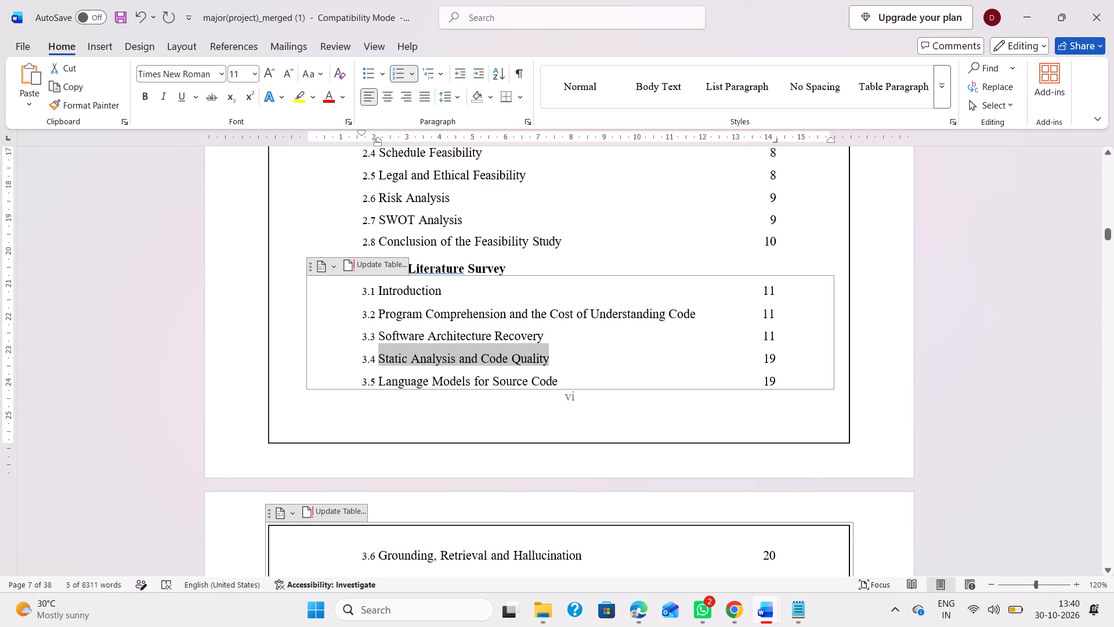
{"action": "left_click", "coordinate": [770, 356]}
{"action": "key", "text": "BackSpace"}
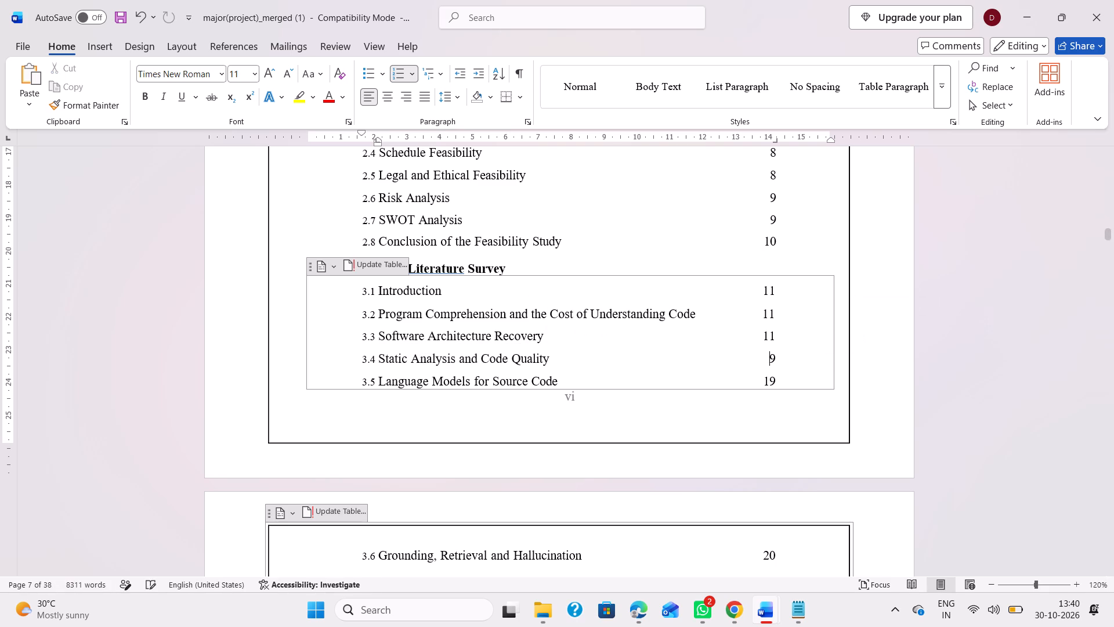
{"action": "key", "text": "BackSpace"}
{"action": "key", "text": "Right"}
{"action": "key", "text": "BackSpace"}
{"action": "key", "text": "BackSpace"}
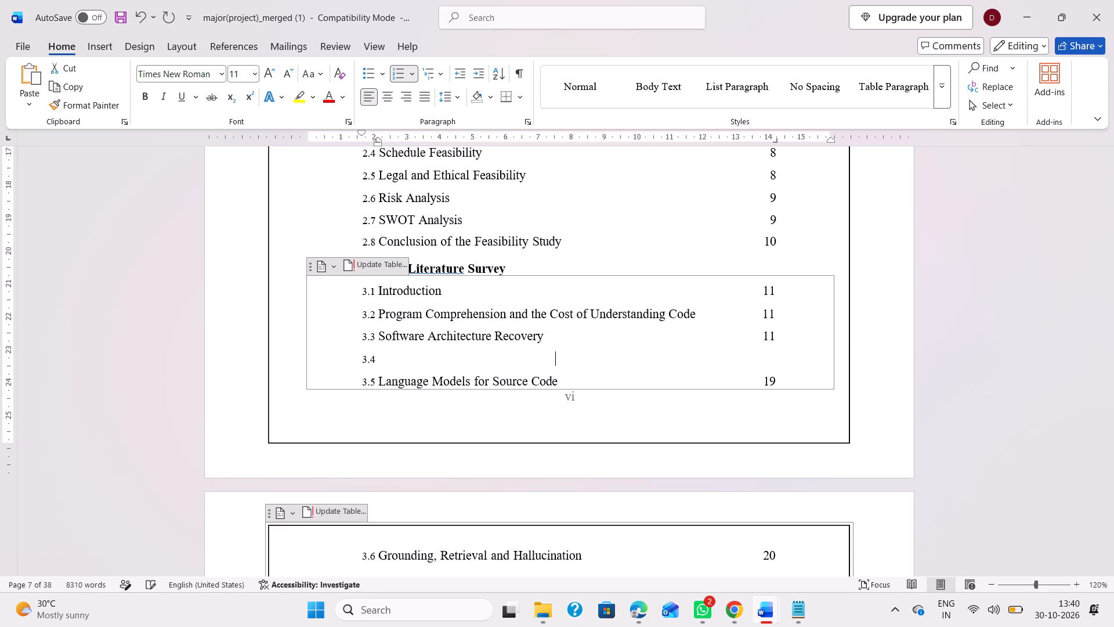
{"action": "key", "text": "ctrl+v"}
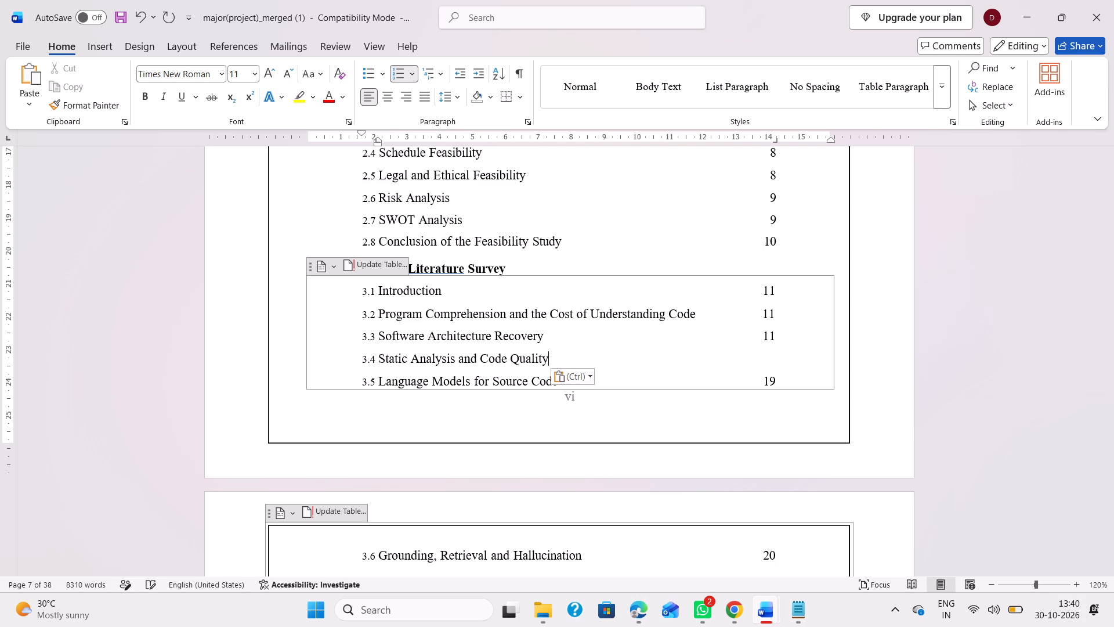
{"action": "key", "text": "Tab"}
{"action": "type", "text": "12"}
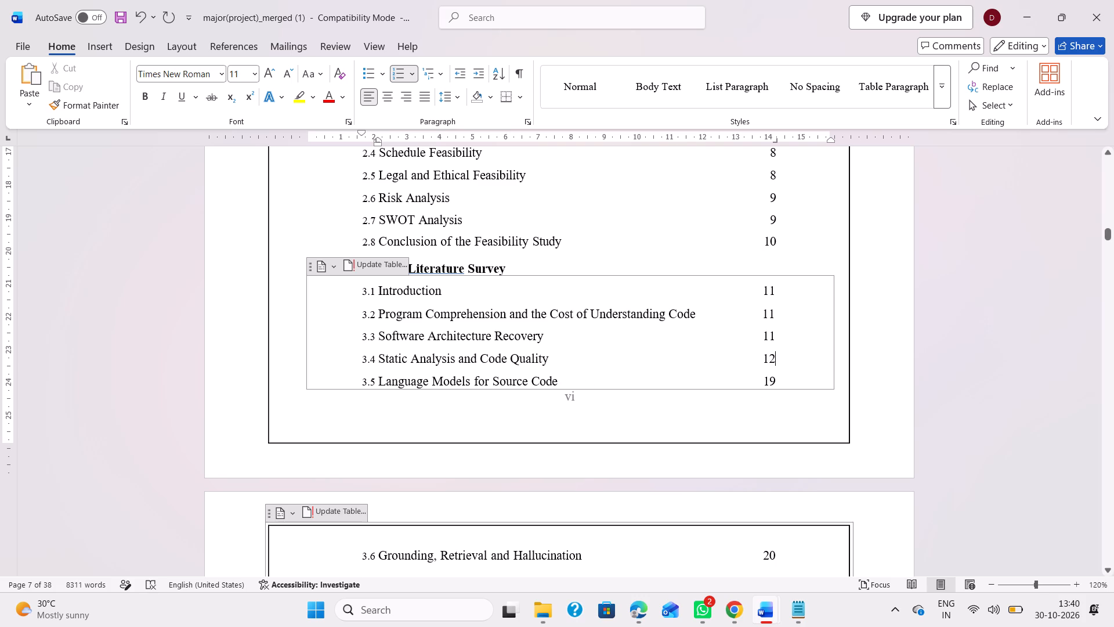
Set the contents page number of 3.5 Language Models for Source Code to 12, restoring its title from a copy.
{"action": "left_click", "coordinate": [559, 383]}
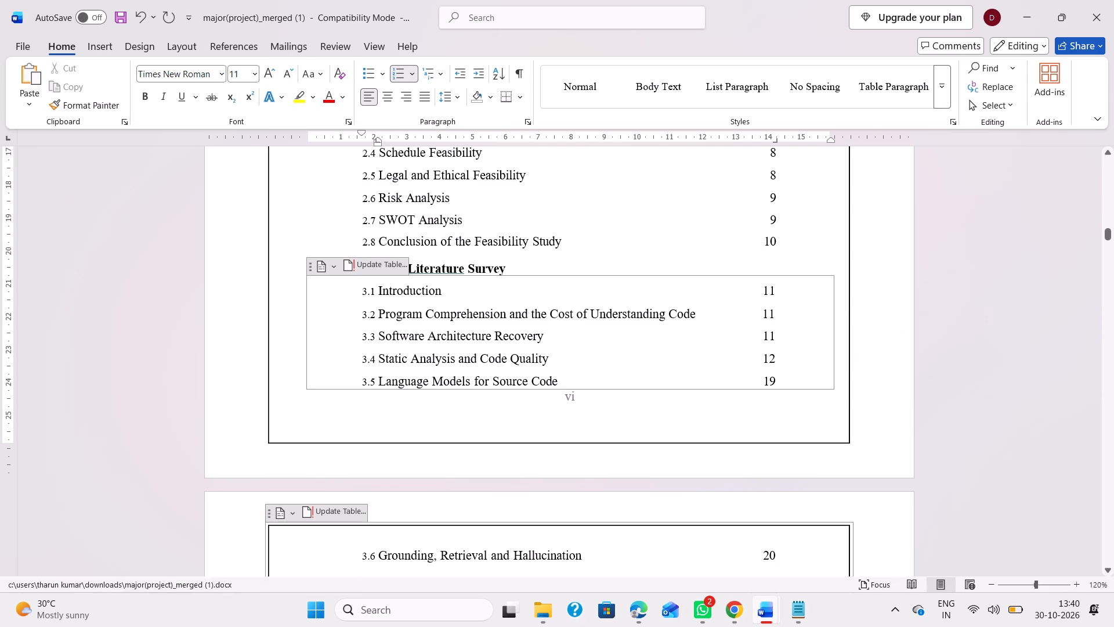
{"action": "left_click_drag", "start_coordinate": [555, 379], "coordinate": [375, 374]}
{"action": "key", "text": "ctrl+c"}
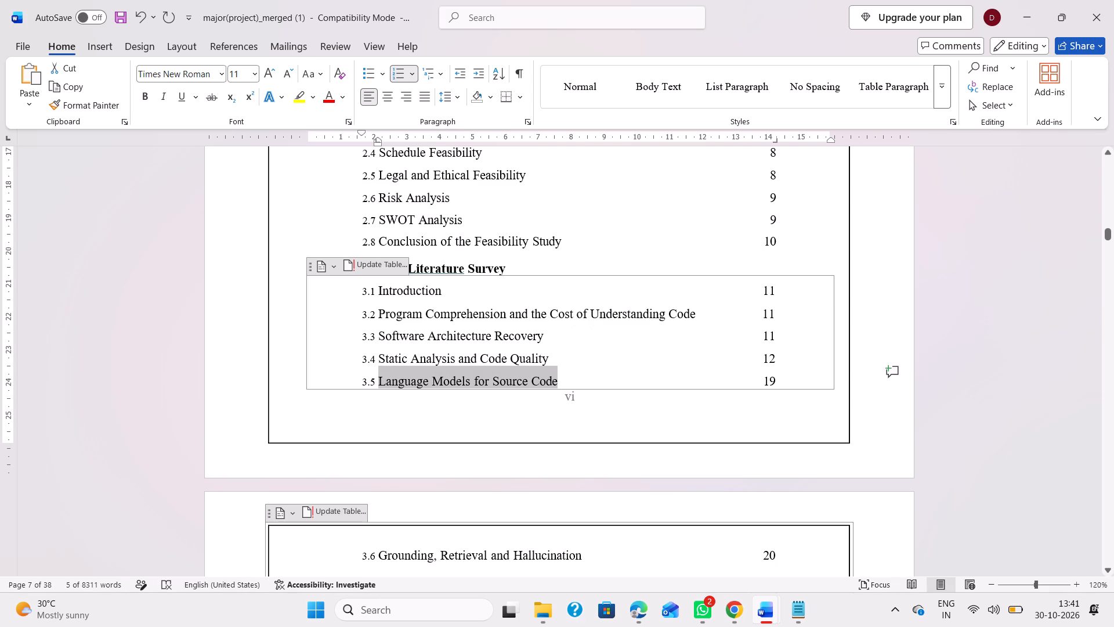
{"action": "left_click", "coordinate": [775, 383]}
{"action": "key", "text": "BackSpace"}
{"action": "key", "text": "BackSpace"}
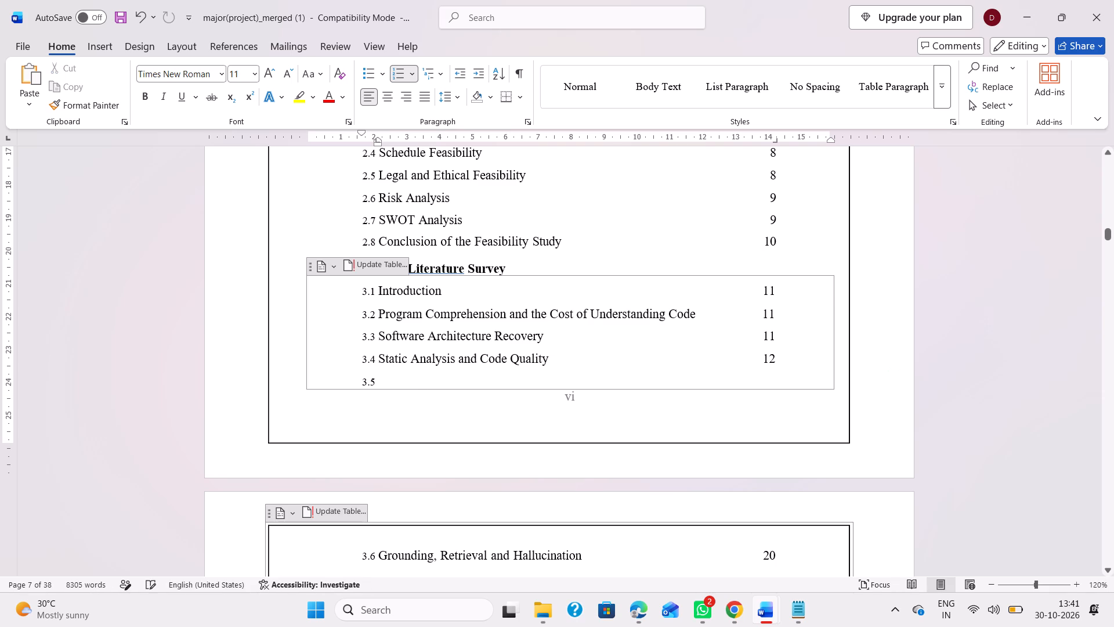
{"action": "key", "text": "ctrl+v"}
{"action": "key", "text": "Tab"}
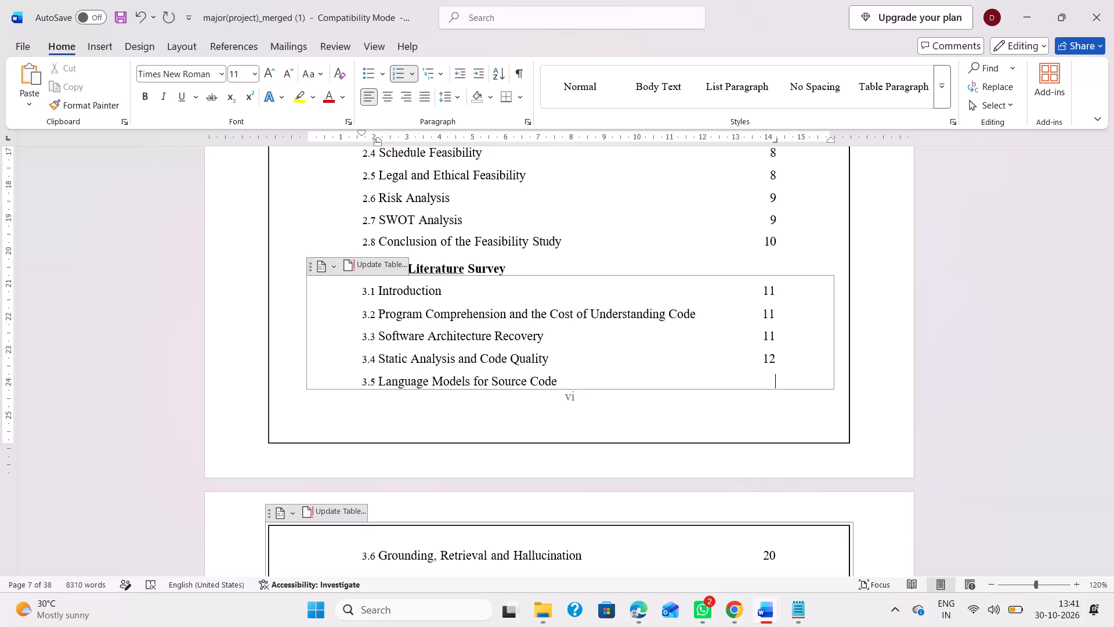
{"action": "type", "text": "12"}
Set the contents page number of 3.6 Grounding, Retrieval and Hallucination to 13, restoring its title from a copy.
{"action": "scroll", "coordinate": [816, 363], "scroll_direction": "down", "scroll_amount": 2}
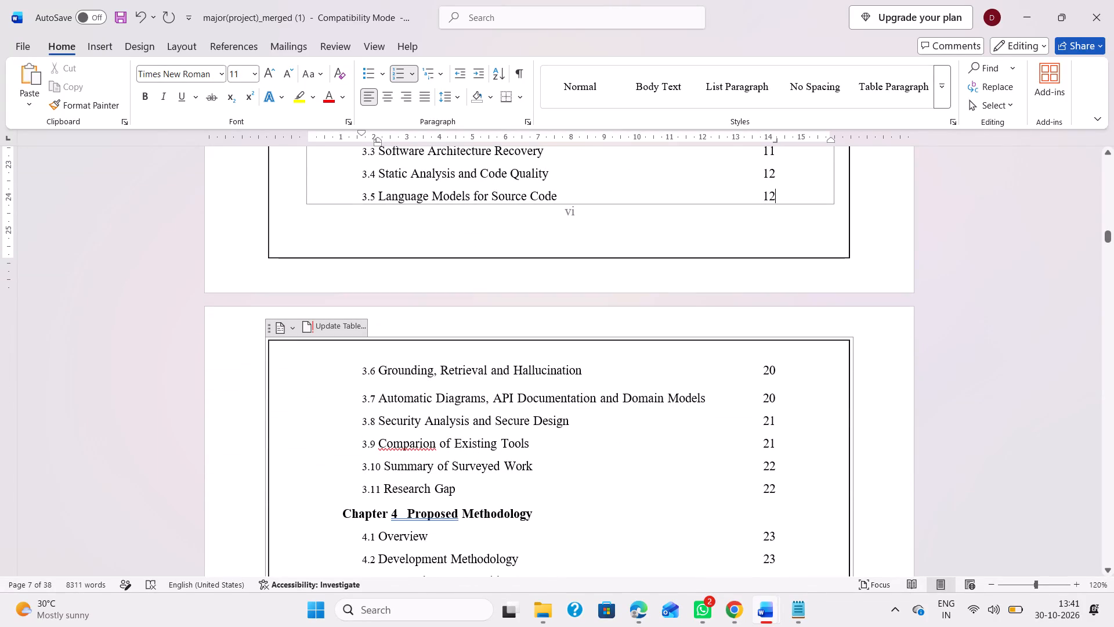
{"action": "left_click", "coordinate": [580, 369]}
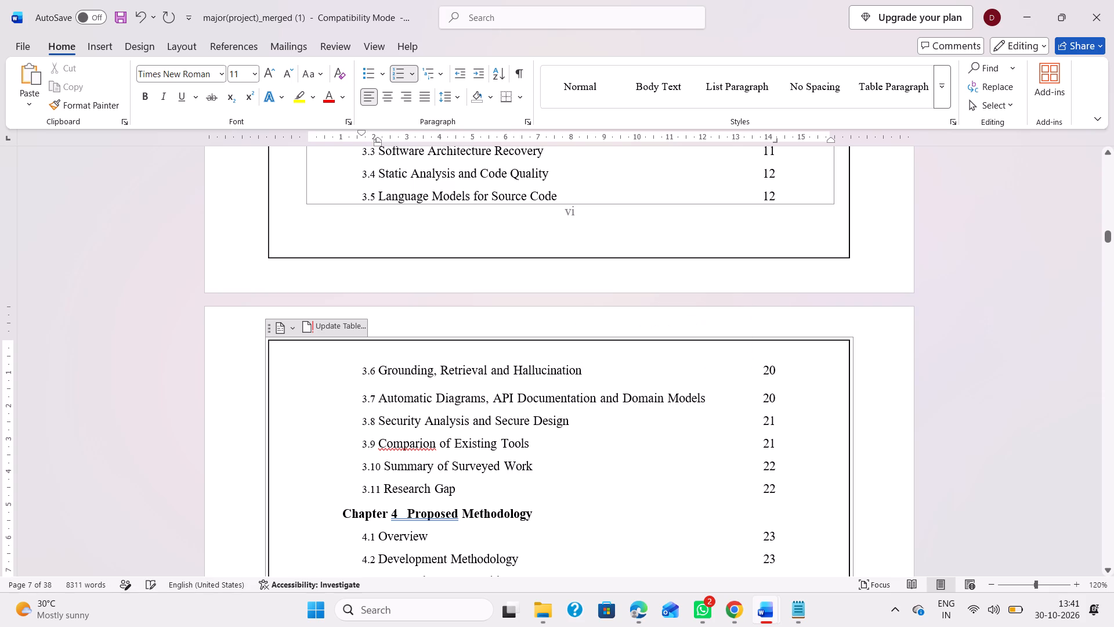
{"action": "left_click", "coordinate": [583, 369]}
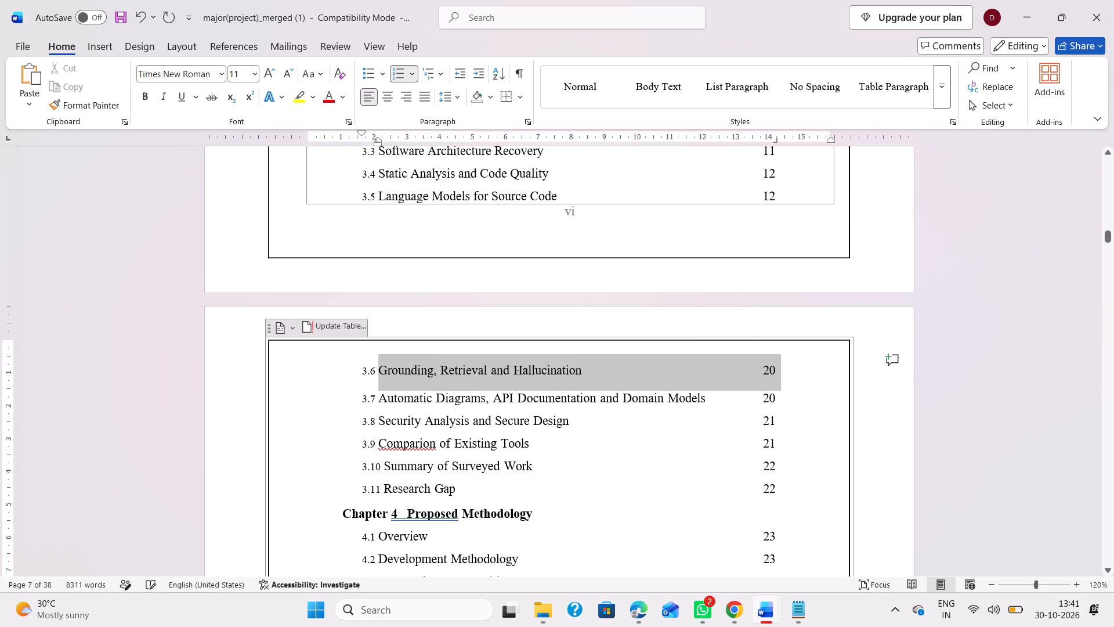
{"action": "left_click", "coordinate": [586, 370]}
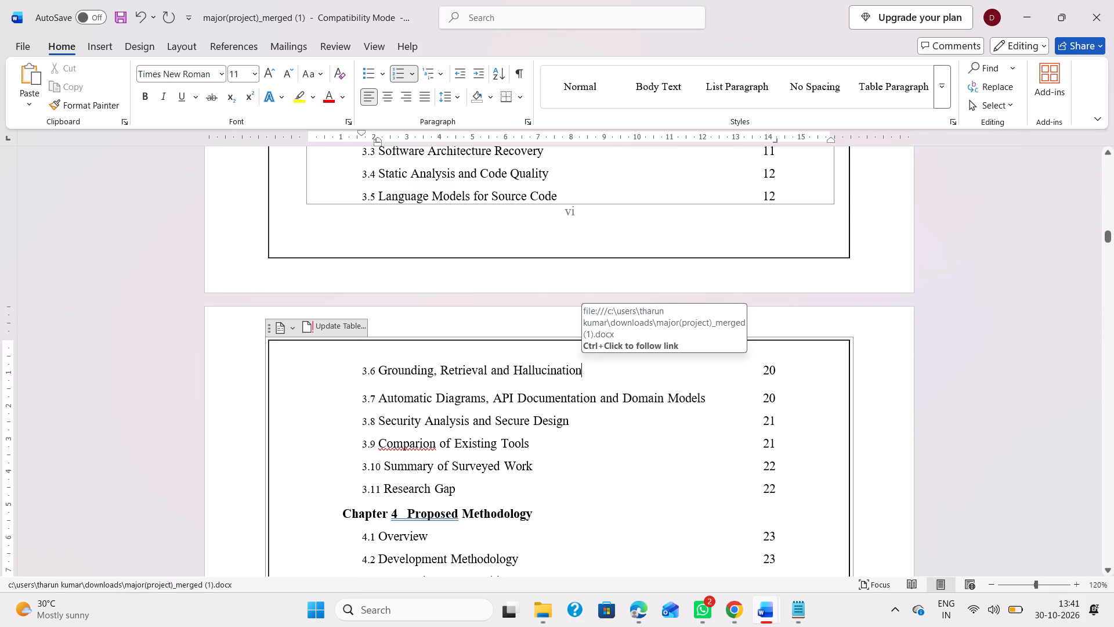
{"action": "left_click_drag", "start_coordinate": [381, 370], "coordinate": [592, 368]}
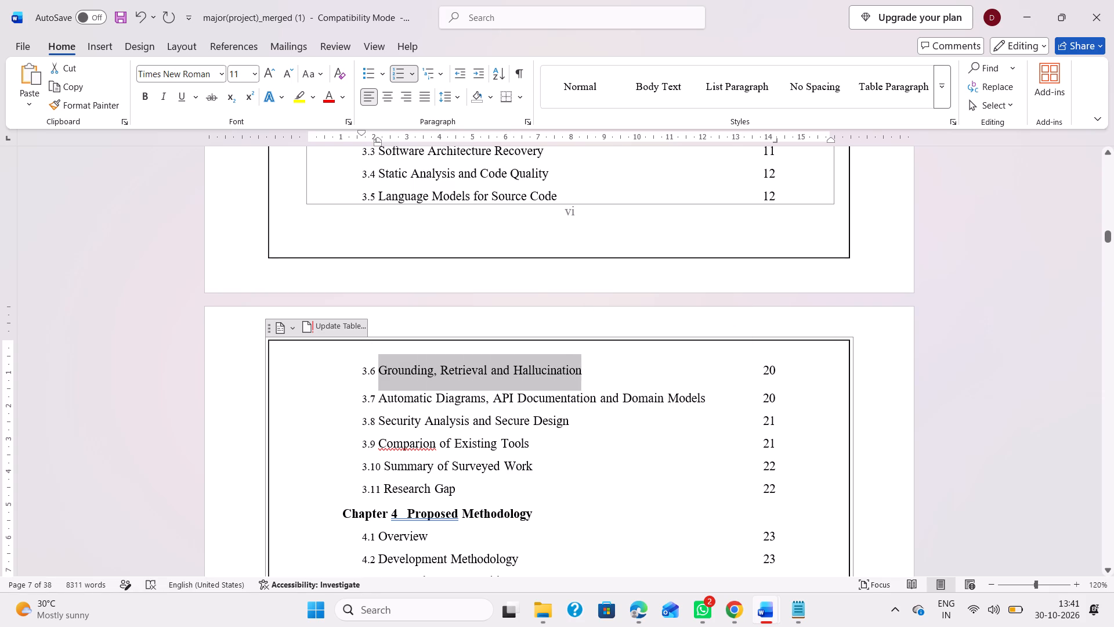
{"action": "key", "text": "ctrl+c"}
{"action": "left_click", "coordinate": [773, 371]}
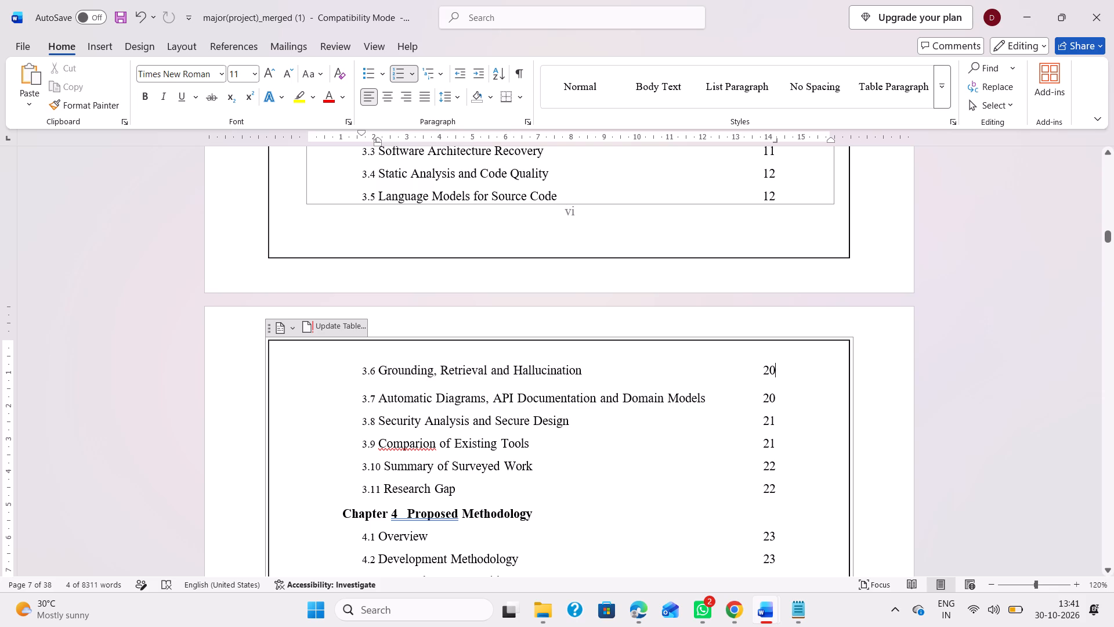
{"action": "key", "text": "BackSpace"}
{"action": "key", "text": "BackSpace"}
{"action": "key", "text": "ctrl+v"}
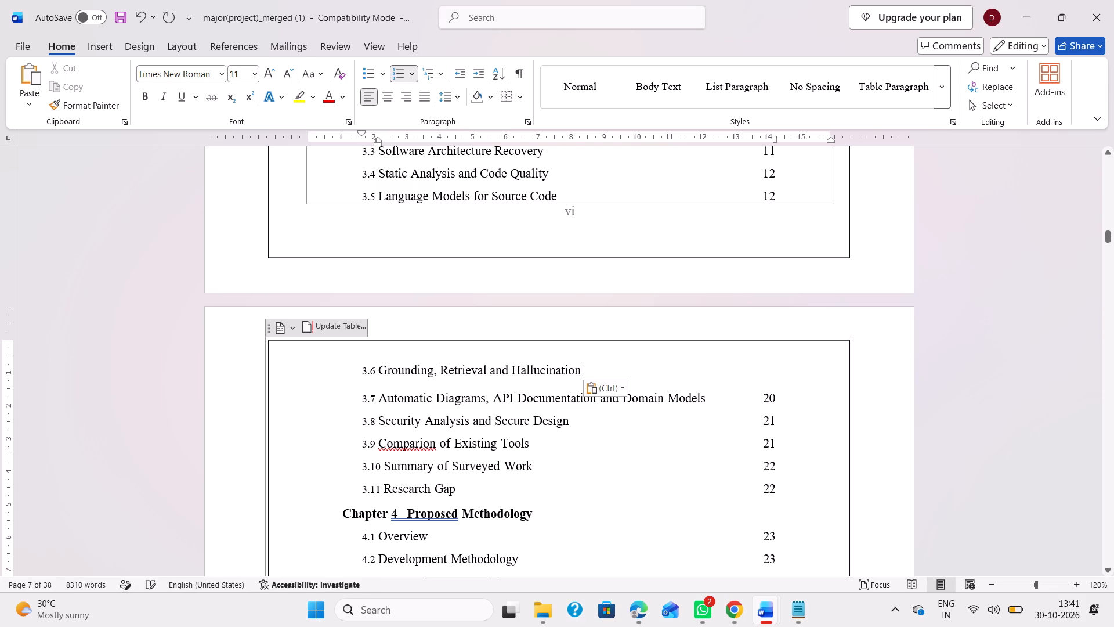
{"action": "key", "text": "Tab"}
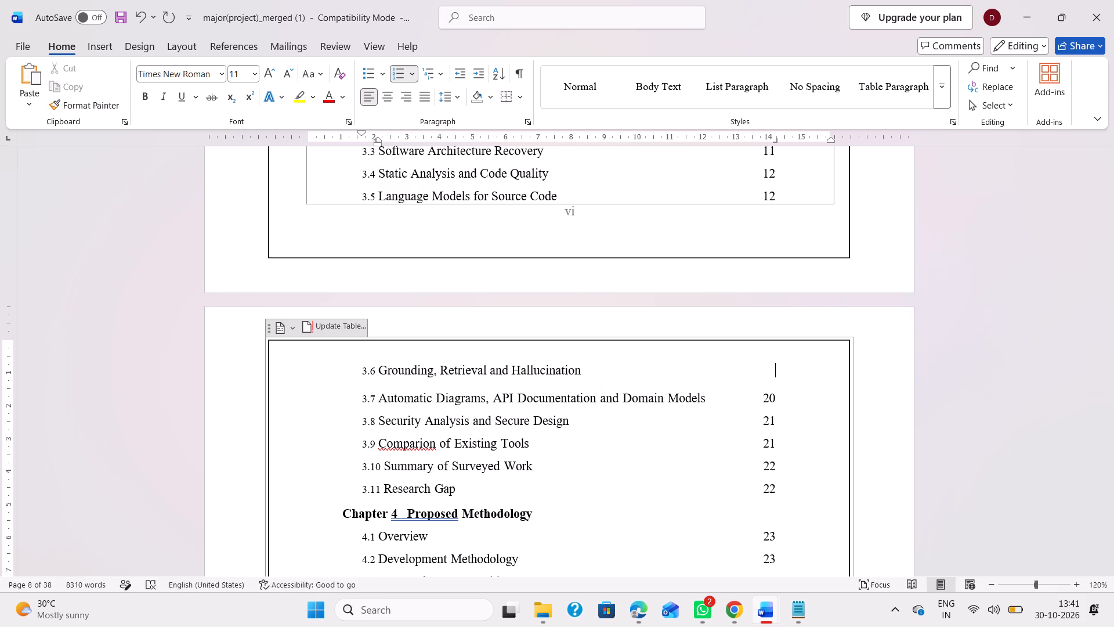
{"action": "type", "text": "13"}
Copy contents entry 3.7 Automatic Diagrams, API Documentation and Domain Models, and clear its title and page number from the line.
{"action": "left_click_drag", "start_coordinate": [379, 395], "coordinate": [604, 403]}
{"action": "left_click", "coordinate": [604, 403]}
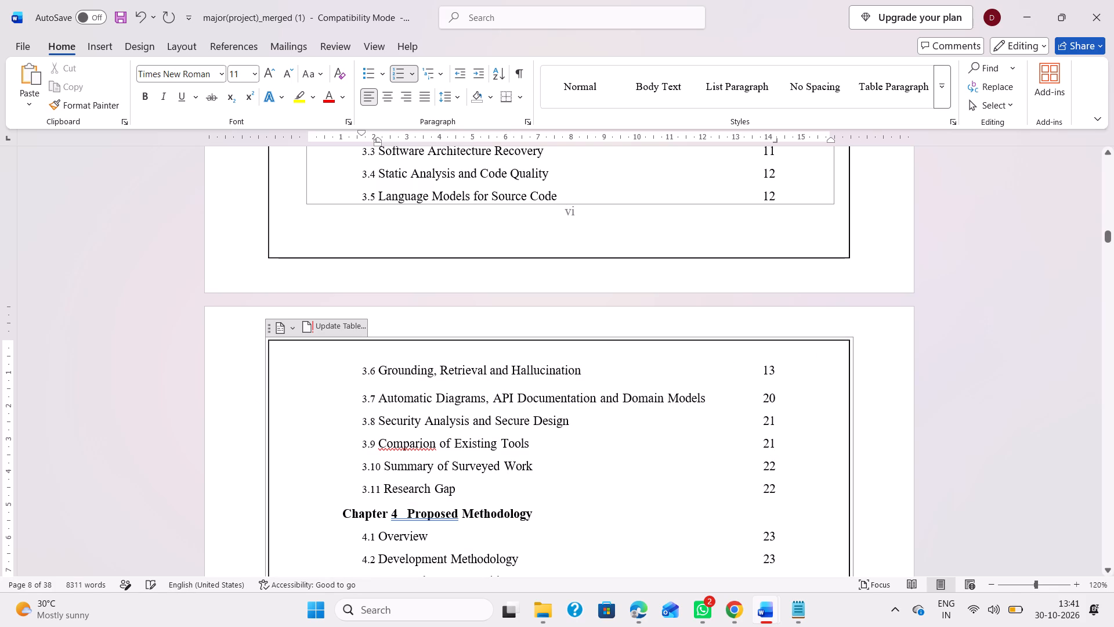
{"action": "left_click_drag", "start_coordinate": [377, 399], "coordinate": [487, 399]}
{"action": "left_click", "coordinate": [487, 399]}
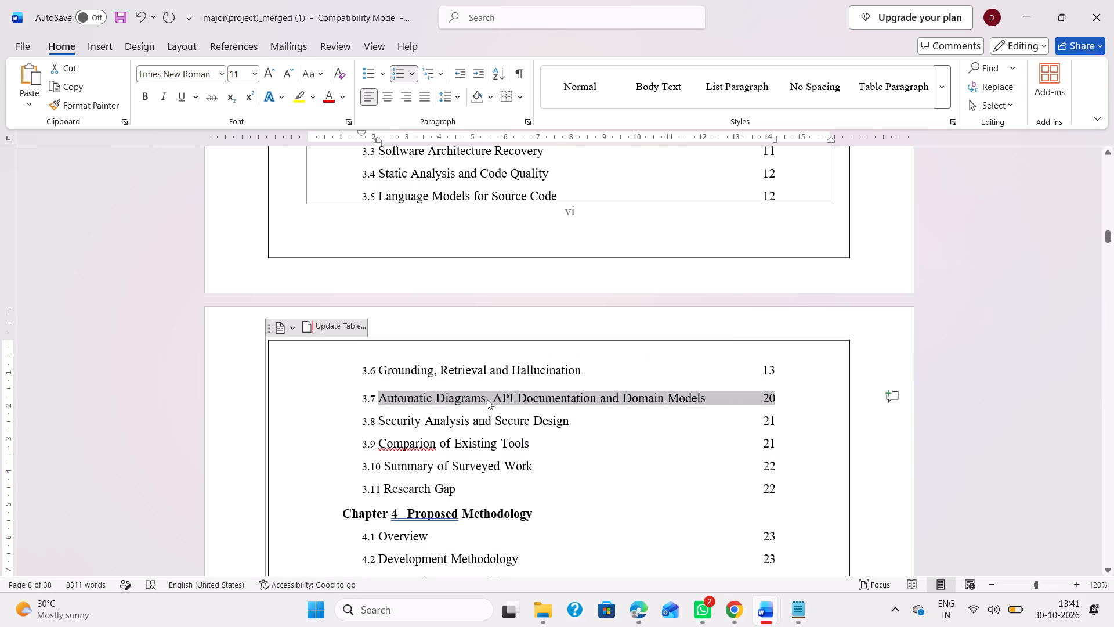
{"action": "left_click_drag", "start_coordinate": [382, 400], "coordinate": [394, 399]}
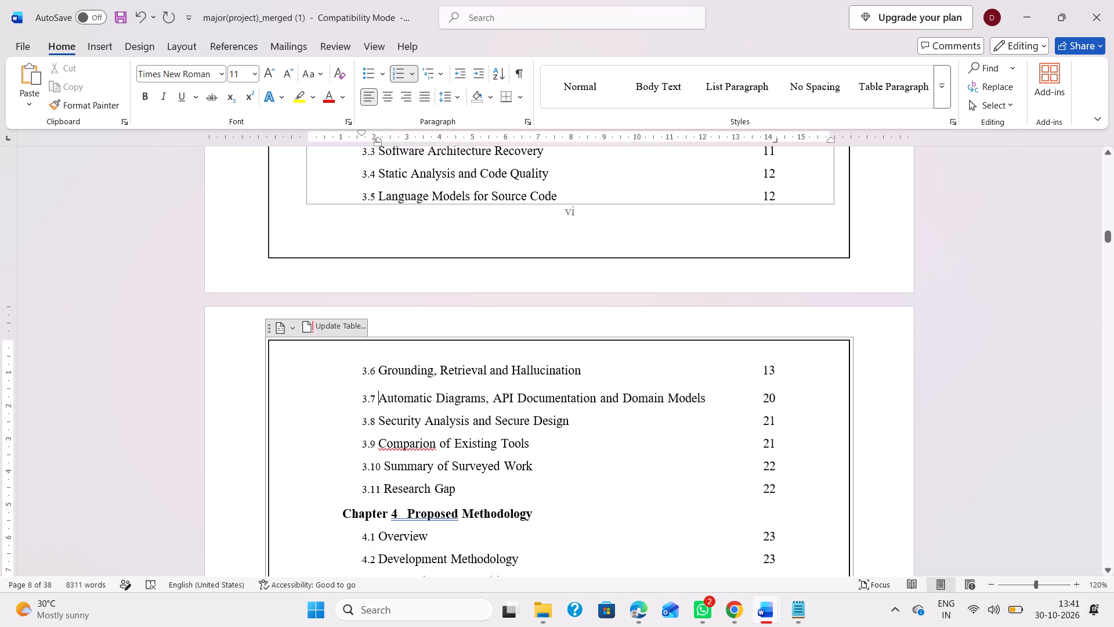
{"action": "left_click_drag", "start_coordinate": [394, 399], "coordinate": [707, 401]}
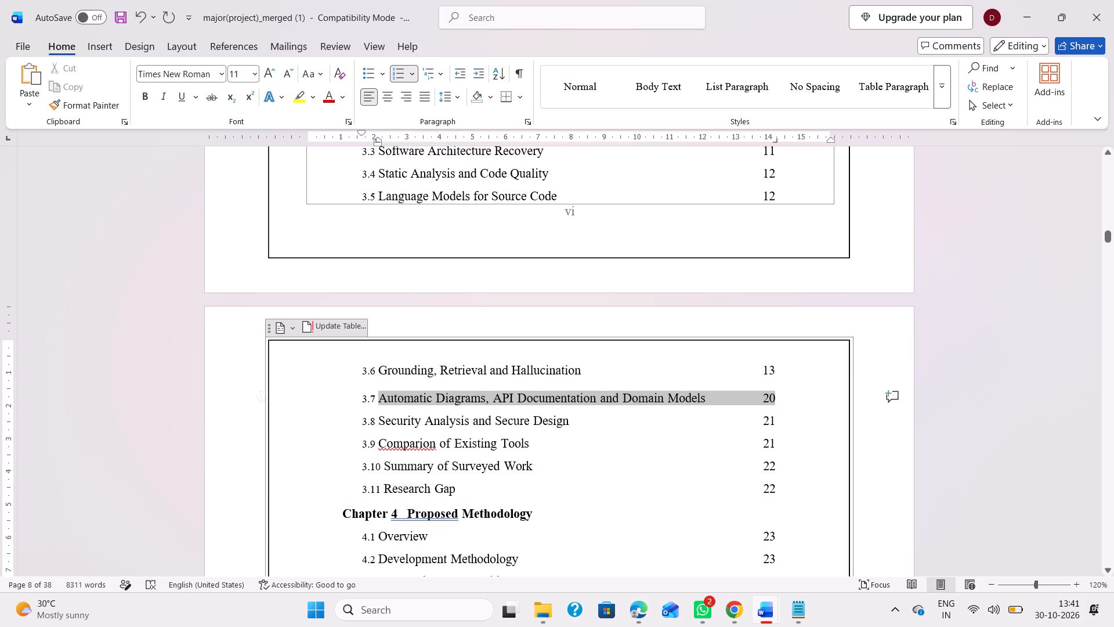
{"action": "left_click_drag", "start_coordinate": [707, 401], "coordinate": [704, 399]}
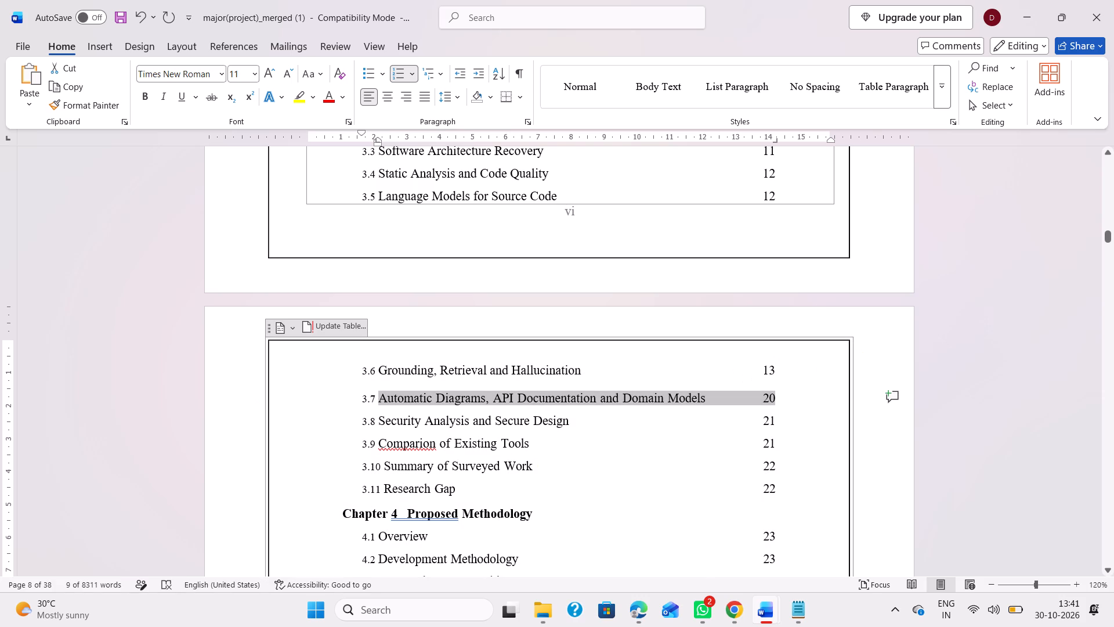
{"action": "key", "text": "ctrl+c"}
{"action": "key", "text": "BackSpace"}
{"action": "key", "text": "ctrl+v"}
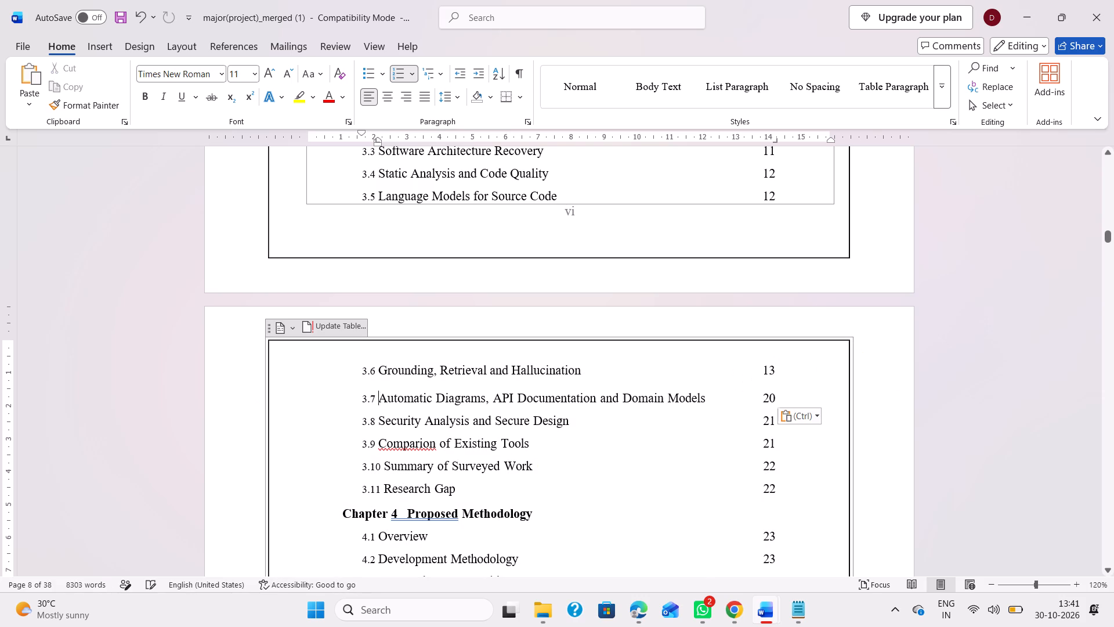
{"action": "left_click", "coordinate": [778, 400]}
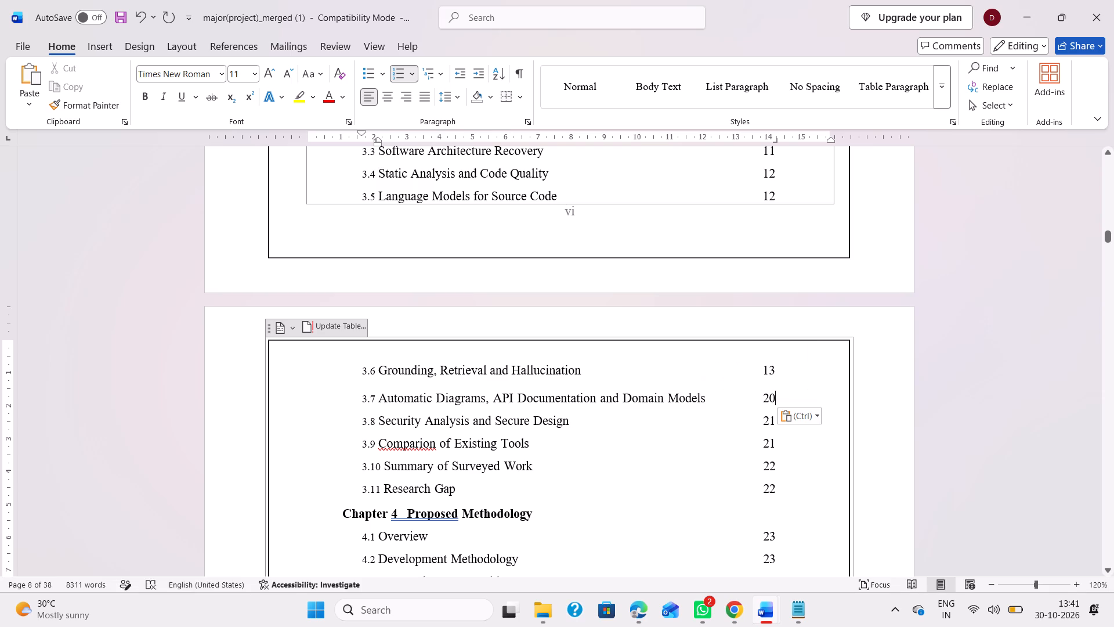
{"action": "key", "text": "BackSpace"}
{"action": "key", "text": "BackSpace"}
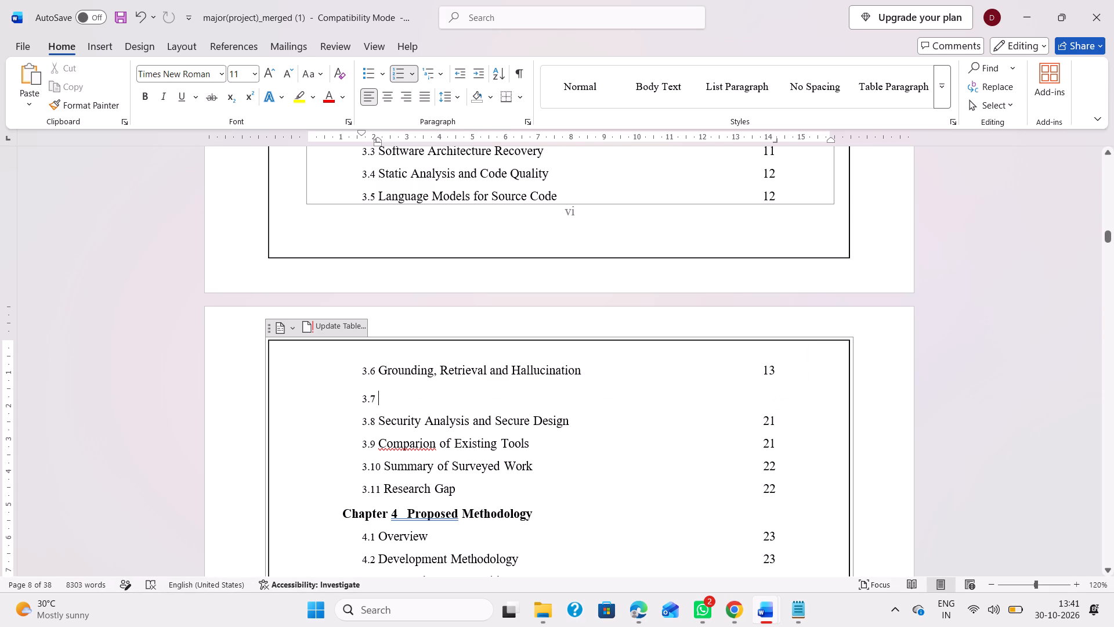
{"action": "key", "text": "ctrl+v"}
{"action": "key", "text": "BackSpace"}
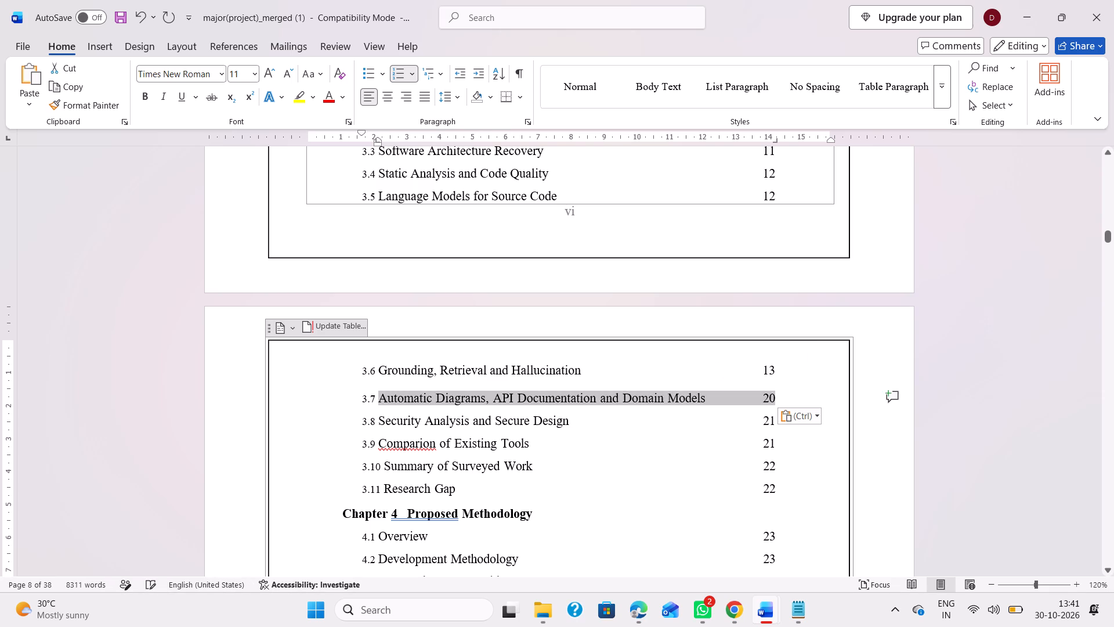
{"action": "key", "text": "BackSpace"}
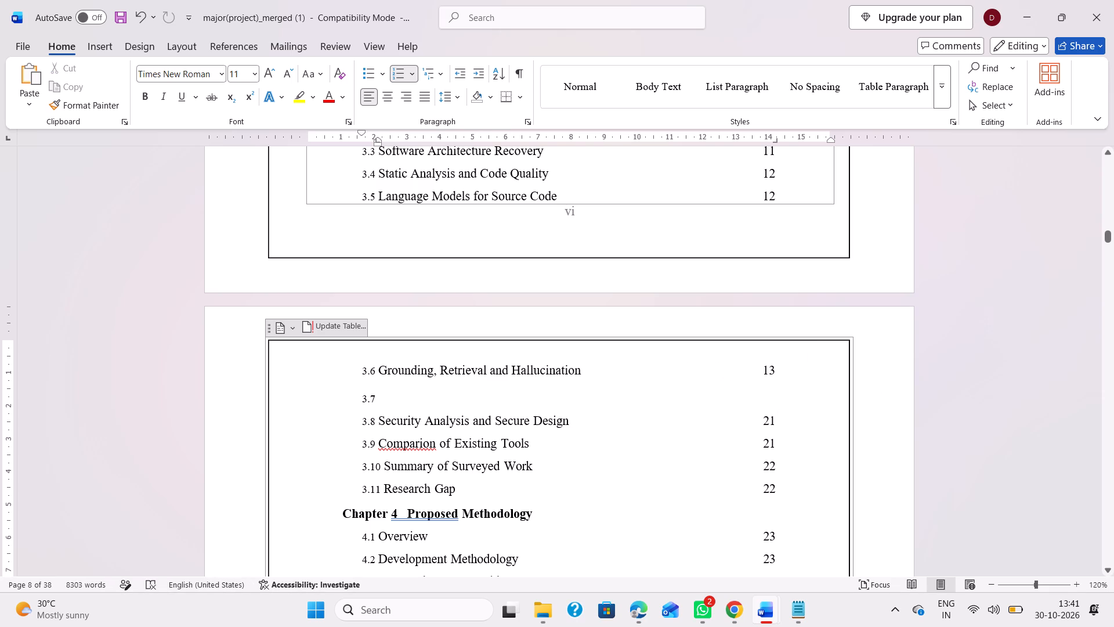
Switch to Notepad, paste the copied 3.7 entry on a new line, strip its page number, and copy the title text.
{"action": "key", "text": "alt+Tab"}
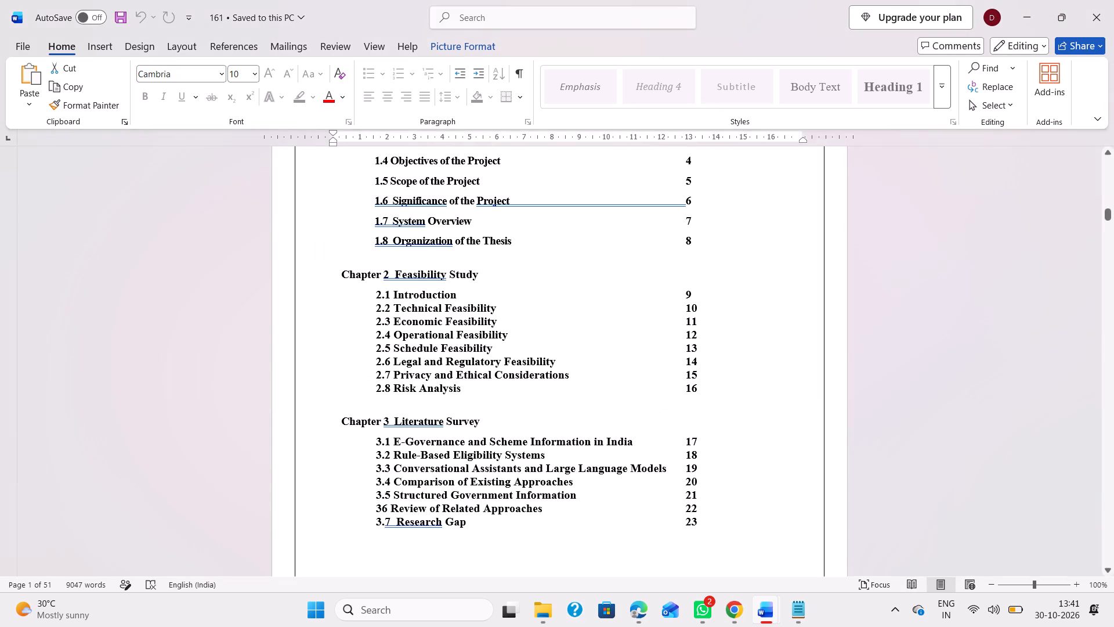
{"action": "key", "text": "alt+Tab"}
{"action": "key", "text": "alt+Tab"}
{"action": "left_click", "coordinate": [462, 348]}
{"action": "key", "text": "Return"}
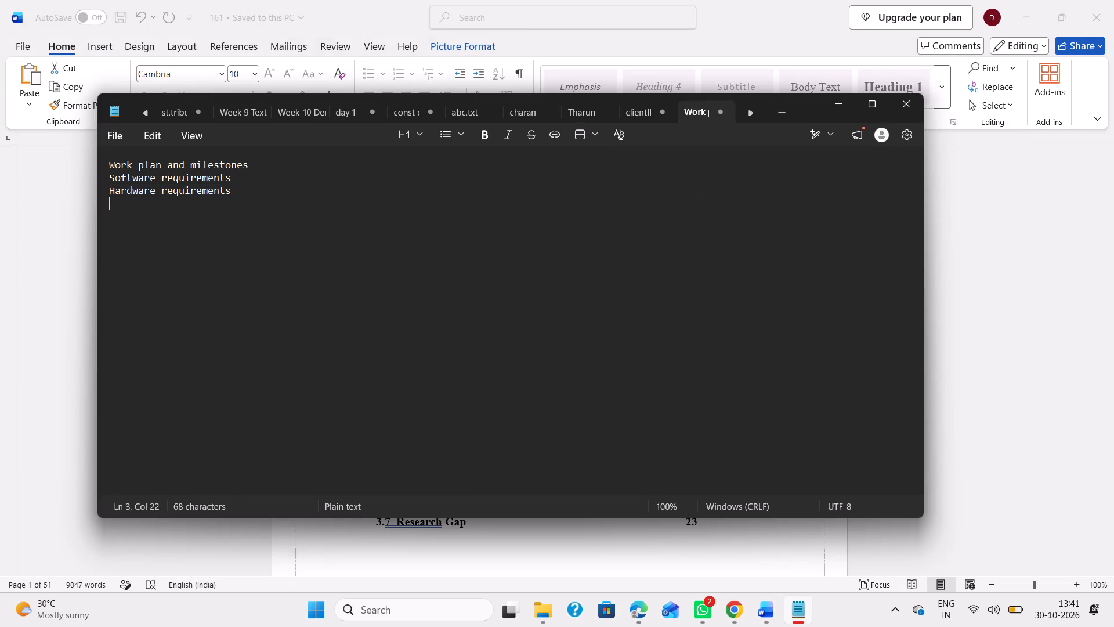
{"action": "key", "text": "ctrl+v"}
{"action": "key", "text": "BackSpace"}
{"action": "key", "text": "BackSpace"}
{"action": "key", "text": "BackSpace"}
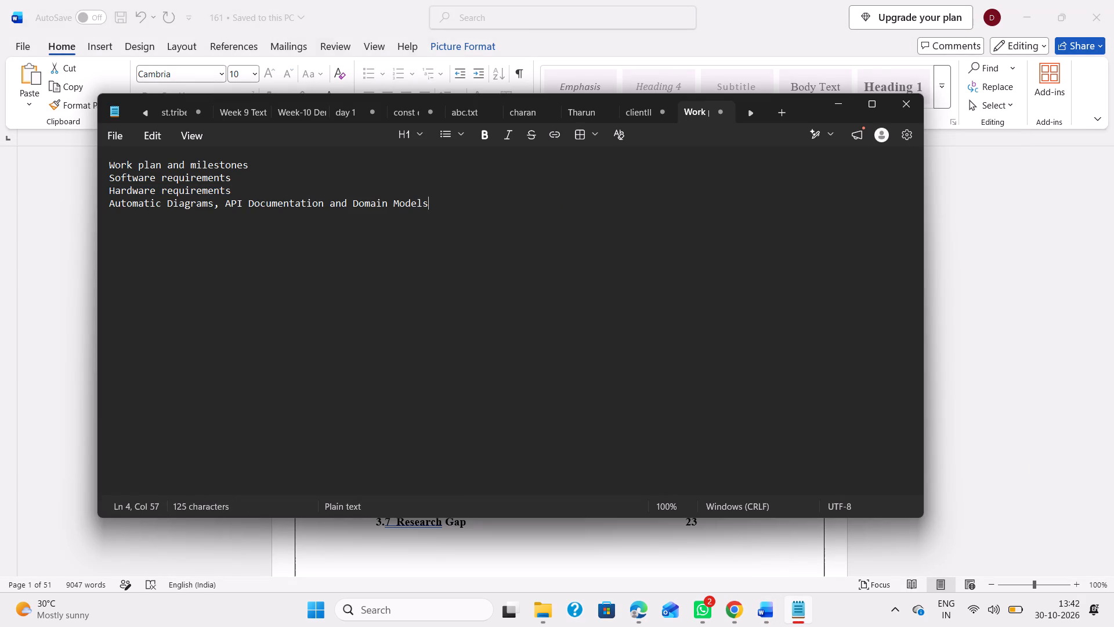
{"action": "triple_click", "coordinate": [292, 200]}
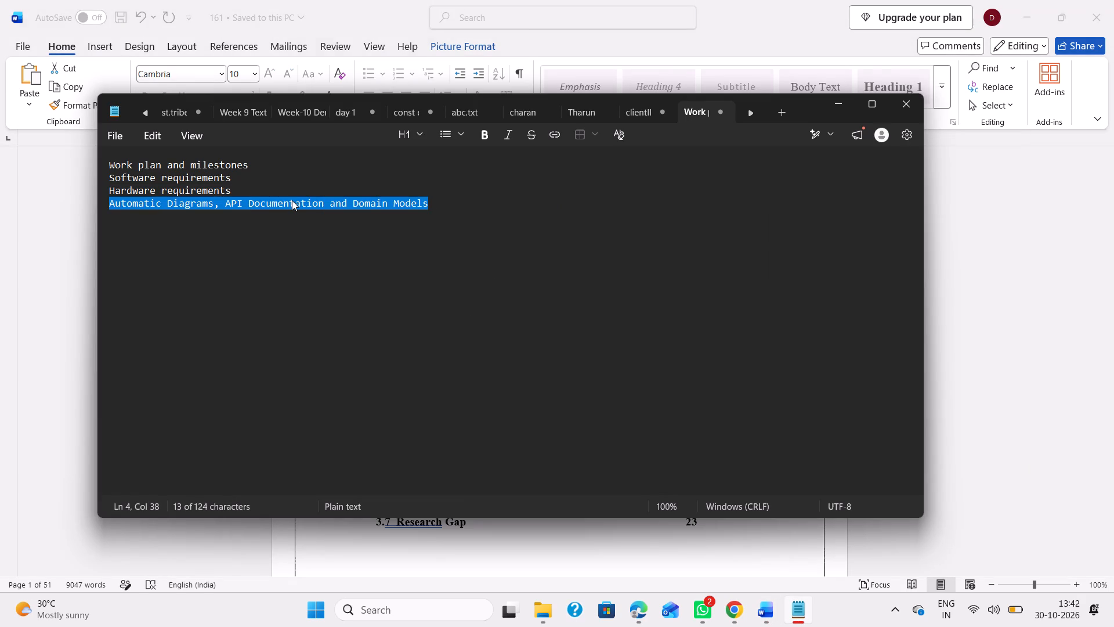
{"action": "key", "text": "ctrl+c"}
Back in the Word report, paste the title Automatic Diagrams, API Documentation and Domain Models at contents entry 3.7 and set its page number to 13.
{"action": "key", "text": "alt+Tab"}
{"action": "key", "text": "alt+Tab"}
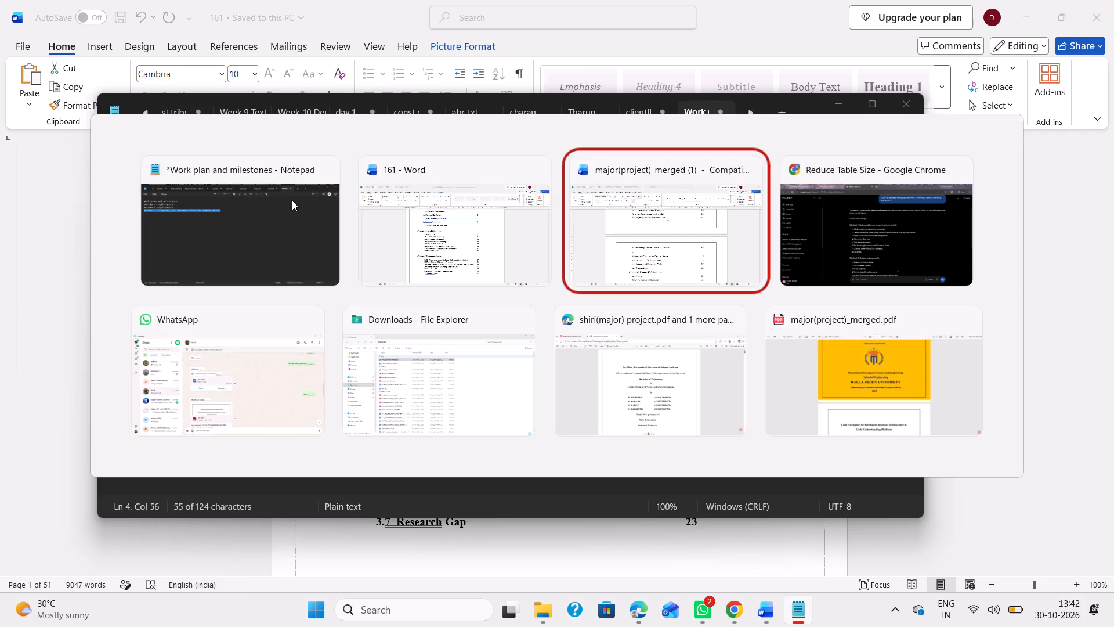
{"action": "key", "text": "ctrl+v"}
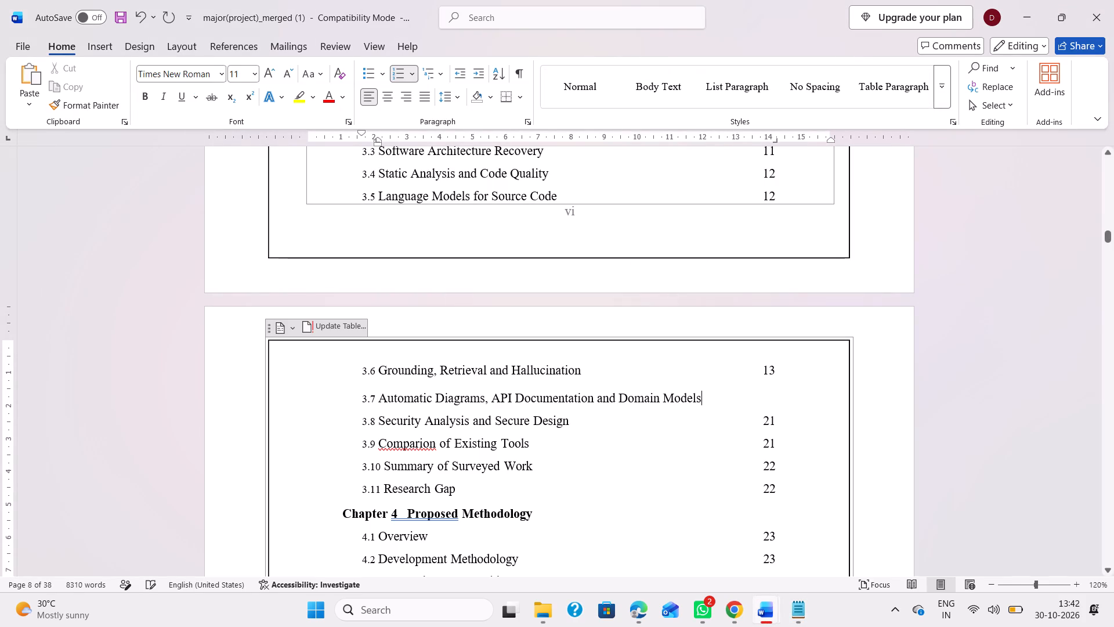
{"action": "double_click", "coordinate": [552, 400]}
{"action": "double_click", "coordinate": [522, 372]}
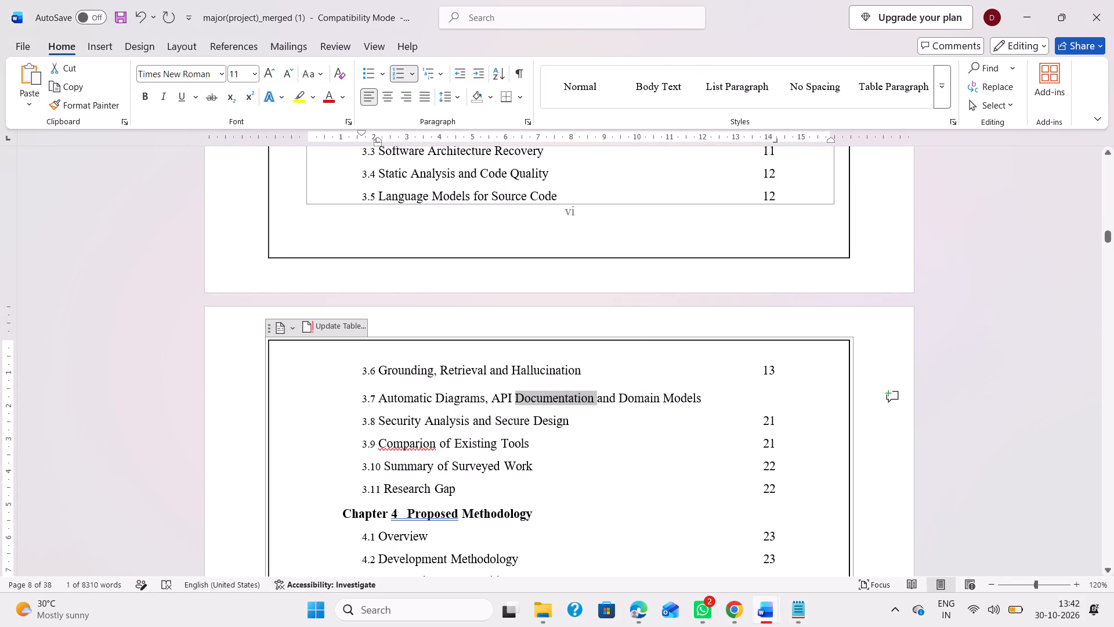
{"action": "left_click", "coordinate": [753, 389]}
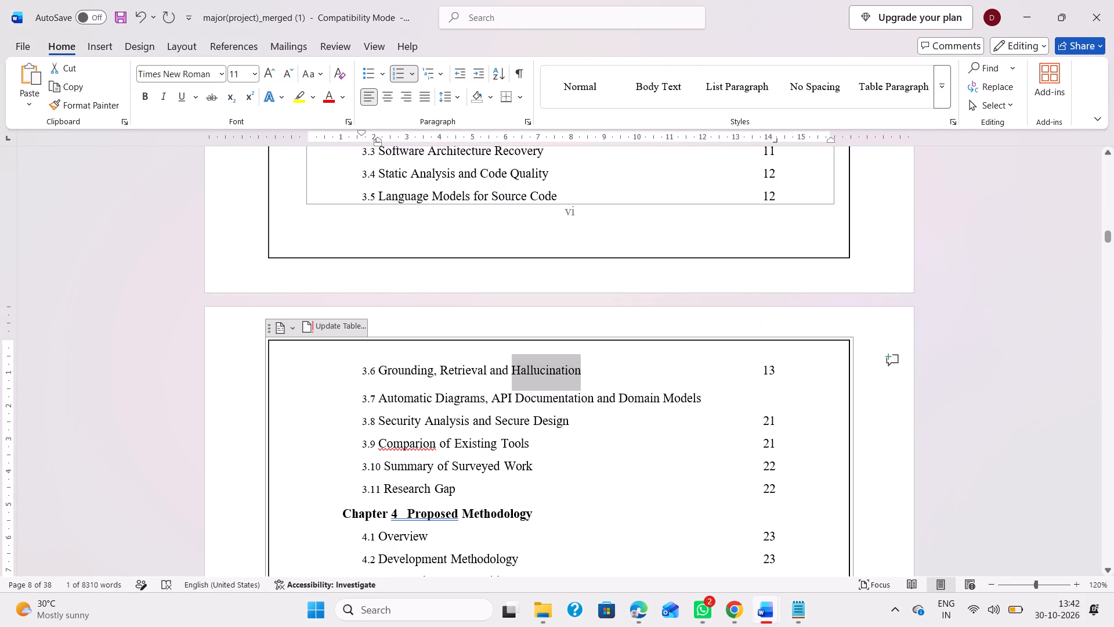
{"action": "left_click", "coordinate": [743, 396]}
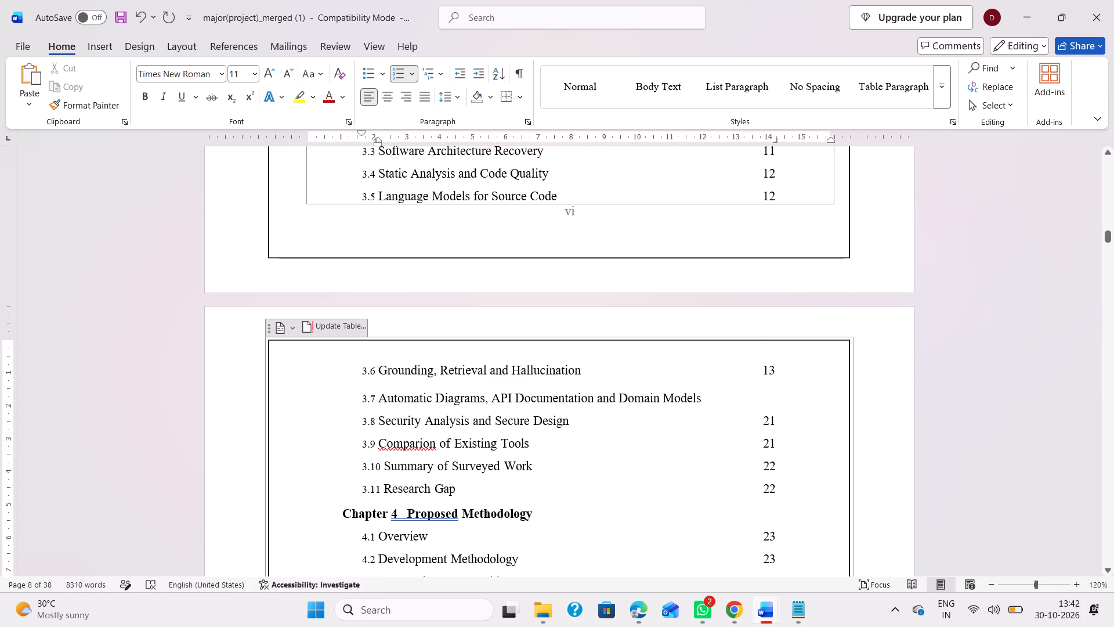
{"action": "key", "text": "Tab"}
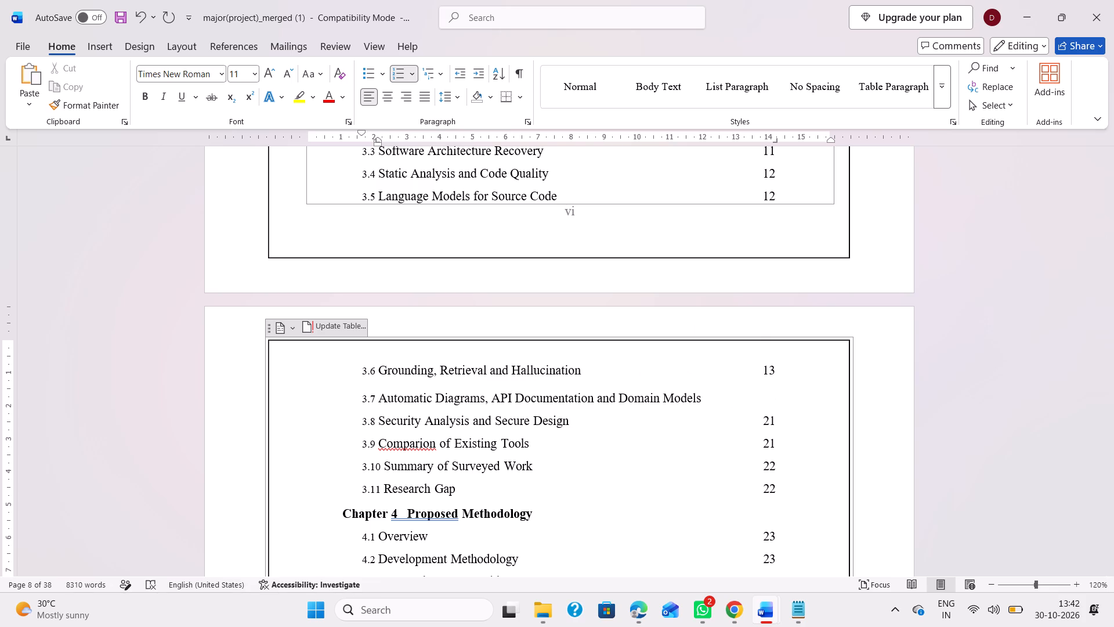
{"action": "type", "text": "13"}
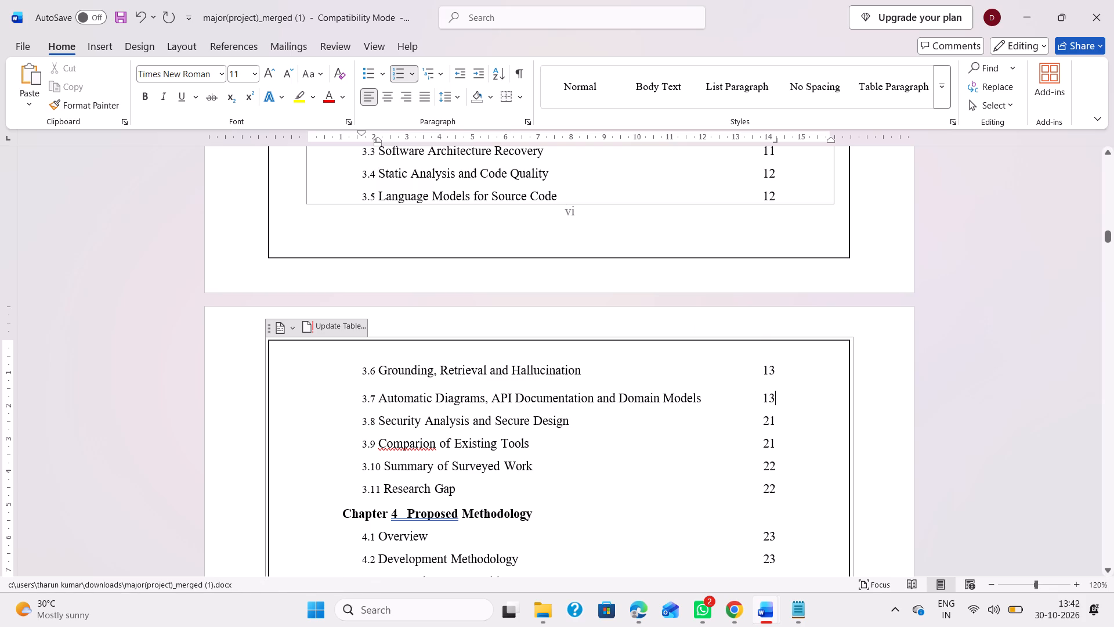
Set the contents page number of 3.8 Security Analysis and Secure Design to 14, restoring its title from a copy.
{"action": "left_click_drag", "start_coordinate": [379, 420], "coordinate": [570, 419]}
{"action": "key", "text": "ctrl+c"}
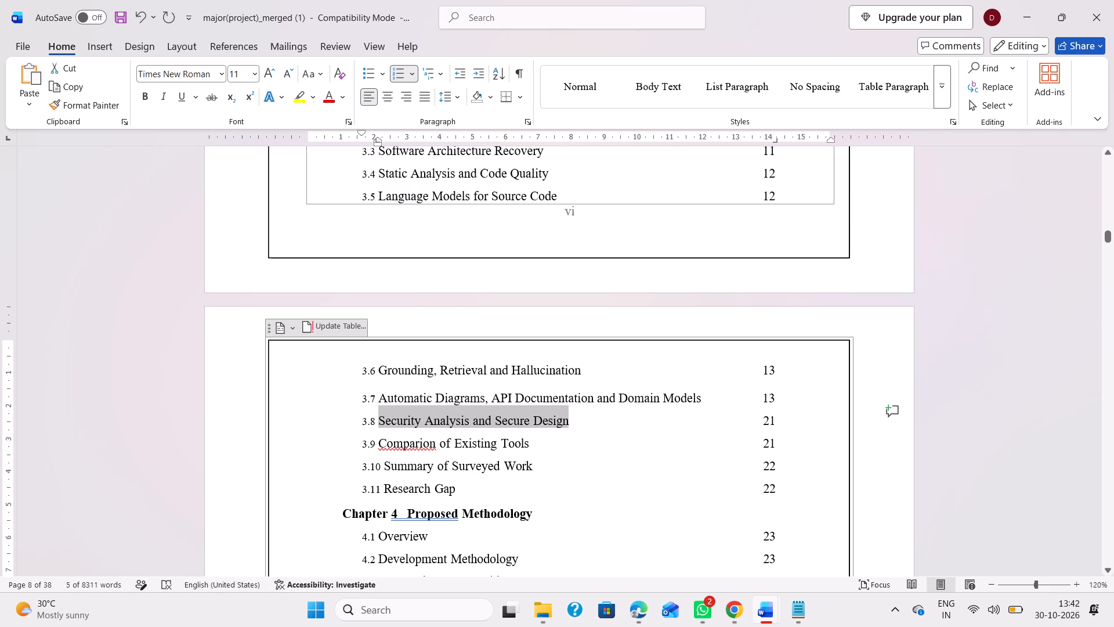
{"action": "left_click", "coordinate": [772, 421]}
{"action": "key", "text": "BackSpace"}
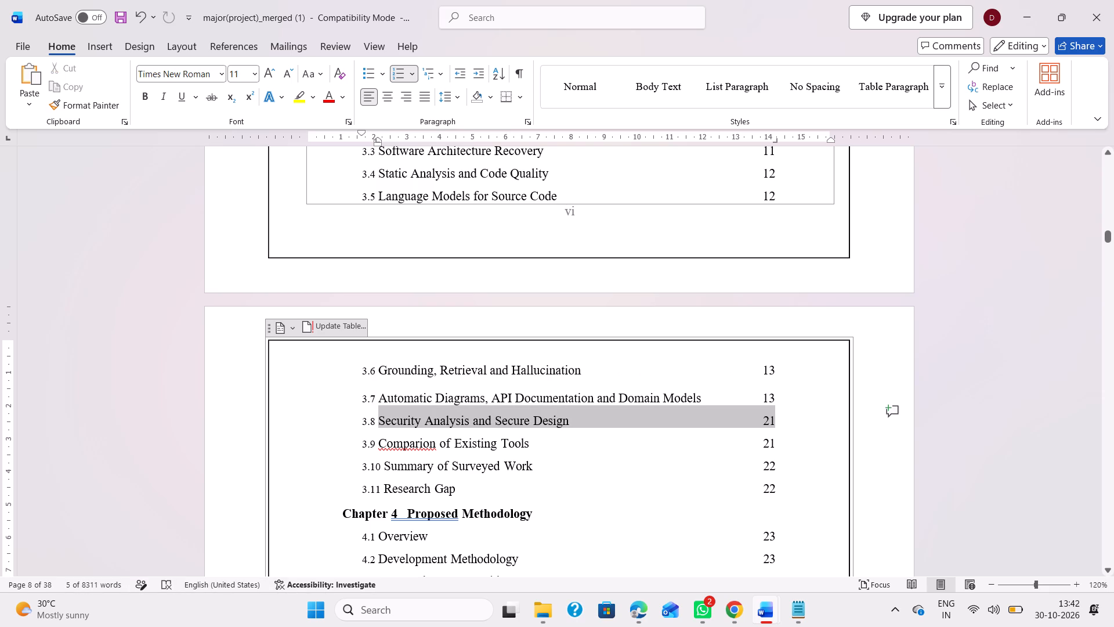
{"action": "key", "text": "BackSpace"}
{"action": "key", "text": "ctrl+v"}
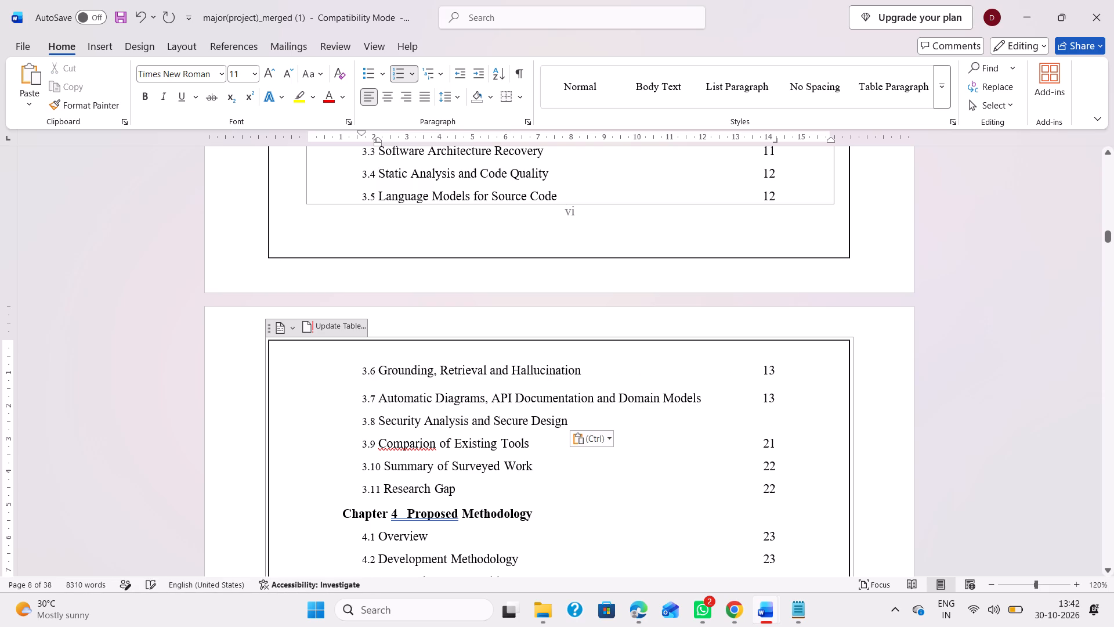
{"action": "key", "text": "Tab"}
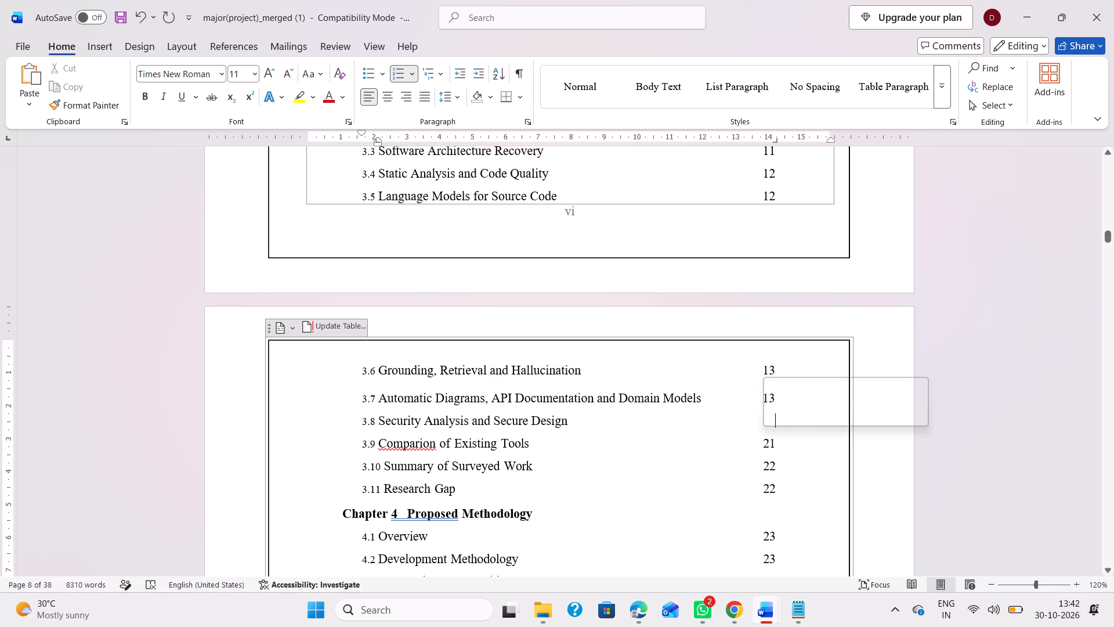
{"action": "type", "text": "14"}
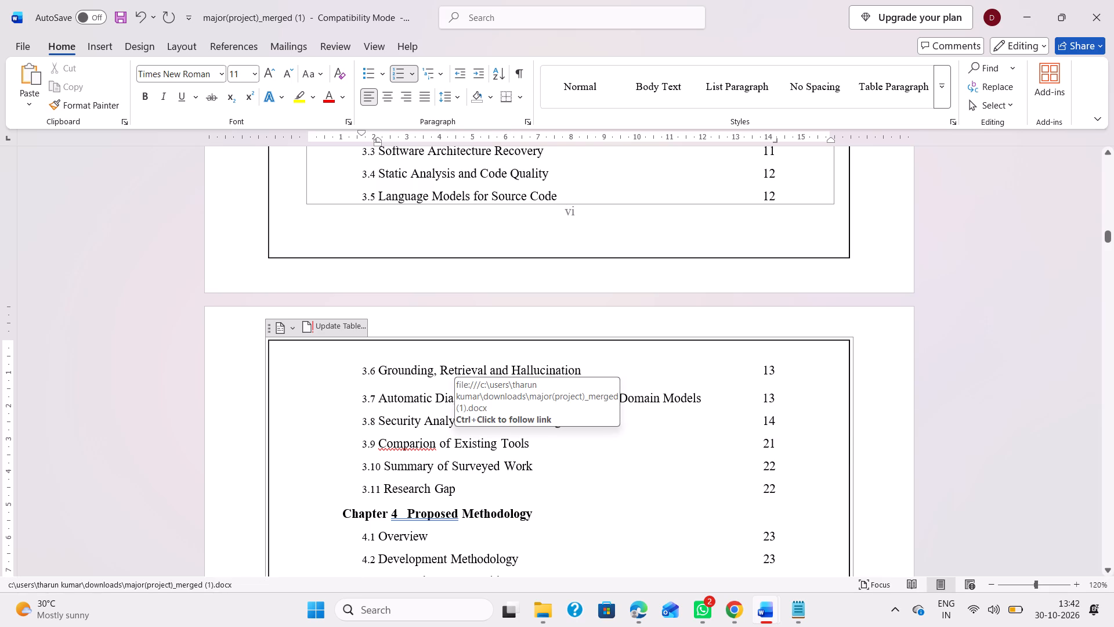
Set the contents page number of 3.9 Comparion of Existing Tools to 14, restoring its title from a copy.
{"action": "left_click_drag", "start_coordinate": [527, 445], "coordinate": [380, 444]}
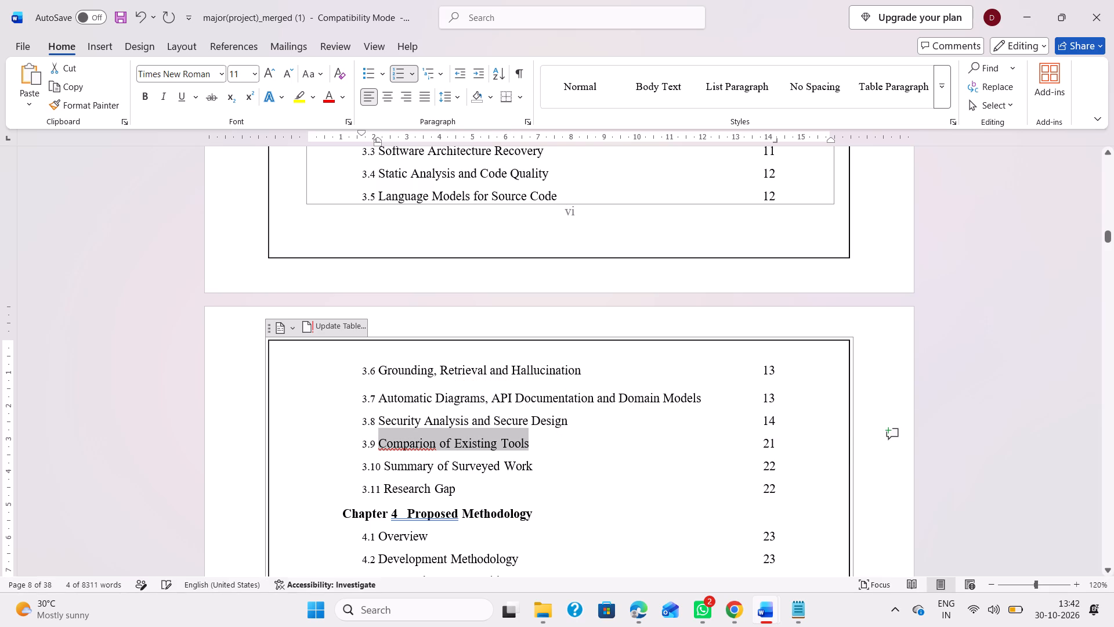
{"action": "key", "text": "ctrl+c"}
{"action": "key", "text": "ctrl+c"}
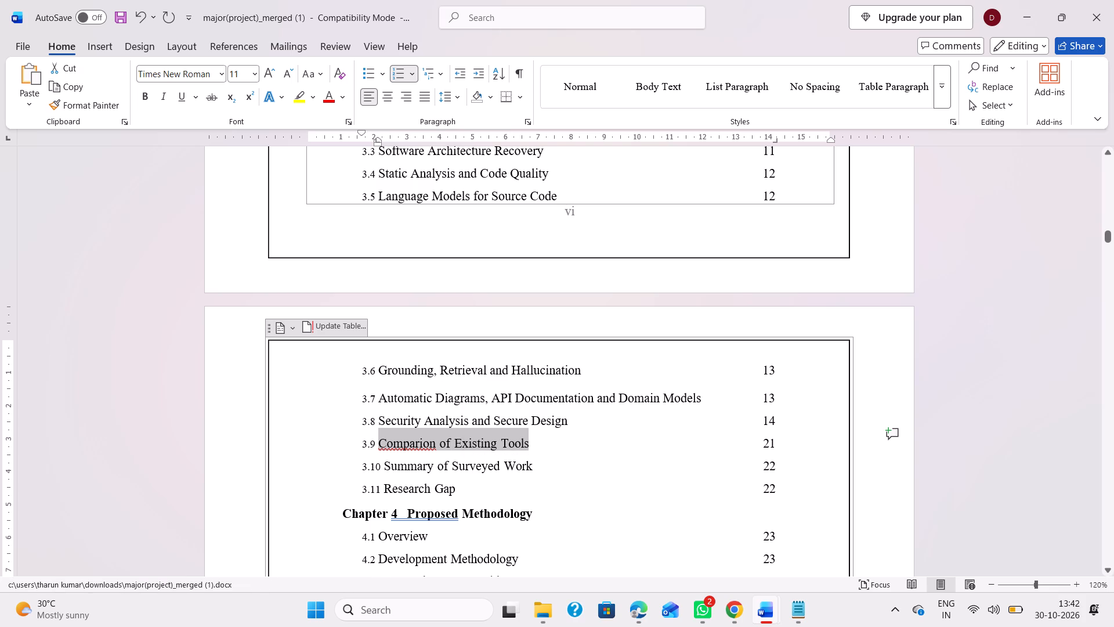
{"action": "left_click", "coordinate": [772, 442]}
{"action": "key", "text": "BackSpace"}
{"action": "key", "text": "Right"}
{"action": "key", "text": "BackSpace"}
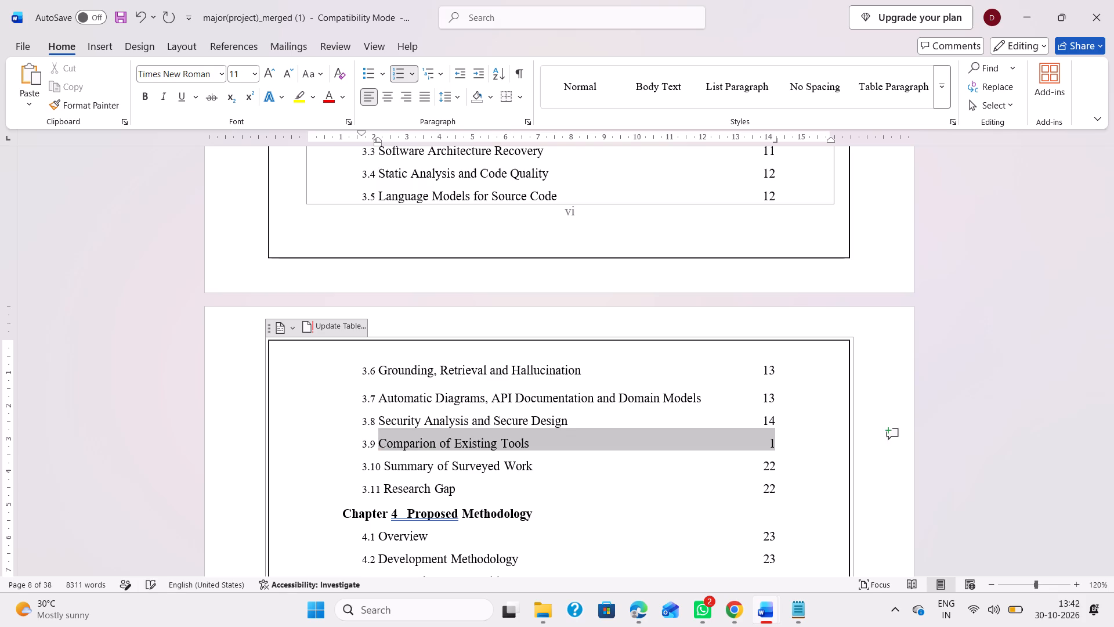
{"action": "key", "text": "BackSpace"}
{"action": "key", "text": "ctrl+v"}
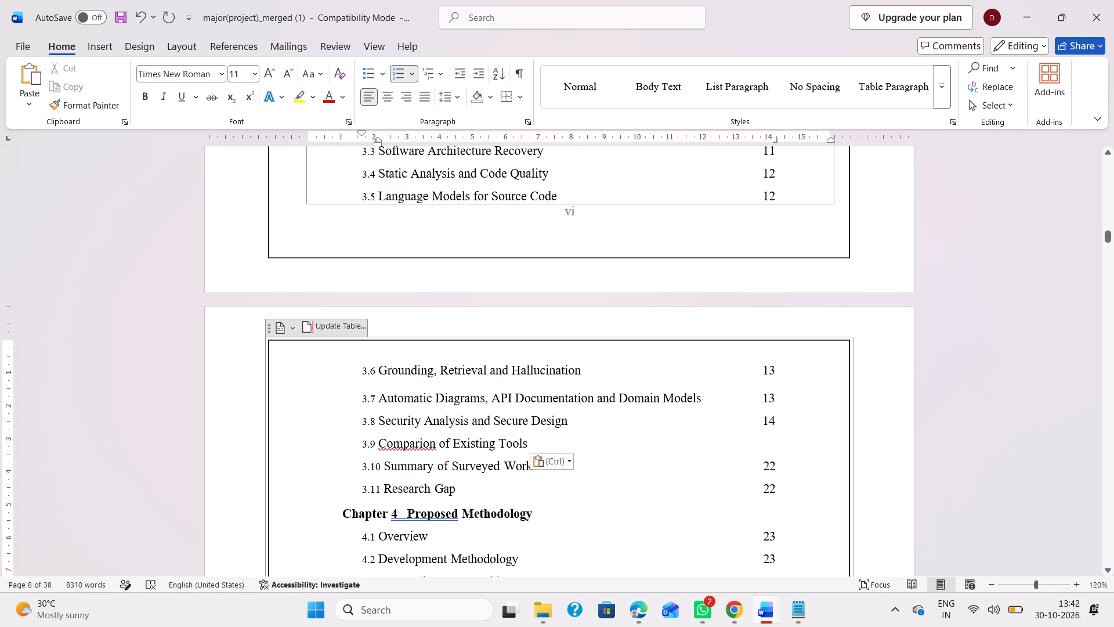
{"action": "left_click", "coordinate": [769, 441]}
{"action": "key", "text": "Tab"}
{"action": "type", "text": "14"}
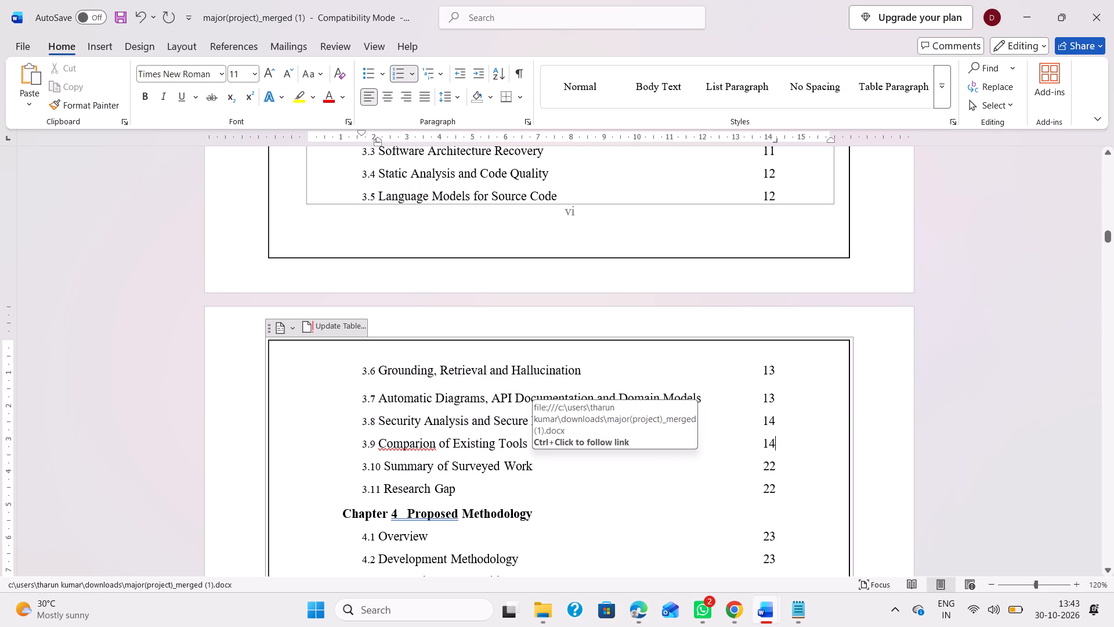
Set the contents page number of 3.10 Summary of Surveyed Work to 15, restoring its title from a copy.
{"action": "left_click_drag", "start_coordinate": [383, 464], "coordinate": [536, 467]}
{"action": "key", "text": "ctrl+c"}
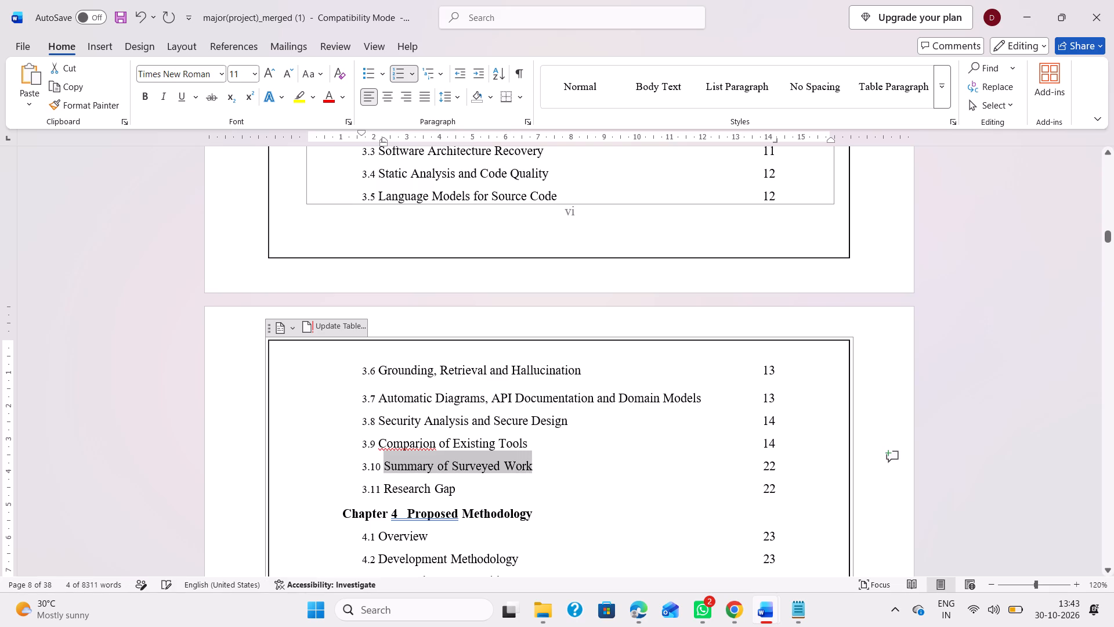
{"action": "left_click", "coordinate": [775, 463]}
{"action": "key", "text": "BackSpace"}
{"action": "key", "text": "BackSpace"}
{"action": "key", "text": "ctrl+v"}
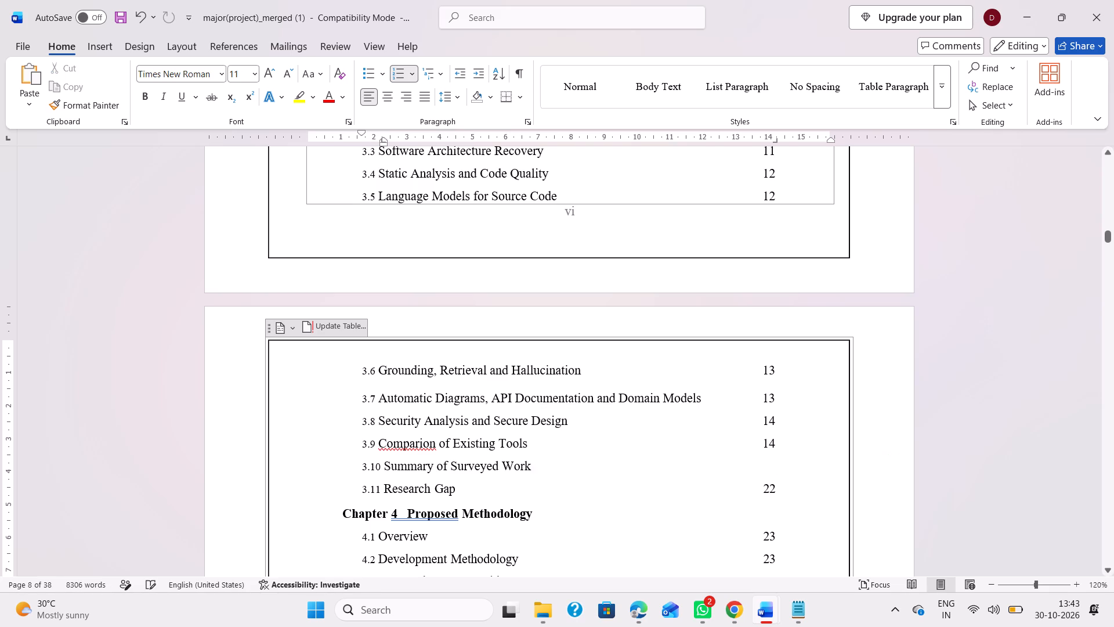
{"action": "key", "text": "Tab"}
{"action": "type", "text": "15"}
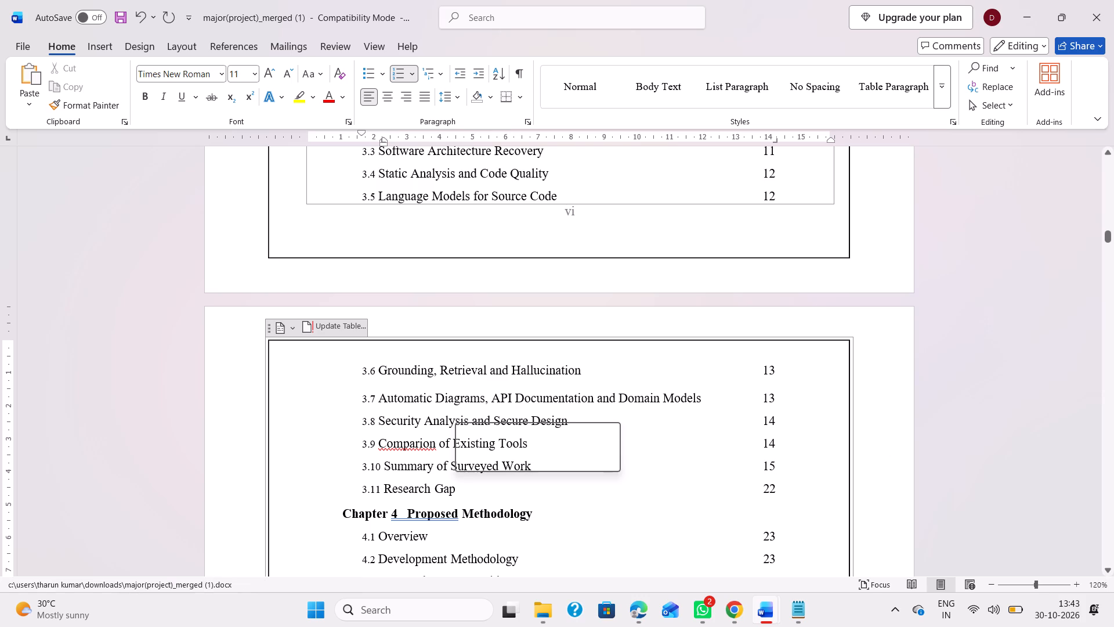
Set the contents page number of 3.11 Research Gap to 15, restoring its title from a copy.
{"action": "left_click_drag", "start_coordinate": [382, 488], "coordinate": [467, 488]}
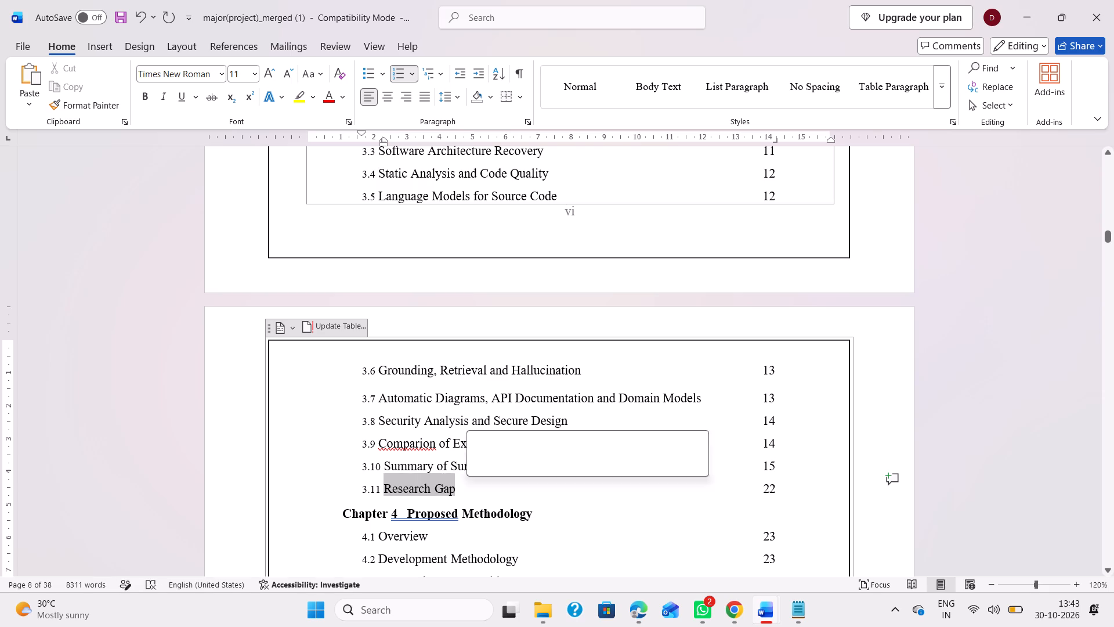
{"action": "key", "text": "ctrl+c"}
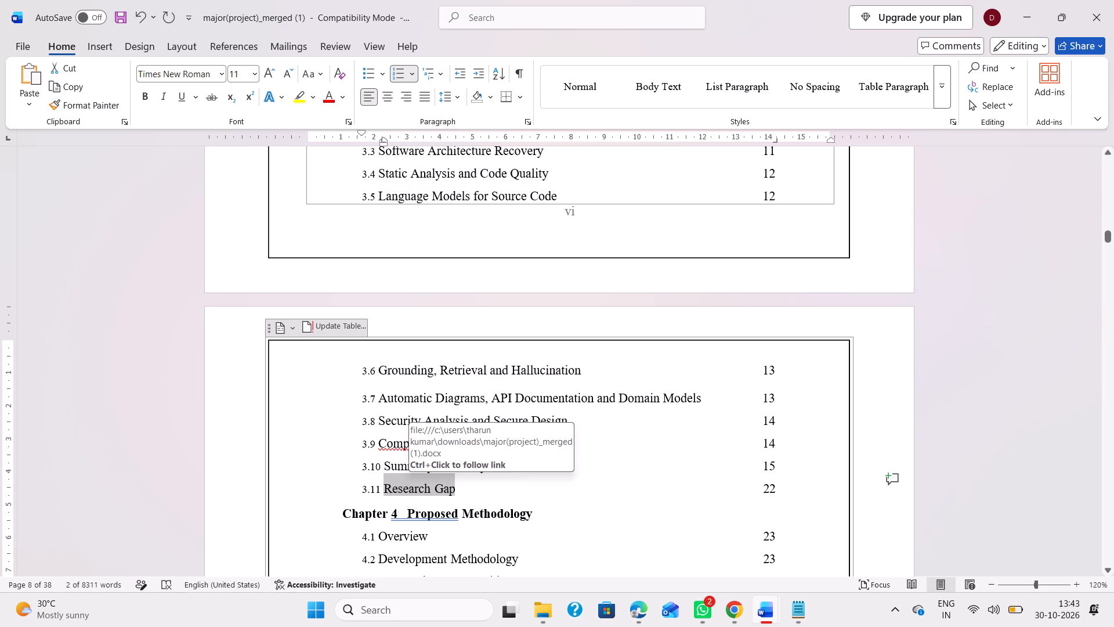
{"action": "left_click", "coordinate": [776, 490]}
{"action": "key", "text": "BackSpace"}
{"action": "key", "text": "BackSpace"}
{"action": "key", "text": "ctrl+v"}
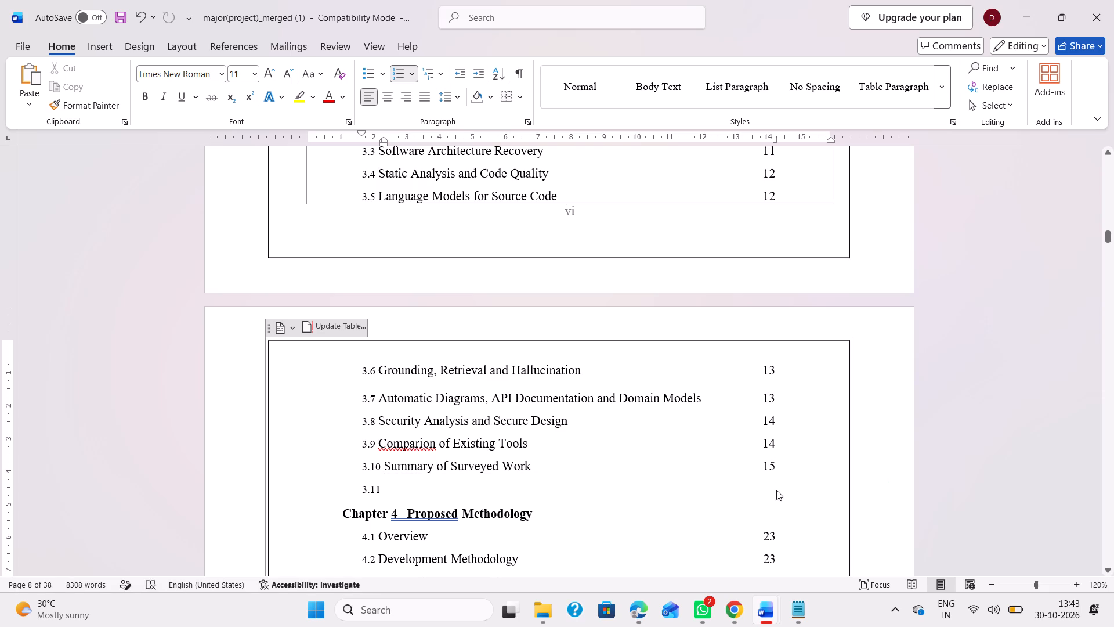
{"action": "key", "text": "Tab"}
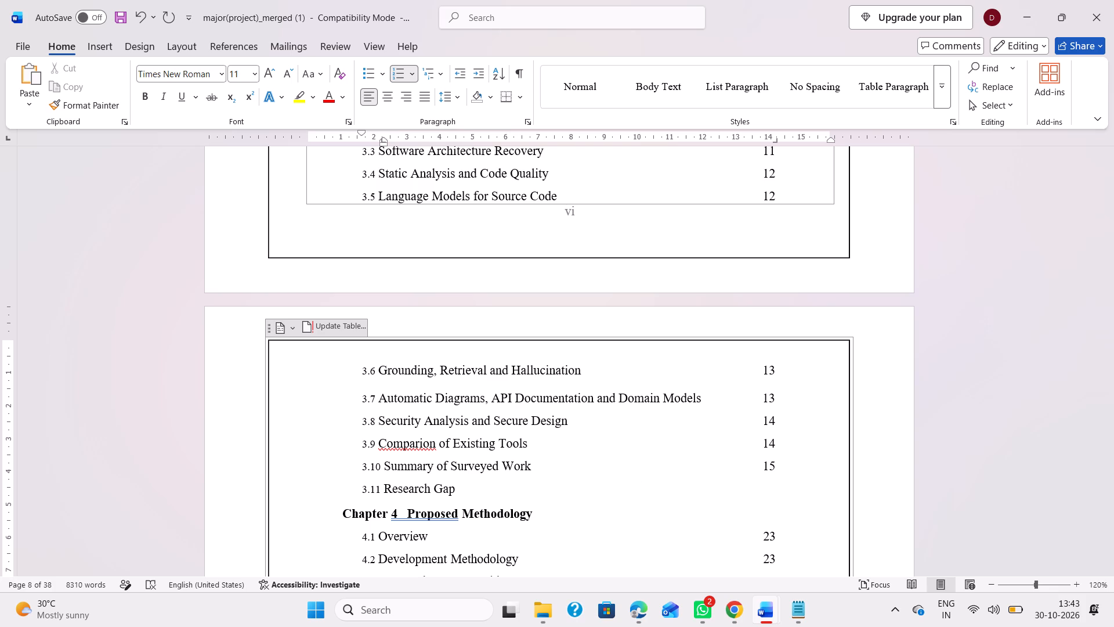
{"action": "key", "text": "1"}
{"action": "key", "text": "5"}
Set the contents page number of 4.1 Overview to 16, restoring its title from a copy.
{"action": "scroll", "coordinate": [776, 490], "scroll_direction": "down", "scroll_amount": 2}
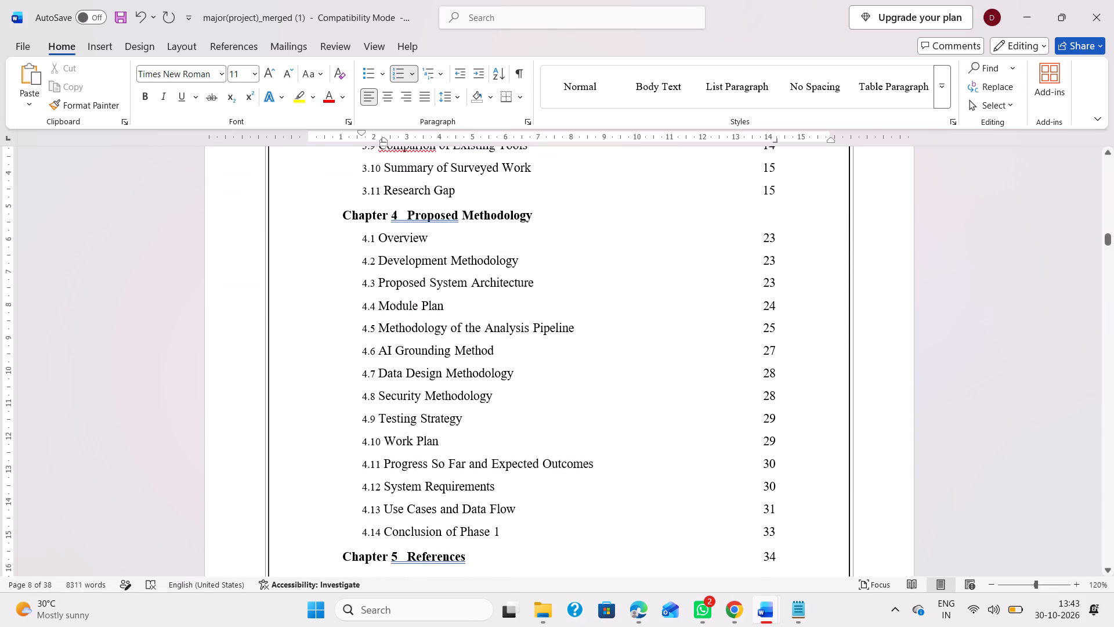
{"action": "left_click", "coordinate": [777, 237]}
{"action": "key", "text": "BackSpace"}
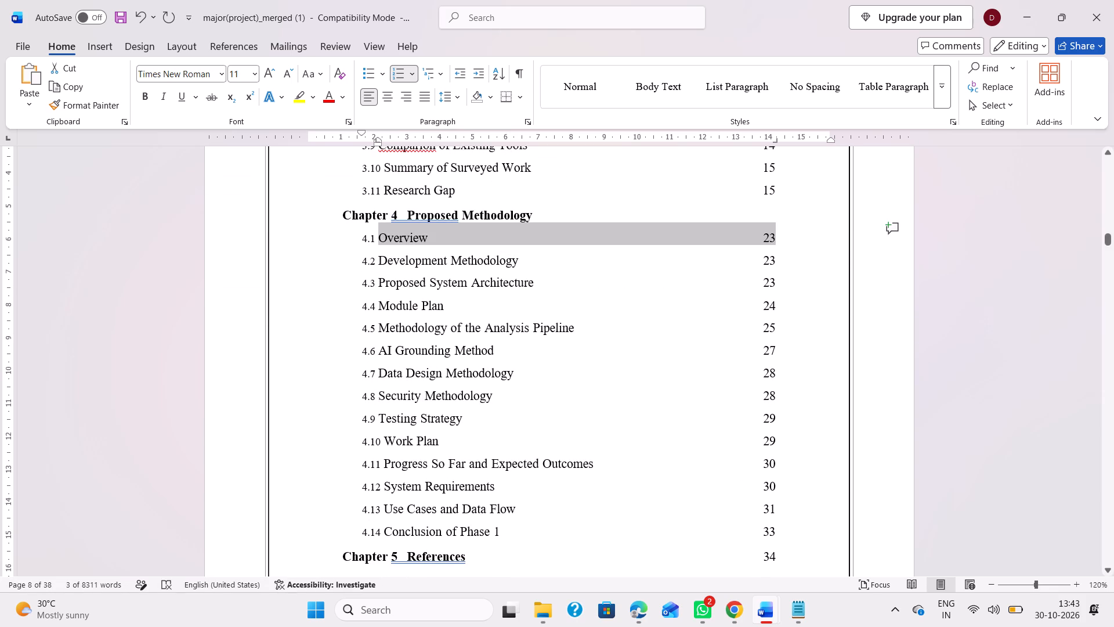
{"action": "left_click", "coordinate": [410, 243]}
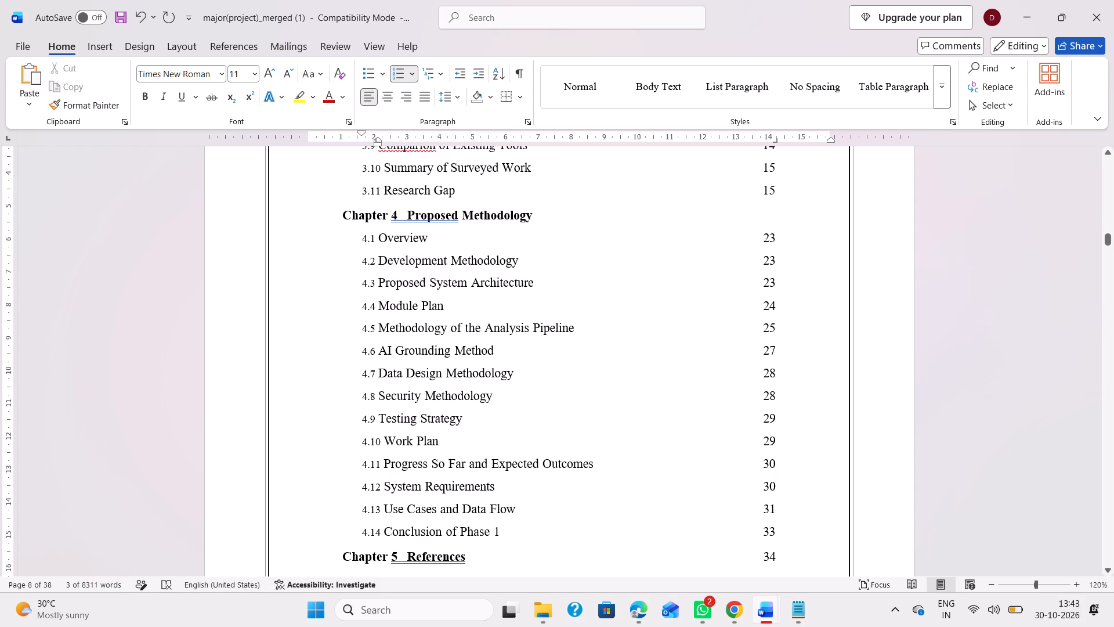
{"action": "left_click_drag", "start_coordinate": [379, 236], "coordinate": [429, 235]}
{"action": "key", "text": "ctrl+c"}
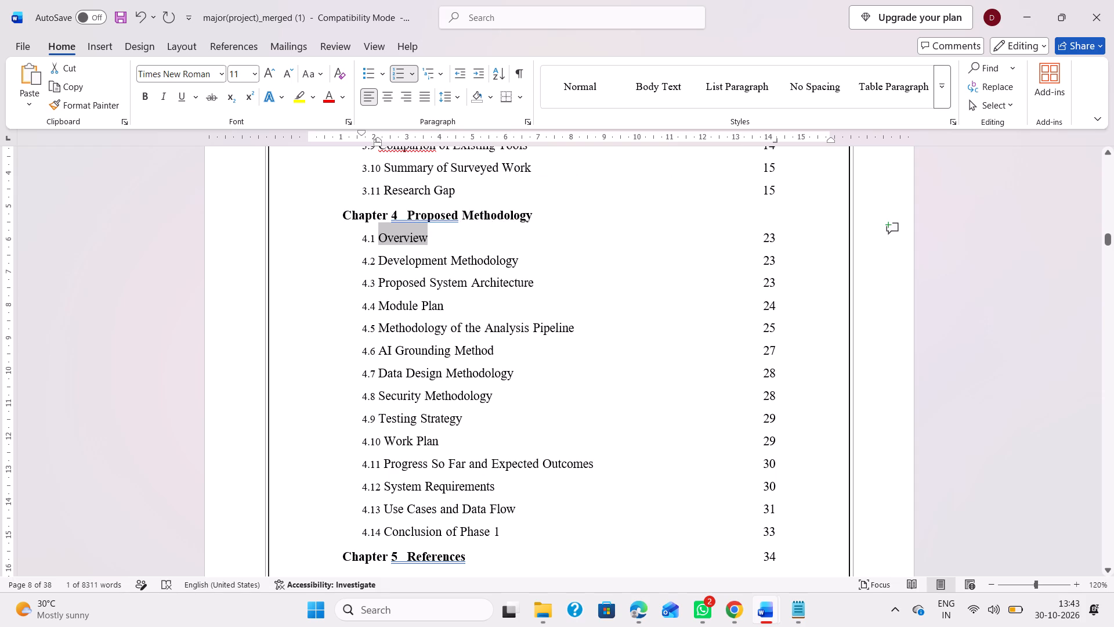
{"action": "left_click", "coordinate": [776, 241]}
{"action": "key", "text": "BackSpace"}
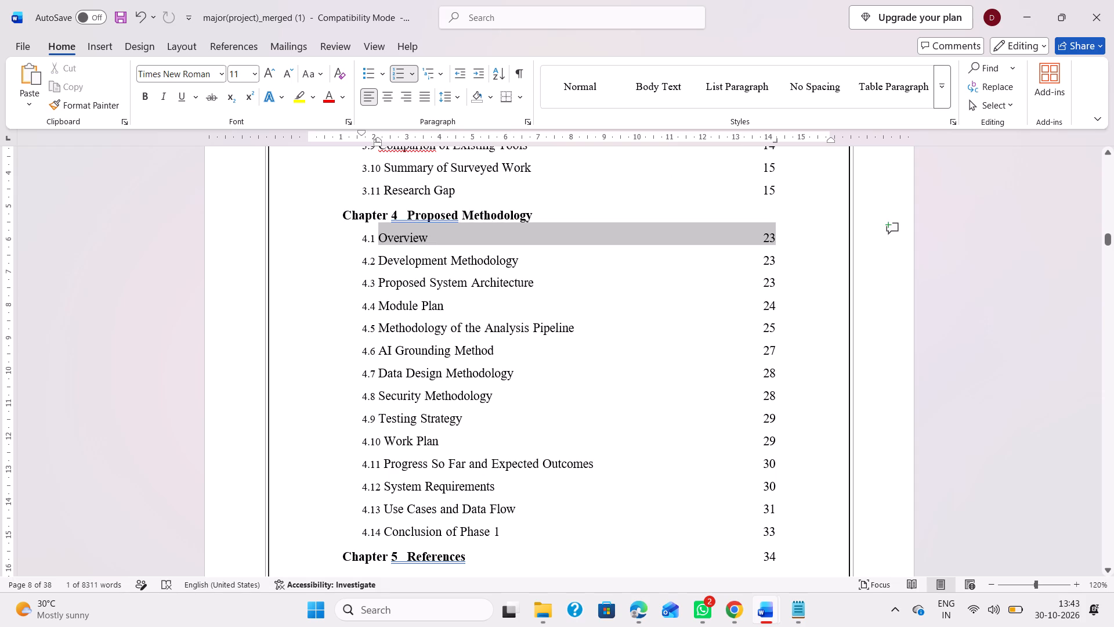
{"action": "key", "text": "BackSpace"}
{"action": "key", "text": "ctrl+v"}
{"action": "key", "text": "Tab"}
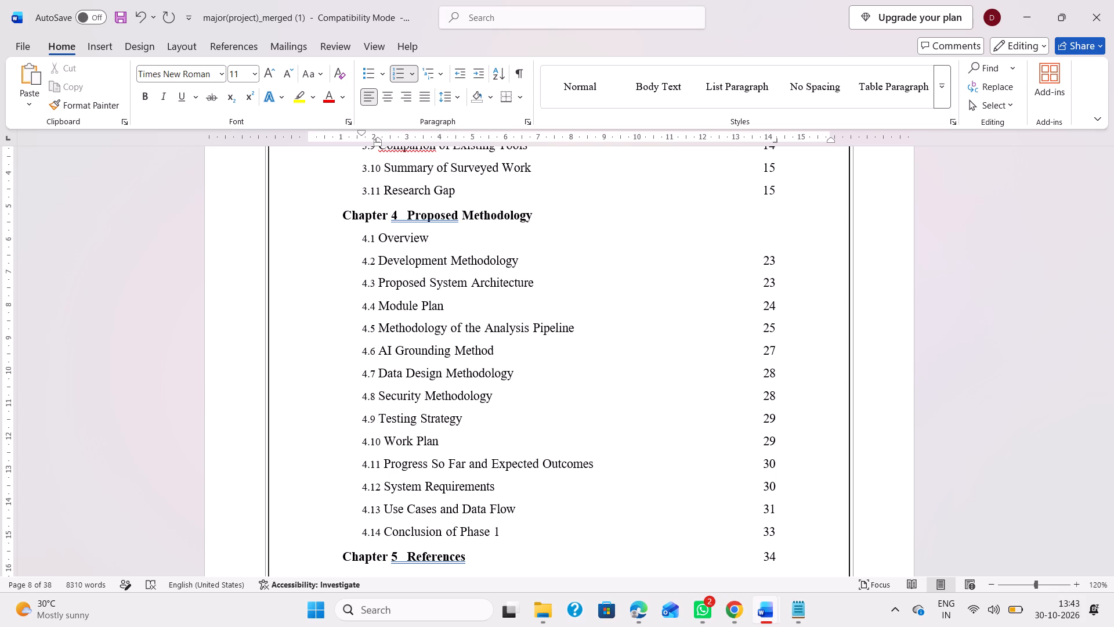
{"action": "type", "text": "16"}
Set the contents page number of 4.2 Development Methodology to 16, restoring its title from a copy.
{"action": "left_click_drag", "start_coordinate": [378, 259], "coordinate": [432, 263]}
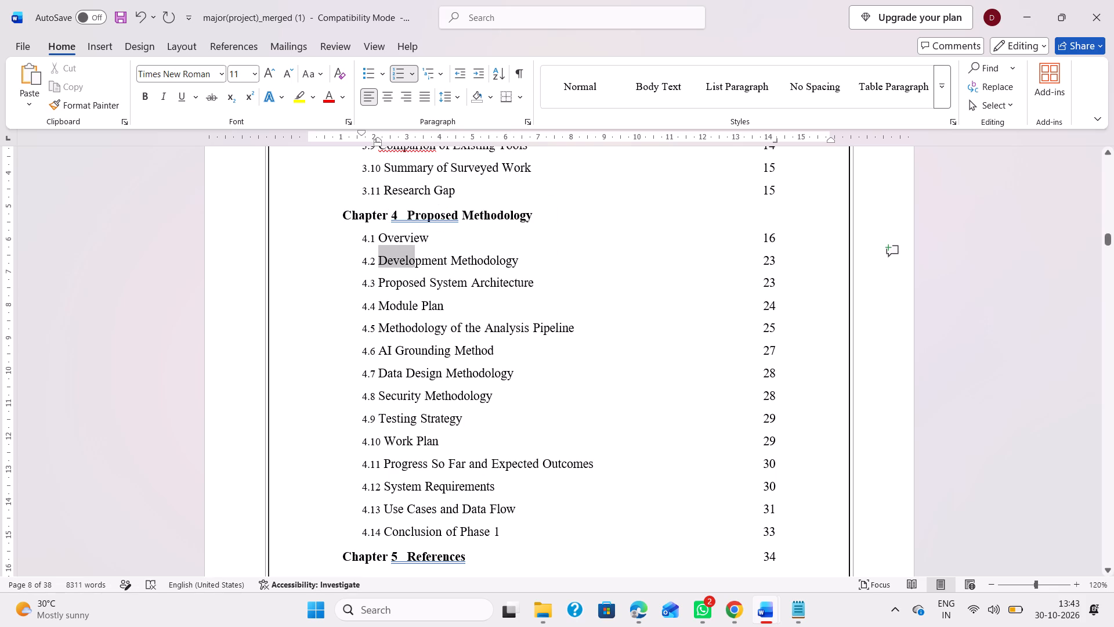
{"action": "left_click_drag", "start_coordinate": [432, 263], "coordinate": [523, 267]}
{"action": "key", "text": "ctrl+c"}
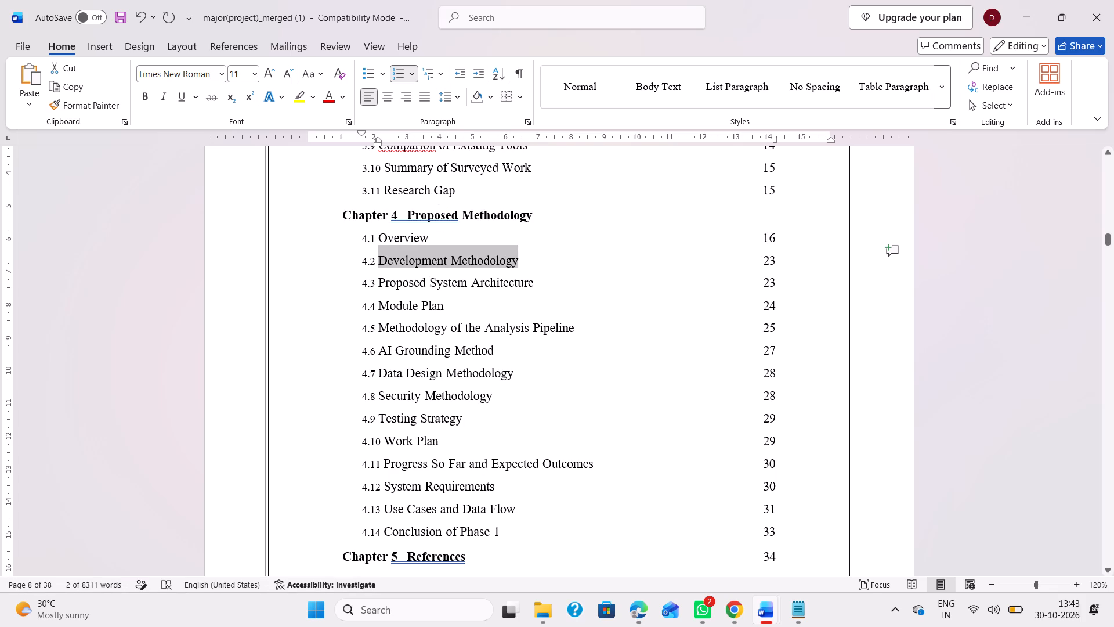
{"action": "left_click", "coordinate": [773, 260]}
{"action": "key", "text": "BackSpace"}
{"action": "key", "text": "BackSpace"}
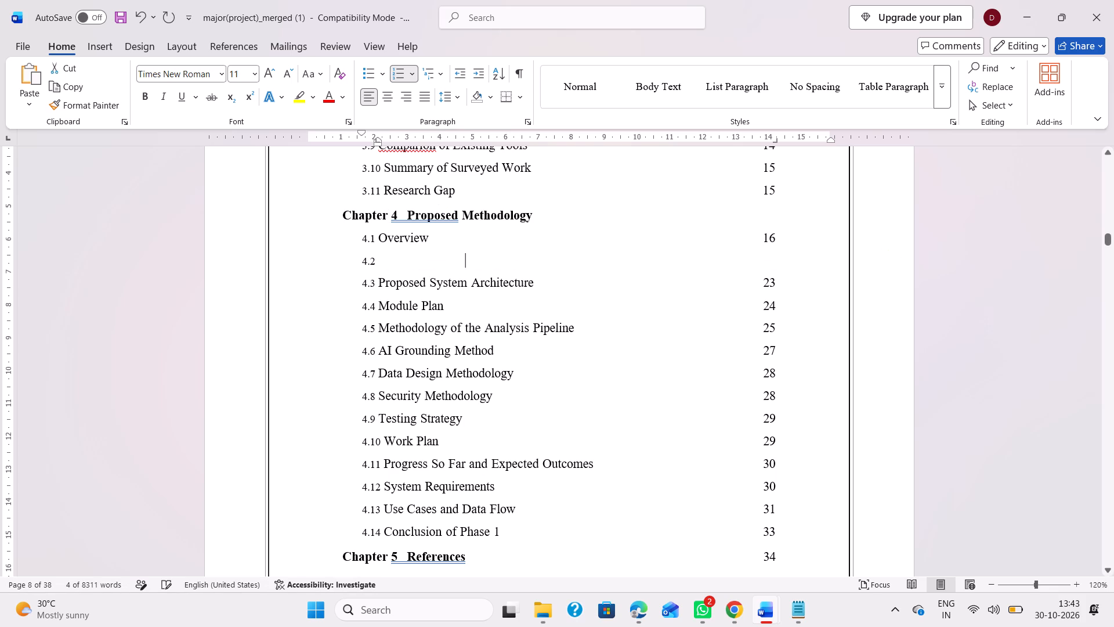
{"action": "key", "text": "ctrl+v"}
{"action": "key", "text": "Tab"}
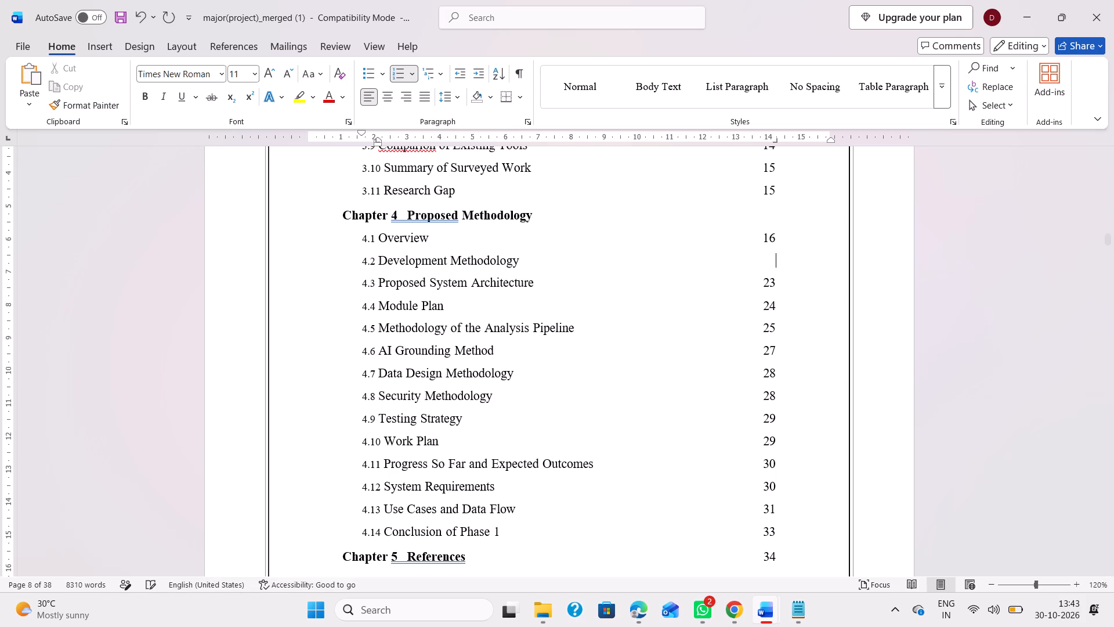
{"action": "type", "text": "16"}
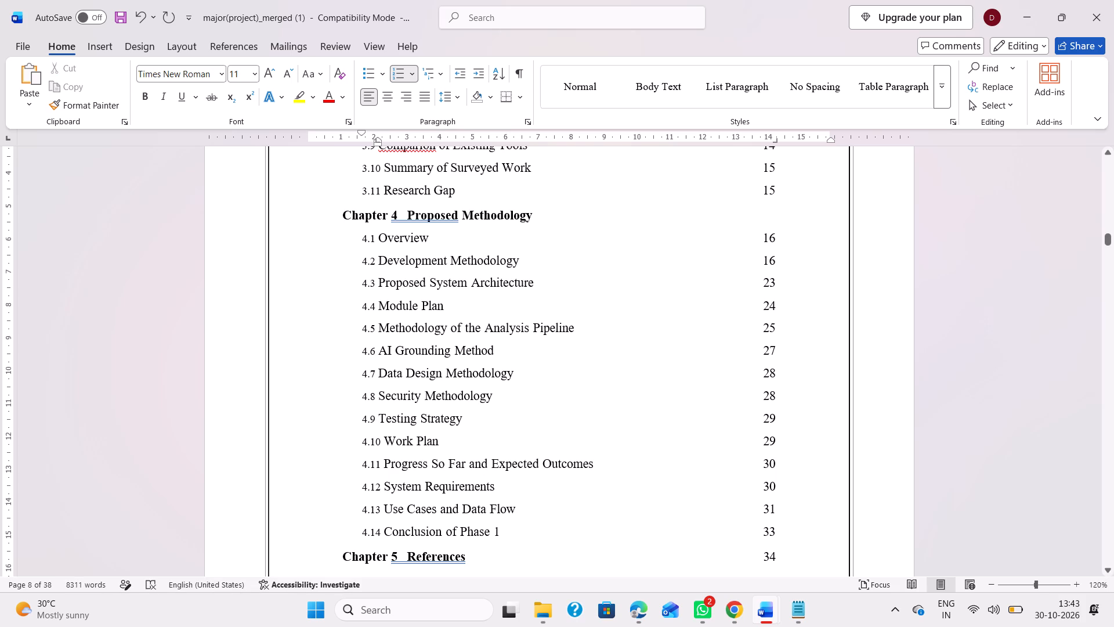
Set the contents page number of 4.3 Proposed System Architecture to 16, restoring its title from a copy.
{"action": "left_click_drag", "start_coordinate": [379, 285], "coordinate": [552, 286]}
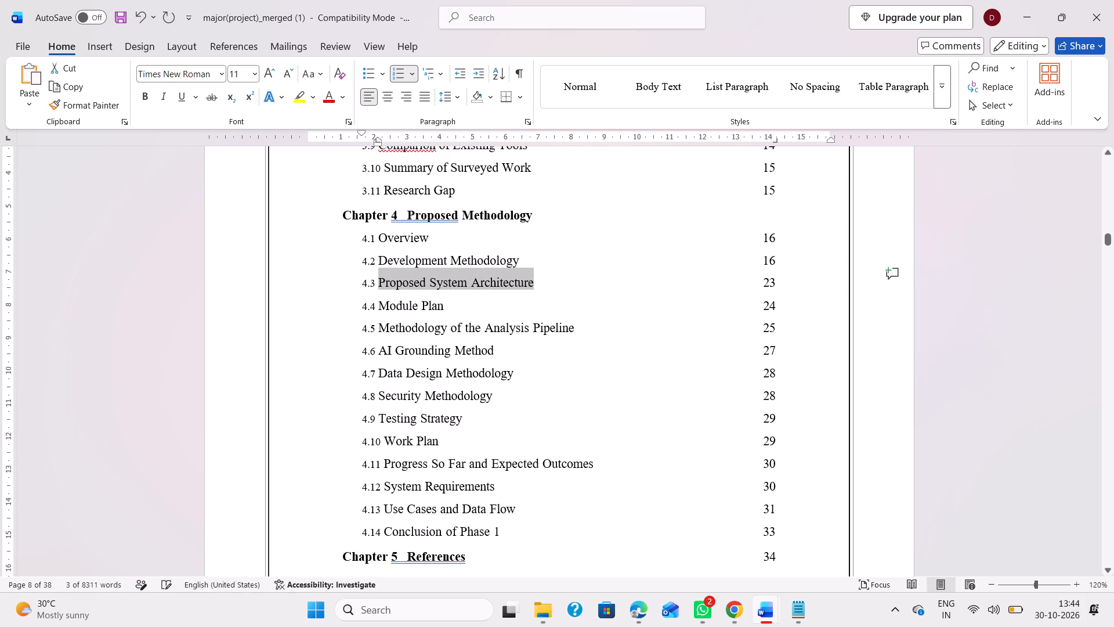
{"action": "key", "text": "ctrl+c"}
{"action": "left_click", "coordinate": [777, 284]}
{"action": "key", "text": "BackSpace"}
{"action": "key", "text": "BackSpace"}
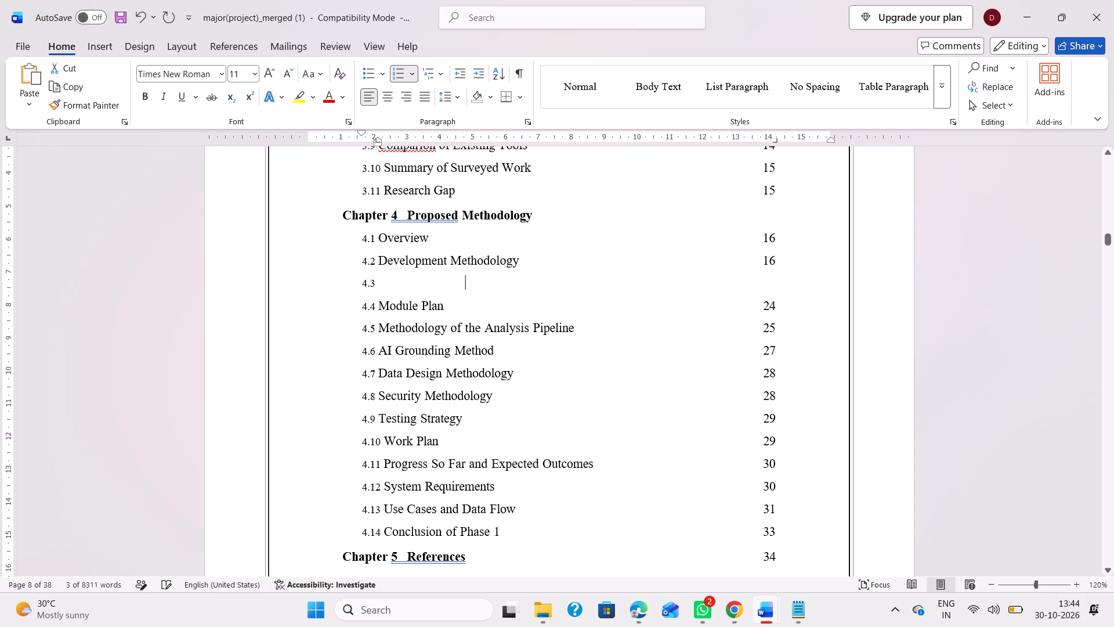
{"action": "key", "text": "ctrl+v"}
{"action": "key", "text": "Tab"}
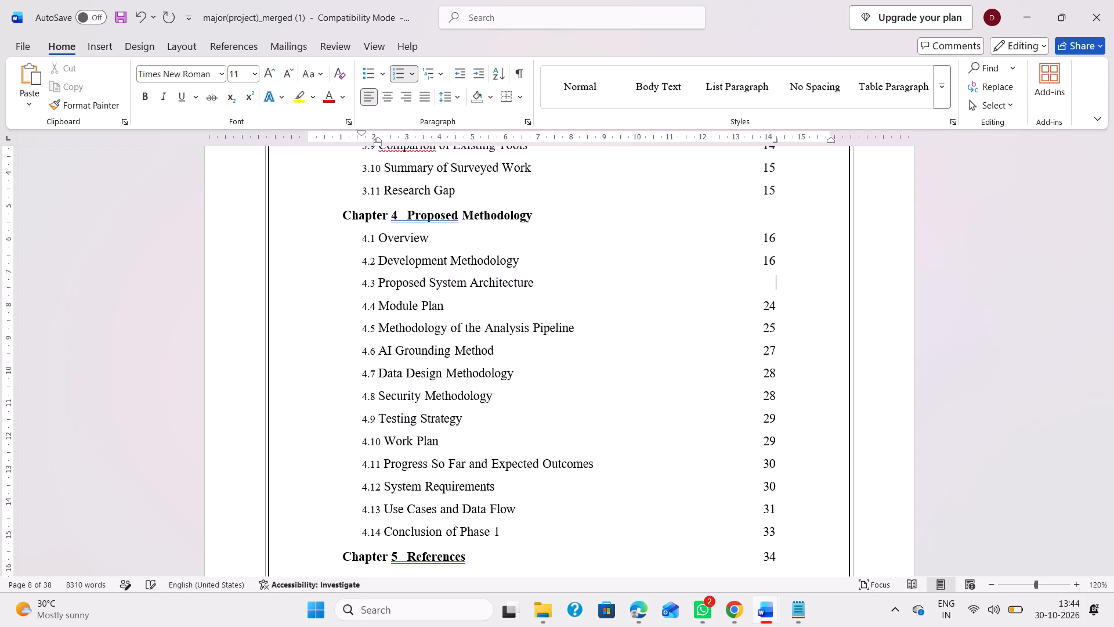
{"action": "type", "text": "16"}
Set the contents page number of 4.4 Module Plan to 17, restoring its title from a copy.
{"action": "left_click_drag", "start_coordinate": [379, 305], "coordinate": [448, 307]}
{"action": "key", "text": "ctrl+c"}
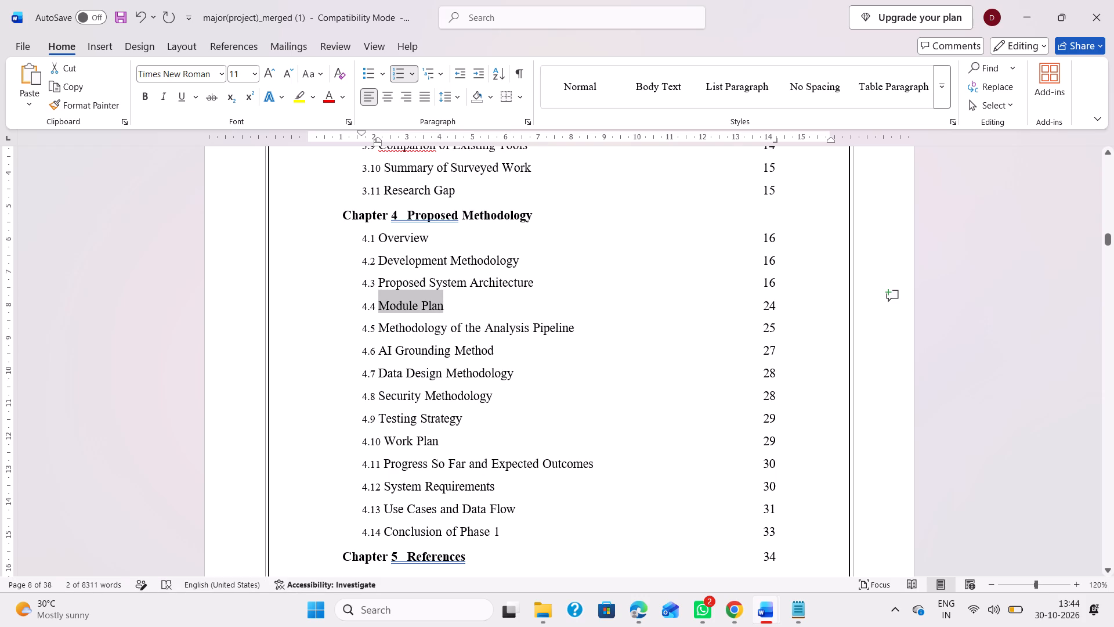
{"action": "left_click", "coordinate": [773, 305]}
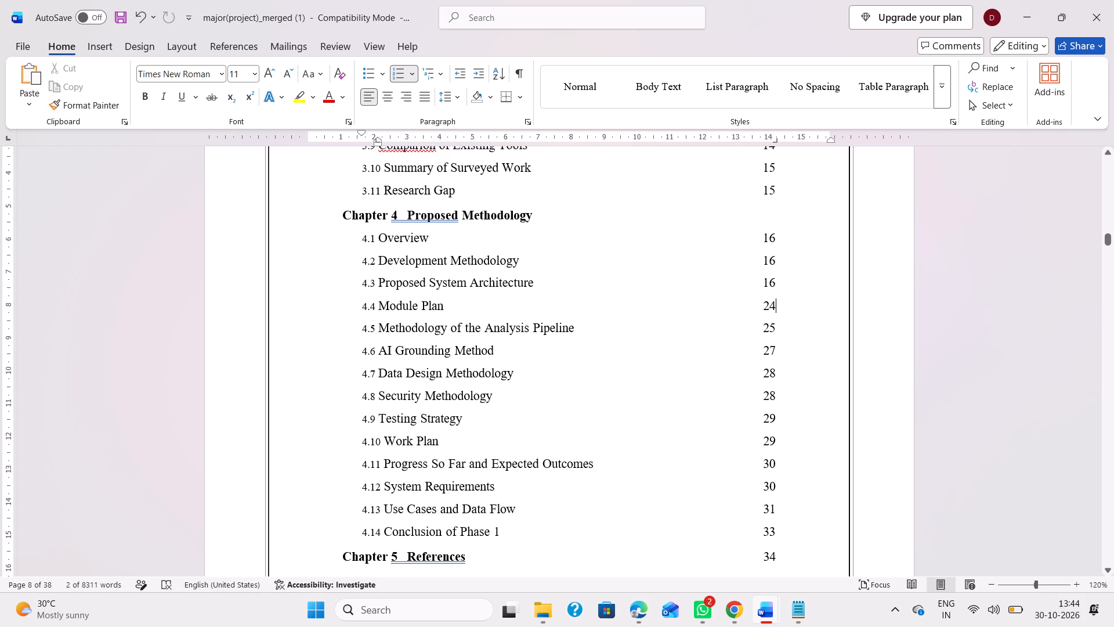
{"action": "key", "text": "BackSpace"}
{"action": "key", "text": "BackSpace"}
{"action": "key", "text": "ctrl+v"}
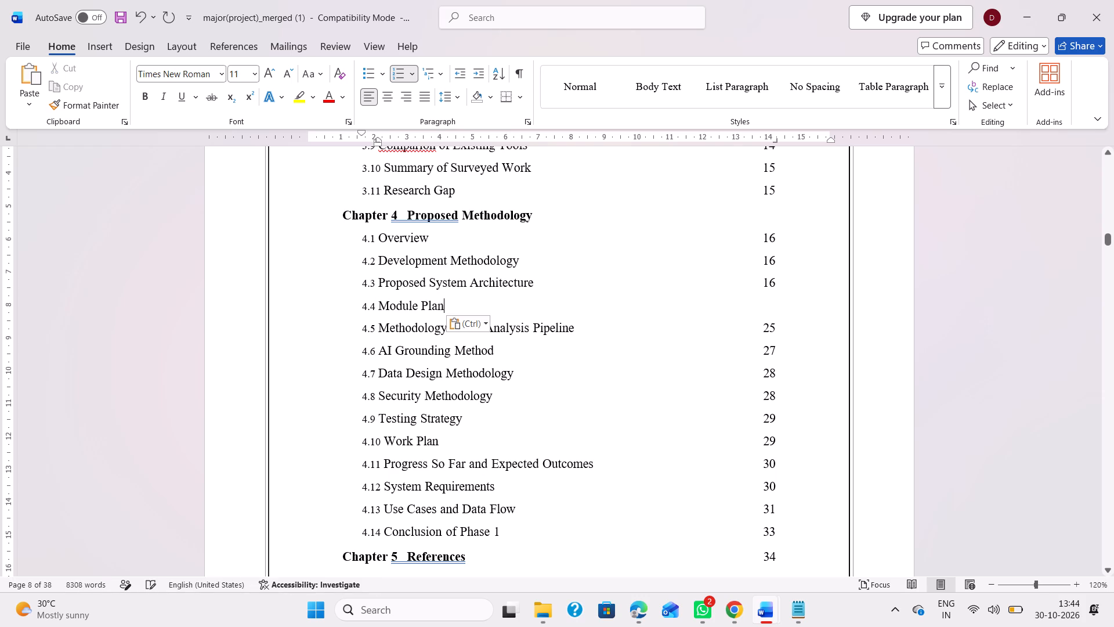
{"action": "key", "text": "Tab"}
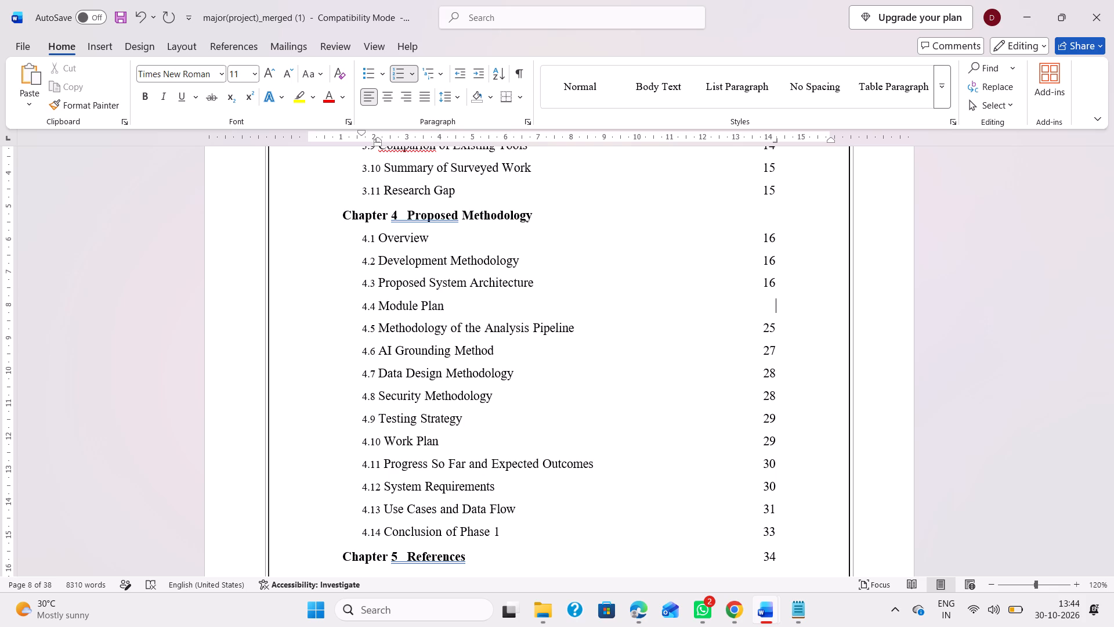
{"action": "key", "text": "1"}
{"action": "key", "text": "7"}
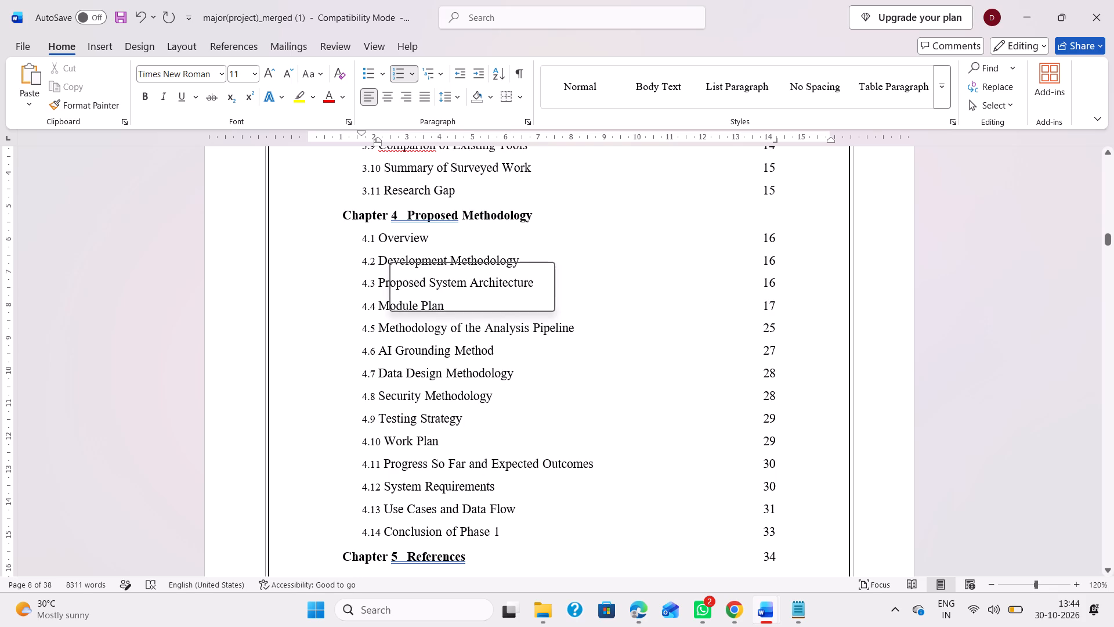
Set the contents page number of 4.5 Methodology of the Analysis Pipeline to 18, restoring its title from a copy.
{"action": "left_click_drag", "start_coordinate": [379, 327], "coordinate": [580, 328]}
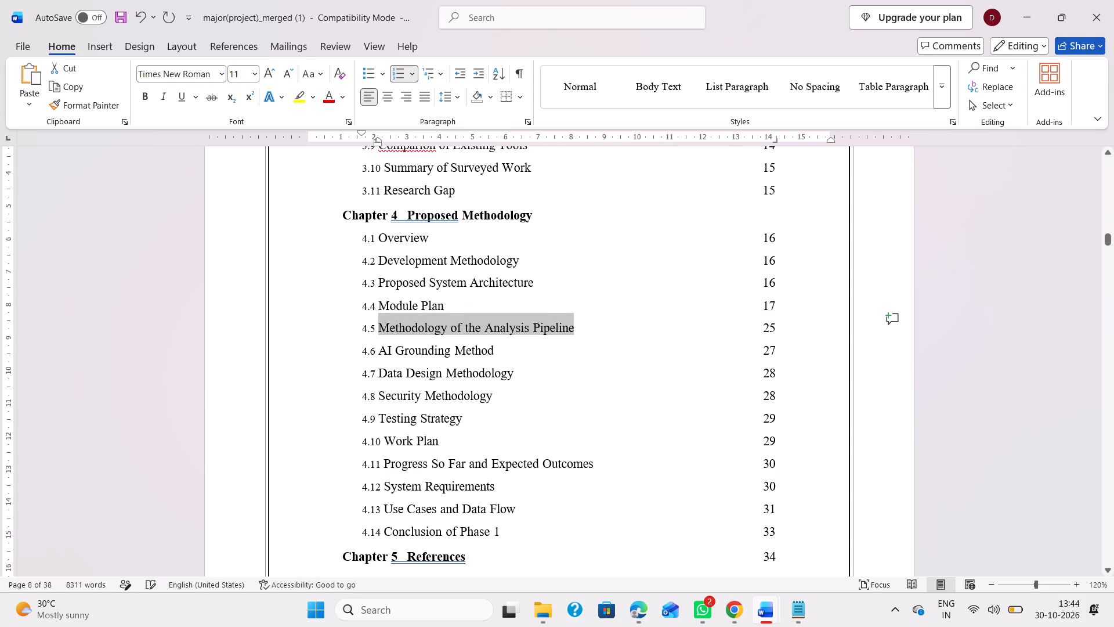
{"action": "key", "text": "ctrl+c"}
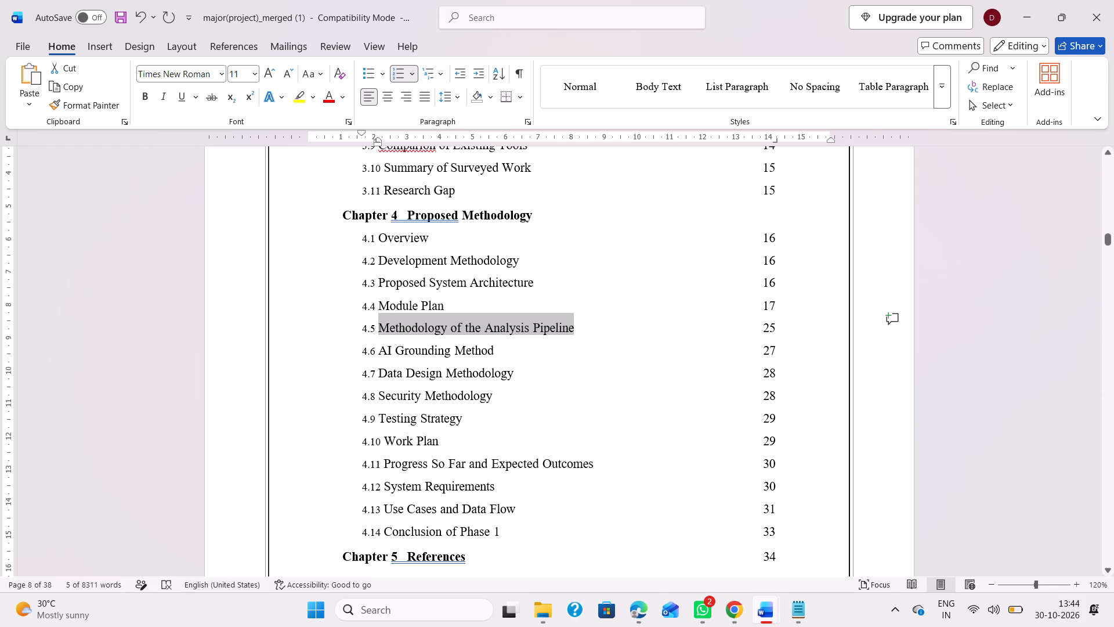
{"action": "left_click", "coordinate": [777, 325]}
{"action": "key", "text": "BackSpace"}
{"action": "key", "text": "BackSpace"}
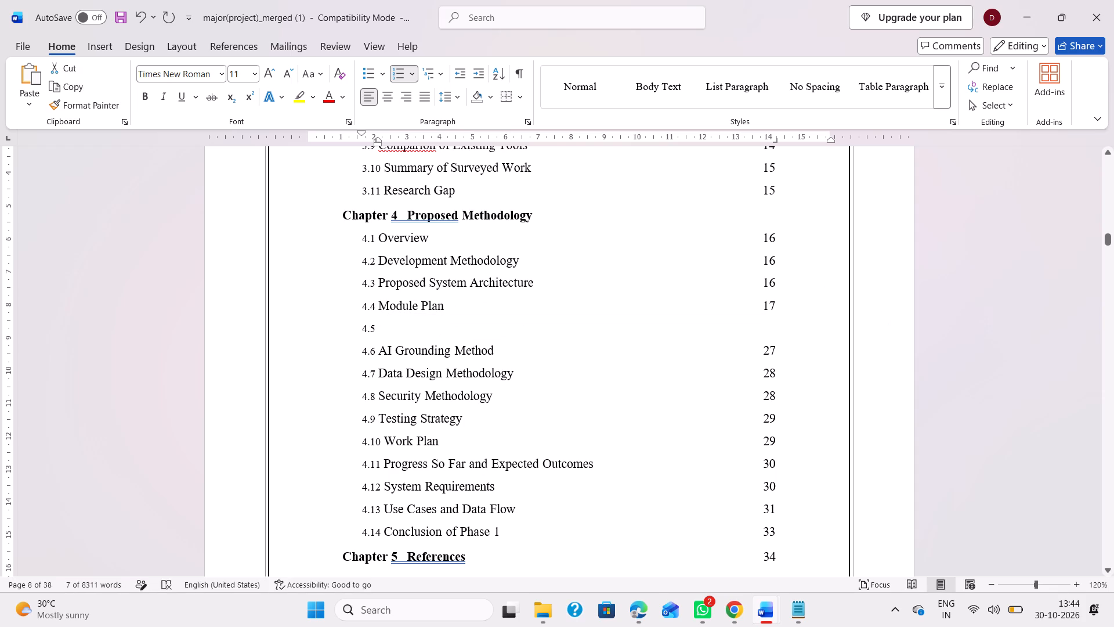
{"action": "key", "text": "ctrl+v"}
{"action": "key", "text": "Tab"}
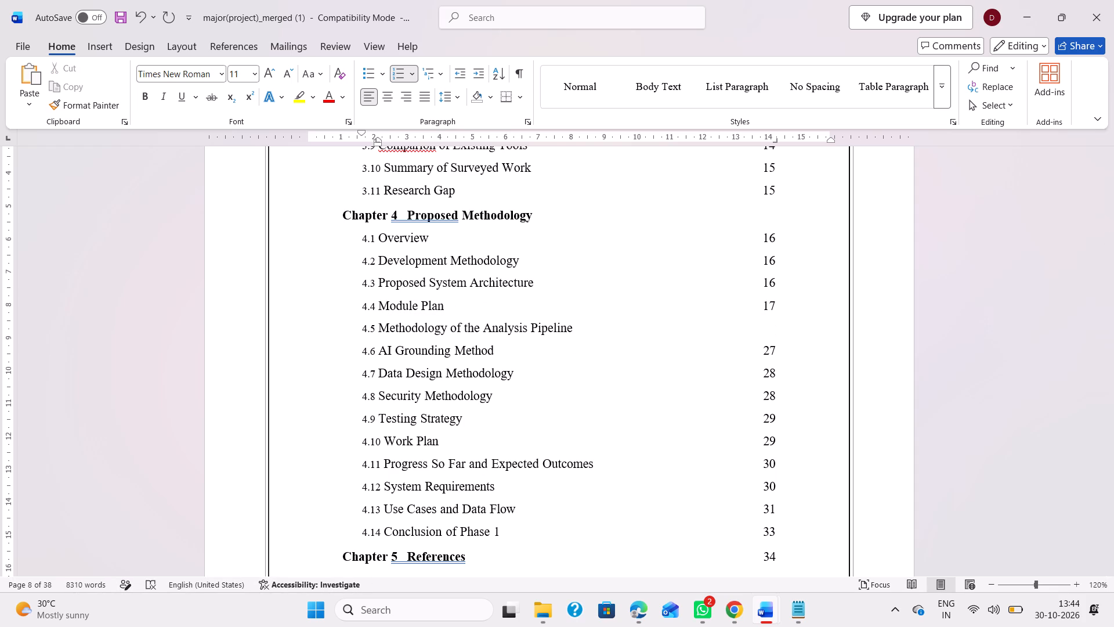
{"action": "type", "text": "18"}
Set the contents page number of 4.6 AI Grounding Method to 20, restoring its title from a copy.
{"action": "left_click_drag", "start_coordinate": [379, 351], "coordinate": [500, 353]}
{"action": "key", "text": "ctrl+c"}
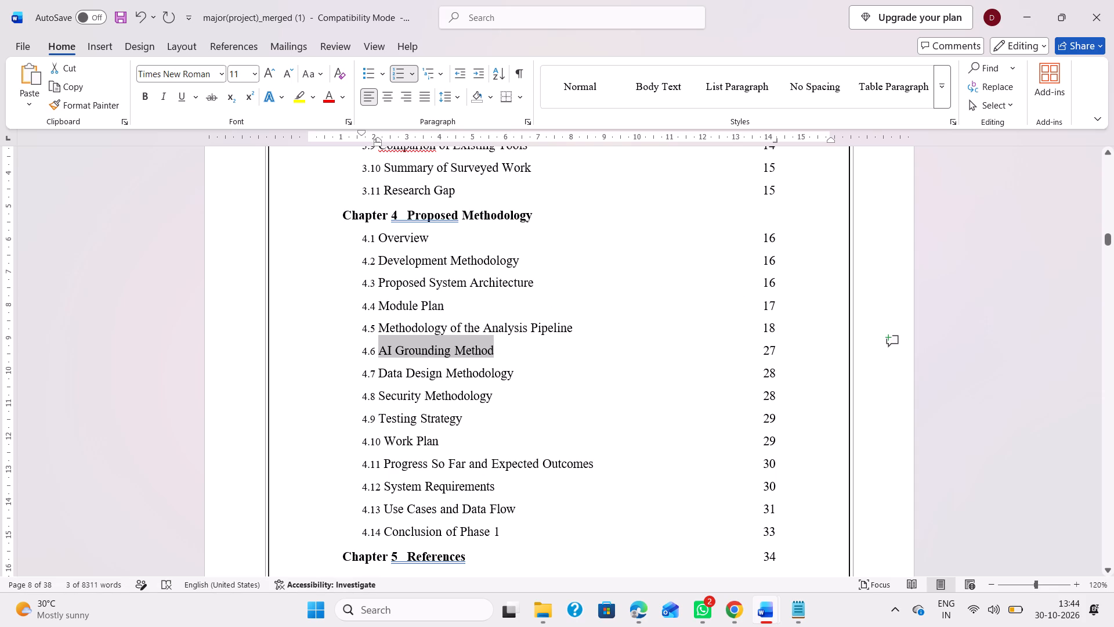
{"action": "left_click", "coordinate": [776, 351]}
{"action": "key", "text": "BackSpace"}
{"action": "key", "text": "BackSpace"}
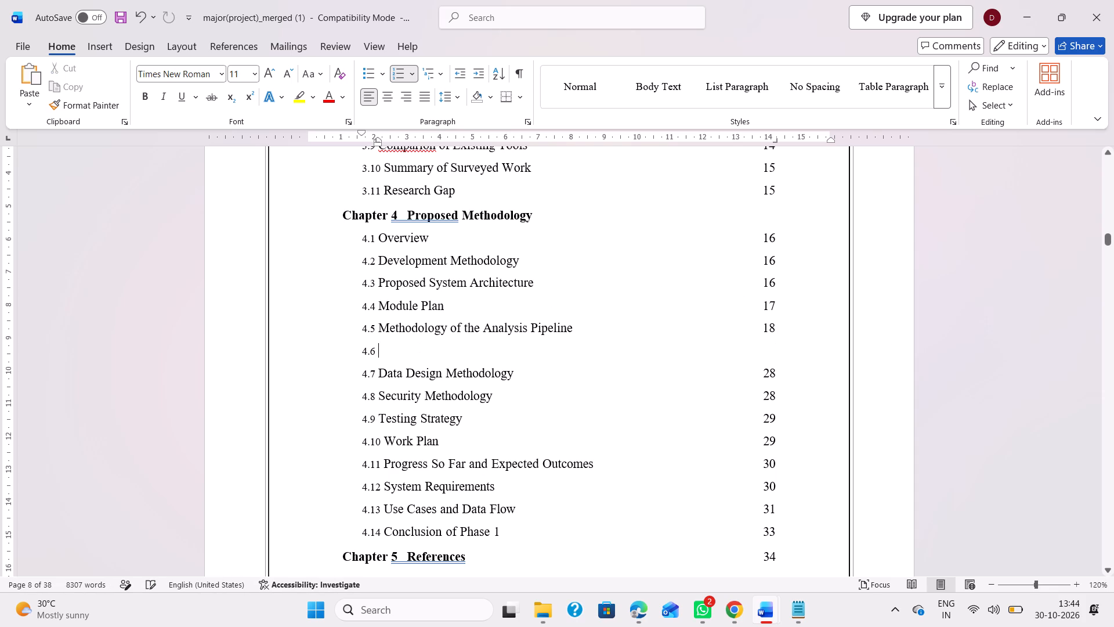
{"action": "key", "text": "ctrl+v"}
{"action": "key", "text": "Tab"}
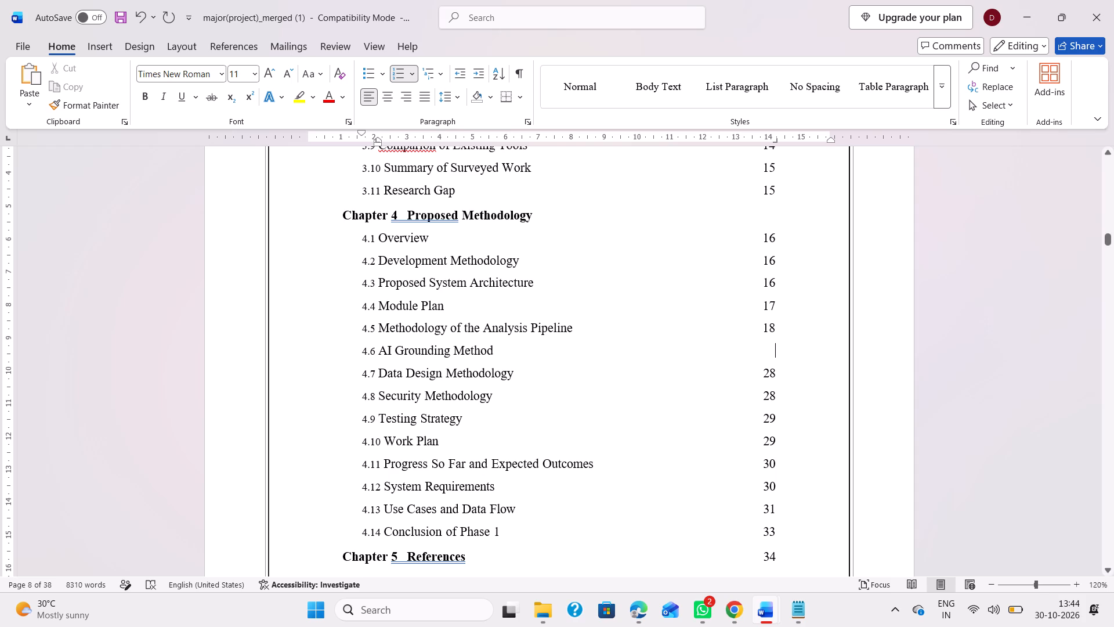
{"action": "type", "text": "20"}
Set the contents page number of 4.7 Data Design Methodology to 21, restoring its title from a copy.
{"action": "left_click_drag", "start_coordinate": [377, 371], "coordinate": [432, 373]}
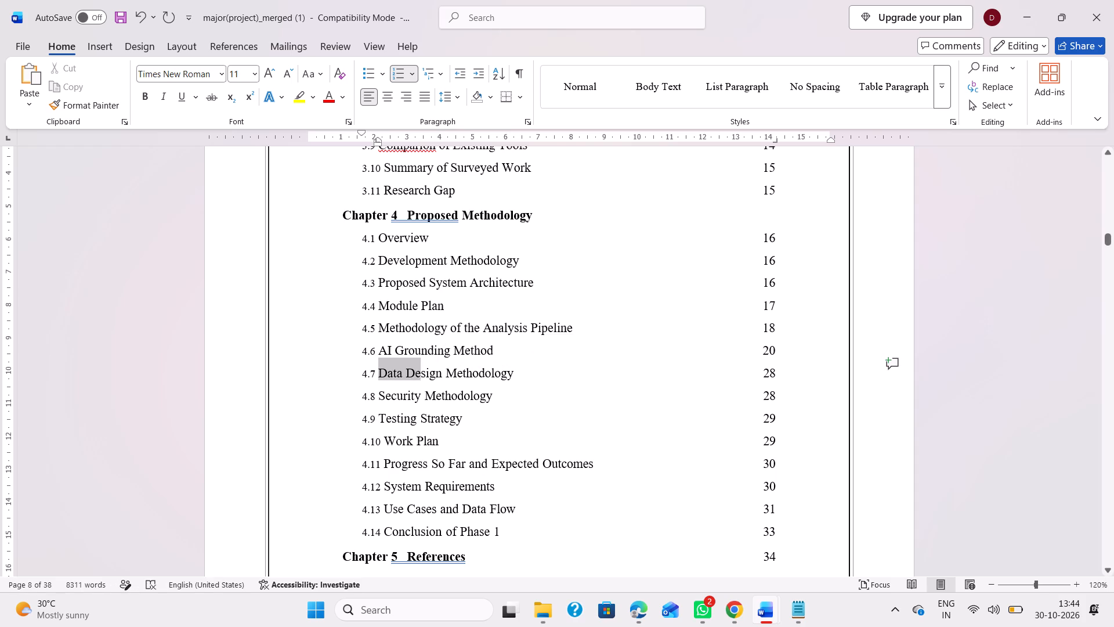
{"action": "left_click_drag", "start_coordinate": [432, 373], "coordinate": [519, 371]}
{"action": "key", "text": "ctrl+c"}
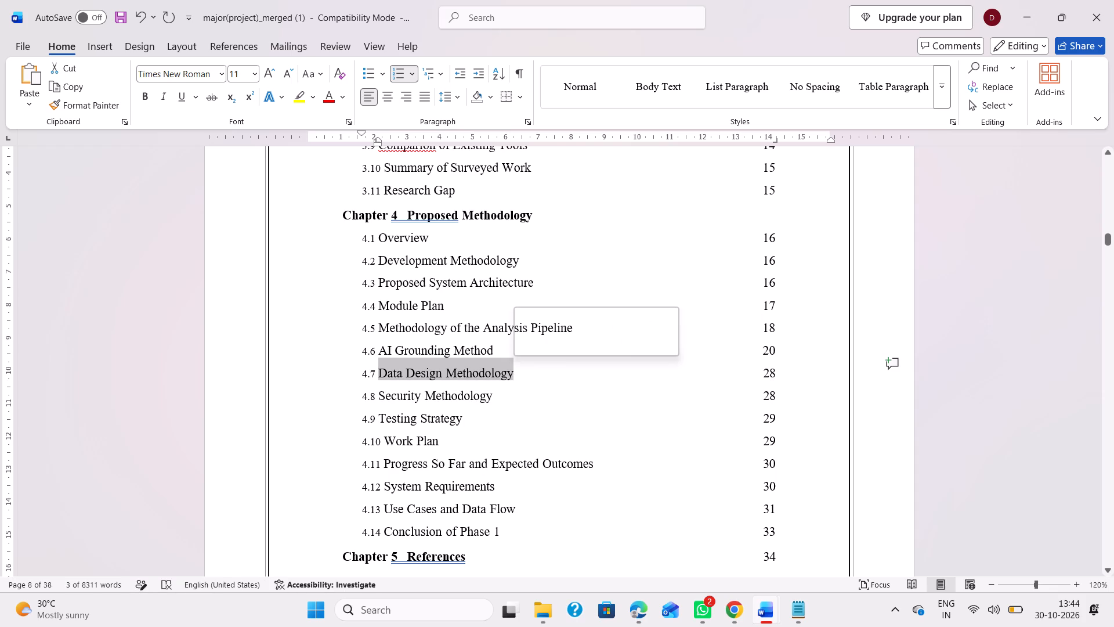
{"action": "left_click", "coordinate": [774, 372]}
{"action": "key", "text": "BackSpace"}
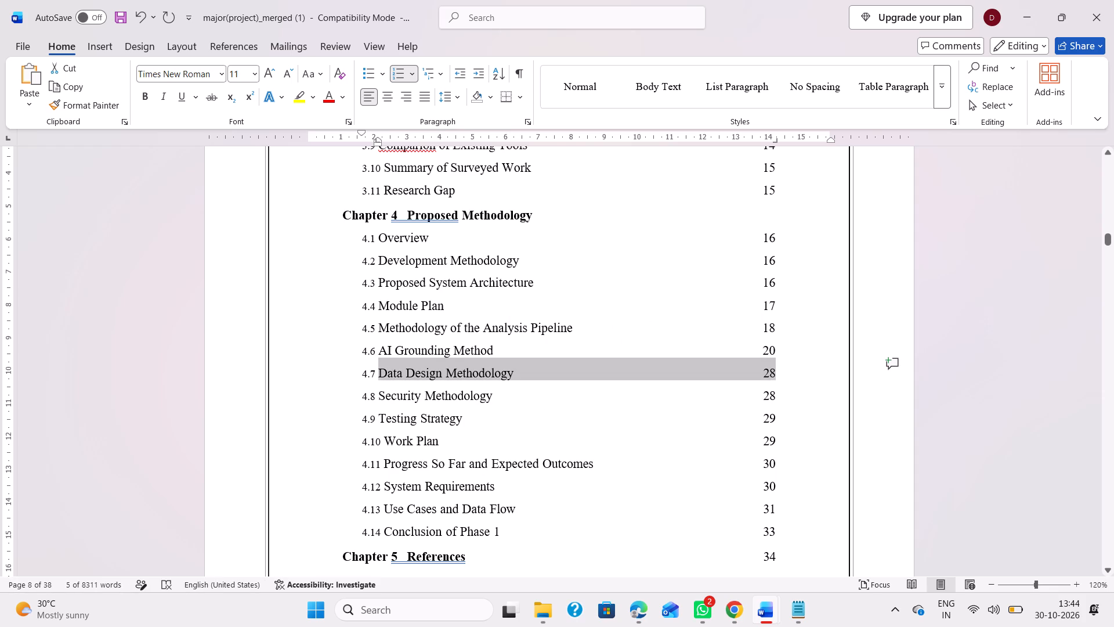
{"action": "key", "text": "BackSpace"}
{"action": "key", "text": "ctrl+v"}
{"action": "key", "text": "Tab"}
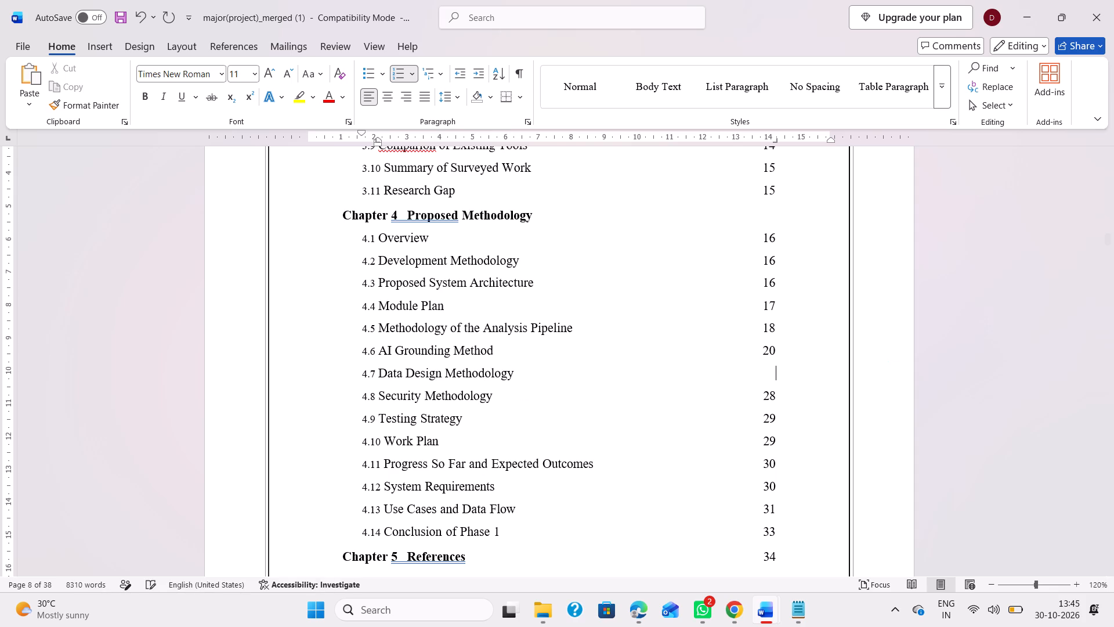
{"action": "type", "text": "21"}
Set the contents page number of 4.8 Security Methodology to 21, restoring its title from a copy.
{"action": "left_click_drag", "start_coordinate": [382, 397], "coordinate": [487, 395]}
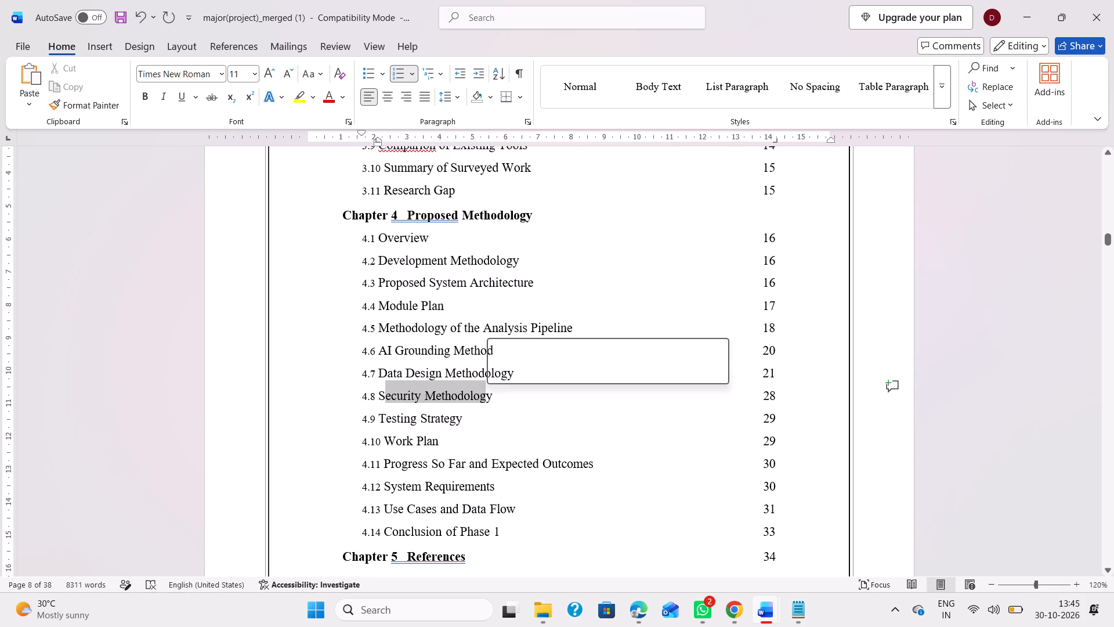
{"action": "left_click_drag", "start_coordinate": [379, 397], "coordinate": [469, 395]}
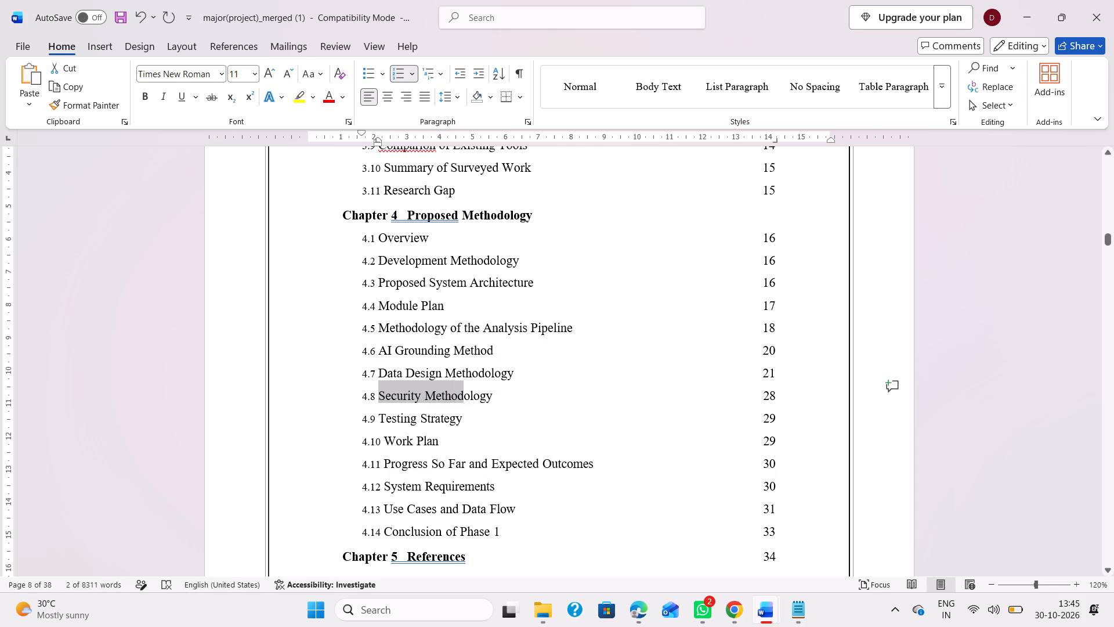
{"action": "left_click_drag", "start_coordinate": [469, 395], "coordinate": [500, 395]}
{"action": "key", "text": "ctrl+c"}
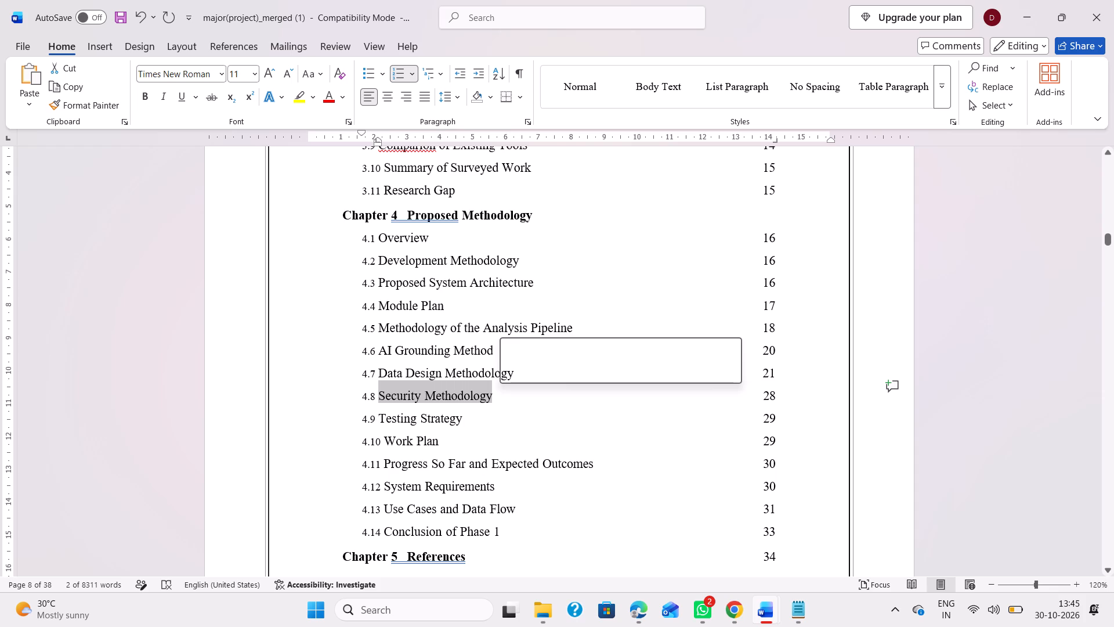
{"action": "left_click", "coordinate": [772, 391]}
{"action": "key", "text": "BackSpace"}
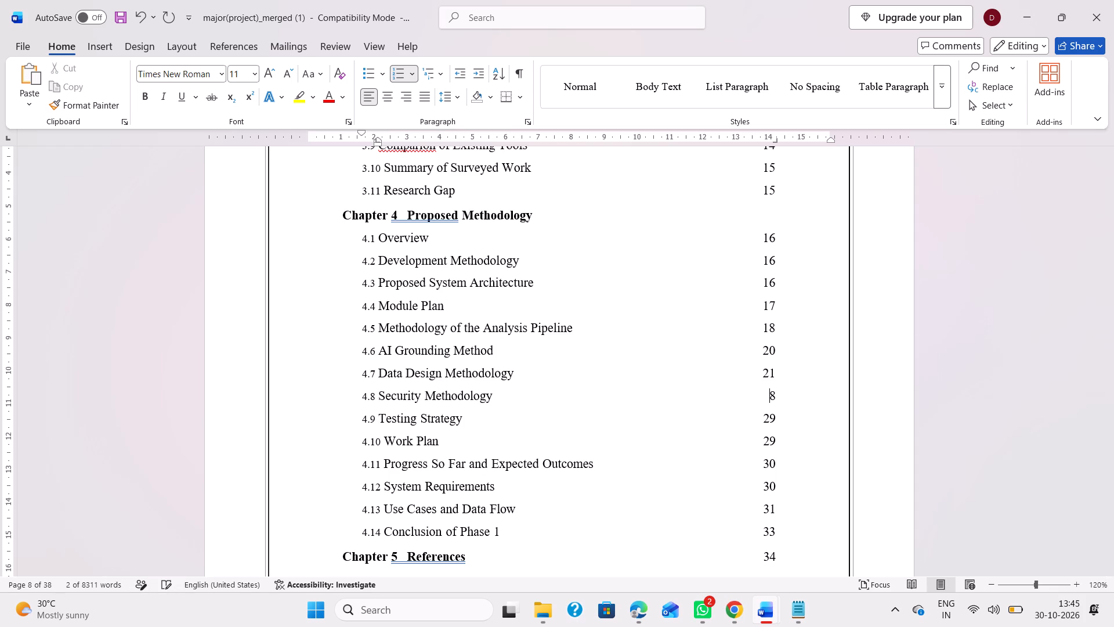
{"action": "key", "text": "Right"}
{"action": "key", "text": "BackSpace"}
{"action": "key", "text": "BackSpace"}
{"action": "key", "text": "ctrl+v"}
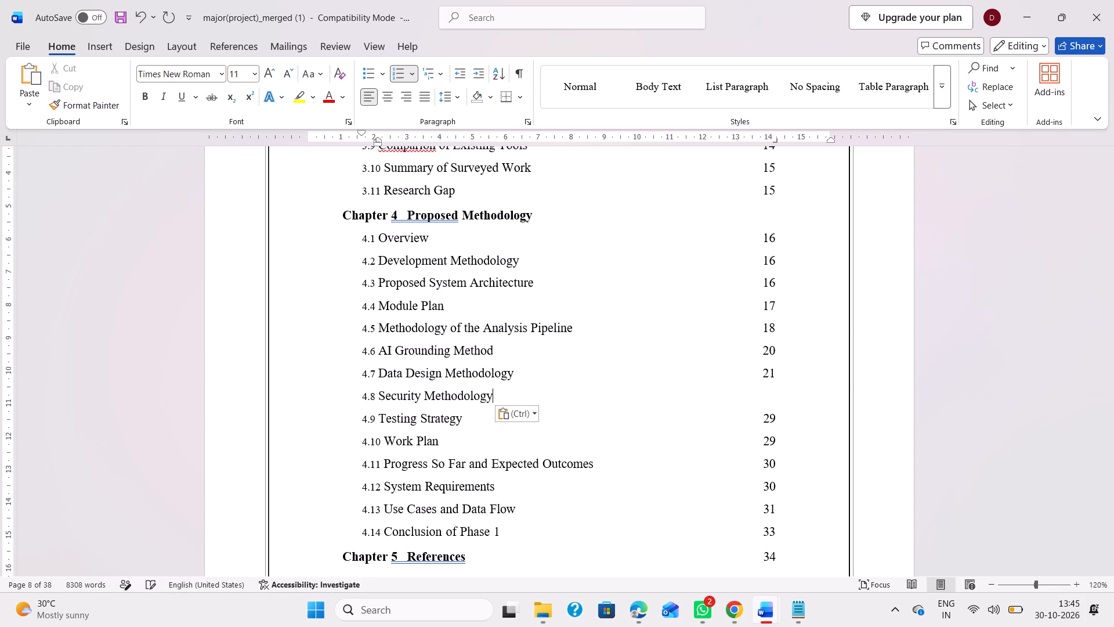
{"action": "key", "text": "Tab"}
{"action": "type", "text": "21"}
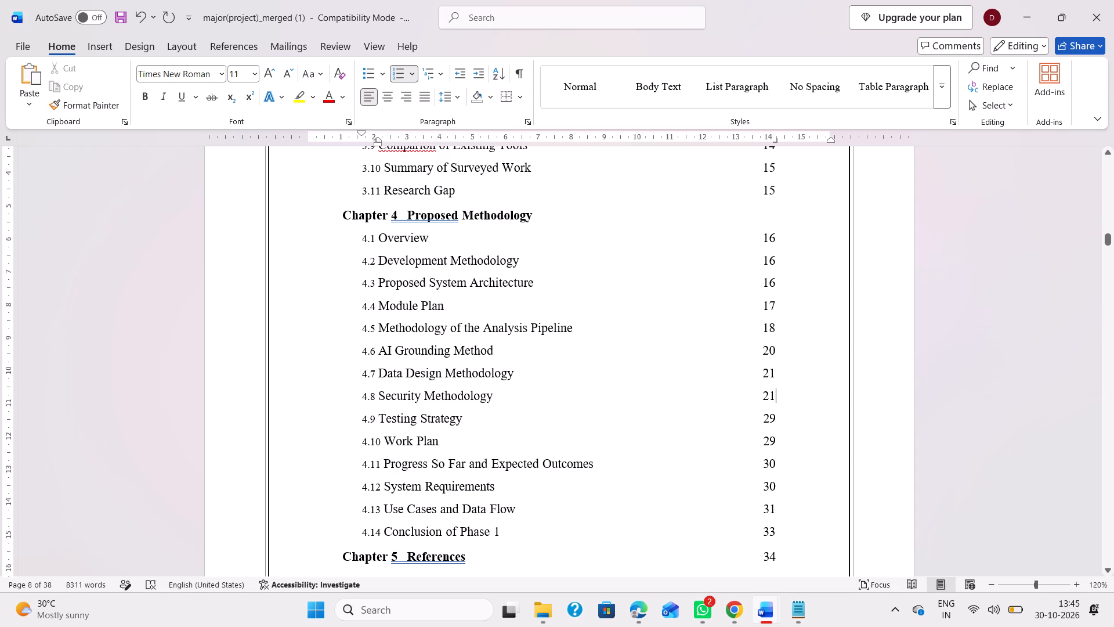
Set the contents page number of 4.9 Testing Strategy to 22, restoring its title from a copy.
{"action": "left_click_drag", "start_coordinate": [380, 416], "coordinate": [486, 421]}
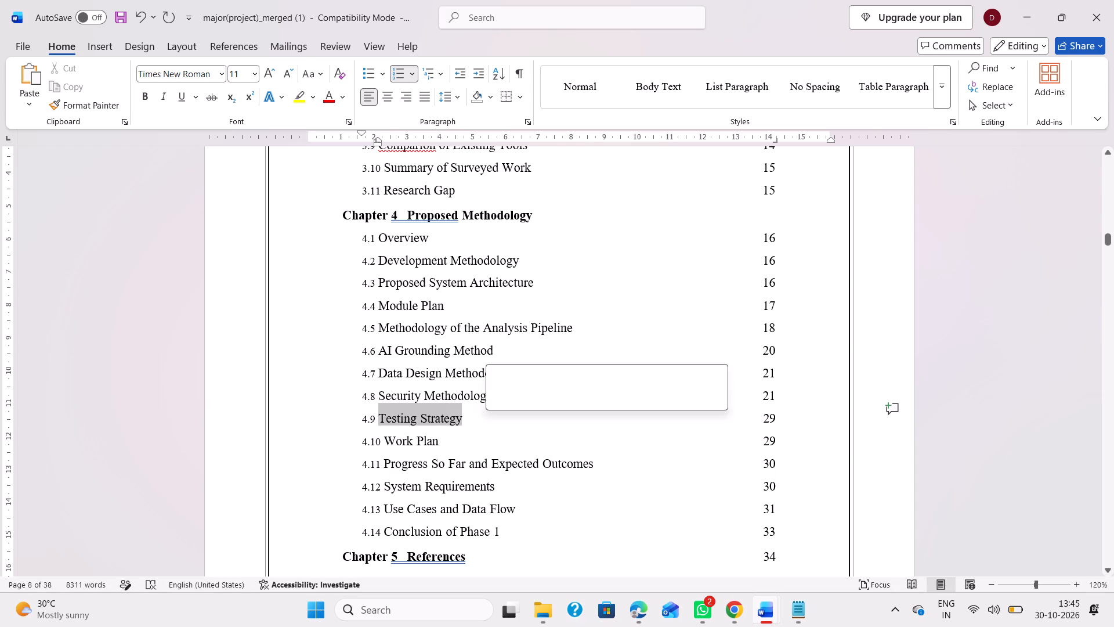
{"action": "key", "text": "ctrl+c"}
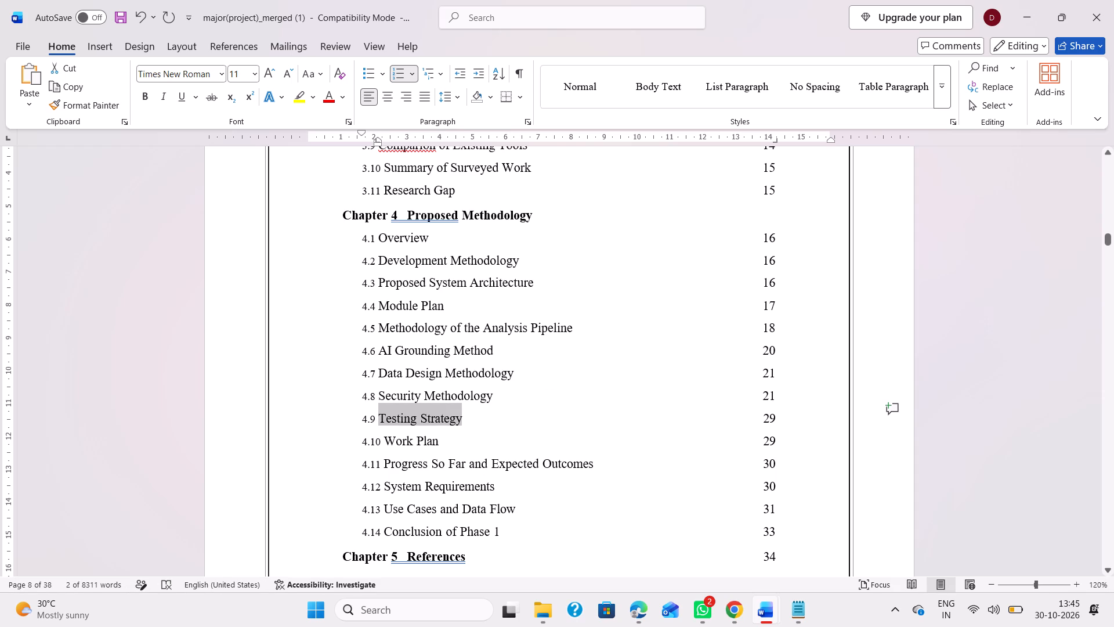
{"action": "left_click", "coordinate": [775, 419]}
{"action": "key", "text": "BackSpace"}
{"action": "key", "text": "BackSpace"}
{"action": "key", "text": "ctrl+v"}
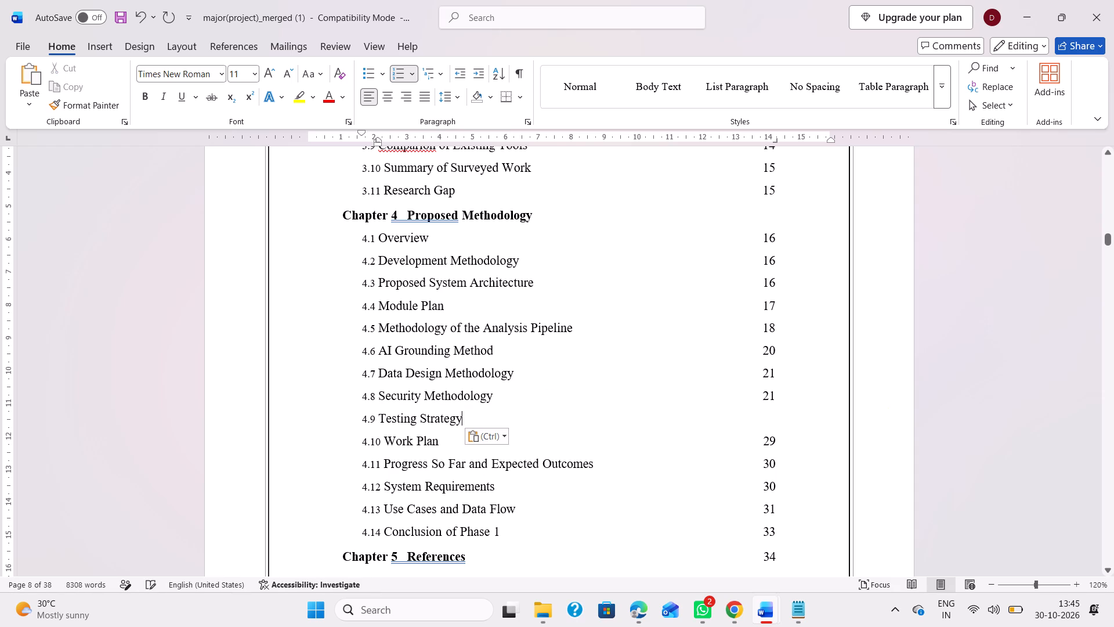
{"action": "key", "text": "Tab"}
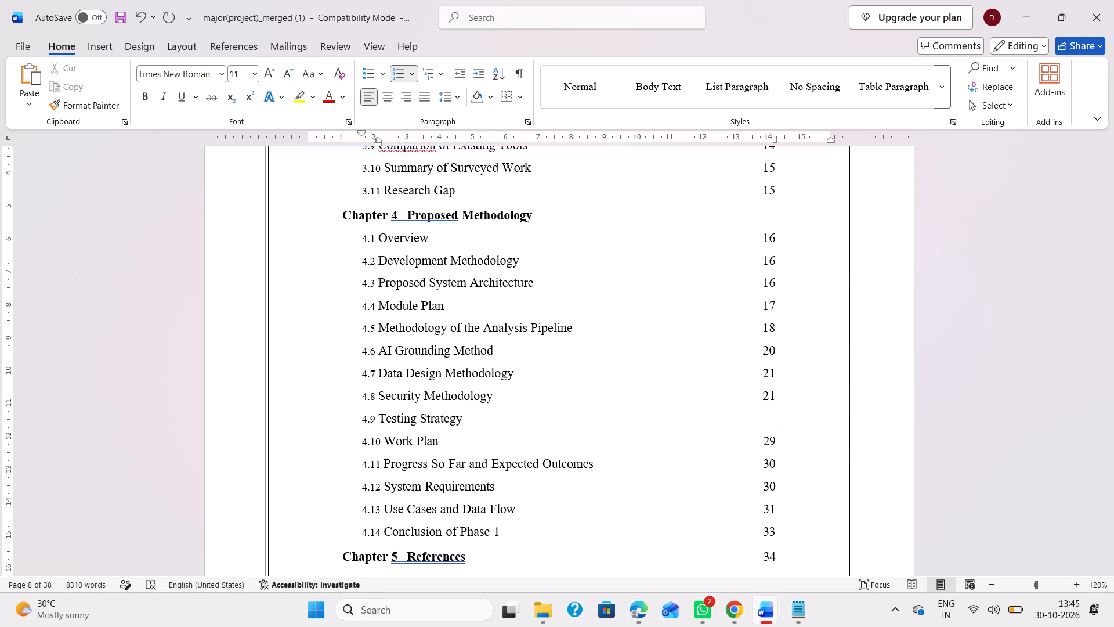
{"action": "type", "text": "22"}
Set the contents page number of 4.10 Work Plan to 22, restoring its title from a copy.
{"action": "left_click_drag", "start_coordinate": [385, 439], "coordinate": [438, 439]}
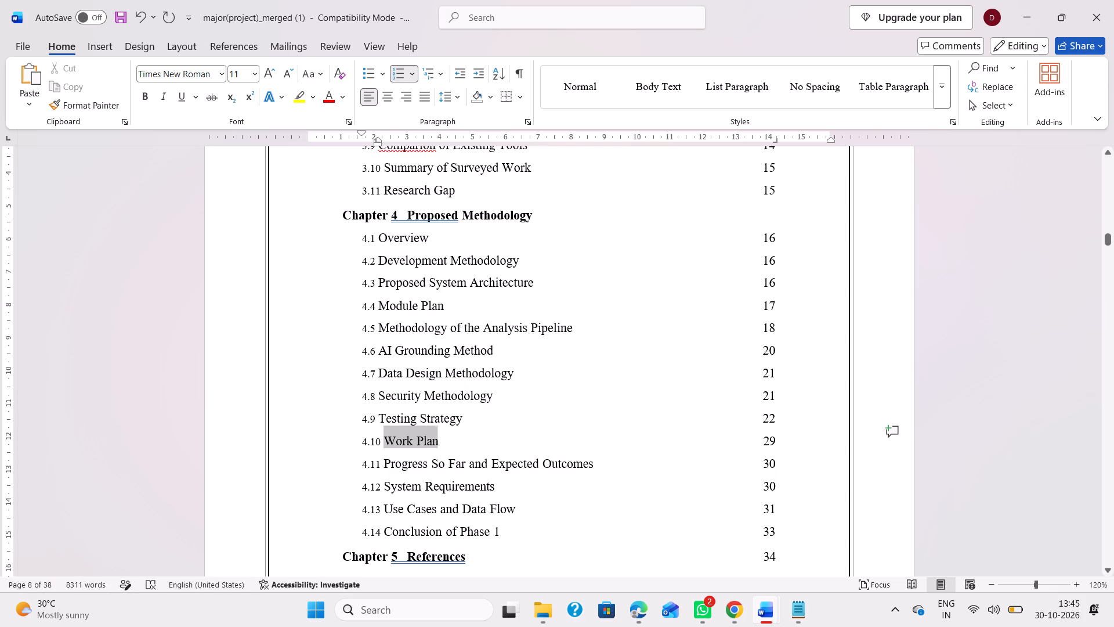
{"action": "left_click_drag", "start_coordinate": [438, 439], "coordinate": [444, 439]}
{"action": "key", "text": "ctrl+c"}
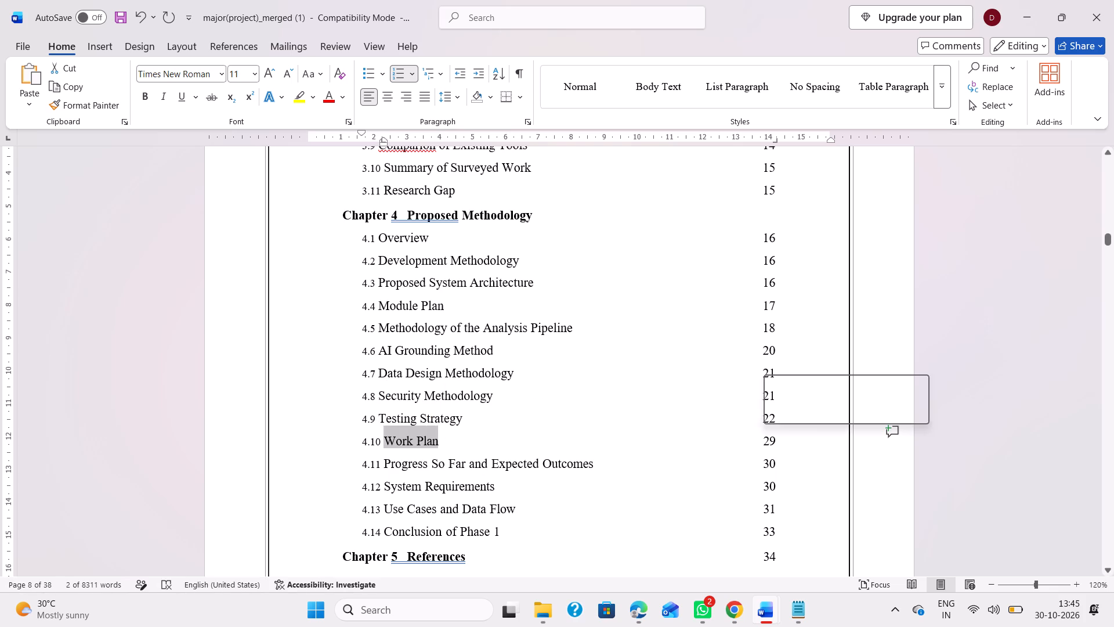
{"action": "left_click", "coordinate": [777, 442]}
{"action": "key", "text": "BackSpace"}
{"action": "key", "text": "BackSpace"}
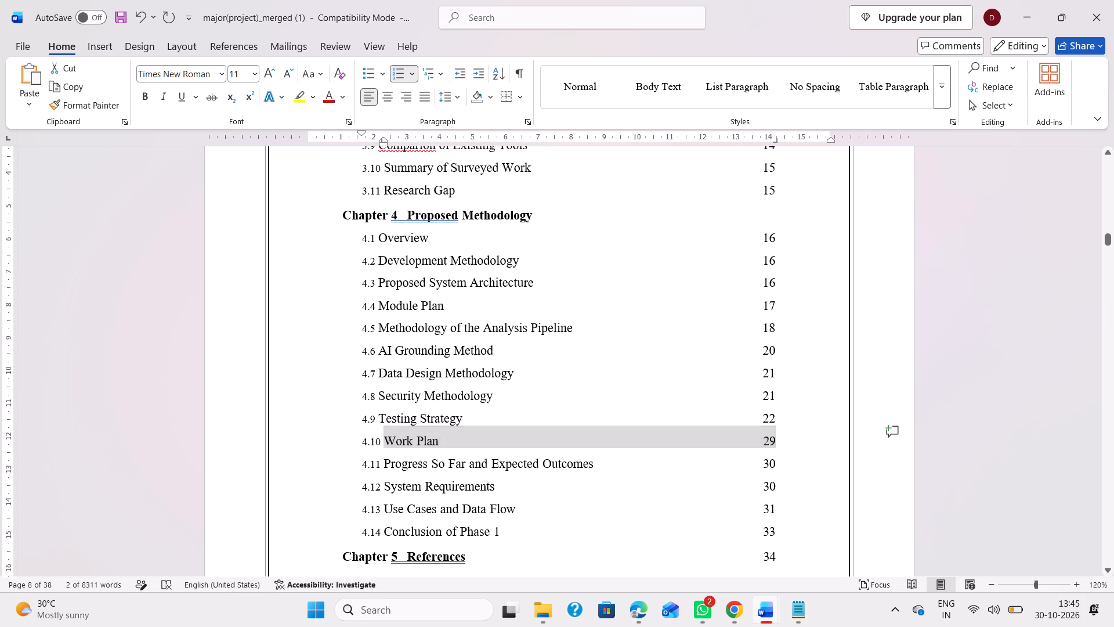
{"action": "key", "text": "ctrl+v"}
{"action": "key", "text": "Tab"}
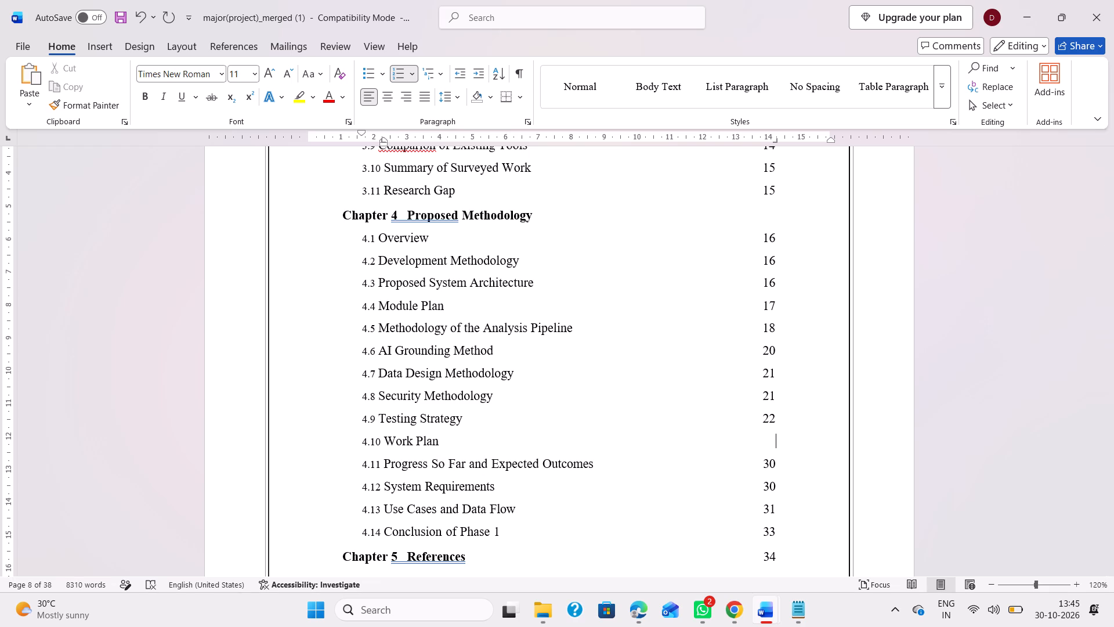
{"action": "type", "text": "22"}
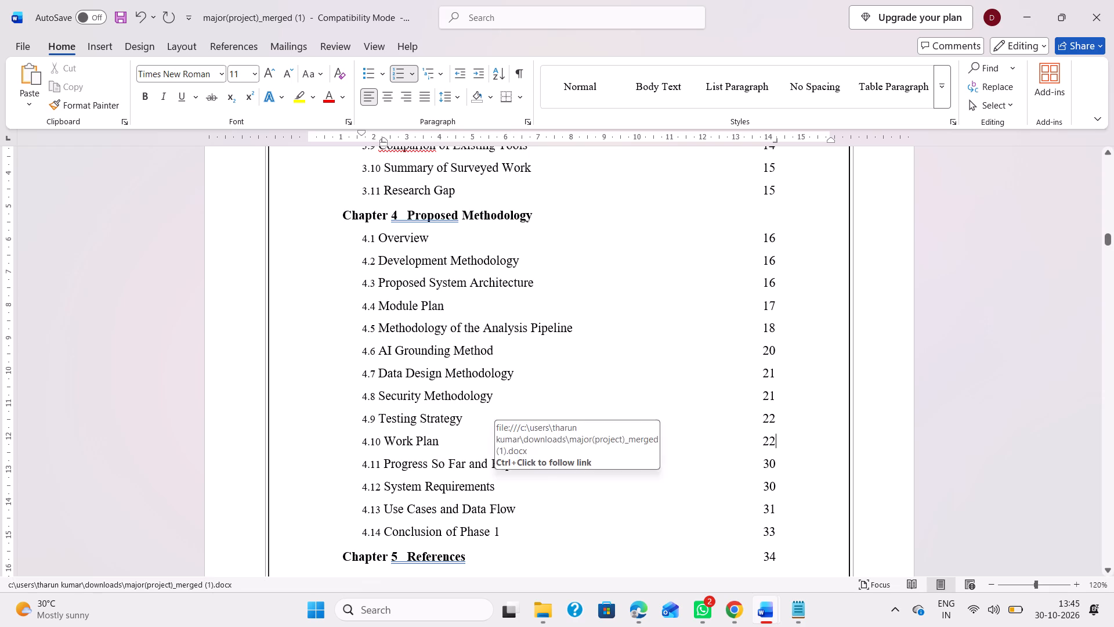
Set the contents page number of 4.11 Progress So Far and Expected Outcomes to 23, restoring its title from a copy.
{"action": "left_click_drag", "start_coordinate": [384, 465], "coordinate": [594, 463]}
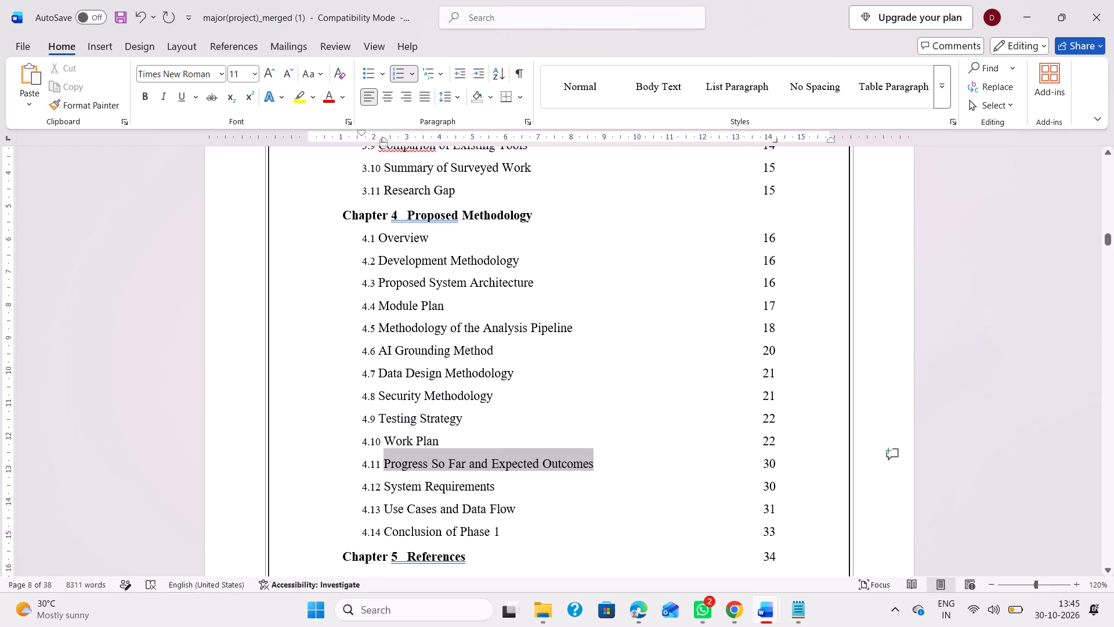
{"action": "left_click_drag", "start_coordinate": [594, 463], "coordinate": [594, 464]}
{"action": "key", "text": "ctrl+c"}
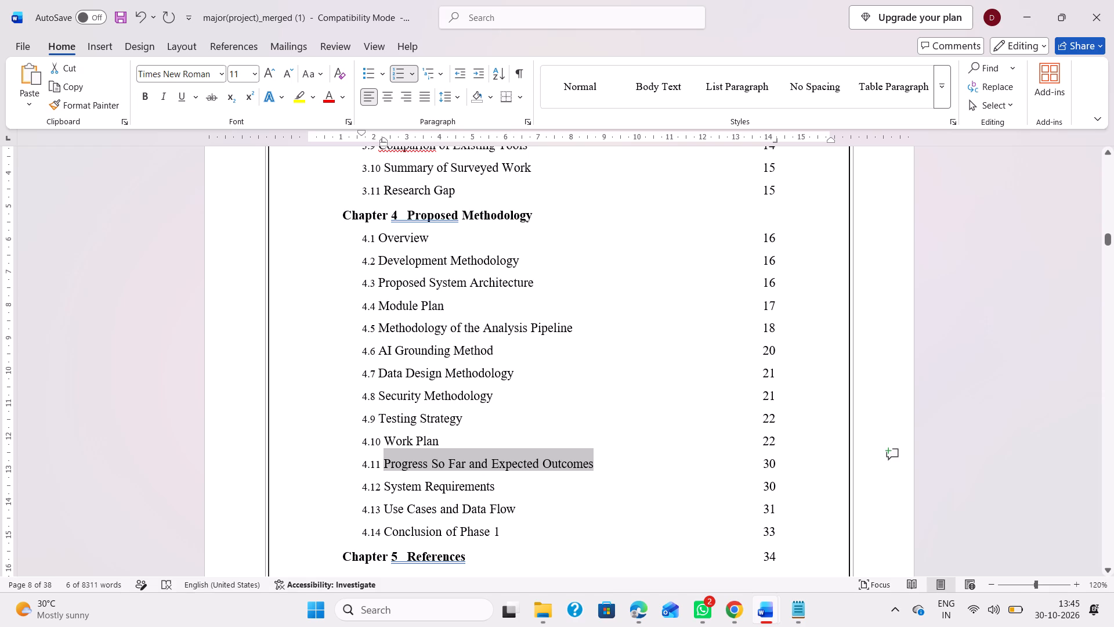
{"action": "left_click", "coordinate": [776, 465]}
{"action": "key", "text": "BackSpace"}
{"action": "key", "text": "BackSpace"}
{"action": "key", "text": "ctrl+v"}
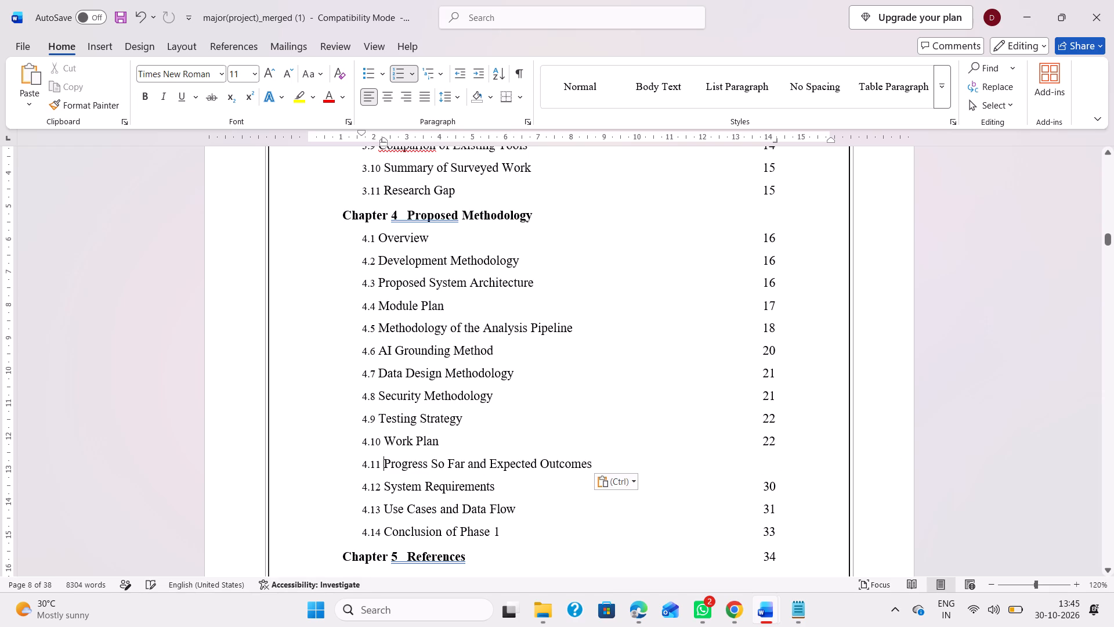
{"action": "key", "text": "Tab"}
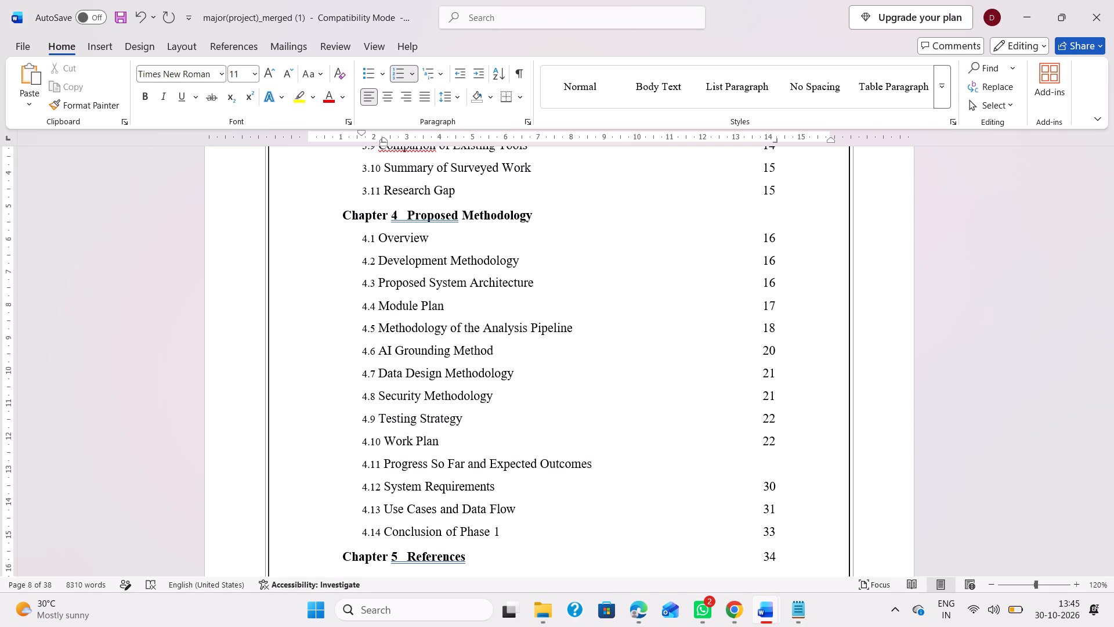
{"action": "type", "text": "12"}
{"action": "key", "text": "BackSpace"}
{"action": "key", "text": "BackSpace"}
{"action": "type", "text": "23"}
Set the contents page number of 4.12 System Requirements to 23, restoring its title from a copy.
{"action": "left_click_drag", "start_coordinate": [384, 486], "coordinate": [498, 487]}
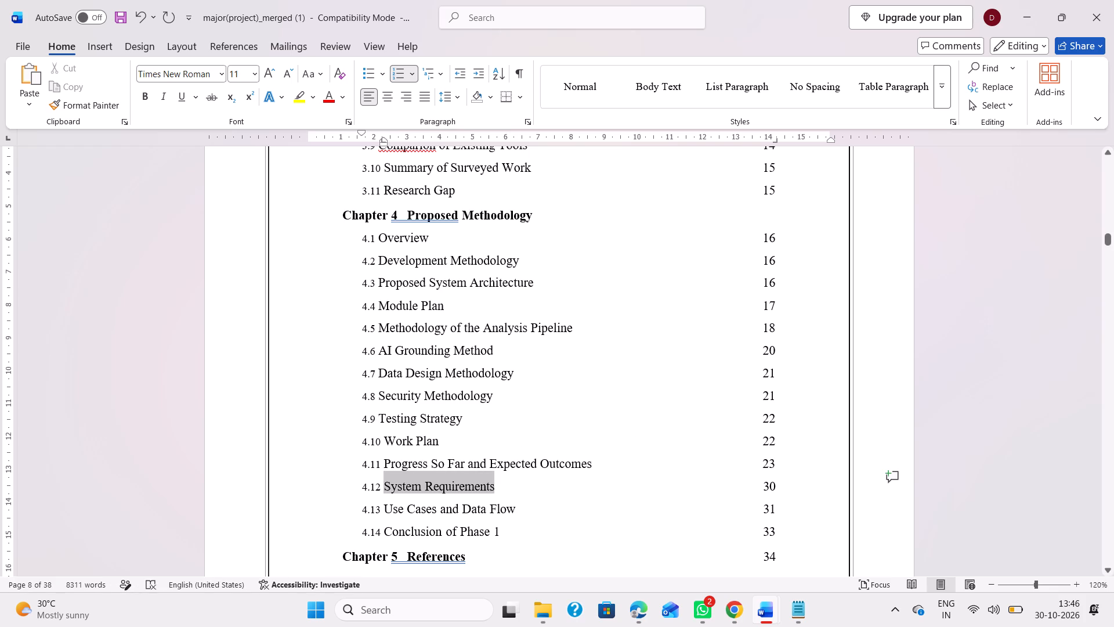
{"action": "left_click_drag", "start_coordinate": [498, 487], "coordinate": [501, 487]}
{"action": "key", "text": "ctrl+c"}
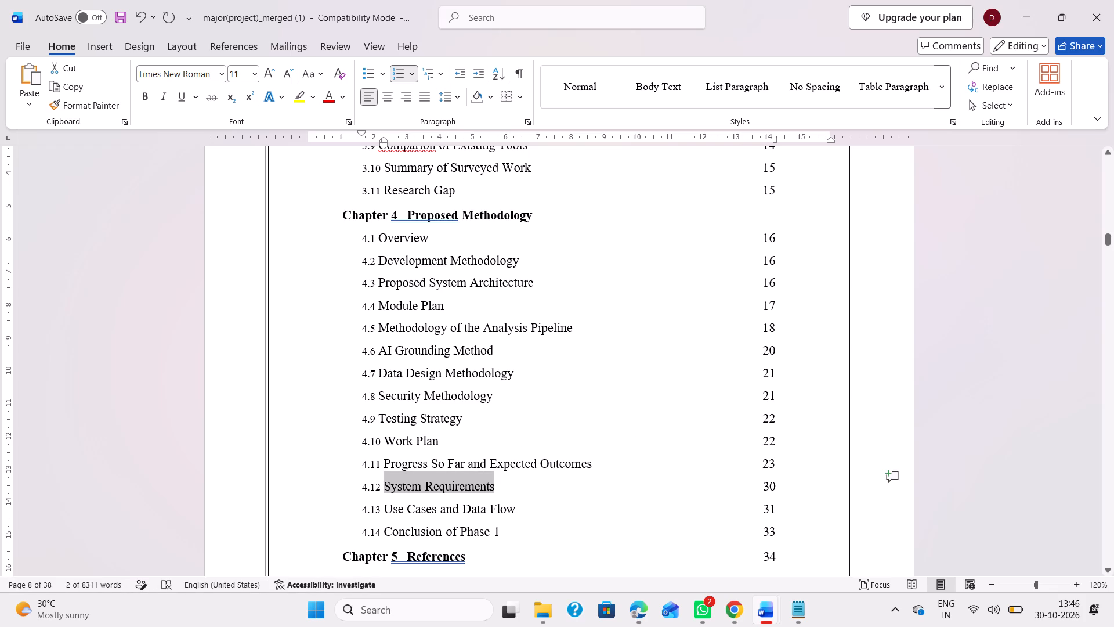
{"action": "left_click", "coordinate": [776, 485]}
{"action": "key", "text": "BackSpace"}
{"action": "key", "text": "BackSpace"}
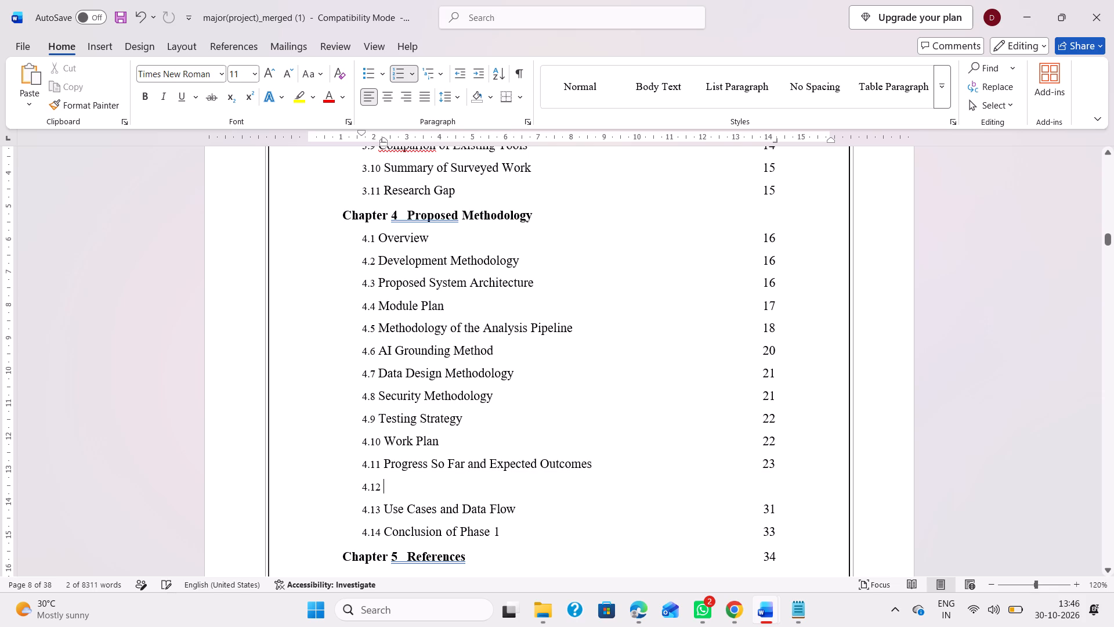
{"action": "key", "text": "ctrl+v"}
{"action": "key", "text": "Tab"}
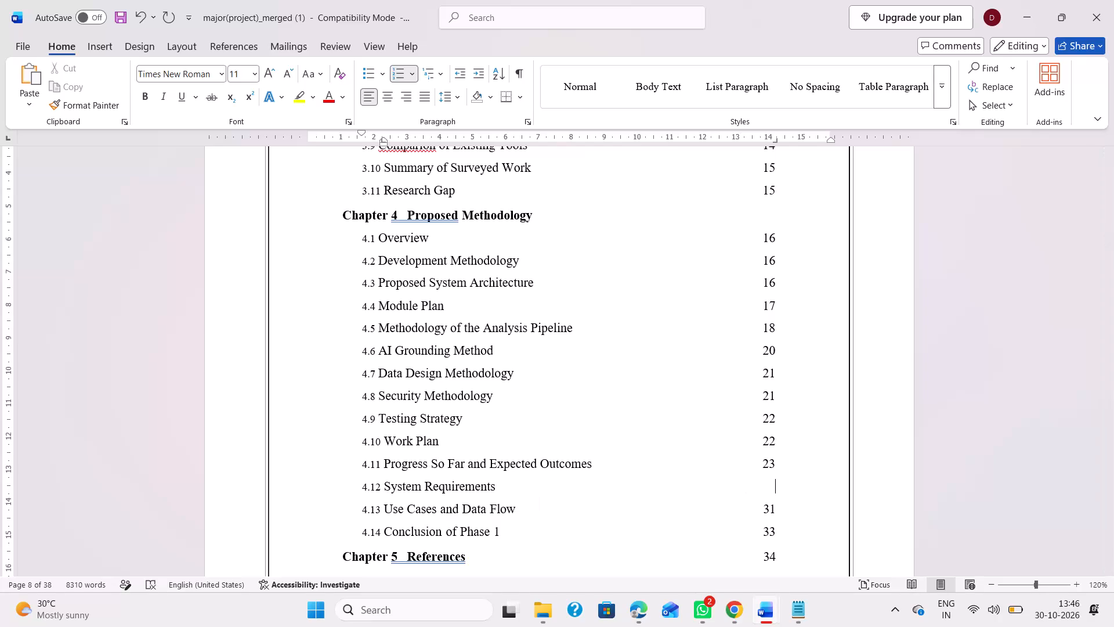
{"action": "type", "text": "23"}
Set the contents page number of 4.13 Use Cases and Data Flow to 24, restoring its title from a copy.
{"action": "left_click_drag", "start_coordinate": [385, 508], "coordinate": [523, 508]}
{"action": "key", "text": "ctrl+c"}
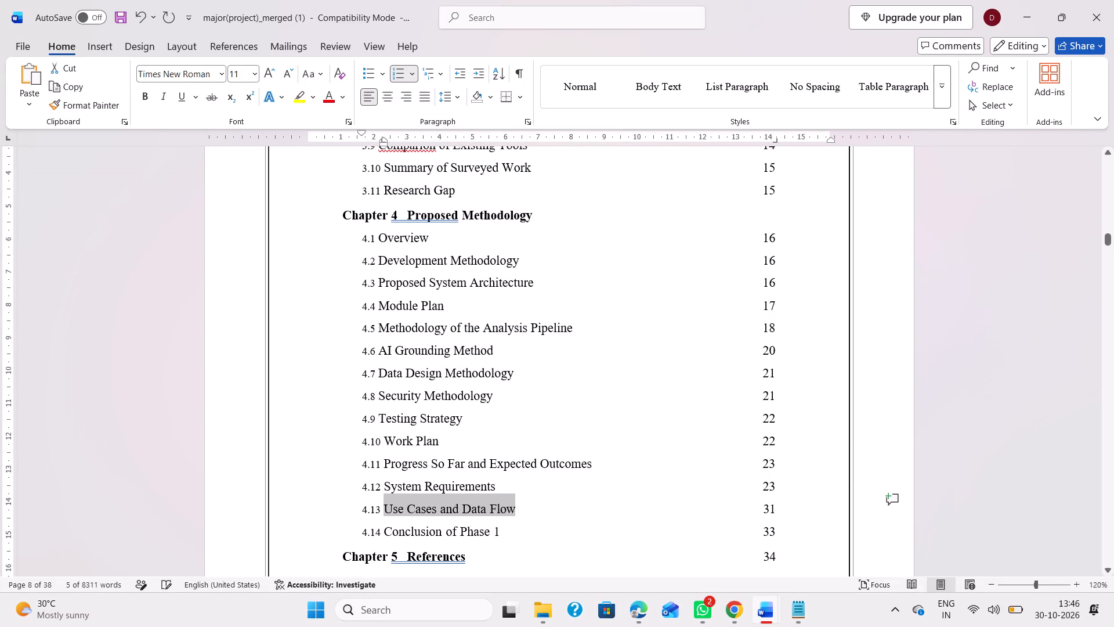
{"action": "left_click", "coordinate": [776, 513]}
{"action": "key", "text": "BackSpace"}
{"action": "key", "text": "BackSpace"}
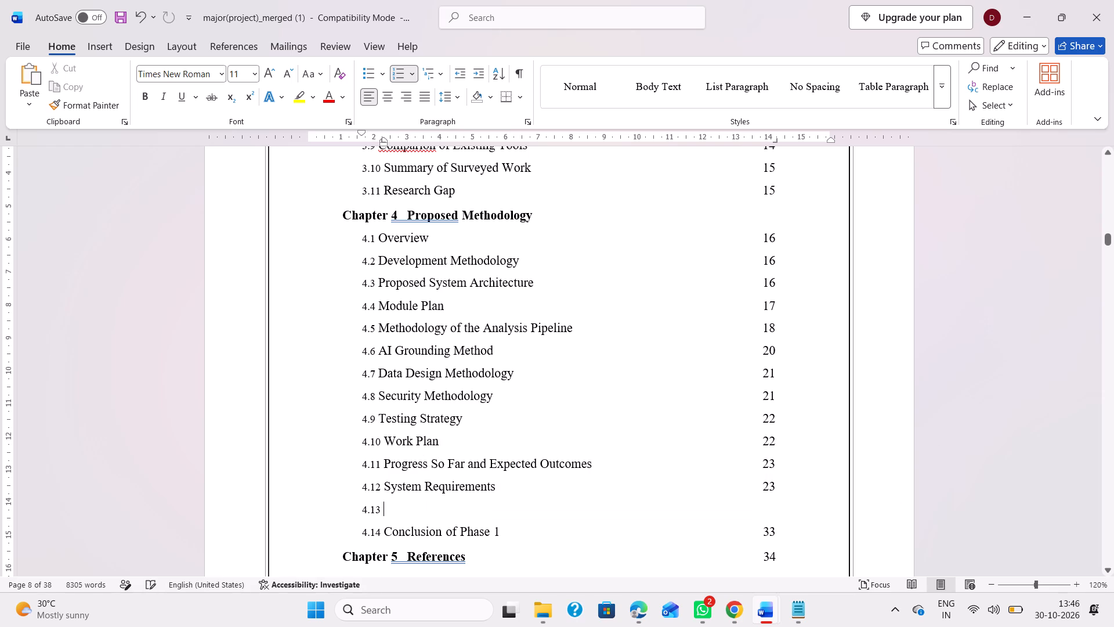
{"action": "key", "text": "ctrl+v"}
{"action": "key", "text": "Tab"}
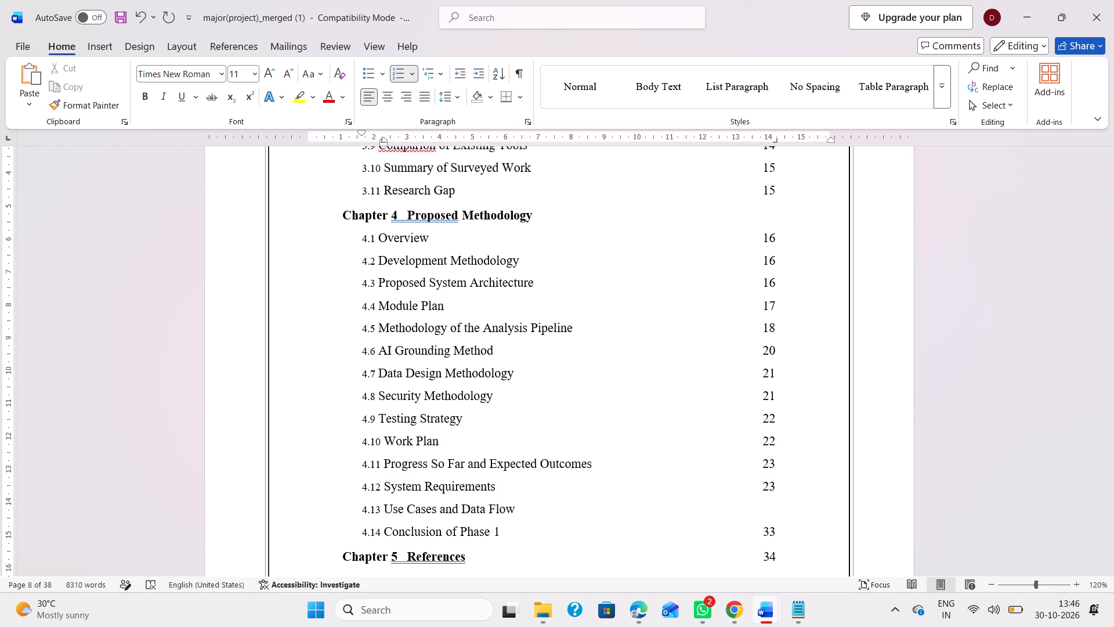
{"action": "type", "text": "24"}
Set the contents page number of 4.14 Conclusion of Phase 1 to 26, restoring its title from a copy.
{"action": "scroll", "coordinate": [513, 535], "scroll_direction": "down", "scroll_amount": 1}
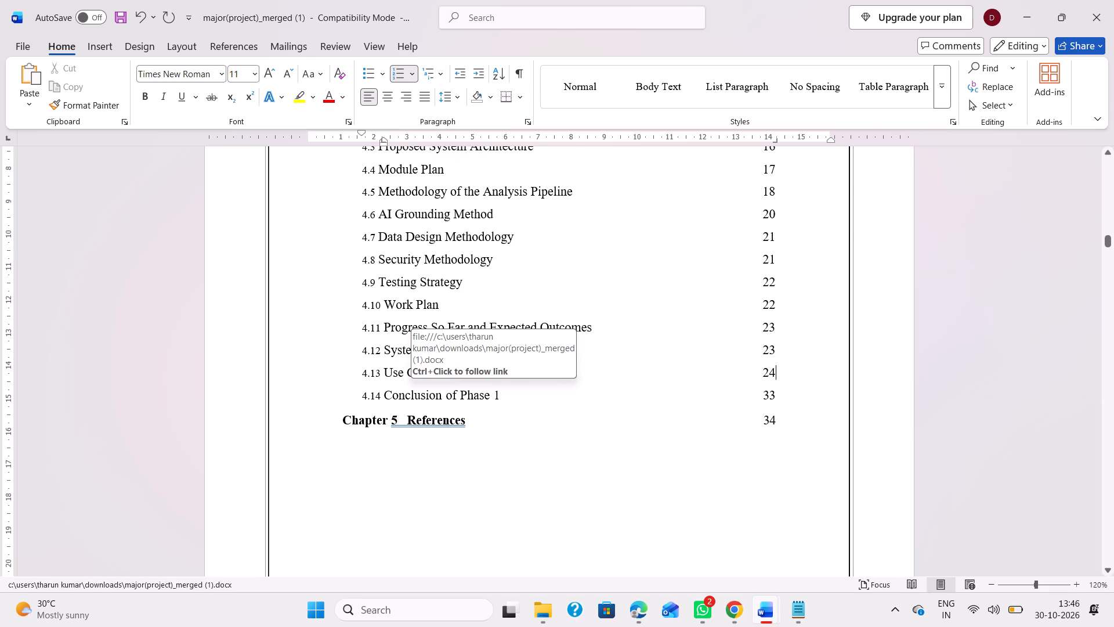
{"action": "left_click_drag", "start_coordinate": [385, 394], "coordinate": [511, 394]}
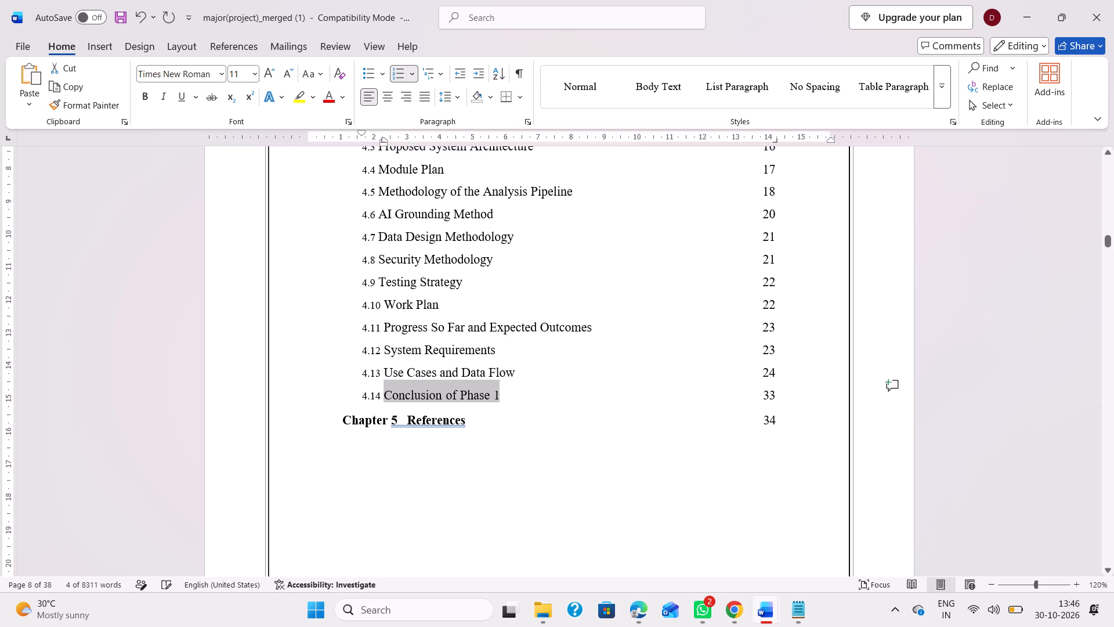
{"action": "key", "text": "ctrl+c"}
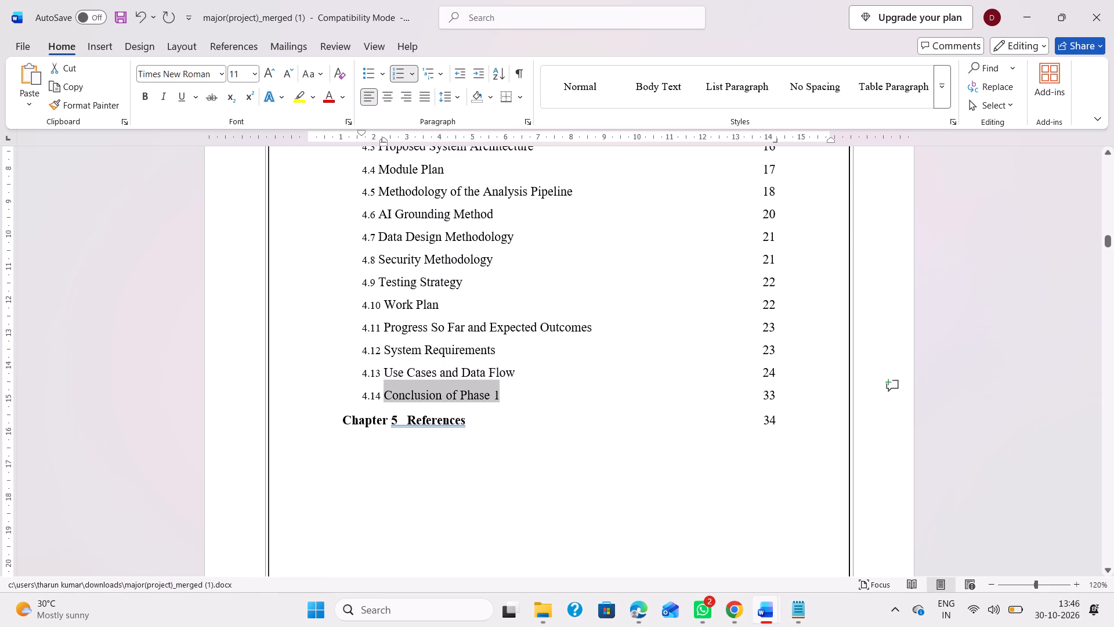
{"action": "left_click", "coordinate": [774, 395]}
{"action": "key", "text": "BackSpace"}
{"action": "key", "text": "BackSpace"}
{"action": "key", "text": "ctrl+v"}
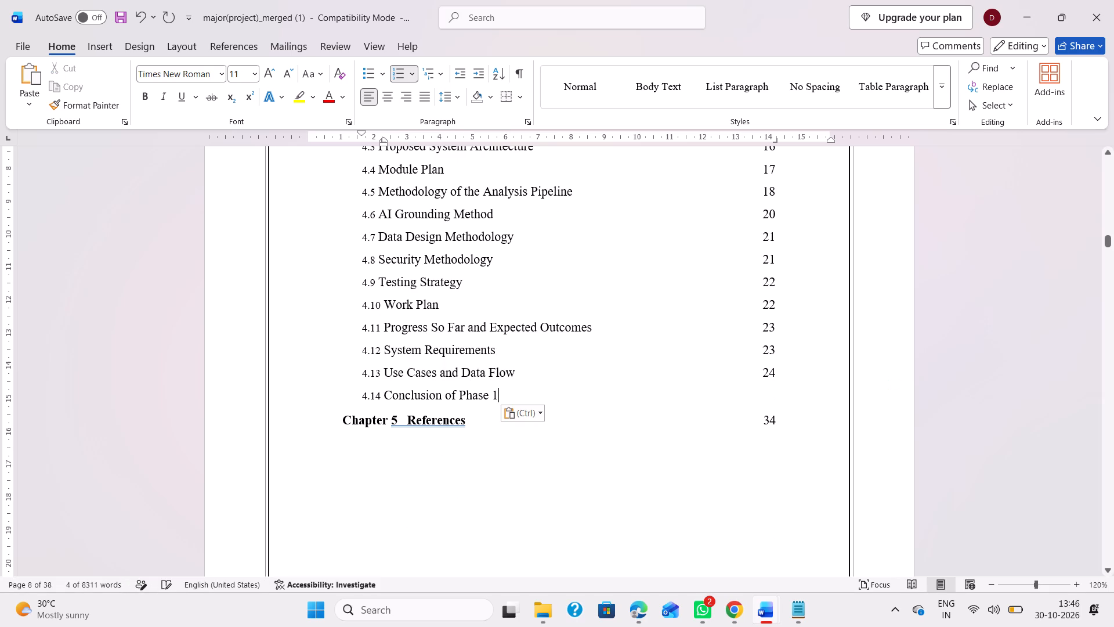
{"action": "key", "text": "Tab"}
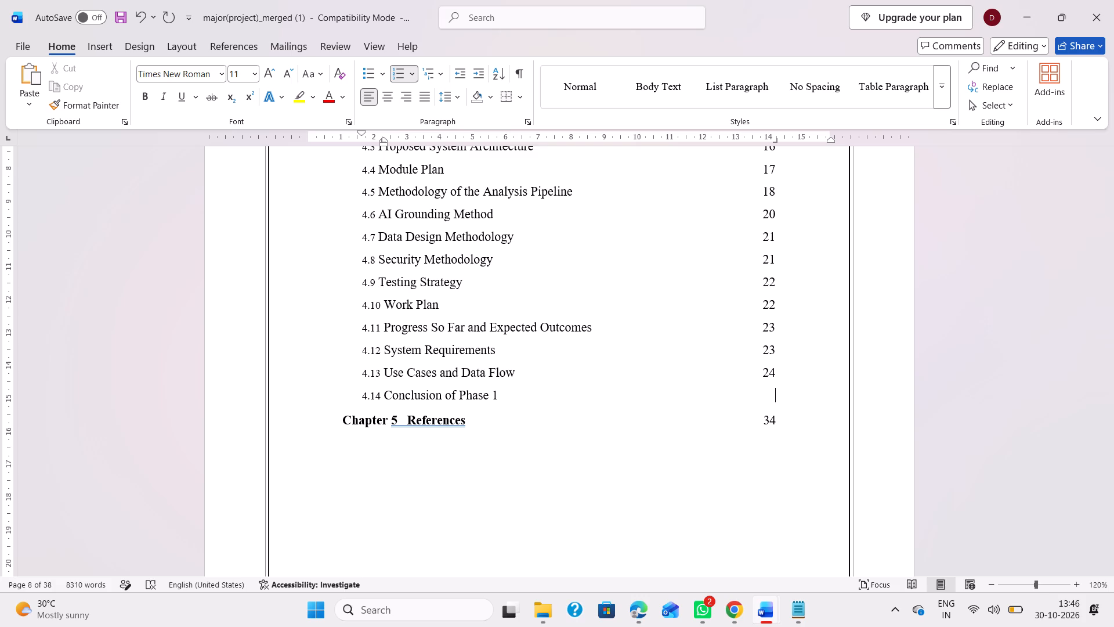
{"action": "type", "text": "26"}
Set the contents page number of Chapter 5 References to 27.
{"action": "key", "text": "Down"}
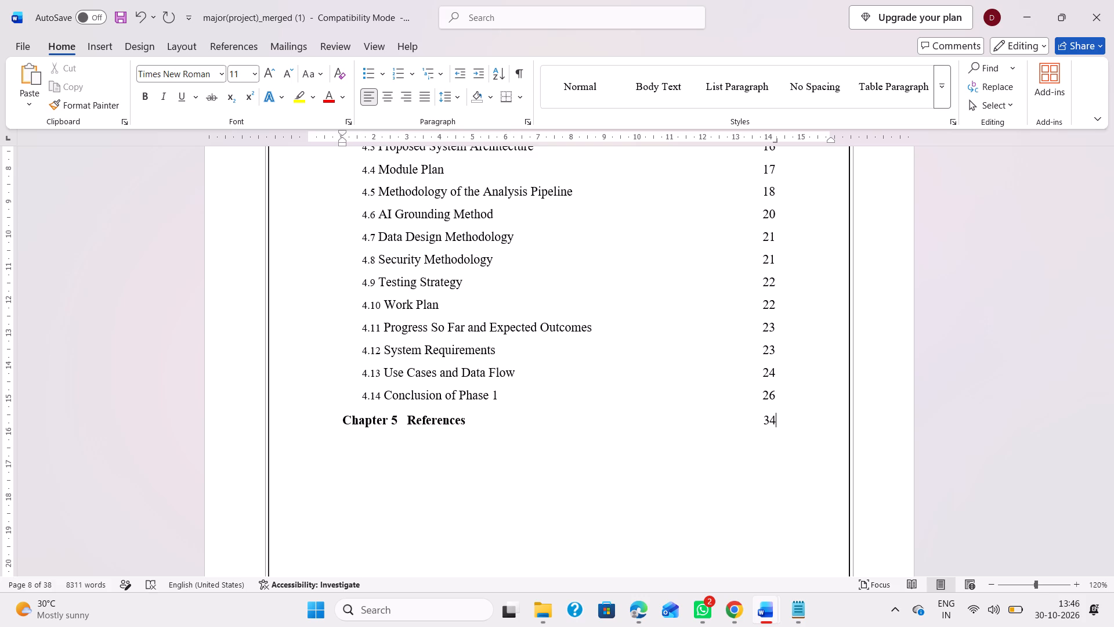
{"action": "key", "text": "BackSpace"}
{"action": "key", "text": "BackSpace"}
{"action": "type", "text": "27"}
Set the font size of the section number 1.1 before Background in the table of contents to 11.
{"action": "scroll", "coordinate": [724, 362], "scroll_direction": "up", "scroll_amount": 2}
{"action": "scroll", "coordinate": [403, 509], "scroll_direction": "up", "scroll_amount": 3}
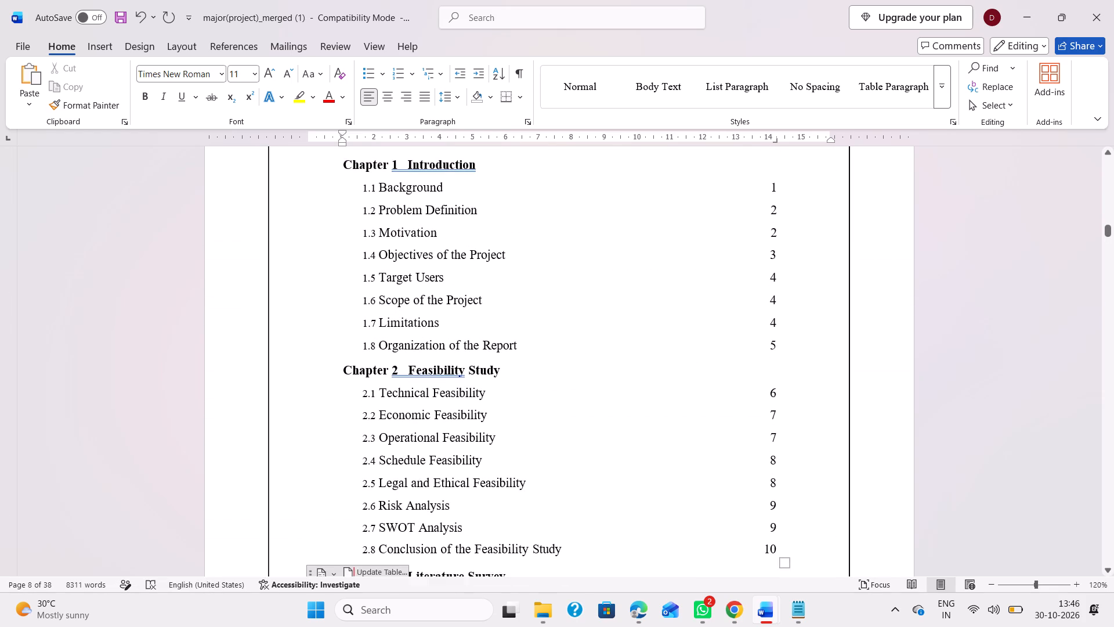
{"action": "scroll", "coordinate": [403, 509], "scroll_direction": "down", "scroll_amount": 1}
{"action": "scroll", "coordinate": [403, 509], "scroll_direction": "up", "scroll_amount": 1}
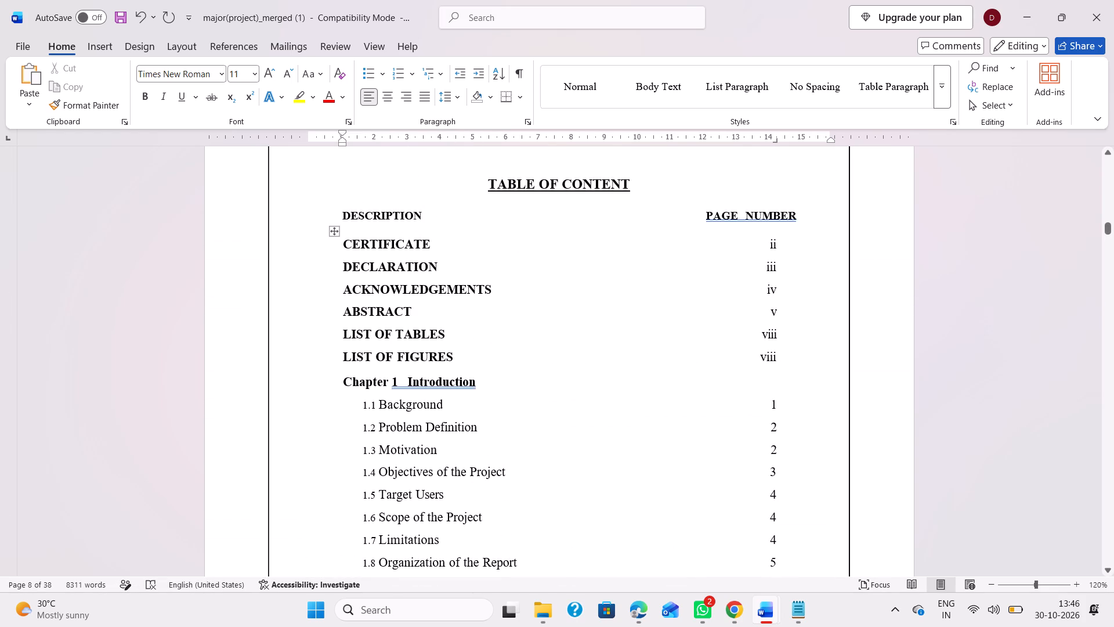
{"action": "left_click", "coordinate": [366, 406]}
{"action": "left_click", "coordinate": [366, 406]}
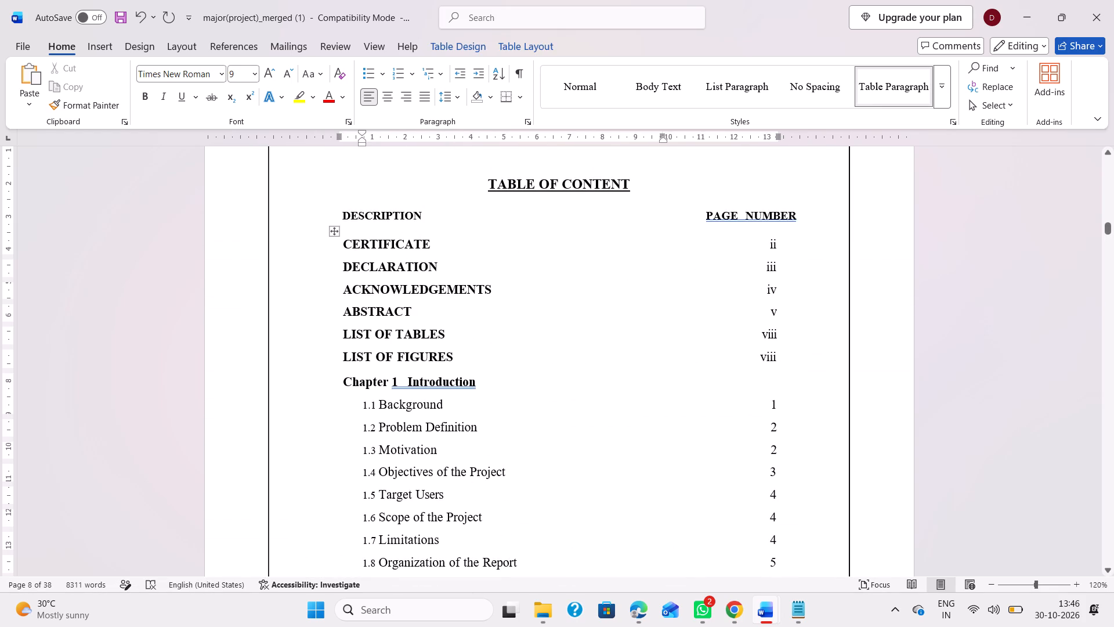
{"action": "left_click_drag", "start_coordinate": [374, 405], "coordinate": [358, 404]}
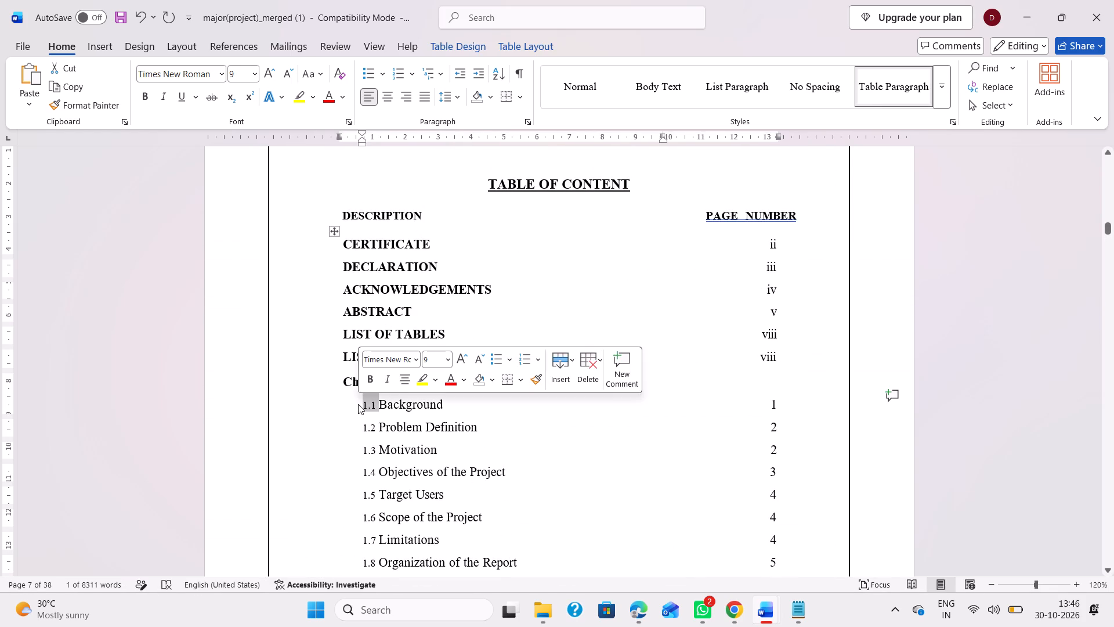
{"action": "left_click", "coordinate": [433, 359]}
{"action": "key", "text": "1"}
{"action": "key", "text": "1"}
{"action": "key", "text": "Return"}
Set the font size of the contents section numbers 1.2, 1.3 and 1.4 to 11, one by one.
{"action": "left_click_drag", "start_coordinate": [376, 428], "coordinate": [374, 428]}
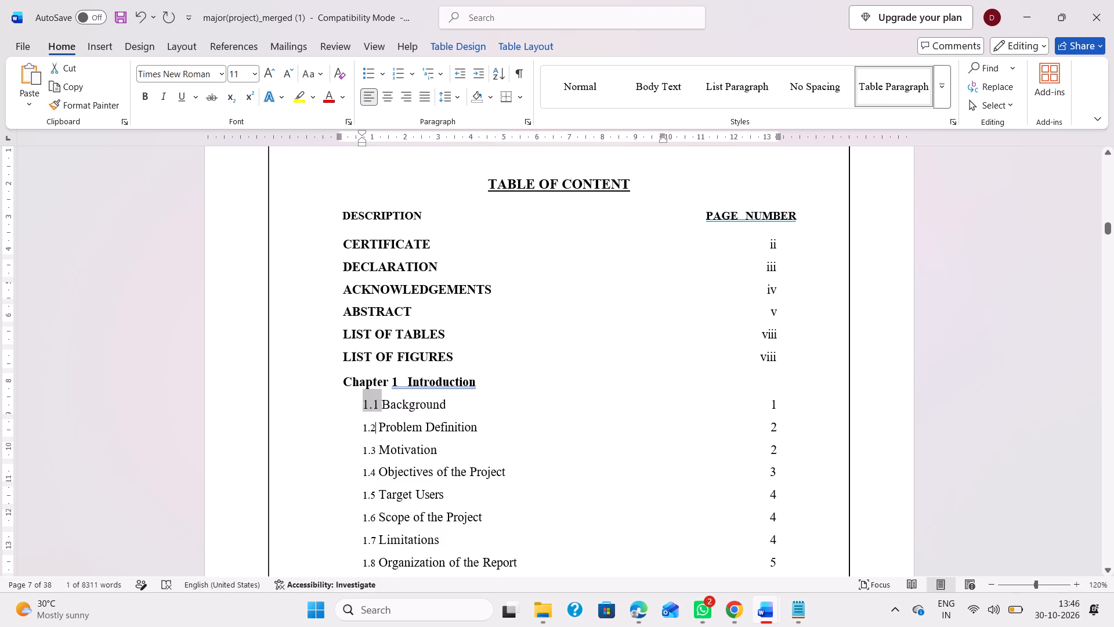
{"action": "left_click_drag", "start_coordinate": [374, 428], "coordinate": [360, 428]}
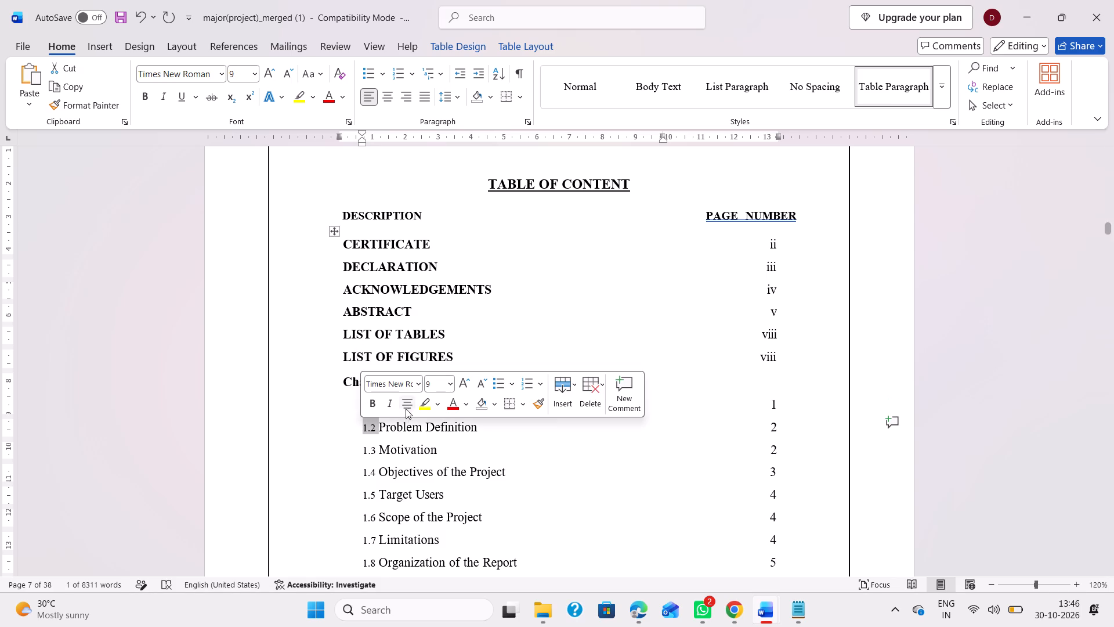
{"action": "left_click", "coordinate": [433, 387]}
{"action": "type", "text": "11"}
{"action": "key", "text": "Return"}
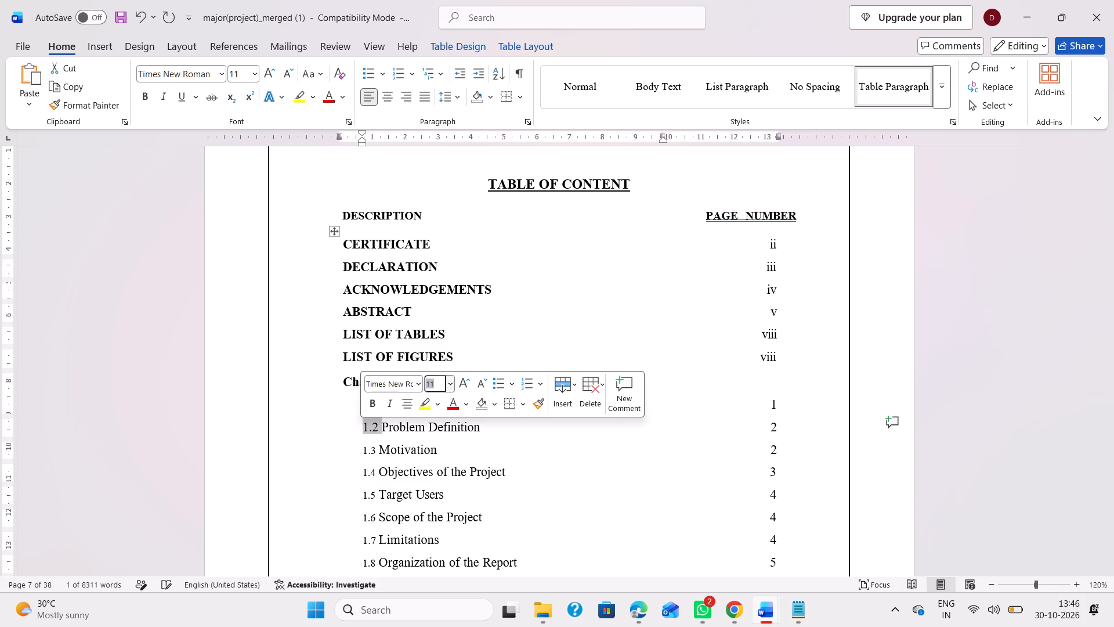
{"action": "left_click_drag", "start_coordinate": [377, 451], "coordinate": [361, 452]}
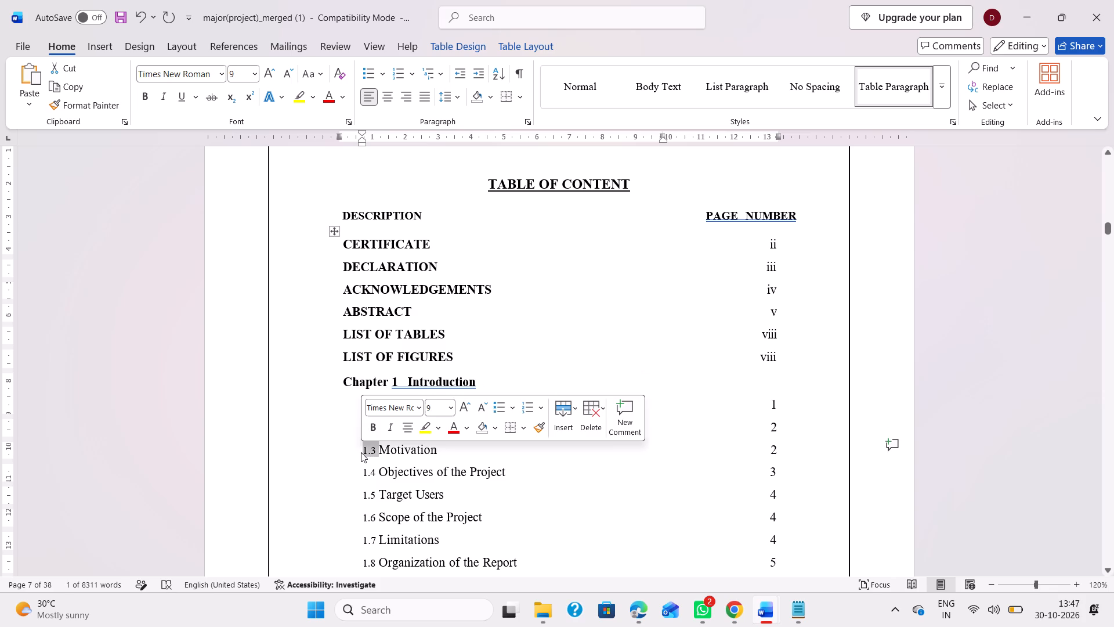
{"action": "left_click", "coordinate": [439, 404]}
{"action": "type", "text": "11"}
{"action": "key", "text": "Return"}
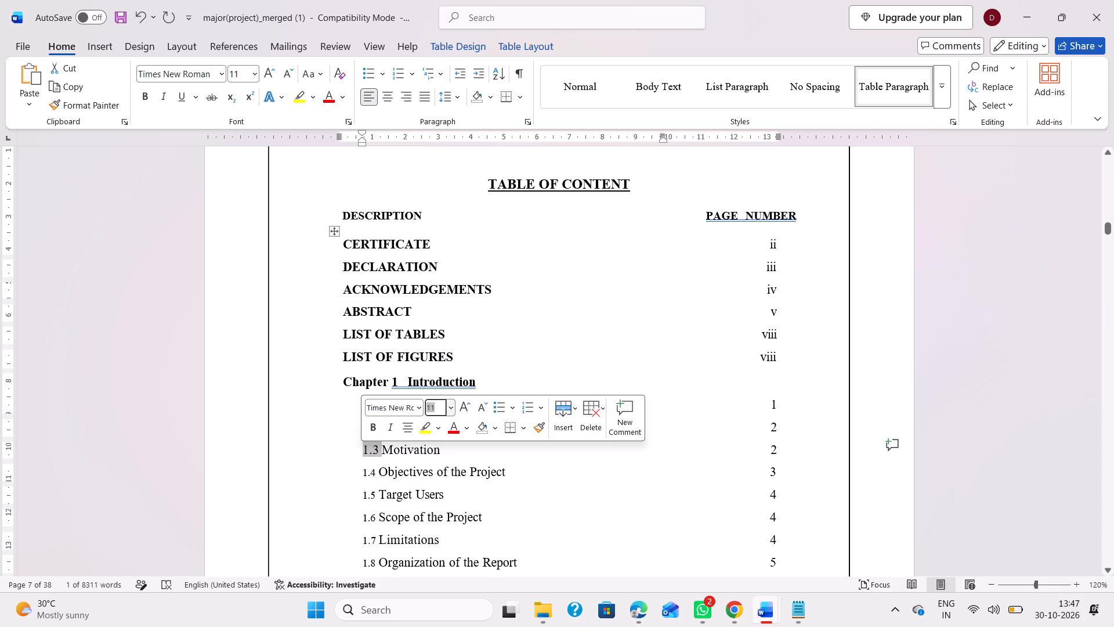
{"action": "left_click_drag", "start_coordinate": [375, 473], "coordinate": [358, 473]}
{"action": "left_click", "coordinate": [435, 427]}
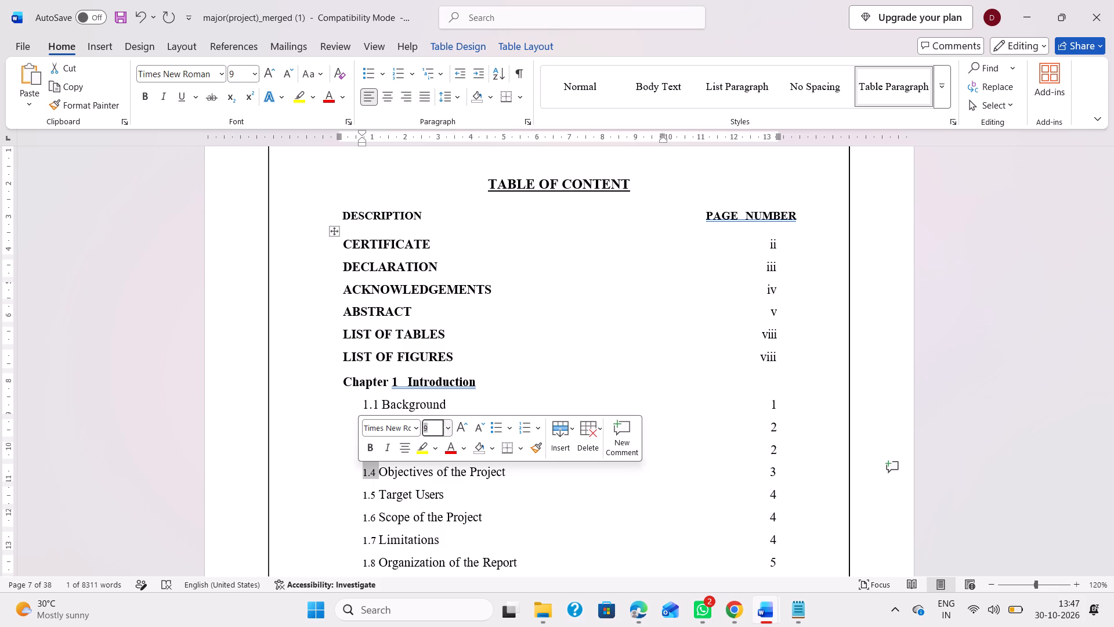
{"action": "type", "text": "11"}
{"action": "key", "text": "Return"}
Set the font size of the contents section numbers 1.5 (Target Users) and 1.6 (Scope of the Project) to 11.
{"action": "scroll", "coordinate": [395, 509], "scroll_direction": "down", "scroll_amount": 1}
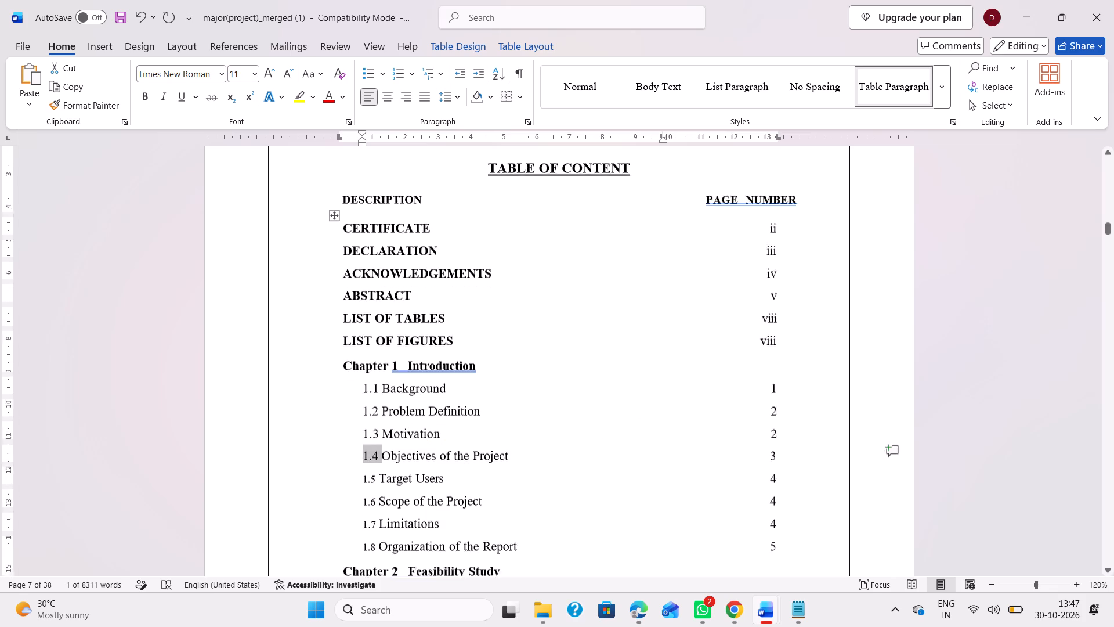
{"action": "scroll", "coordinate": [395, 509], "scroll_direction": "down", "scroll_amount": 1}
{"action": "left_click_drag", "start_coordinate": [377, 435], "coordinate": [358, 433]}
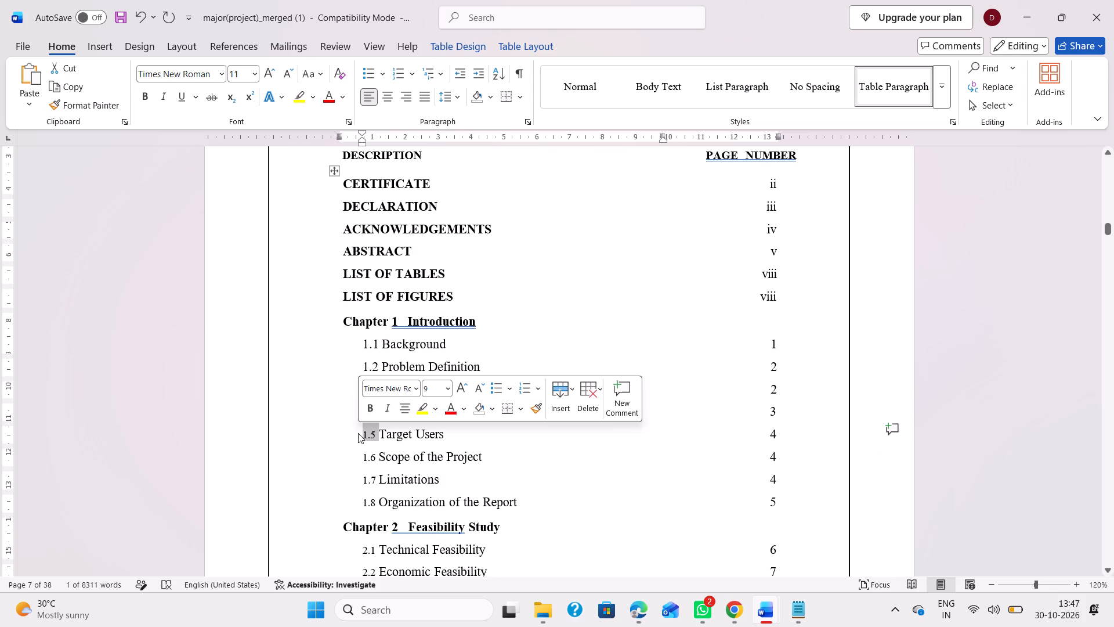
{"action": "left_click", "coordinate": [434, 388]}
{"action": "type", "text": "11"}
{"action": "key", "text": "Return"}
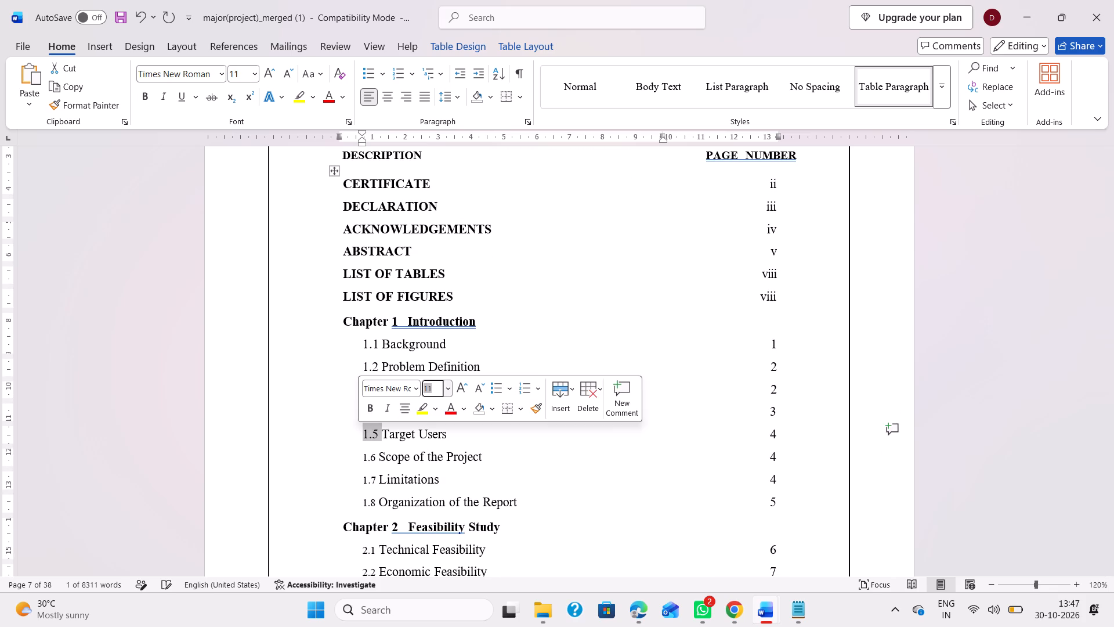
{"action": "left_click_drag", "start_coordinate": [375, 458], "coordinate": [353, 457]}
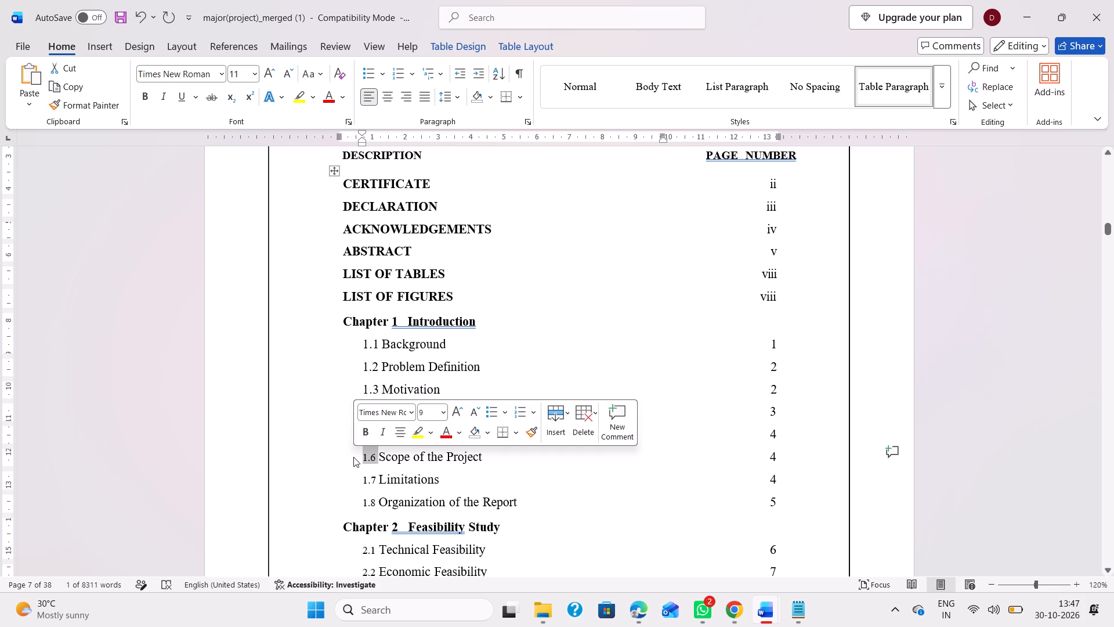
{"action": "left_click", "coordinate": [428, 414]}
{"action": "type", "text": "11"}
{"action": "key", "text": "Return"}
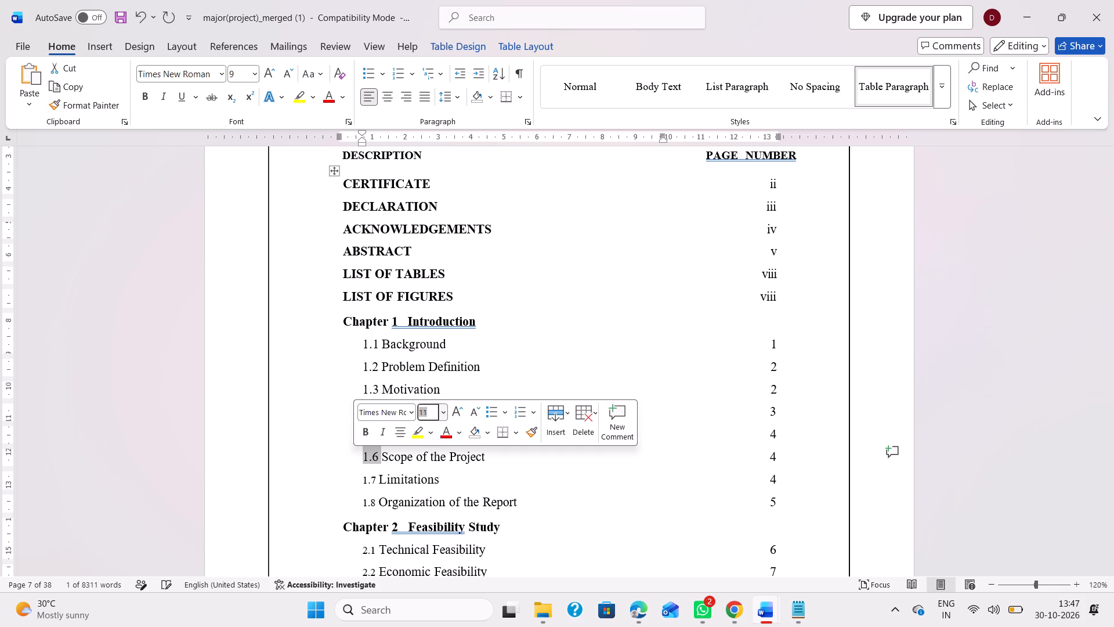
Set the font size of the contents section numbers 1.7 (Limitations) and 1.8 (Organization of the Report) to 11.
{"action": "left_click_drag", "start_coordinate": [376, 481], "coordinate": [351, 479]}
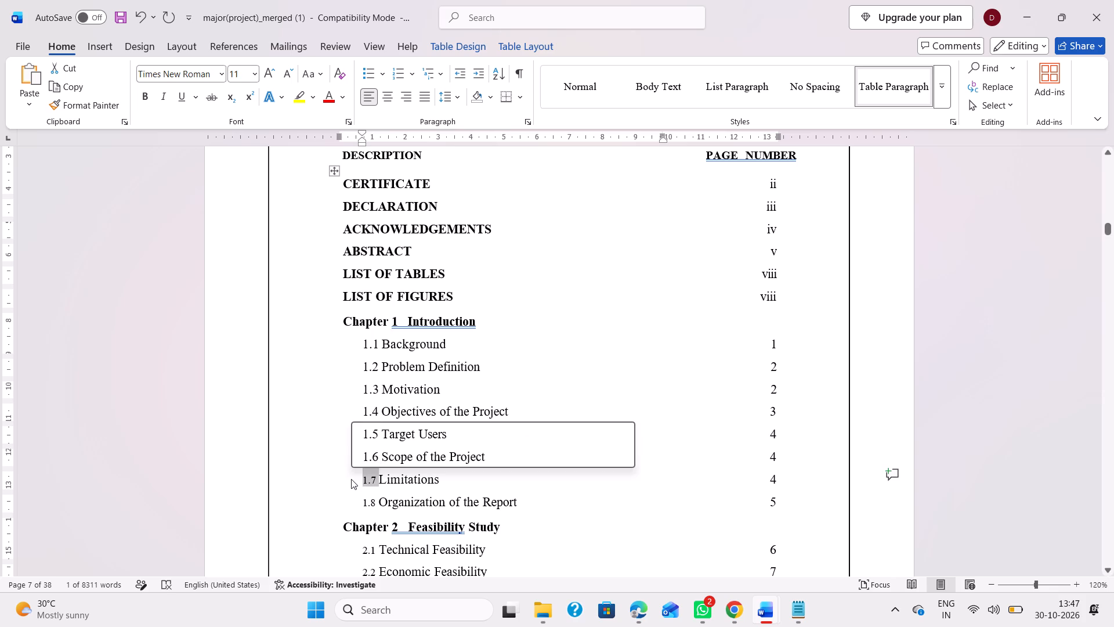
{"action": "left_click", "coordinate": [426, 433]}
{"action": "type", "text": "11"}
{"action": "key", "text": "Return"}
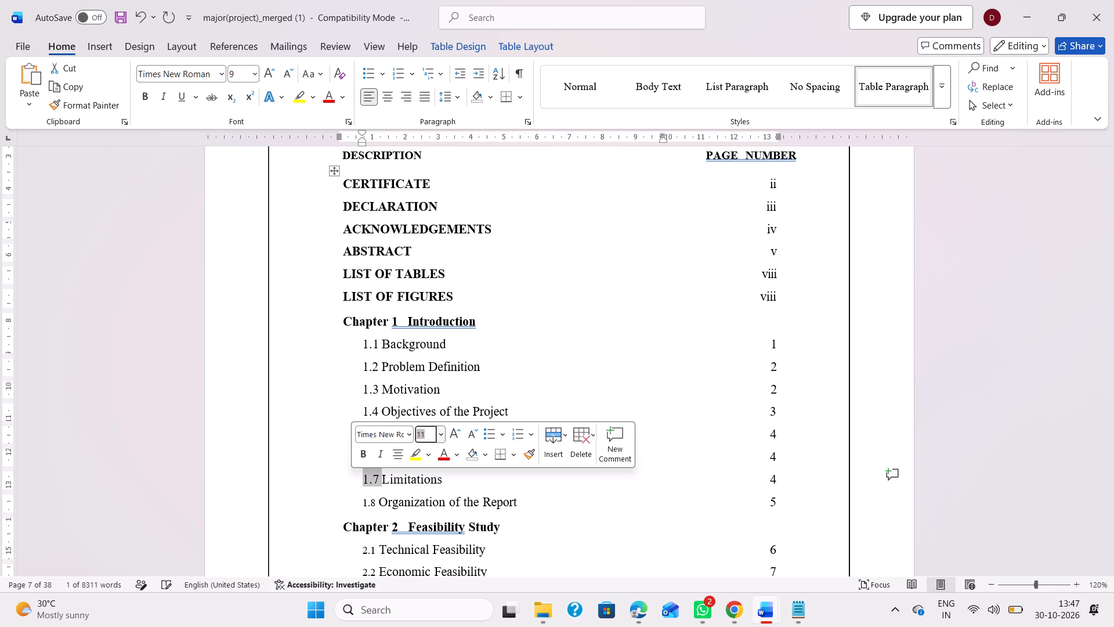
{"action": "left_click_drag", "start_coordinate": [374, 502], "coordinate": [346, 503]}
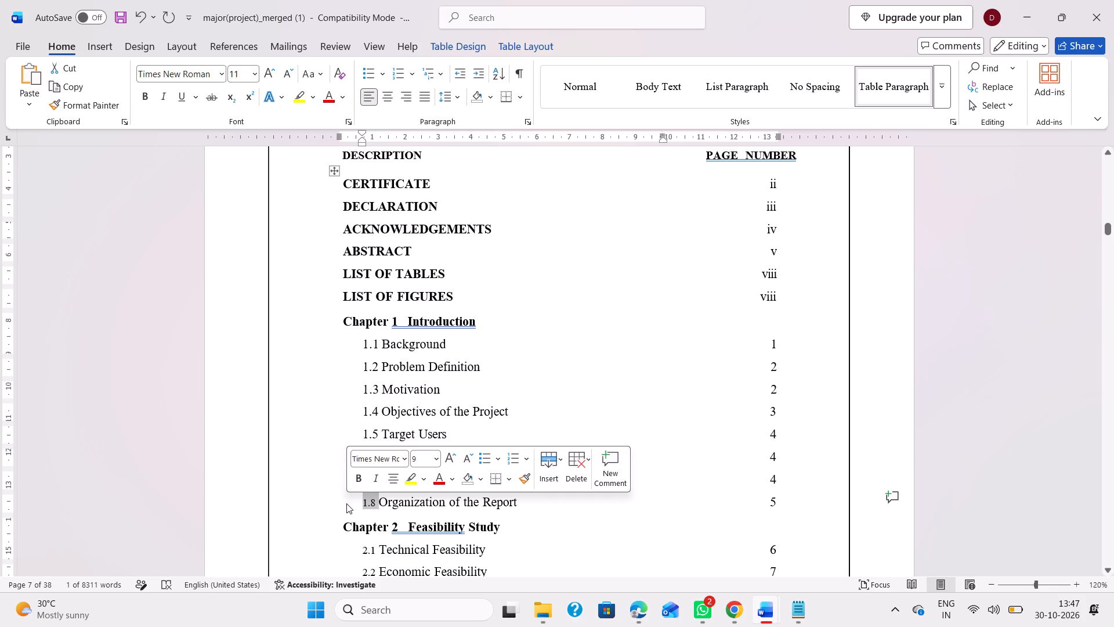
{"action": "left_click", "coordinate": [416, 462]}
{"action": "type", "text": "11"}
{"action": "key", "text": "Return"}
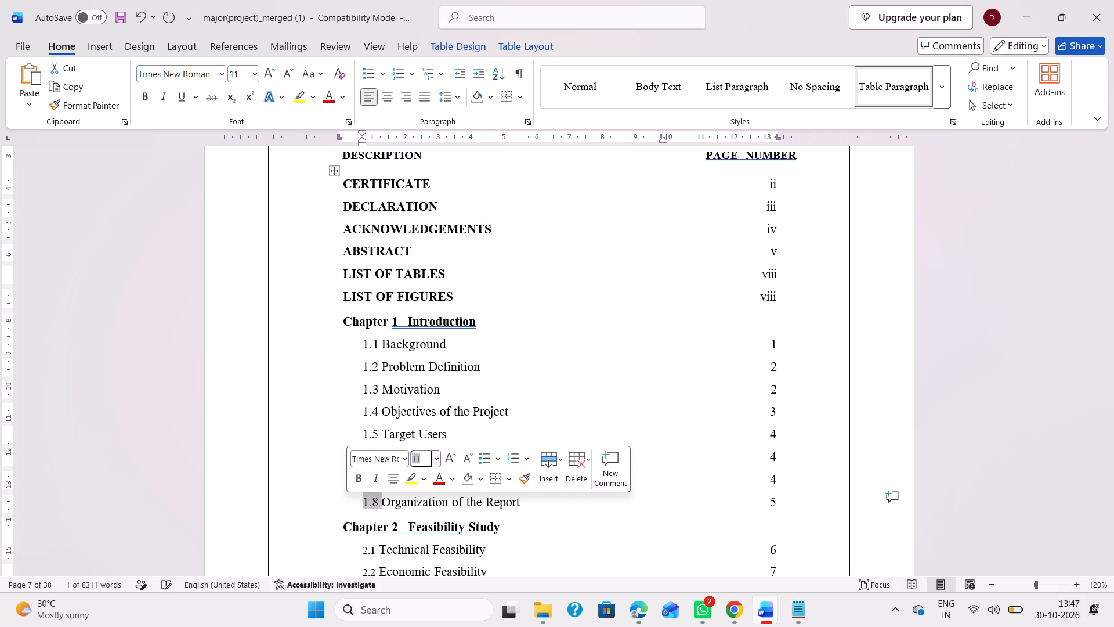
Set the font size of the contents section numbers 2.1 (Technical Feasibility) and 2.2 (Economic Feasibility) to 11.
{"action": "scroll", "coordinate": [397, 542], "scroll_direction": "down", "scroll_amount": 1}
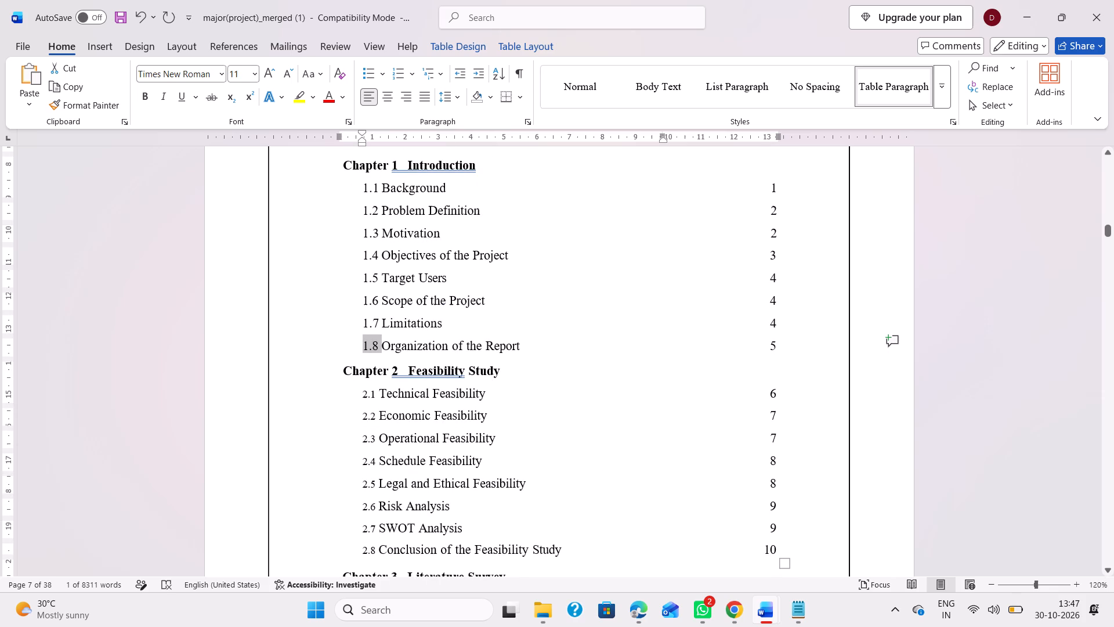
{"action": "left_click_drag", "start_coordinate": [374, 391], "coordinate": [353, 390]}
{"action": "left_click", "coordinate": [426, 345]}
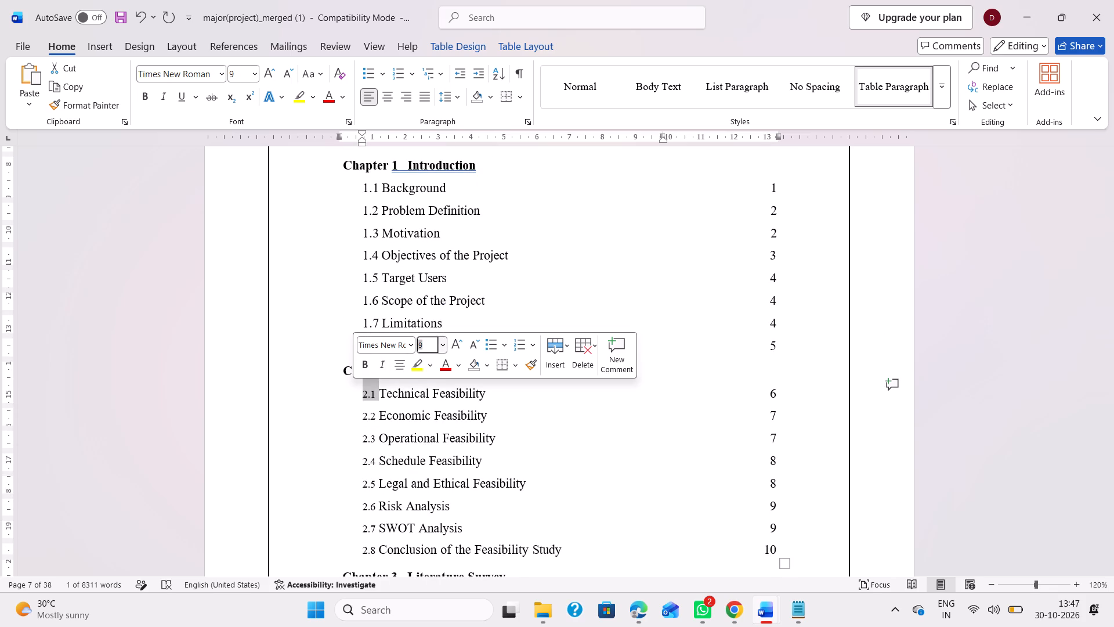
{"action": "type", "text": "11"}
{"action": "key", "text": "Return"}
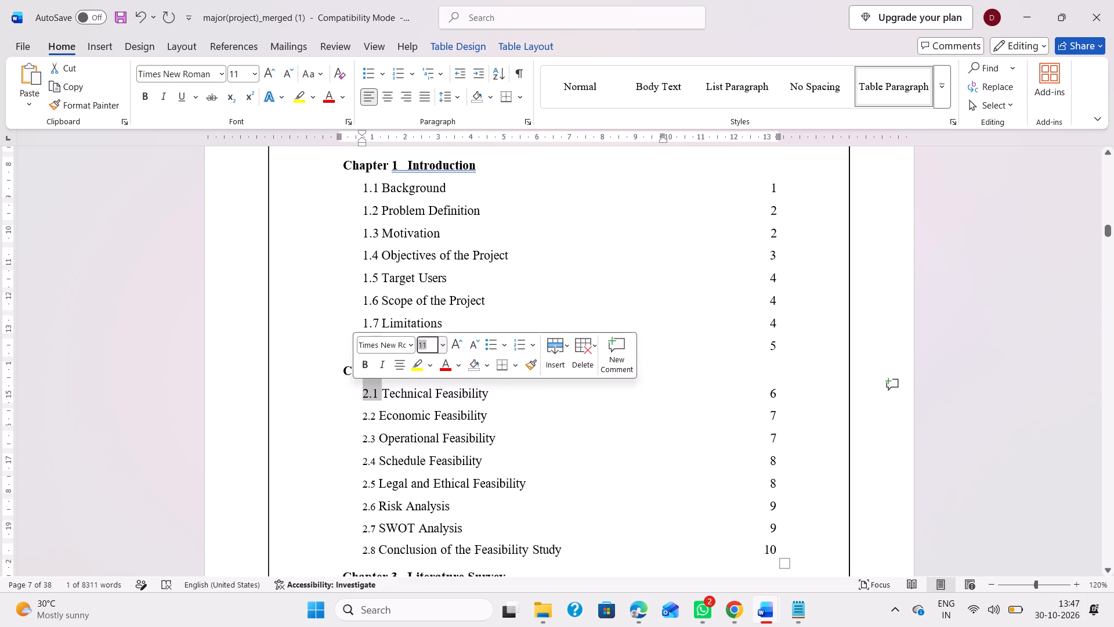
{"action": "left_click_drag", "start_coordinate": [376, 418], "coordinate": [349, 417]}
{"action": "left_click", "coordinate": [425, 369]}
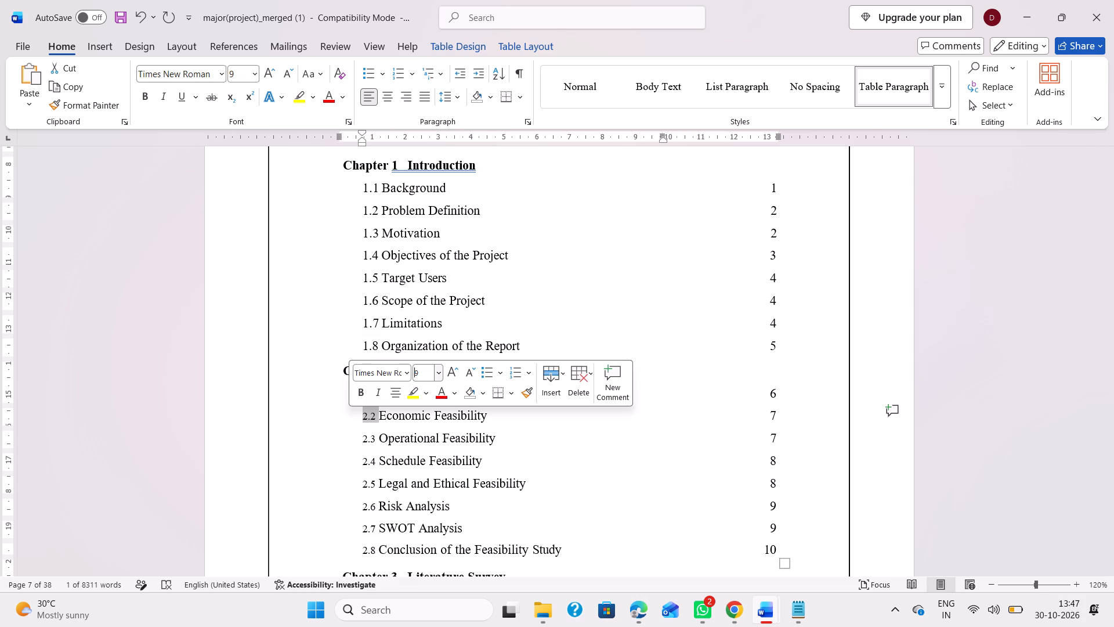
{"action": "type", "text": "11"}
{"action": "key", "text": "Return"}
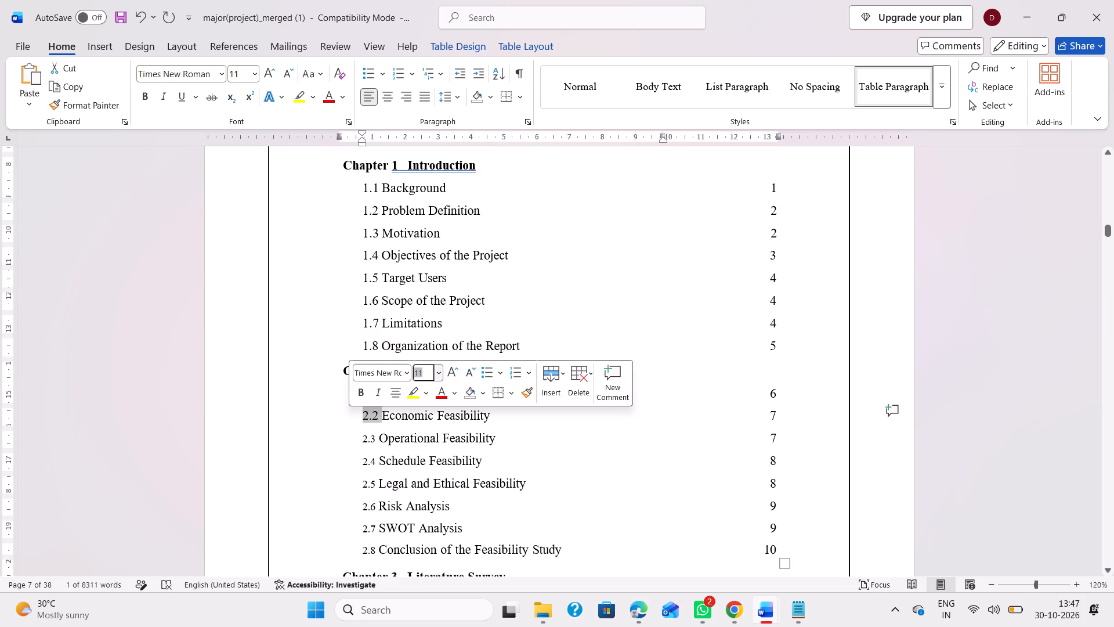
Set the font size of the contents section numbers 2.3, 2.4 and 2.5 to 11, one by one.
{"action": "left_click_drag", "start_coordinate": [372, 439], "coordinate": [346, 438]}
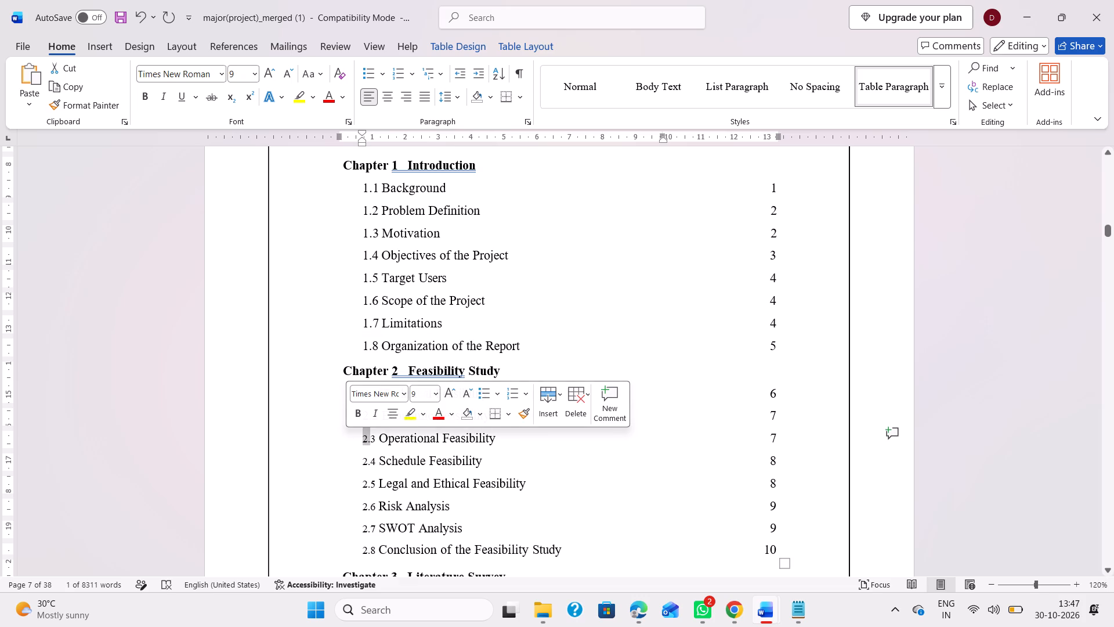
{"action": "left_click_drag", "start_coordinate": [375, 439], "coordinate": [361, 438]}
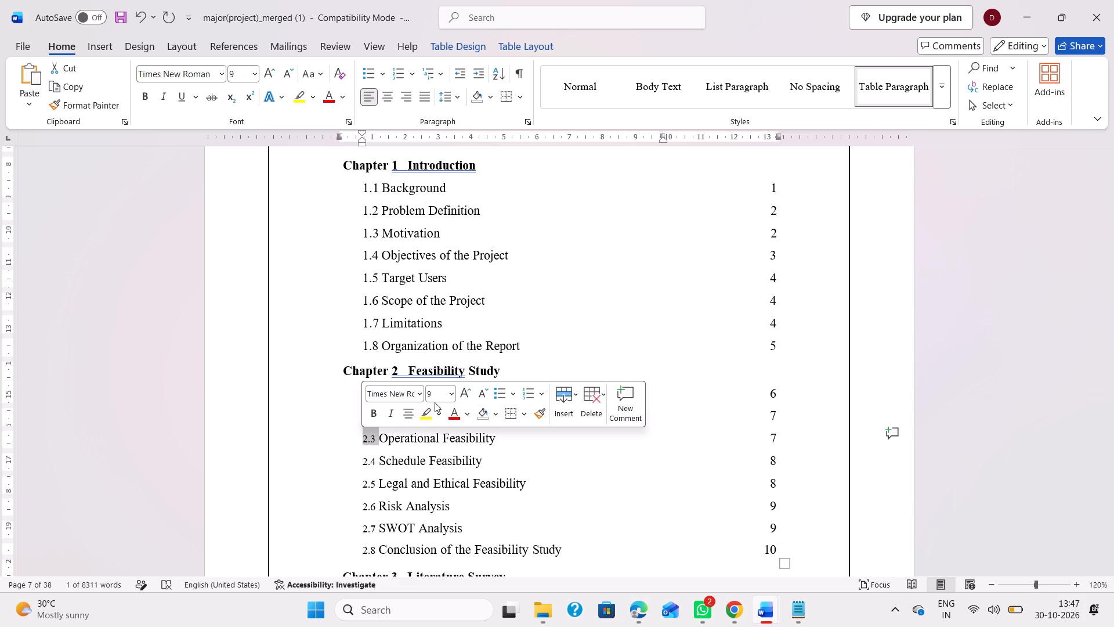
{"action": "left_click", "coordinate": [437, 397]}
{"action": "type", "text": "11"}
{"action": "key", "text": "Return"}
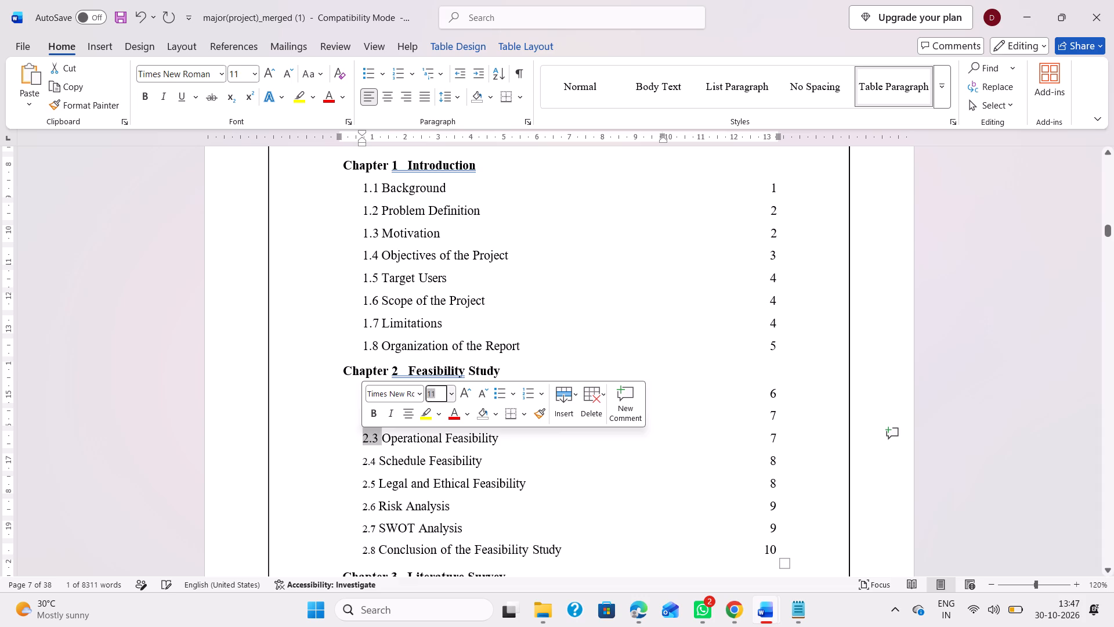
{"action": "left_click_drag", "start_coordinate": [377, 462], "coordinate": [353, 462]}
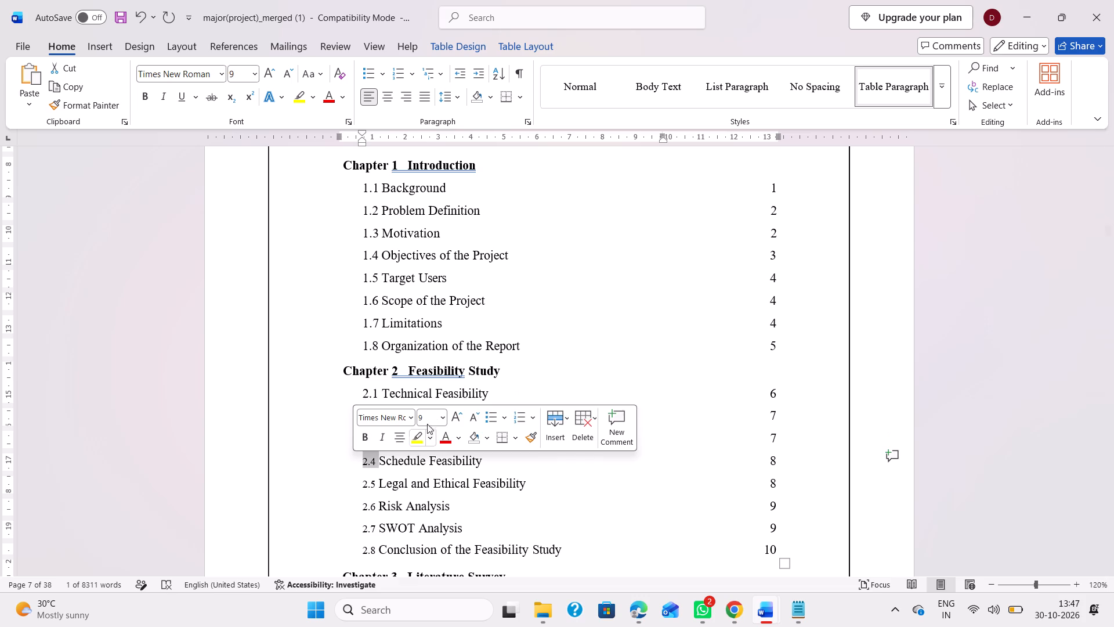
{"action": "left_click", "coordinate": [427, 418]}
{"action": "type", "text": "11"}
{"action": "key", "text": "Return"}
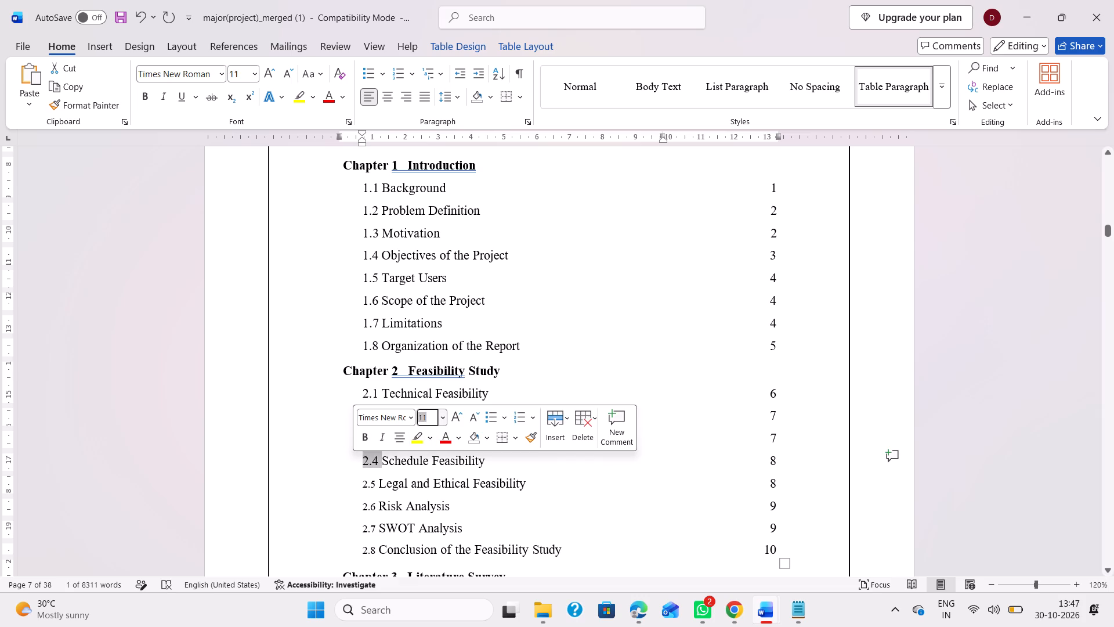
{"action": "left_click_drag", "start_coordinate": [377, 484], "coordinate": [360, 484]}
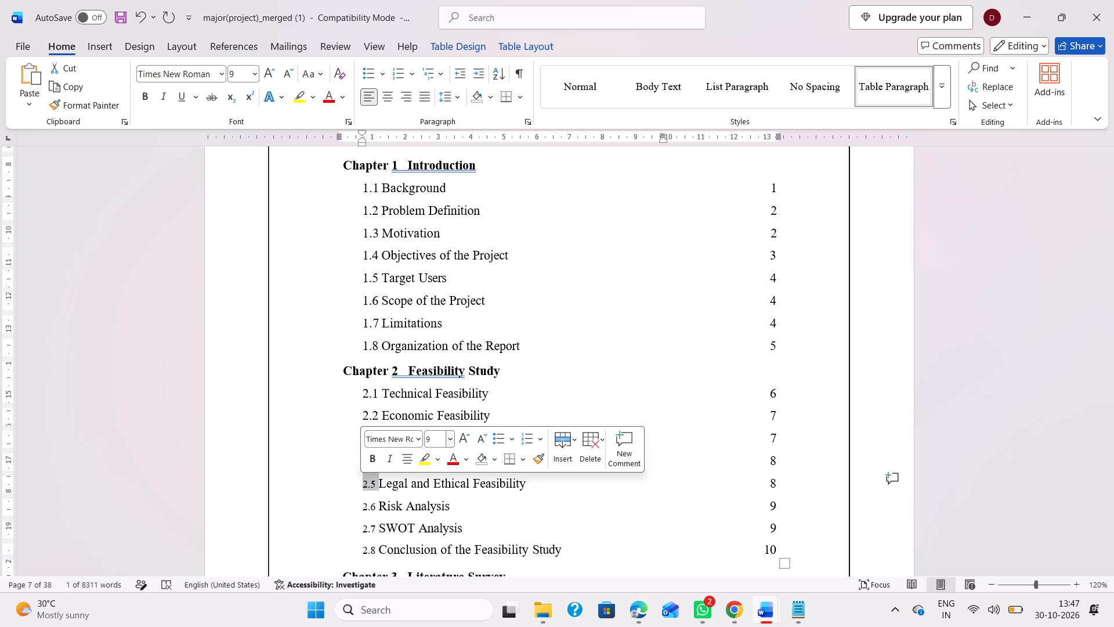
{"action": "left_click", "coordinate": [432, 442]}
{"action": "type", "text": "11"}
{"action": "key", "text": "Return"}
Set the font size of the contents section numbers 2.6 (Risk Analysis) and 2.7 (SWOT Analysis) to 11.
{"action": "scroll", "coordinate": [432, 442], "scroll_direction": "down", "scroll_amount": 1}
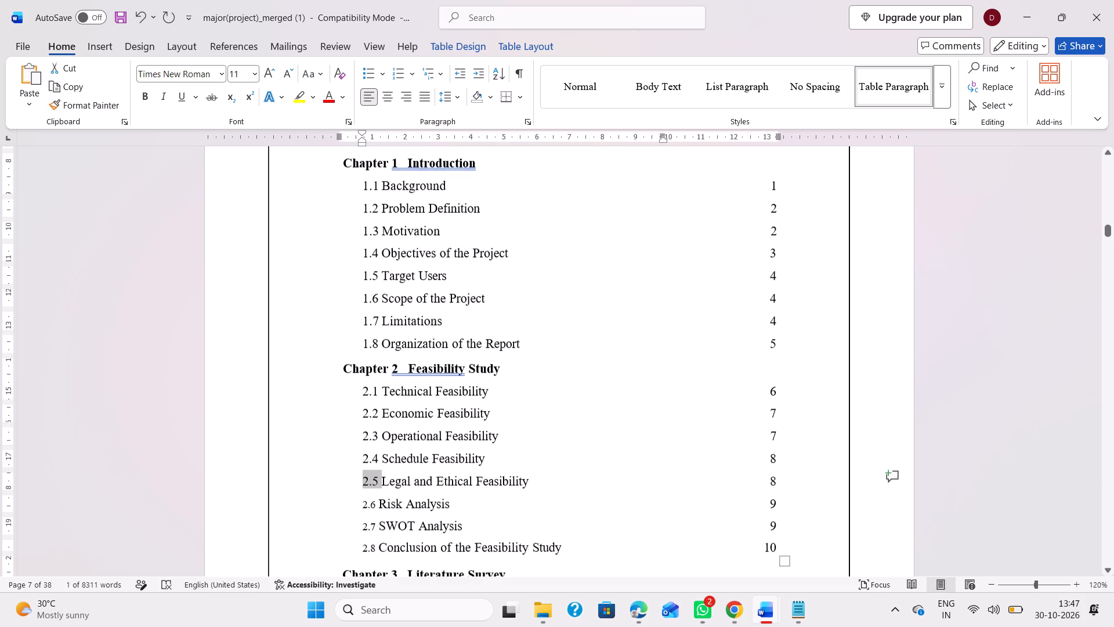
{"action": "scroll", "coordinate": [432, 442], "scroll_direction": "down", "scroll_amount": 1}
{"action": "scroll", "coordinate": [371, 497], "scroll_direction": "down", "scroll_amount": 1}
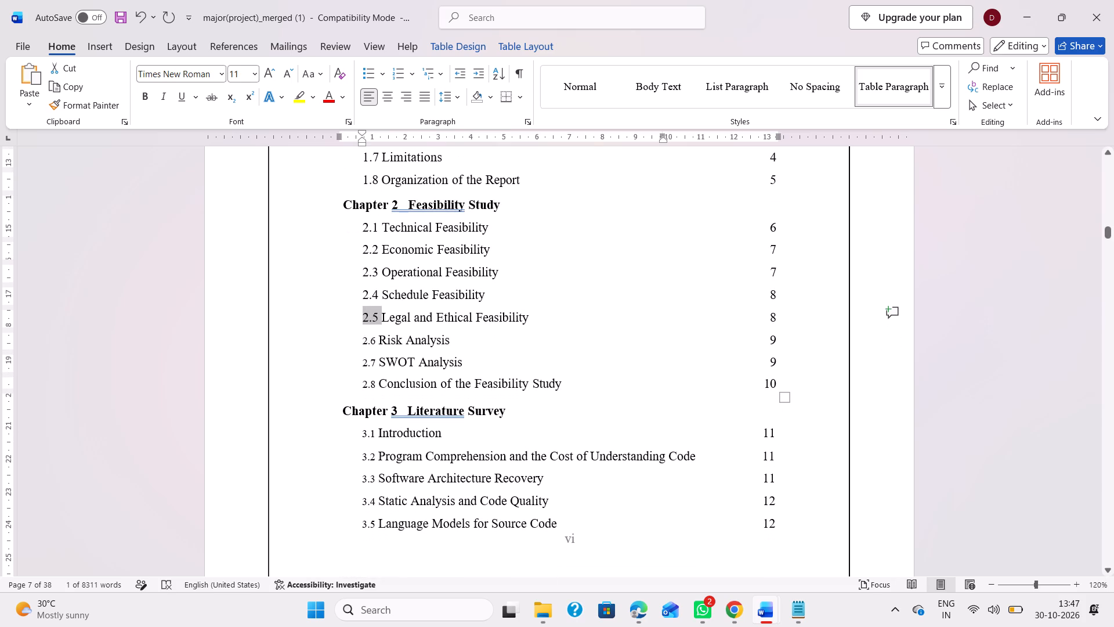
{"action": "left_click_drag", "start_coordinate": [376, 342], "coordinate": [359, 339]}
{"action": "left_click", "coordinate": [431, 291]}
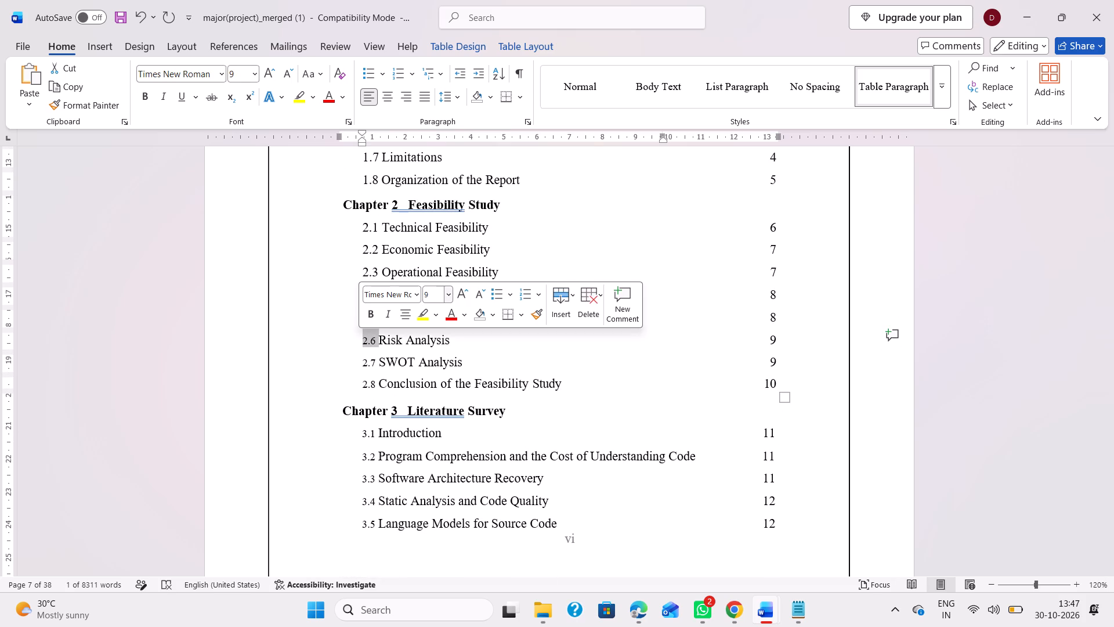
{"action": "type", "text": "11"}
{"action": "key", "text": "Return"}
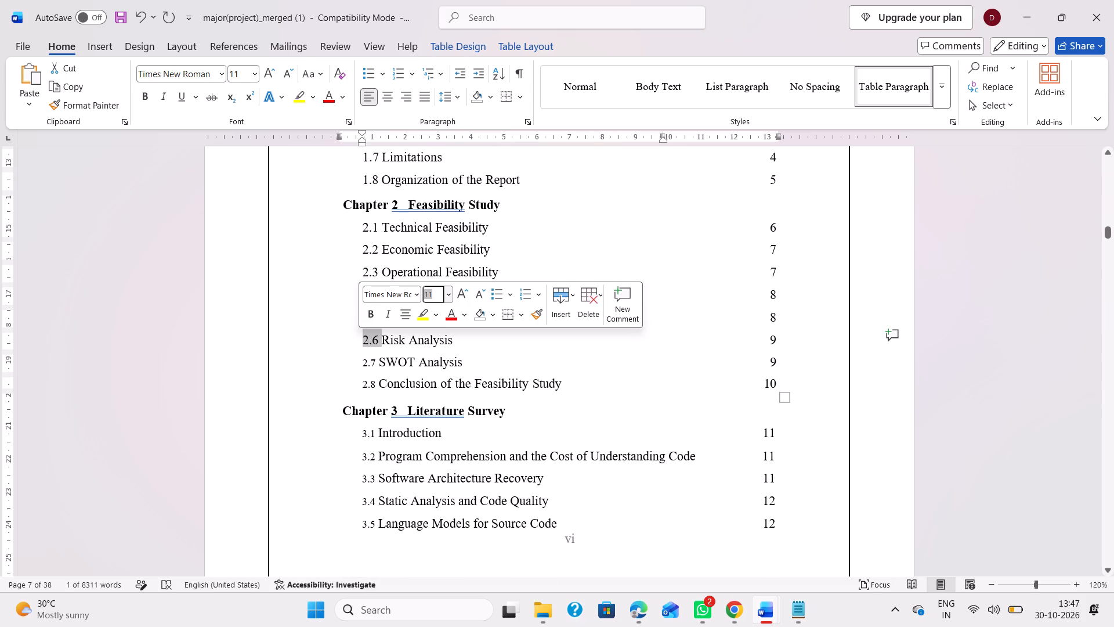
{"action": "left_click_drag", "start_coordinate": [376, 364], "coordinate": [350, 363]}
{"action": "left_click", "coordinate": [426, 319]}
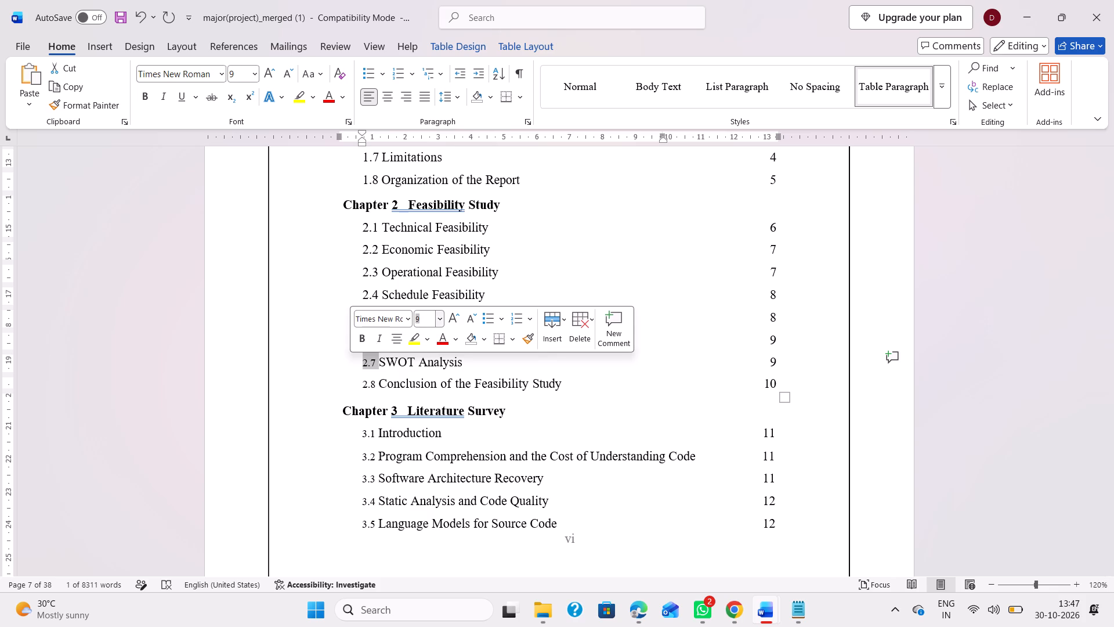
{"action": "type", "text": "11"}
{"action": "key", "text": "Return"}
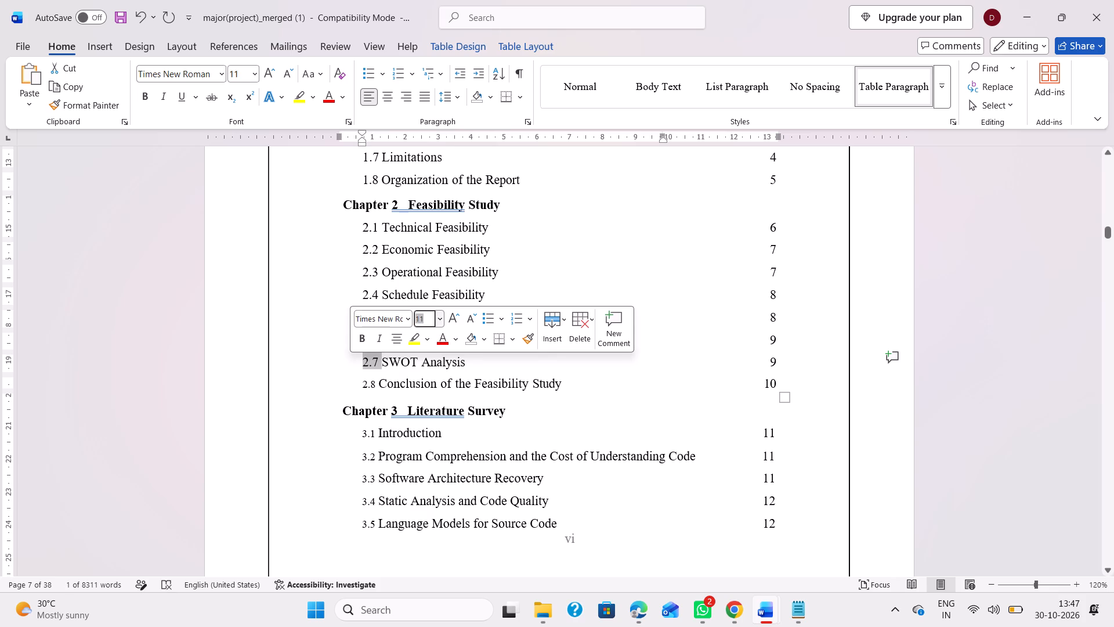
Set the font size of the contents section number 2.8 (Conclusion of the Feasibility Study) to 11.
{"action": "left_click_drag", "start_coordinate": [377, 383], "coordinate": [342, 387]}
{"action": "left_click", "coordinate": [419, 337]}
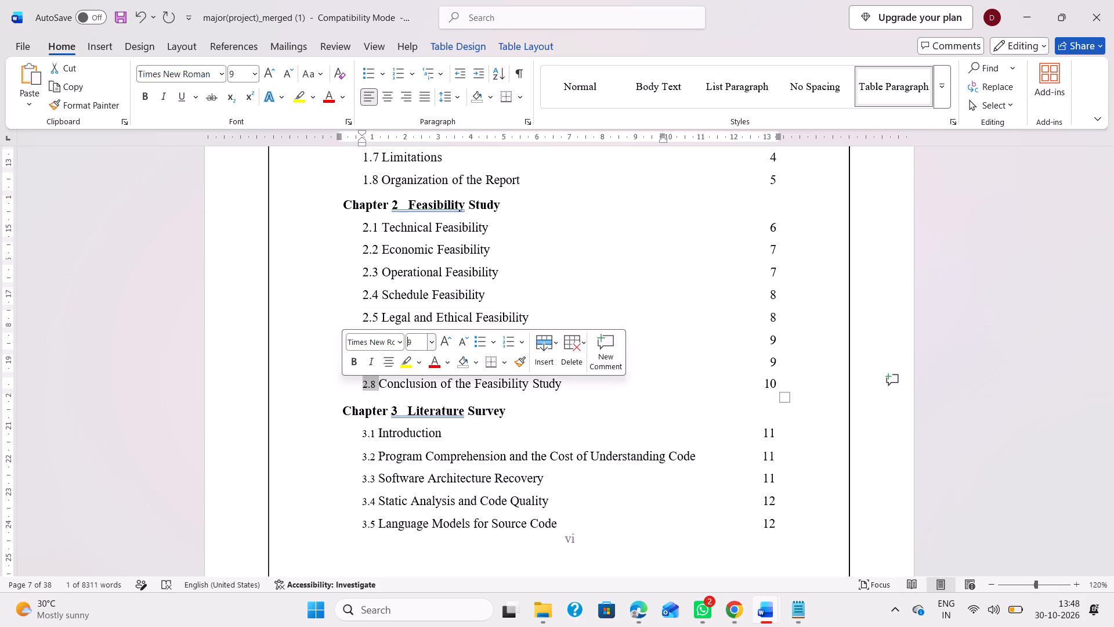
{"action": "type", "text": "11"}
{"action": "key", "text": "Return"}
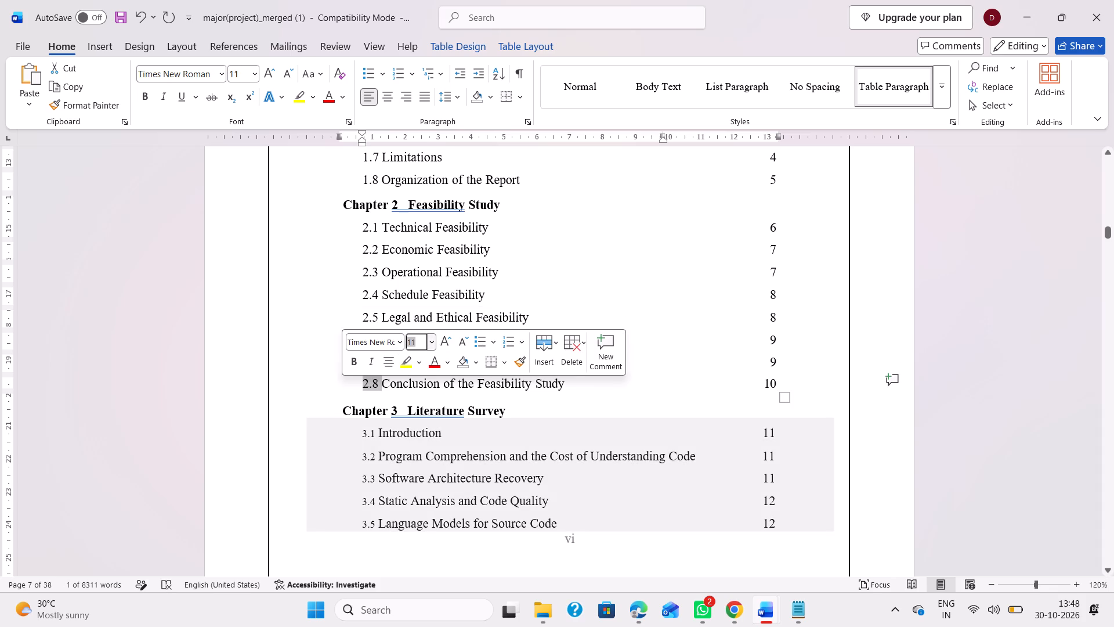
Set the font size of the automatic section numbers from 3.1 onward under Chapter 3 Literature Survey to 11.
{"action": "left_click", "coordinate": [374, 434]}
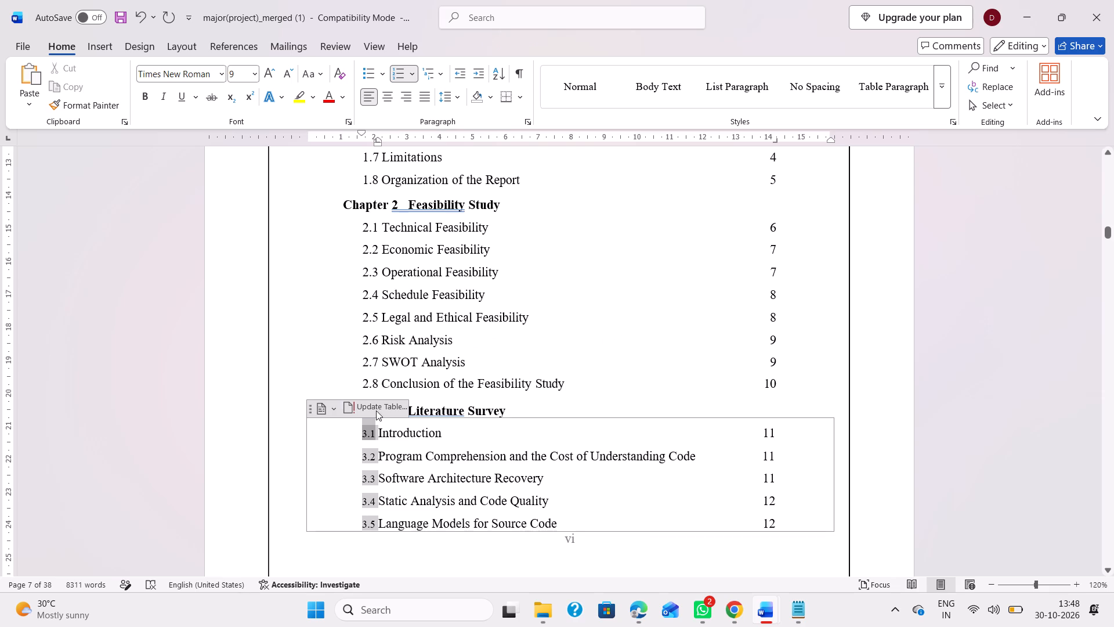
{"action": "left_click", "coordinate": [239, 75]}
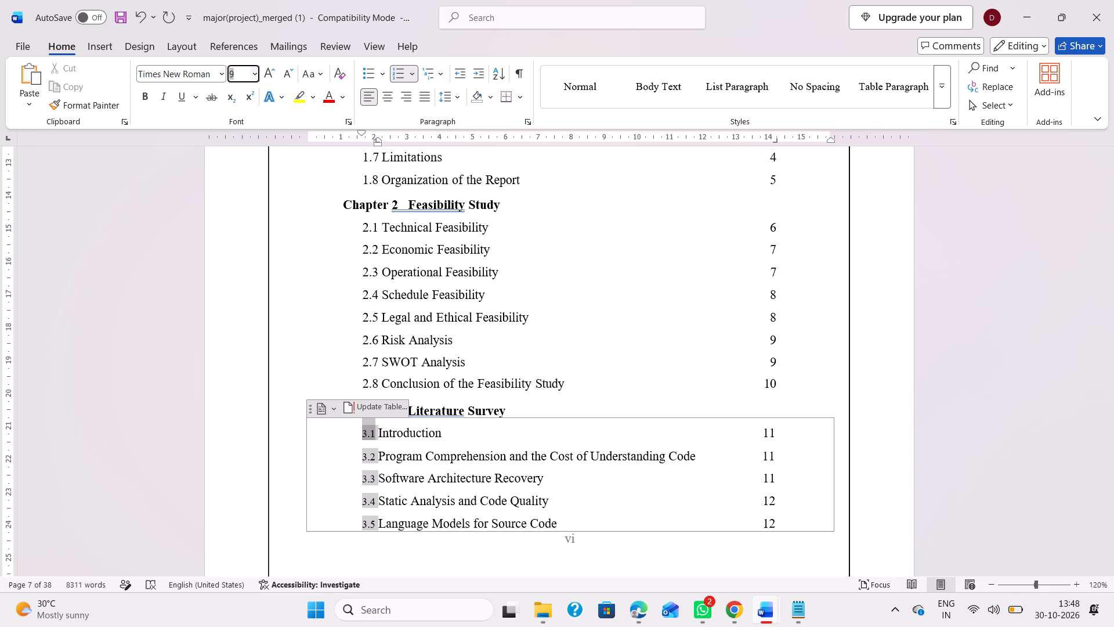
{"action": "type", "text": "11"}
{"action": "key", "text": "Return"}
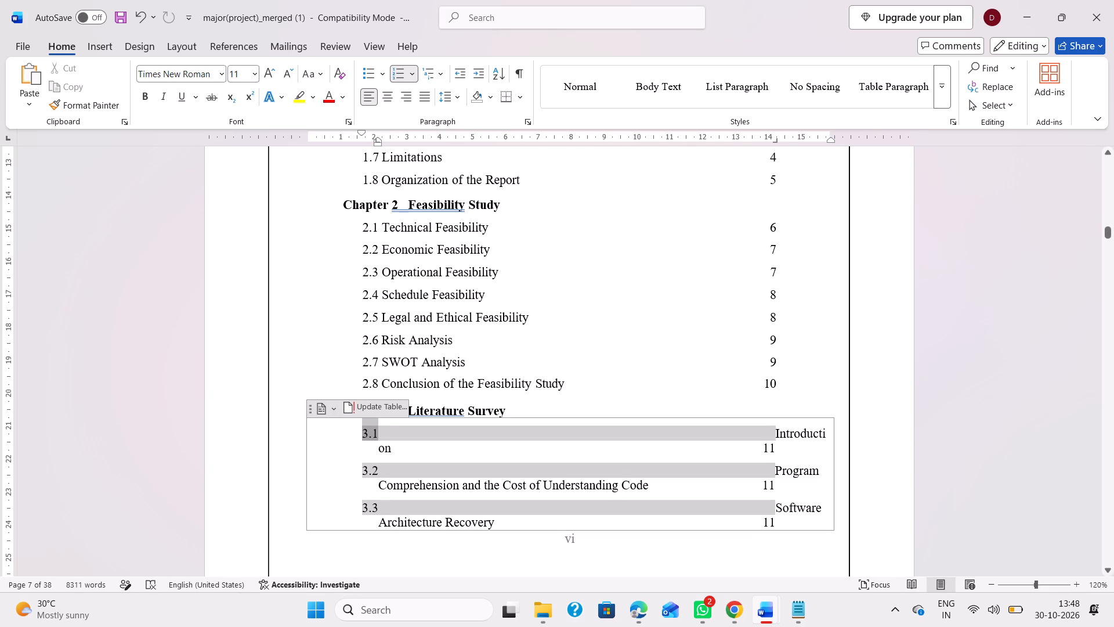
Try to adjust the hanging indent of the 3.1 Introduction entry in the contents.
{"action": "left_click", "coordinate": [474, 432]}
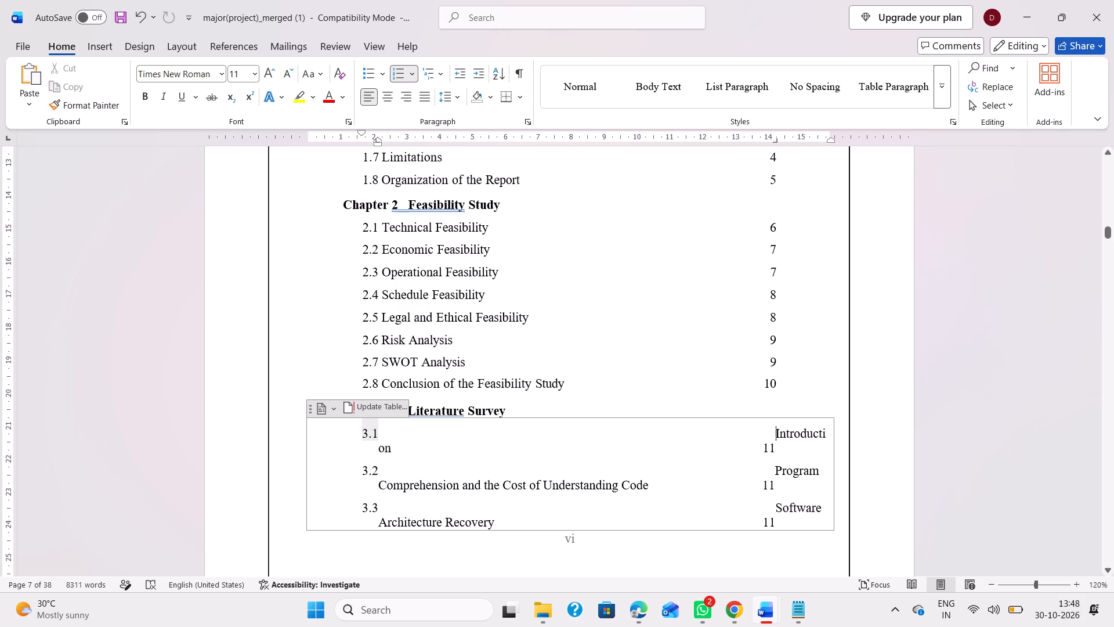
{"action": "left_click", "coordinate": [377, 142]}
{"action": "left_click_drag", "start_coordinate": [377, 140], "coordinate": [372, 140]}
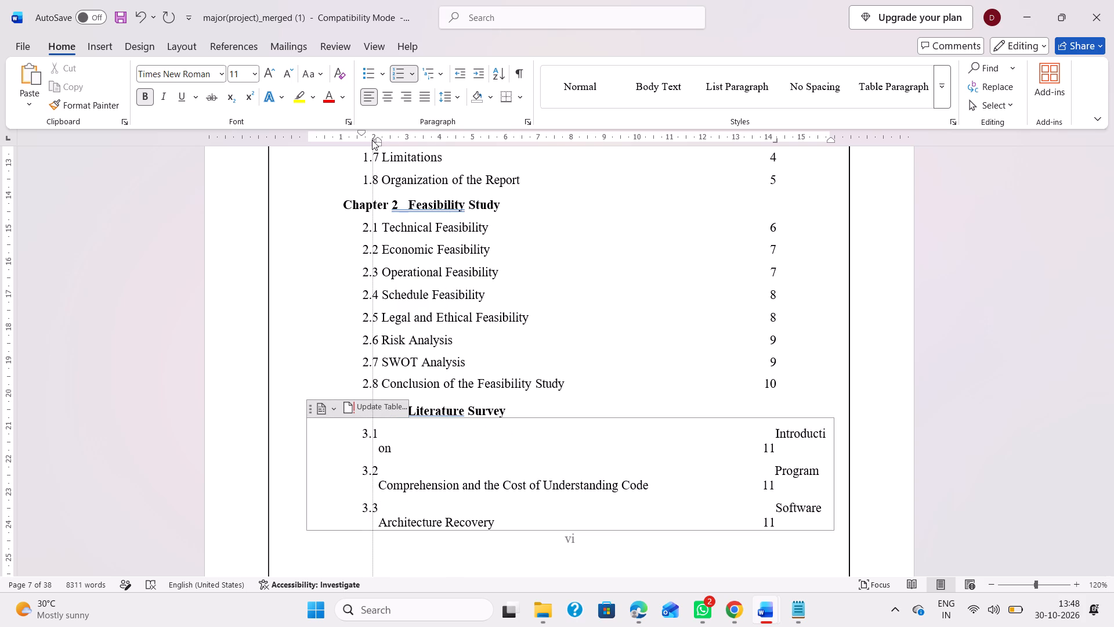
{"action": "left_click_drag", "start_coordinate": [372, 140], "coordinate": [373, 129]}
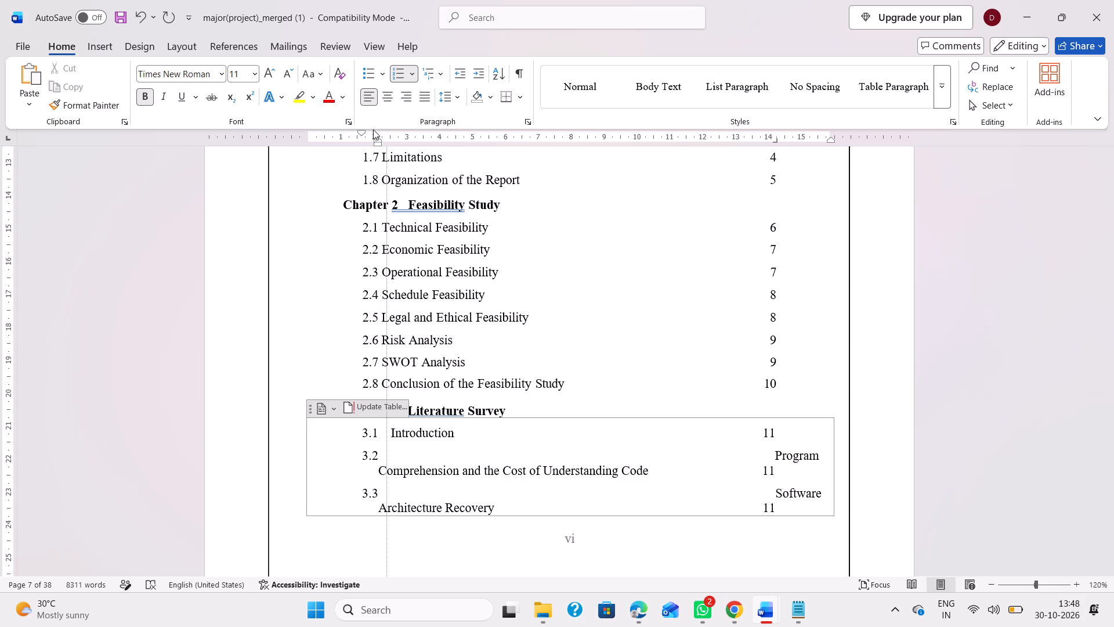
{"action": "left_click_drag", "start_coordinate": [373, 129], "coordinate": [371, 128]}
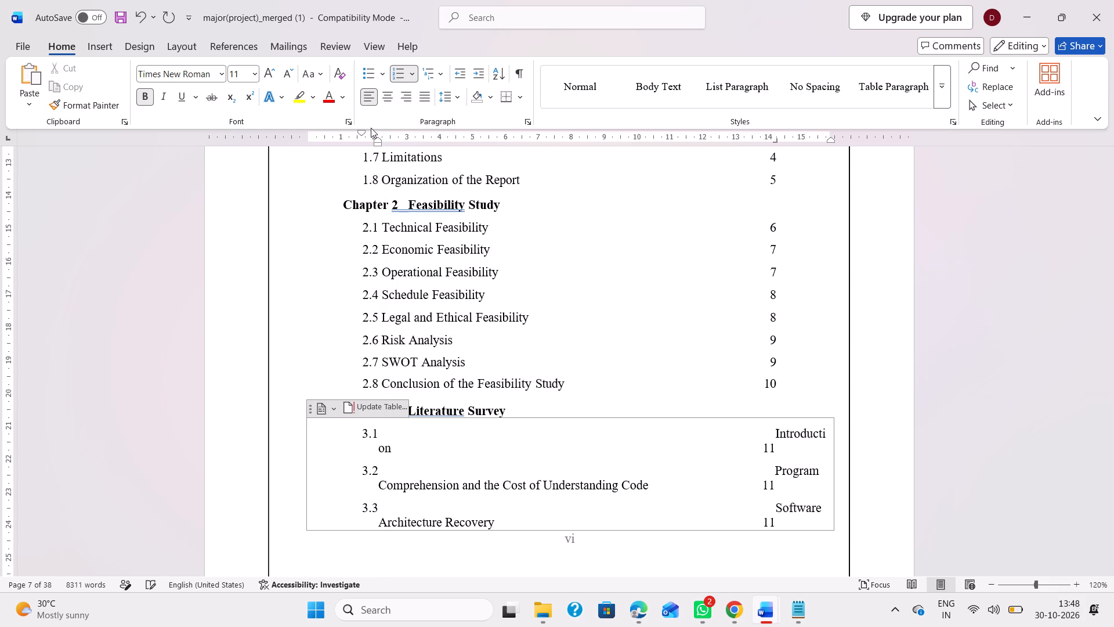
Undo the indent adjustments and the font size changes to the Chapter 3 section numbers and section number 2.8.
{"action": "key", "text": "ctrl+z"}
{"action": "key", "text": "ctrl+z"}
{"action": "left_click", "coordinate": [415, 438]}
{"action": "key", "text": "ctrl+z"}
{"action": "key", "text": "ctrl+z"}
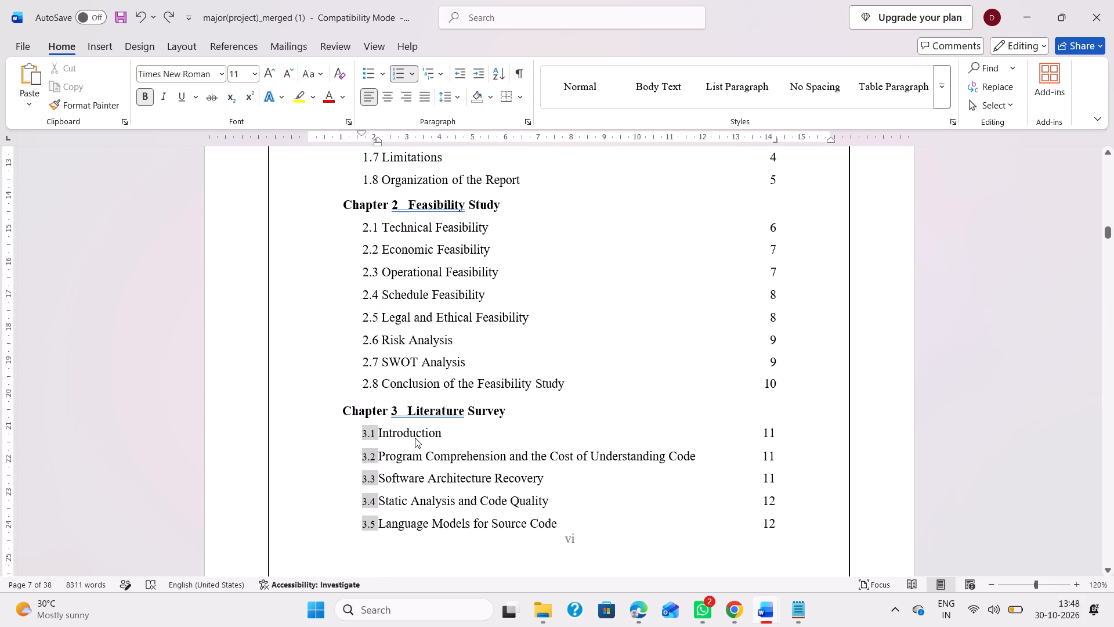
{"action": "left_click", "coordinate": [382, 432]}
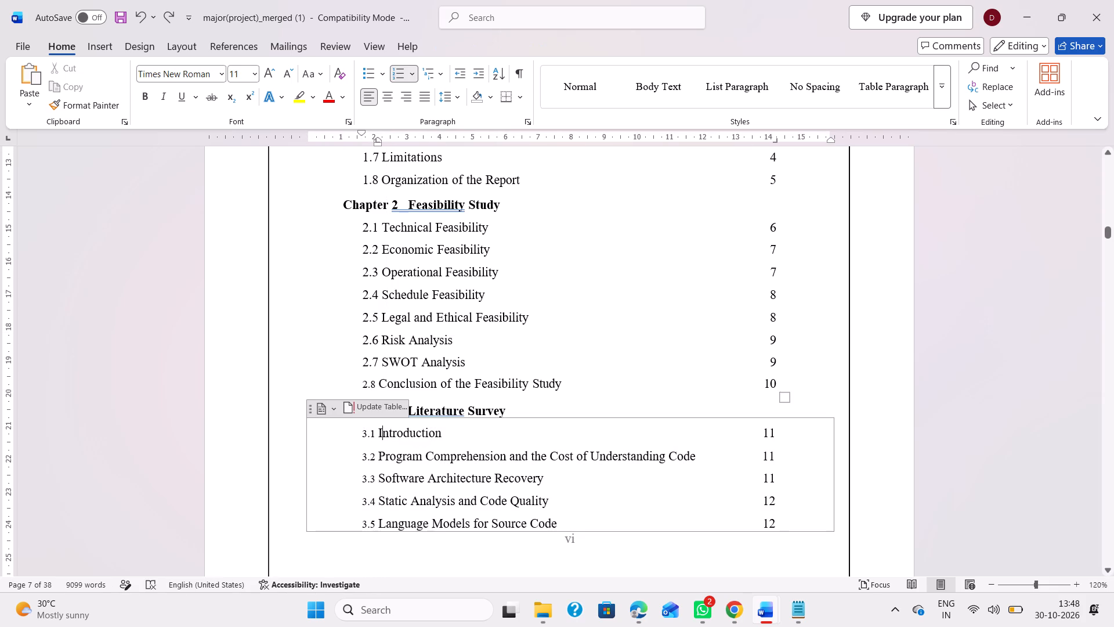
Set the font size of the contents section number 2.8 before Conclusion of the Feasibility Study to 11.
{"action": "left_click_drag", "start_coordinate": [375, 383], "coordinate": [356, 383]}
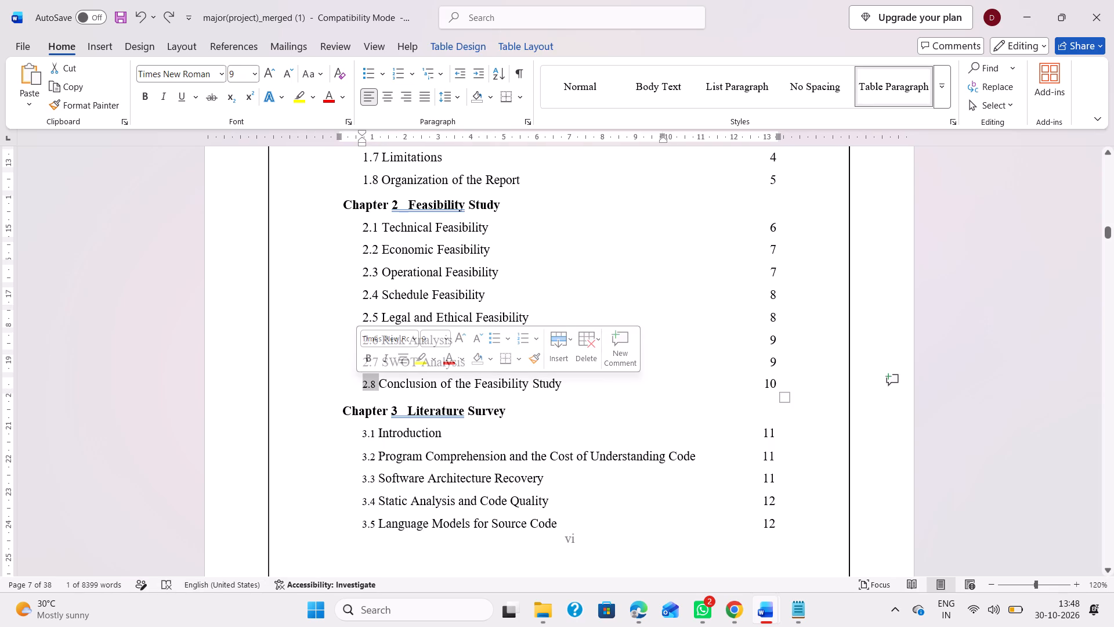
{"action": "left_click", "coordinate": [244, 74]}
{"action": "type", "text": "11"}
{"action": "key", "text": "Return"}
Select the automatic section numbers from 3.1 onward under Chapter 3 Literature Survey and set their font size to 11.
{"action": "left_click", "coordinate": [393, 435]}
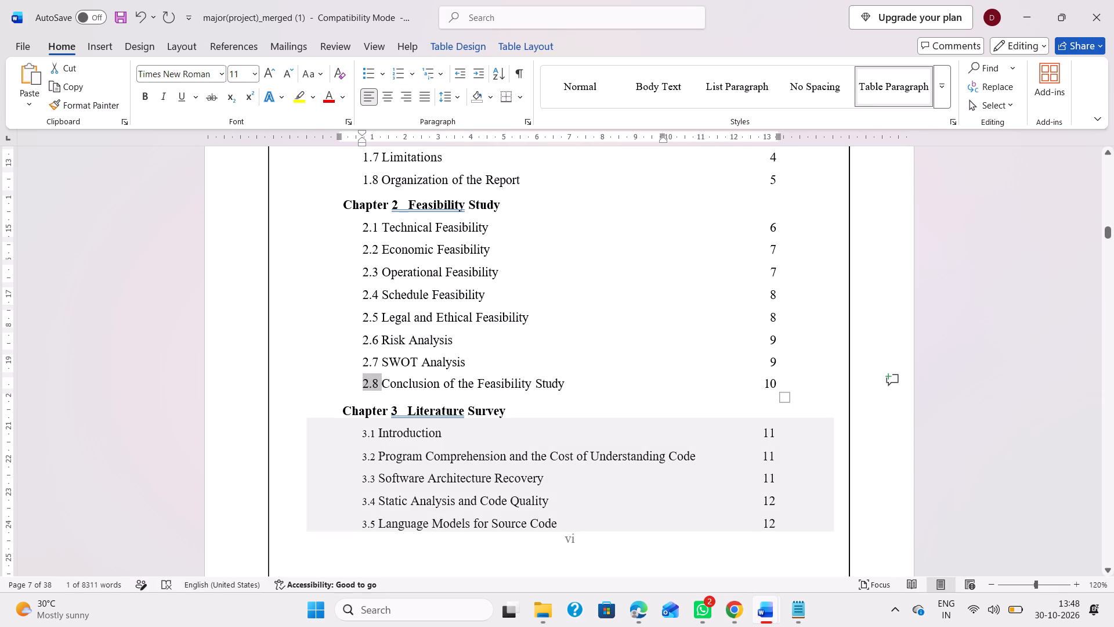
{"action": "left_click", "coordinate": [362, 431]}
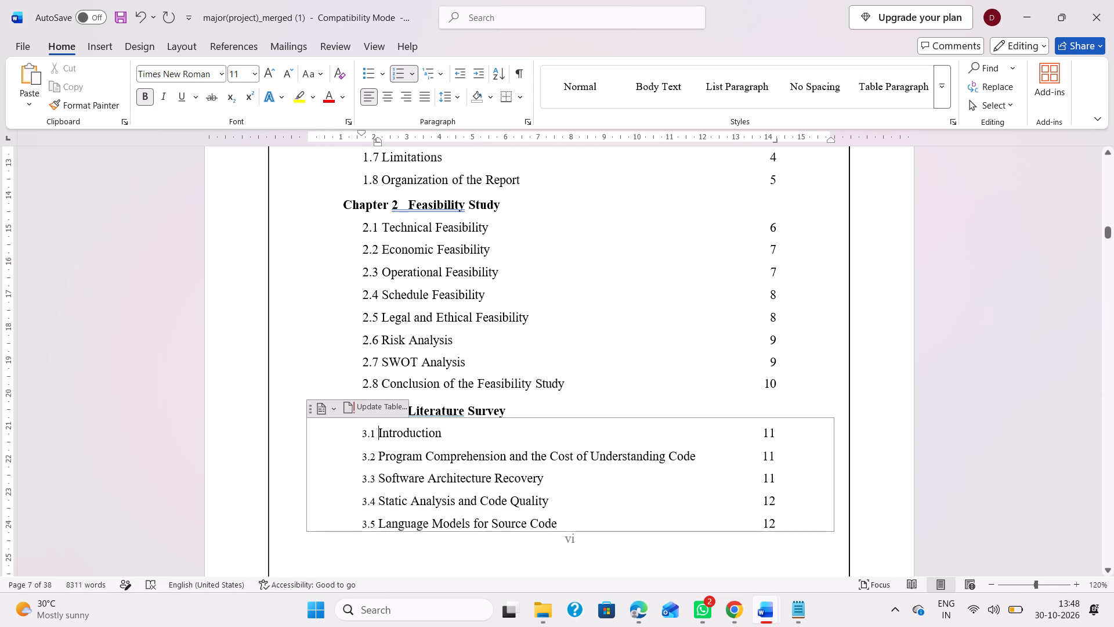
{"action": "left_click", "coordinate": [375, 435]}
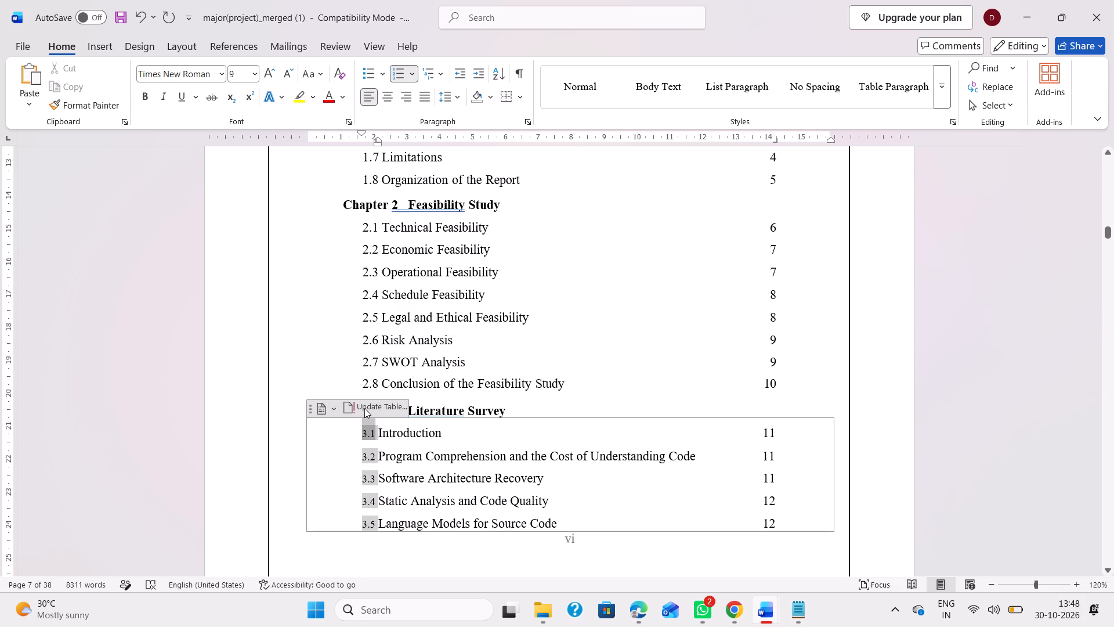
{"action": "left_click", "coordinate": [237, 75]}
{"action": "type", "text": "11"}
{"action": "key", "text": "Return"}
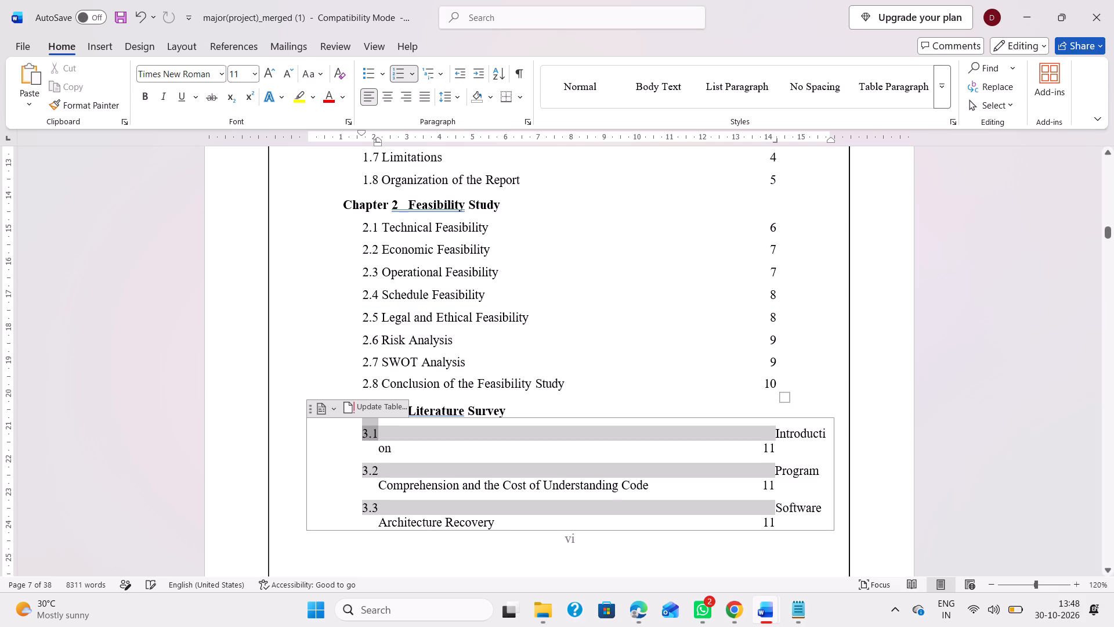
Add a tab stop at about 2.5 cm to the 3.1 entry so Introduction sits on one line beside its number.
{"action": "left_click", "coordinate": [479, 437]}
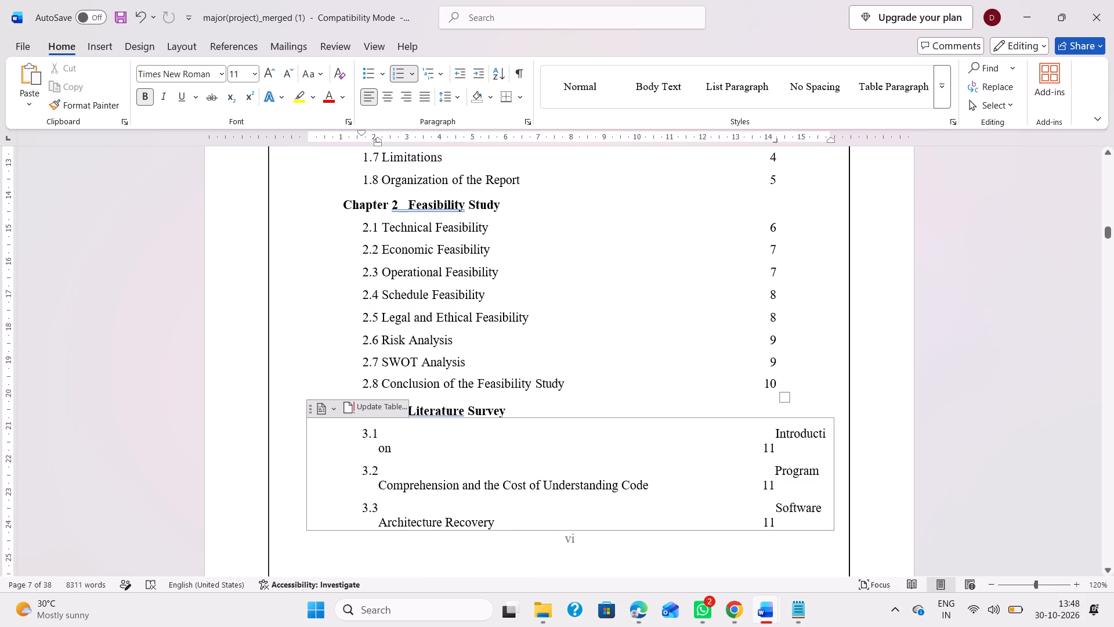
{"action": "left_click_drag", "start_coordinate": [378, 141], "coordinate": [371, 140]}
{"action": "left_click_drag", "start_coordinate": [371, 140], "coordinate": [363, 139]}
{"action": "left_click_drag", "start_coordinate": [365, 141], "coordinate": [394, 140]}
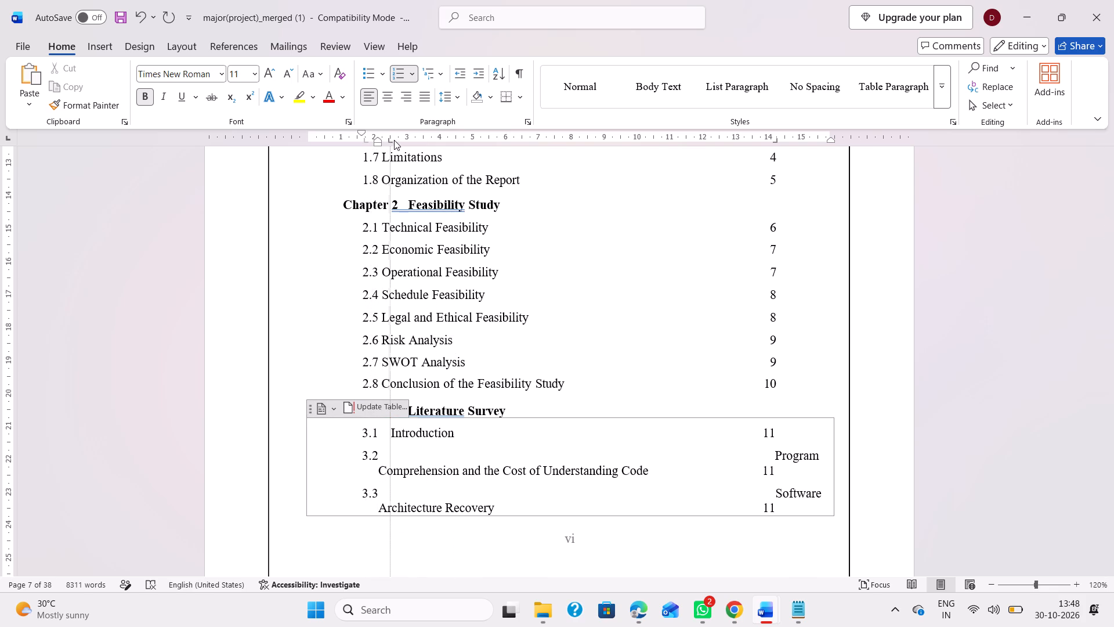
{"action": "left_click_drag", "start_coordinate": [394, 140], "coordinate": [388, 137]}
Give contents entries 3.2 Program Comprehension and 3.3 Software Architecture Recovery the same tab stop at about 2.5 cm, aligning their titles with Introduction.
{"action": "left_click", "coordinate": [405, 459]}
{"action": "left_click_drag", "start_coordinate": [377, 141], "coordinate": [382, 139]}
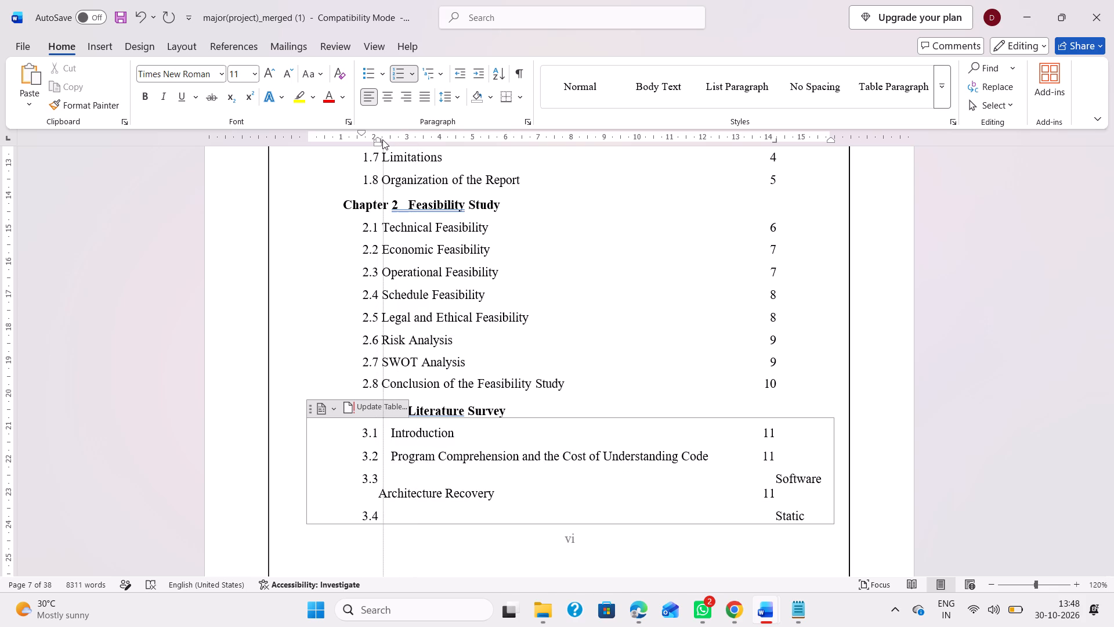
{"action": "left_click_drag", "start_coordinate": [382, 139], "coordinate": [388, 139]}
{"action": "left_click", "coordinate": [421, 484]}
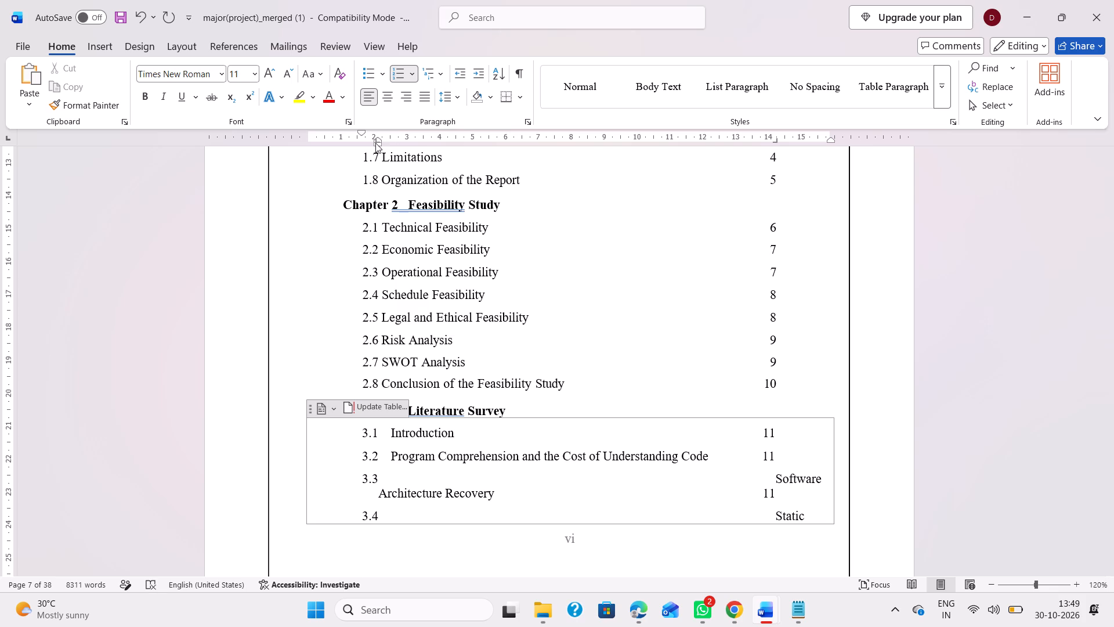
{"action": "left_click_drag", "start_coordinate": [377, 141], "coordinate": [396, 140]}
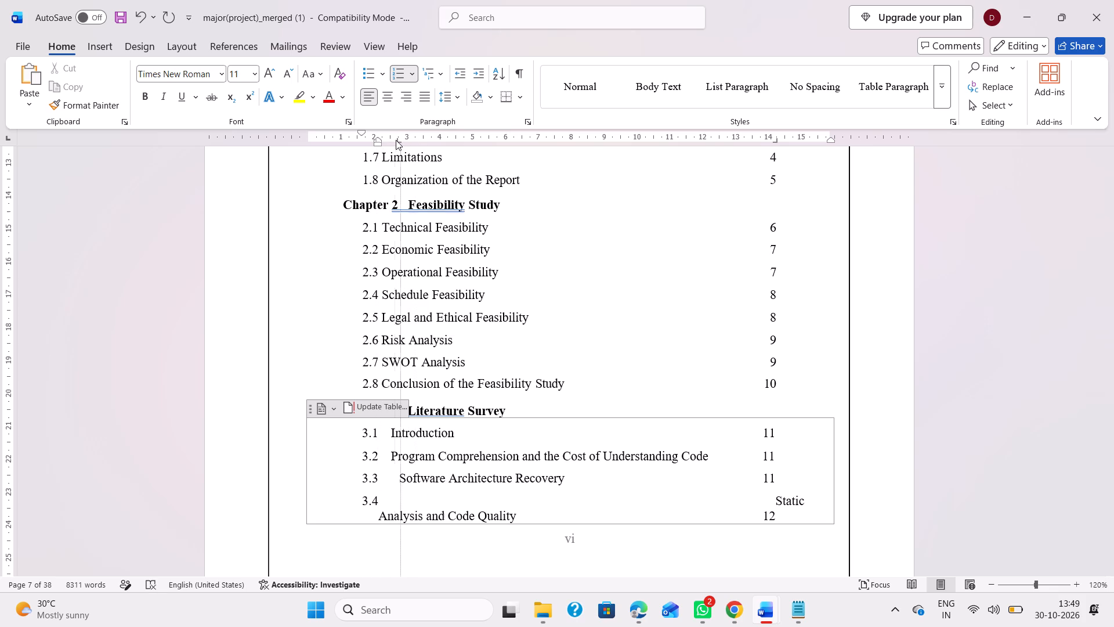
{"action": "left_click_drag", "start_coordinate": [396, 140], "coordinate": [390, 140]}
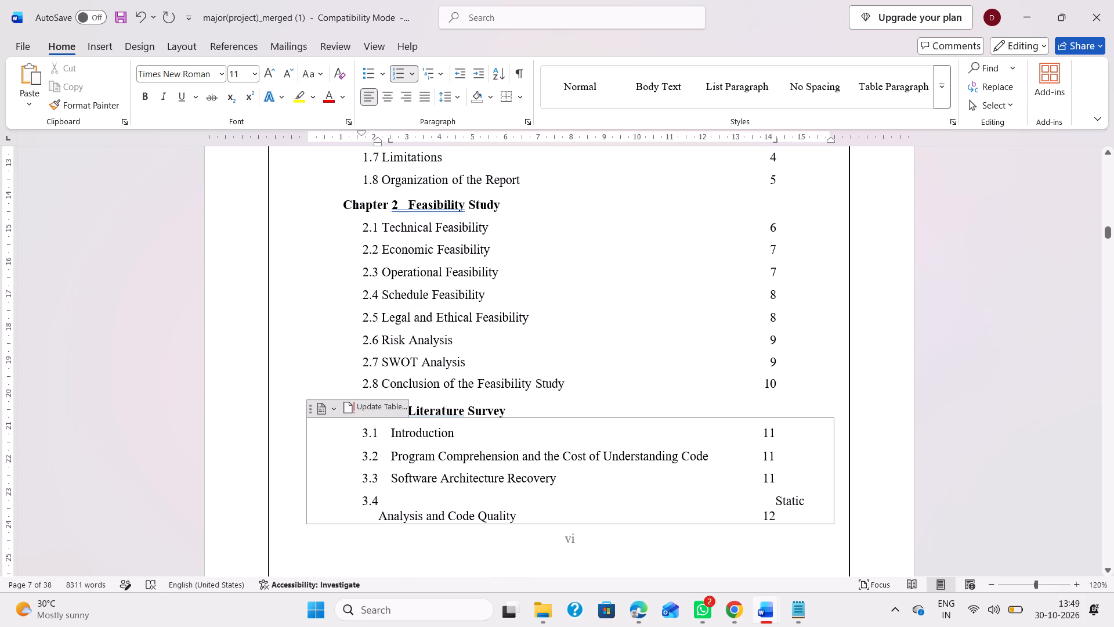
Align the titles of entries 3.4 Static Analysis and Code Quality and 3.5 Language Models for Source Code with a tab stop at about 2.5 cm.
{"action": "left_click", "coordinate": [414, 499]}
{"action": "left_click_drag", "start_coordinate": [377, 142], "coordinate": [380, 137]}
{"action": "left_click_drag", "start_coordinate": [380, 137], "coordinate": [396, 132]}
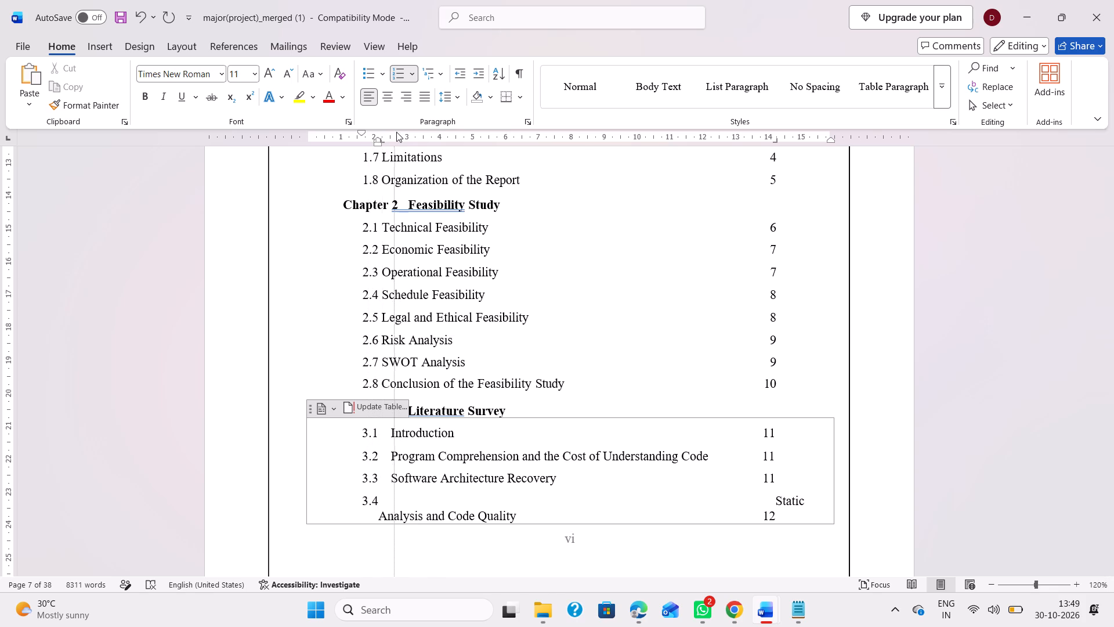
{"action": "left_click_drag", "start_coordinate": [396, 132], "coordinate": [368, 139]}
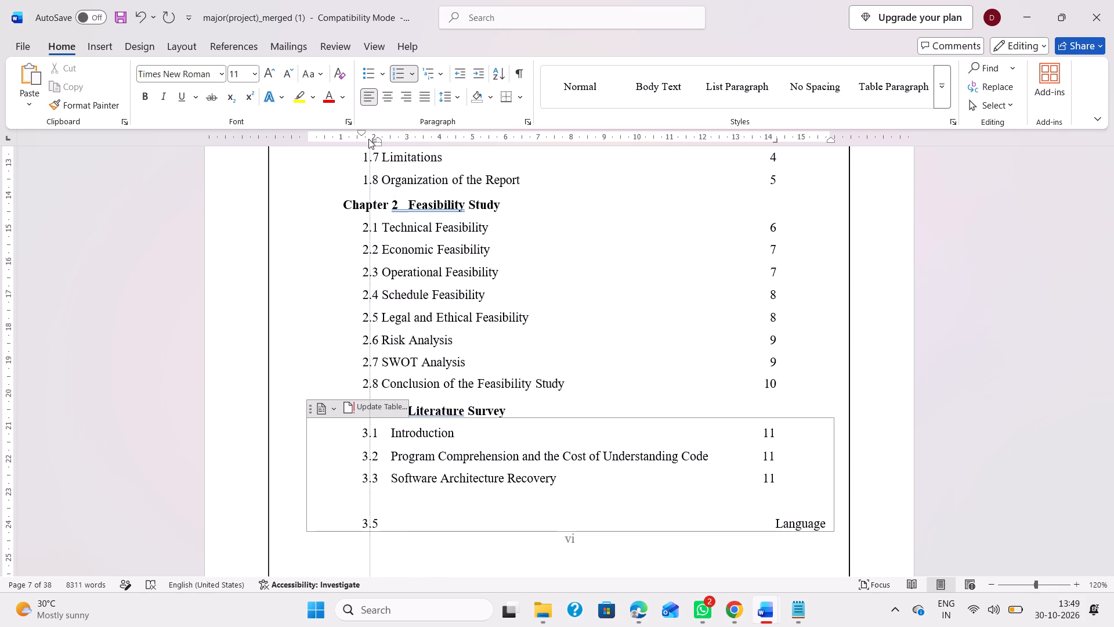
{"action": "left_click_drag", "start_coordinate": [368, 139], "coordinate": [370, 134]}
{"action": "left_click_drag", "start_coordinate": [370, 134], "coordinate": [364, 135]}
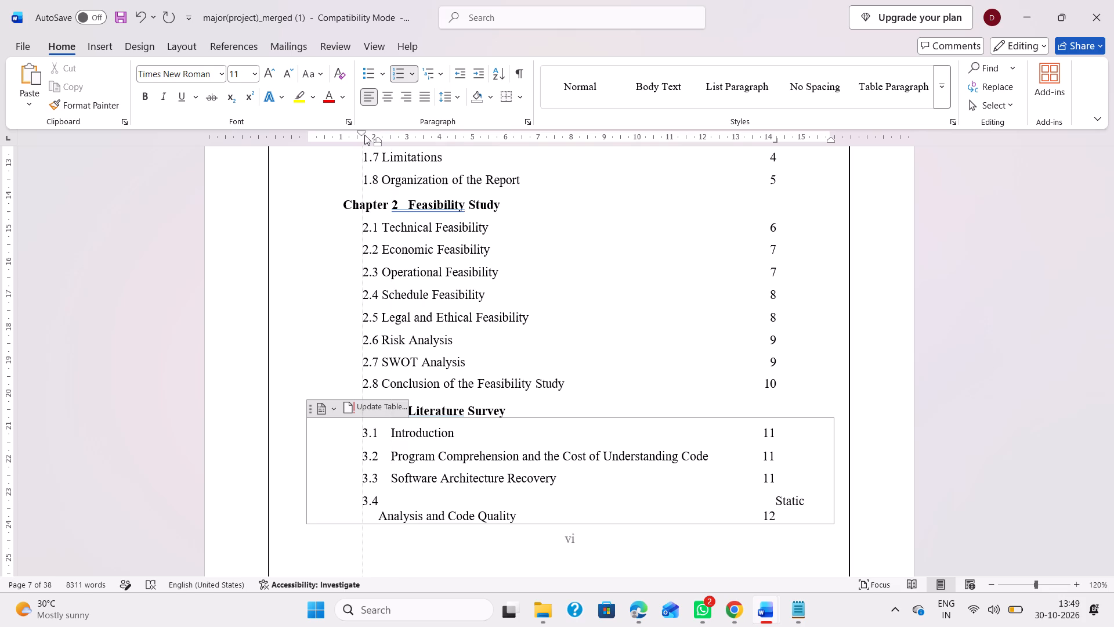
{"action": "left_click_drag", "start_coordinate": [364, 135], "coordinate": [411, 129]}
{"action": "left_click_drag", "start_coordinate": [411, 129], "coordinate": [407, 136]}
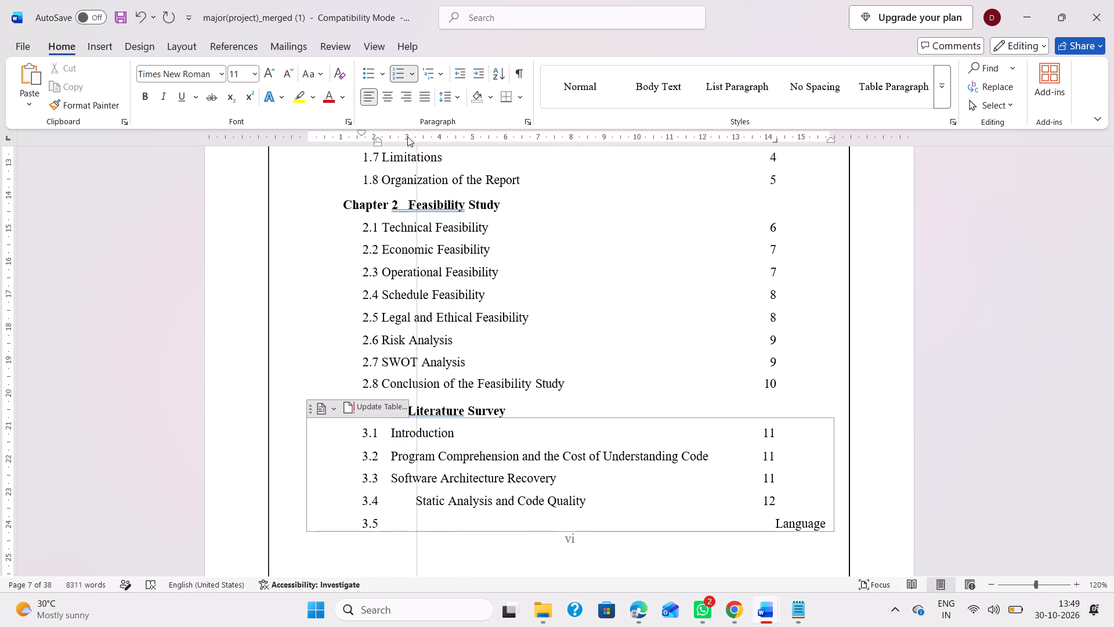
{"action": "left_click_drag", "start_coordinate": [407, 136], "coordinate": [389, 137]}
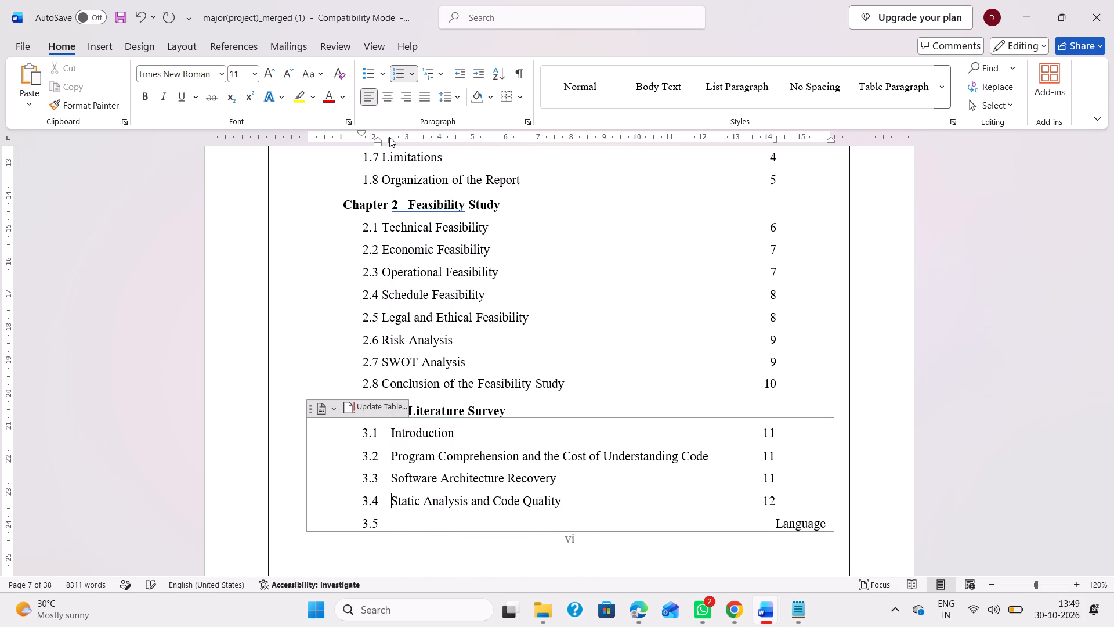
{"action": "left_click", "coordinate": [475, 526]}
{"action": "left_click_drag", "start_coordinate": [377, 140], "coordinate": [409, 142]}
{"action": "left_click_drag", "start_coordinate": [409, 142], "coordinate": [391, 140]}
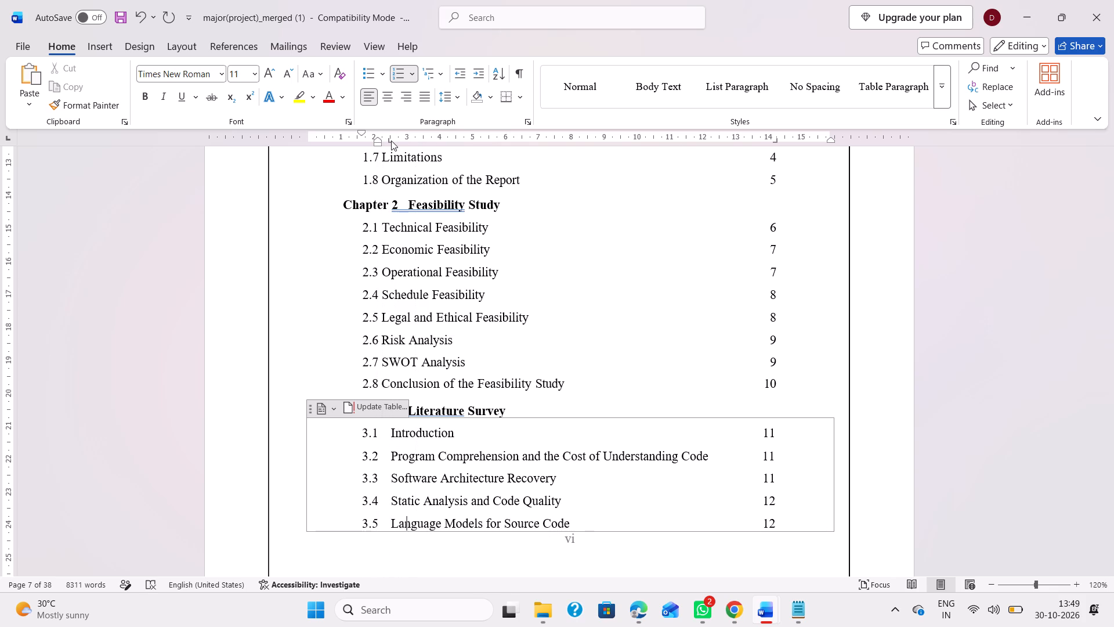
Align the titles of entries 3.6 Grounding, Retrieval and Hallucination and 3.7 Automatic Diagrams with a tab stop at about 2.5 cm.
{"action": "scroll", "coordinate": [558, 372], "scroll_direction": "down", "scroll_amount": 3}
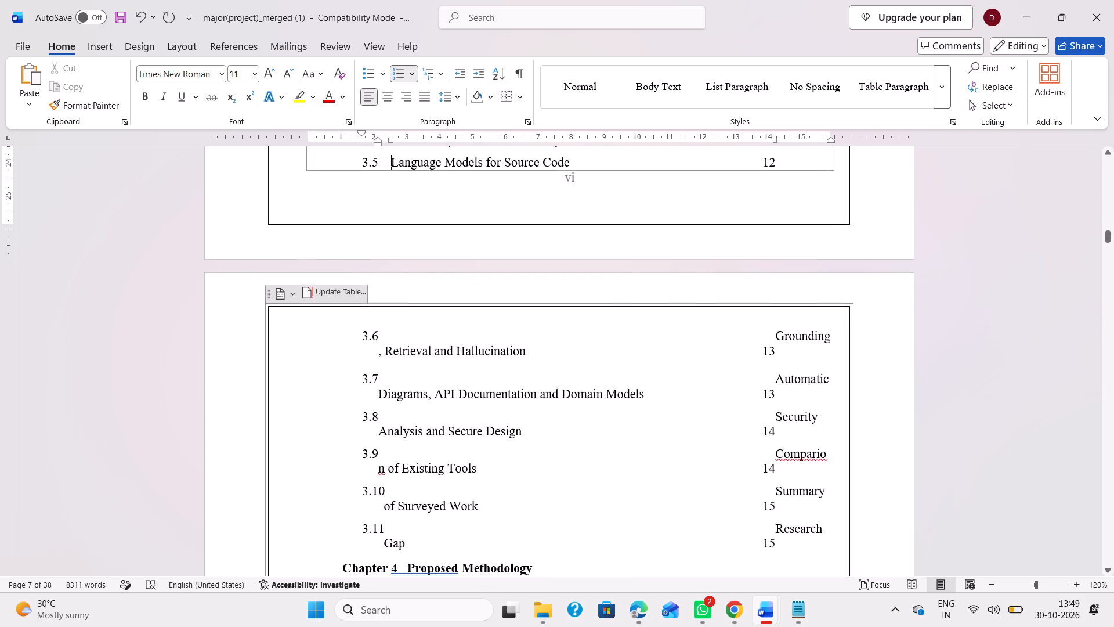
{"action": "left_click", "coordinate": [388, 349]}
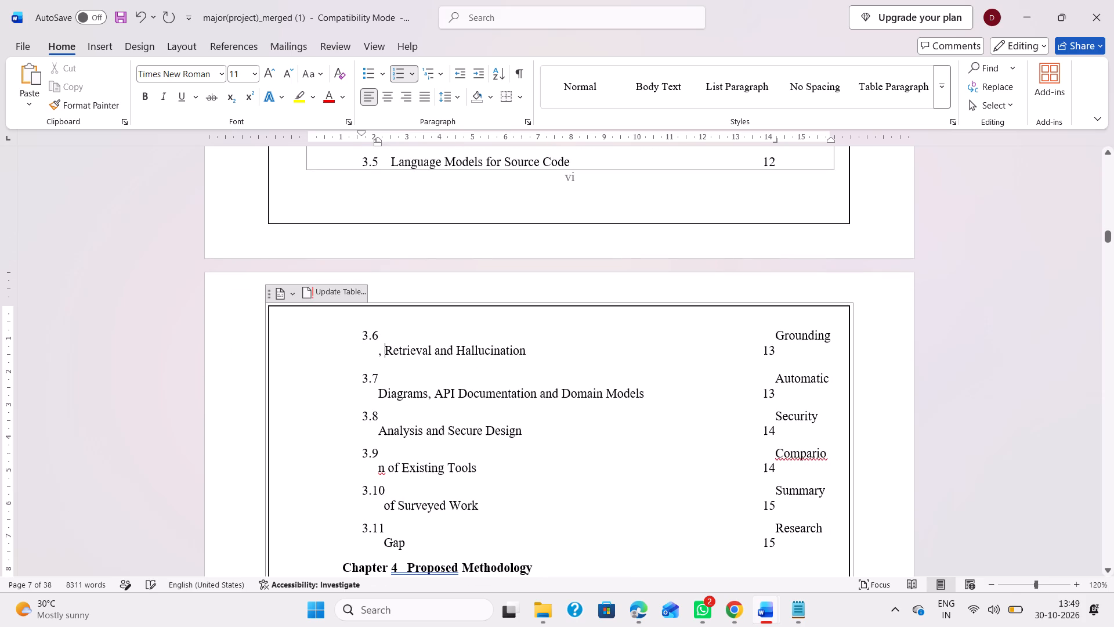
{"action": "left_click", "coordinate": [489, 334]}
{"action": "left_click_drag", "start_coordinate": [378, 140], "coordinate": [385, 142]}
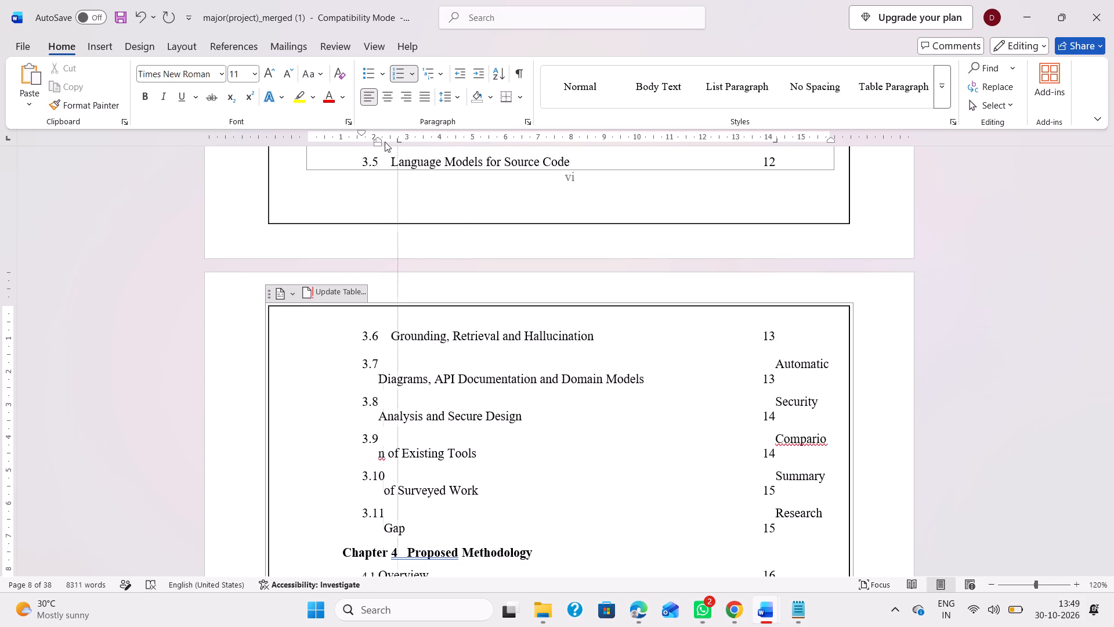
{"action": "left_click_drag", "start_coordinate": [385, 142], "coordinate": [392, 131]}
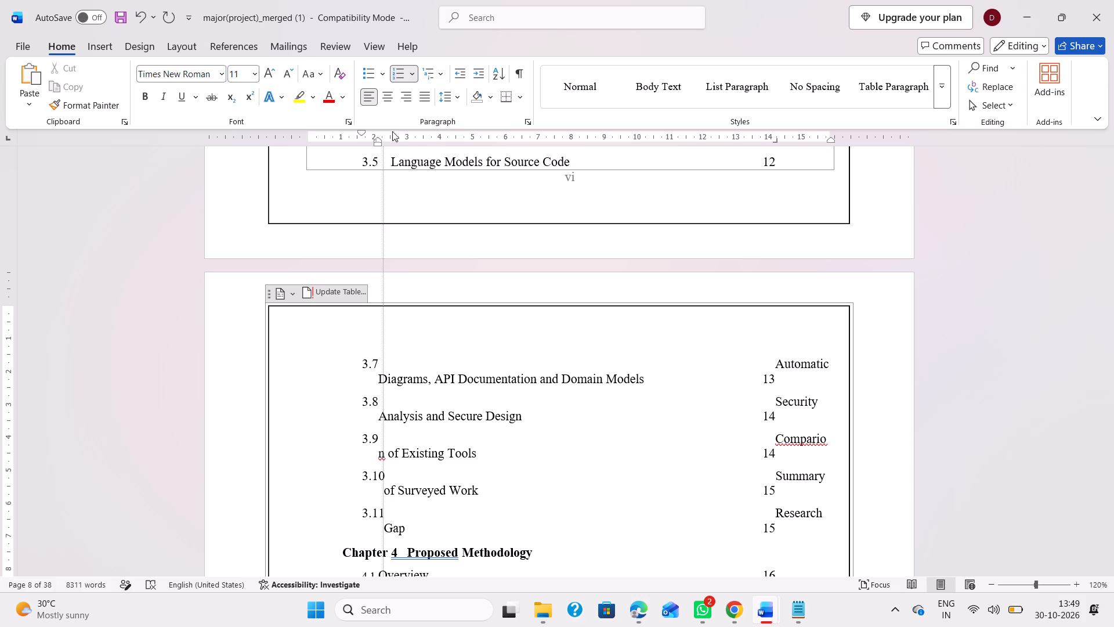
{"action": "left_click_drag", "start_coordinate": [392, 131], "coordinate": [402, 136]}
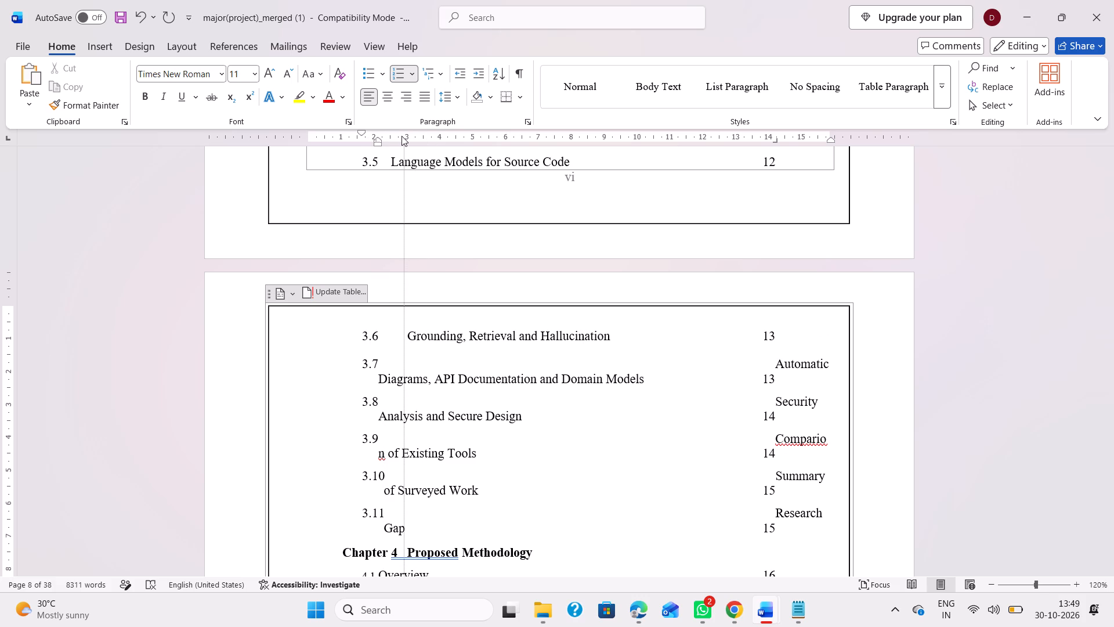
{"action": "left_click_drag", "start_coordinate": [402, 136], "coordinate": [383, 140]}
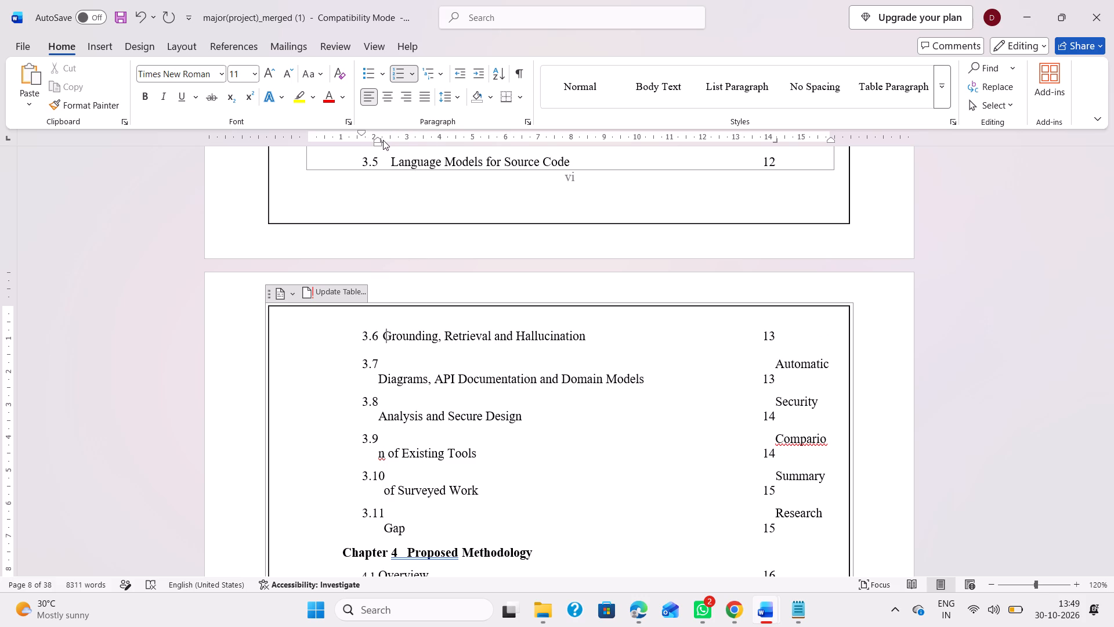
{"action": "left_click_drag", "start_coordinate": [381, 141], "coordinate": [389, 141]}
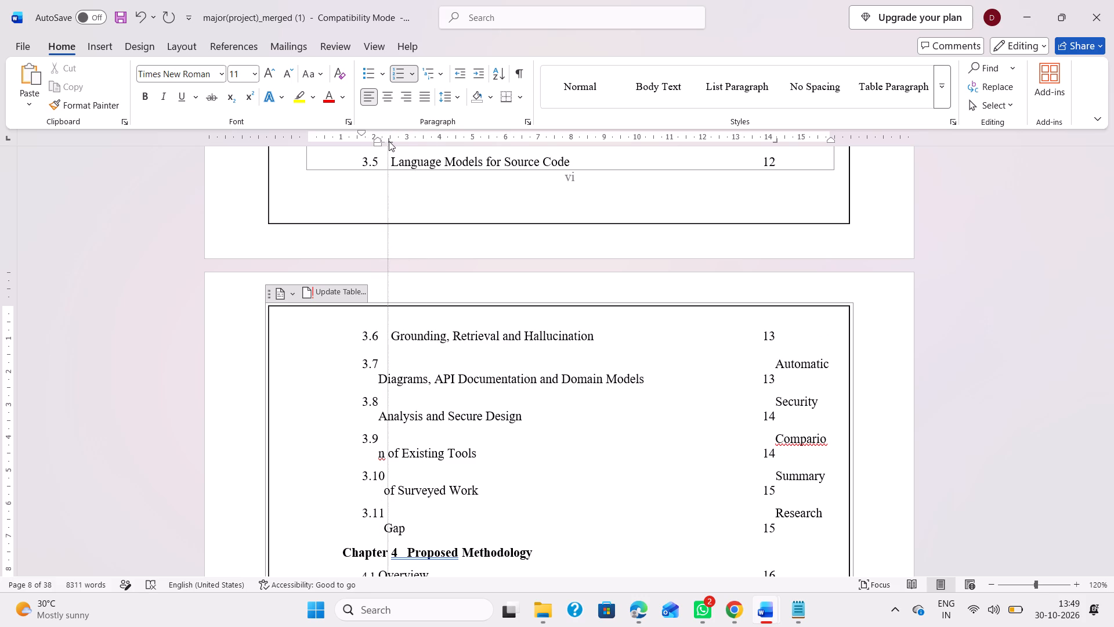
{"action": "left_click_drag", "start_coordinate": [389, 141], "coordinate": [389, 141]}
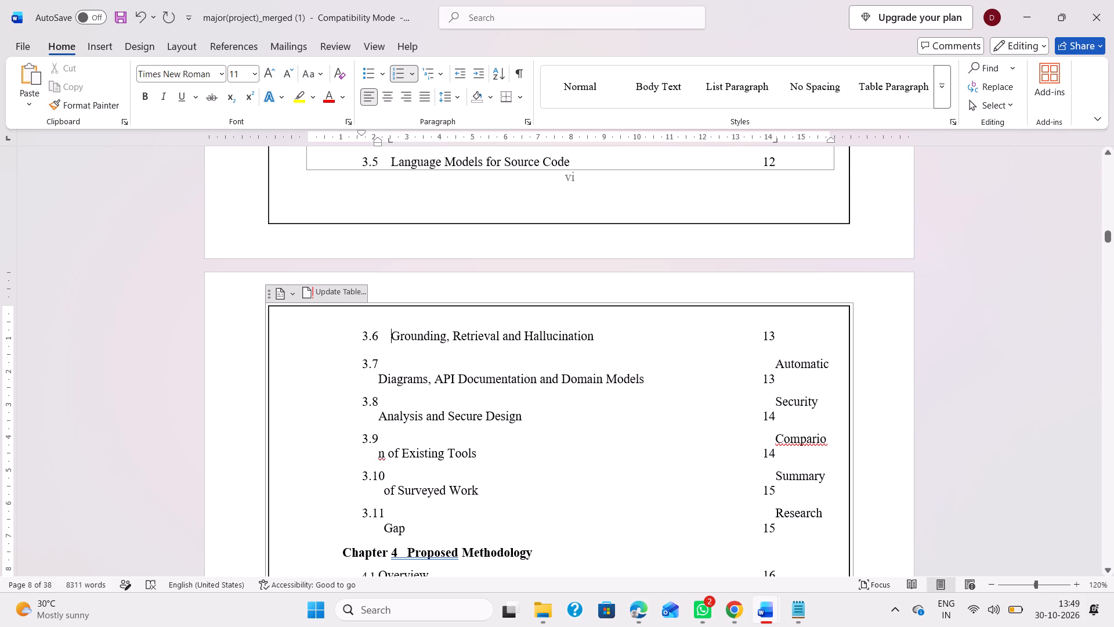
{"action": "left_click", "coordinate": [435, 361]}
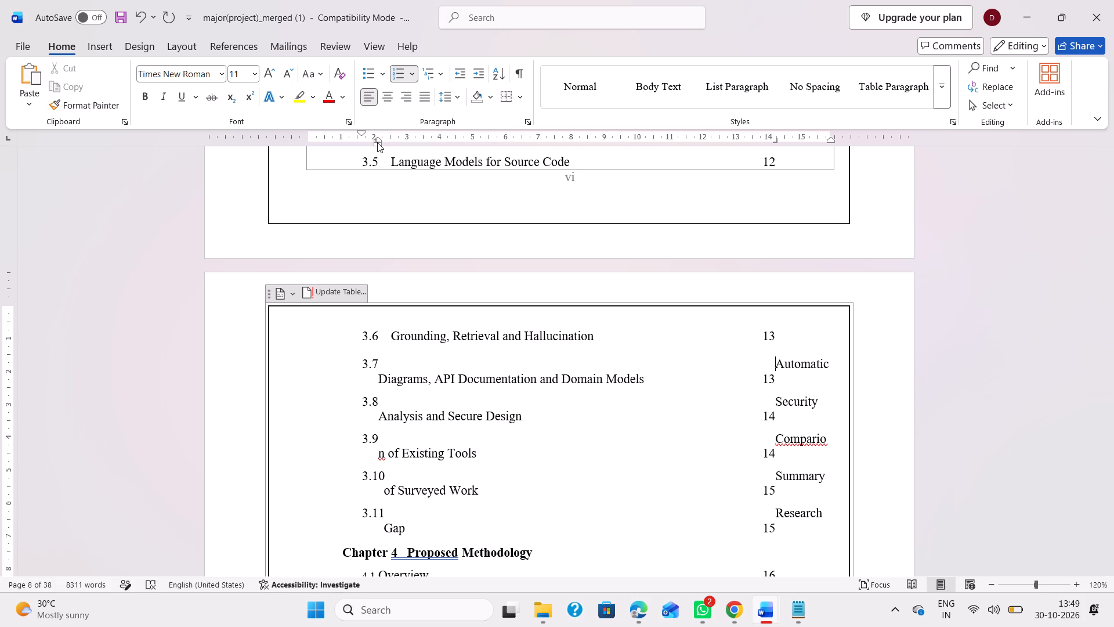
{"action": "left_click_drag", "start_coordinate": [377, 141], "coordinate": [393, 140]}
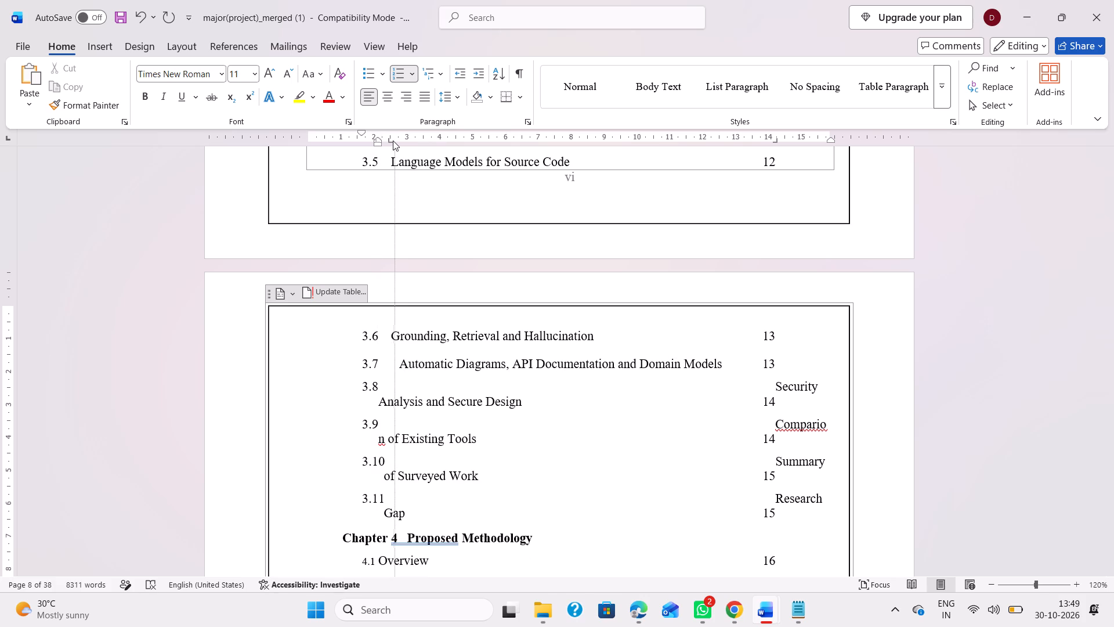
{"action": "left_click_drag", "start_coordinate": [393, 140], "coordinate": [390, 140]}
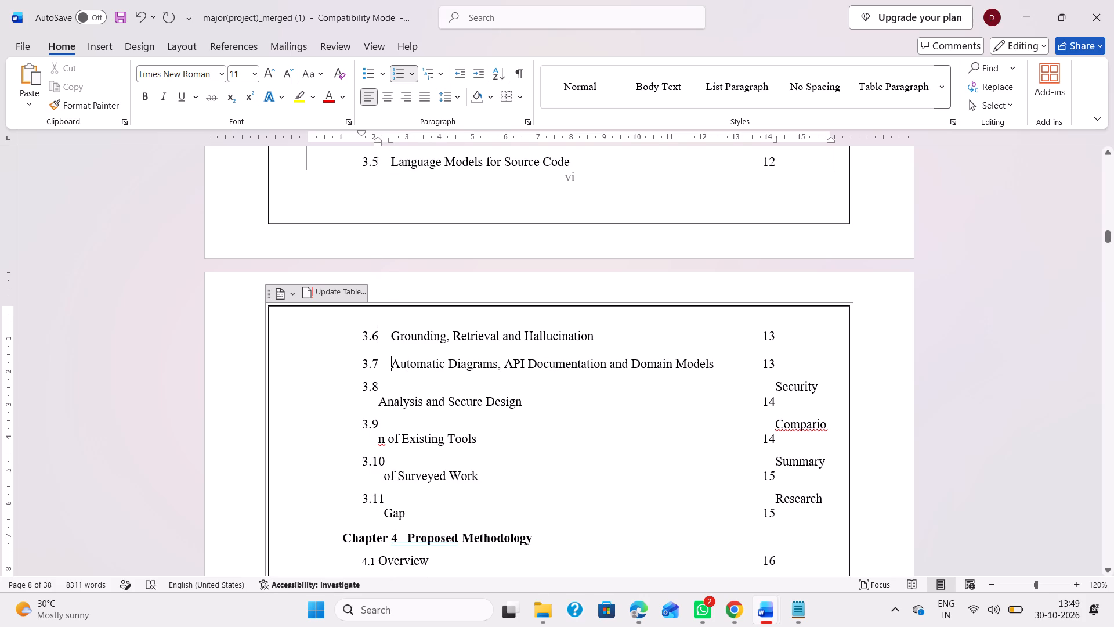
Align the titles of contents entries 3.8 Security Analysis and Secure Design and 3.9 with a tab stop at about 2.5 cm.
{"action": "left_click", "coordinate": [438, 387]}
{"action": "left_click_drag", "start_coordinate": [379, 140], "coordinate": [389, 139]}
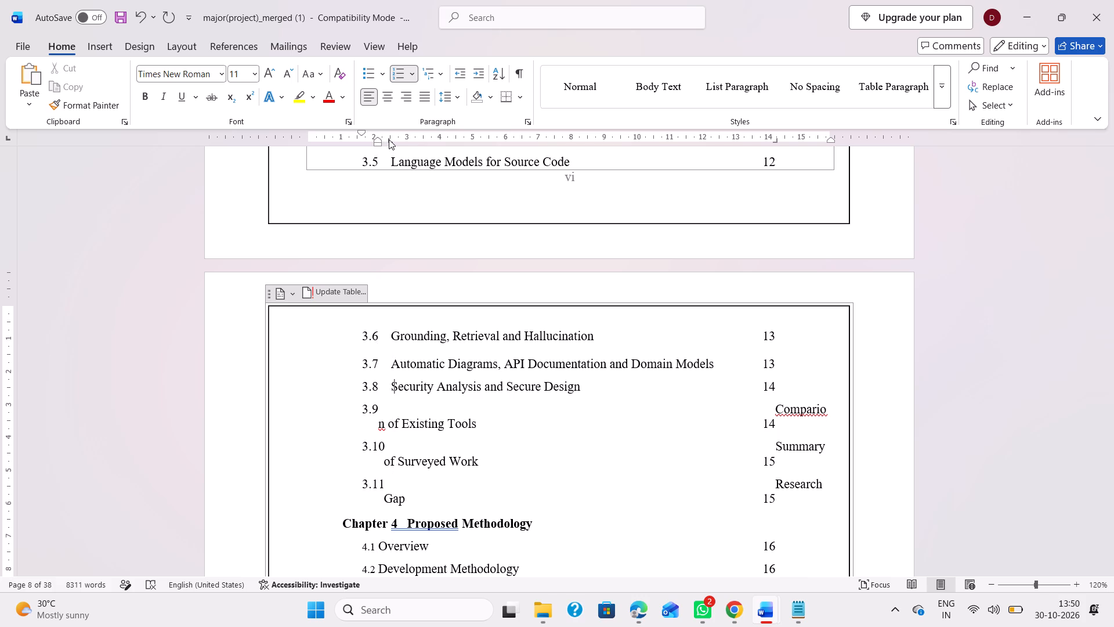
{"action": "left_click", "coordinate": [436, 409]}
{"action": "left_click", "coordinate": [377, 140]}
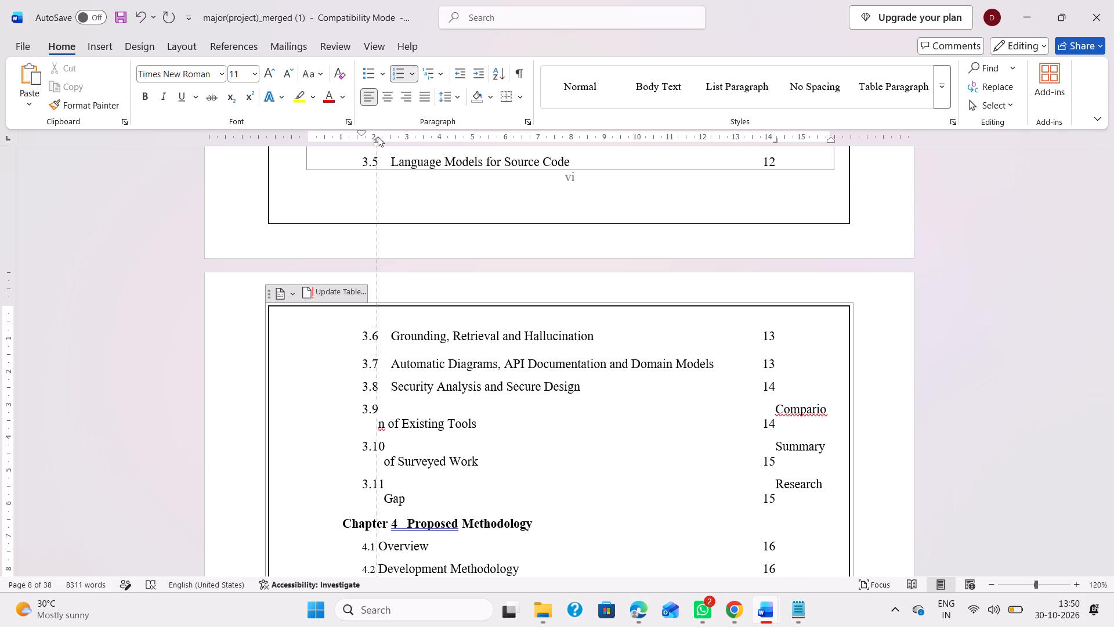
{"action": "left_click", "coordinate": [460, 406]}
{"action": "double_click", "coordinate": [395, 138]}
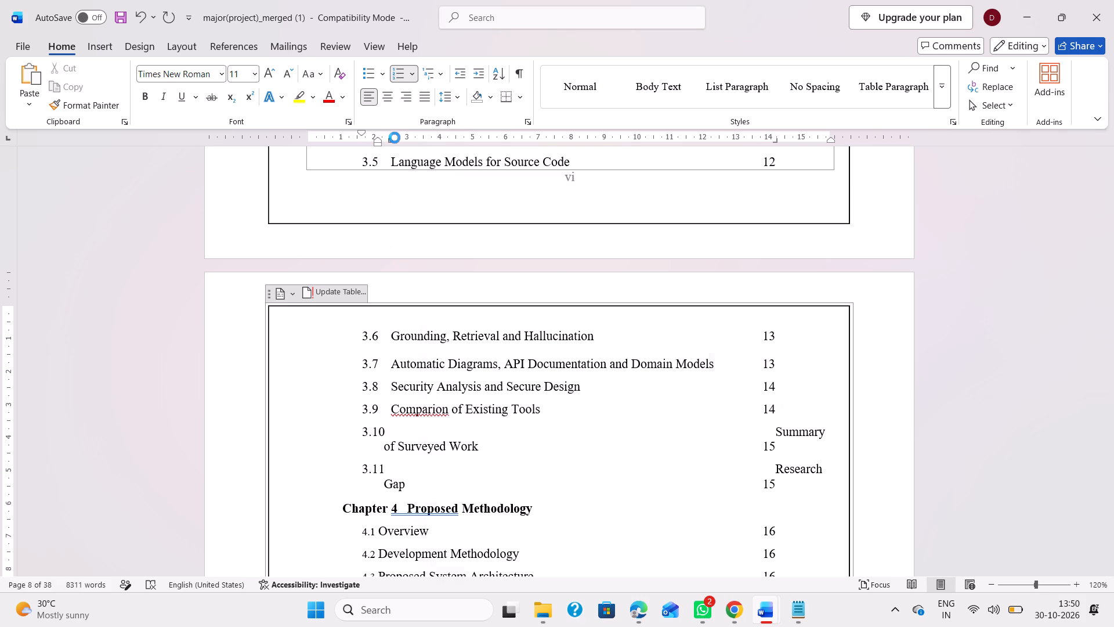
{"action": "left_click", "coordinate": [714, 171]}
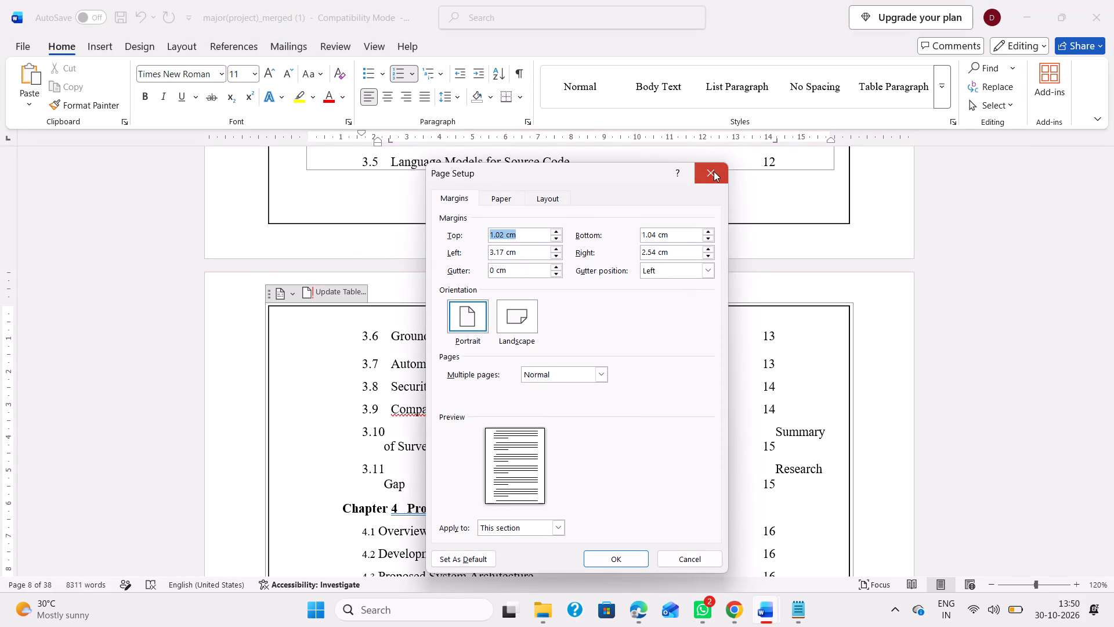
Align the titles of entries 3.10 Summary of Surveyed Work and 3.11 Research Gap with a tab stop at about 2.5 cm.
{"action": "left_click", "coordinate": [465, 434]}
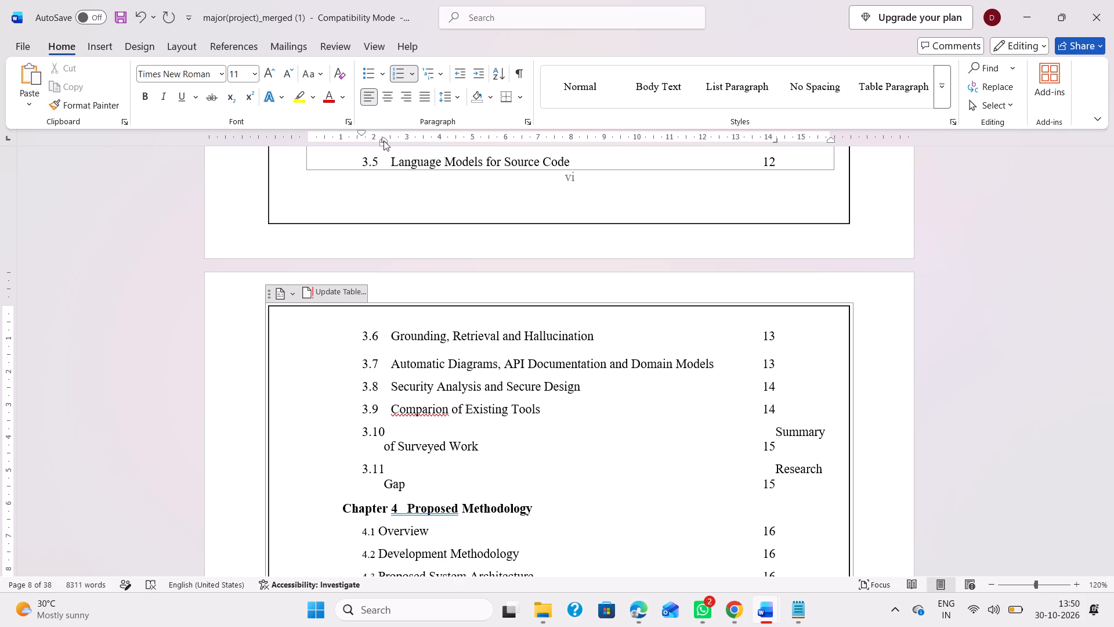
{"action": "left_click_drag", "start_coordinate": [384, 140], "coordinate": [390, 138]}
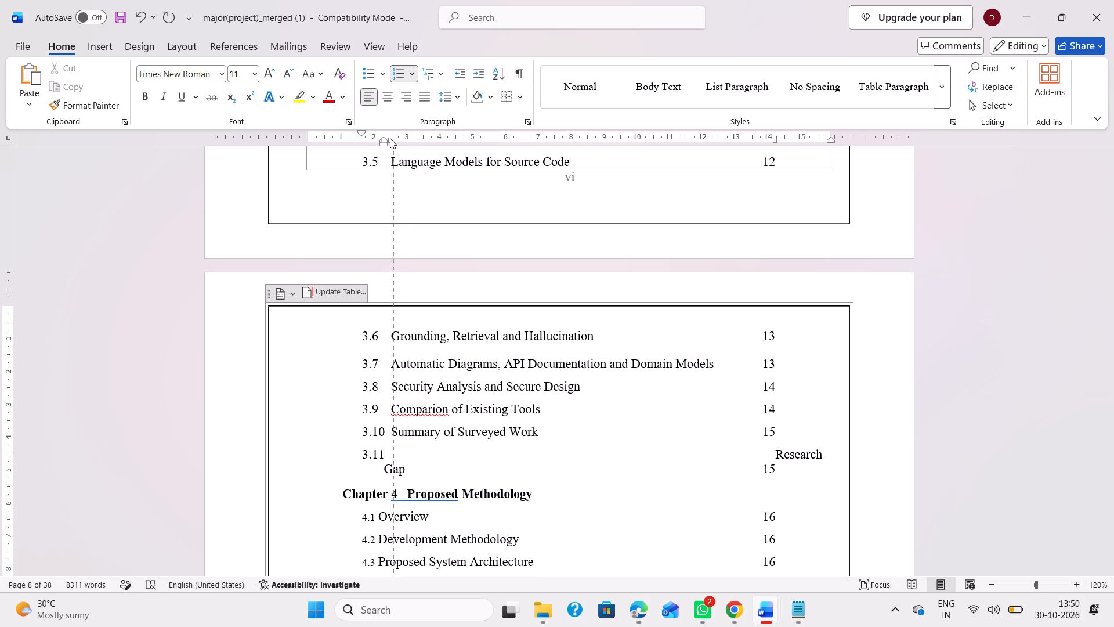
{"action": "left_click_drag", "start_coordinate": [390, 138], "coordinate": [390, 138]}
{"action": "left_click", "coordinate": [436, 450]}
{"action": "left_click_drag", "start_coordinate": [385, 141], "coordinate": [391, 142]}
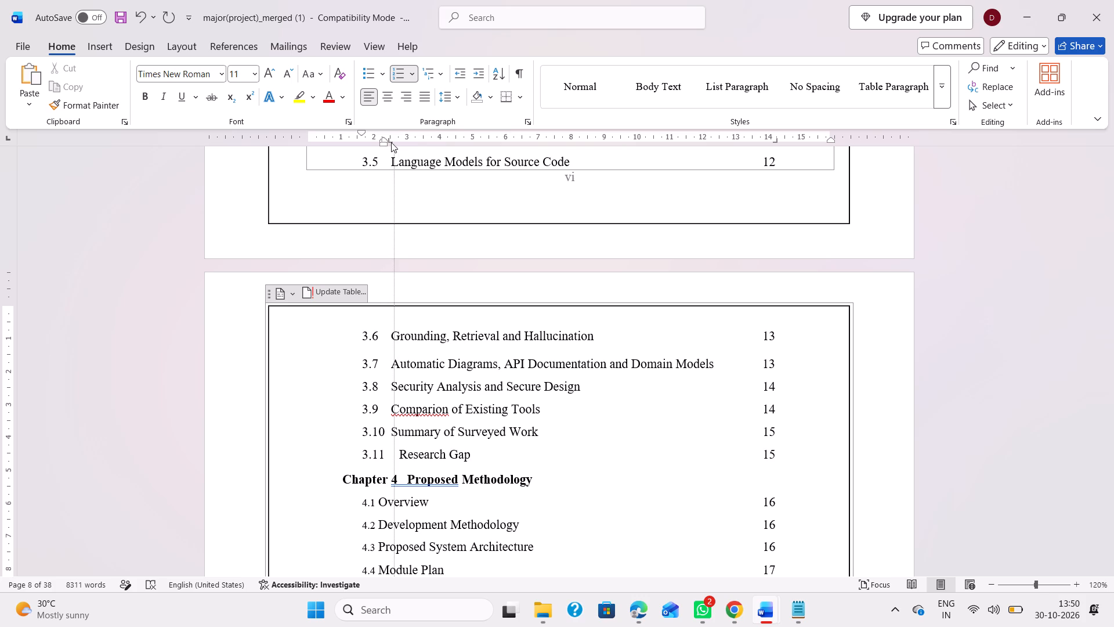
{"action": "left_click_drag", "start_coordinate": [391, 142], "coordinate": [390, 142]}
Set the font size of the Chapter 4 section numbers in the contents list to 11.
{"action": "scroll", "coordinate": [447, 350], "scroll_direction": "down", "scroll_amount": 1}
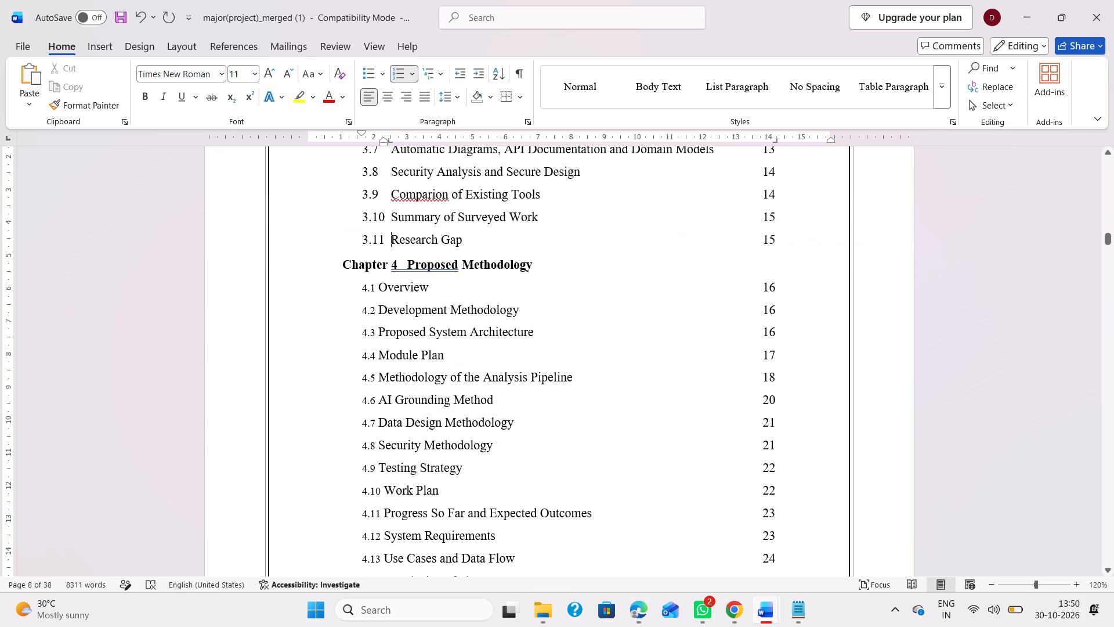
{"action": "left_click", "coordinate": [364, 290]}
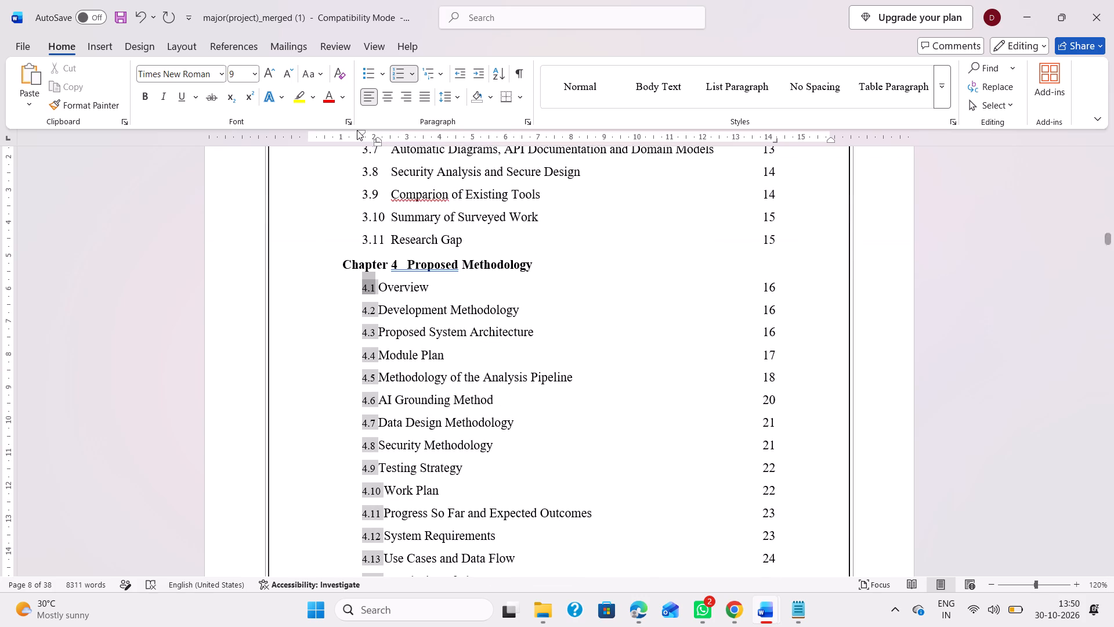
{"action": "left_click", "coordinate": [244, 70]}
{"action": "type", "text": "11"}
{"action": "key", "text": "Return"}
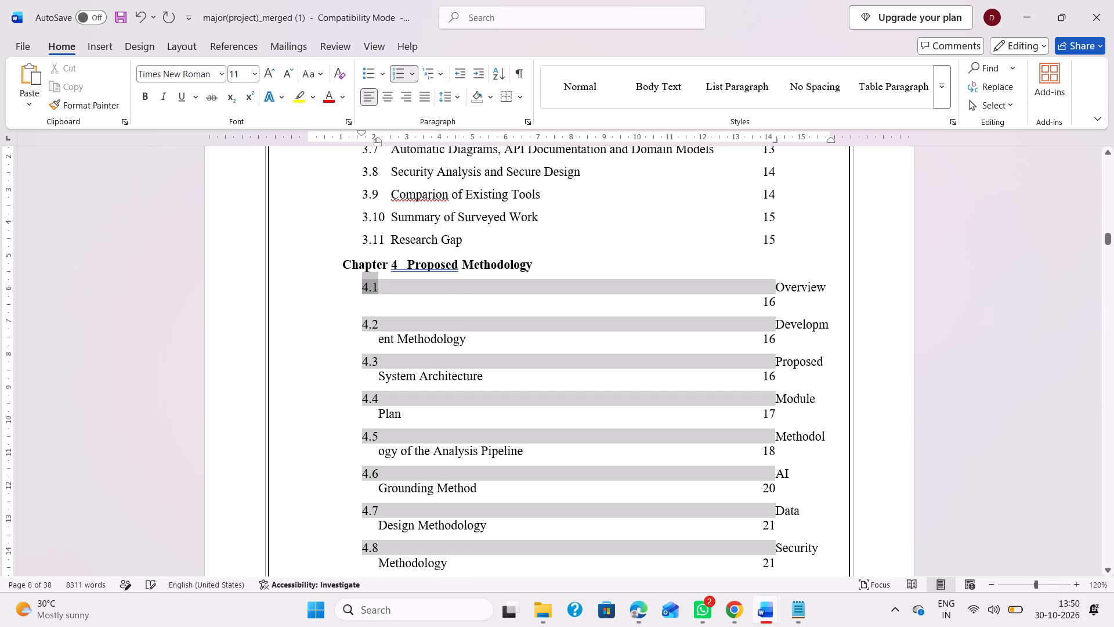
Align the titles of entries 4.1 Overview and 4.2 Development Methodology with a tab stop at about 2.5 cm.
{"action": "left_click", "coordinate": [494, 289]}
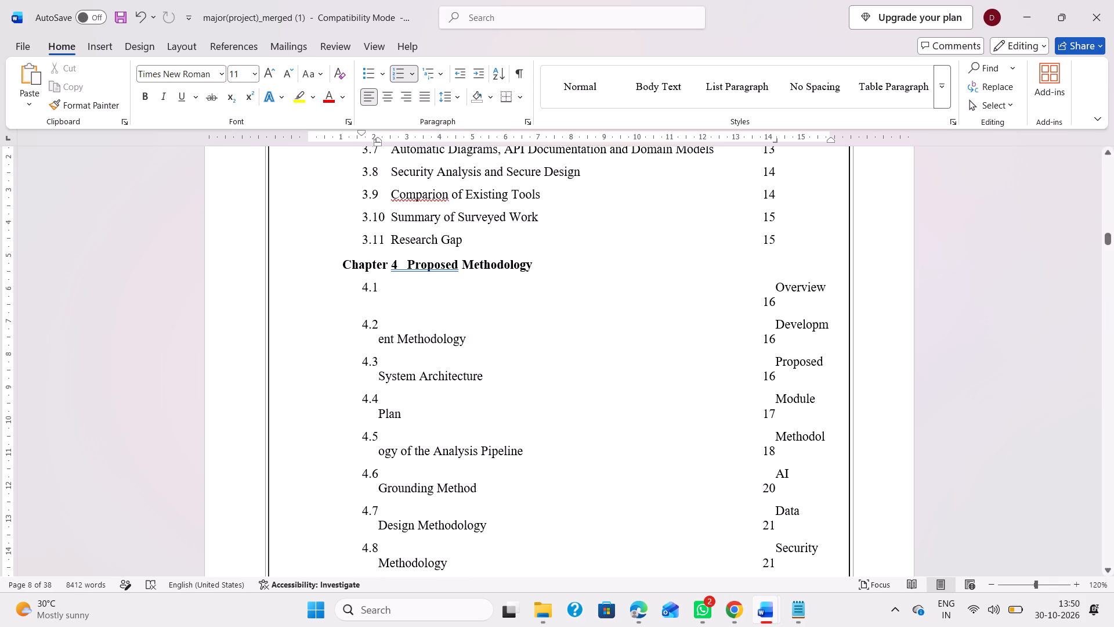
{"action": "left_click_drag", "start_coordinate": [377, 140], "coordinate": [394, 141]}
{"action": "left_click_drag", "start_coordinate": [394, 141], "coordinate": [390, 141]}
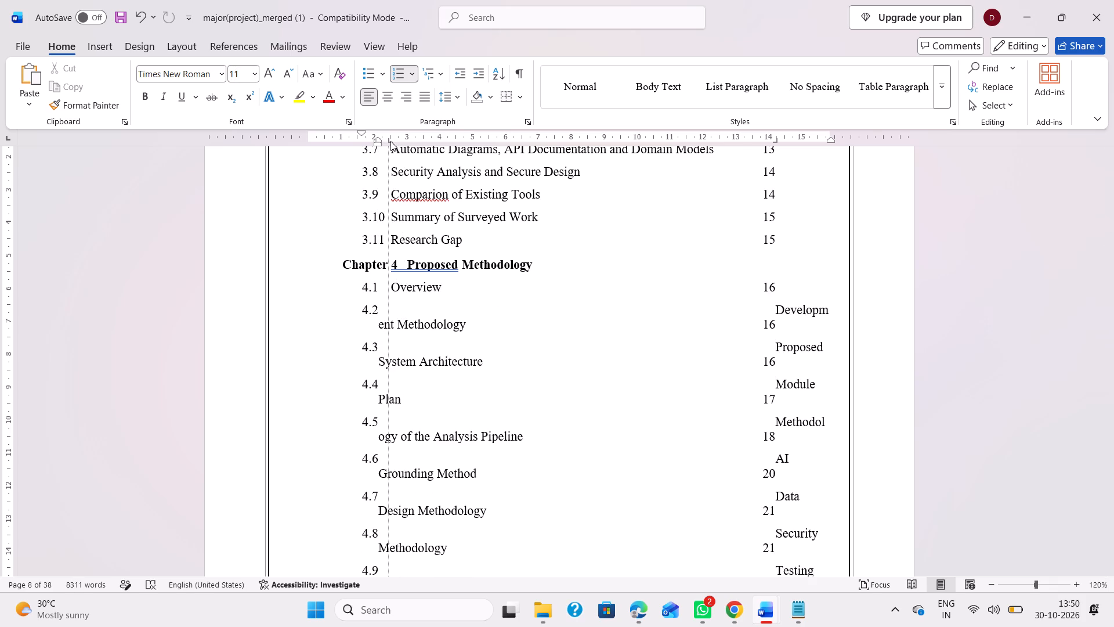
{"action": "left_click_drag", "start_coordinate": [390, 141], "coordinate": [391, 141]}
{"action": "left_click", "coordinate": [399, 305]}
{"action": "left_click_drag", "start_coordinate": [379, 140], "coordinate": [389, 141]}
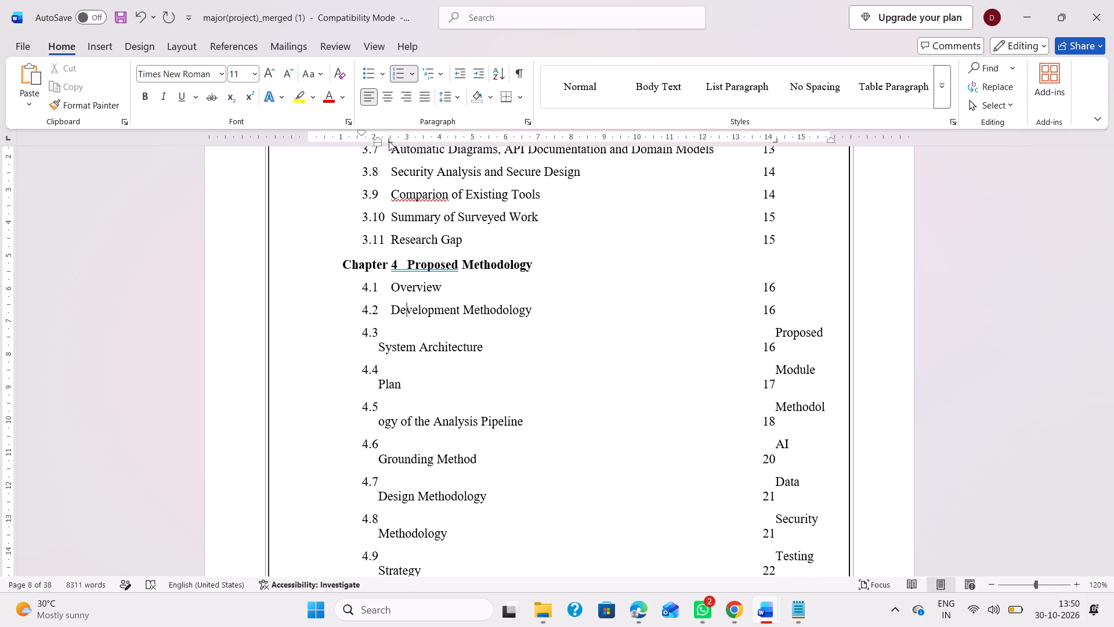
Align the titles of entries 4.3 Proposed System Architecture and 4.4 Module Plan with a tab stop at about 2.5 cm.
{"action": "left_click", "coordinate": [404, 333]}
{"action": "left_click_drag", "start_coordinate": [378, 141], "coordinate": [385, 139]}
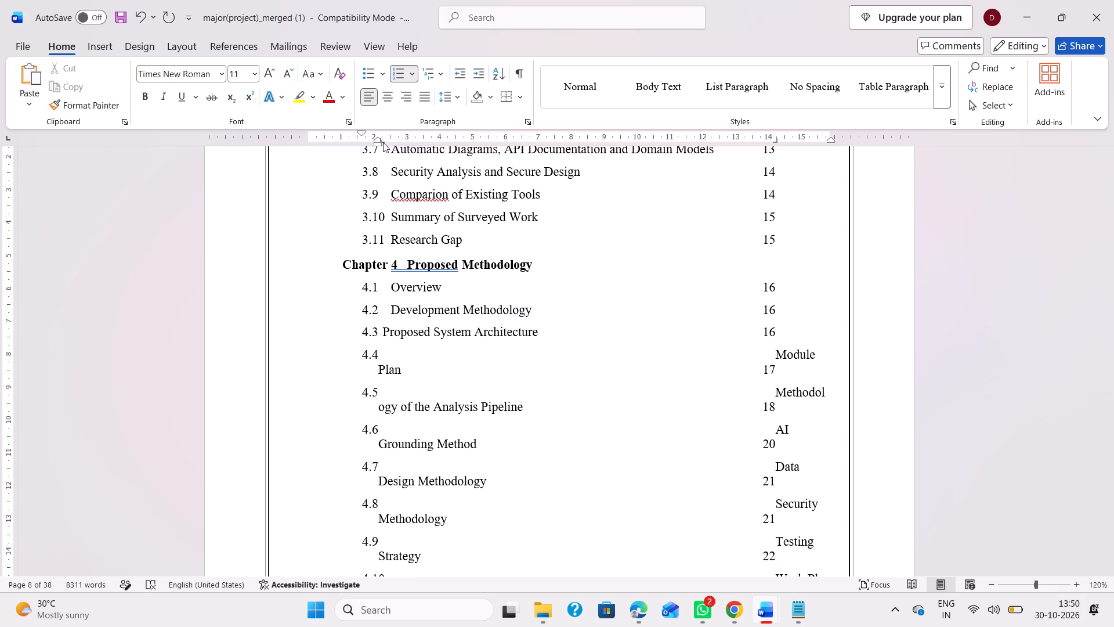
{"action": "left_click_drag", "start_coordinate": [381, 140], "coordinate": [389, 141]}
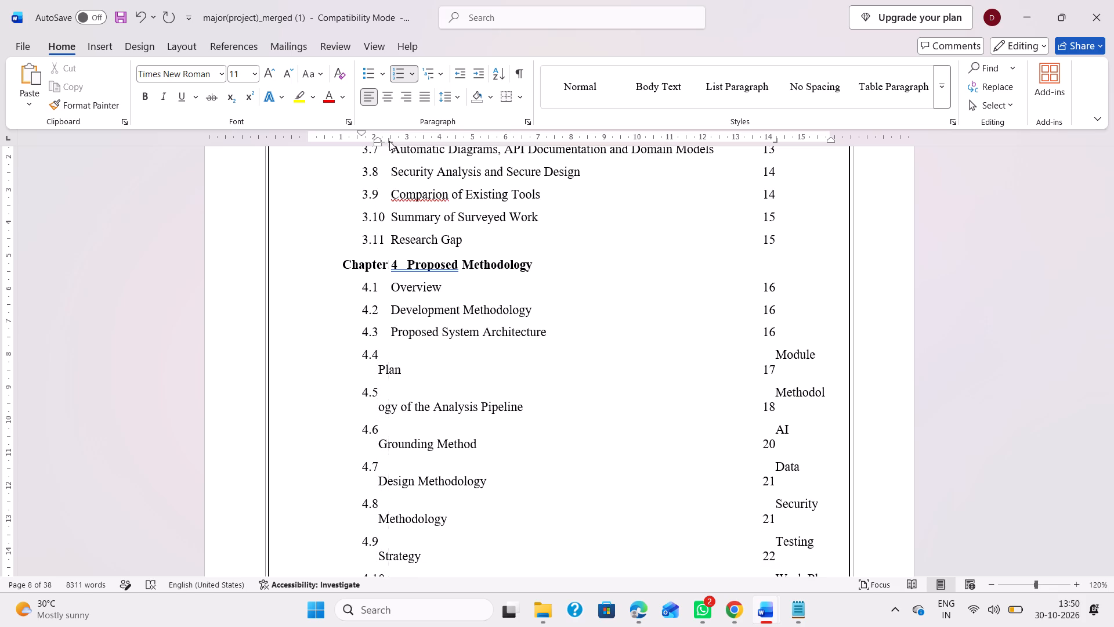
{"action": "left_click", "coordinate": [415, 354]}
{"action": "left_click_drag", "start_coordinate": [378, 140], "coordinate": [399, 139]}
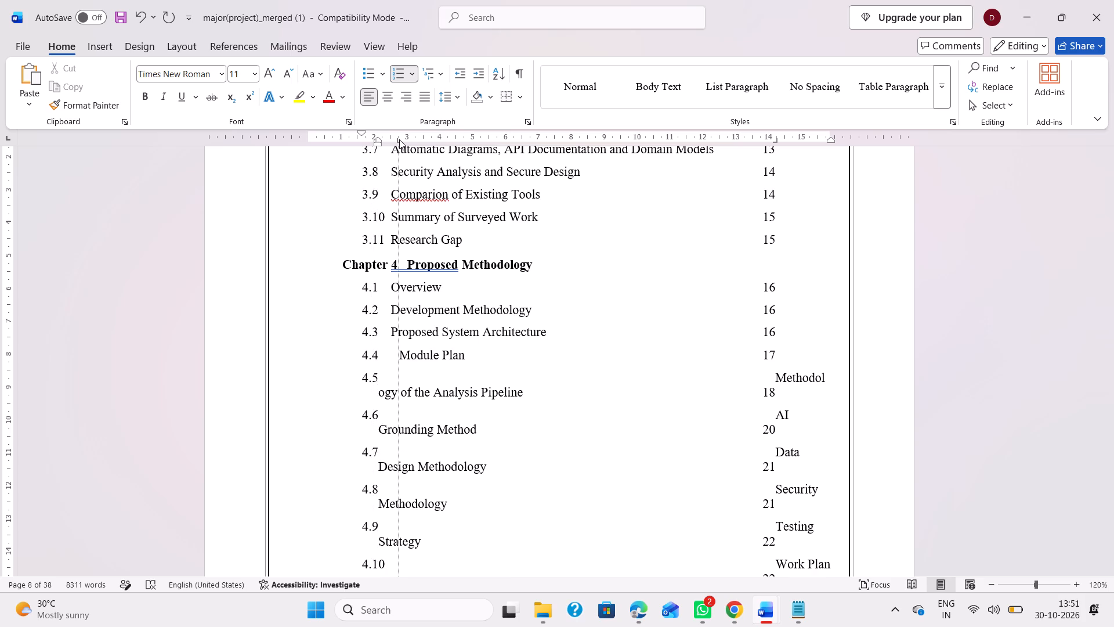
{"action": "left_click_drag", "start_coordinate": [399, 139], "coordinate": [393, 139]}
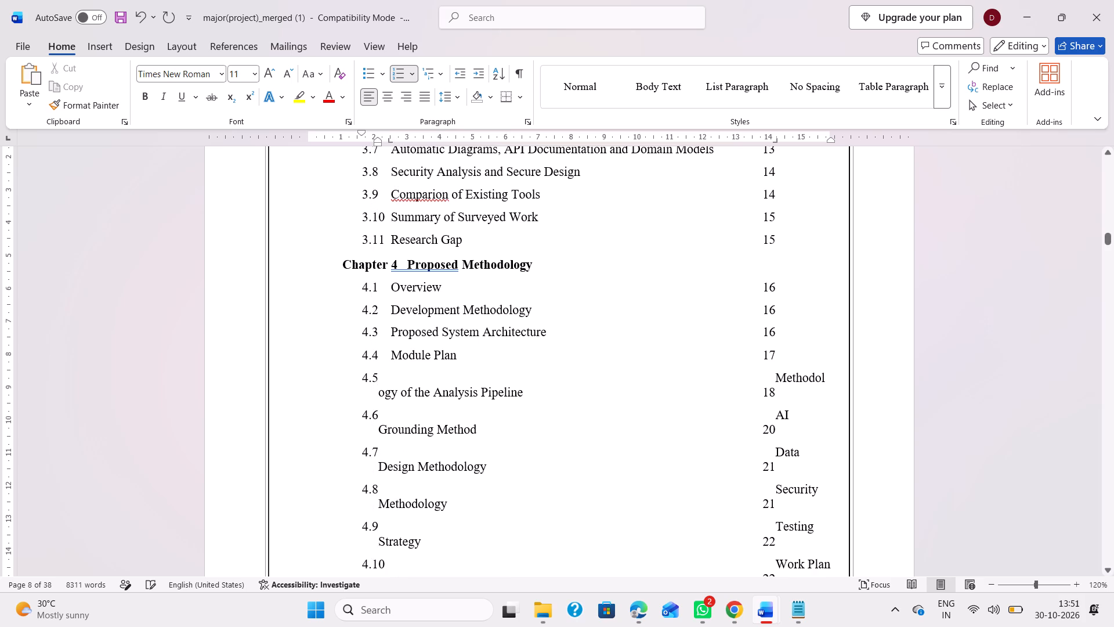
Align the titles of entries 4.5 Methodology of the Analysis Pipeline and 4.6 AI Grounding Method with a tab stop at about 2.5 cm.
{"action": "left_click", "coordinate": [424, 374]}
{"action": "left_click_drag", "start_coordinate": [377, 140], "coordinate": [383, 139]}
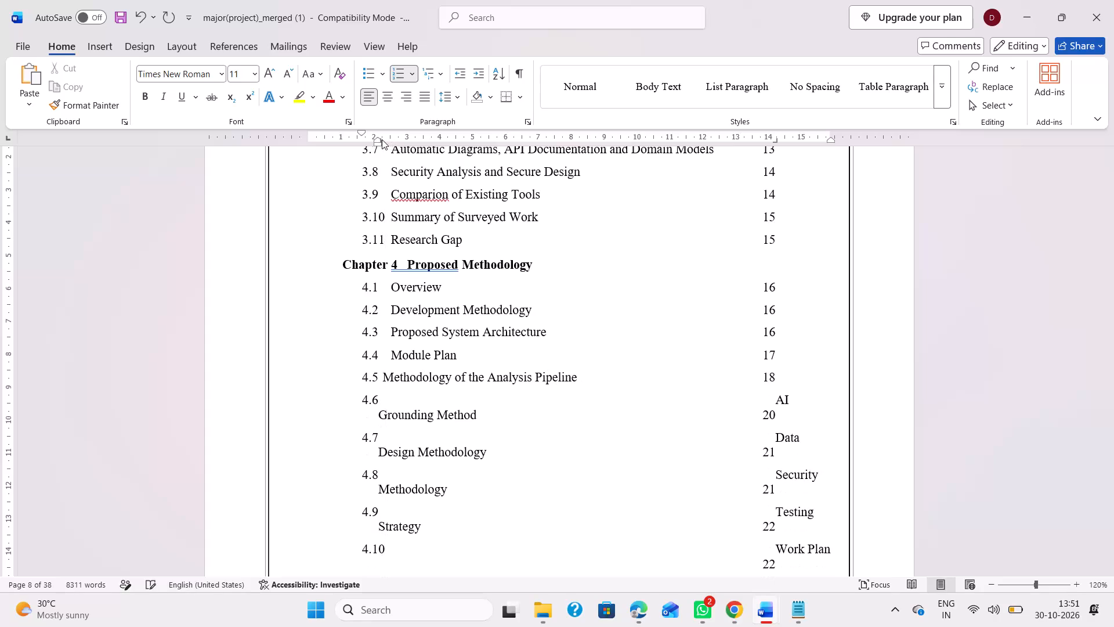
{"action": "left_click_drag", "start_coordinate": [381, 140], "coordinate": [389, 140]}
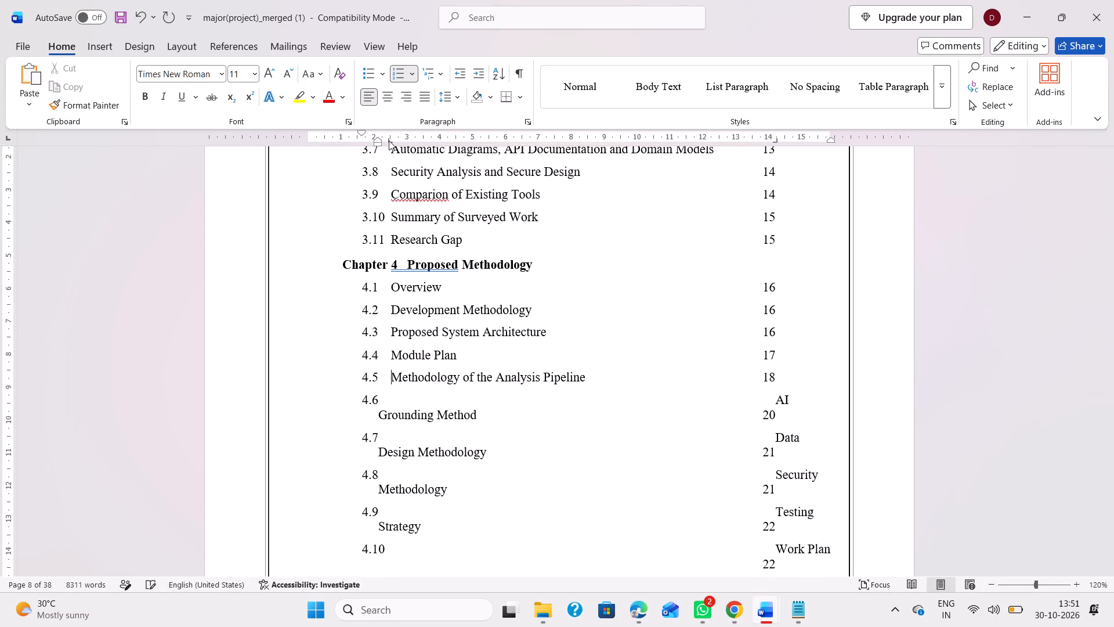
{"action": "left_click", "coordinate": [444, 391]}
{"action": "left_click_drag", "start_coordinate": [377, 141], "coordinate": [390, 140]}
Align the titles of entries 4.7 Data Design Methodology and 4.8 Security Methodology with a tab stop at about 2.5 cm.
{"action": "left_click", "coordinate": [429, 419]}
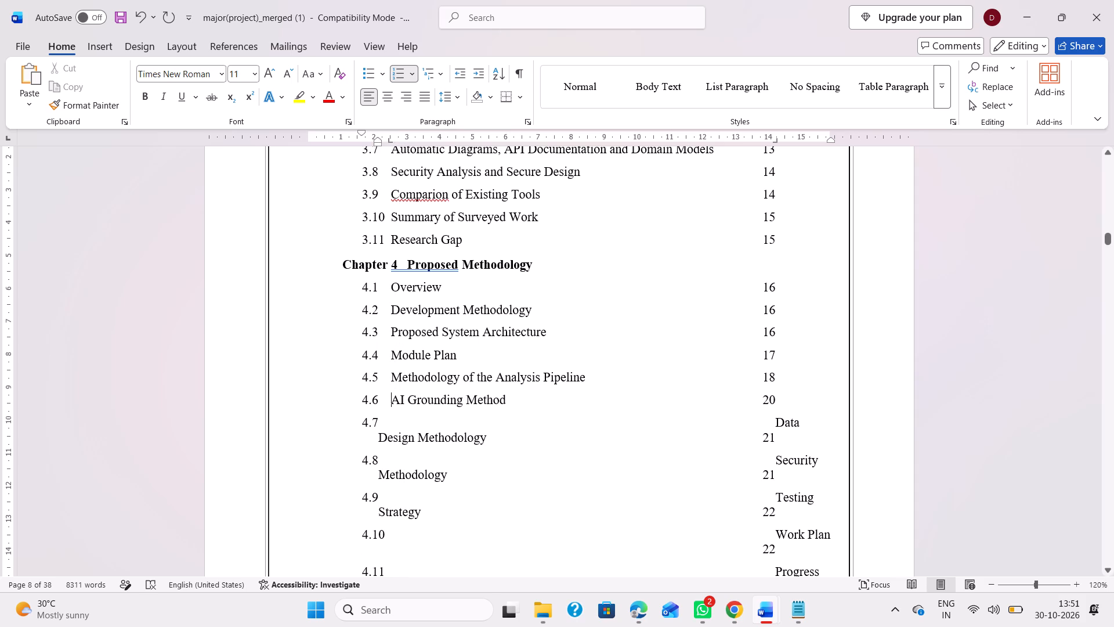
{"action": "scroll", "coordinate": [429, 419], "scroll_direction": "down", "scroll_amount": 3}
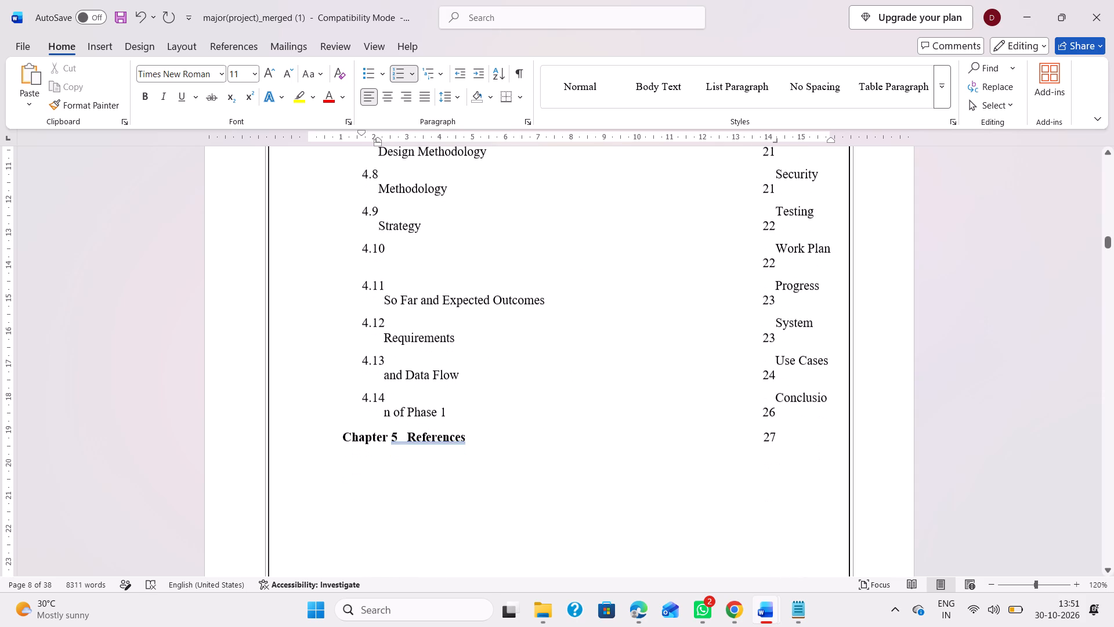
{"action": "scroll", "coordinate": [428, 302], "scroll_direction": "up", "scroll_amount": 1}
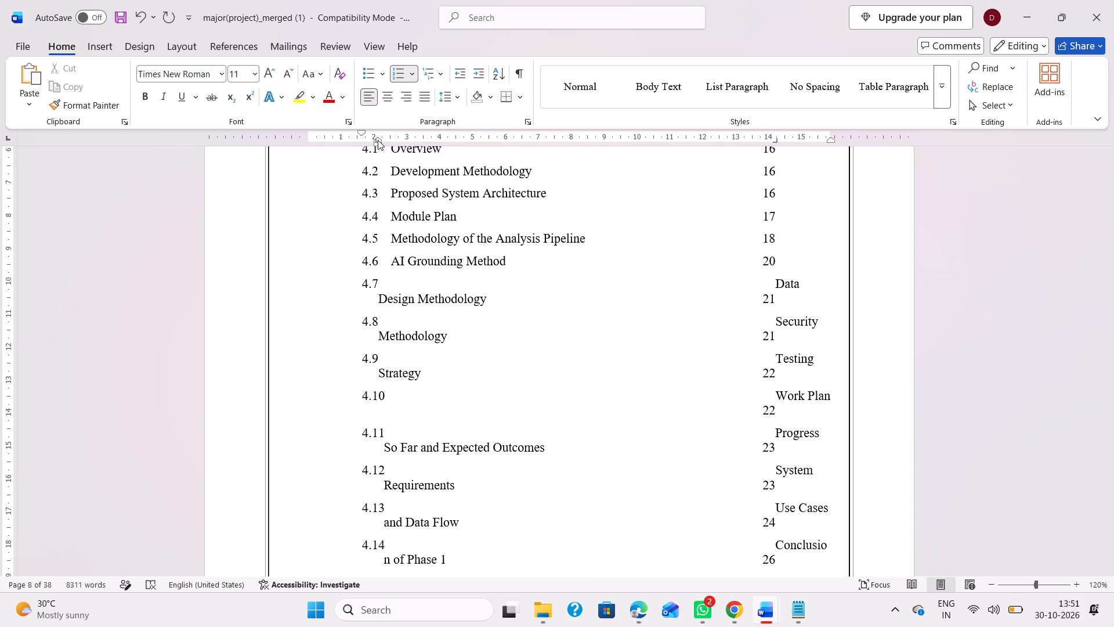
{"action": "left_click_drag", "start_coordinate": [378, 140], "coordinate": [389, 139]}
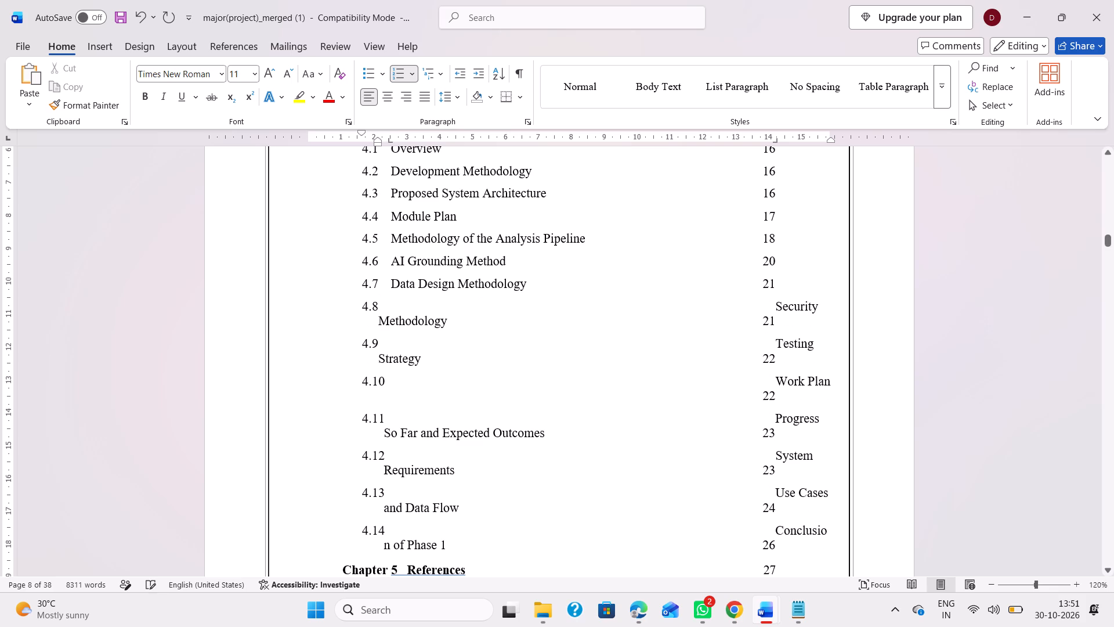
{"action": "left_click", "coordinate": [446, 309]}
{"action": "left_click_drag", "start_coordinate": [378, 141], "coordinate": [390, 141]}
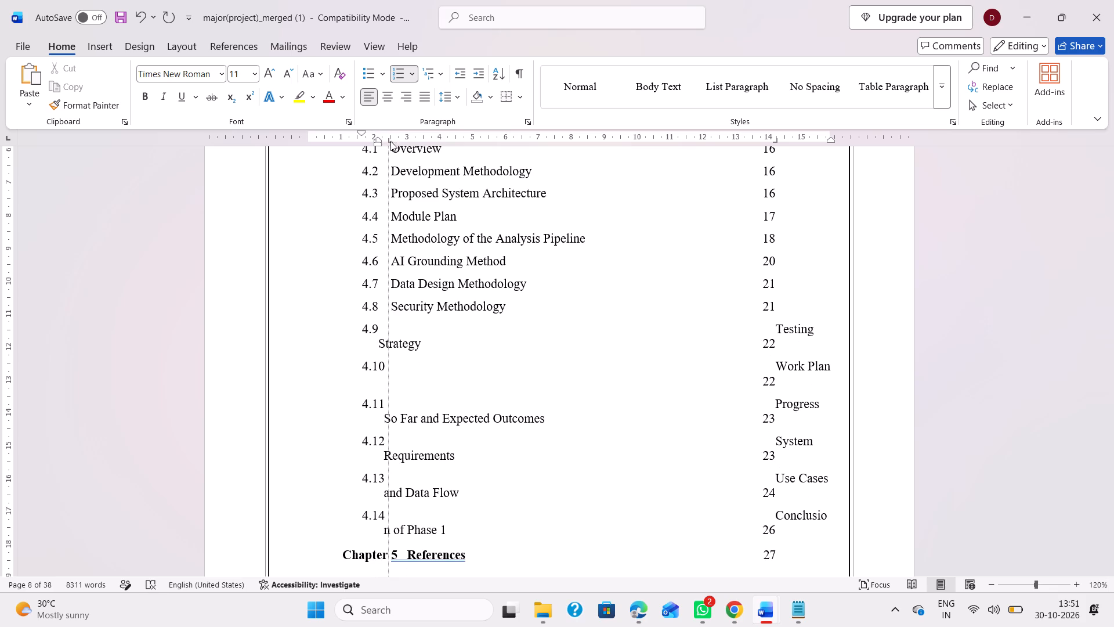
Align the titles of entries 4.9 Testing Strategy and 4.10 Work Plan with a tab stop at about 2.5 cm.
{"action": "left_click_drag", "start_coordinate": [390, 141], "coordinate": [393, 140]}
{"action": "left_click", "coordinate": [407, 326]}
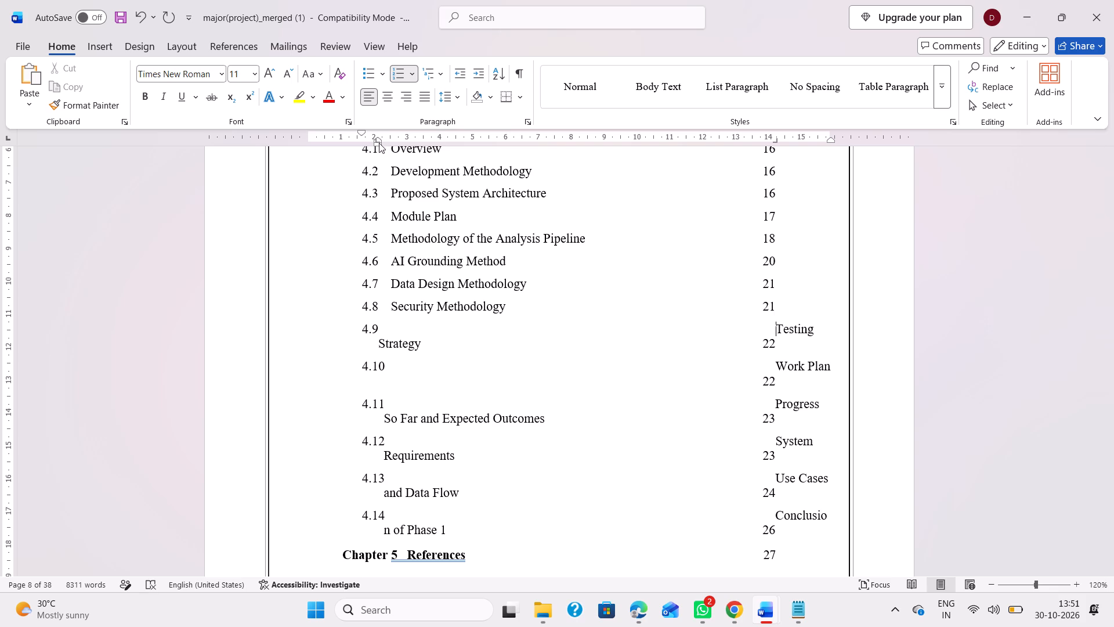
{"action": "left_click_drag", "start_coordinate": [377, 139], "coordinate": [389, 140]}
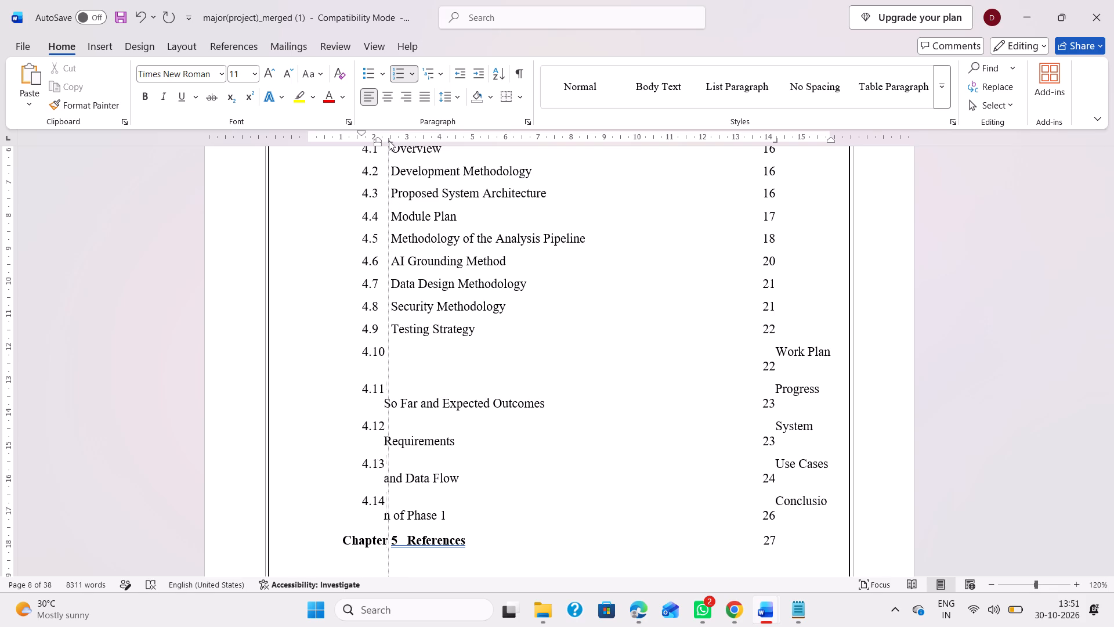
{"action": "left_click_drag", "start_coordinate": [389, 140], "coordinate": [391, 140]}
{"action": "left_click", "coordinate": [425, 347]}
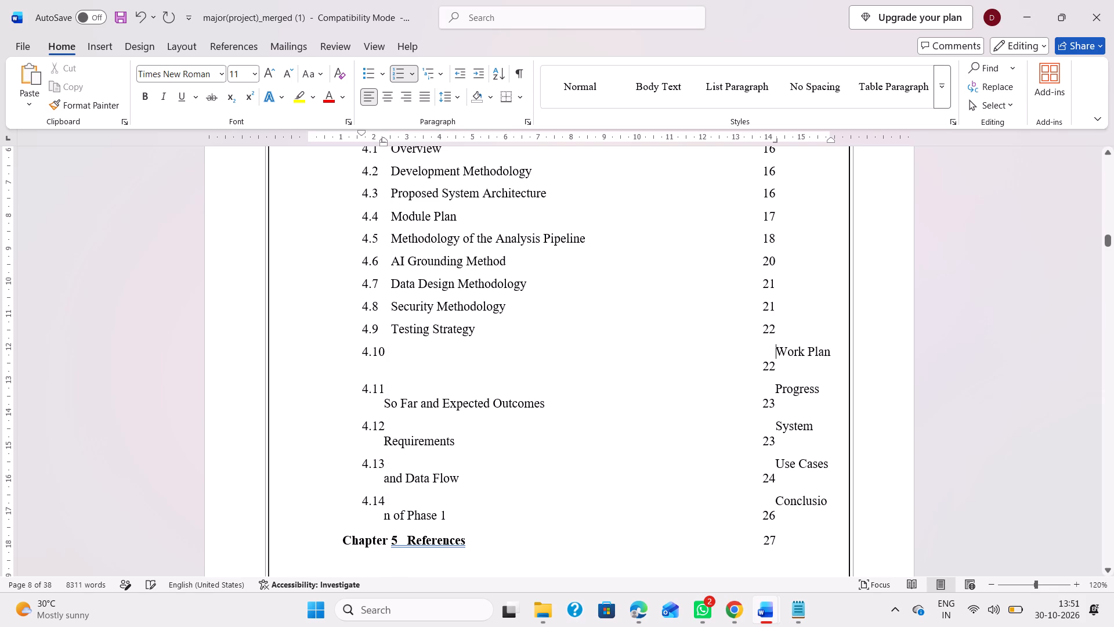
{"action": "left_click_drag", "start_coordinate": [382, 141], "coordinate": [396, 141]}
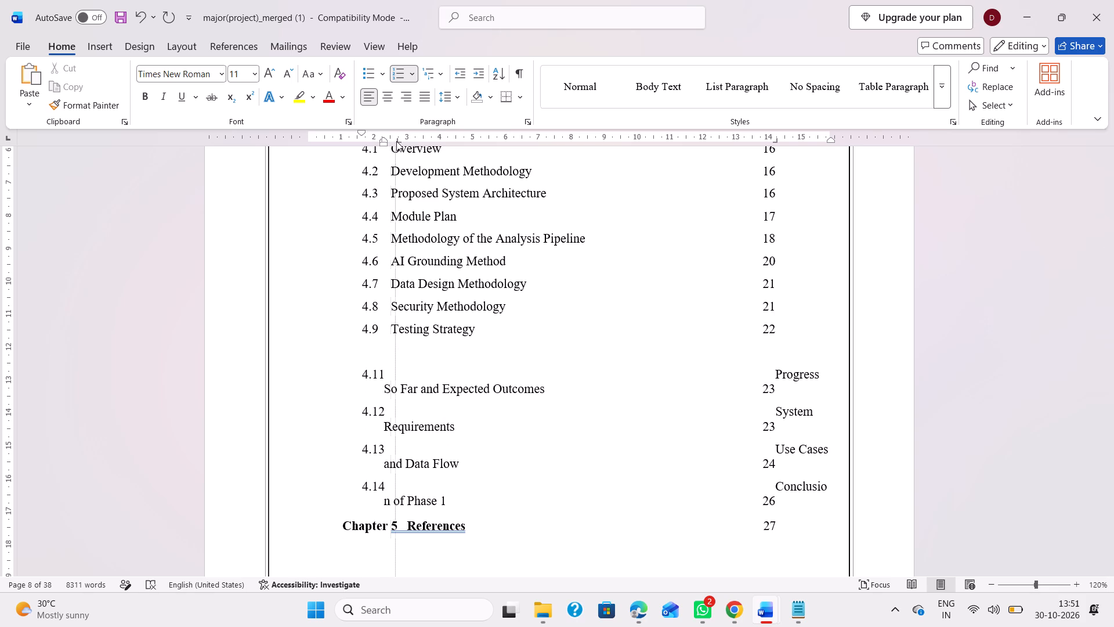
{"action": "left_click_drag", "start_coordinate": [396, 141], "coordinate": [392, 138]}
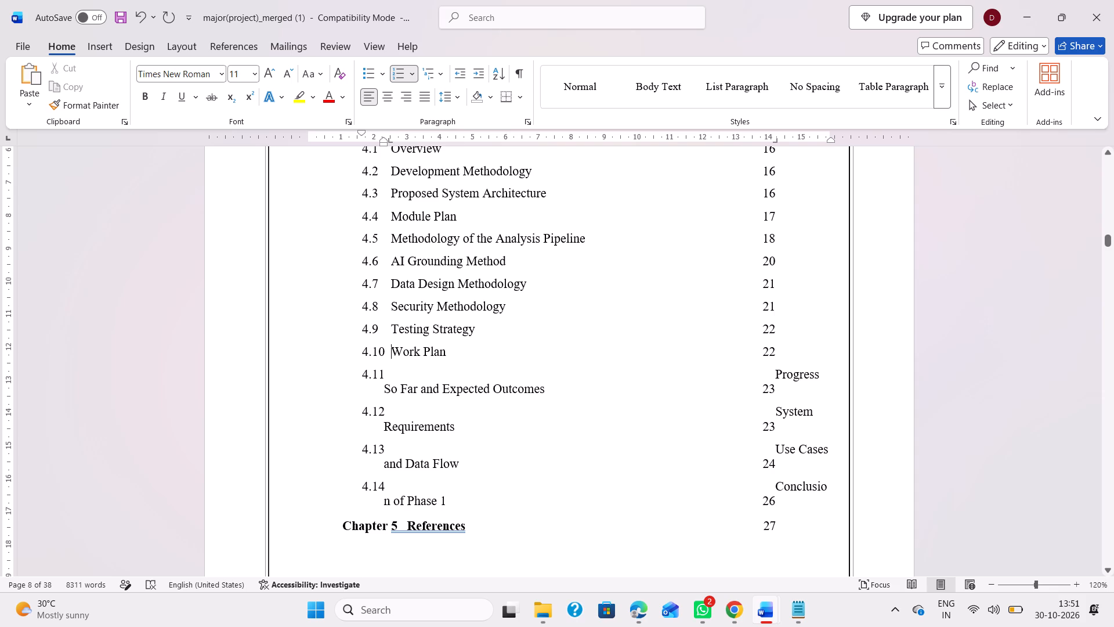
Align the titles of entries 4.11 Progress So Far and Expected Outcomes and 4.12 System Requirements with a tab stop at about 2.5 cm.
{"action": "left_click", "coordinate": [434, 370]}
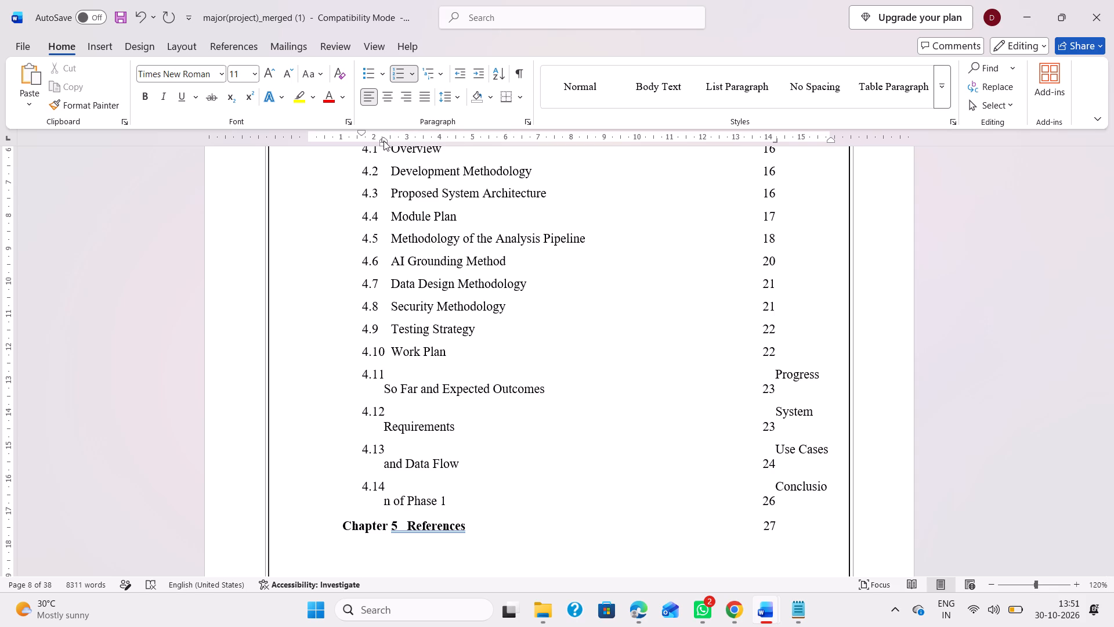
{"action": "left_click", "coordinate": [384, 140]}
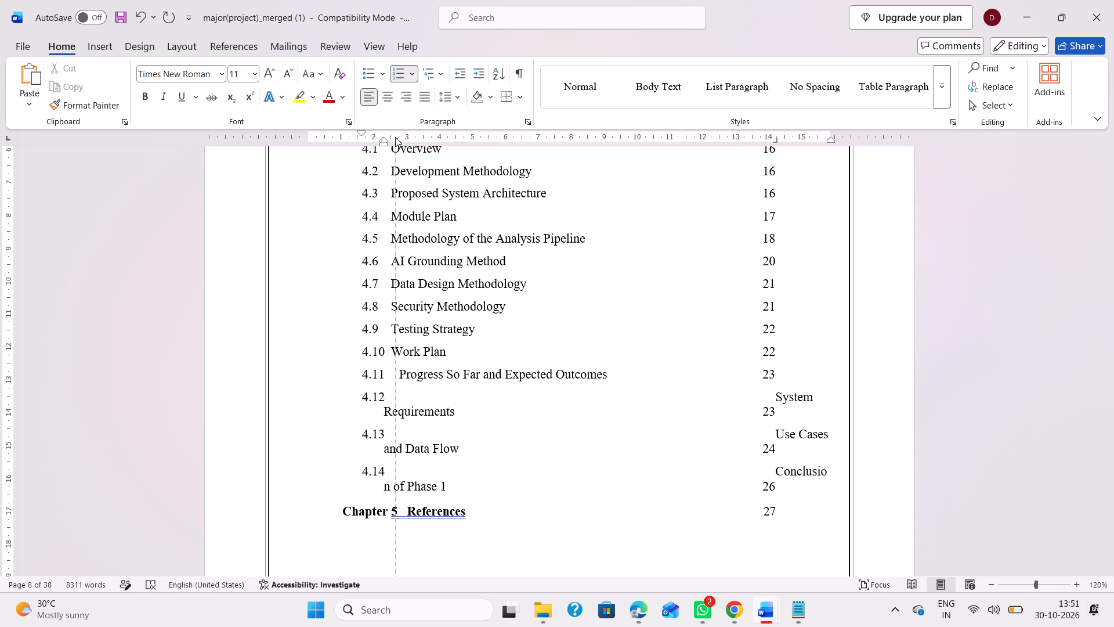
{"action": "left_click", "coordinate": [428, 393]}
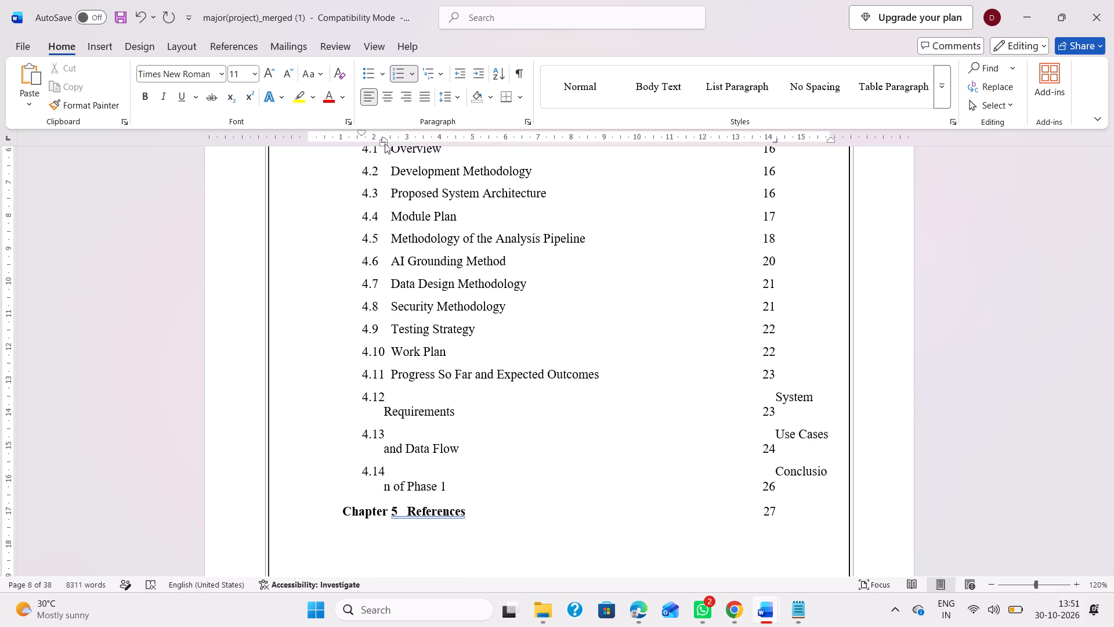
{"action": "left_click_drag", "start_coordinate": [384, 140], "coordinate": [387, 140]}
{"action": "left_click_drag", "start_coordinate": [387, 140], "coordinate": [392, 137]}
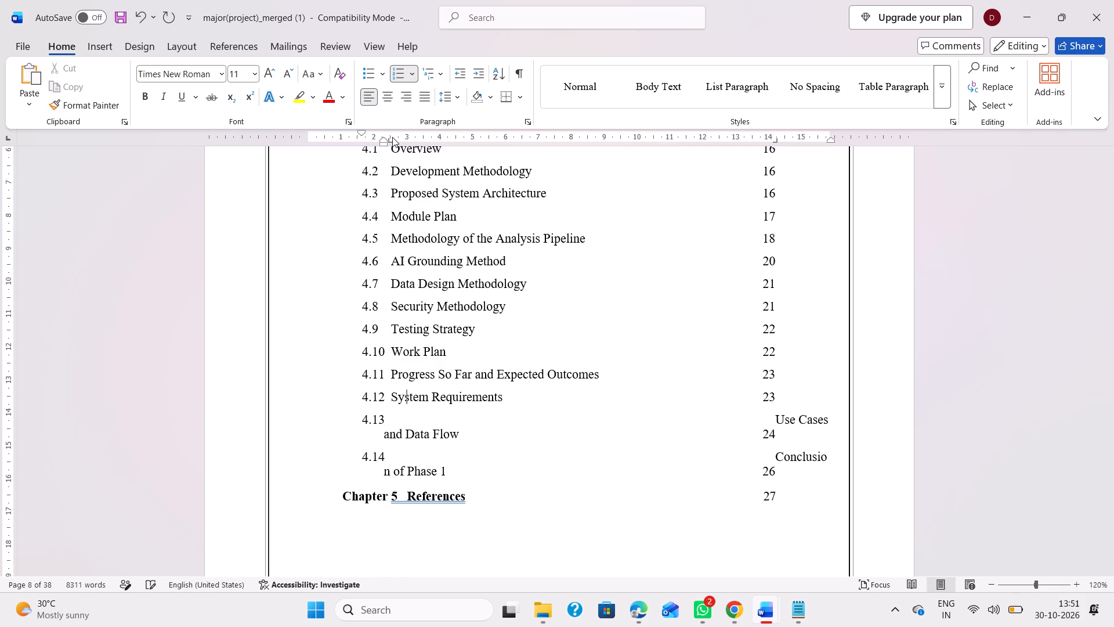
Align the titles of entries 4.13 Use Cases and Data Flow and 4.14 Conclusion of Phase 1 with a tab stop at about 2.5 cm.
{"action": "left_click", "coordinate": [441, 410]}
{"action": "left_click_drag", "start_coordinate": [385, 142], "coordinate": [394, 143]}
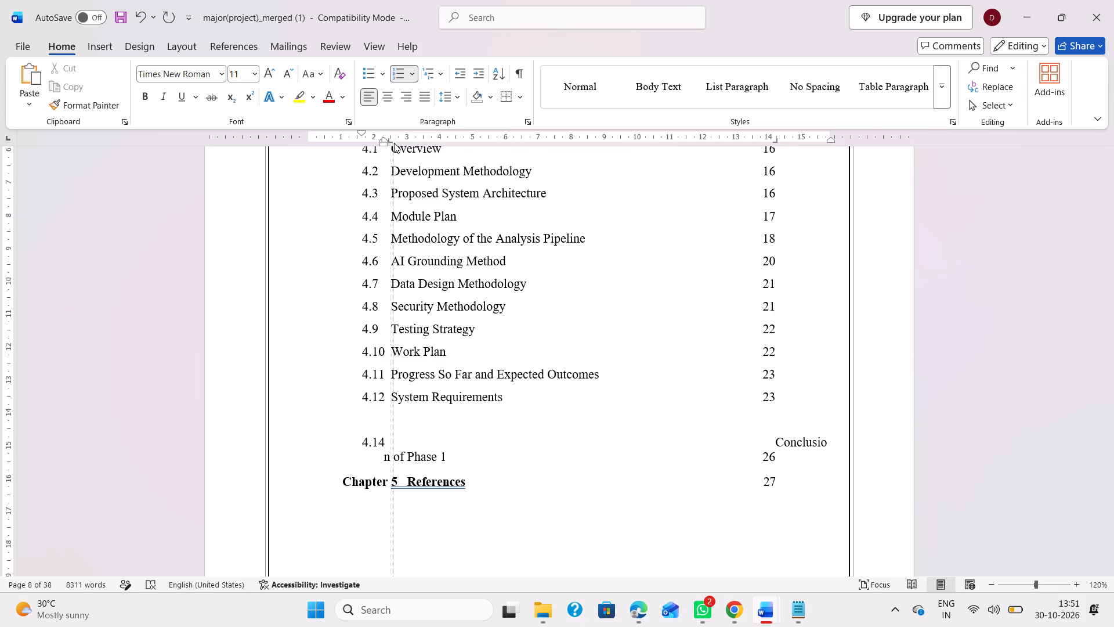
{"action": "left_click_drag", "start_coordinate": [394, 143], "coordinate": [390, 140]}
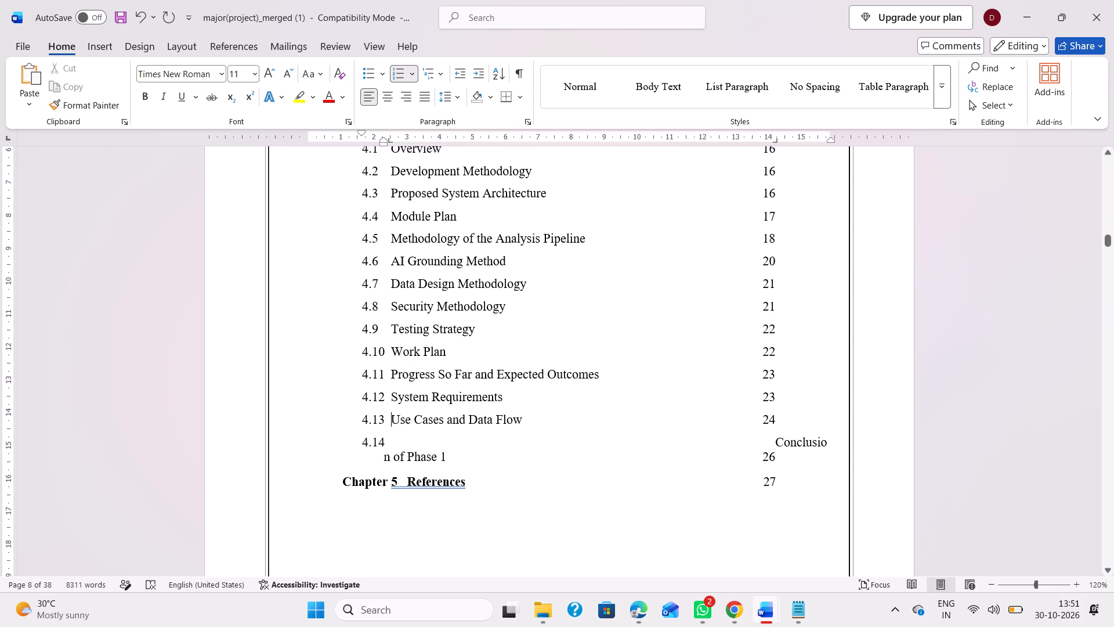
{"action": "left_click", "coordinate": [410, 442]}
{"action": "left_click_drag", "start_coordinate": [382, 140], "coordinate": [389, 140]}
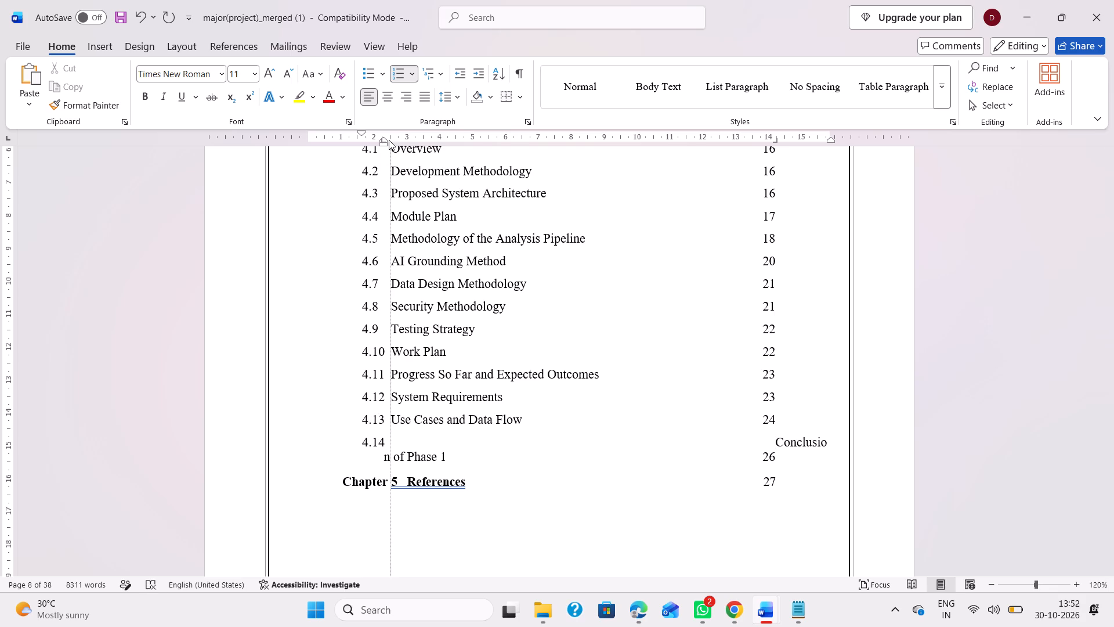
{"action": "left_click_drag", "start_coordinate": [389, 140], "coordinate": [370, 140]}
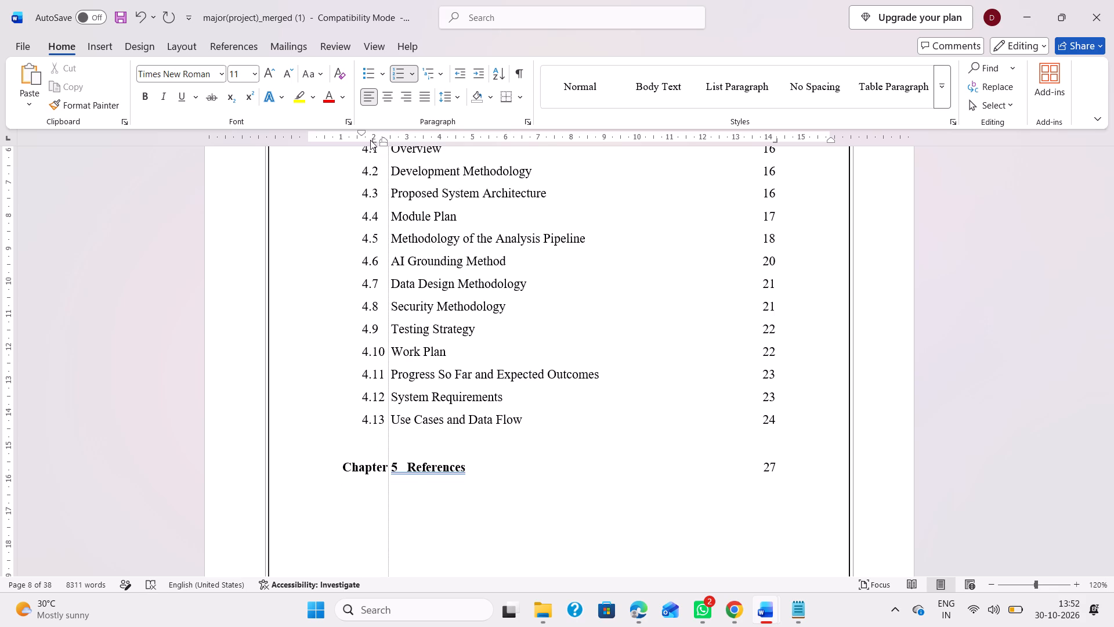
{"action": "left_click_drag", "start_coordinate": [370, 140], "coordinate": [381, 122]}
{"action": "left_click_drag", "start_coordinate": [381, 122], "coordinate": [384, 122]}
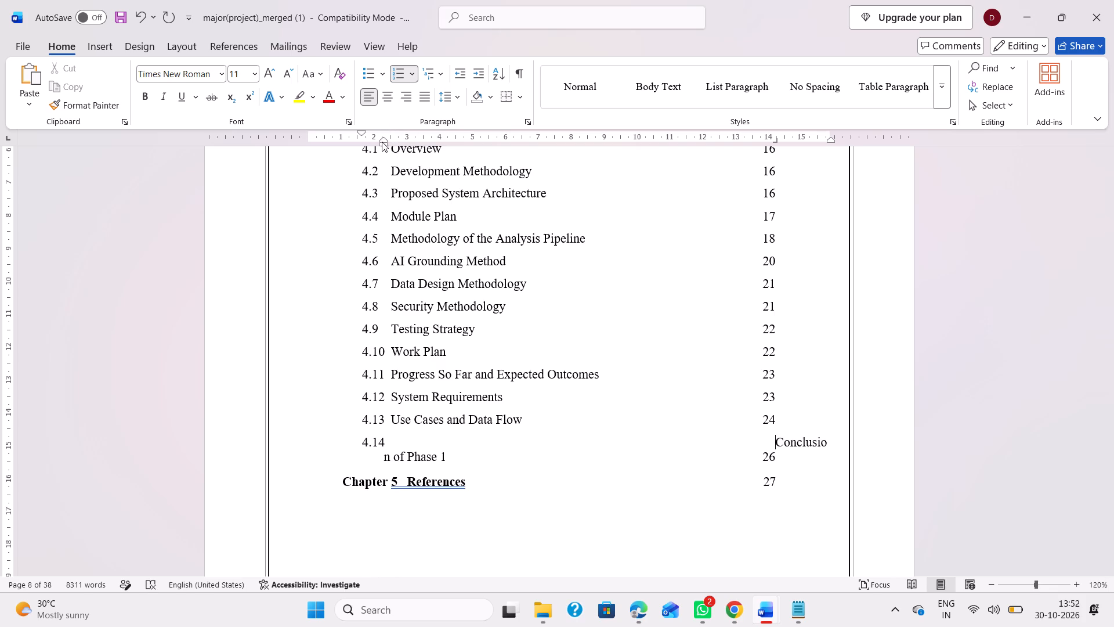
{"action": "double_click", "coordinate": [388, 139]}
{"action": "left_click", "coordinate": [708, 93]}
{"action": "double_click", "coordinate": [397, 138]}
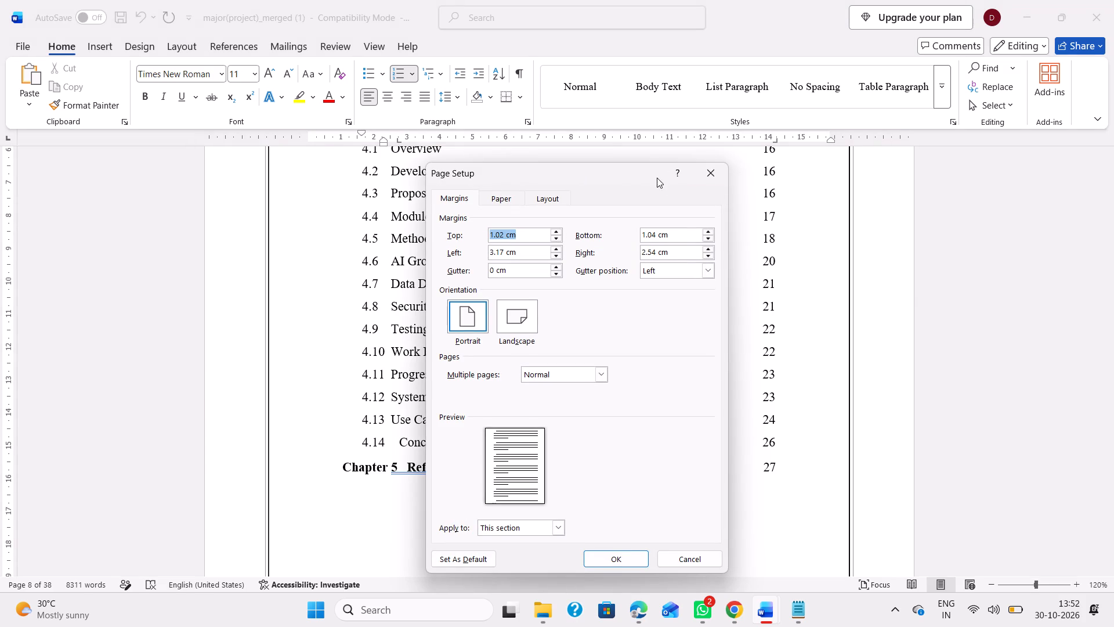
{"action": "left_click", "coordinate": [714, 173]}
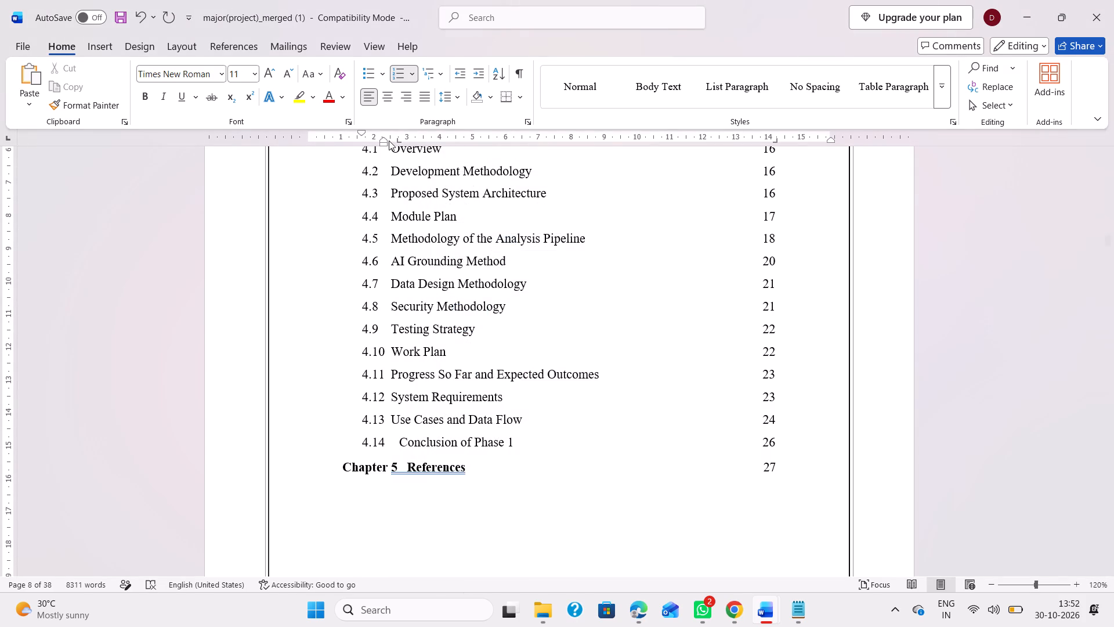
{"action": "left_click_drag", "start_coordinate": [397, 140], "coordinate": [392, 140]}
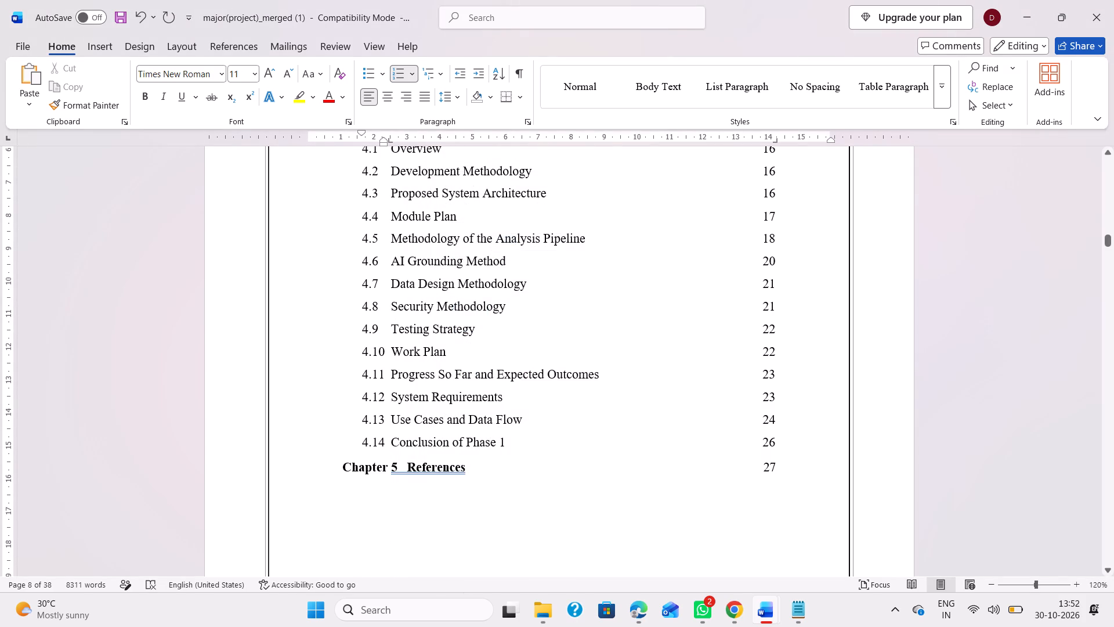
Check the report's opening pages, back to the cover, in the print preview.
{"action": "scroll", "coordinate": [556, 435], "scroll_direction": "up", "scroll_amount": 4}
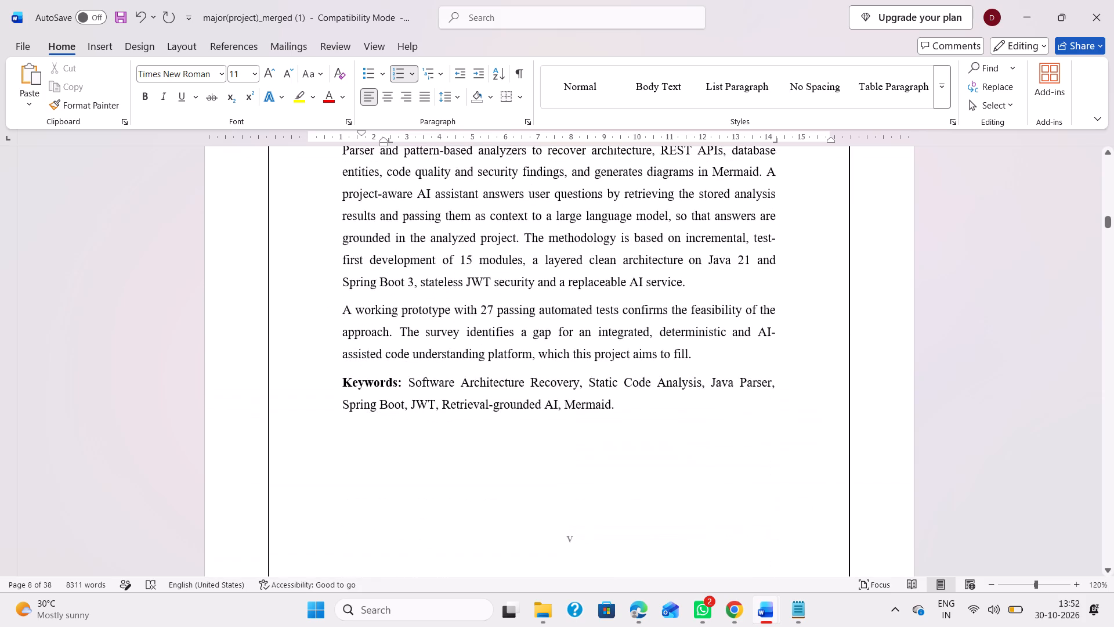
{"action": "scroll", "coordinate": [556, 435], "scroll_direction": "up", "scroll_amount": 2}
{"action": "key", "text": "ctrl+p"}
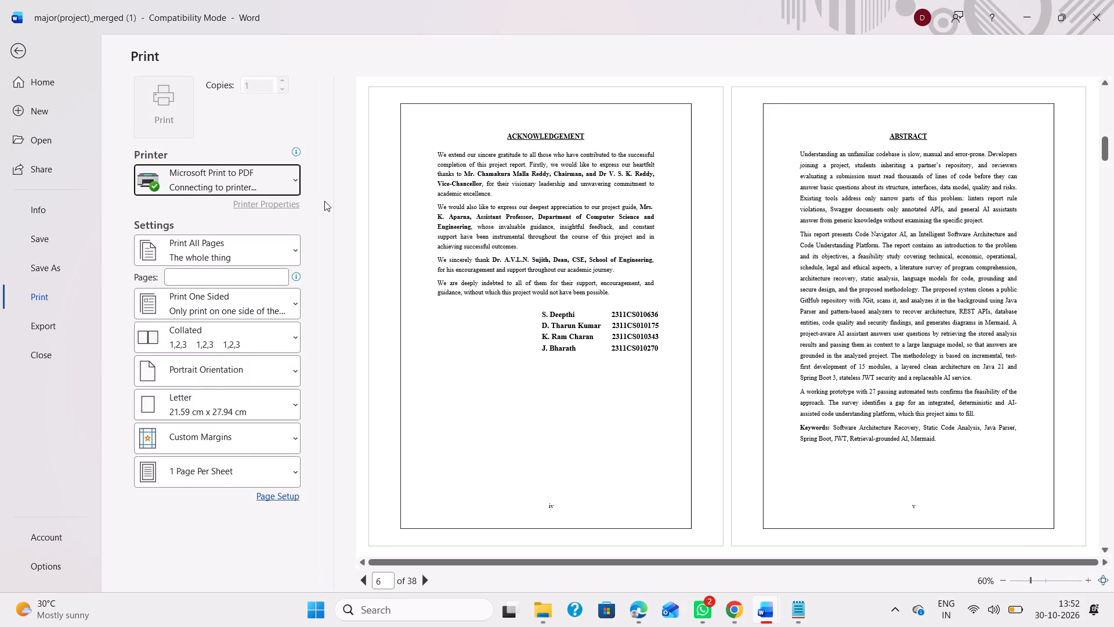
{"action": "scroll", "coordinate": [542, 257], "scroll_direction": "up", "scroll_amount": 2}
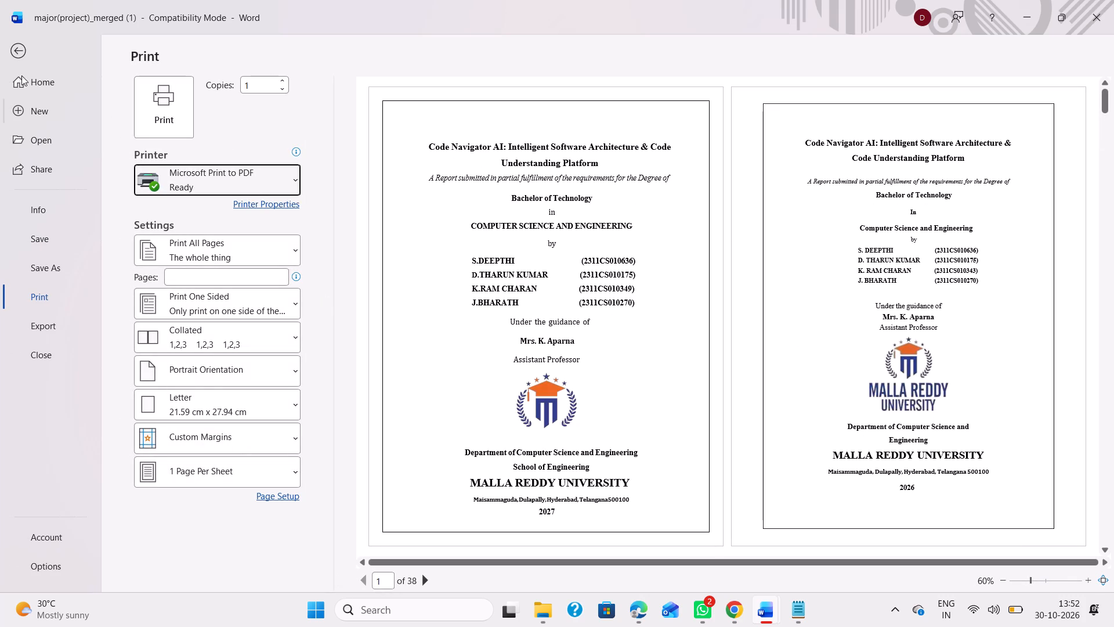
{"action": "left_click", "coordinate": [17, 45]}
Change the year at the bottom of the first cover page to 2026.
{"action": "scroll", "coordinate": [476, 313], "scroll_direction": "up", "scroll_amount": 20}
{"action": "scroll", "coordinate": [476, 313], "scroll_direction": "up", "scroll_amount": 1}
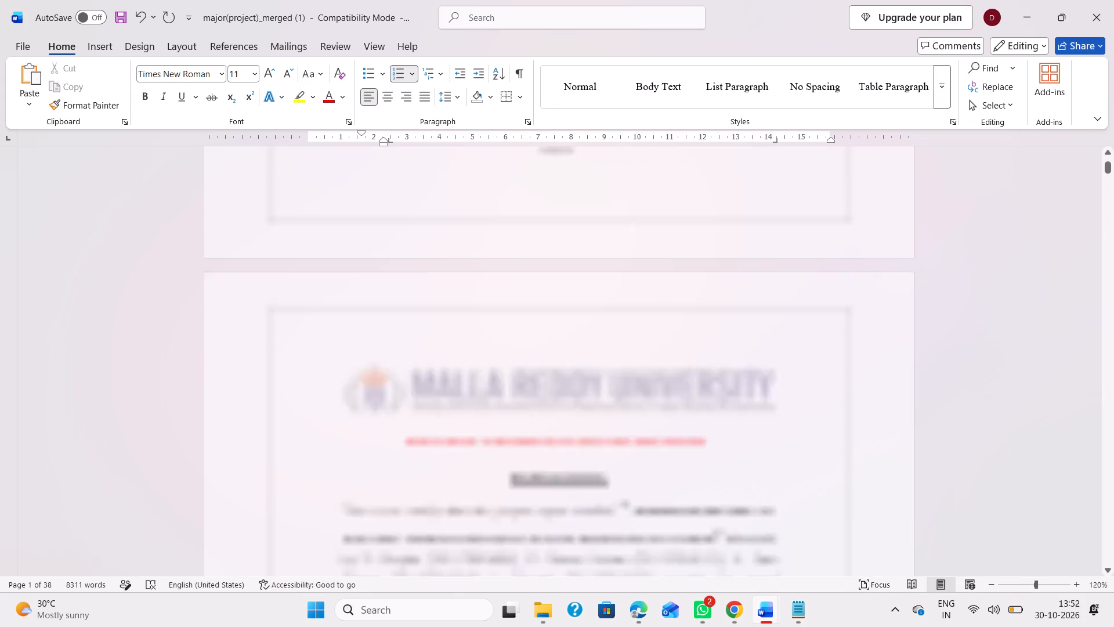
{"action": "scroll", "coordinate": [476, 313], "scroll_direction": "up", "scroll_amount": 2}
{"action": "scroll", "coordinate": [476, 313], "scroll_direction": "down", "scroll_amount": 1}
{"action": "scroll", "coordinate": [476, 313], "scroll_direction": "up", "scroll_amount": 1}
{"action": "scroll", "coordinate": [476, 313], "scroll_direction": "down", "scroll_amount": 4}
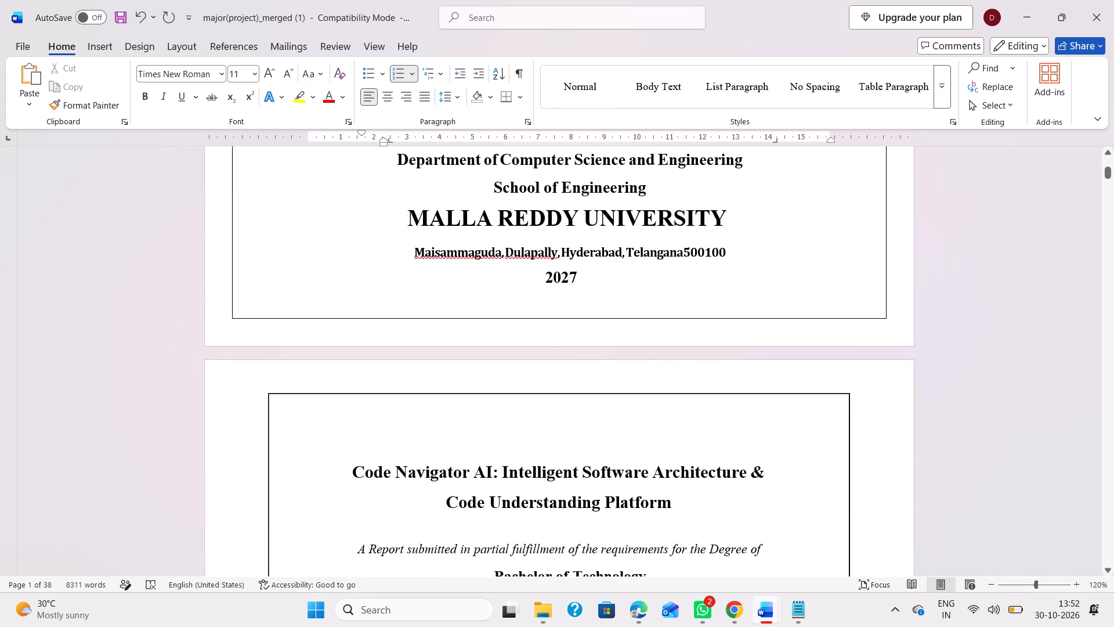
{"action": "left_click", "coordinate": [578, 276]}
{"action": "key", "text": "BackSpace"}
{"action": "key", "text": "6"}
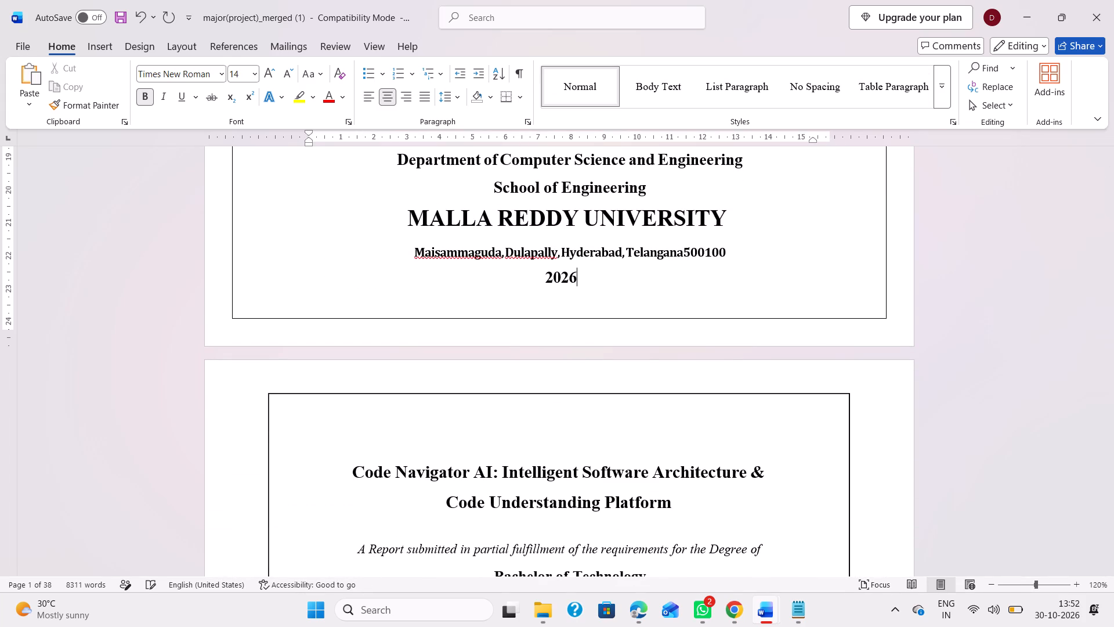
Review the second title page, the certificate page and the declaration page.
{"action": "scroll", "coordinate": [578, 276], "scroll_direction": "down", "scroll_amount": 4}
{"action": "scroll", "coordinate": [574, 361], "scroll_direction": "down", "scroll_amount": 1}
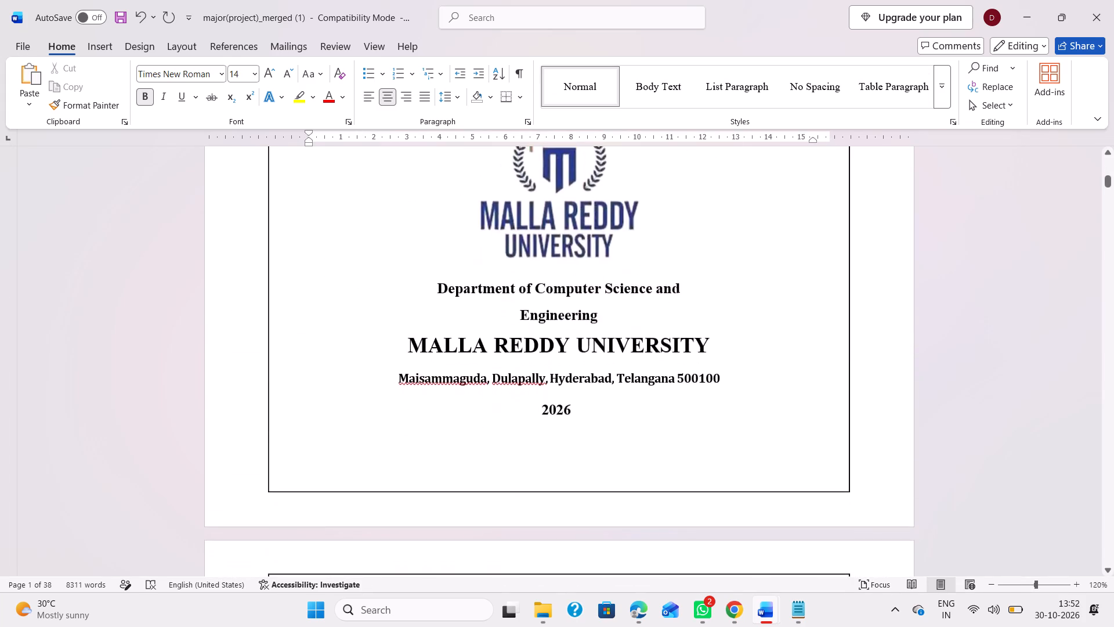
{"action": "scroll", "coordinate": [574, 361], "scroll_direction": "up", "scroll_amount": 2}
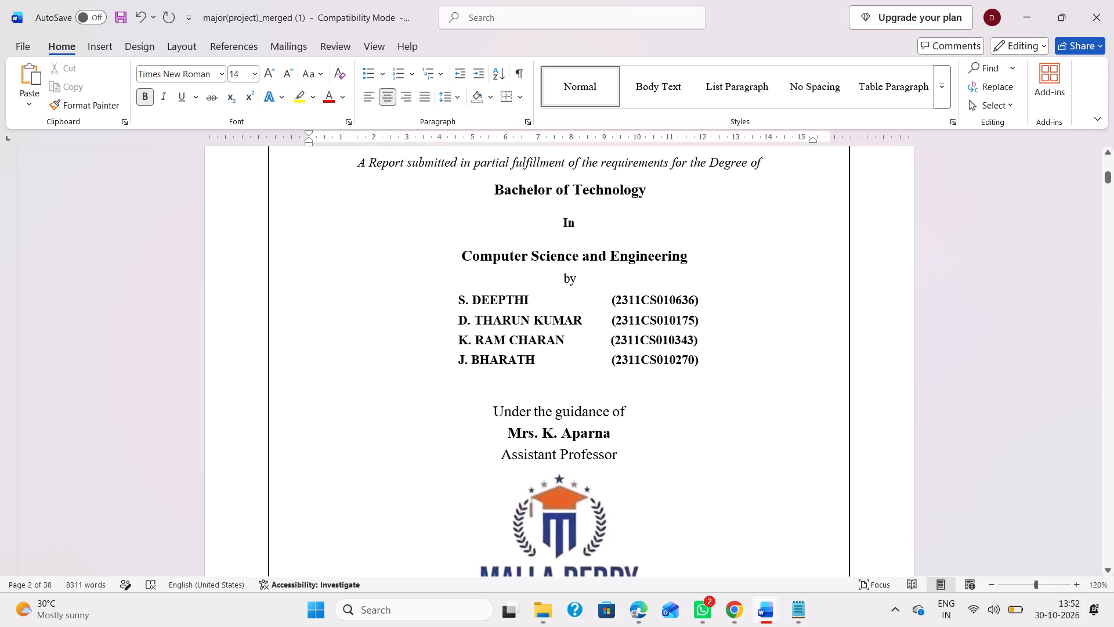
{"action": "scroll", "coordinate": [537, 457], "scroll_direction": "down", "scroll_amount": 4}
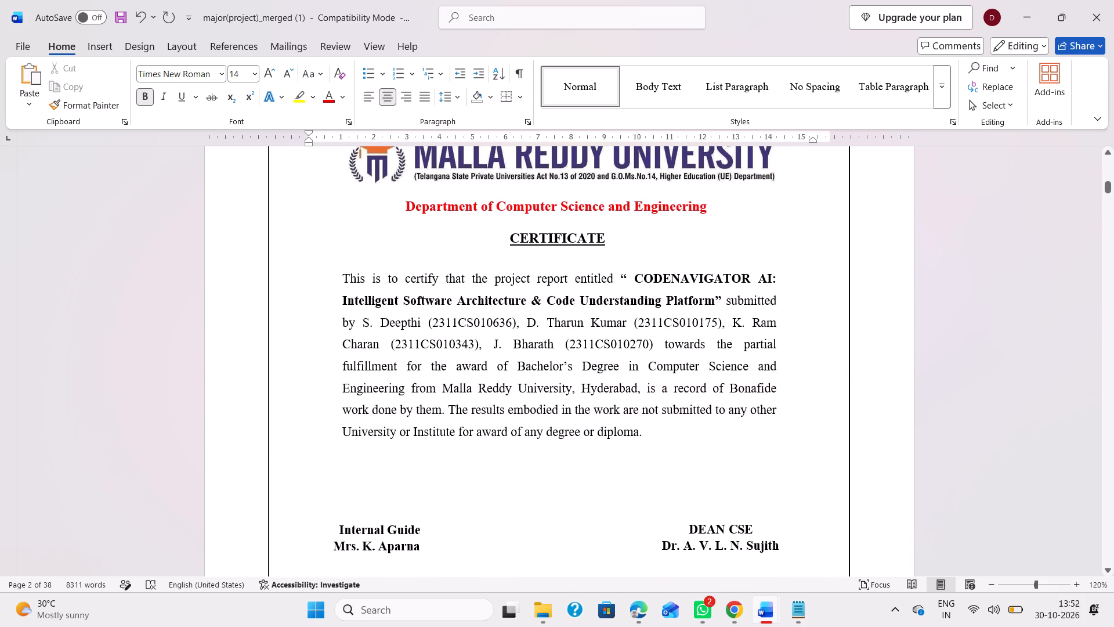
{"action": "scroll", "coordinate": [538, 346], "scroll_direction": "down", "scroll_amount": 3}
{"action": "scroll", "coordinate": [538, 346], "scroll_direction": "up", "scroll_amount": 2}
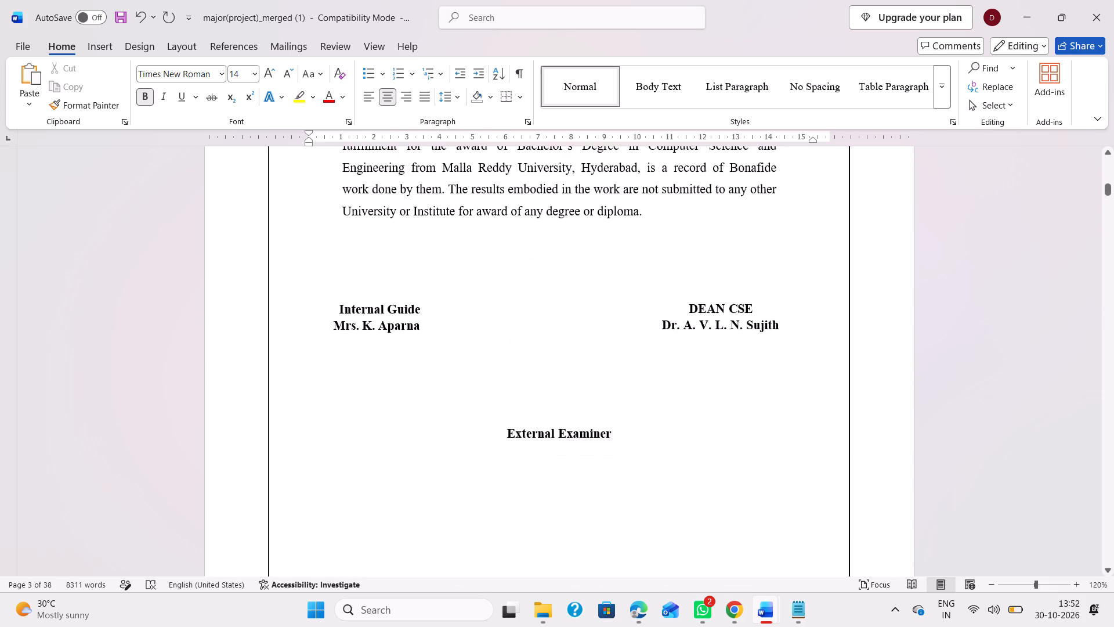
{"action": "scroll", "coordinate": [437, 365], "scroll_direction": "down", "scroll_amount": 2}
{"action": "scroll", "coordinate": [511, 395], "scroll_direction": "down", "scroll_amount": 1}
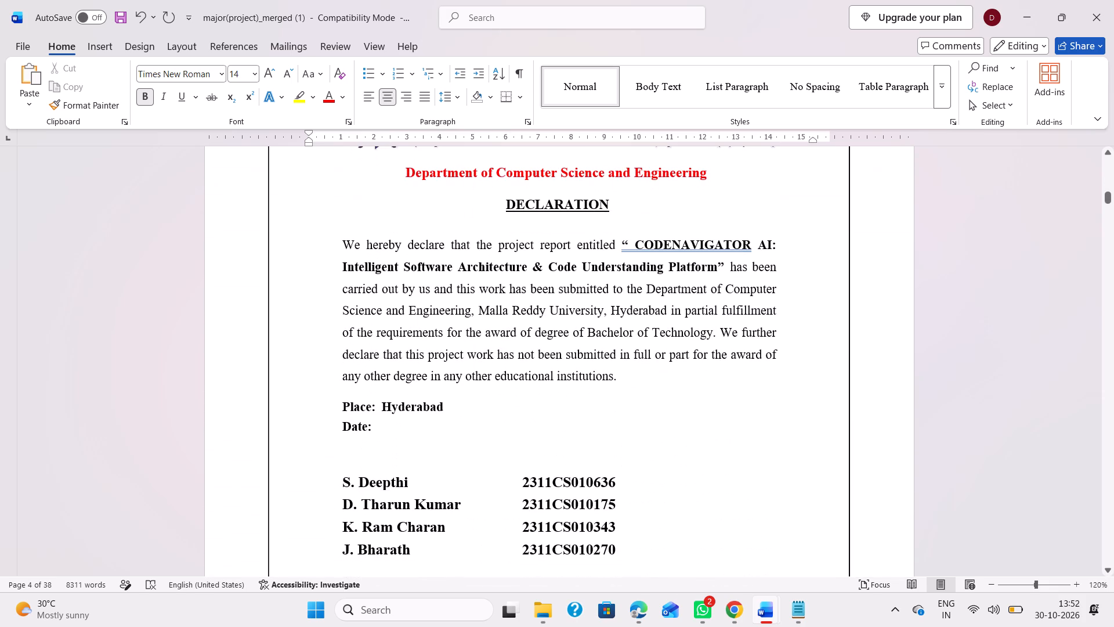
Review the cover, acknowledgement, contents pages, list of tables and the opening pages of the introduction.
{"action": "scroll", "coordinate": [515, 455], "scroll_direction": "down", "scroll_amount": 5}
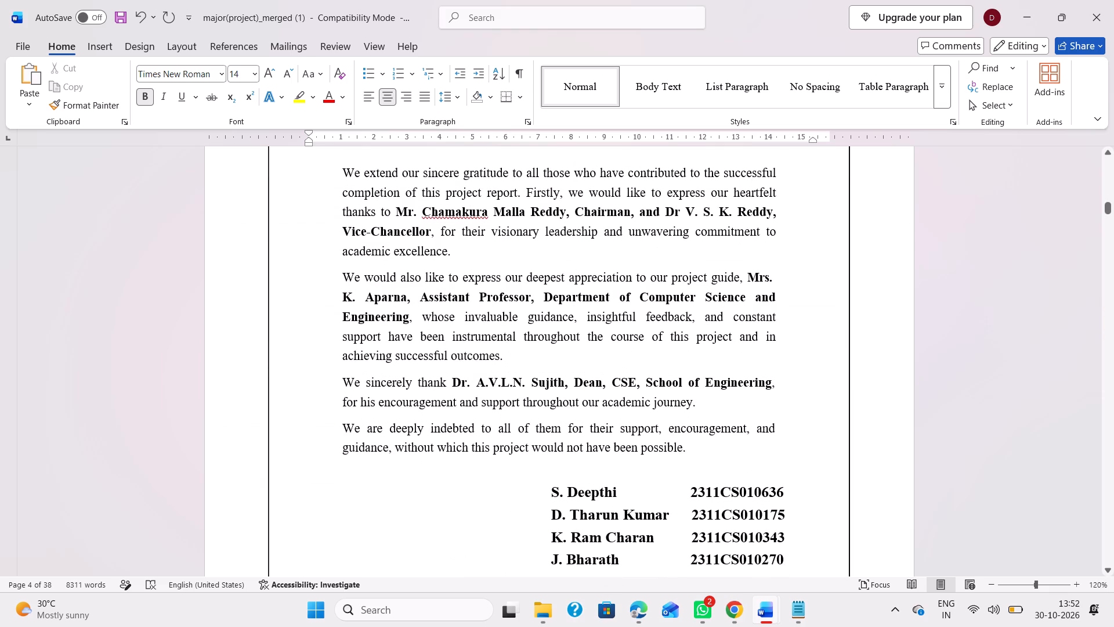
{"action": "scroll", "coordinate": [534, 306], "scroll_direction": "up", "scroll_amount": 10}
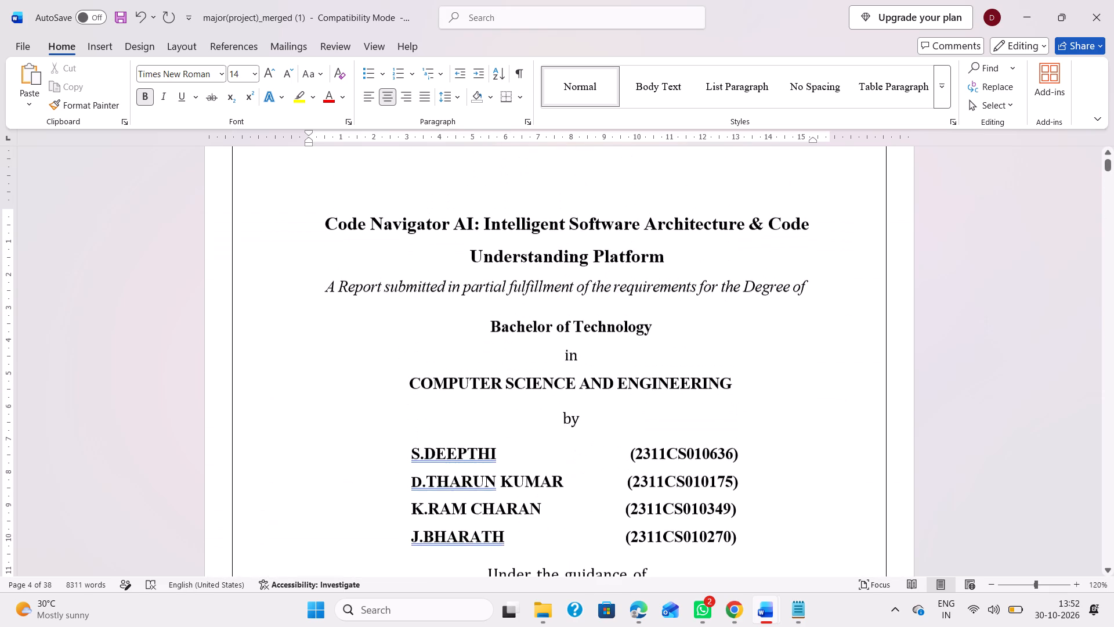
{"action": "scroll", "coordinate": [534, 306], "scroll_direction": "down", "scroll_amount": 1}
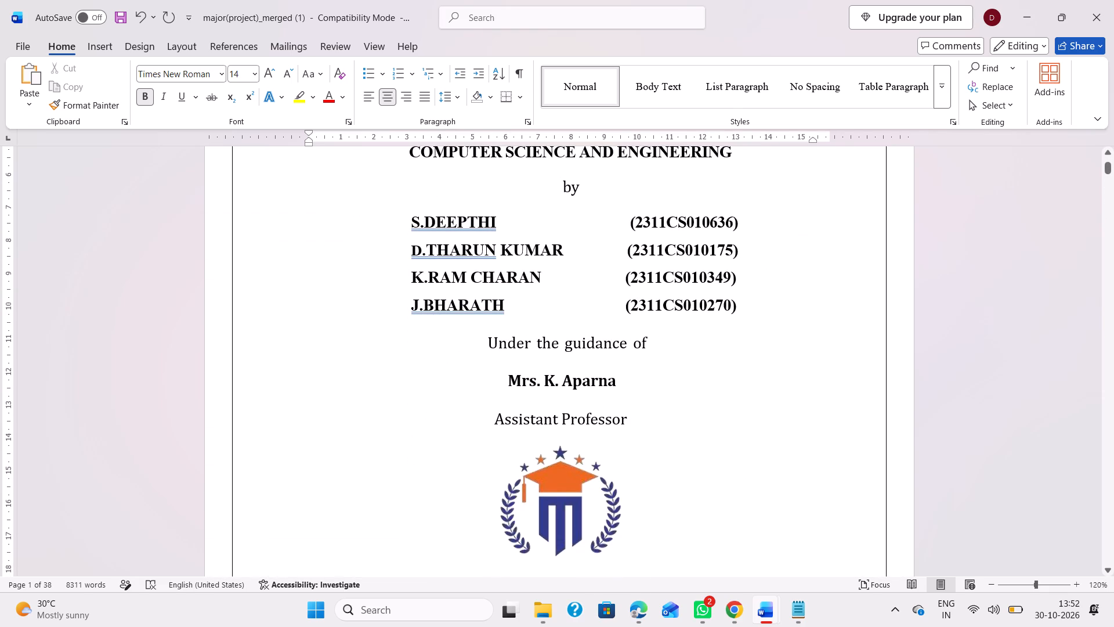
{"action": "scroll", "coordinate": [616, 421], "scroll_direction": "down", "scroll_amount": 12}
{"action": "scroll", "coordinate": [558, 516], "scroll_direction": "down", "scroll_amount": 4}
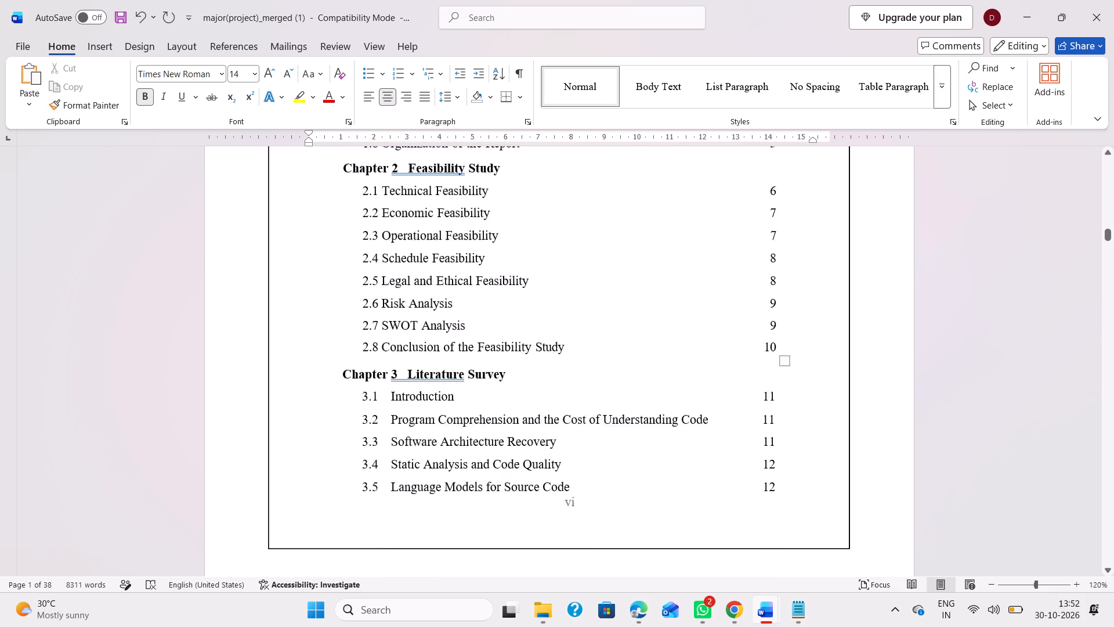
{"action": "scroll", "coordinate": [558, 516], "scroll_direction": "down", "scroll_amount": 4}
{"action": "scroll", "coordinate": [558, 516], "scroll_direction": "up", "scroll_amount": 4}
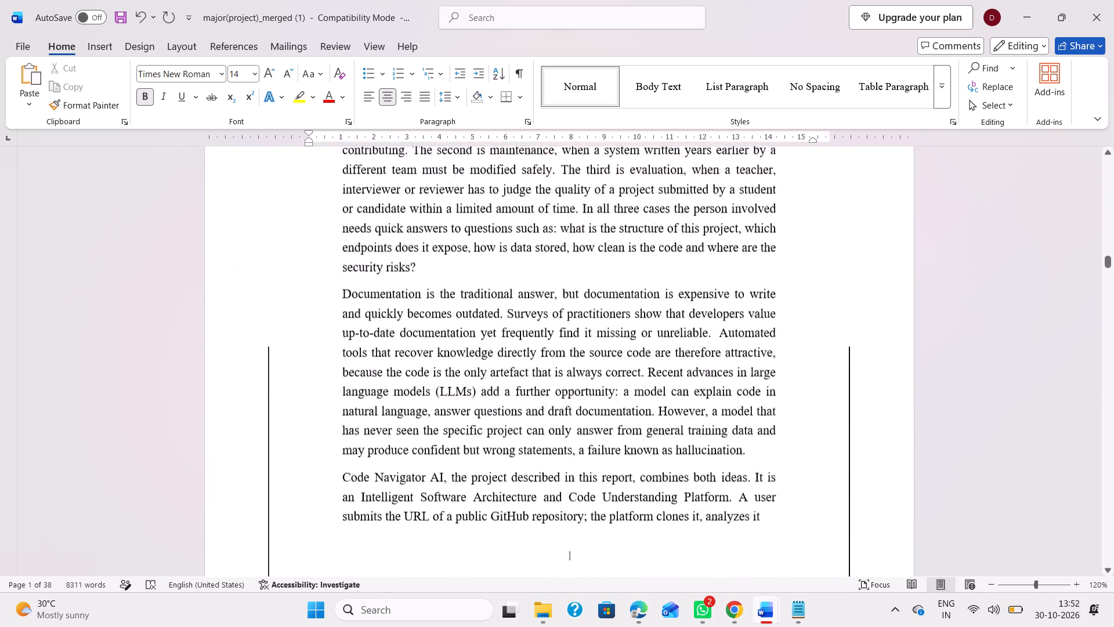
{"action": "scroll", "coordinate": [558, 516], "scroll_direction": "up", "scroll_amount": 5}
{"action": "scroll", "coordinate": [558, 516], "scroll_direction": "down", "scroll_amount": 1}
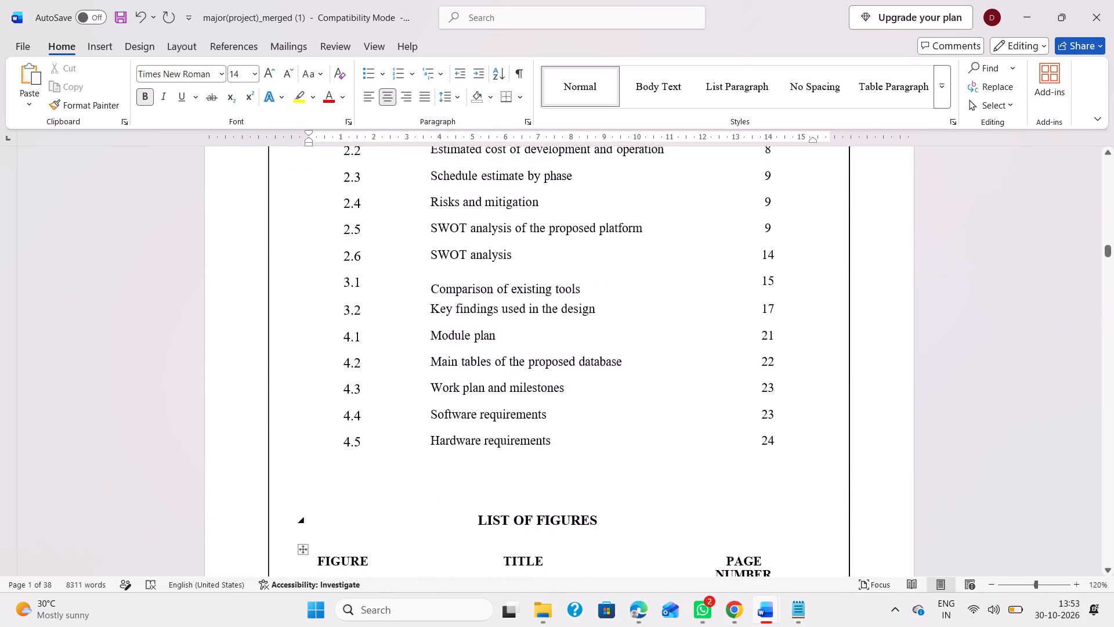
{"action": "scroll", "coordinate": [558, 516], "scroll_direction": "down", "scroll_amount": 5}
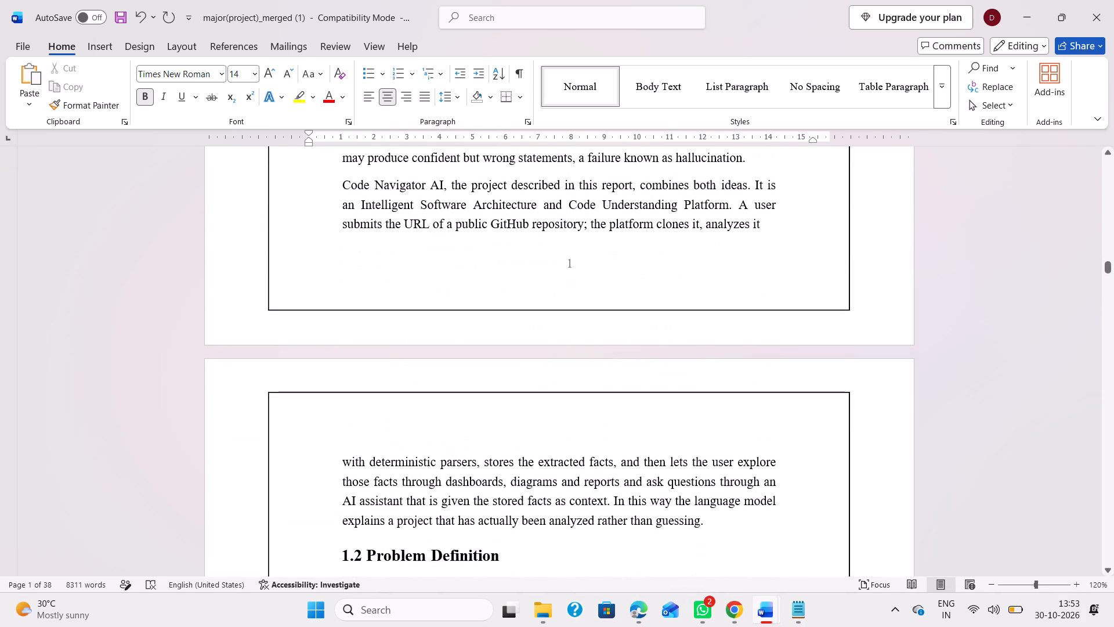
{"action": "scroll", "coordinate": [558, 516], "scroll_direction": "down", "scroll_amount": 1}
{"action": "scroll", "coordinate": [558, 516], "scroll_direction": "up", "scroll_amount": 6}
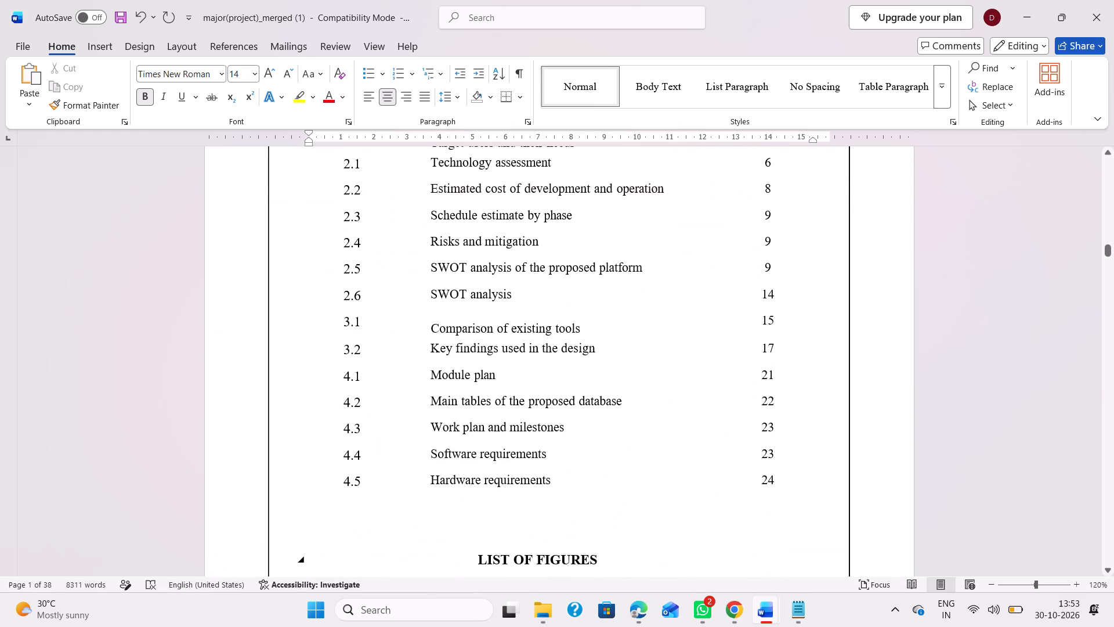
{"action": "scroll", "coordinate": [558, 516], "scroll_direction": "up", "scroll_amount": 5}
{"action": "scroll", "coordinate": [558, 516], "scroll_direction": "down", "scroll_amount": 1}
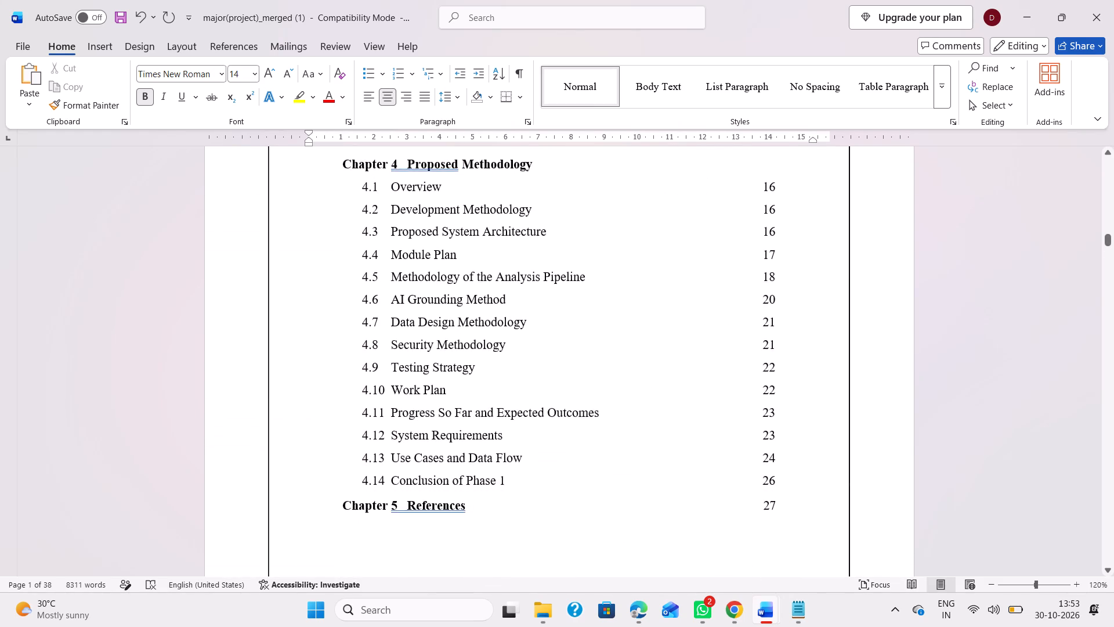
Look through the references at the end of the report and the pages before them.
{"action": "scroll", "coordinate": [631, 520], "scroll_direction": "down", "scroll_amount": 20}
{"action": "scroll", "coordinate": [631, 520], "scroll_direction": "down", "scroll_amount": 7}
{"action": "scroll", "coordinate": [631, 520], "scroll_direction": "down", "scroll_amount": 17}
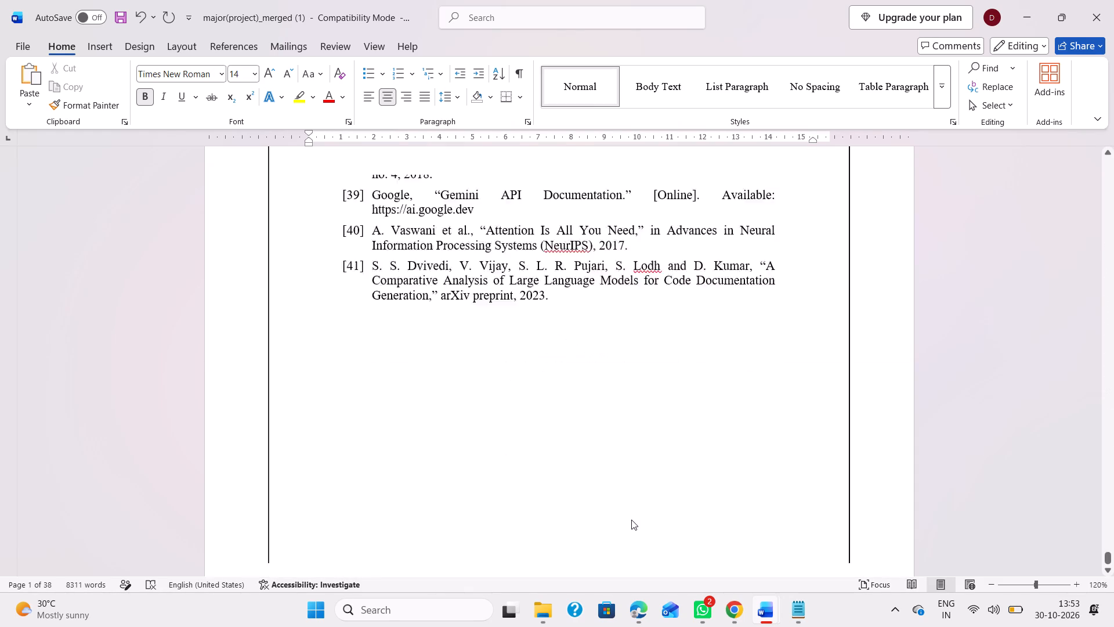
{"action": "scroll", "coordinate": [631, 520], "scroll_direction": "down", "scroll_amount": 20}
{"action": "scroll", "coordinate": [631, 520], "scroll_direction": "down", "scroll_amount": 20}
{"action": "scroll", "coordinate": [631, 520], "scroll_direction": "down", "scroll_amount": 20}
{"action": "scroll", "coordinate": [632, 417], "scroll_direction": "down", "scroll_amount": 4}
{"action": "scroll", "coordinate": [632, 417], "scroll_direction": "up", "scroll_amount": 8}
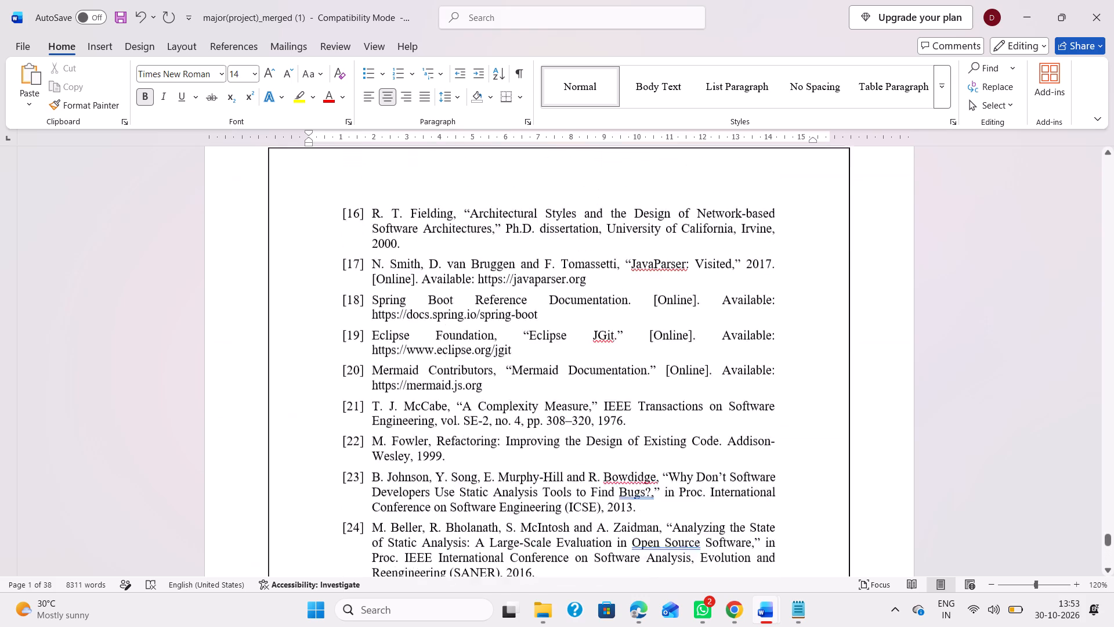
{"action": "scroll", "coordinate": [632, 417], "scroll_direction": "up", "scroll_amount": 1}
{"action": "scroll", "coordinate": [632, 417], "scroll_direction": "down", "scroll_amount": 4}
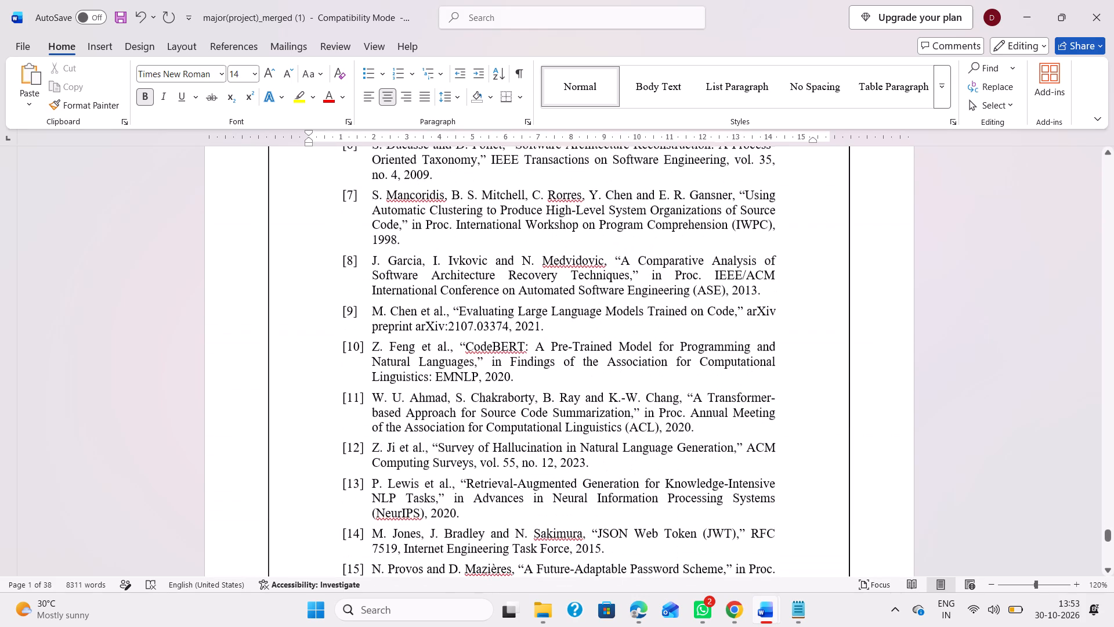
{"action": "scroll", "coordinate": [574, 471], "scroll_direction": "down", "scroll_amount": 1}
{"action": "scroll", "coordinate": [584, 373], "scroll_direction": "up", "scroll_amount": 20}
{"action": "scroll", "coordinate": [584, 373], "scroll_direction": "up", "scroll_amount": 20}
{"action": "scroll", "coordinate": [584, 373], "scroll_direction": "up", "scroll_amount": 18}
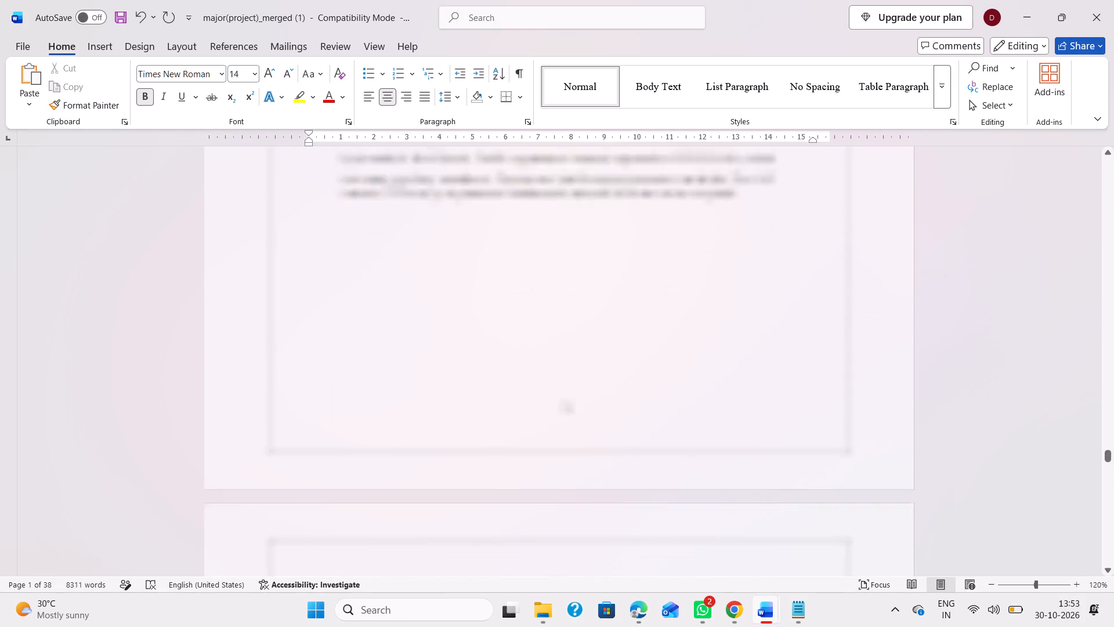
{"action": "scroll", "coordinate": [584, 373], "scroll_direction": "up", "scroll_amount": 20}
{"action": "scroll", "coordinate": [584, 373], "scroll_direction": "up", "scroll_amount": 20}
{"action": "scroll", "coordinate": [584, 373], "scroll_direction": "up", "scroll_amount": 20}
Print all pages of the report with Microsoft Print to PDF, starting the output file name on the Desktop with "full".
{"action": "key", "text": "ctrl+p"}
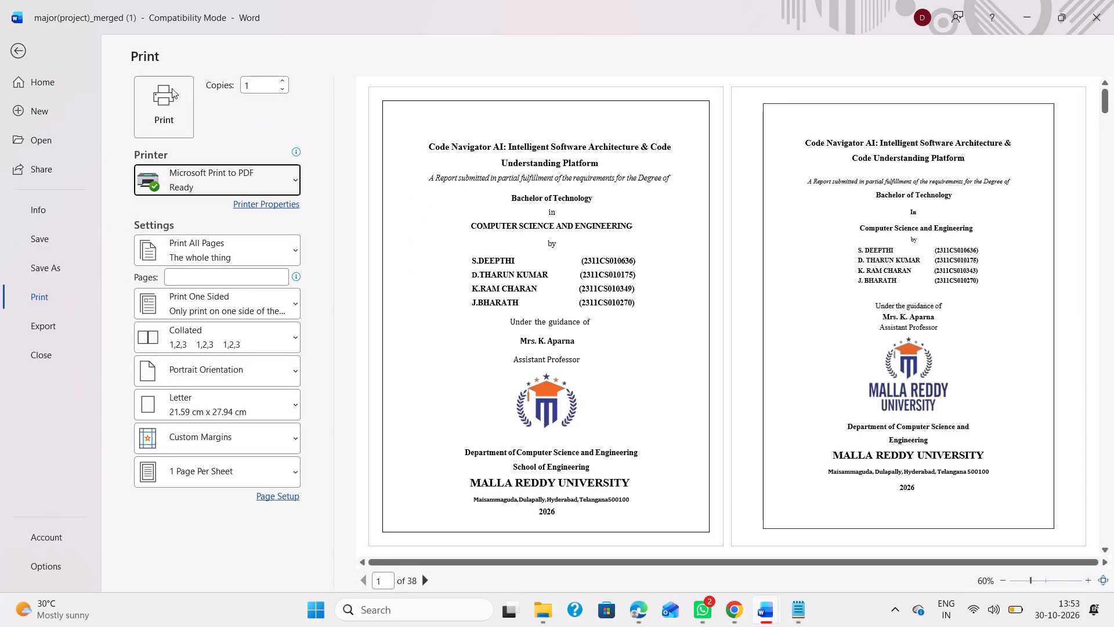
{"action": "left_click", "coordinate": [155, 99]}
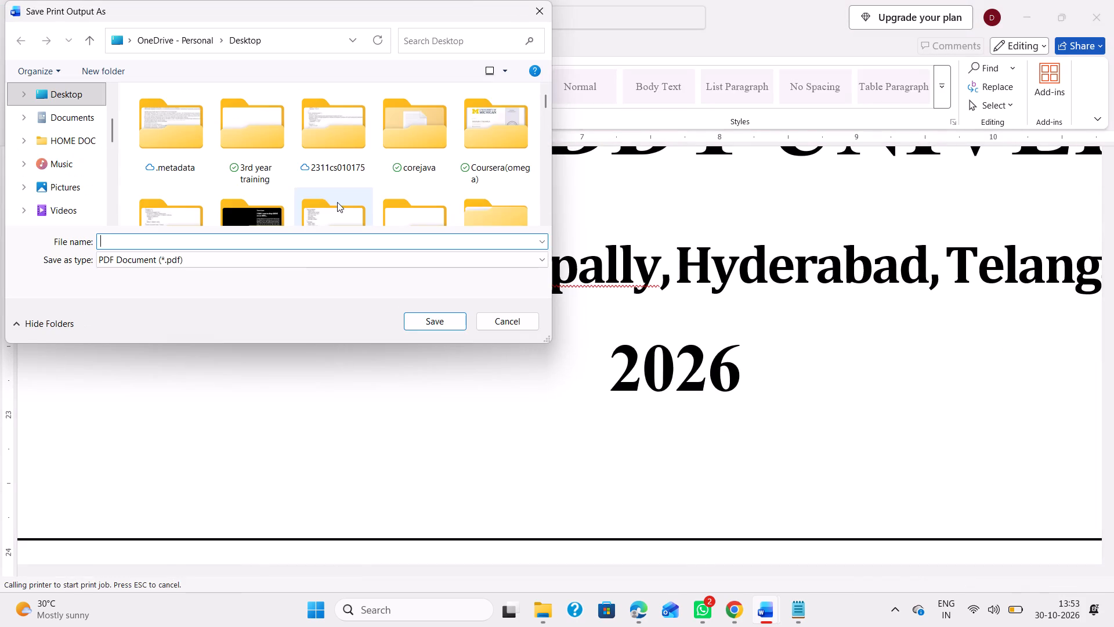
{"action": "left_click", "coordinate": [301, 242]}
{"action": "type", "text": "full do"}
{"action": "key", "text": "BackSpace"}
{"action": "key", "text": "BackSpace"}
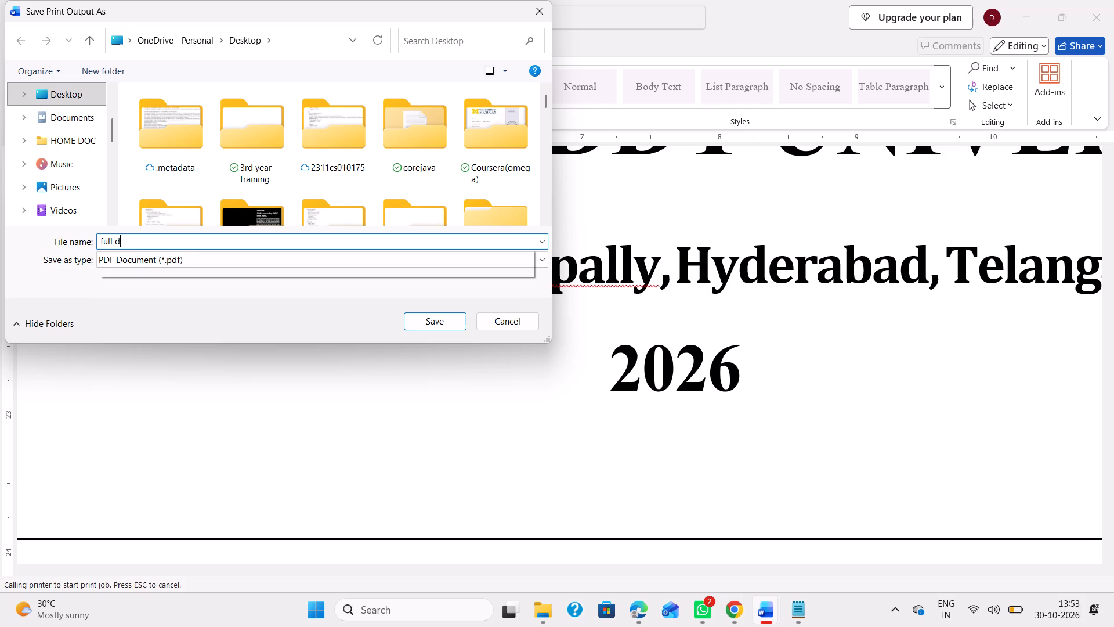
Complete the PDF output file name as "full(major) project" and save it to the Desktop.
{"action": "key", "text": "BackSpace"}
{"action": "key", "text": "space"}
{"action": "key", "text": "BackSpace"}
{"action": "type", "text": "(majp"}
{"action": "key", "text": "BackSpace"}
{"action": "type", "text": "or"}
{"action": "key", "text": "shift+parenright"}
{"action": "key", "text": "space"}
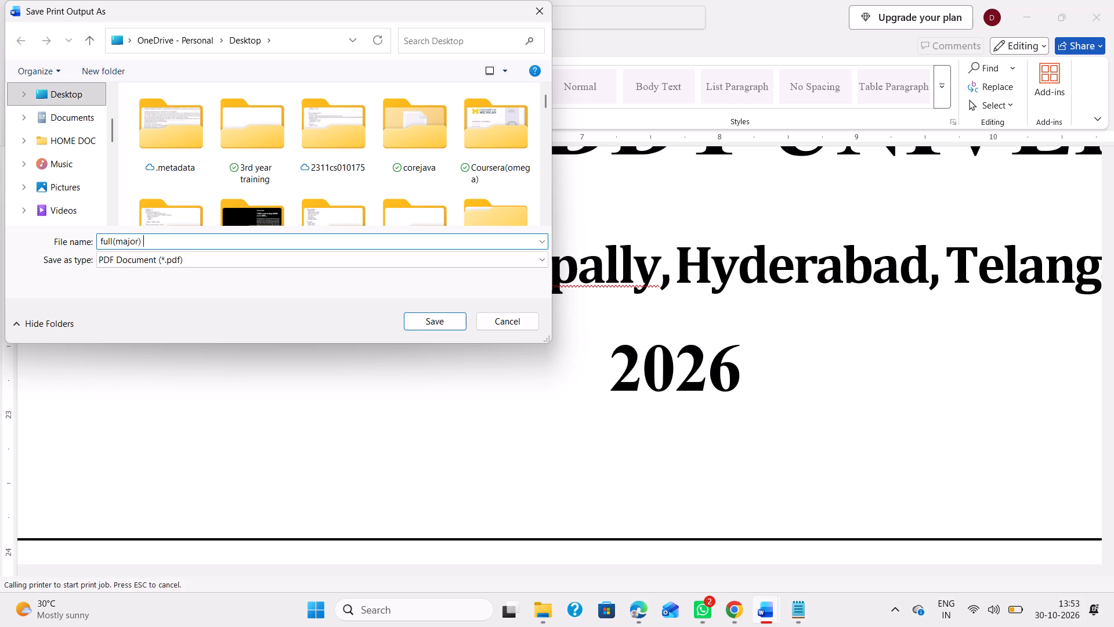